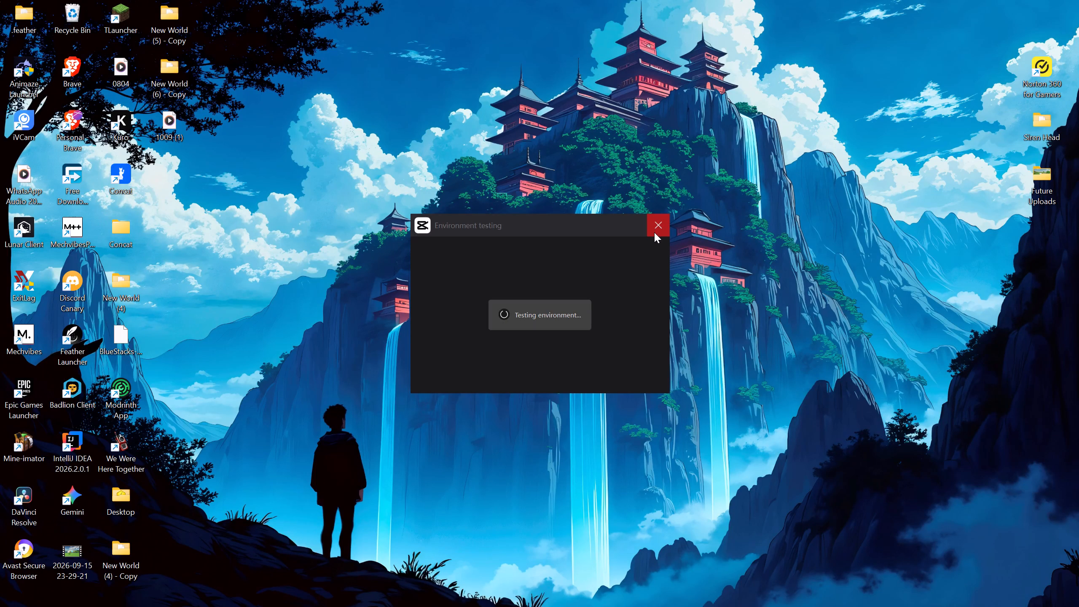
Dismiss the environment test and open the existing project 1027.
{"action": "left_click", "coordinate": [654, 232]}
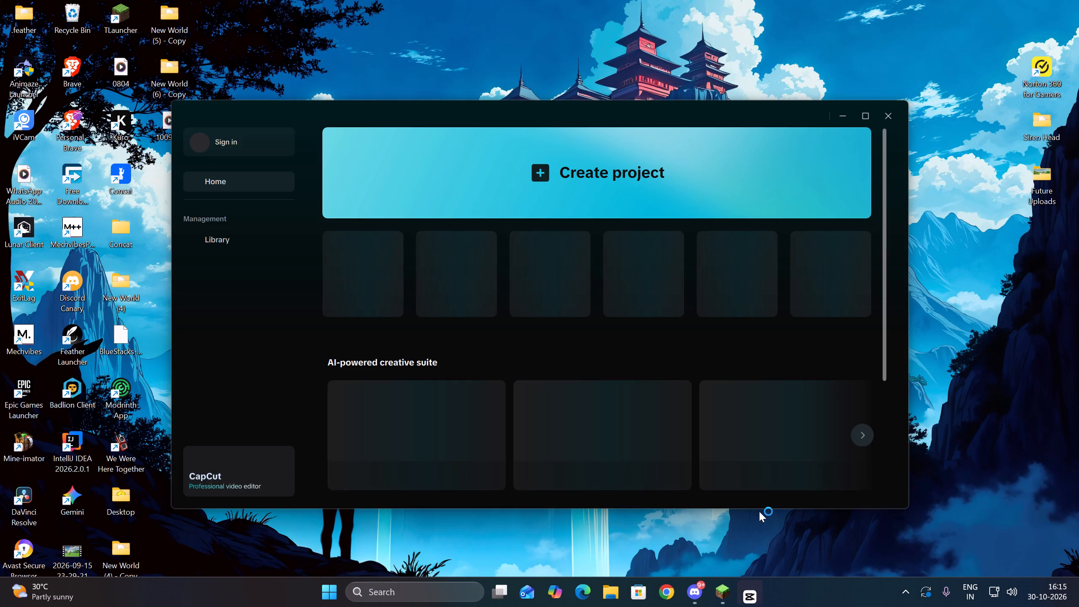
{"action": "scroll", "coordinate": [731, 403], "scroll_direction": "down", "scroll_amount": 6}
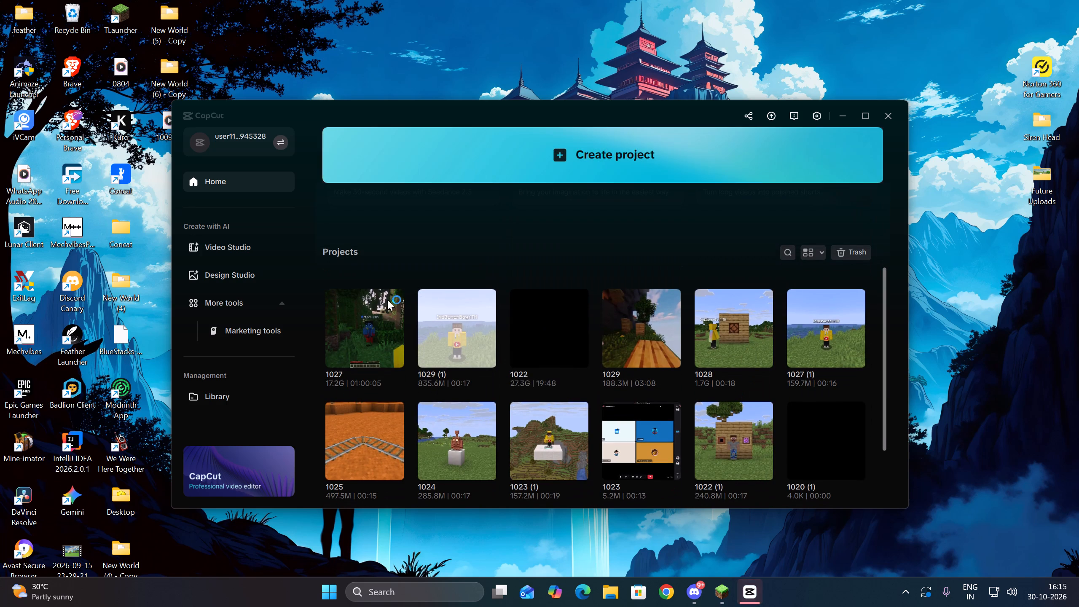
{"action": "left_click", "coordinate": [366, 311]}
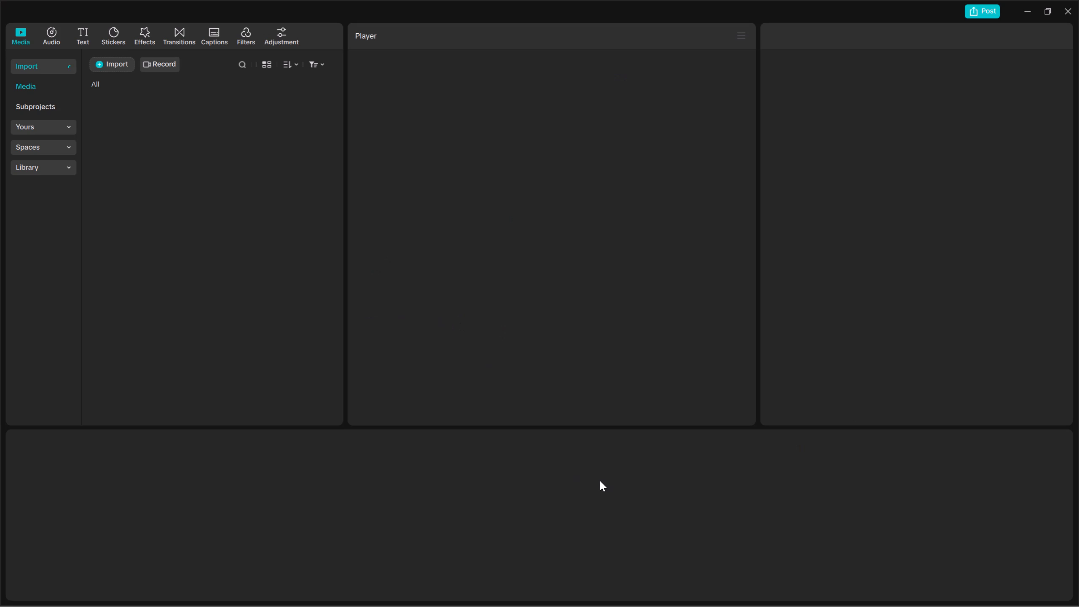
Split the long uncut gameplay clip shortly after its start, at about 00:23:33.
{"action": "left_click", "coordinate": [392, 476]}
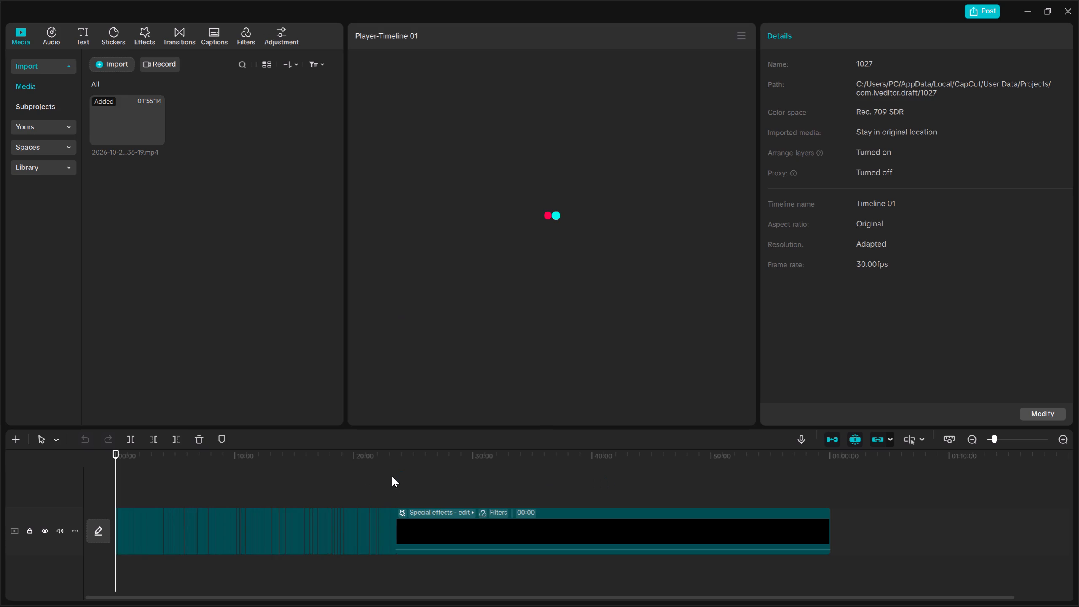
{"action": "double_click", "coordinate": [1061, 442]}
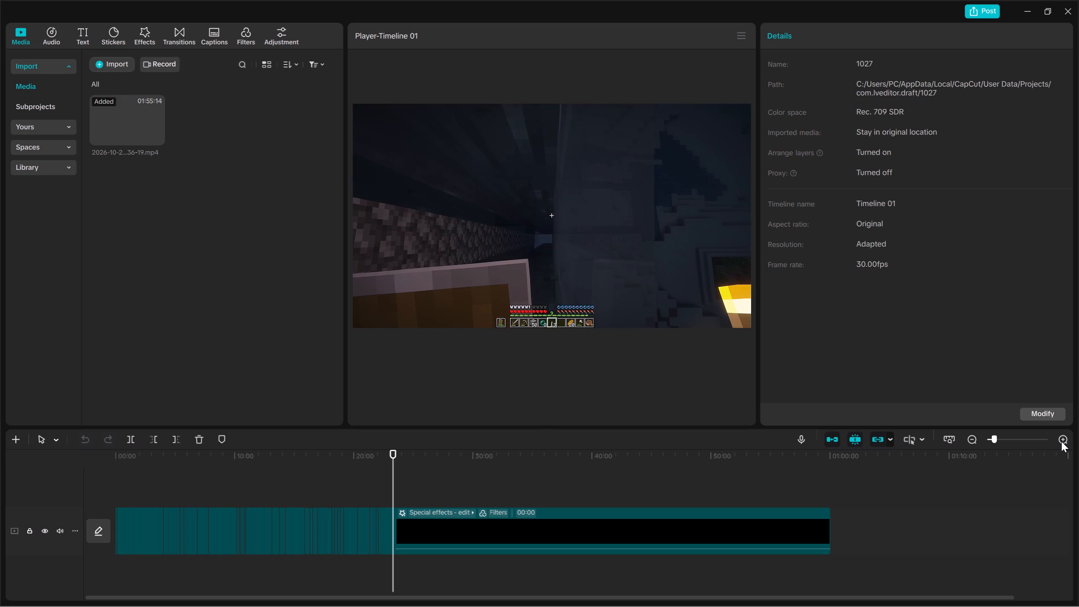
{"action": "triple_click", "coordinate": [1061, 441]}
{"action": "double_click", "coordinate": [1061, 441]}
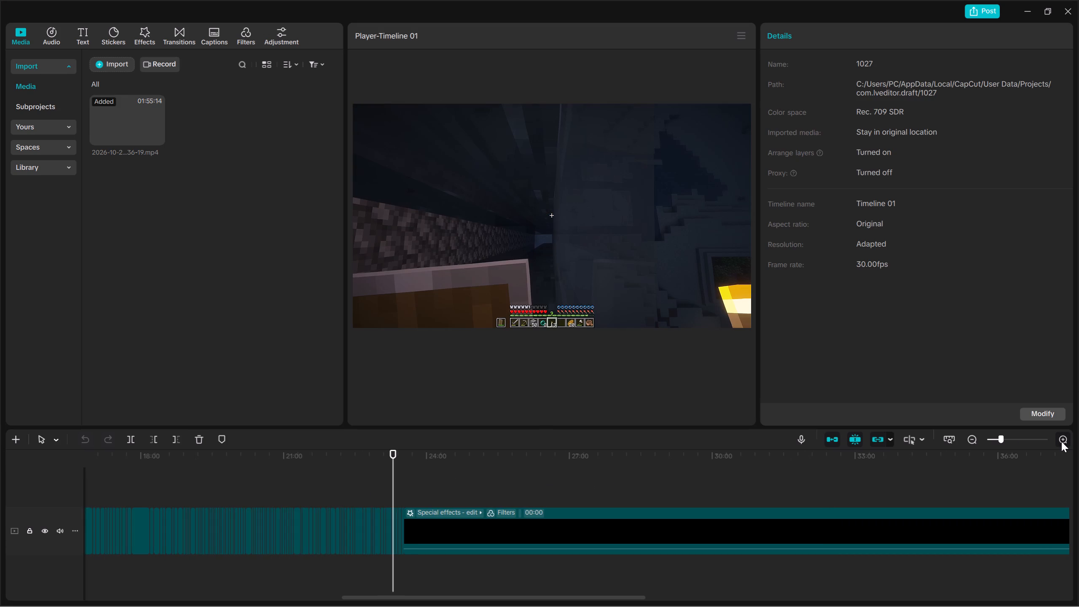
{"action": "double_click", "coordinate": [1061, 441]}
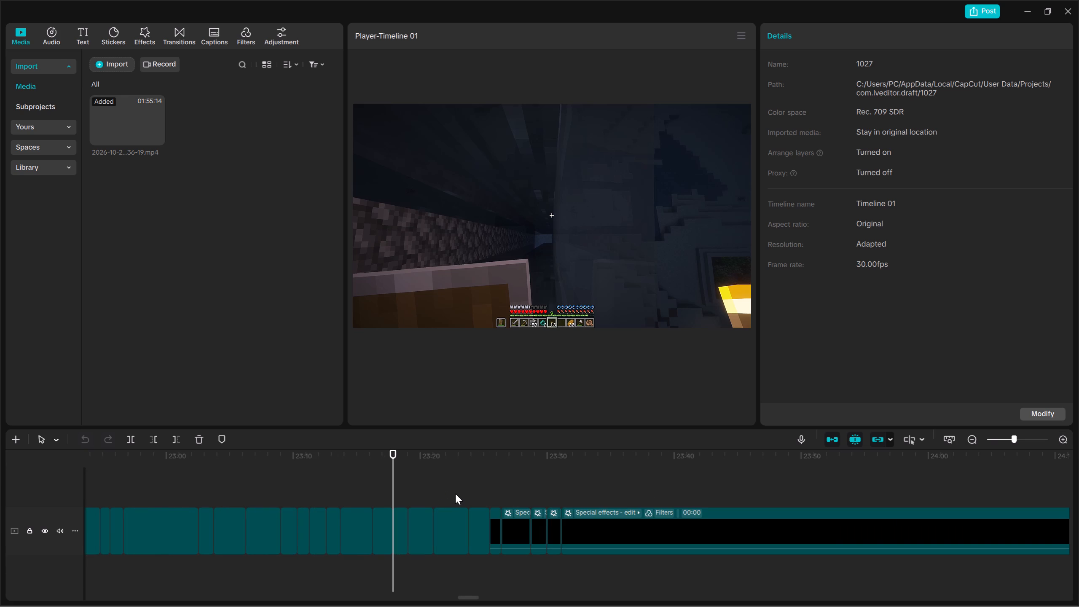
{"action": "key", "text": "Down"}
{"action": "double_click", "coordinate": [473, 487]}
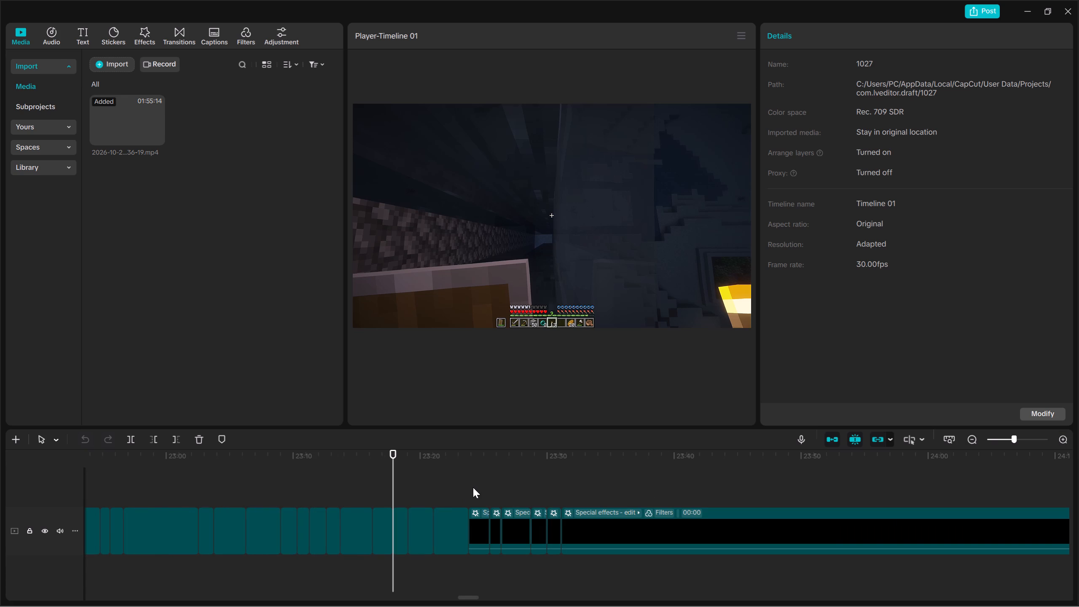
{"action": "left_click", "coordinate": [482, 482]}
{"action": "left_click_drag", "start_coordinate": [482, 482], "coordinate": [503, 482]}
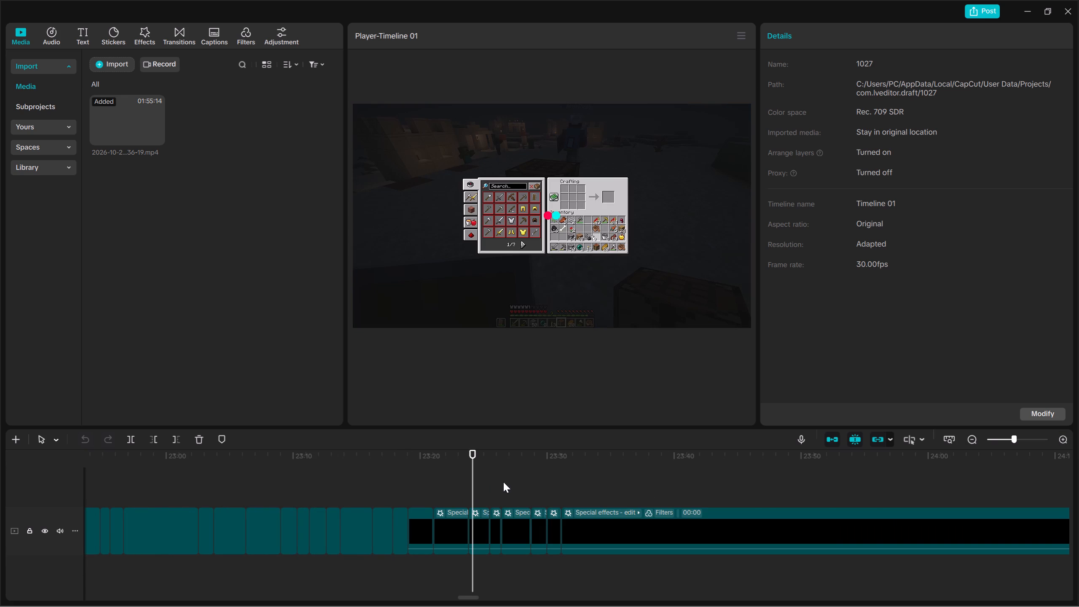
{"action": "left_click_drag", "start_coordinate": [503, 482], "coordinate": [513, 482]}
{"action": "left_click", "coordinate": [564, 478]}
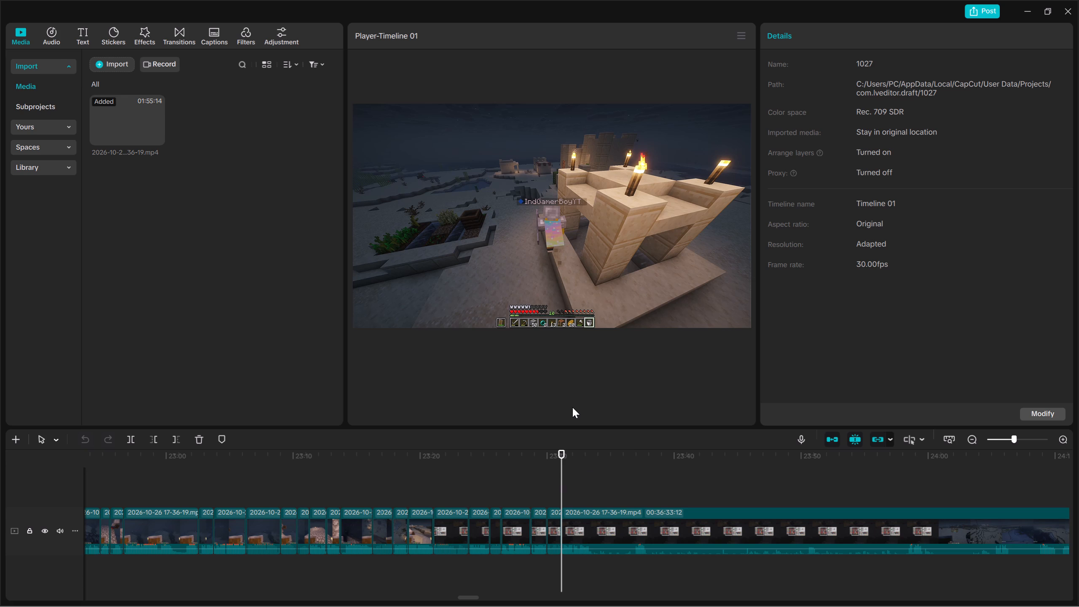
{"action": "left_click", "coordinate": [586, 469]}
{"action": "left_click_drag", "start_coordinate": [586, 469], "coordinate": [564, 467]}
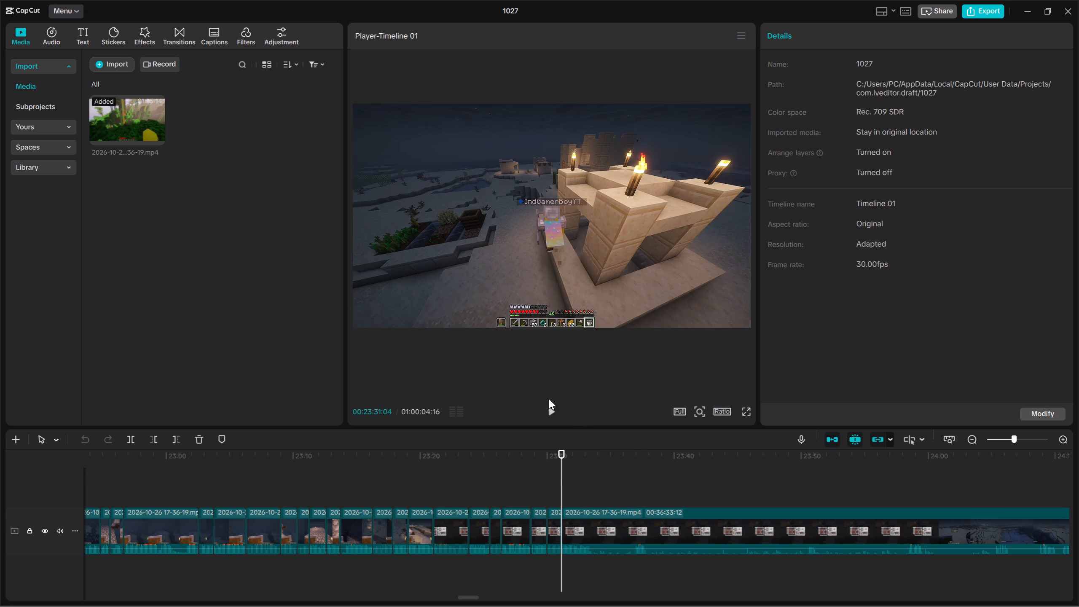
{"action": "left_click", "coordinate": [548, 408]}
{"action": "left_click", "coordinate": [548, 408]}
{"action": "key", "text": "Up"}
{"action": "key", "text": "space"}
{"action": "left_click", "coordinate": [620, 513]}
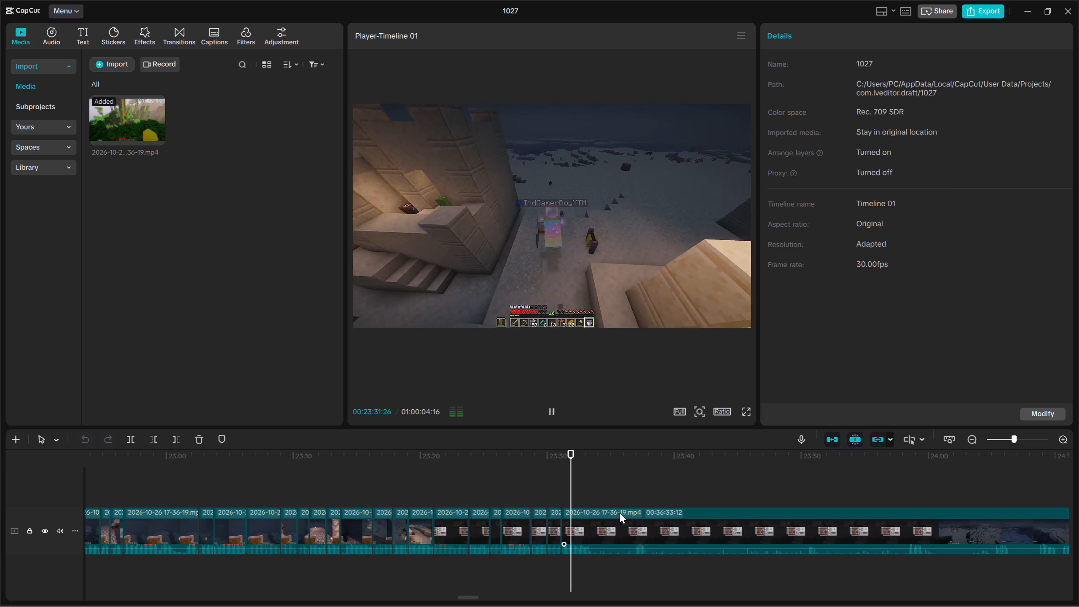
{"action": "key", "text": "space"}
{"action": "left_click", "coordinate": [130, 434]}
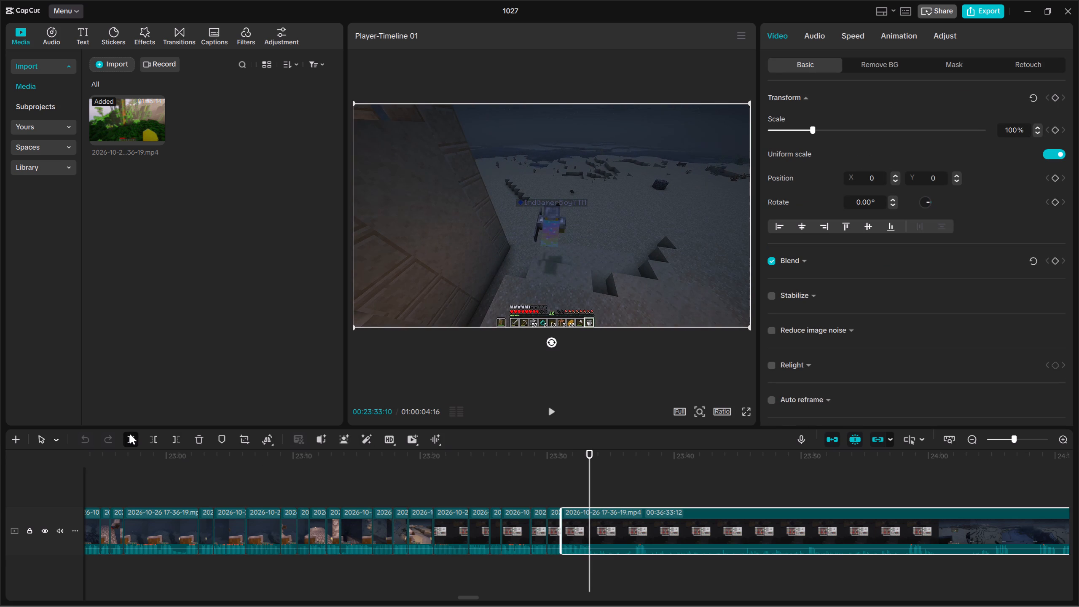
Skim the footage after the split, up to about 00:24:50, for the next part worth keeping.
{"action": "key", "text": "space"}
{"action": "key", "text": "space"}
{"action": "key", "text": "space"}
{"action": "key", "text": "space"}
{"action": "key", "text": "space"}
{"action": "key", "text": "space"}
{"action": "key", "text": "space"}
{"action": "key", "text": "space"}
{"action": "key", "text": "space"}
{"action": "key", "text": "space"}
{"action": "key", "text": "space"}
{"action": "key", "text": "space"}
{"action": "key", "text": "space"}
{"action": "key", "text": "space"}
{"action": "key", "text": "space"}
{"action": "key", "text": "space"}
{"action": "key", "text": "space"}
{"action": "key", "text": "space"}
{"action": "key", "text": "space"}
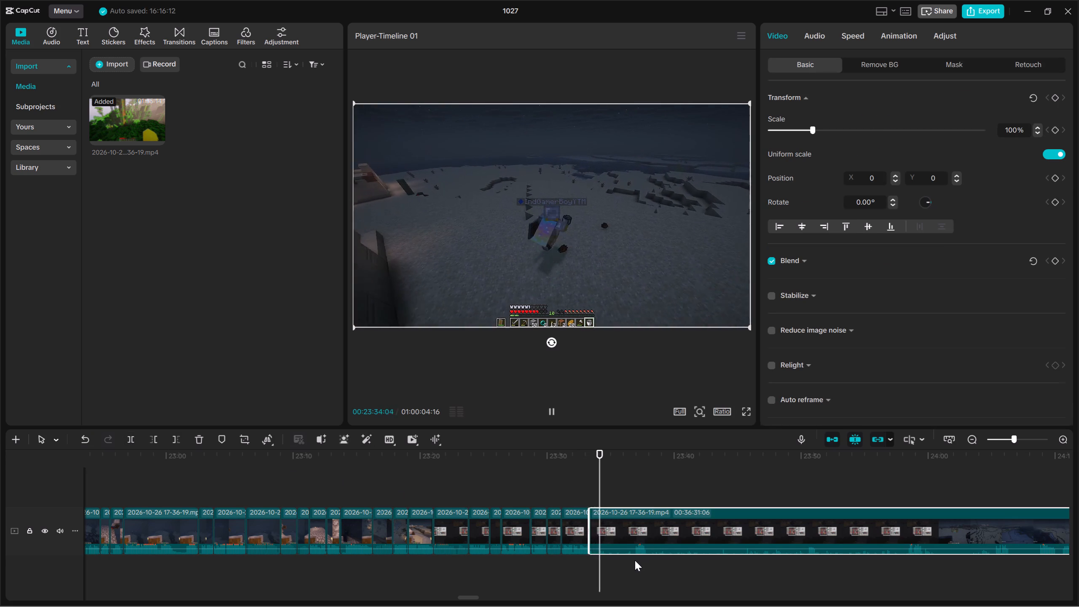
{"action": "left_click", "coordinate": [635, 560]}
{"action": "key", "text": "space"}
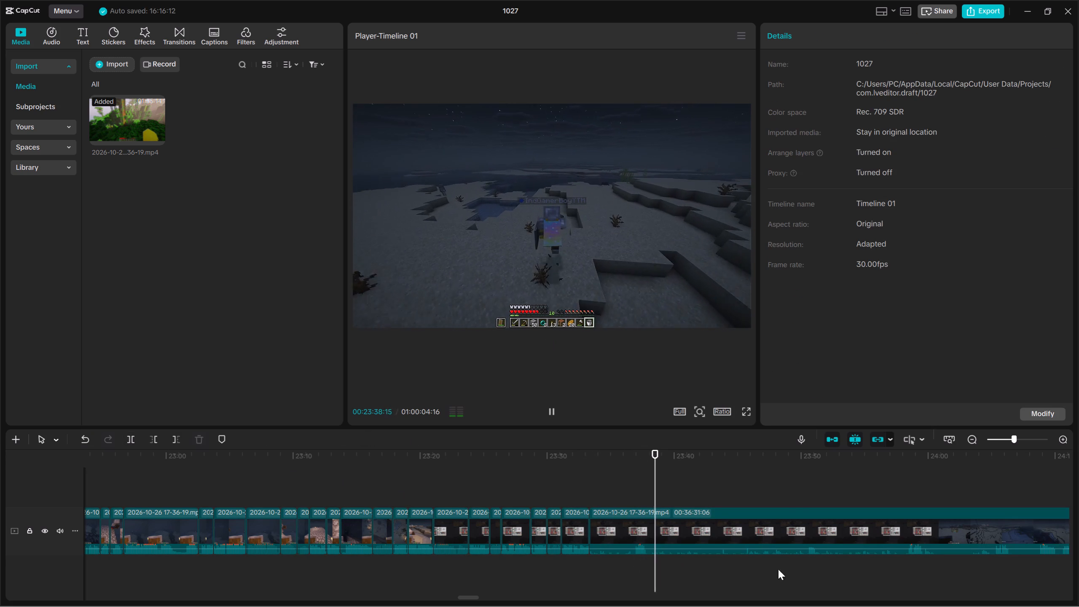
{"action": "left_click", "coordinate": [797, 559]}
{"action": "key", "text": "space"}
{"action": "left_click", "coordinate": [896, 562]}
{"action": "key", "text": "space"}
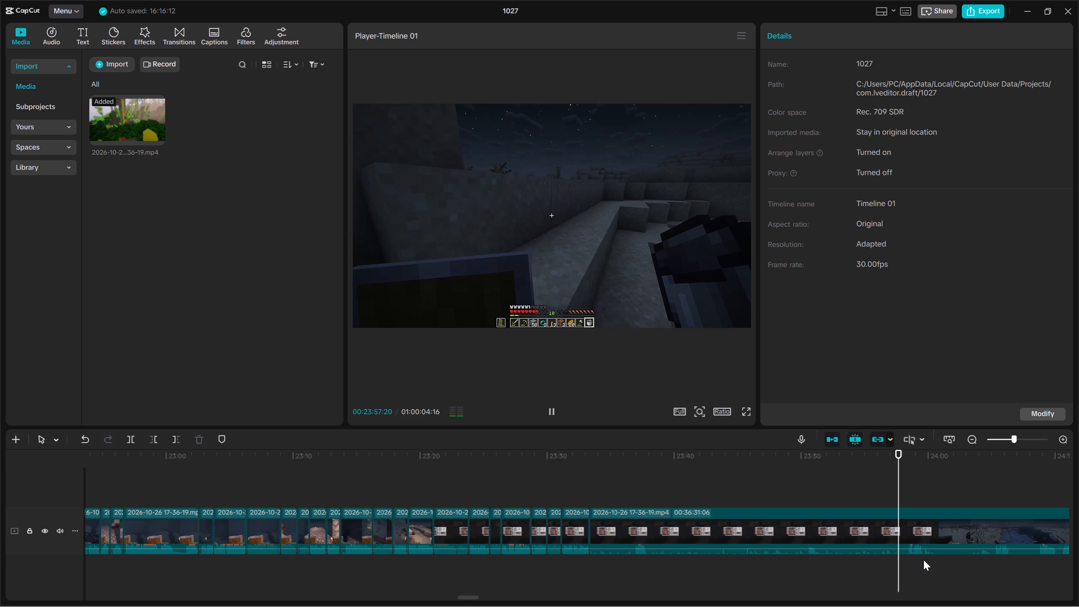
{"action": "left_click", "coordinate": [996, 563]}
{"action": "key", "text": "space"}
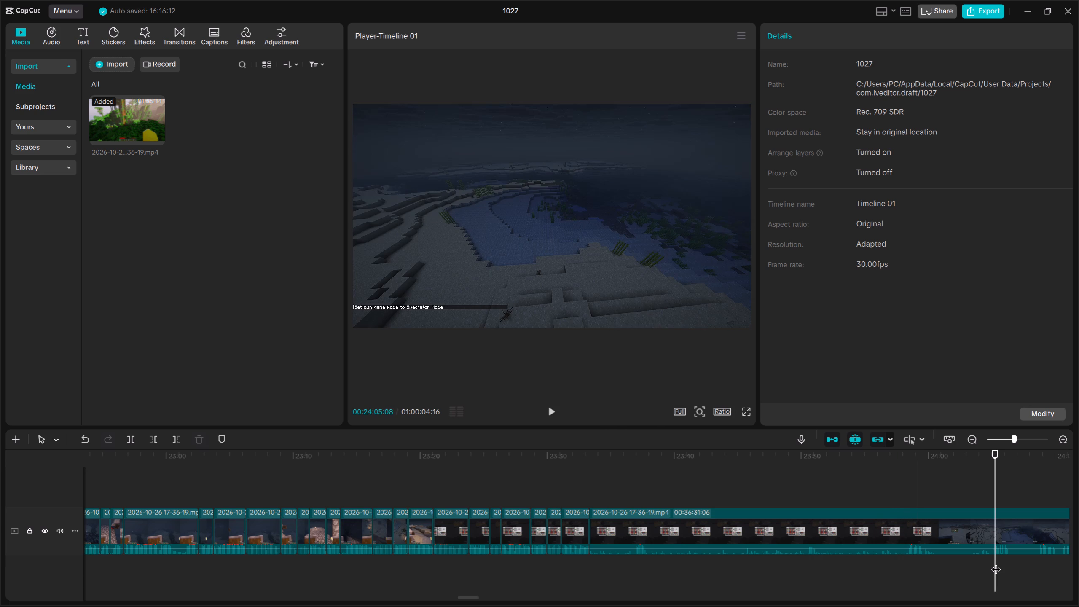
{"action": "double_click", "coordinate": [1038, 560]}
{"action": "key", "text": "space"}
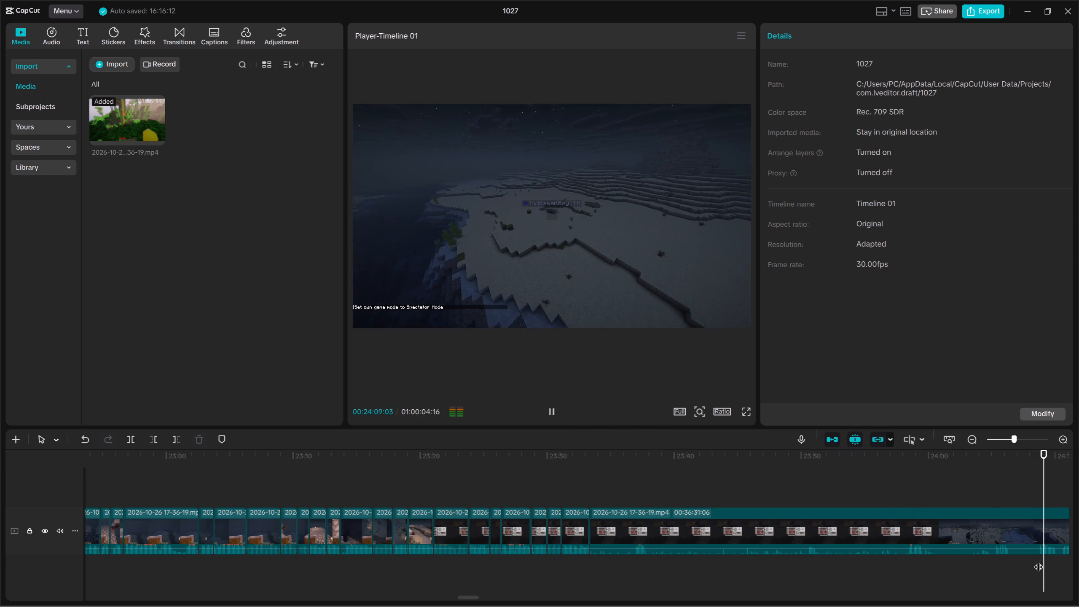
{"action": "left_click_drag", "start_coordinate": [1010, 567], "coordinate": [1078, 570]}
{"action": "left_click", "coordinate": [733, 561]}
{"action": "key", "text": "space"}
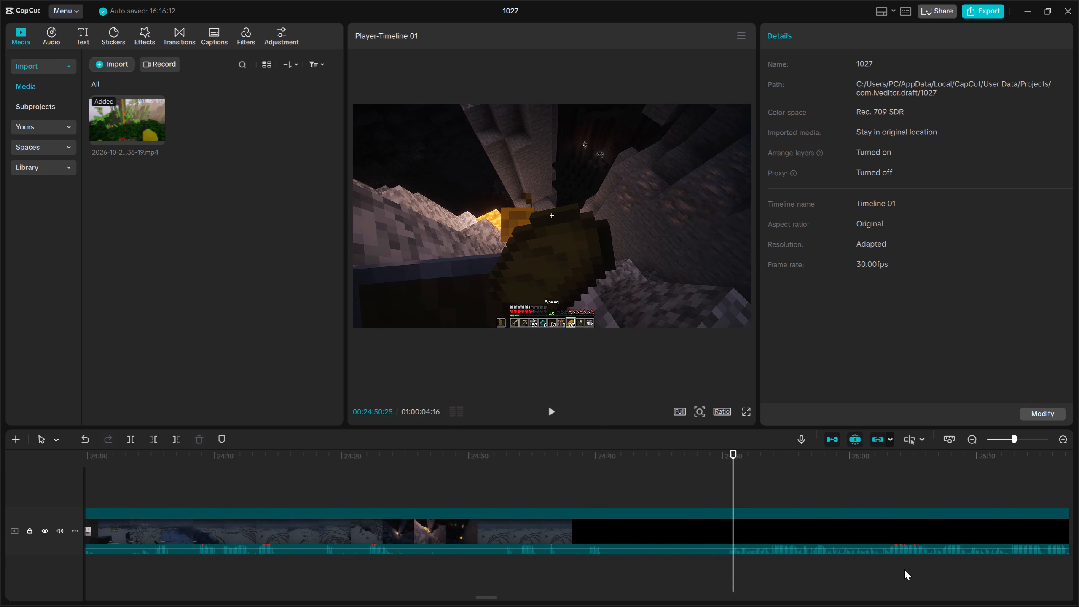
Check the footage from about 00:24:39, then delete everything in the long clip before 00:24:50:23.
{"action": "left_click", "coordinate": [724, 571]}
{"action": "left_click_drag", "start_coordinate": [724, 571], "coordinate": [590, 562]}
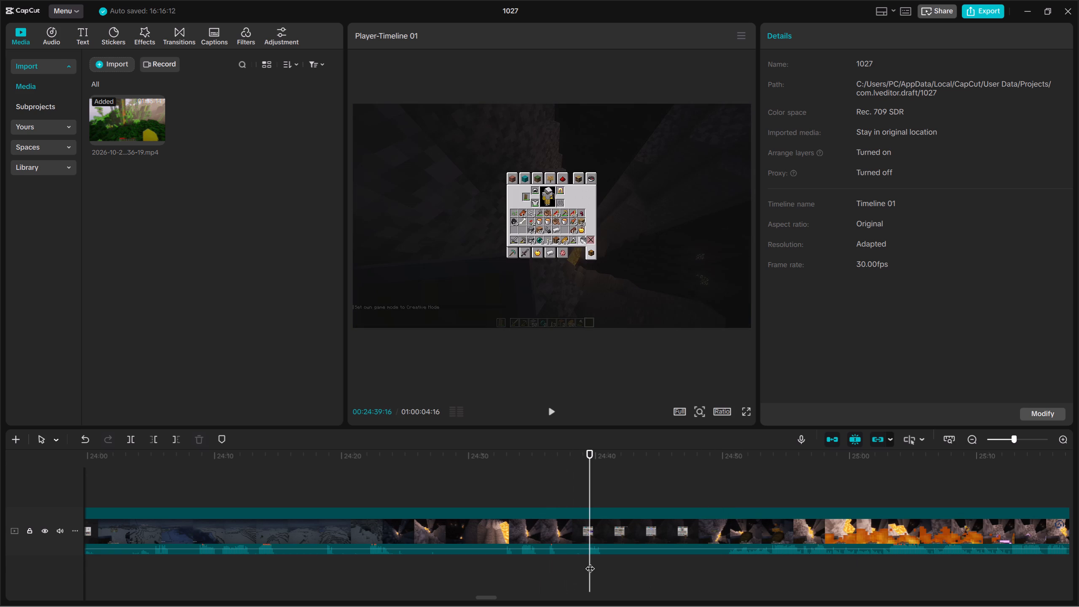
{"action": "key", "text": "space"}
{"action": "left_click", "coordinate": [728, 554]}
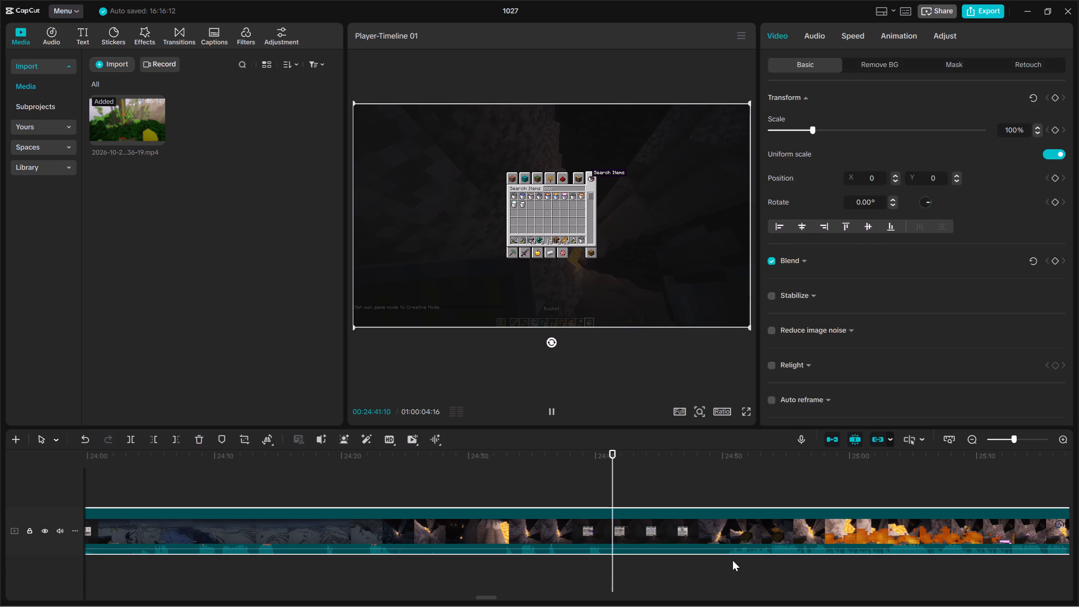
{"action": "left_click", "coordinate": [733, 560]}
{"action": "key", "text": "space"}
{"action": "left_click_drag", "start_coordinate": [793, 578], "coordinate": [807, 477]}
{"action": "left_click", "coordinate": [154, 438]}
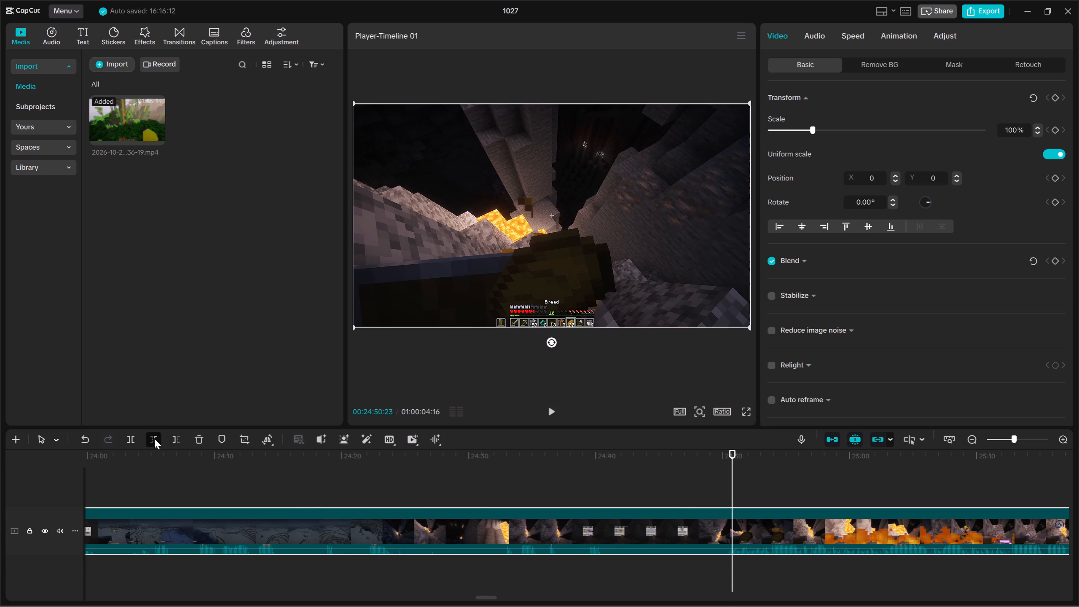
Trim about 2.6 more seconds off the start of the same clip and preview the footage that follows.
{"action": "key", "text": "space"}
{"action": "left_click", "coordinate": [154, 438]}
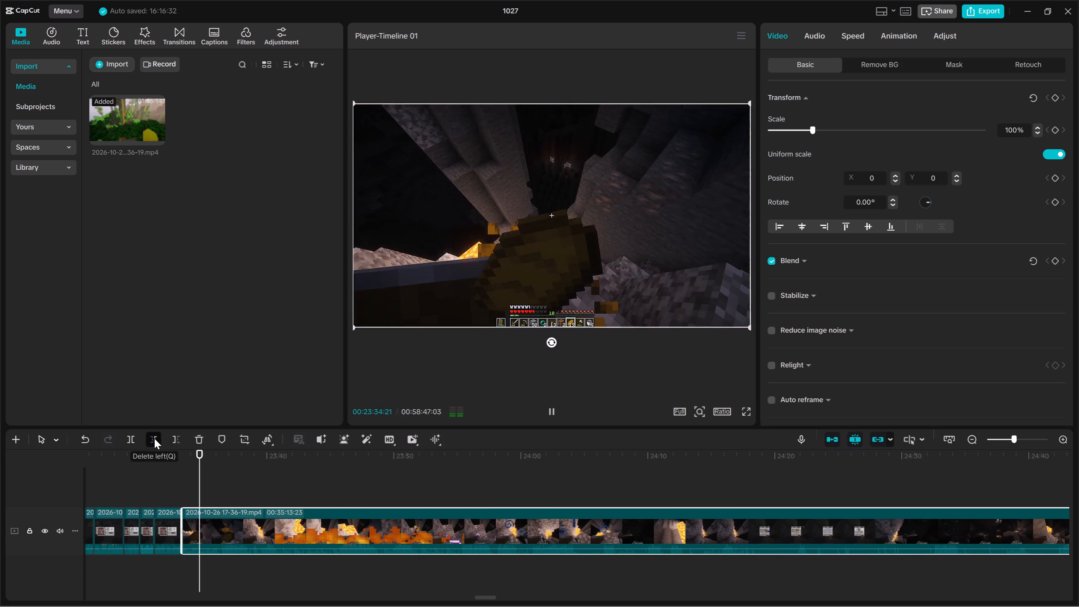
{"action": "key", "text": "space"}
{"action": "left_click", "coordinate": [154, 438]}
{"action": "key", "text": "space"}
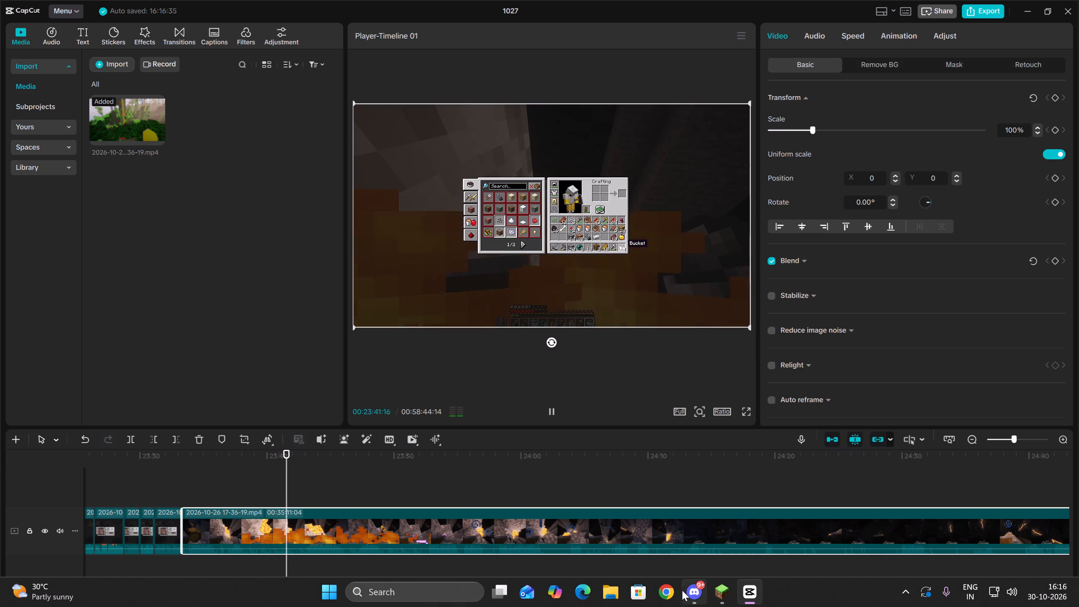
{"action": "left_click", "coordinate": [545, 419]}
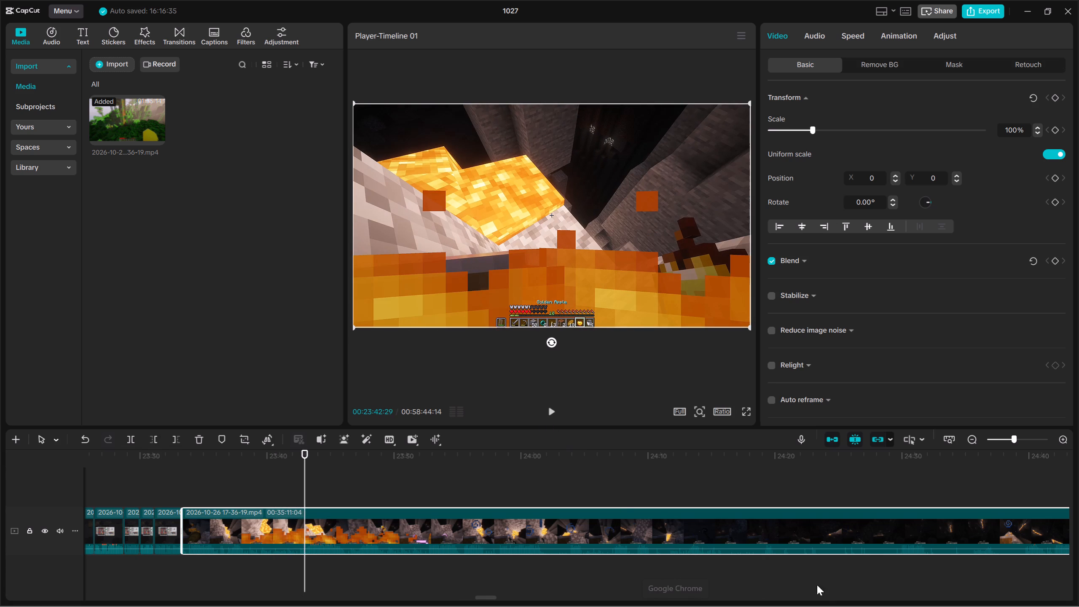
Switch to Google Chrome and open MaskeyPie's "Bedwars in Autumn" Minecraft live stream on YouTube.
{"action": "left_click", "coordinate": [670, 592]}
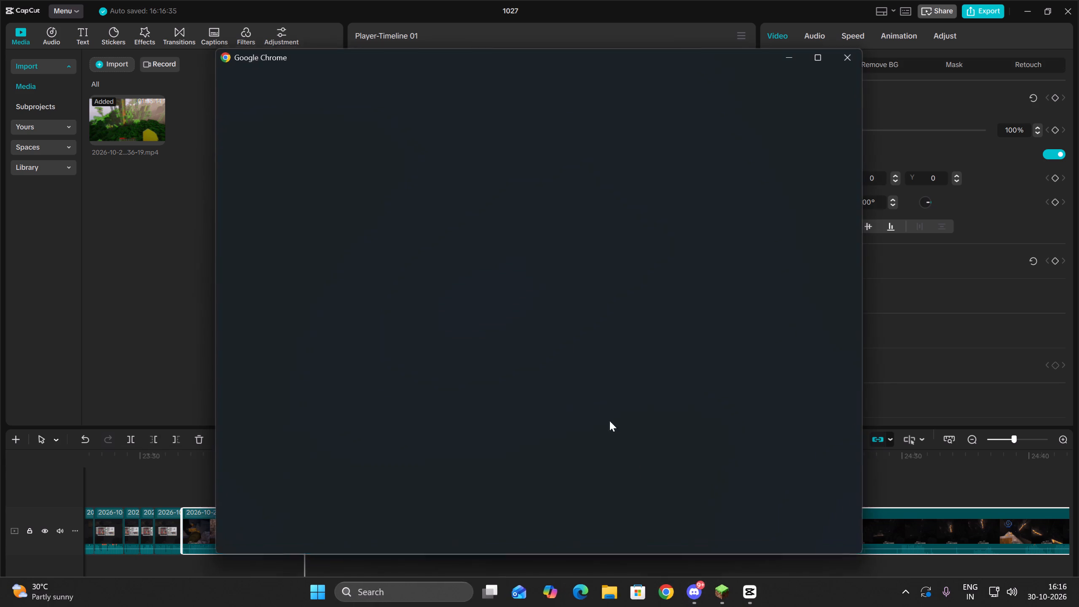
{"action": "left_click", "coordinate": [477, 308]}
{"action": "left_click", "coordinate": [433, 356]}
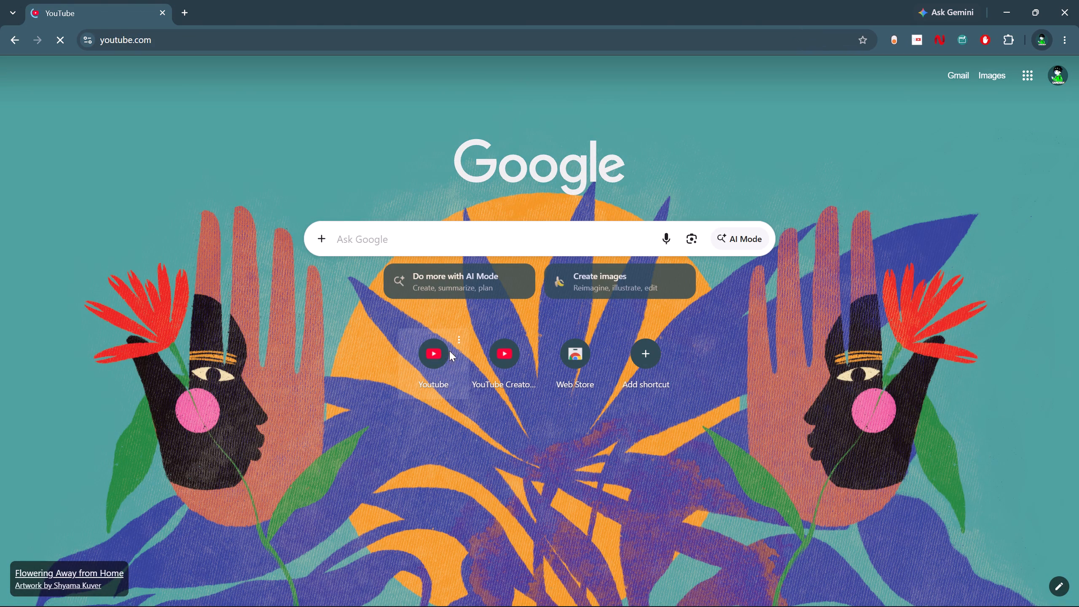
{"action": "left_click", "coordinate": [407, 228]}
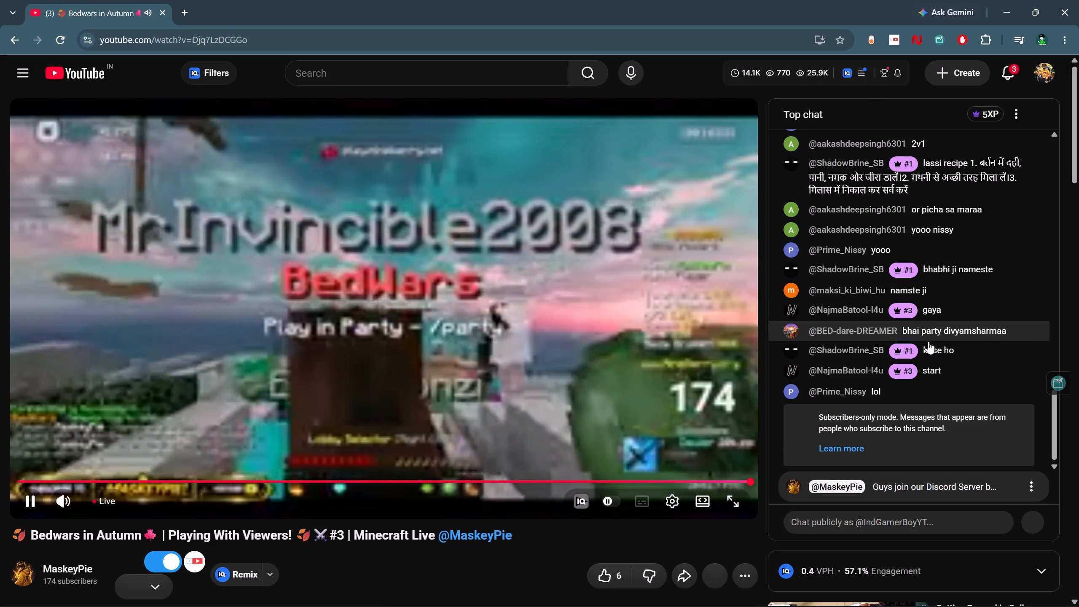
Read through the stream's live chat and look at its list of participants.
{"action": "scroll", "coordinate": [953, 359], "scroll_direction": "up", "scroll_amount": 1}
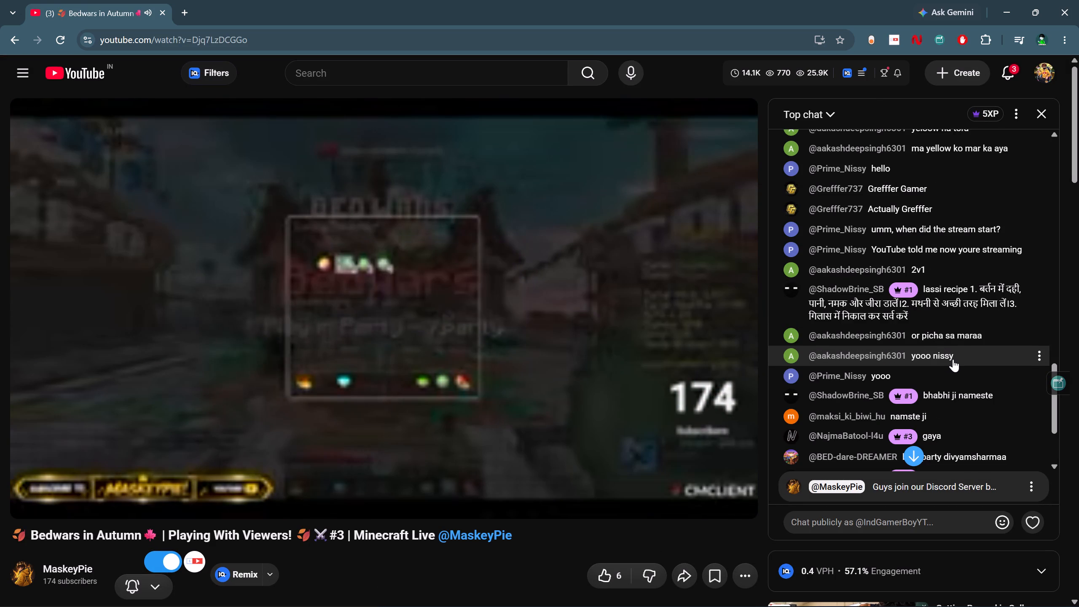
{"action": "scroll", "coordinate": [953, 359], "scroll_direction": "up", "scroll_amount": 2}
{"action": "scroll", "coordinate": [953, 359], "scroll_direction": "down", "scroll_amount": 6}
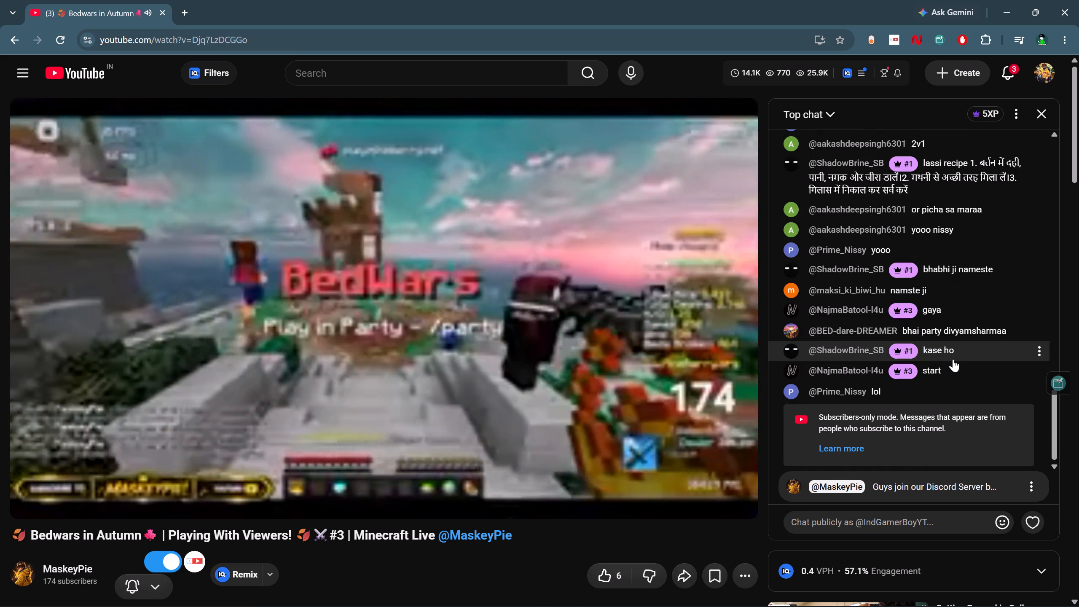
{"action": "left_click", "coordinate": [1021, 112]}
{"action": "left_click", "coordinate": [986, 150]}
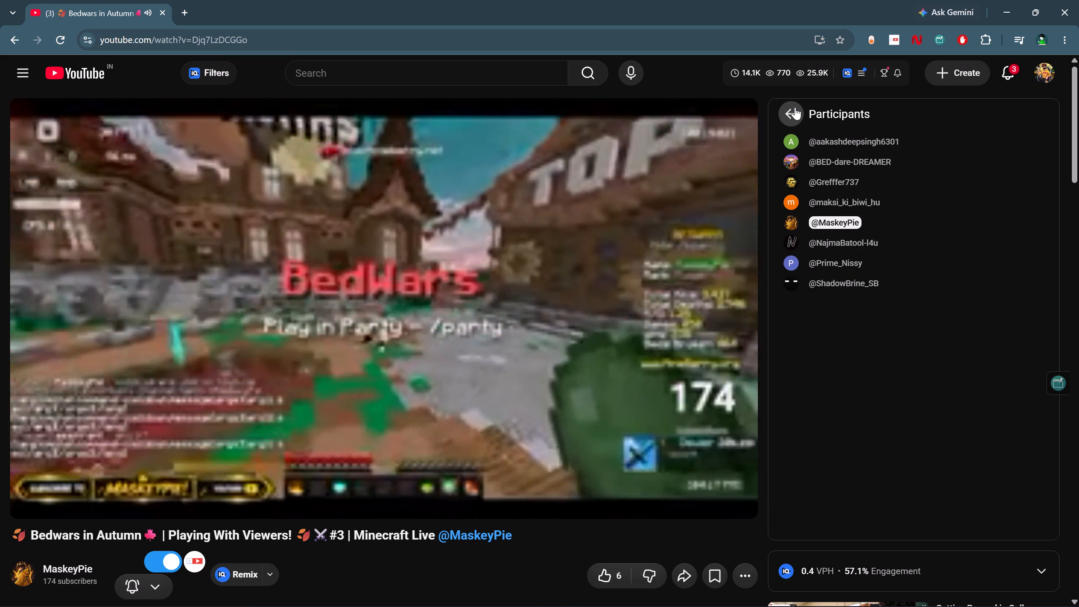
{"action": "left_click", "coordinate": [795, 107]}
{"action": "scroll", "coordinate": [663, 158], "scroll_direction": "down", "scroll_amount": 1}
{"action": "scroll", "coordinate": [596, 192], "scroll_direction": "up", "scroll_amount": 1}
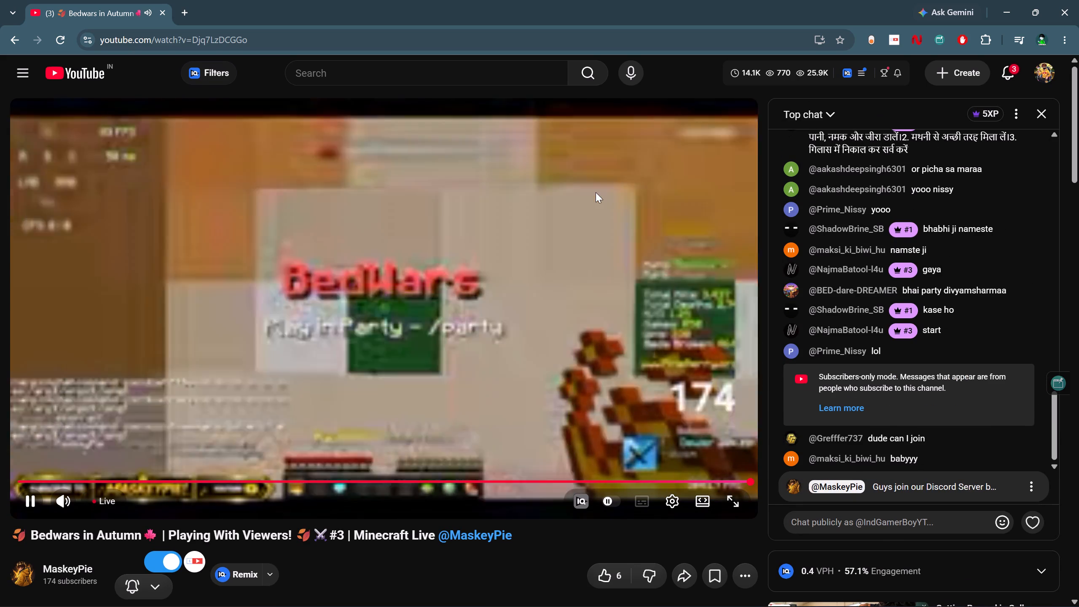
Show the hidden system tray icons.
{"action": "left_click", "coordinate": [907, 602]}
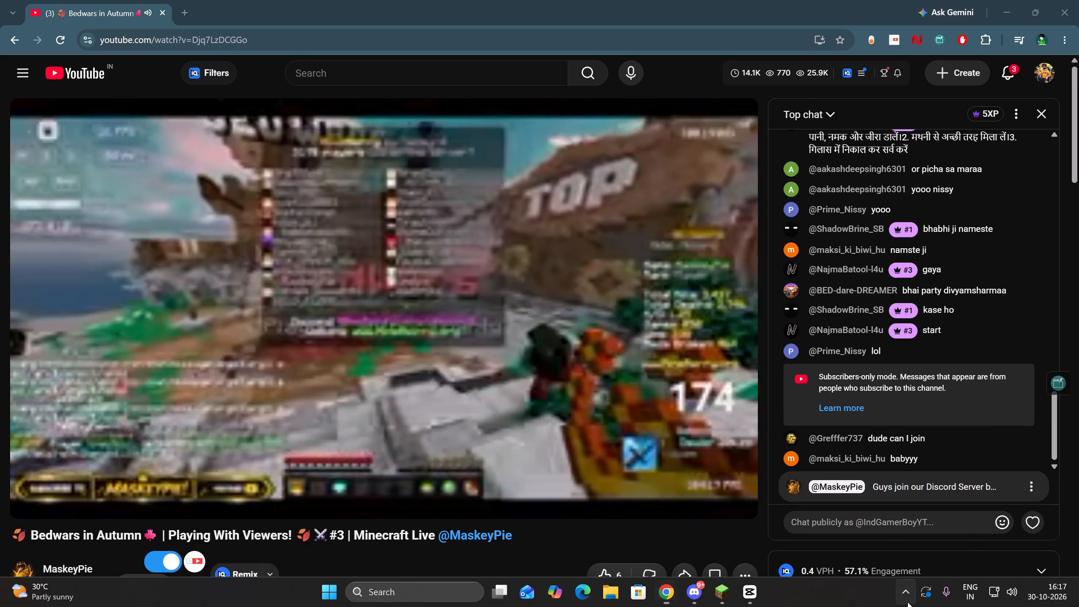
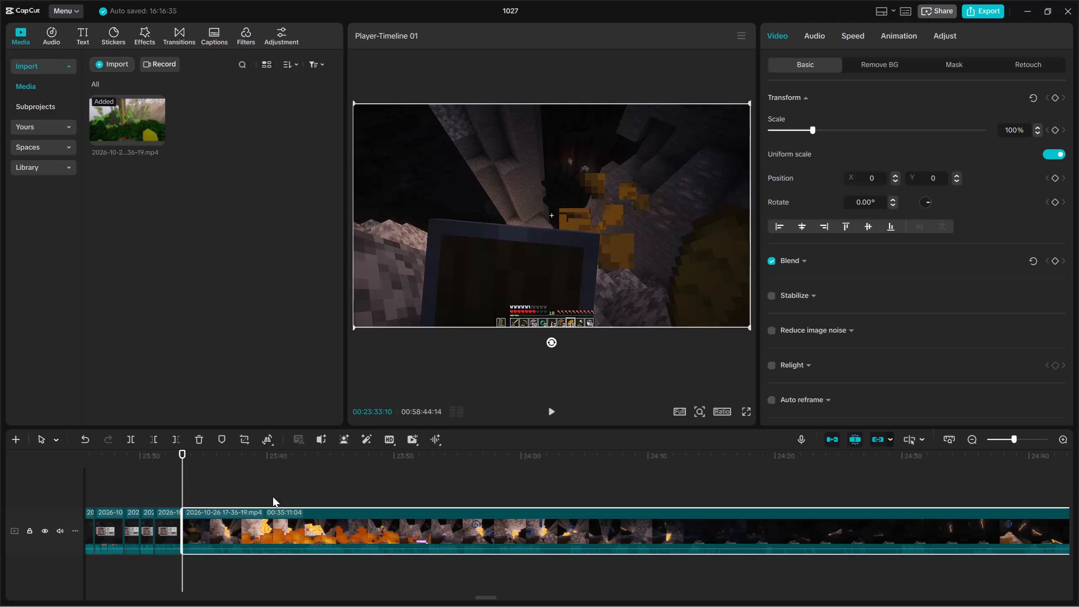
Play back the start of the long remaining clip, from 23:33 to about 23:41, to review the lava footage.
{"action": "key", "text": "space"}
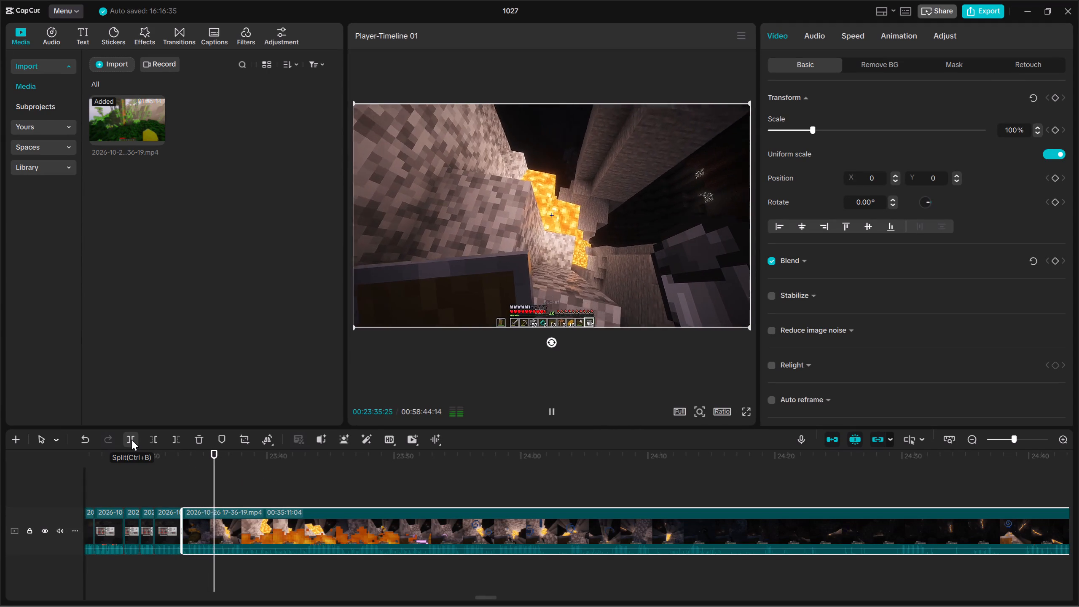
{"action": "key", "text": "space"}
{"action": "key", "text": "space"}
{"action": "key", "text": "space"}
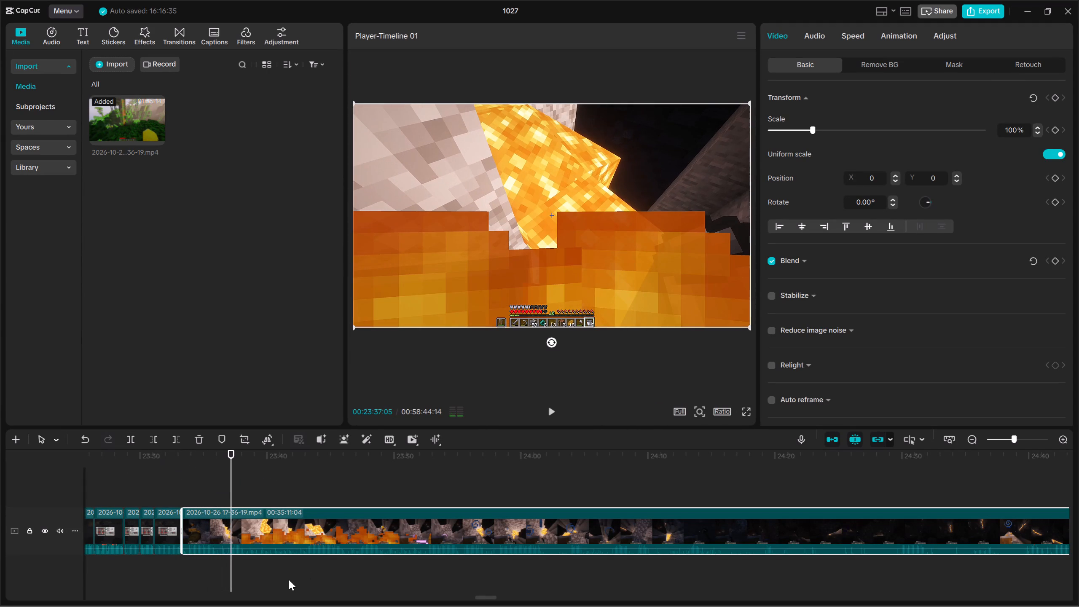
{"action": "left_click", "coordinate": [1065, 438]}
{"action": "key", "text": "space"}
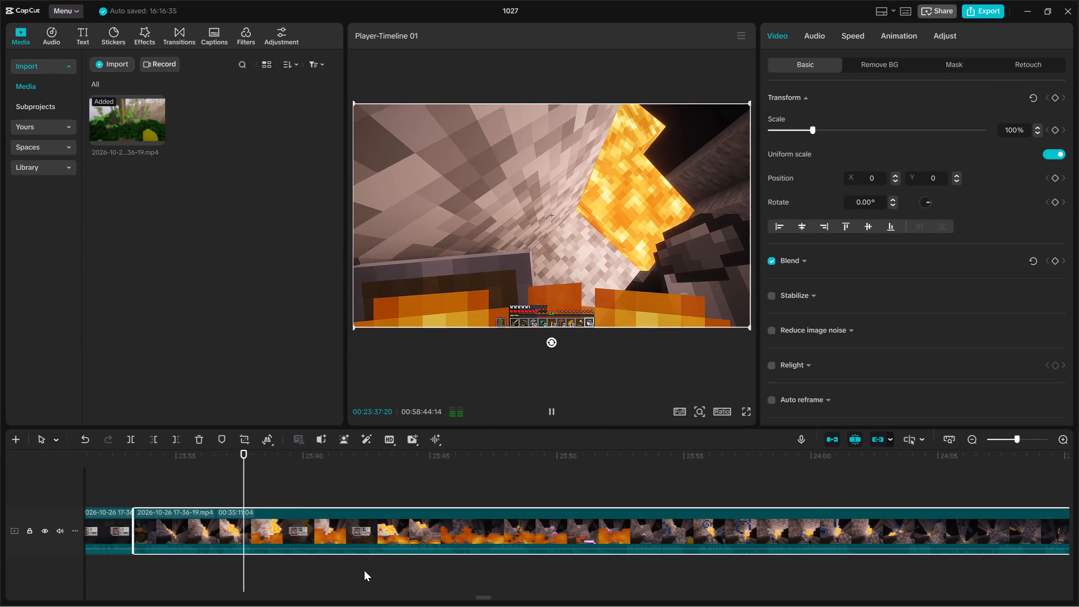
{"action": "key", "text": "space"}
{"action": "key", "text": "space"}
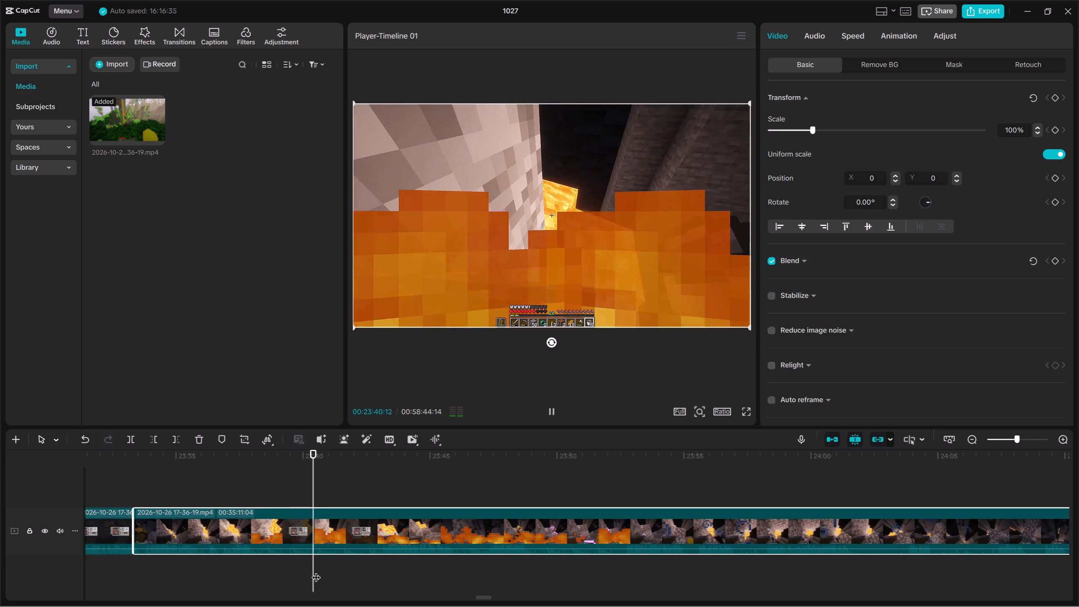
{"action": "key", "text": "space"}
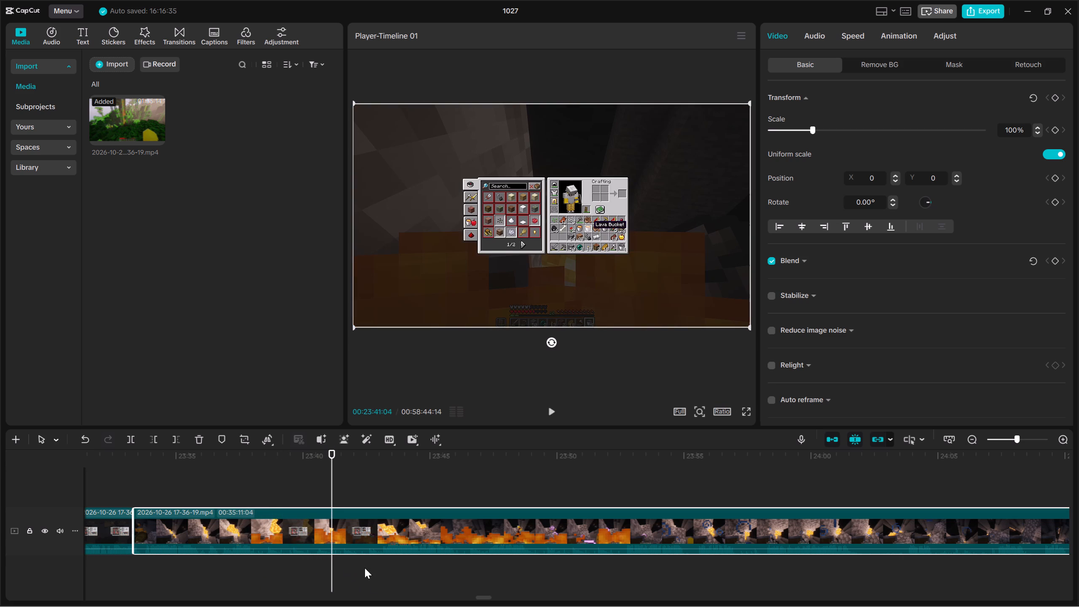
Scrub onward through the burning scene to about 23:53 and play a moment of the footage that follows it.
{"action": "left_click", "coordinate": [317, 558]}
{"action": "left_click_drag", "start_coordinate": [317, 558], "coordinate": [322, 559]}
{"action": "left_click_drag", "start_coordinate": [322, 559], "coordinate": [338, 559]}
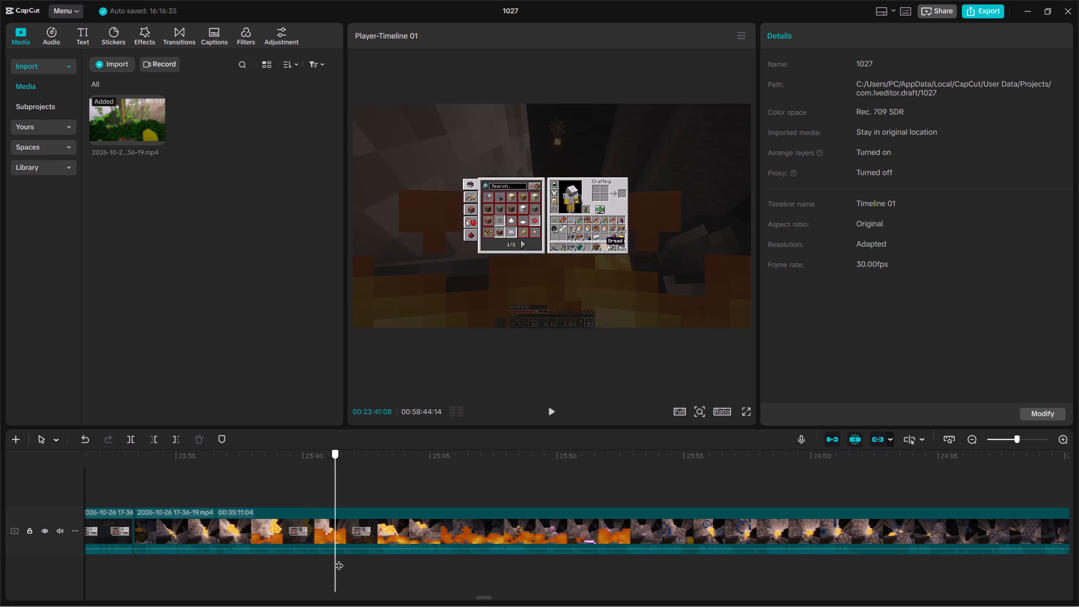
{"action": "left_click_drag", "start_coordinate": [338, 559], "coordinate": [414, 557]}
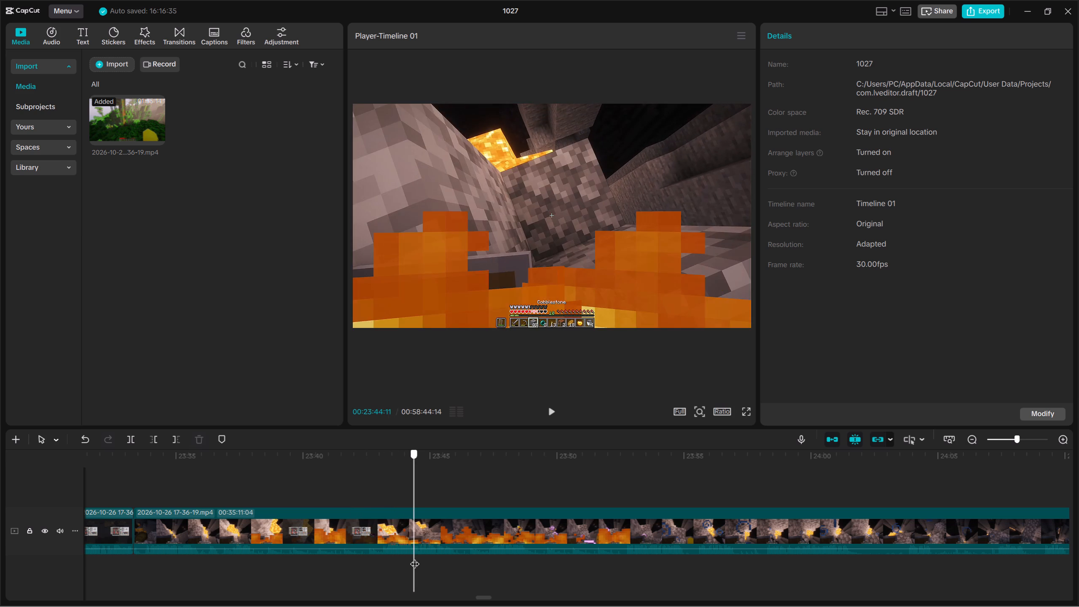
{"action": "left_click_drag", "start_coordinate": [414, 557], "coordinate": [505, 564]}
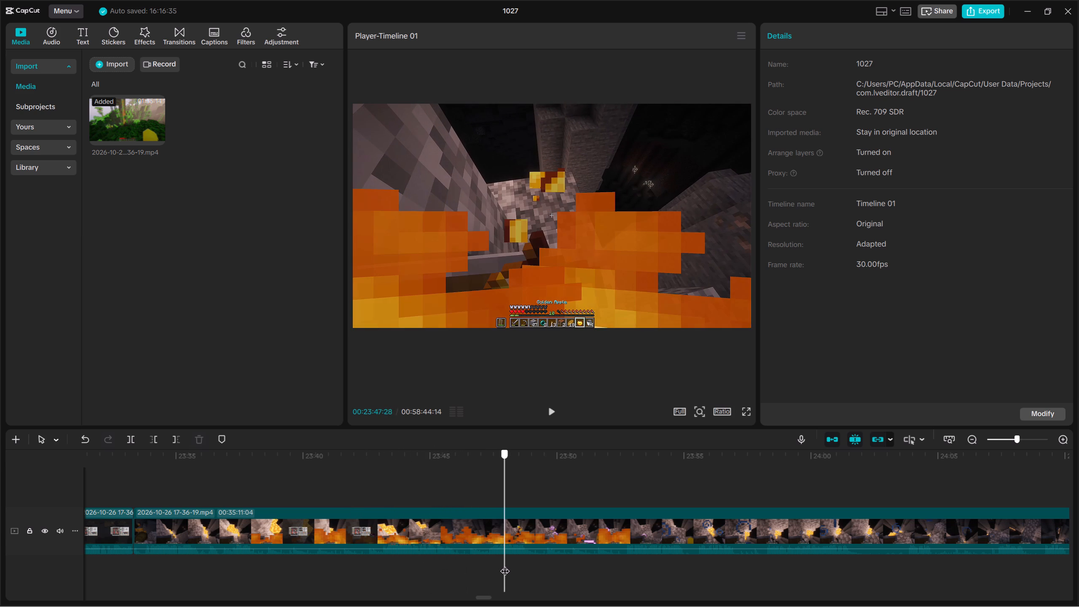
{"action": "left_click_drag", "start_coordinate": [505, 564], "coordinate": [577, 566]}
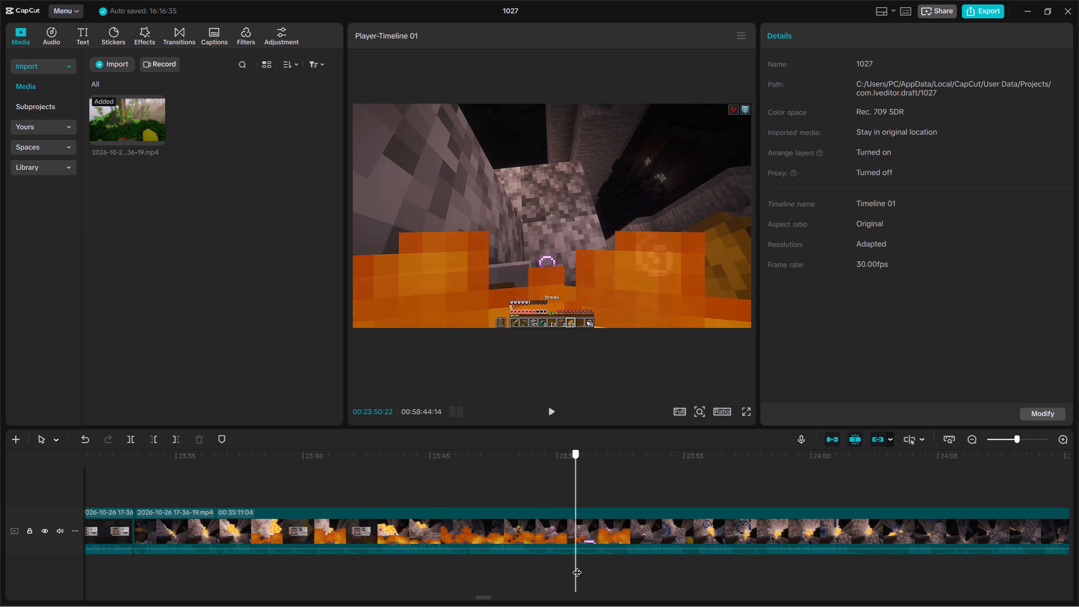
{"action": "left_click_drag", "start_coordinate": [577, 566], "coordinate": [633, 563]}
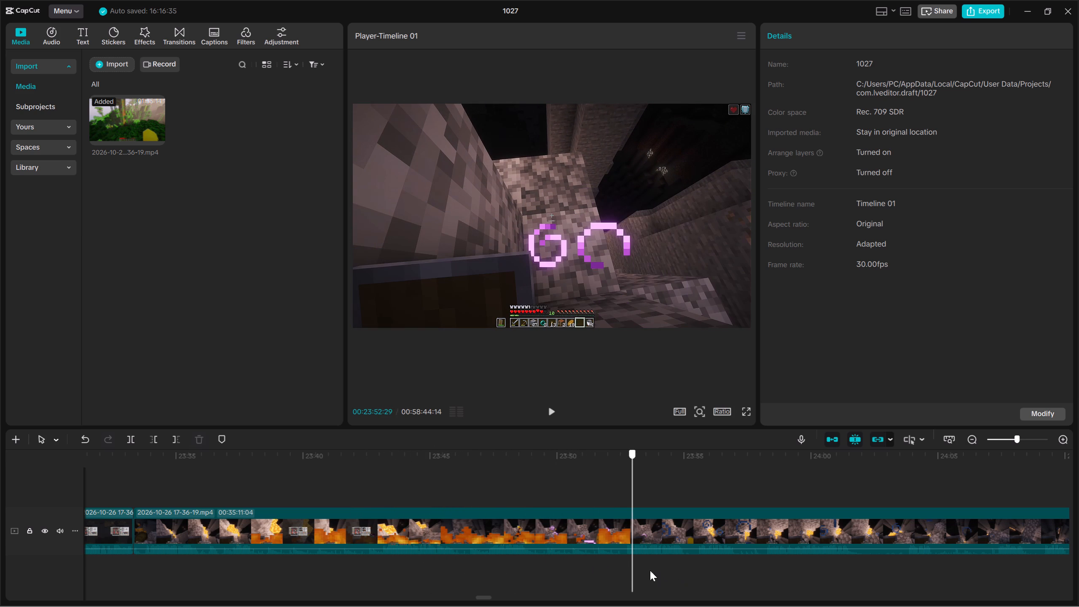
{"action": "left_click", "coordinate": [549, 528]}
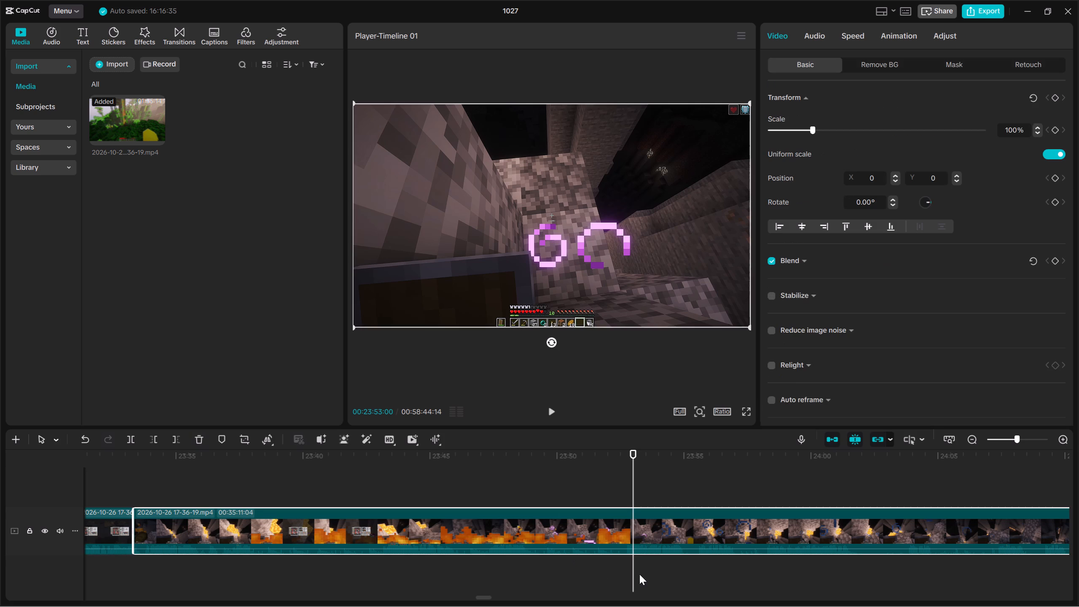
{"action": "double_click", "coordinate": [631, 571]}
{"action": "key", "text": "space"}
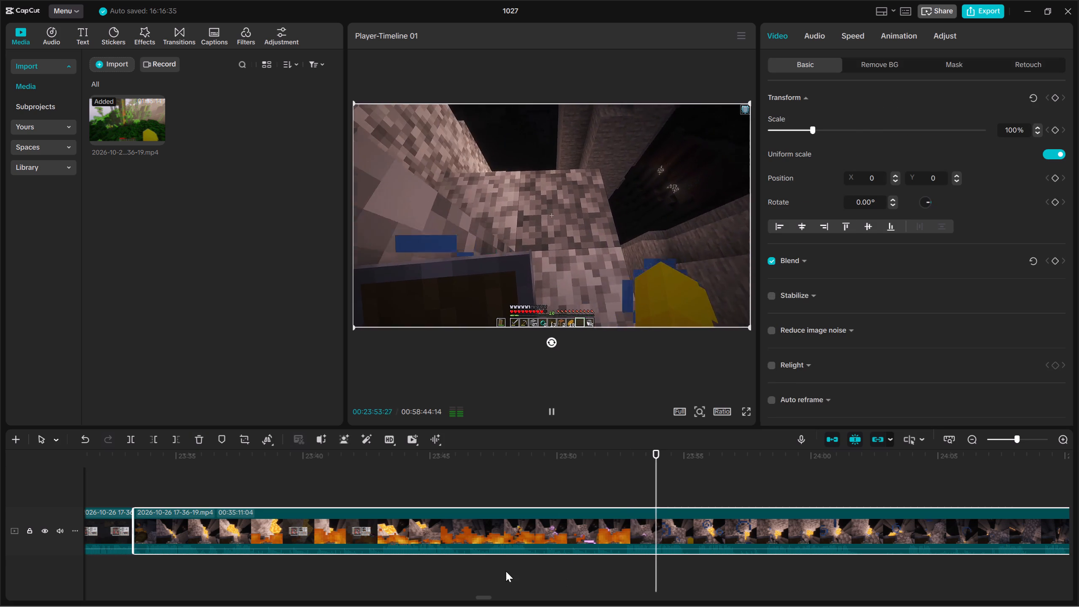
Trim about 0.4 seconds (11 frames) off the start of the long remaining clip, up to 23:33:21.
{"action": "left_click", "coordinate": [497, 569]}
{"action": "left_click_drag", "start_coordinate": [497, 569], "coordinate": [143, 556]}
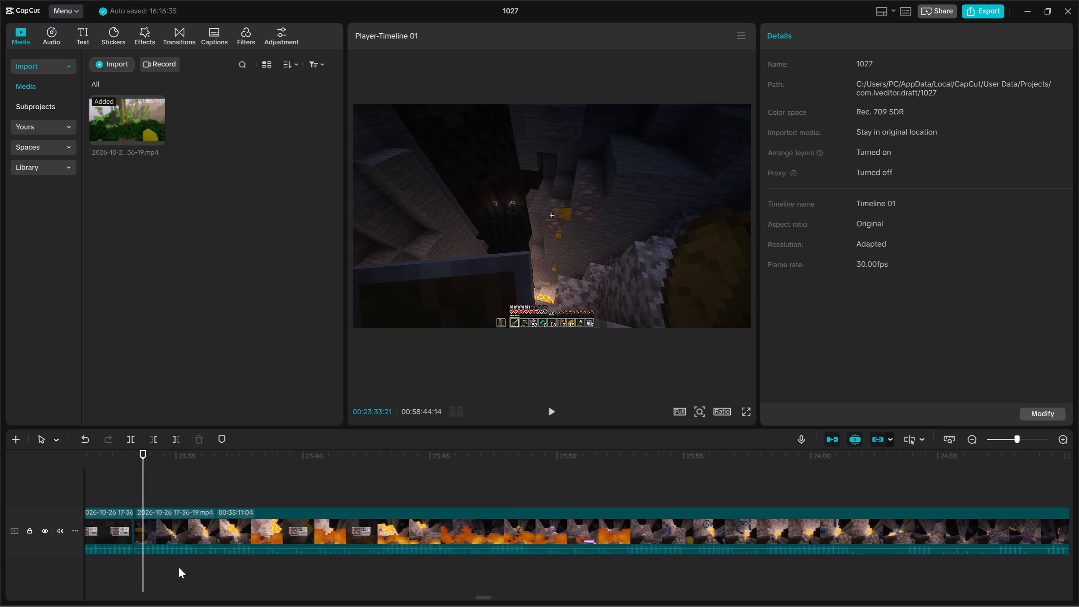
{"action": "left_click_drag", "start_coordinate": [186, 568], "coordinate": [187, 524]}
{"action": "left_click", "coordinate": [153, 437]}
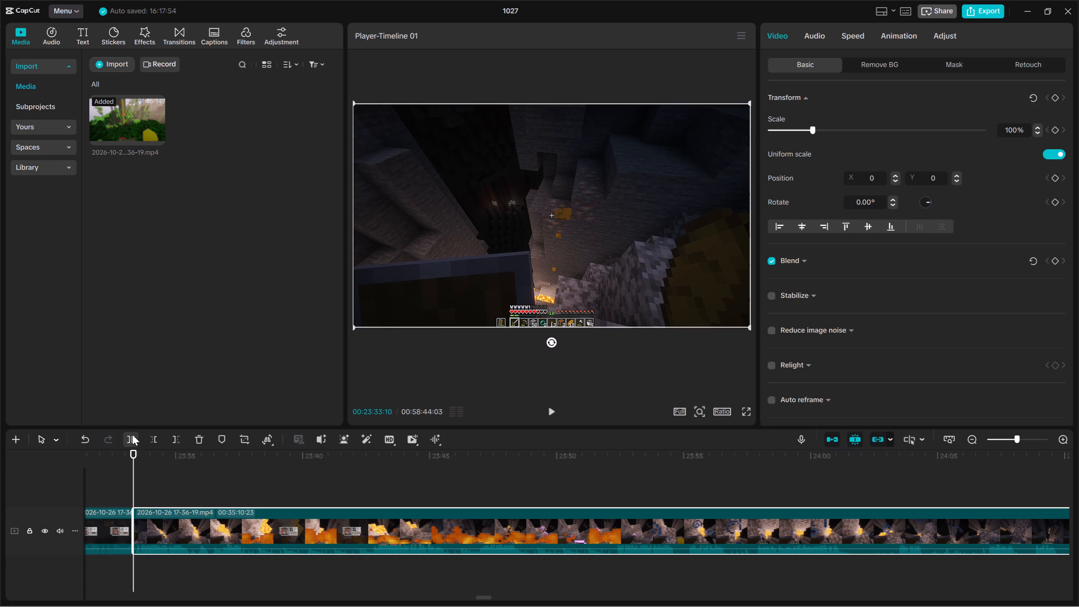
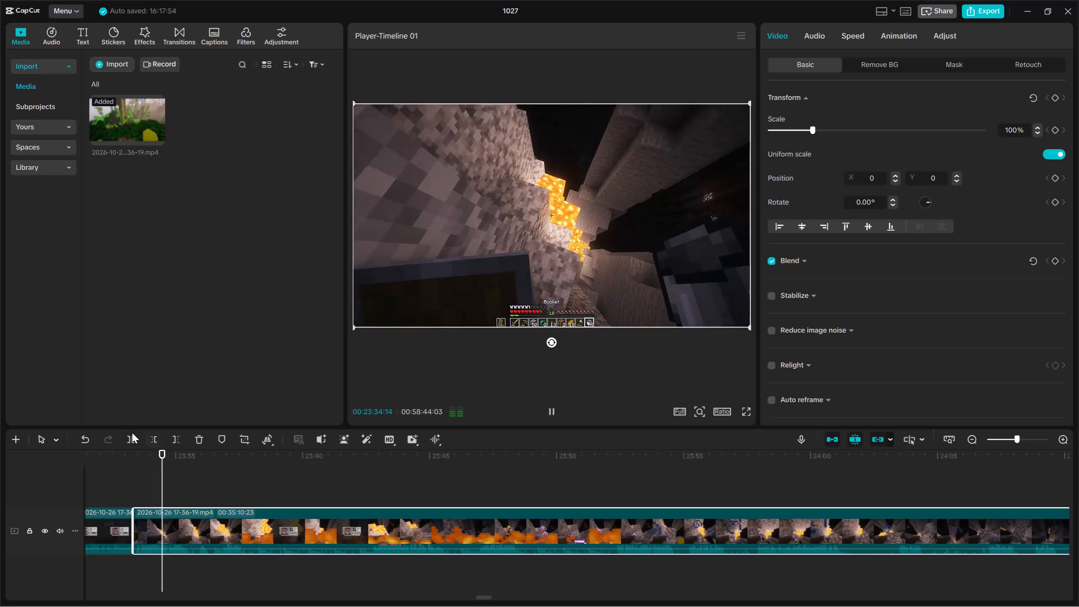
Split the long remaining clip at 23:35:23 and trim about 0.7 seconds (20 frames) off the start of the part after it.
{"action": "key", "text": "space"}
{"action": "left_click", "coordinate": [134, 439]}
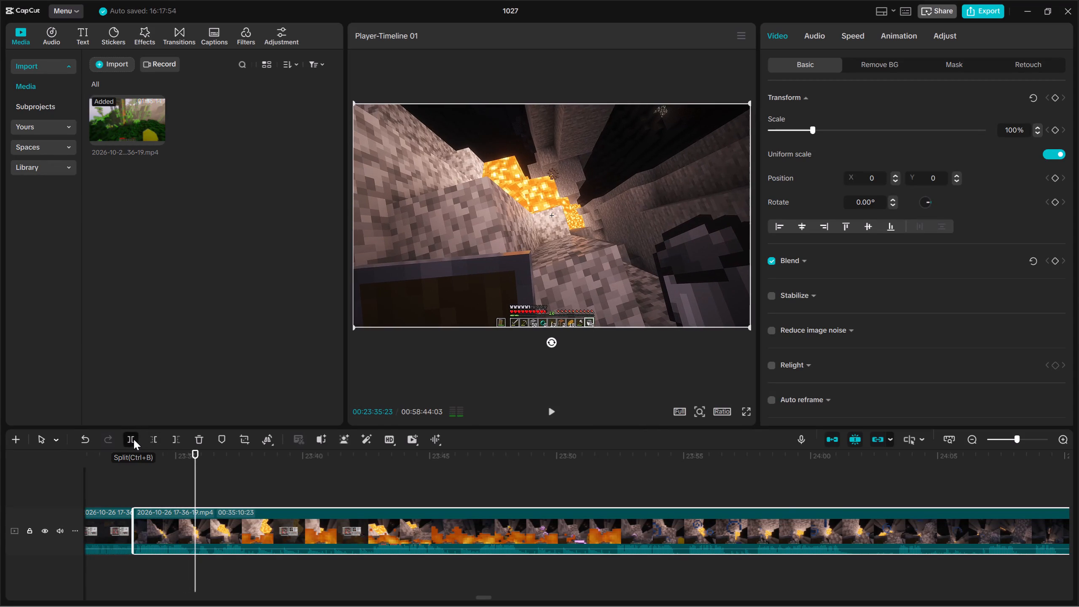
{"action": "key", "text": "space"}
{"action": "left_click", "coordinate": [153, 444]}
Split the long clip at 23:45:02 and trim about 1.3 seconds (38 frames) off the start of the part after it.
{"action": "key", "text": "space"}
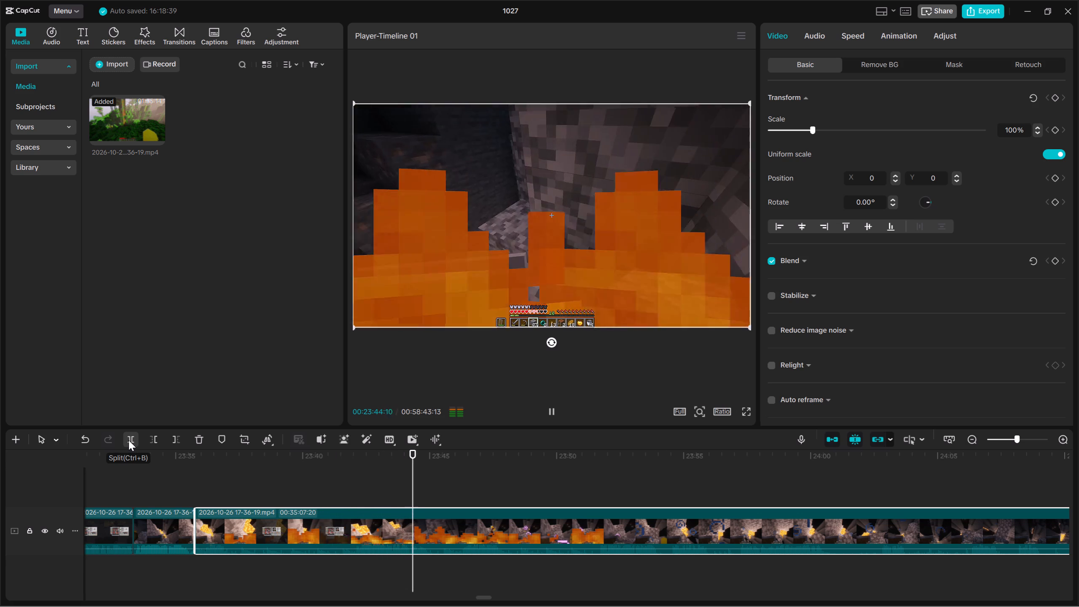
{"action": "key", "text": "space"}
{"action": "left_click", "coordinate": [129, 440]}
{"action": "key", "text": "space"}
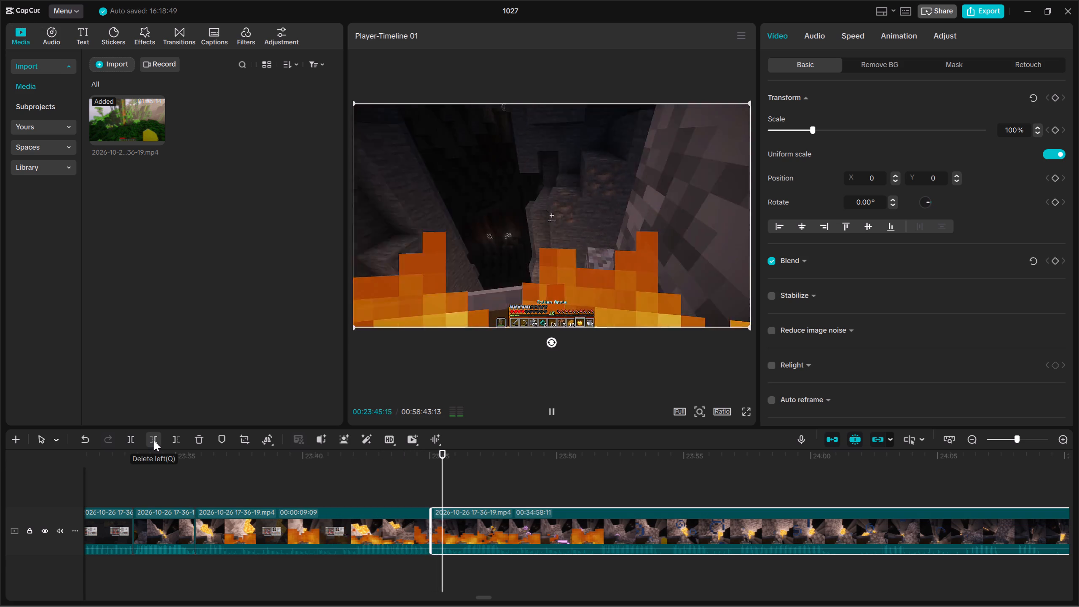
{"action": "left_click", "coordinate": [154, 440]}
Split the long clip in the burning scene at 23:50:10.
{"action": "key", "text": "space"}
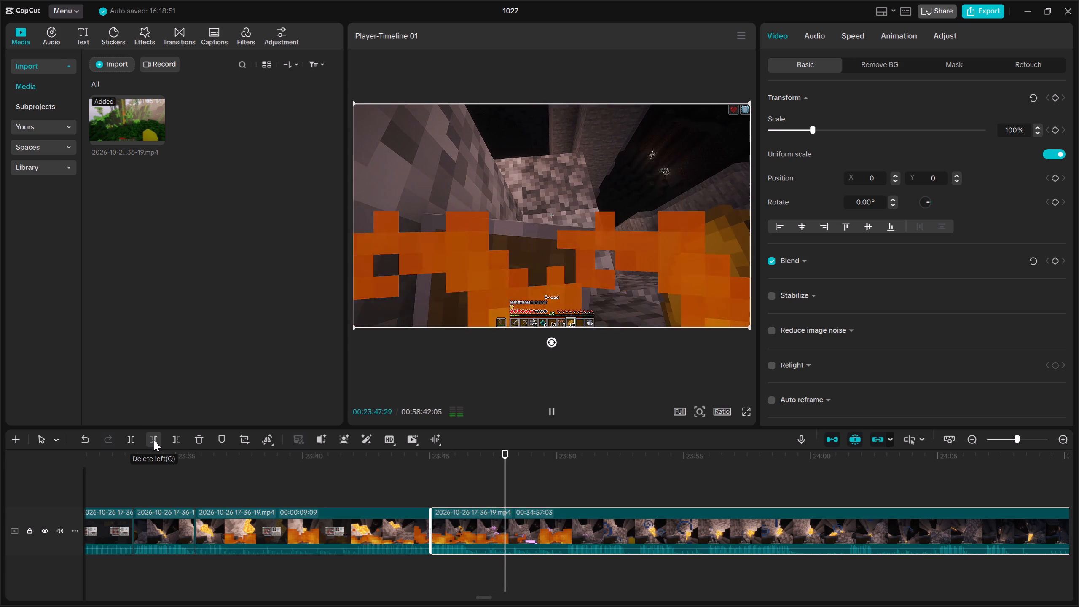
{"action": "left_click", "coordinate": [125, 443]}
Split the long clip at 23:52:18 and trim about 0.7 seconds (21 frames) off the start of the part after it.
{"action": "key", "text": "space"}
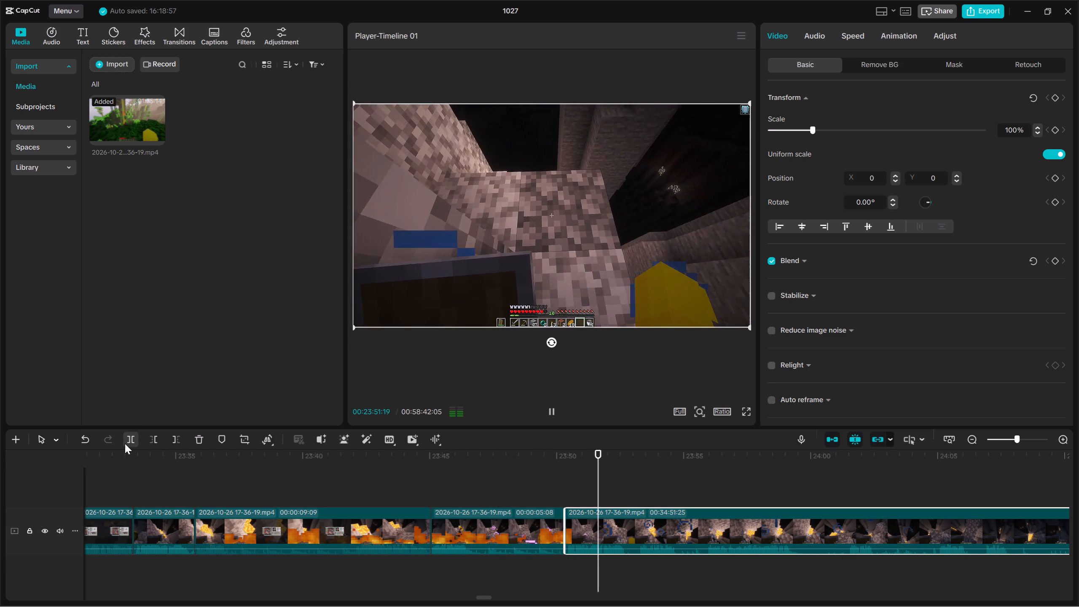
{"action": "key", "text": "space"}
{"action": "left_click", "coordinate": [125, 443]}
{"action": "key", "text": "space"}
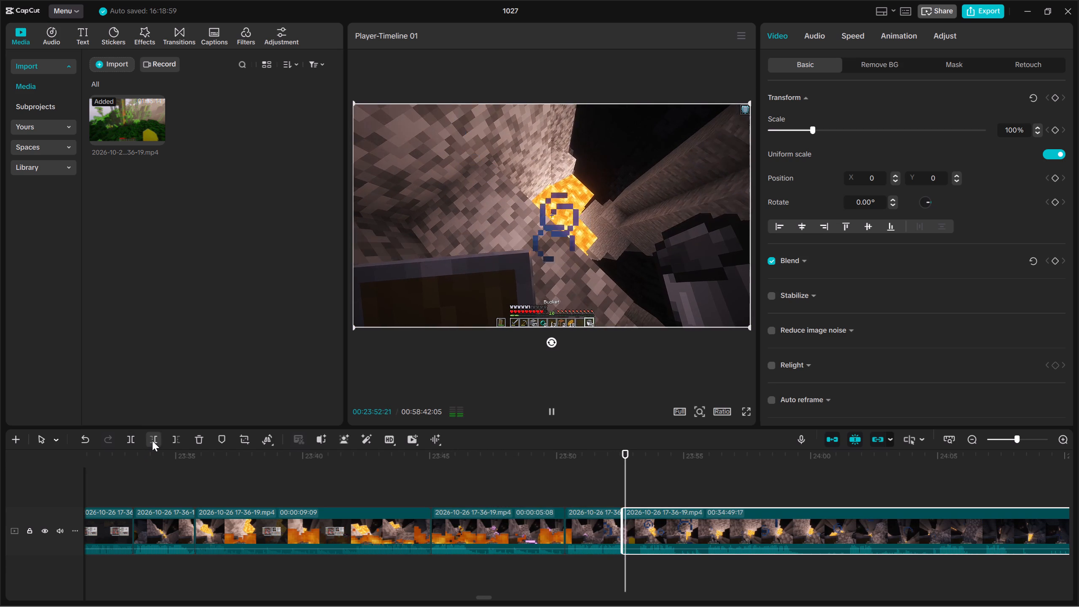
{"action": "left_click", "coordinate": [152, 440]}
Split the long clip at 23:53:29 and trim about 1.3 seconds (38 frames) off the start of the part after it.
{"action": "key", "text": "space"}
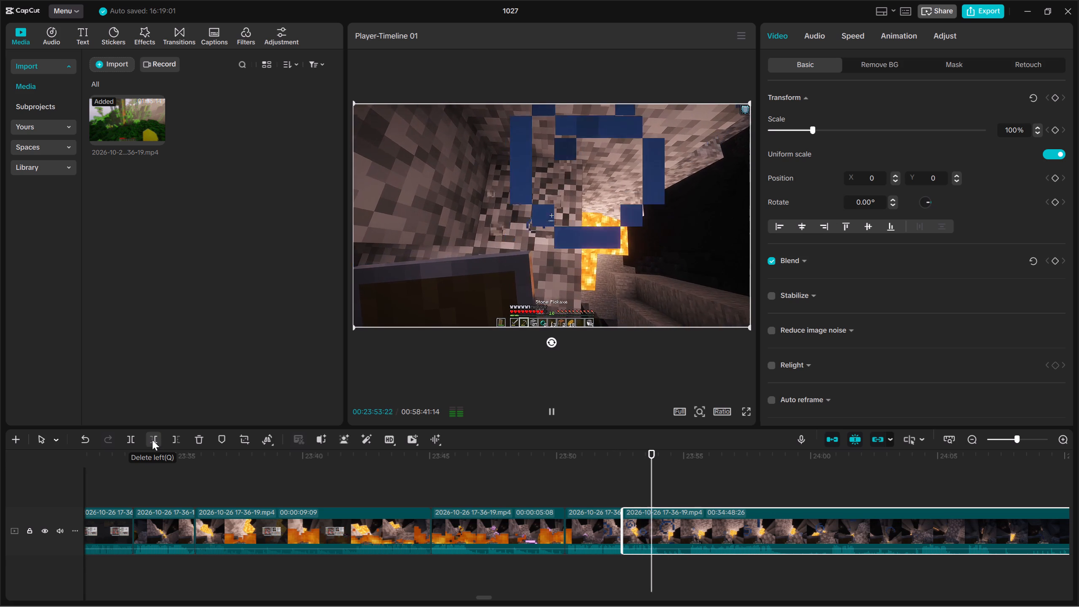
{"action": "key", "text": "space"}
{"action": "left_click", "coordinate": [128, 439]}
{"action": "key", "text": "space"}
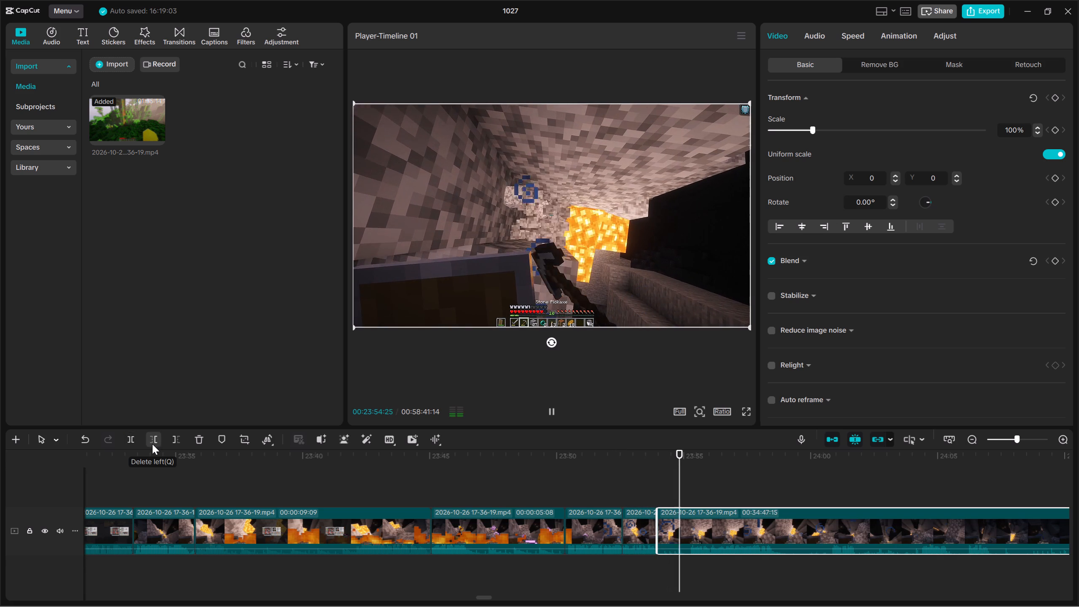
{"action": "left_click", "coordinate": [152, 444]}
Split the long clip at 23:57:14 and remove the footage from that cut up to 24:04:28.
{"action": "key", "text": "space"}
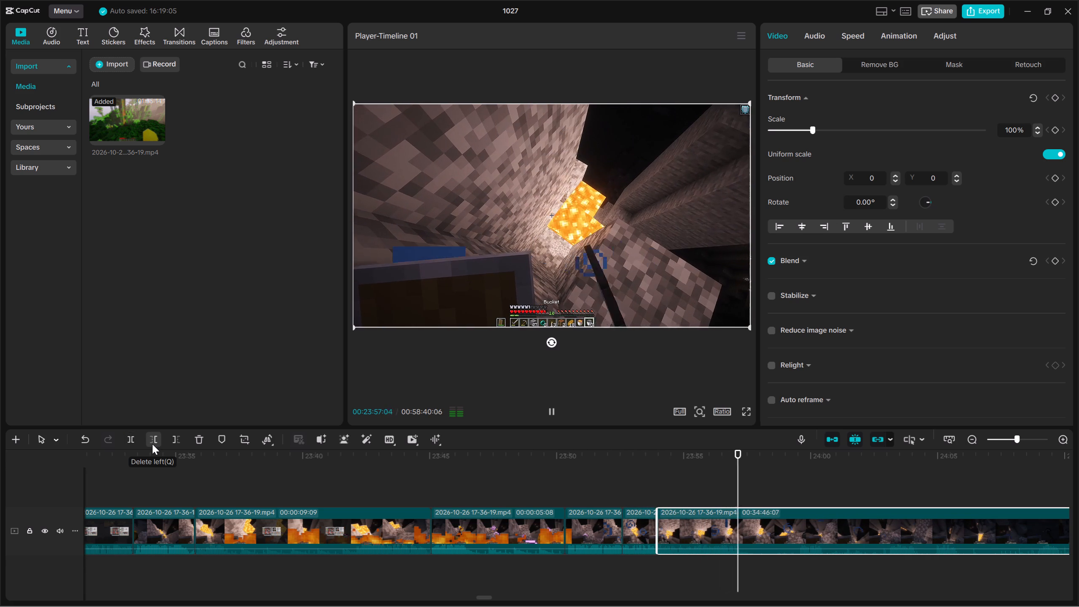
{"action": "key", "text": "space"}
{"action": "left_click", "coordinate": [752, 555]}
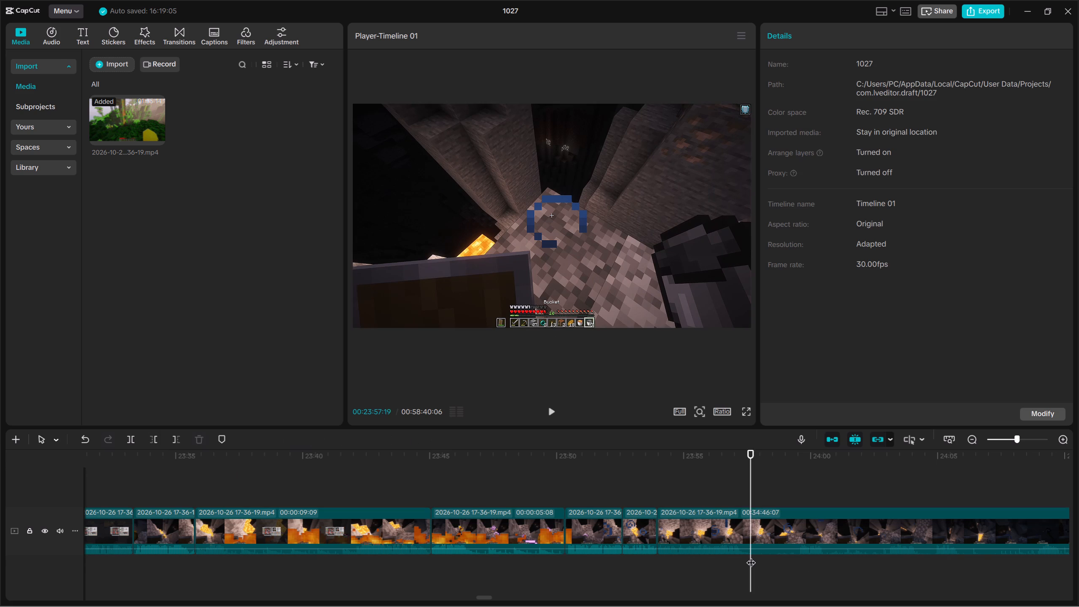
{"action": "left_click_drag", "start_coordinate": [751, 556], "coordinate": [746, 558]}
{"action": "left_click_drag", "start_coordinate": [786, 579], "coordinate": [793, 536]}
{"action": "left_click", "coordinate": [126, 446]}
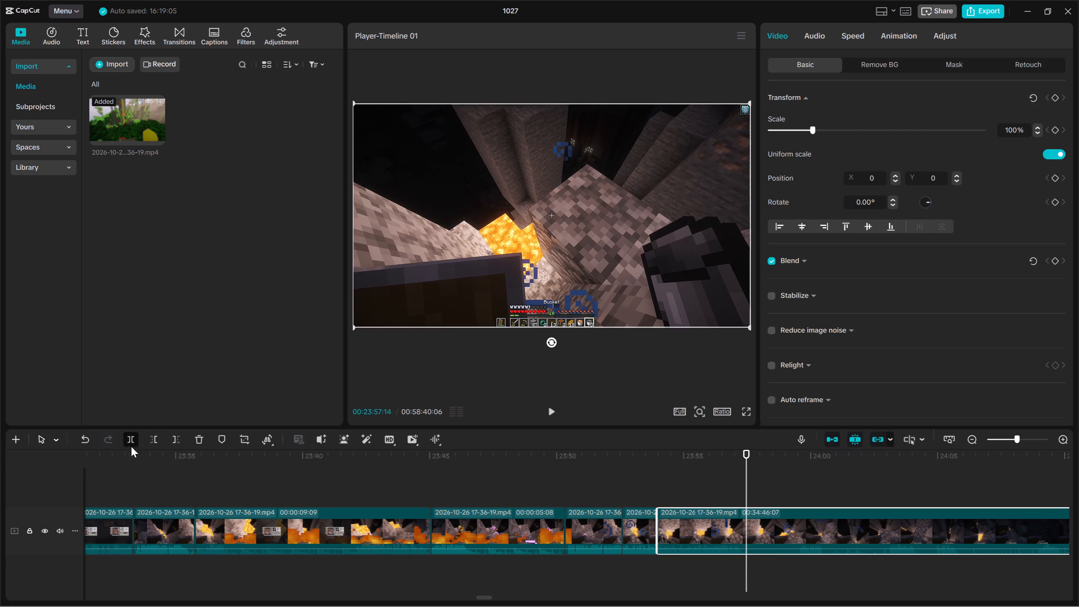
{"action": "key", "text": "space"}
{"action": "left_click", "coordinate": [798, 563]}
{"action": "key", "text": "space"}
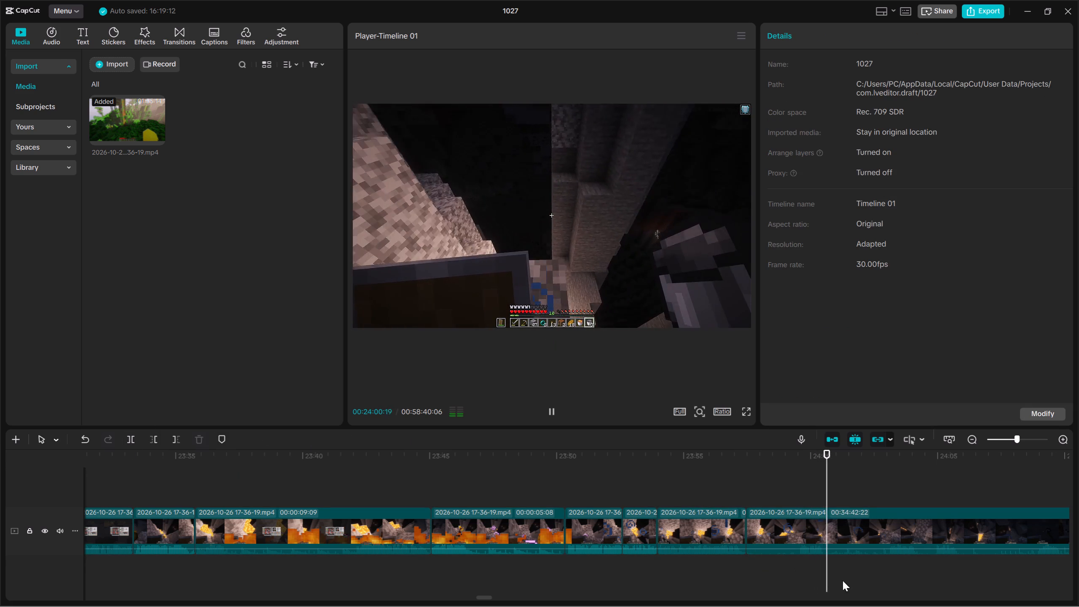
{"action": "left_click", "coordinate": [882, 575]}
{"action": "key", "text": "space"}
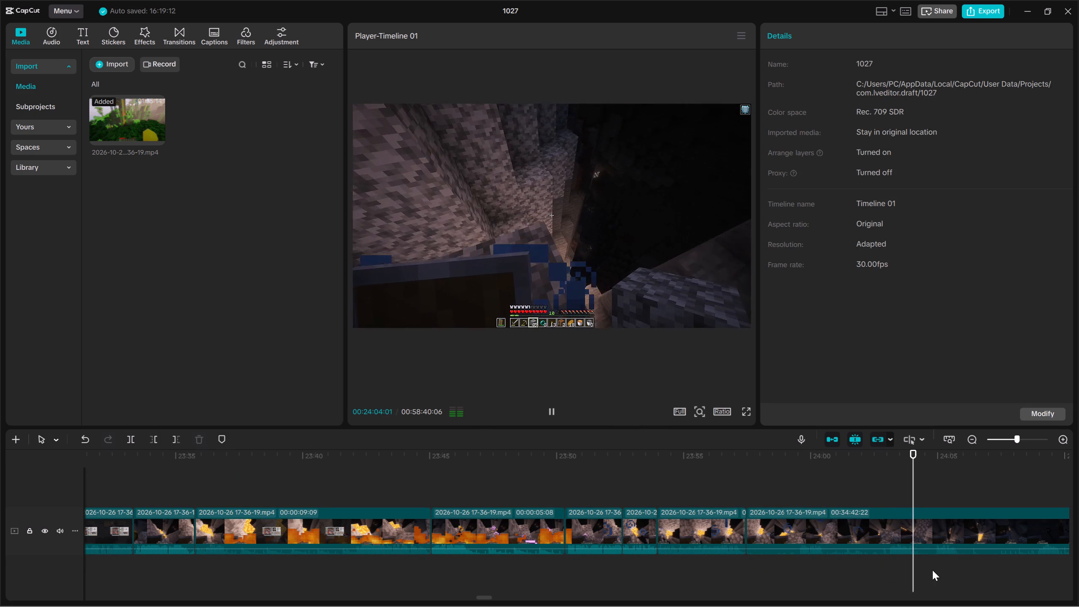
{"action": "key", "text": "space"}
{"action": "left_click_drag", "start_coordinate": [948, 574], "coordinate": [953, 509]}
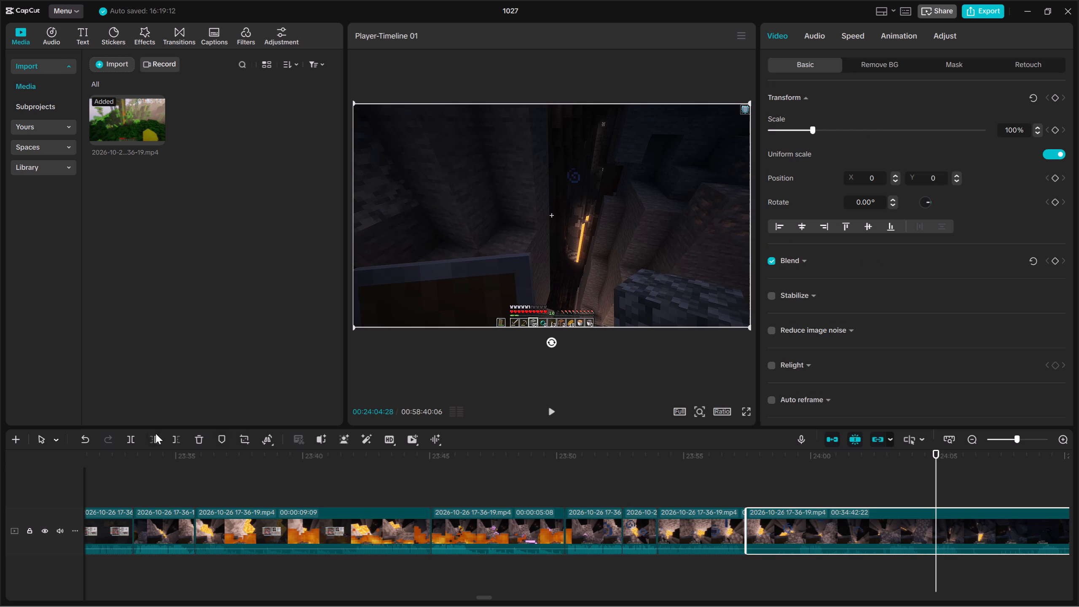
{"action": "left_click", "coordinate": [156, 433]}
Split the long clip at 23:58:16 and remove the dark mining footage from that cut up to 24:01:15.
{"action": "key", "text": "space"}
{"action": "key", "text": "space"}
{"action": "left_click", "coordinate": [127, 437]}
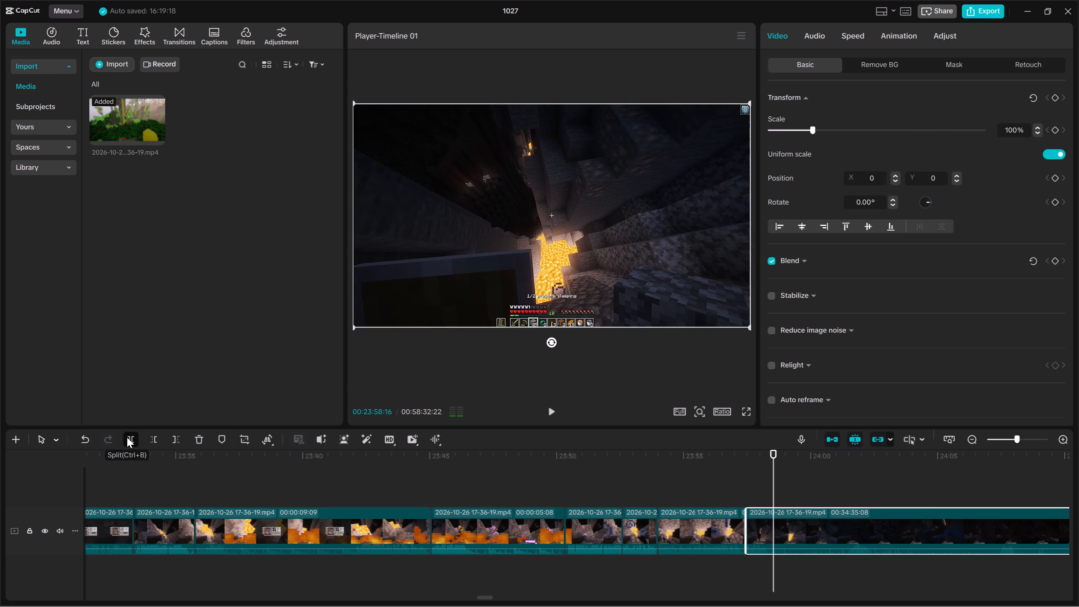
{"action": "key", "text": "space"}
{"action": "left_click", "coordinate": [849, 564]}
{"action": "left_click_drag", "start_coordinate": [883, 575], "coordinate": [892, 516]}
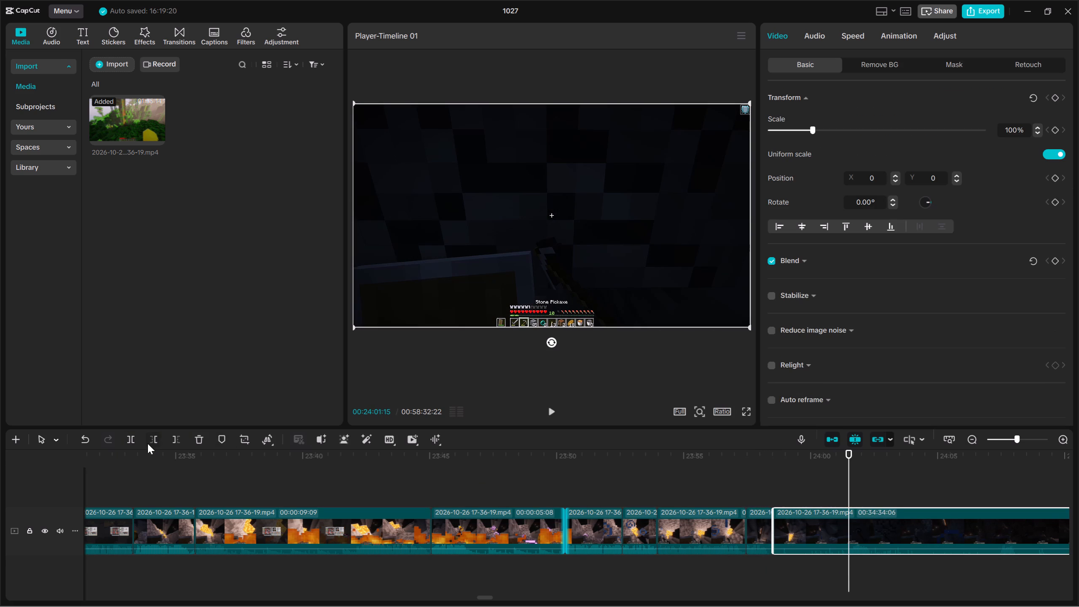
{"action": "left_click", "coordinate": [156, 436]}
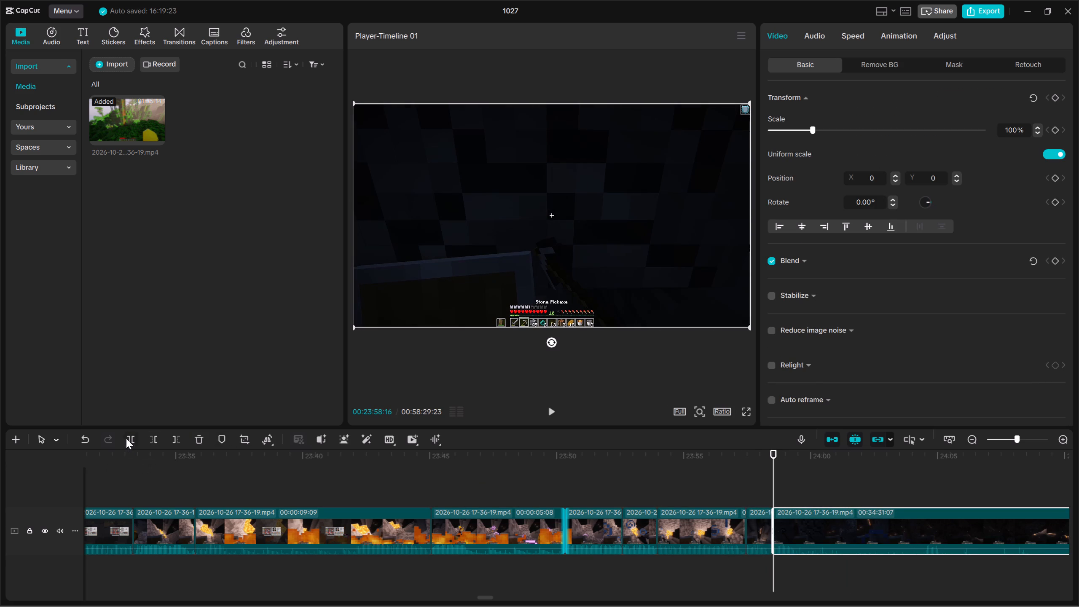
Split the long clip at 23:59:12 and remove the dark cave footage from that cut up to 24:15:07.
{"action": "key", "text": "space"}
{"action": "key", "text": "space"}
{"action": "left_click", "coordinate": [126, 438]}
{"action": "key", "text": "space"}
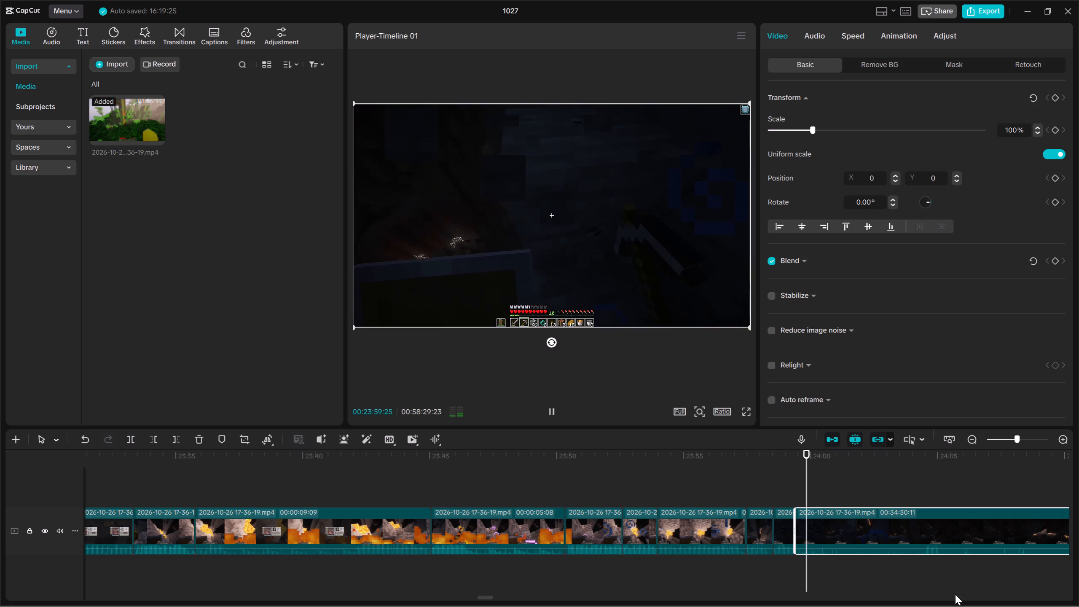
{"action": "left_click", "coordinate": [921, 566]}
{"action": "key", "text": "space"}
{"action": "left_click_drag", "start_coordinate": [961, 567], "coordinate": [1078, 594]}
{"action": "key", "text": "space"}
{"action": "left_click", "coordinate": [966, 569]}
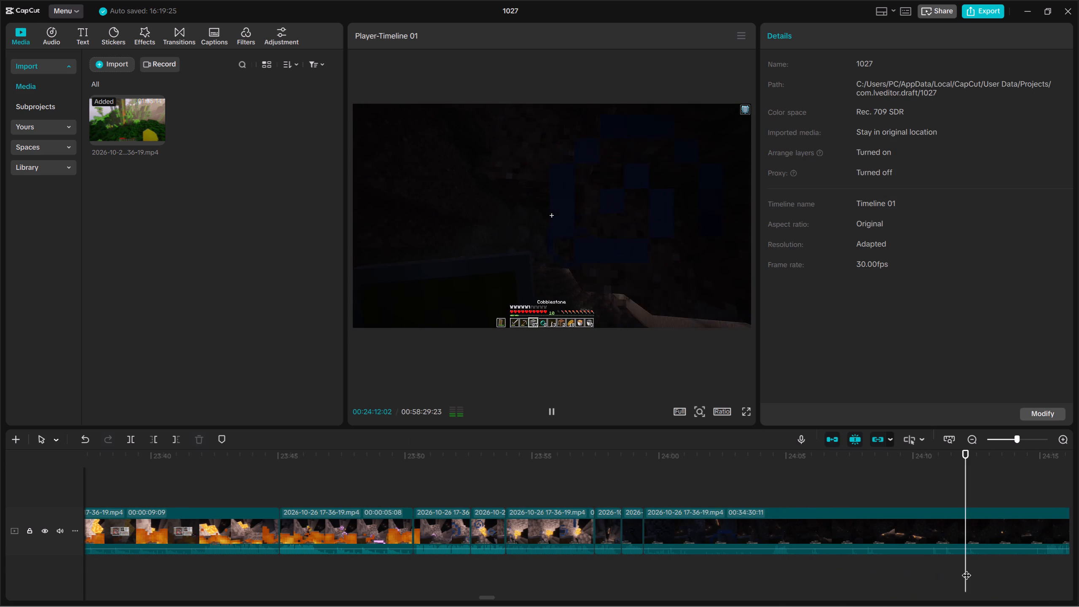
{"action": "key", "text": "space"}
{"action": "left_click", "coordinate": [1049, 561]}
{"action": "left_click", "coordinate": [1047, 561]}
{"action": "left_click_drag", "start_coordinate": [987, 583], "coordinate": [987, 581]}
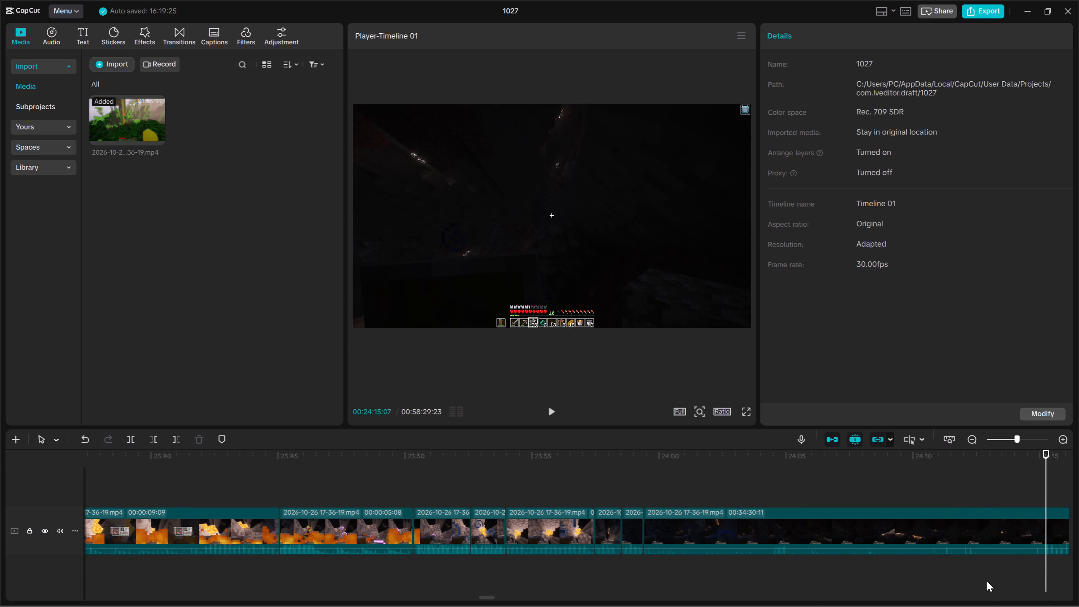
{"action": "left_click_drag", "start_coordinate": [987, 581], "coordinate": [962, 498]}
{"action": "left_click", "coordinate": [150, 436]}
Split the long clip at 24:01:08 and remove the footage from that cut up to 24:05:01.
{"action": "key", "text": "space"}
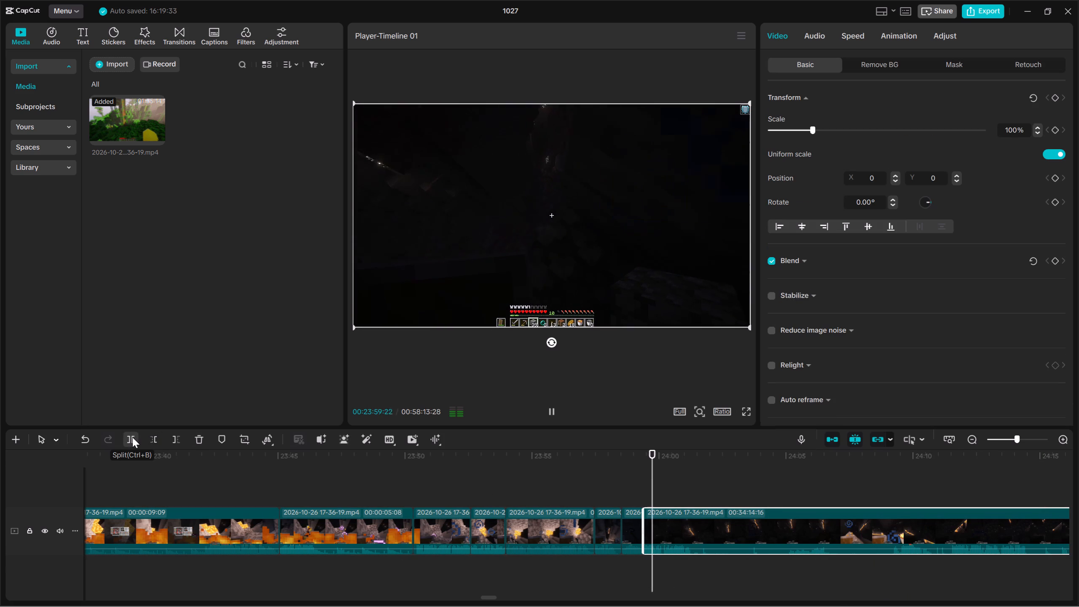
{"action": "key", "text": "space"}
{"action": "left_click", "coordinate": [132, 437]}
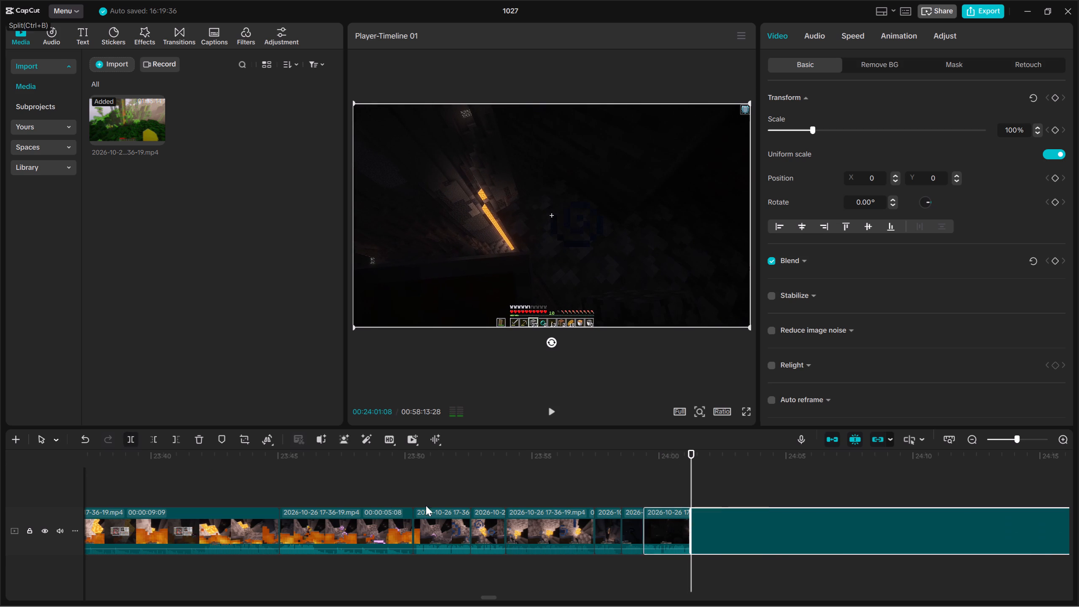
{"action": "left_click", "coordinate": [789, 564]}
{"action": "left_click_drag", "start_coordinate": [789, 564], "coordinate": [792, 570]}
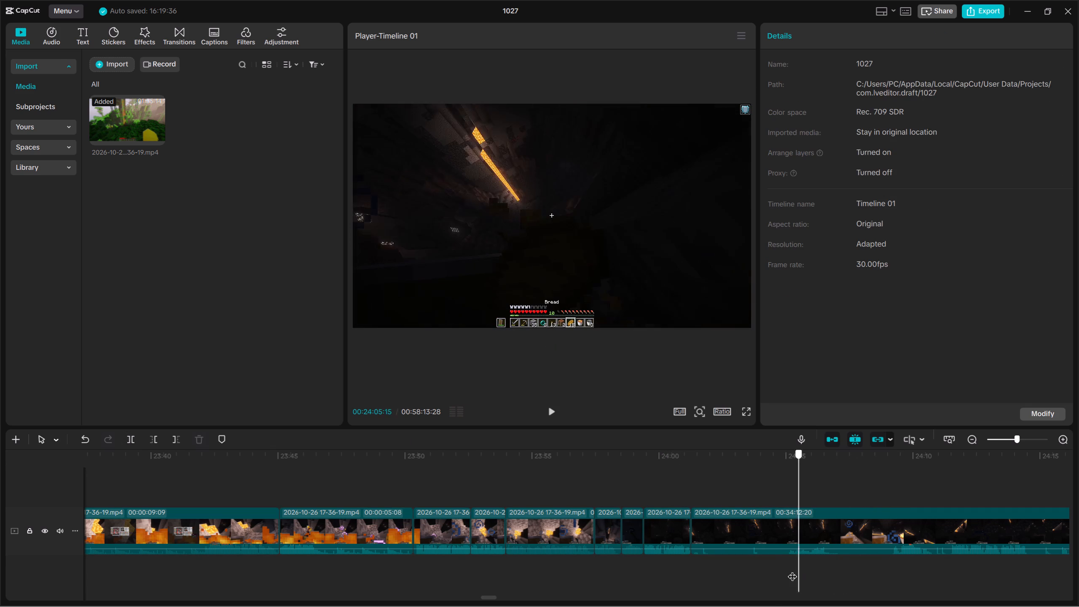
{"action": "left_click_drag", "start_coordinate": [792, 570], "coordinate": [788, 569]}
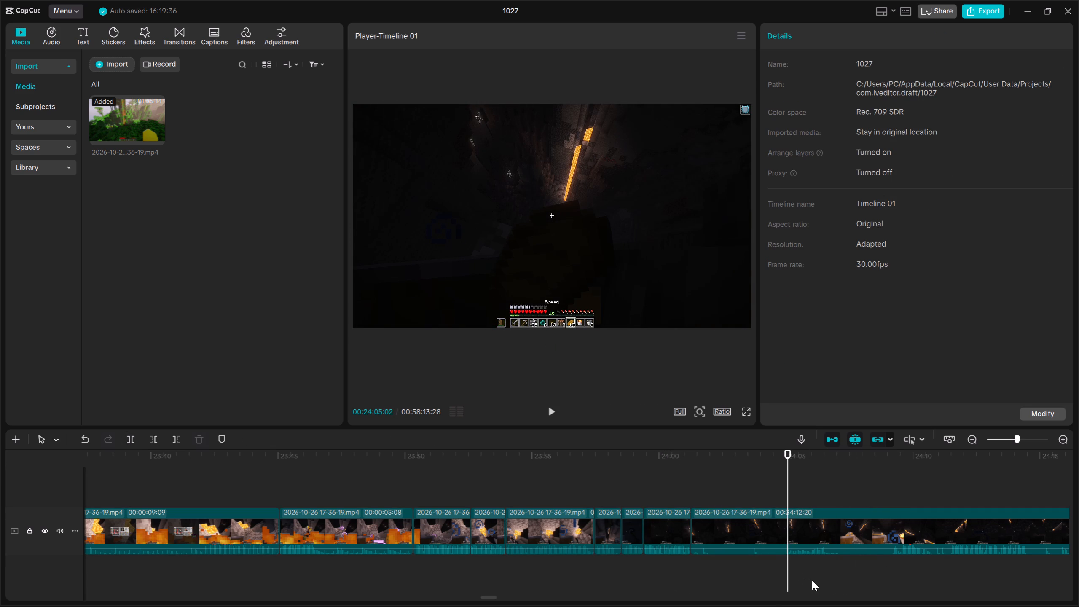
{"action": "left_click_drag", "start_coordinate": [831, 586], "coordinate": [831, 483]}
{"action": "left_click", "coordinate": [791, 566]}
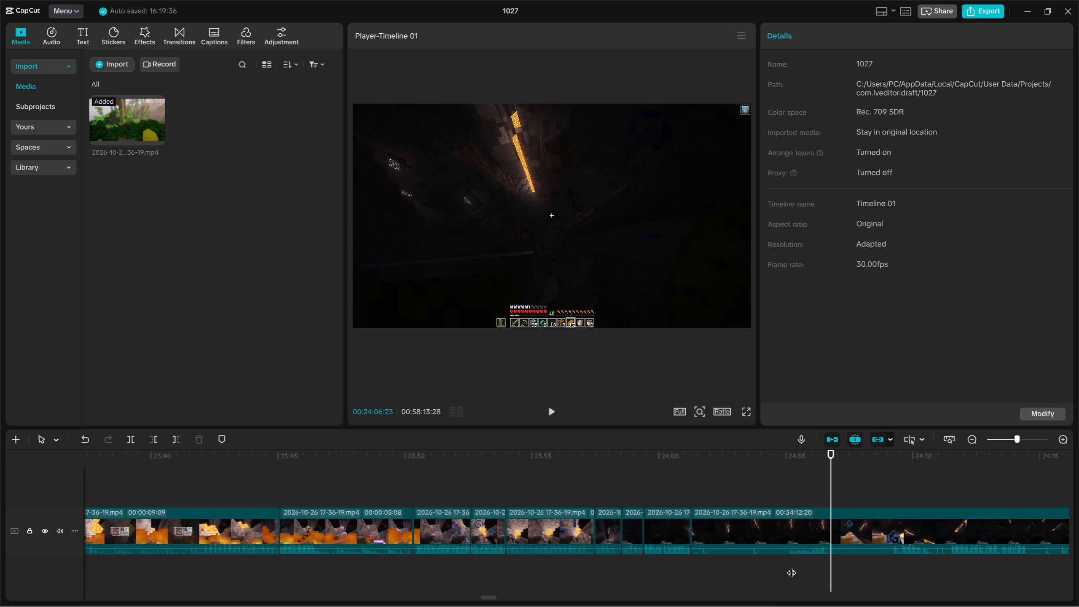
{"action": "left_click_drag", "start_coordinate": [791, 566], "coordinate": [787, 566]}
{"action": "left_click_drag", "start_coordinate": [794, 565], "coordinate": [801, 501]}
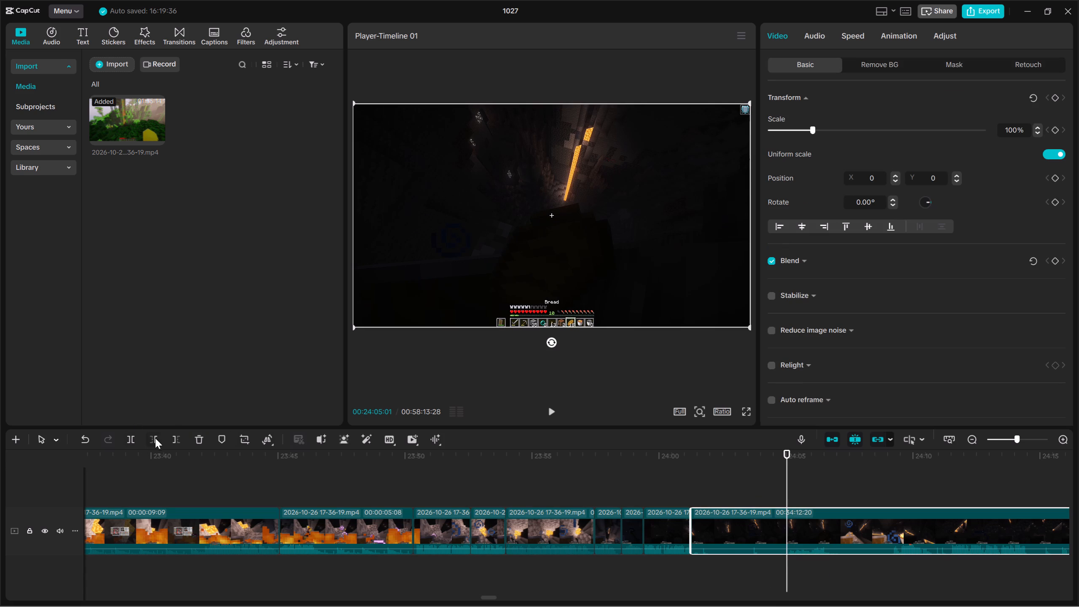
{"action": "left_click", "coordinate": [158, 437]}
Split the long clip at 24:02:25 and remove the footage from that cut up to 24:05:11.
{"action": "key", "text": "space"}
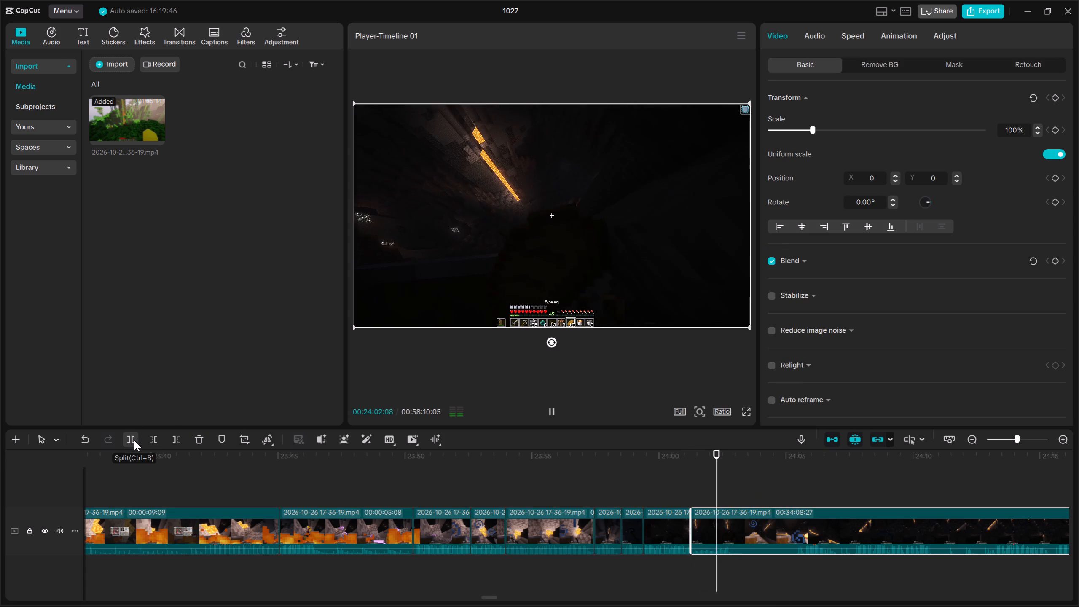
{"action": "key", "text": "space"}
{"action": "left_click", "coordinate": [134, 440]}
{"action": "double_click", "coordinate": [795, 562]}
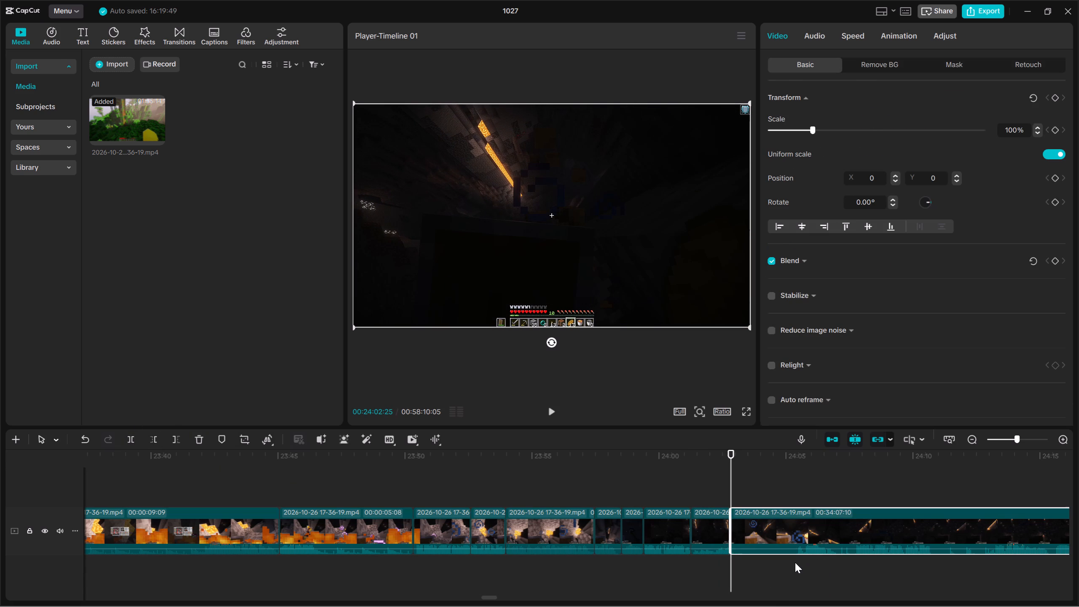
{"action": "left_click_drag", "start_coordinate": [821, 577], "coordinate": [824, 519]}
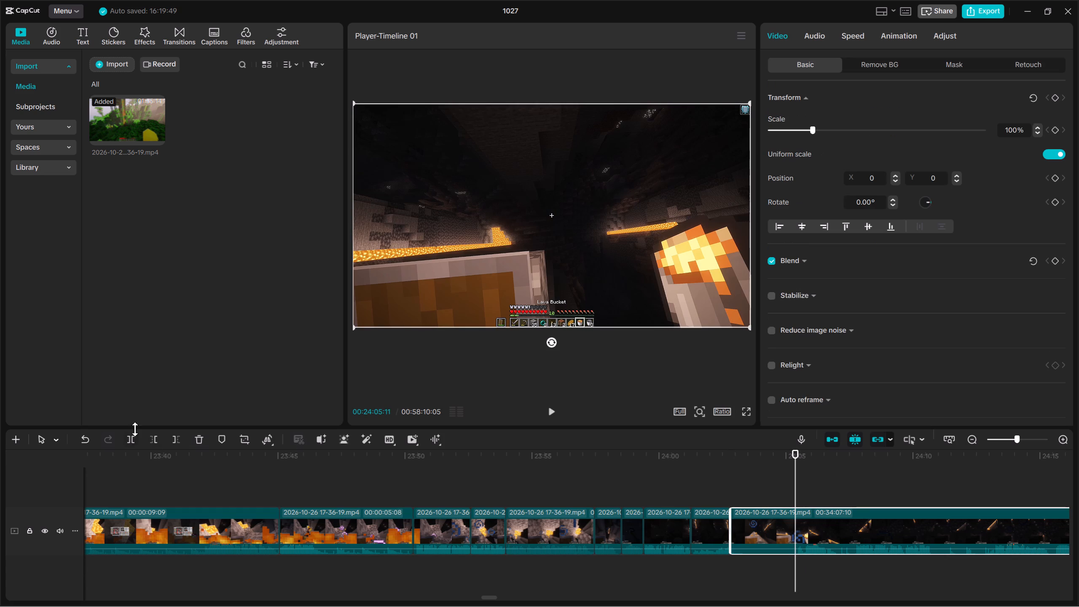
{"action": "left_click", "coordinate": [158, 439]}
Split the long clip at 24:04:11 and trim about 0.8 seconds (23 frames) off the start of the part after it.
{"action": "key", "text": "space"}
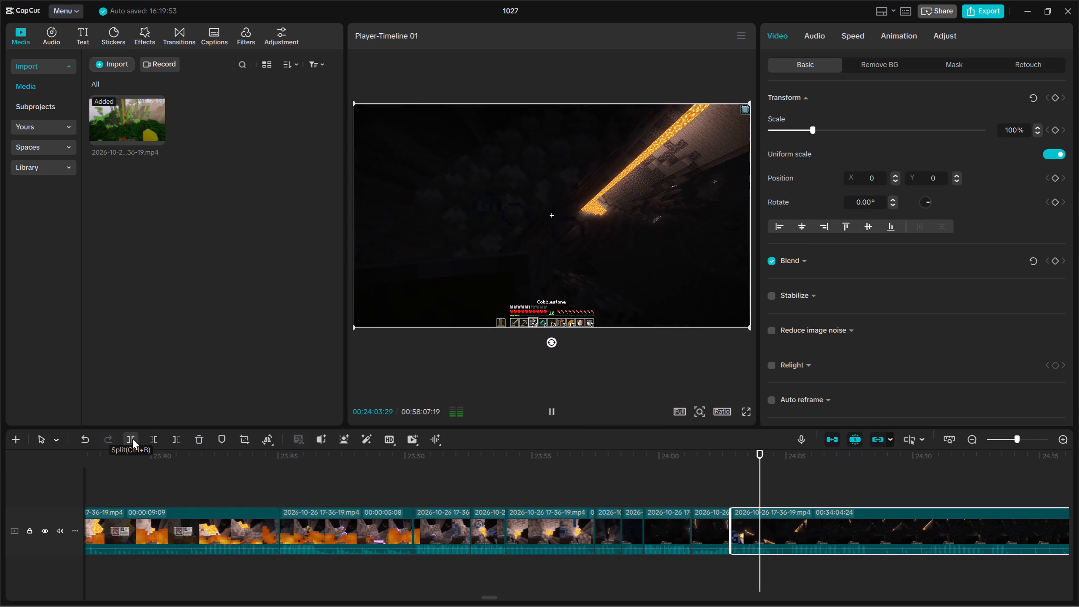
{"action": "key", "text": "space"}
{"action": "left_click", "coordinate": [132, 439]}
{"action": "key", "text": "space"}
{"action": "left_click", "coordinate": [158, 439]}
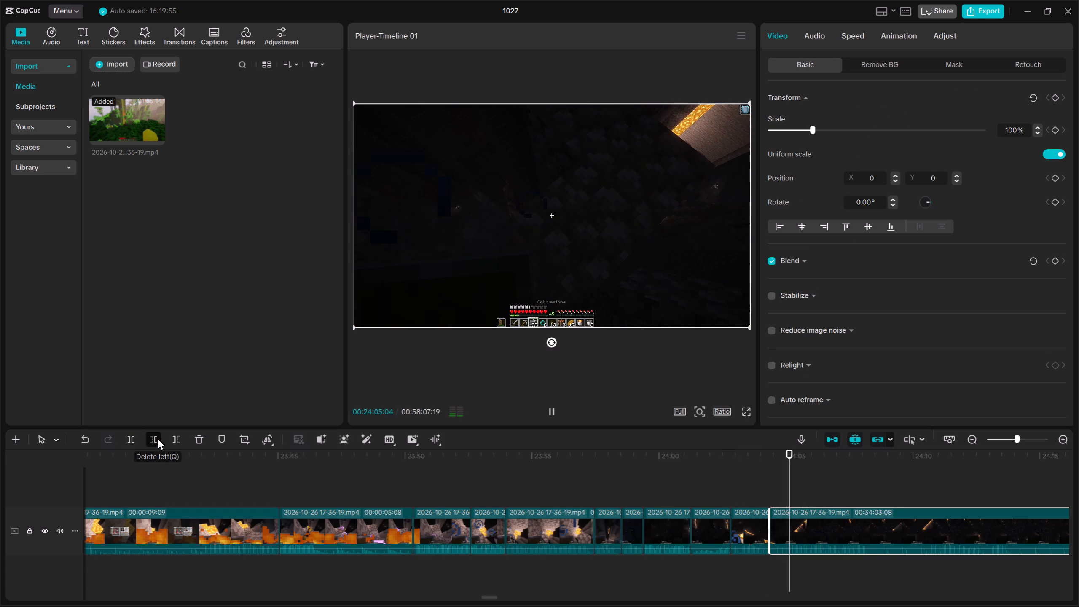
Play on through the dark cave footage and split the long clip at 24:07:11.
{"action": "key", "text": "space"}
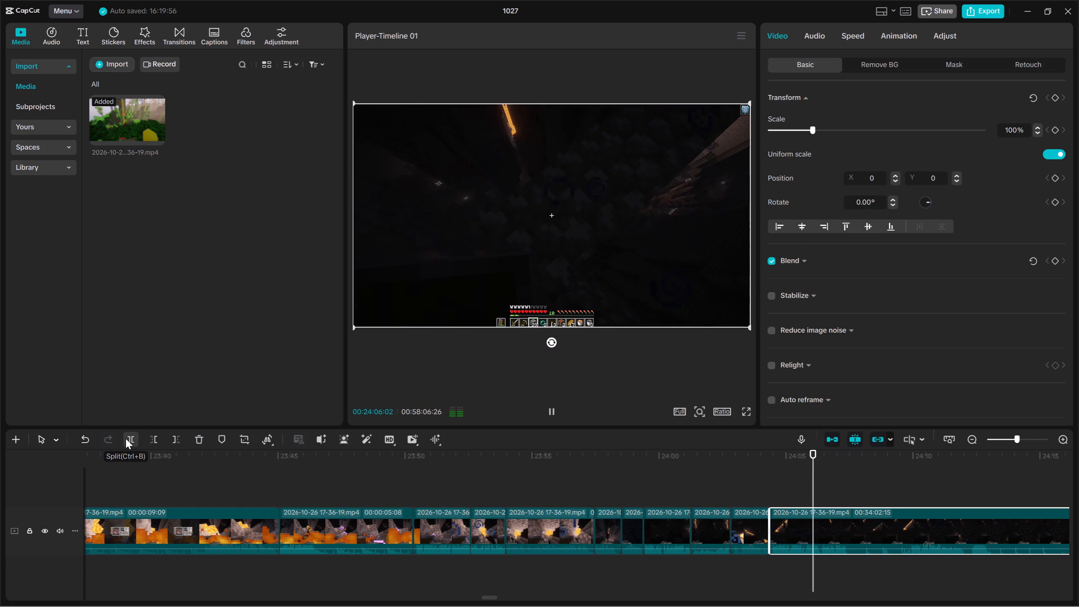
{"action": "key", "text": "space"}
{"action": "left_click", "coordinate": [126, 438]}
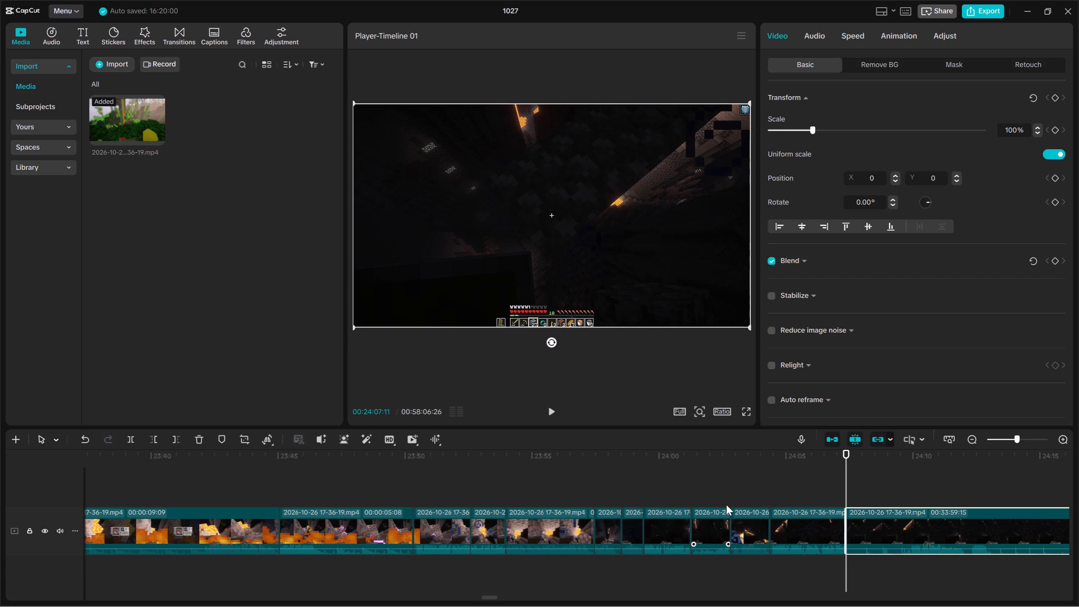
Add a timeline marker at the 24:04:11 cut.
{"action": "left_click", "coordinate": [778, 497]}
{"action": "key", "text": "Up"}
{"action": "left_click", "coordinate": [223, 438]}
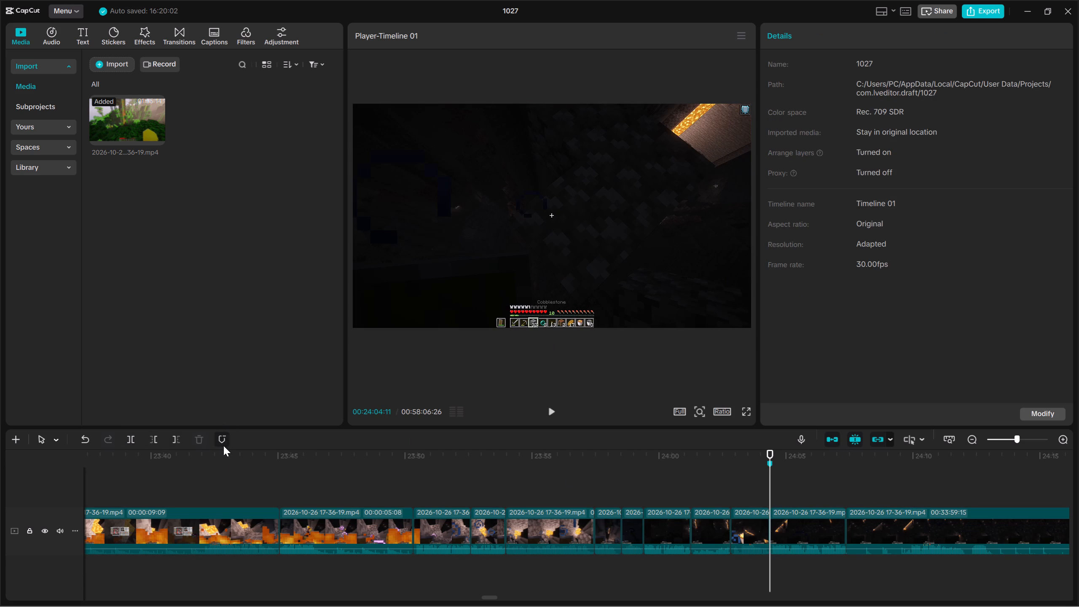
Review the footage after the 24:04:11 marker and trim the start of the long clip from 24:07:11 up to 24:09:16.
{"action": "key", "text": "space"}
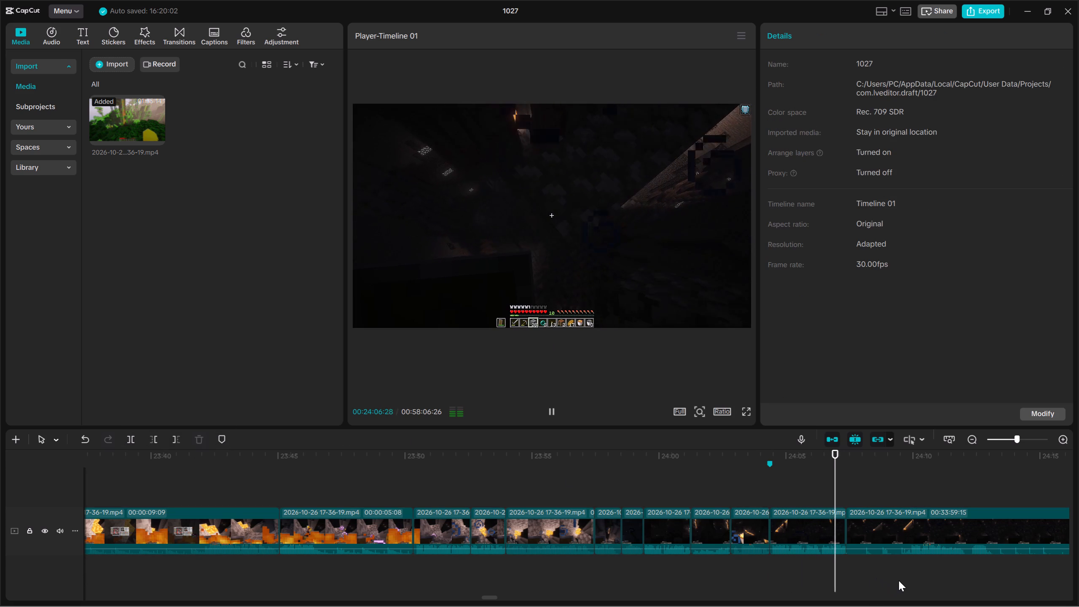
{"action": "double_click", "coordinate": [899, 562]}
{"action": "key", "text": "space"}
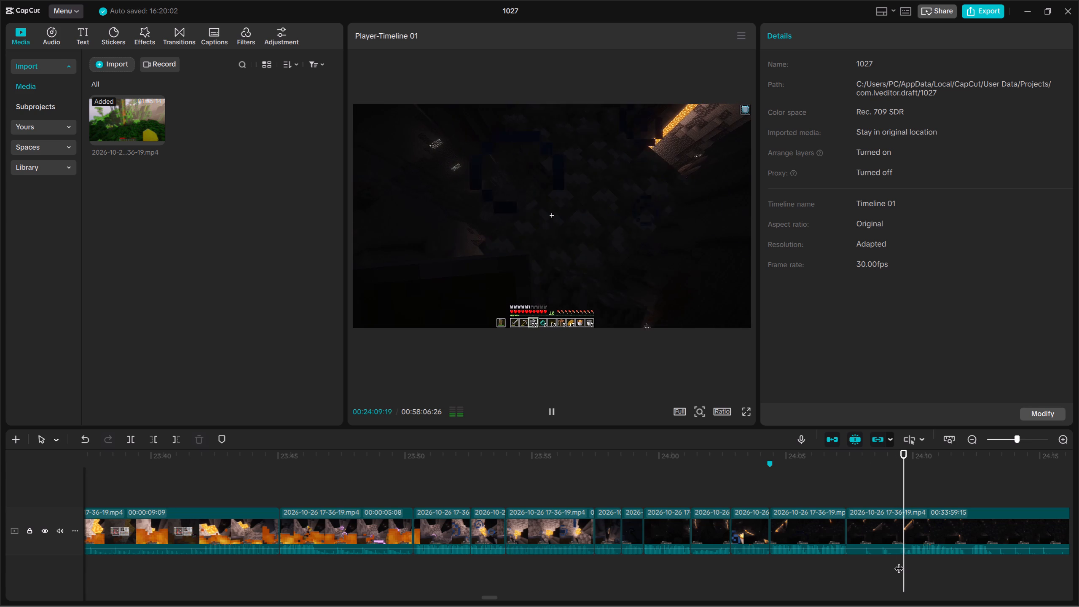
{"action": "double_click", "coordinate": [901, 562]}
{"action": "left_click_drag", "start_coordinate": [948, 587], "coordinate": [948, 570]}
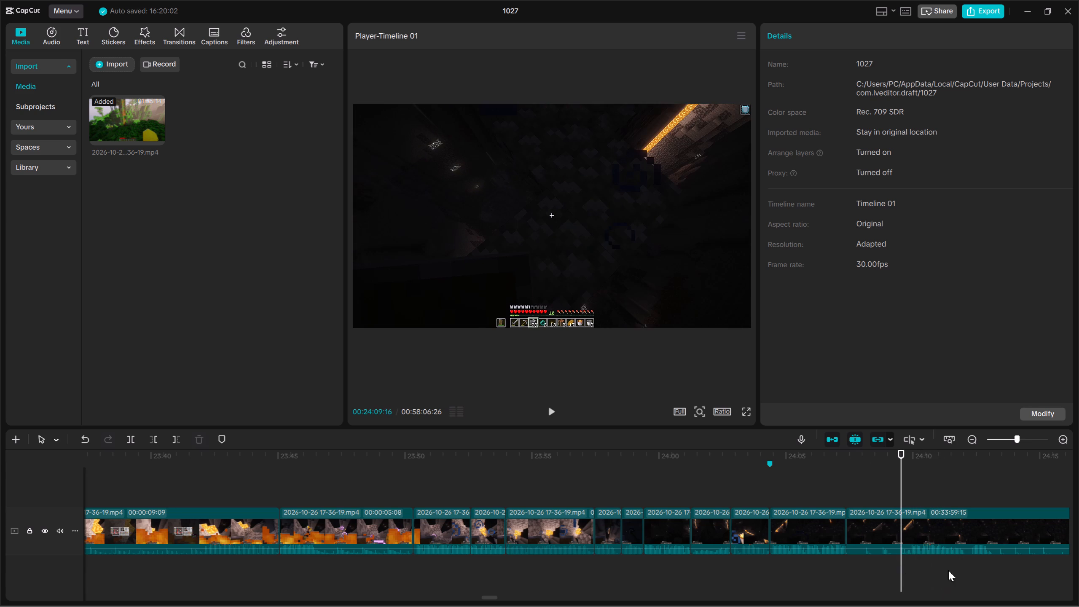
{"action": "left_click_drag", "start_coordinate": [948, 570], "coordinate": [946, 519]}
{"action": "left_click", "coordinate": [151, 437]}
Split the long clip at 24:09:26 and trim 9 frames off the start of the part after it.
{"action": "key", "text": "space"}
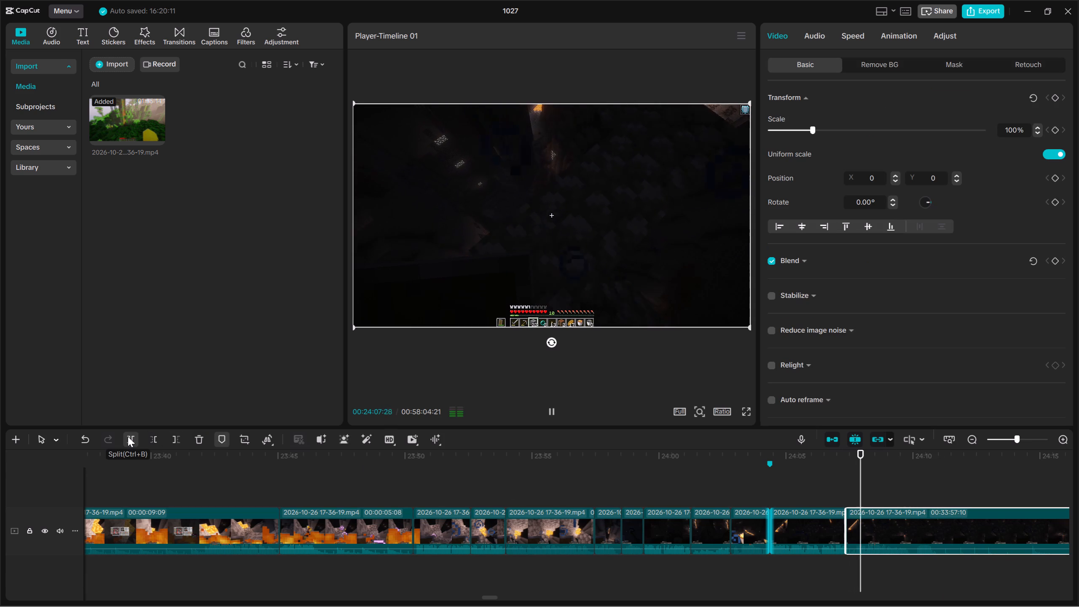
{"action": "key", "text": "space"}
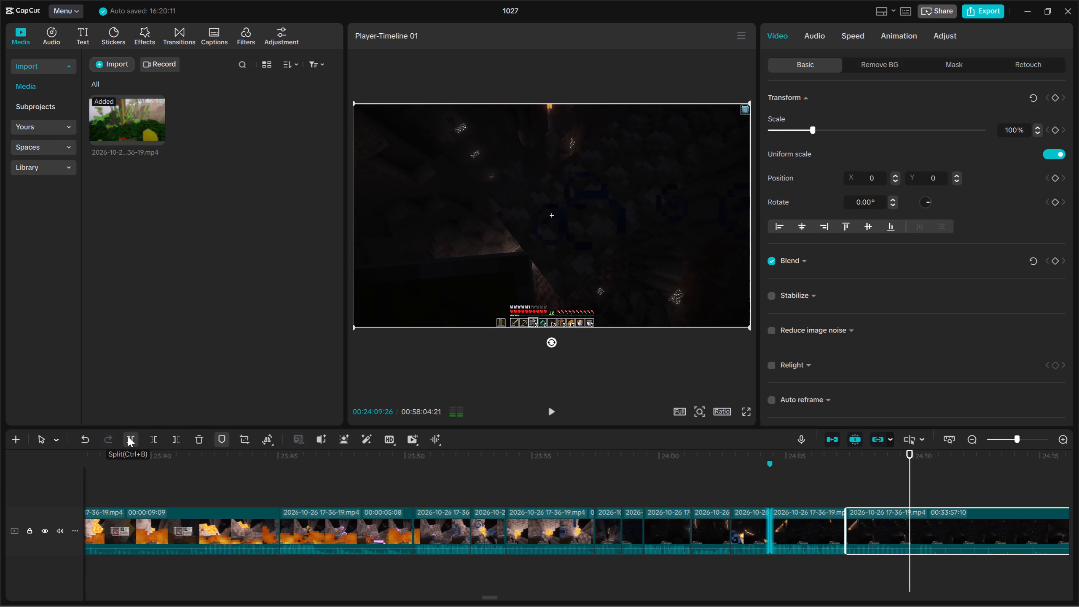
{"action": "left_click", "coordinate": [128, 436]}
{"action": "key", "text": "space"}
{"action": "key", "text": "space"}
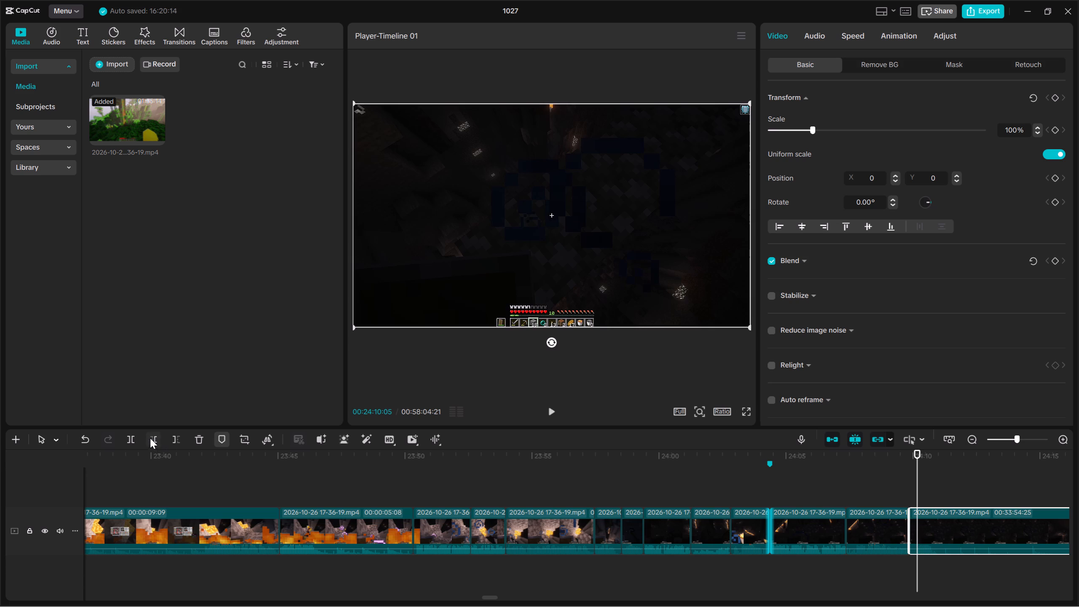
{"action": "left_click", "coordinate": [150, 438]}
Split the long clip at 24:10:15.
{"action": "key", "text": "space"}
{"action": "key", "text": "space"}
{"action": "left_click", "coordinate": [133, 438]}
Skim ahead through the dark cave footage and trim the start of the long clip from 24:10:15 up to 24:28:00.
{"action": "key", "text": "space"}
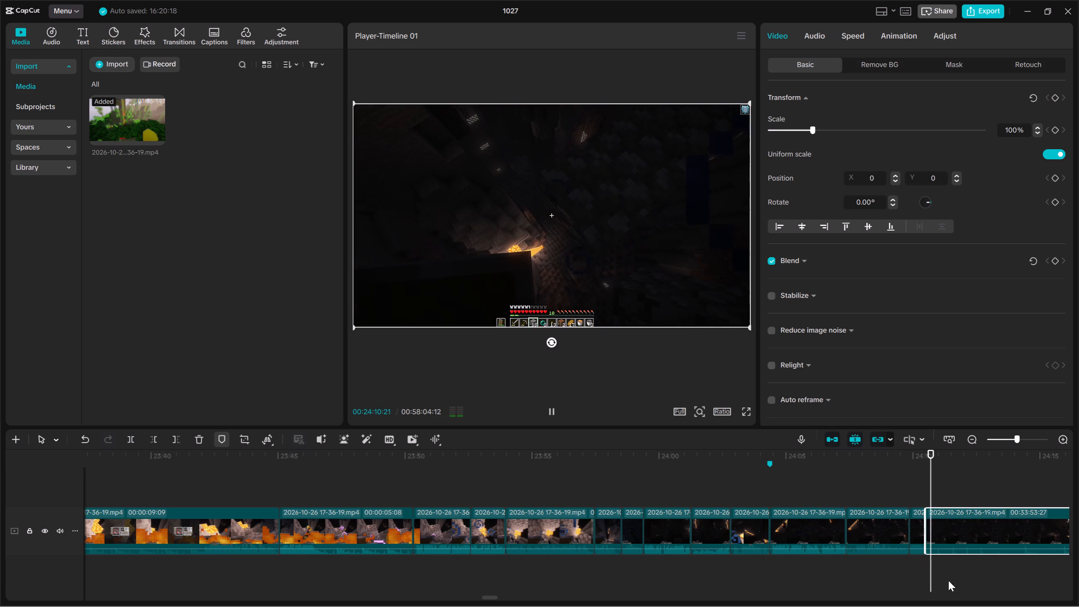
{"action": "left_click_drag", "start_coordinate": [1055, 575], "coordinate": [1078, 568]}
{"action": "left_click", "coordinate": [465, 565]}
{"action": "key", "text": "Up"}
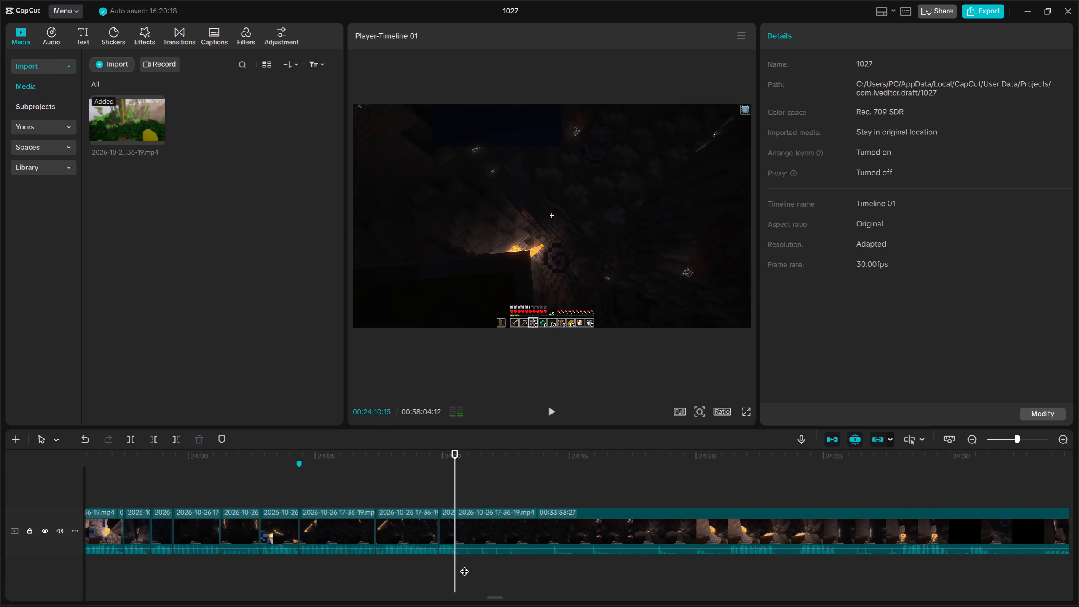
{"action": "key", "text": "space"}
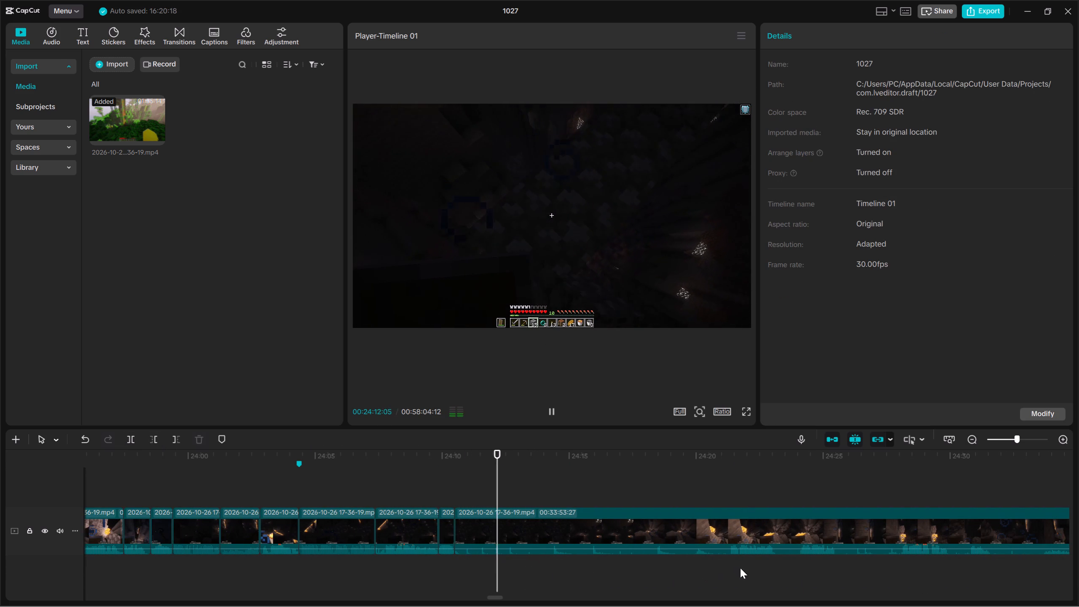
{"action": "left_click", "coordinate": [726, 563]}
{"action": "left_click_drag", "start_coordinate": [726, 563], "coordinate": [730, 562]}
{"action": "key", "text": "space"}
{"action": "key", "text": "space"}
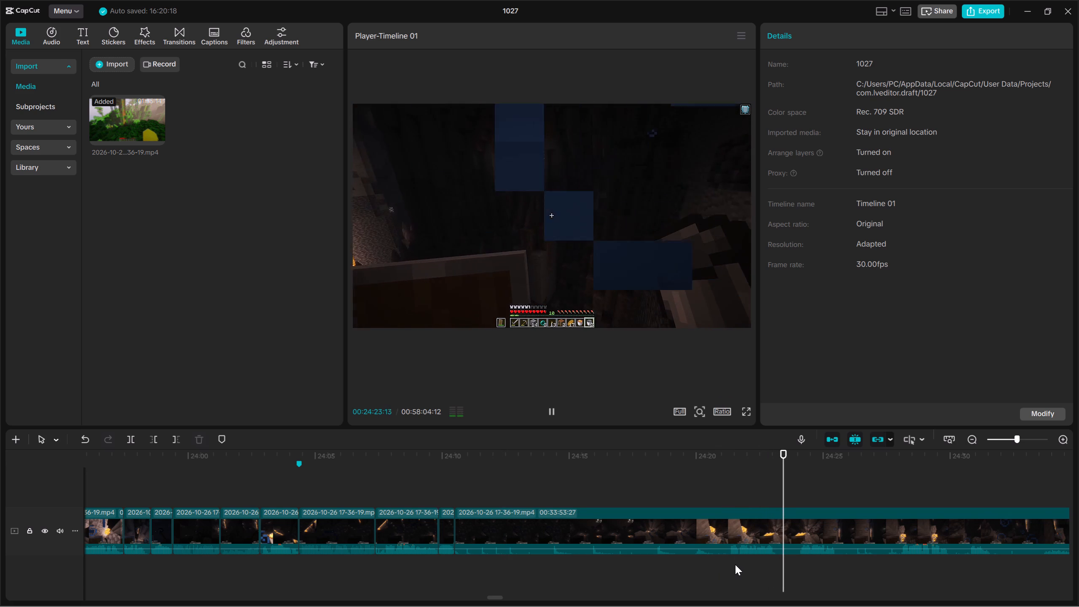
{"action": "key", "text": "space"}
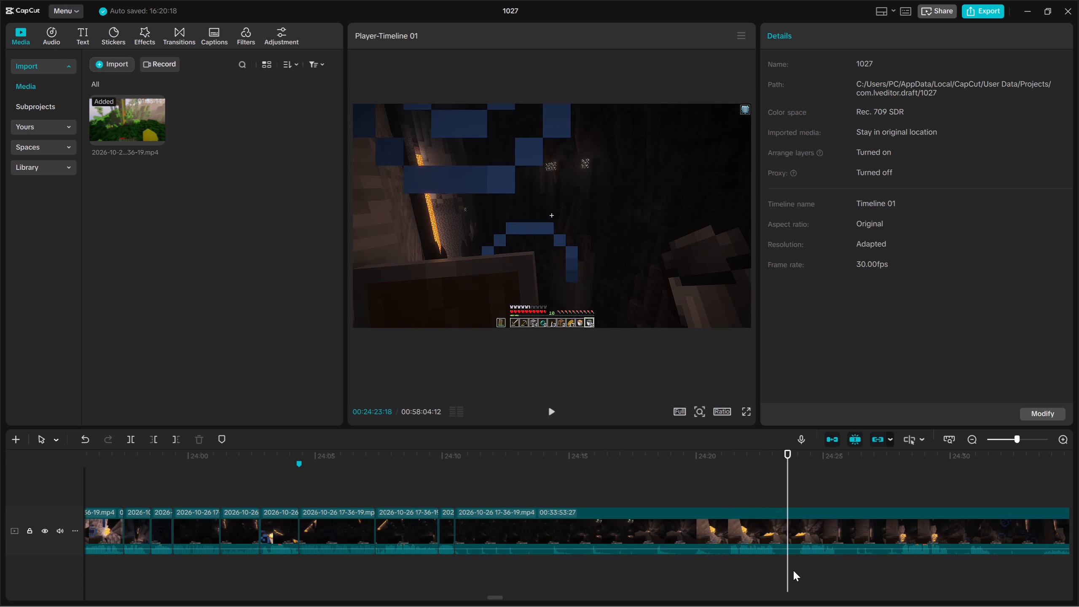
{"action": "key", "text": "space"}
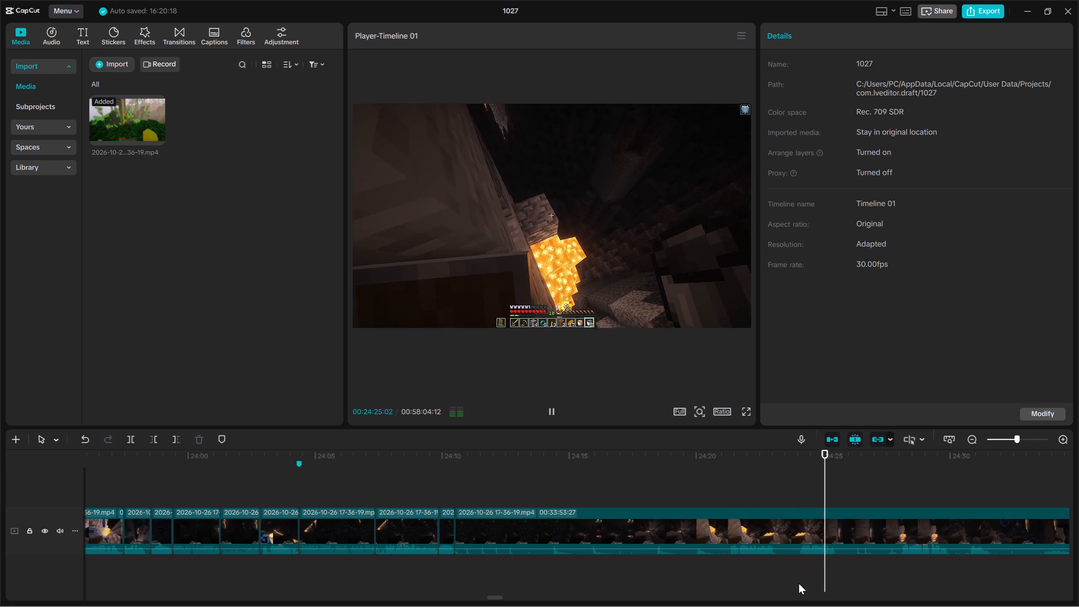
{"action": "key", "text": "space"}
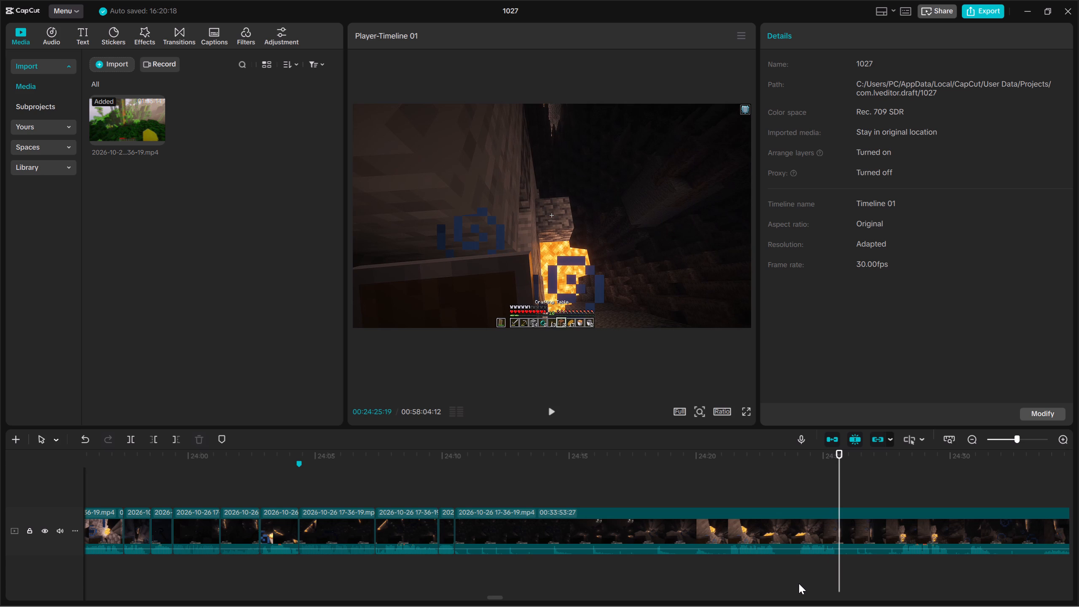
{"action": "key", "text": "space"}
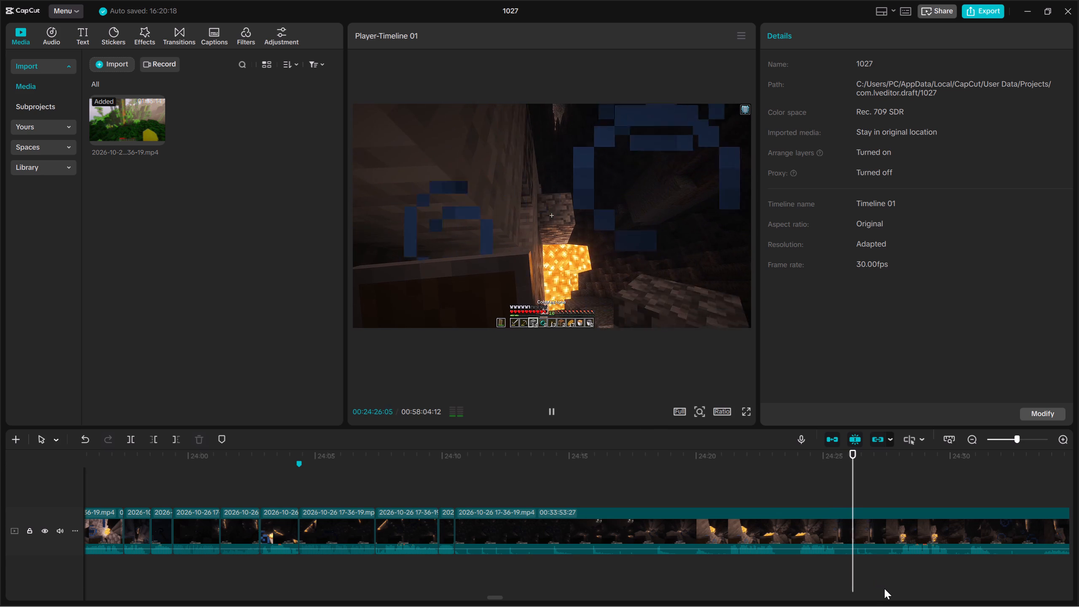
{"action": "key", "text": "space"}
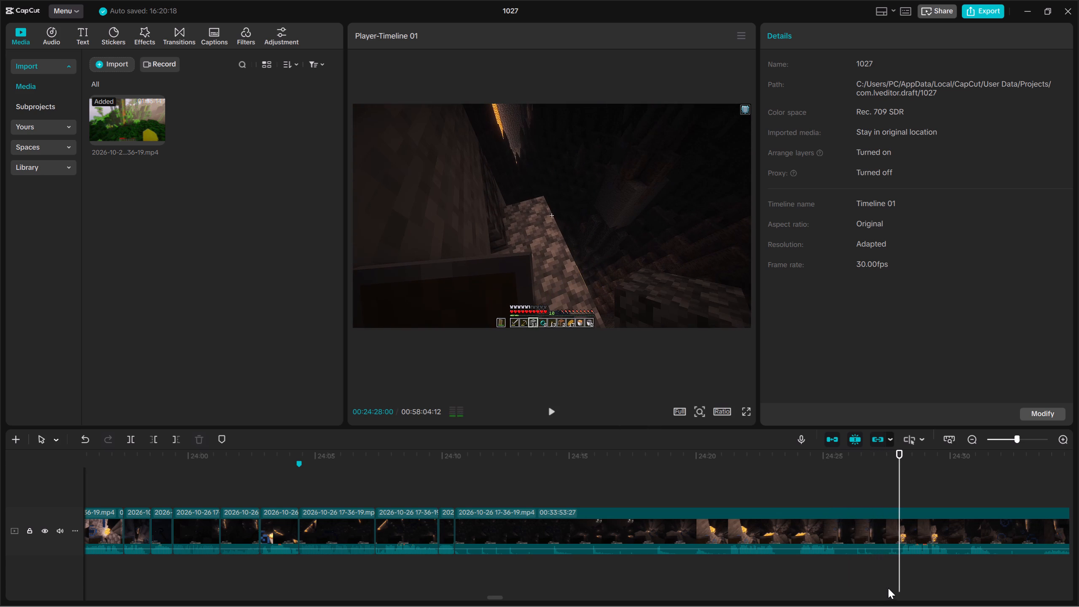
{"action": "left_click_drag", "start_coordinate": [920, 573], "coordinate": [921, 526]}
{"action": "left_click", "coordinate": [159, 436]}
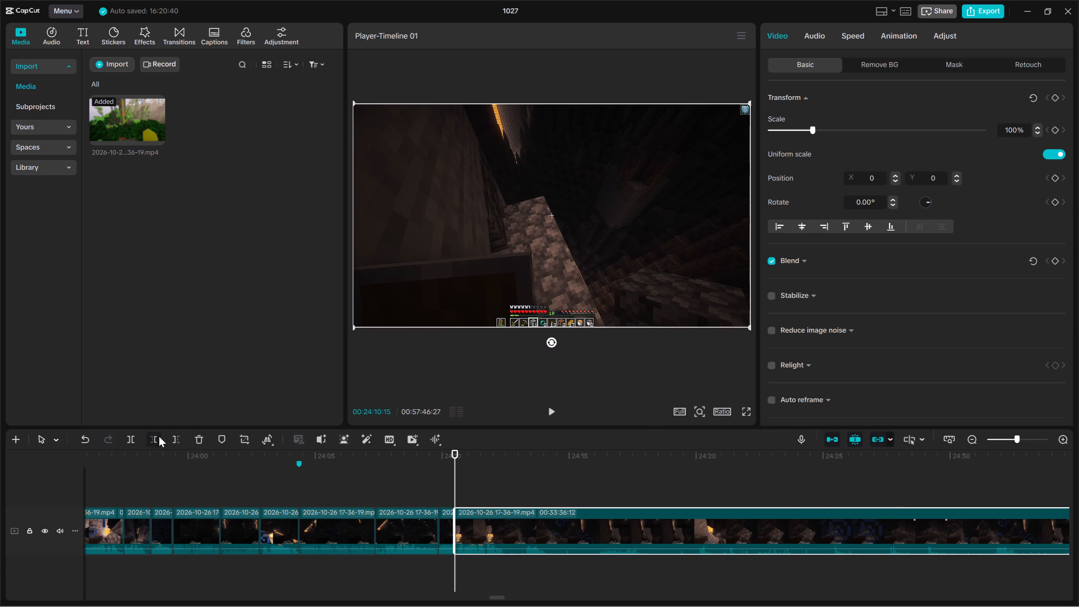
Trim the start of the long clip at 24:10:15 twice, by about 2 seconds and by about 0.8 seconds (23 frames).
{"action": "key", "text": "space"}
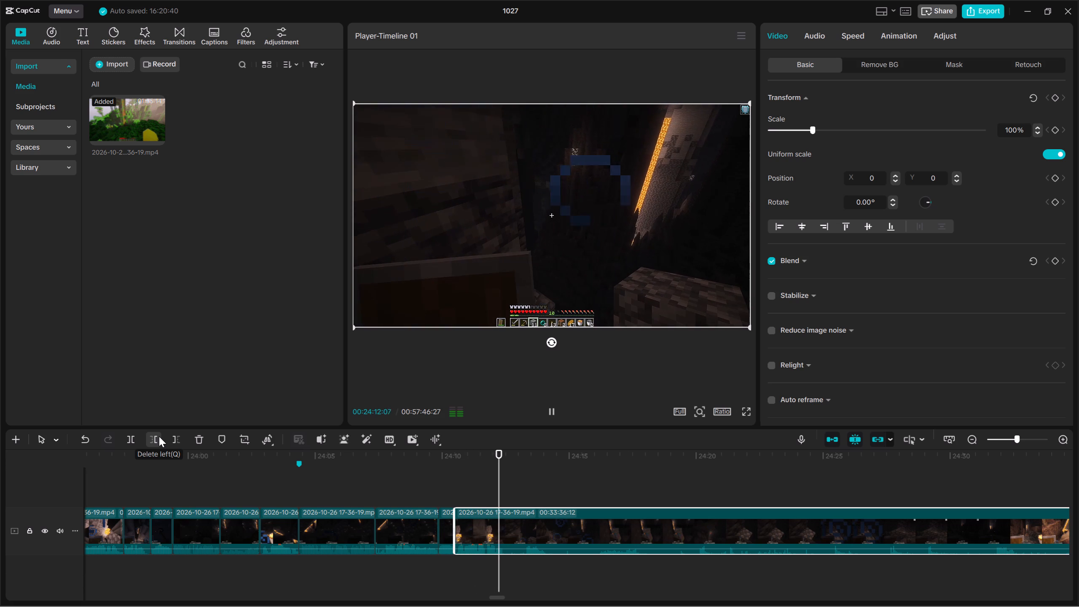
{"action": "key", "text": "space"}
{"action": "key", "text": "space"}
{"action": "left_click", "coordinate": [153, 440]}
{"action": "key", "text": "space"}
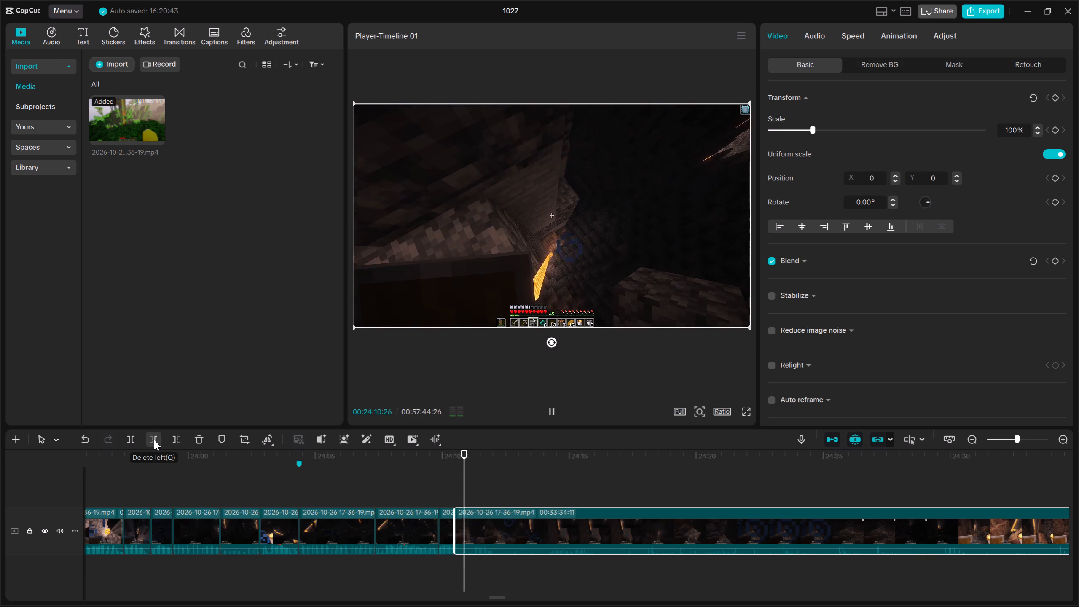
{"action": "left_click", "coordinate": [154, 440]}
Skim ahead to the lava pool scene and trim the start of the long clip from 24:10:15 up to 24:43:15.
{"action": "key", "text": "space"}
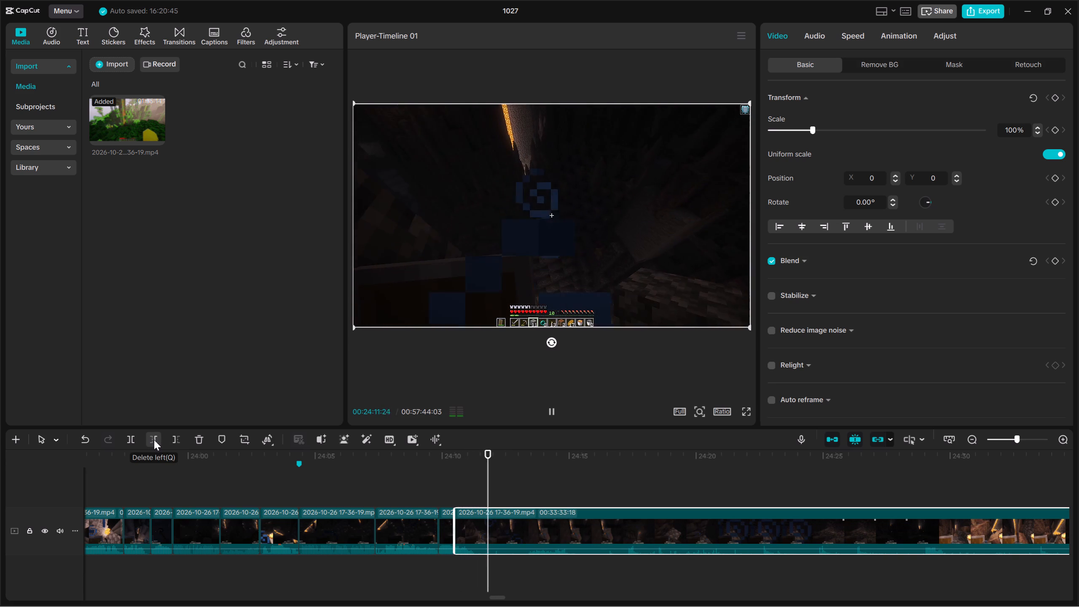
{"action": "left_click", "coordinate": [524, 556]}
{"action": "key", "text": "space"}
{"action": "left_click", "coordinate": [628, 564]}
{"action": "key", "text": "space"}
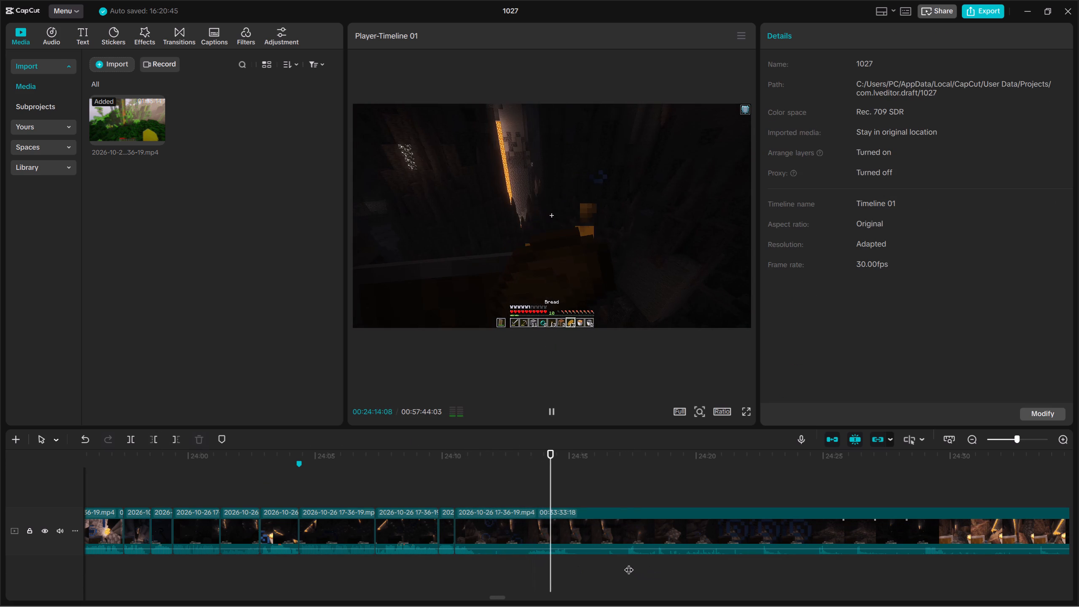
{"action": "key", "text": "space"}
{"action": "left_click", "coordinate": [758, 569]}
{"action": "key", "text": "space"}
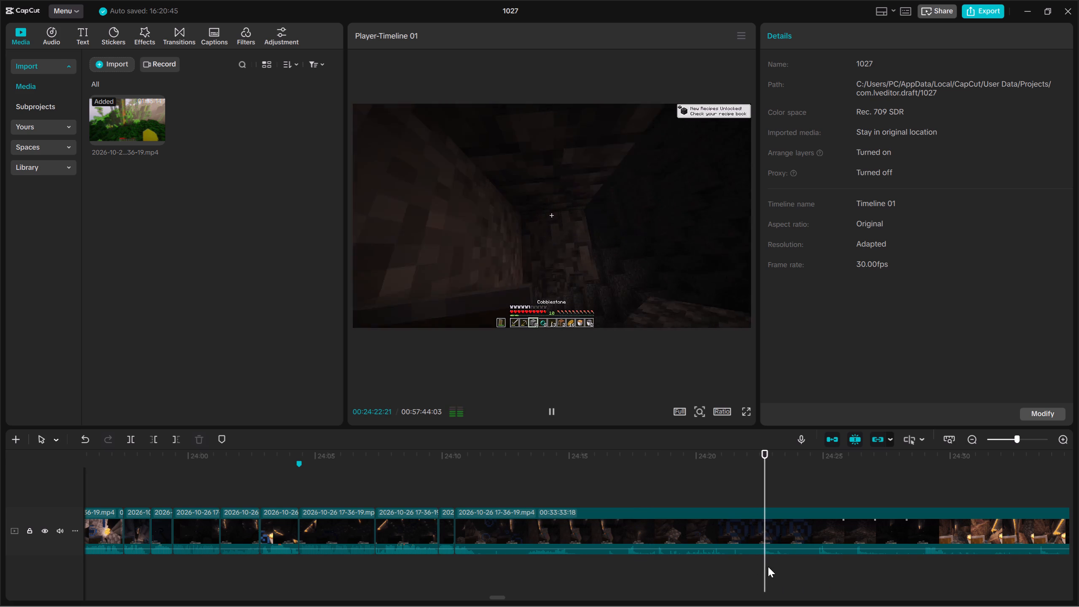
{"action": "key", "text": "space"}
{"action": "left_click", "coordinate": [923, 566]}
{"action": "key", "text": "space"}
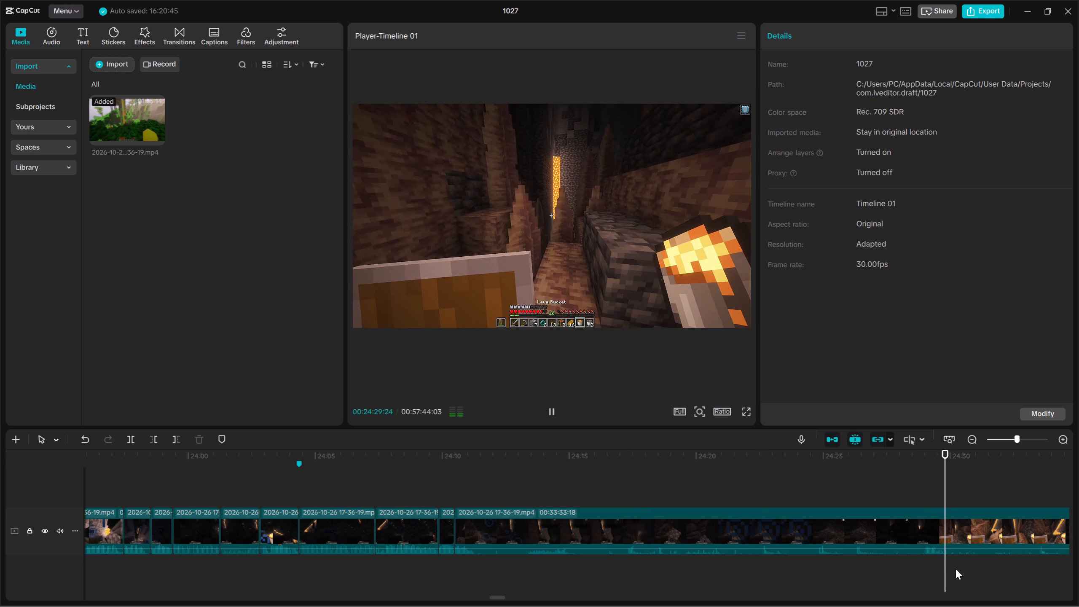
{"action": "key", "text": "space"}
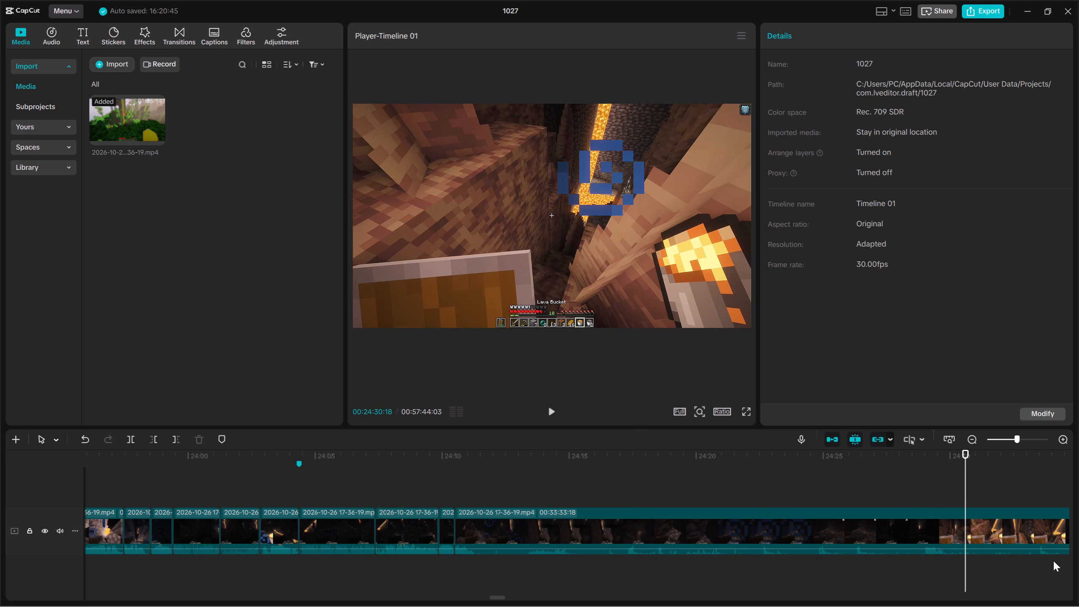
{"action": "left_click_drag", "start_coordinate": [1037, 562], "coordinate": [1074, 559]}
{"action": "left_click", "coordinate": [801, 560]}
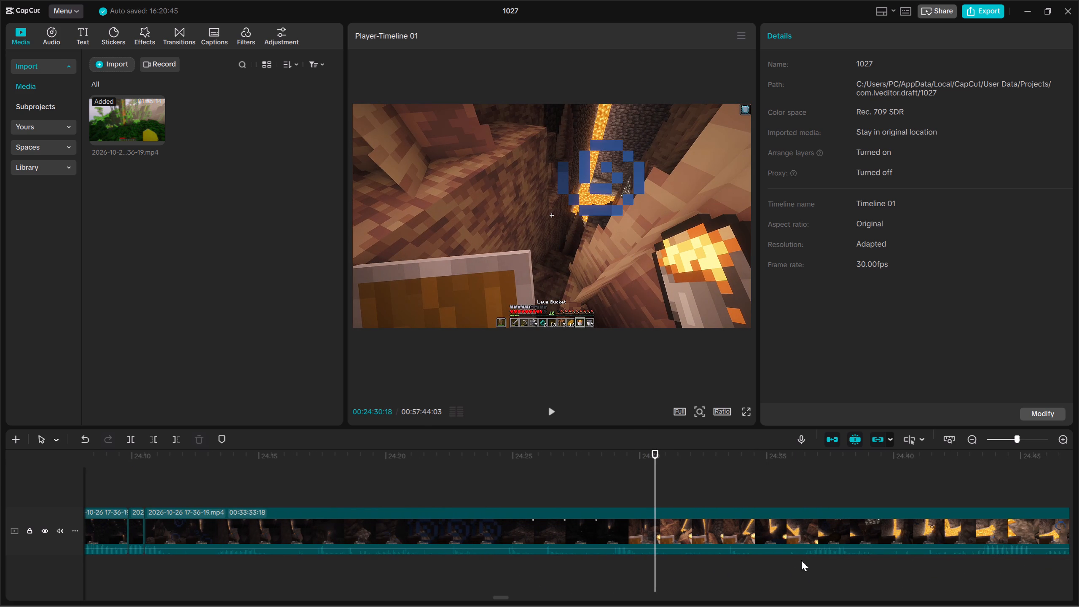
{"action": "key", "text": "space"}
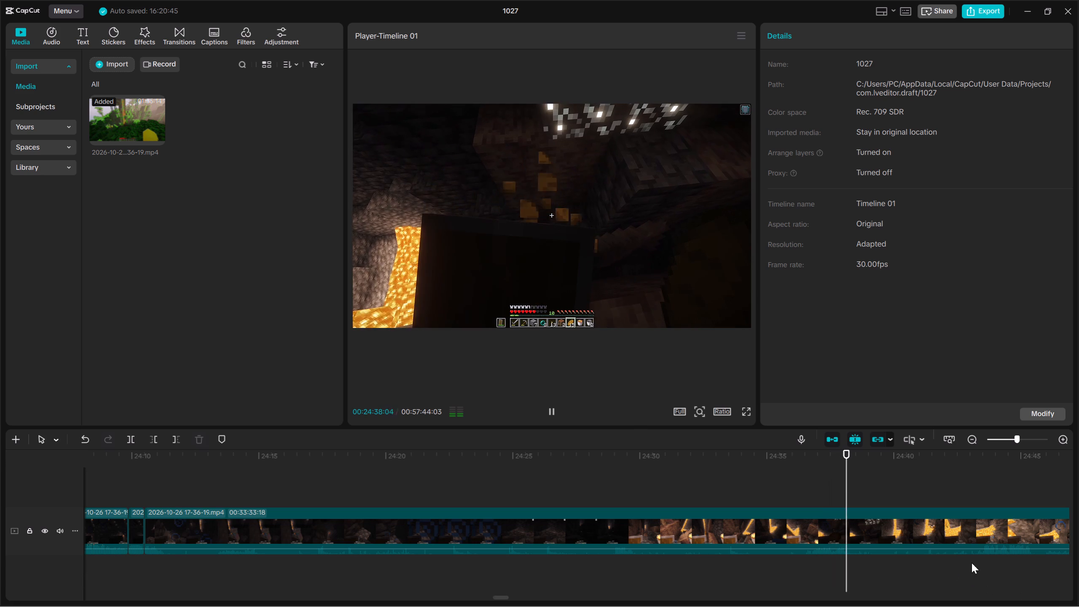
{"action": "left_click", "coordinate": [972, 563]}
{"action": "key", "text": "space"}
{"action": "key", "text": "space"}
{"action": "left_click_drag", "start_coordinate": [1034, 593], "coordinate": [1078, 602]}
{"action": "double_click", "coordinate": [731, 564]}
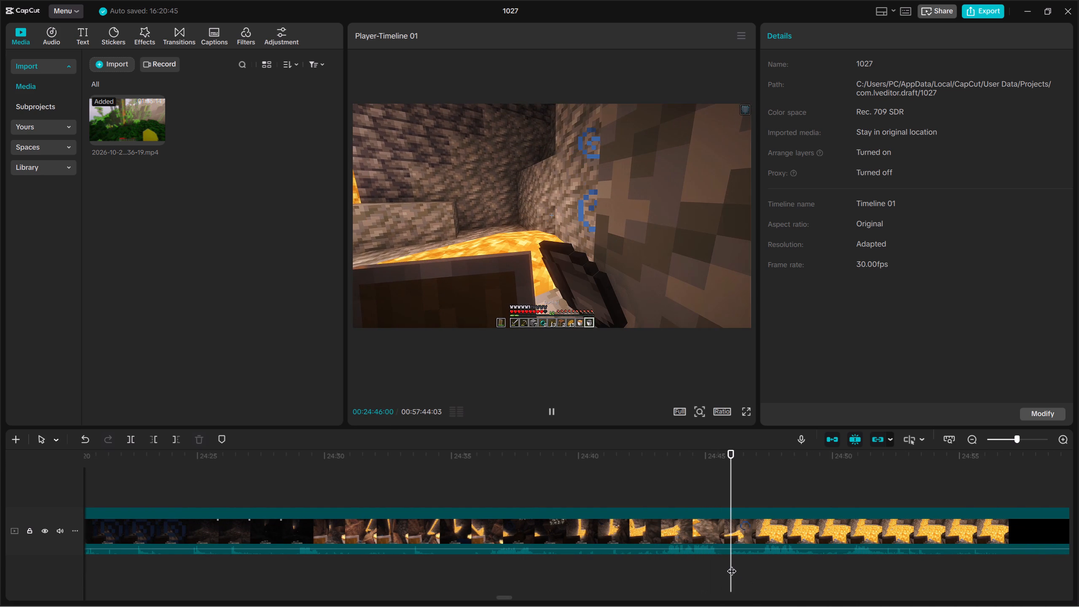
{"action": "left_click_drag", "start_coordinate": [783, 578], "coordinate": [789, 528]}
{"action": "left_click", "coordinate": [663, 555]}
{"action": "left_click_drag", "start_coordinate": [663, 555], "coordinate": [667, 556]}
{"action": "left_click_drag", "start_coordinate": [699, 568], "coordinate": [702, 504]}
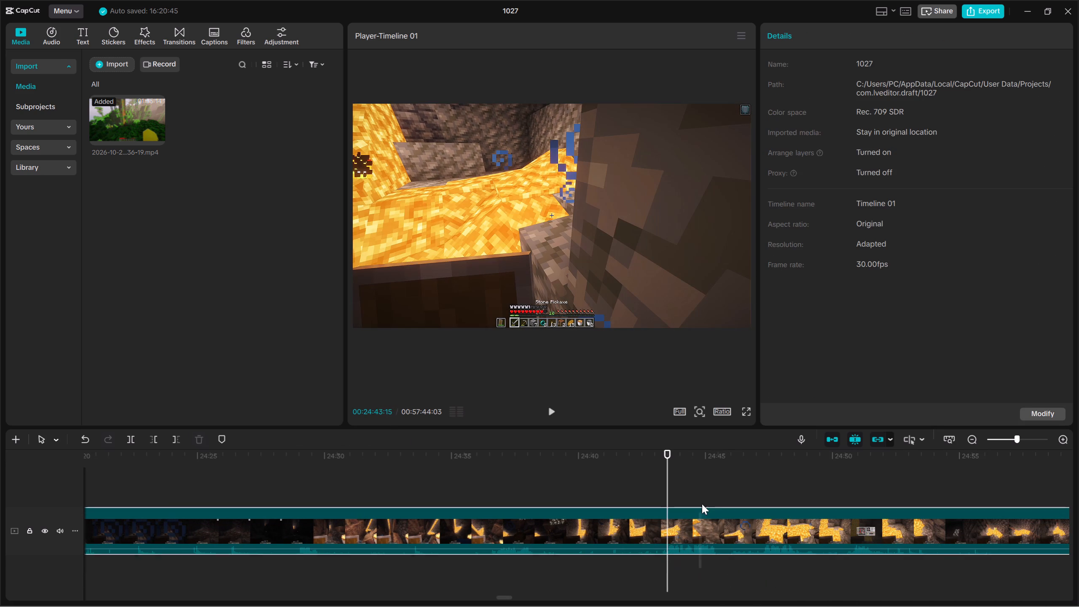
{"action": "left_click_drag", "start_coordinate": [702, 504], "coordinate": [702, 507]}
{"action": "left_click", "coordinate": [145, 440]}
{"action": "left_click", "coordinate": [159, 438]}
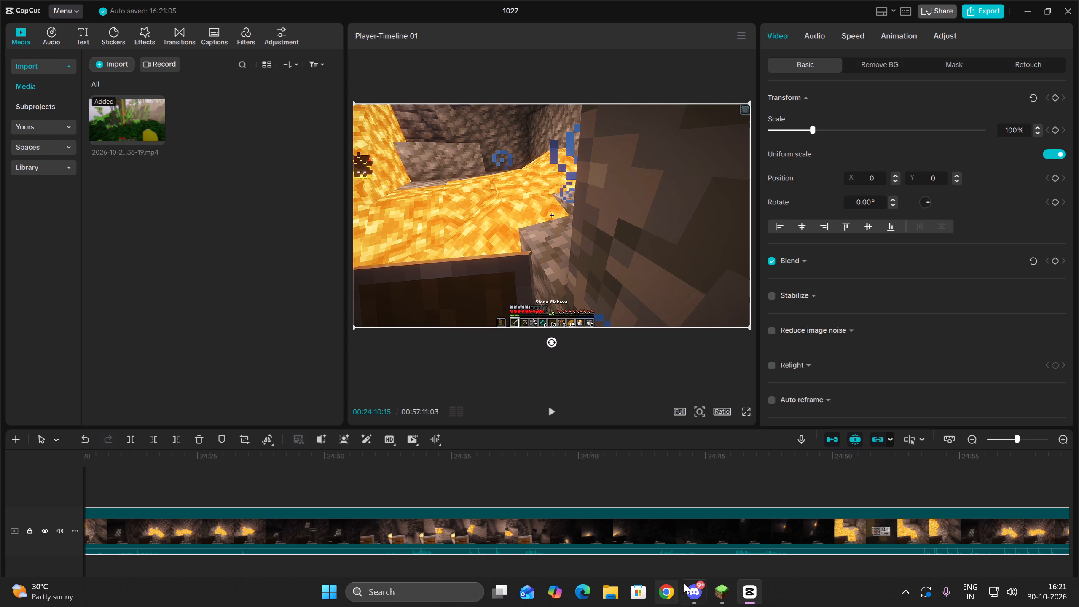
Switch to Chrome, open YouTube and start watching MaskeyPie's Bedwars in Autumn live stream.
{"action": "left_click", "coordinate": [671, 588]}
{"action": "left_click", "coordinate": [505, 277]}
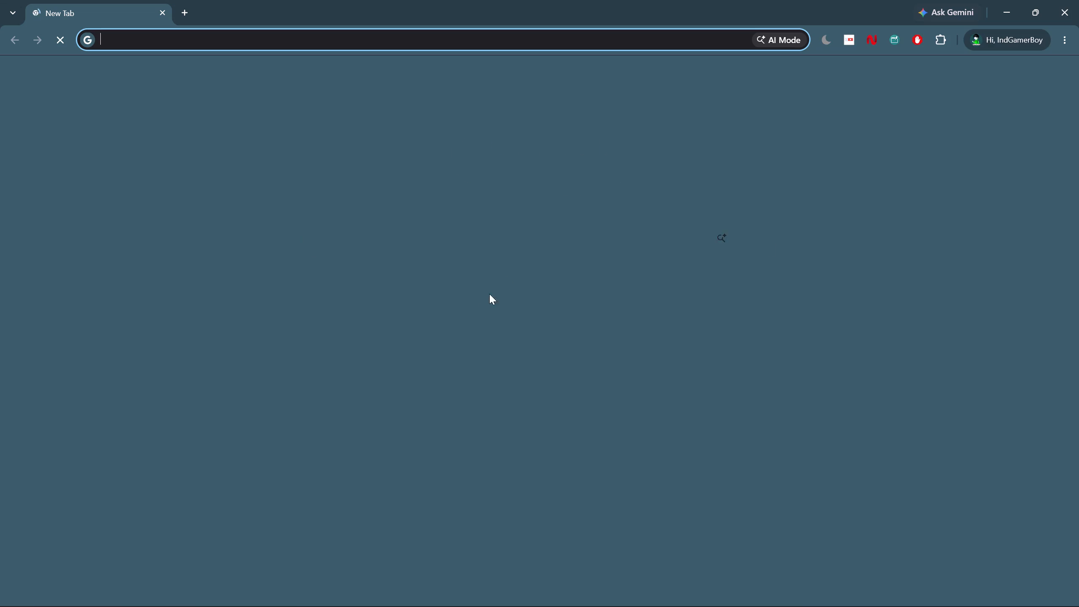
{"action": "left_click", "coordinate": [438, 354]}
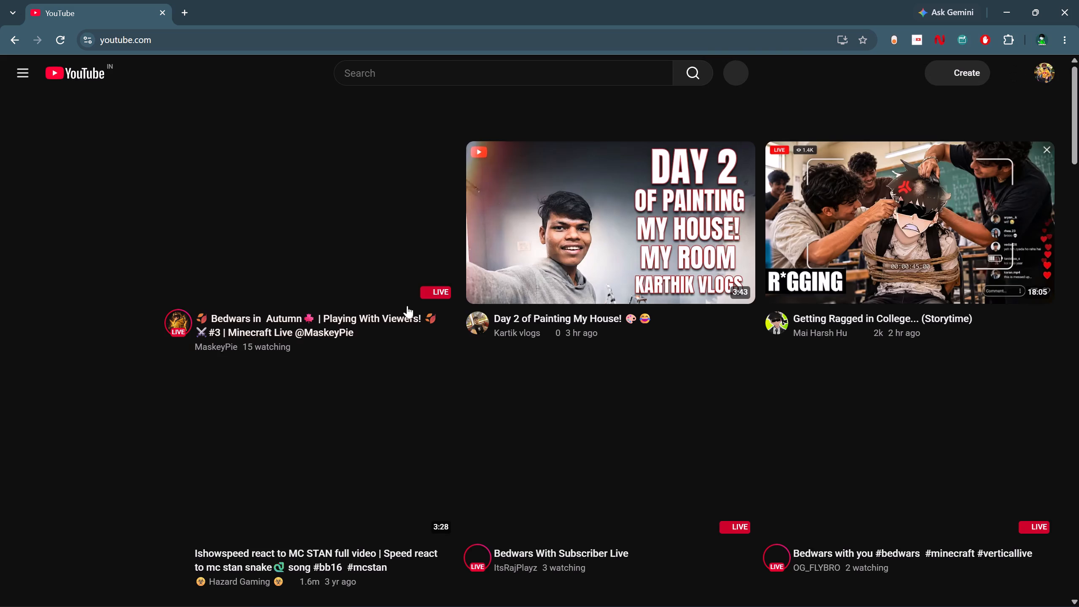
{"action": "left_click", "coordinate": [366, 244]}
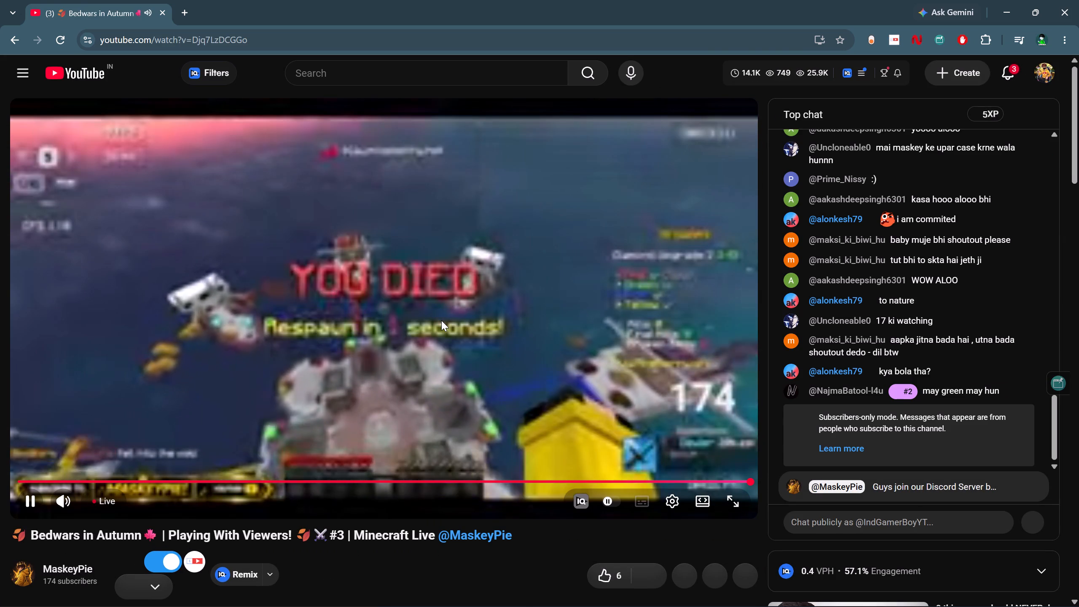
Post a green YouTube emote in the live chat and close the emote picker.
{"action": "left_click", "coordinate": [1009, 524]}
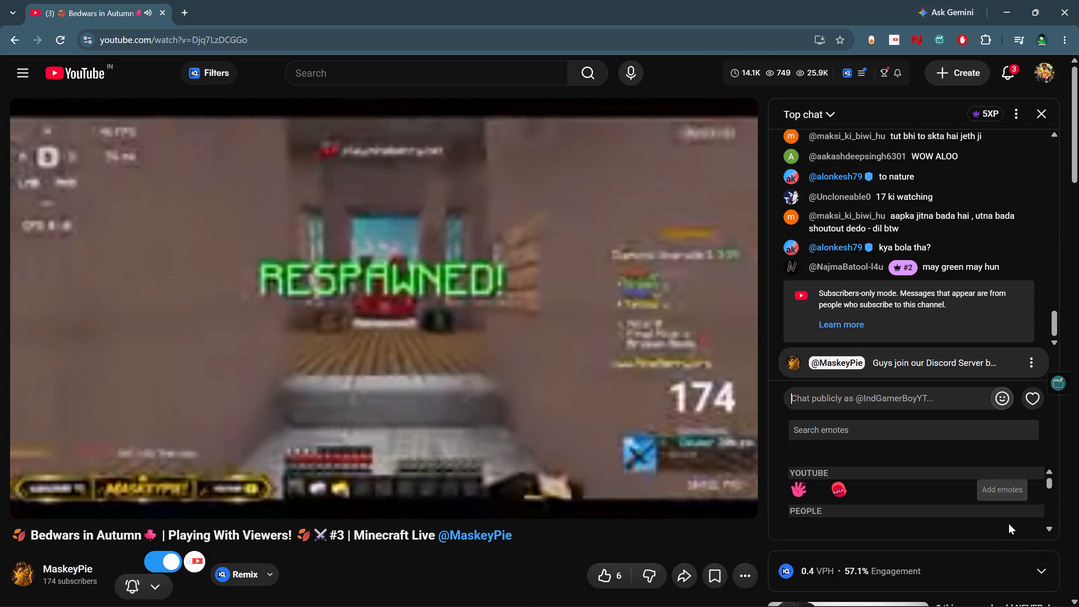
{"action": "left_click", "coordinate": [885, 486]}
{"action": "left_click", "coordinate": [1028, 395]}
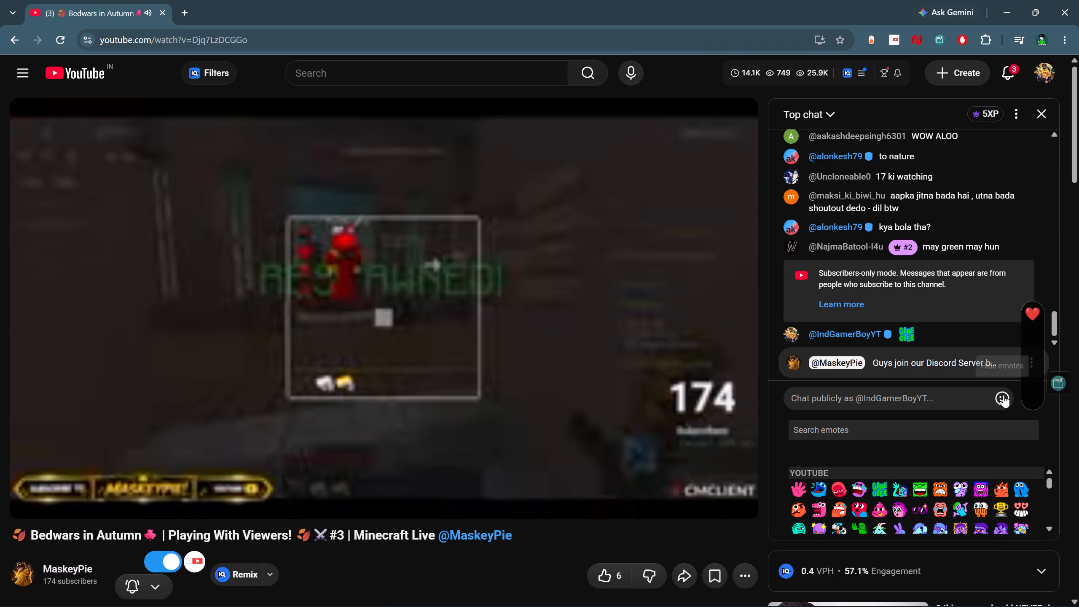
{"action": "left_click", "coordinate": [1000, 395]}
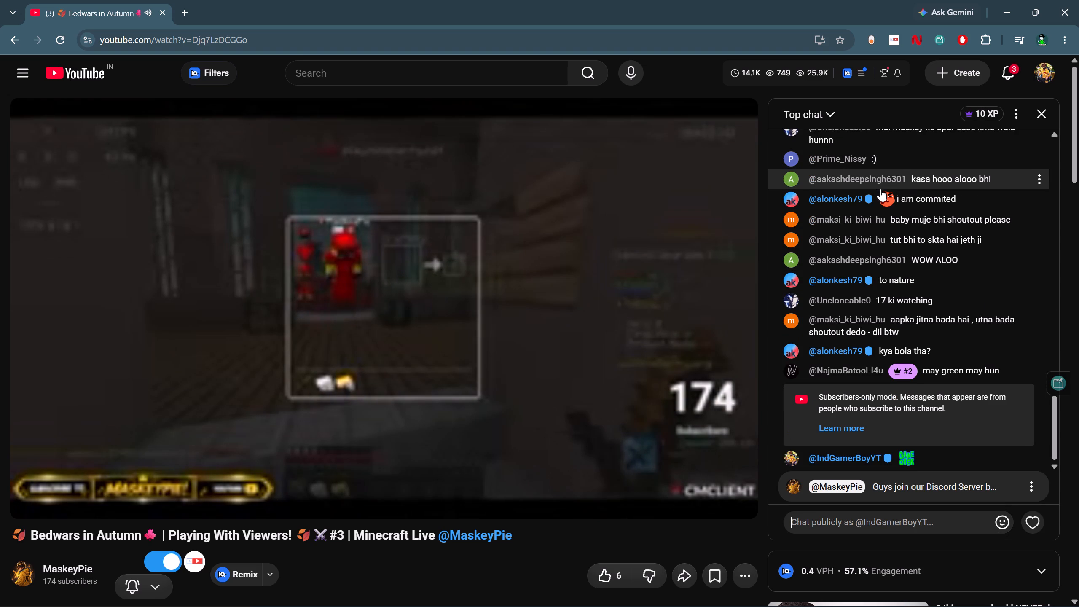
Pause and mute the live stream.
{"action": "left_click", "coordinate": [434, 196]}
{"action": "left_click", "coordinate": [64, 498]}
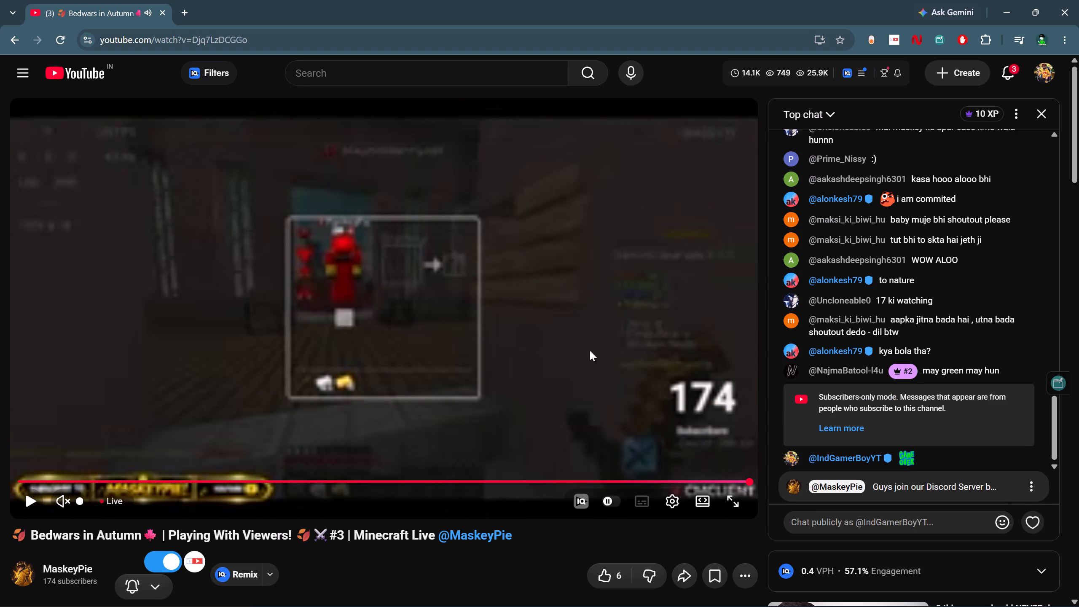
Resume the live stream, skip forward to catch up with the broadcast and unmute it.
{"action": "left_click", "coordinate": [708, 359]}
{"action": "type", "text": "ll"}
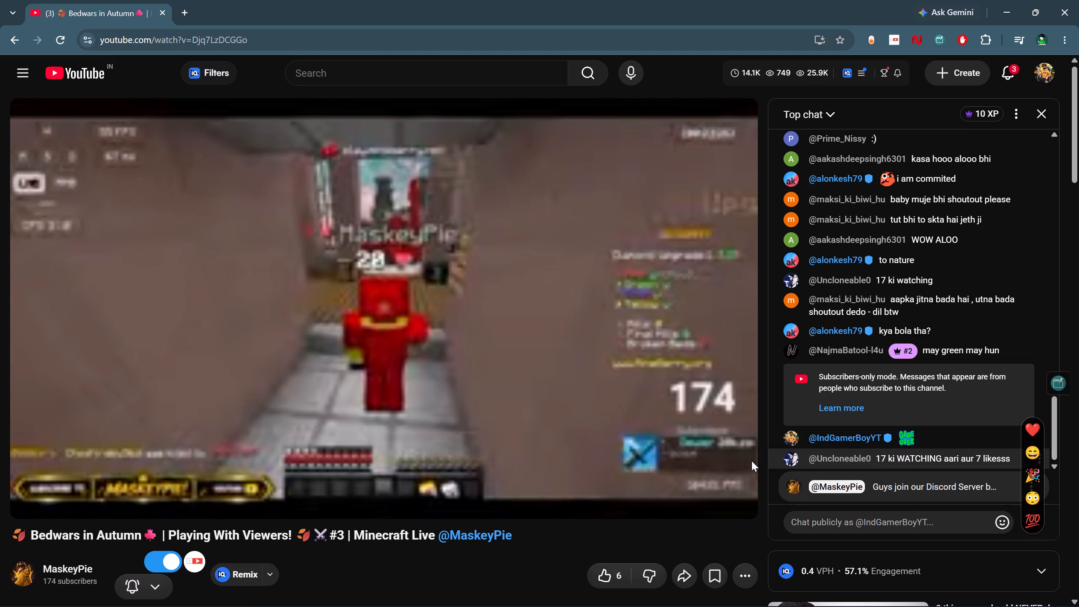
{"action": "left_click", "coordinate": [70, 498]}
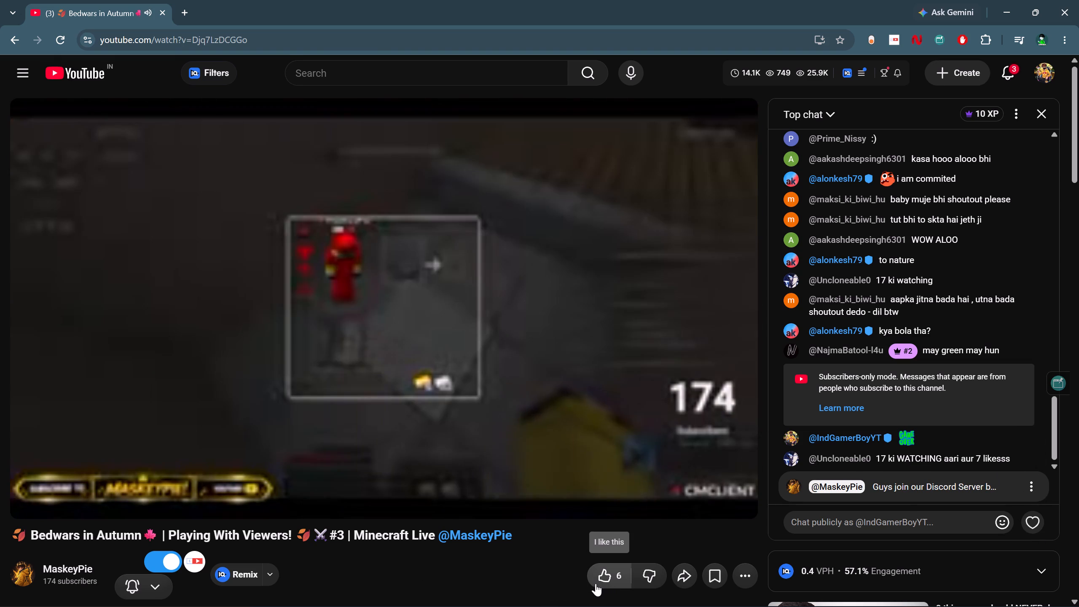
Look over the live chat and the stream details below the video.
{"action": "left_click", "coordinate": [48, 34]}
{"action": "left_click", "coordinate": [48, 34]}
{"action": "left_click", "coordinate": [57, 38]}
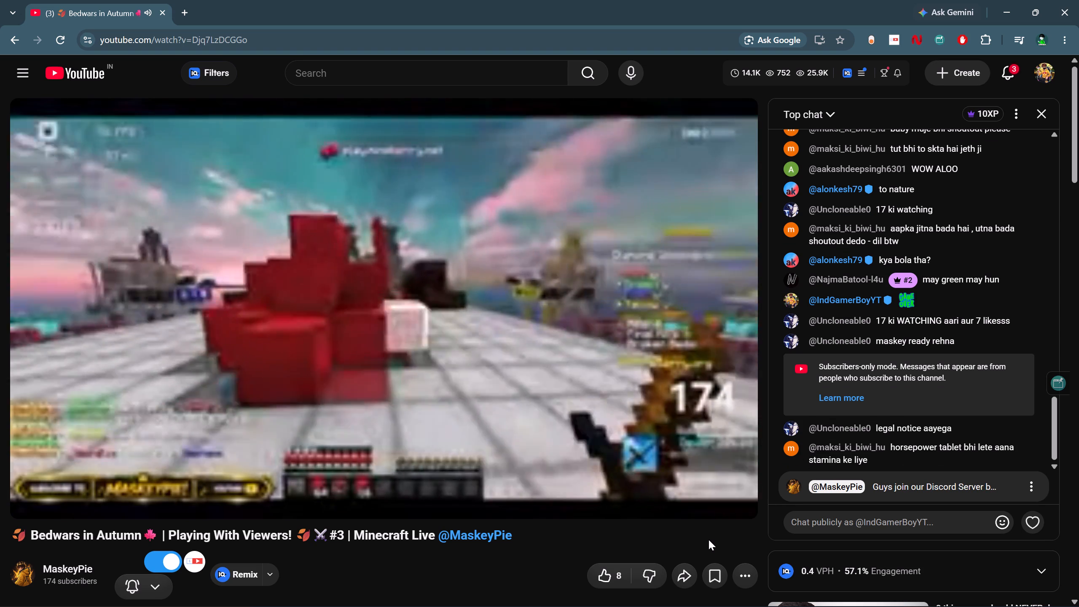
{"action": "scroll", "coordinate": [1046, 344], "scroll_direction": "up", "scroll_amount": 2}
{"action": "scroll", "coordinate": [1009, 352], "scroll_direction": "up", "scroll_amount": 3}
{"action": "scroll", "coordinate": [990, 362], "scroll_direction": "down", "scroll_amount": 8}
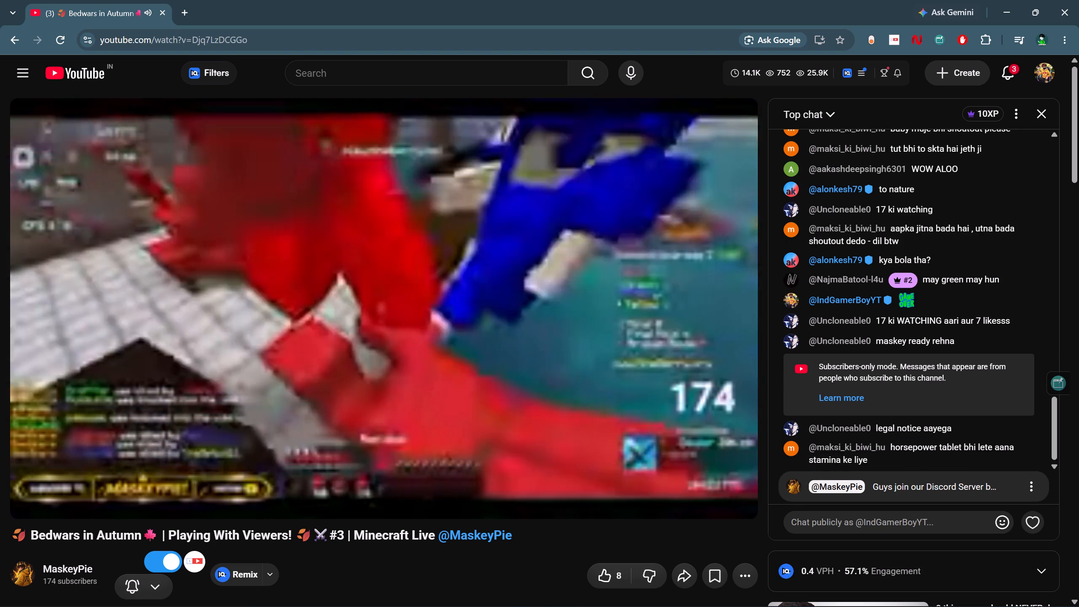
{"action": "scroll", "coordinate": [523, 420], "scroll_direction": "down", "scroll_amount": 1}
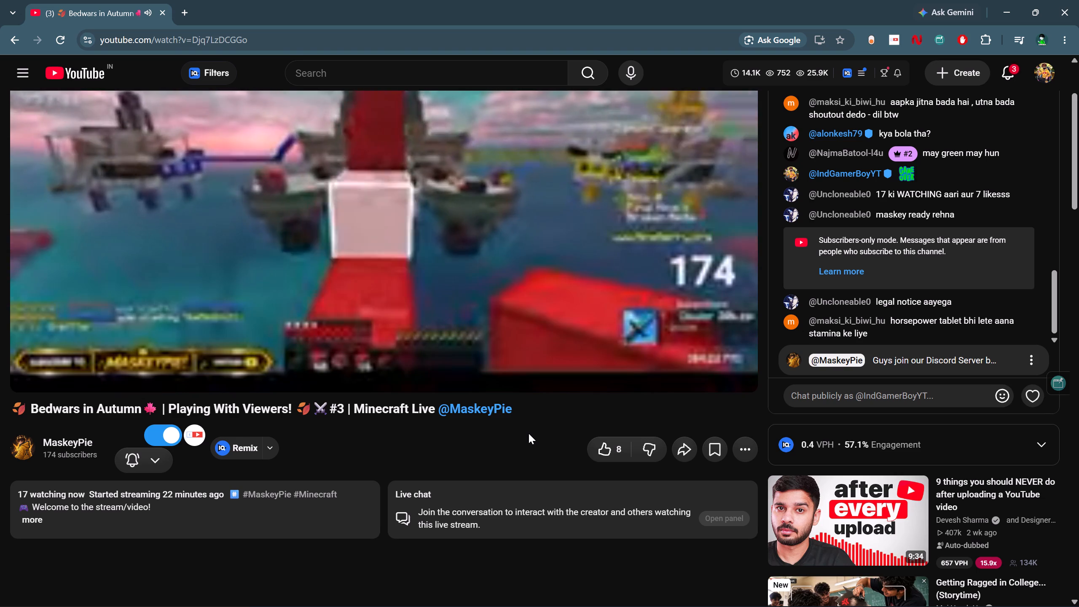
{"action": "scroll", "coordinate": [539, 481], "scroll_direction": "up", "scroll_amount": 1}
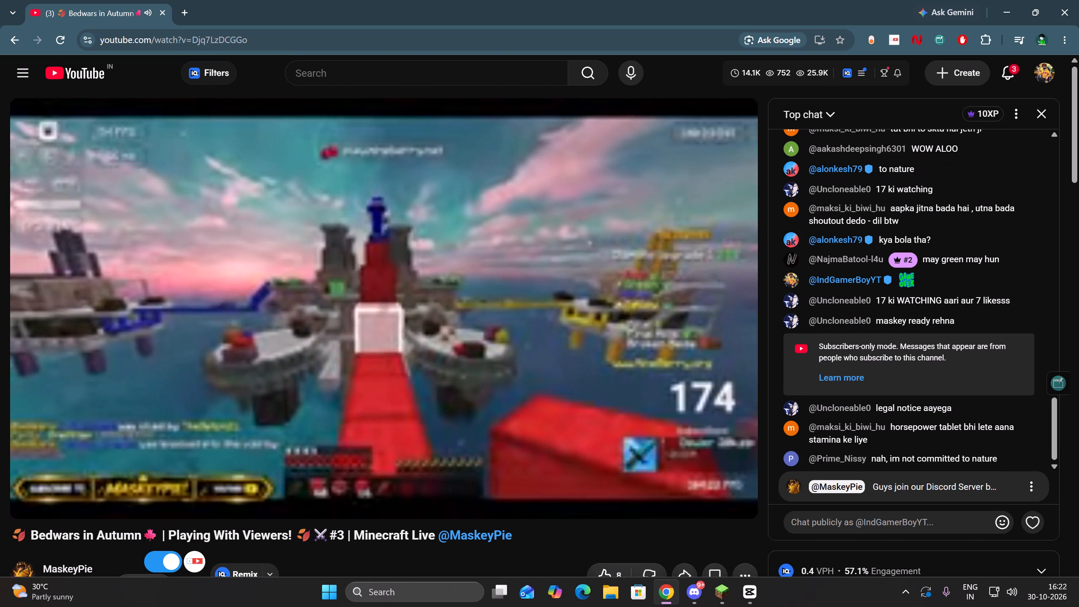
Switch back to CapCut, split the long lava clip at about 24:12 and trim the following part's start up to about 24:14.
{"action": "left_click", "coordinate": [736, 599]}
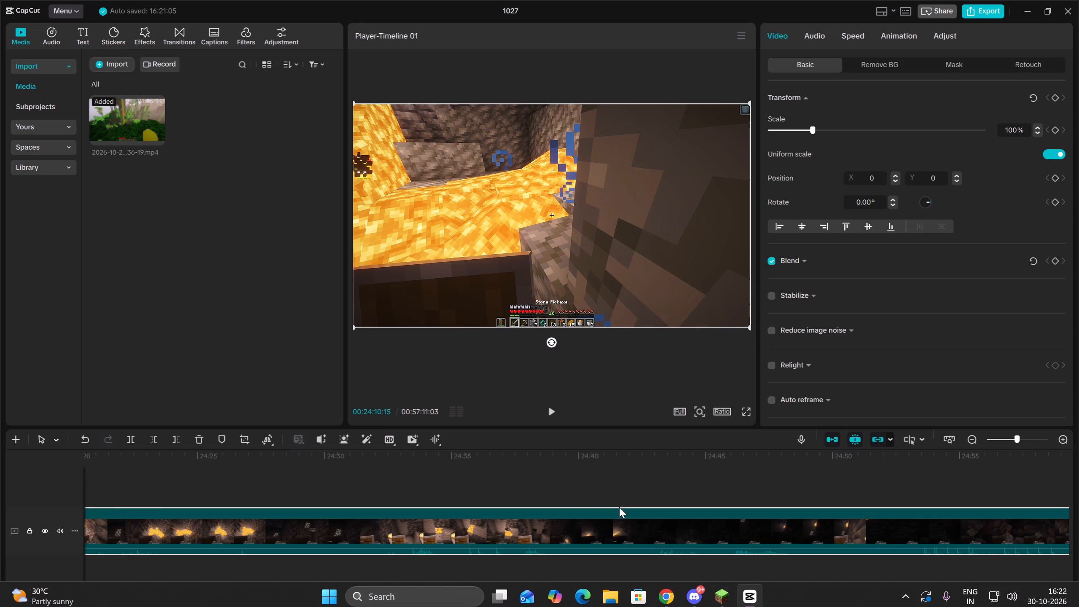
{"action": "key", "text": "space"}
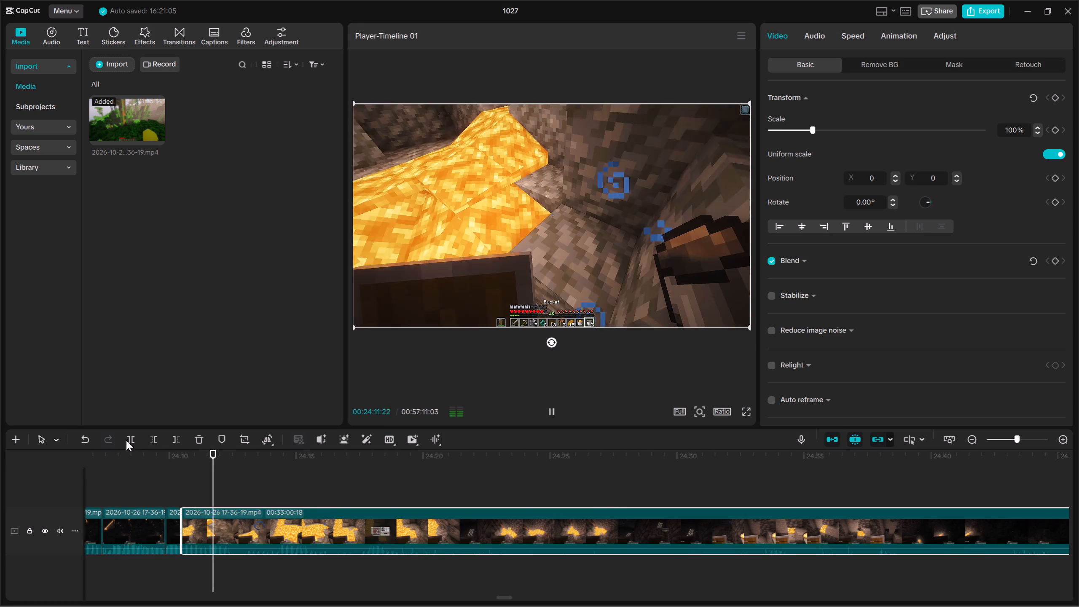
{"action": "key", "text": "space"}
{"action": "left_click", "coordinate": [129, 437]}
{"action": "key", "text": "space"}
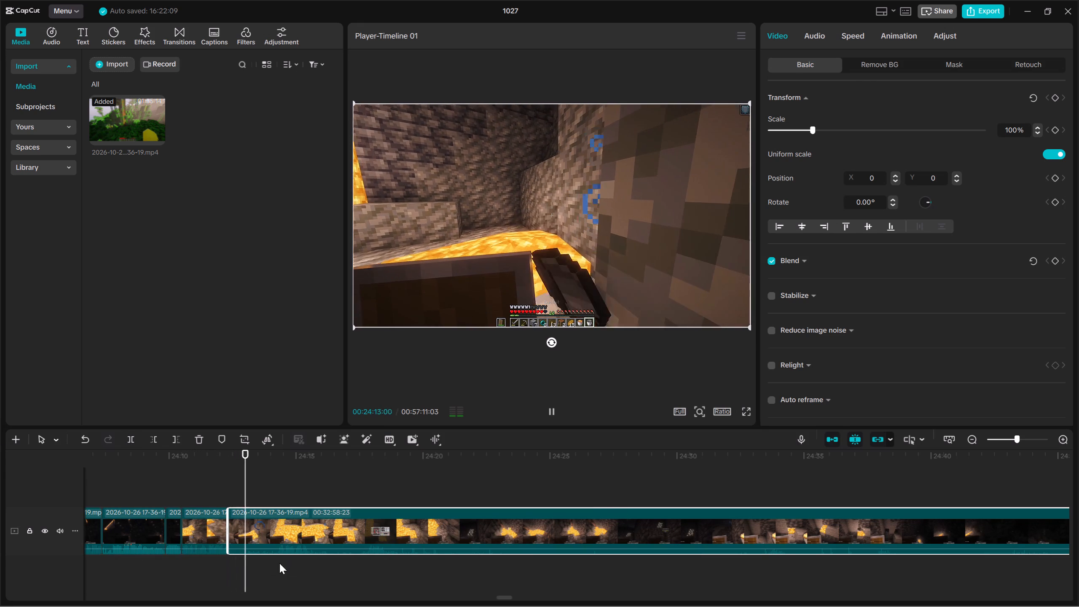
{"action": "left_click", "coordinate": [279, 563]}
{"action": "left_click_drag", "start_coordinate": [279, 563], "coordinate": [275, 564]}
{"action": "left_click_drag", "start_coordinate": [297, 566], "coordinate": [303, 507]}
{"action": "left_click", "coordinate": [158, 440]}
Split the long clip at 24:13:20 and trim the start of the remaining part up to 24:15:20.
{"action": "key", "text": "space"}
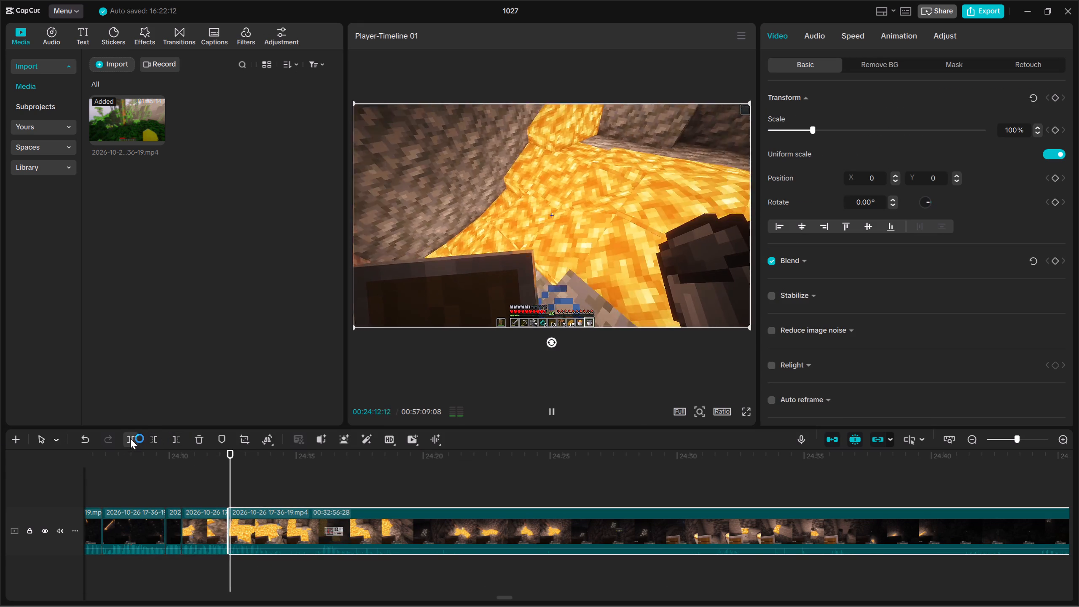
{"action": "key", "text": "space"}
{"action": "left_click", "coordinate": [130, 438]}
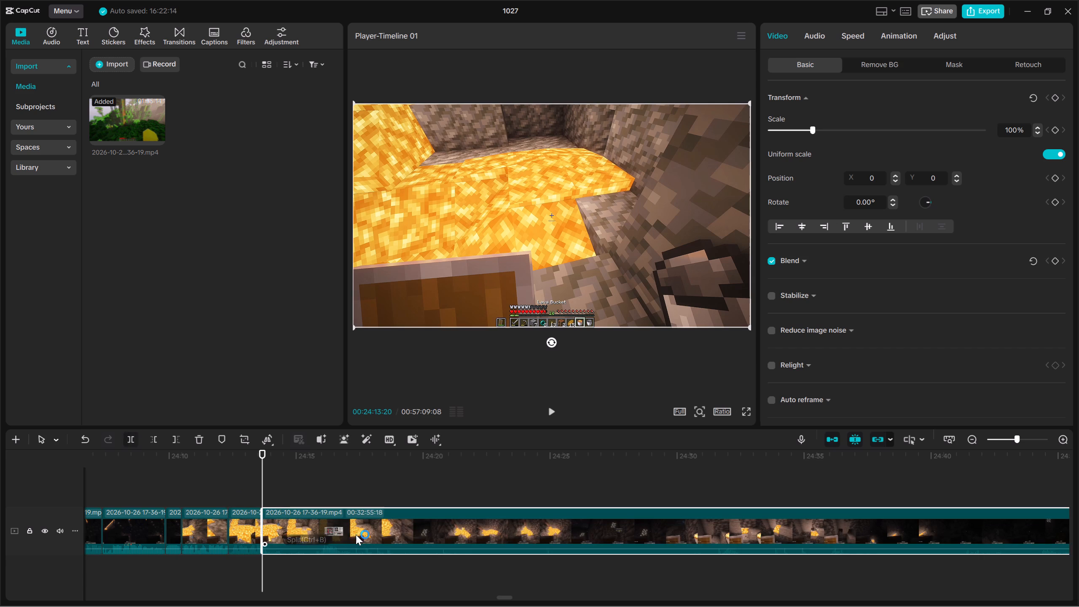
{"action": "left_click", "coordinate": [310, 560]}
{"action": "left_click", "coordinate": [312, 560]}
{"action": "left_click_drag", "start_coordinate": [341, 568], "coordinate": [352, 520]}
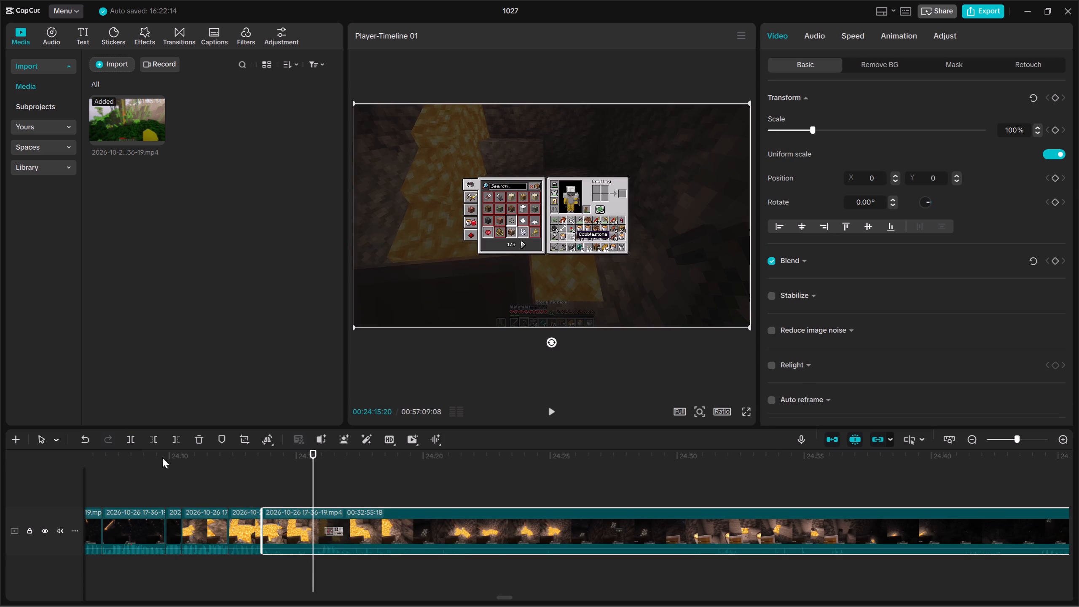
{"action": "left_click", "coordinate": [155, 435]}
Split the long clip at about 24:15, after the crafting inventory scene, and replay the recent cuts.
{"action": "key", "text": "space"}
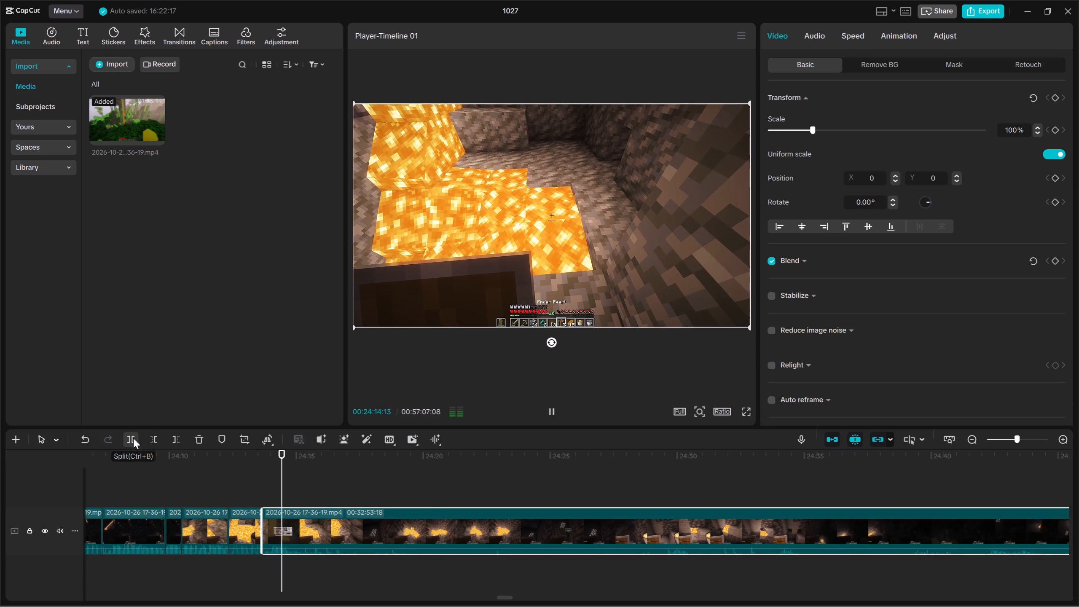
{"action": "key", "text": "space"}
{"action": "left_click", "coordinate": [133, 438]}
{"action": "key", "text": "Up"}
{"action": "key", "text": "Up"}
{"action": "key", "text": "space"}
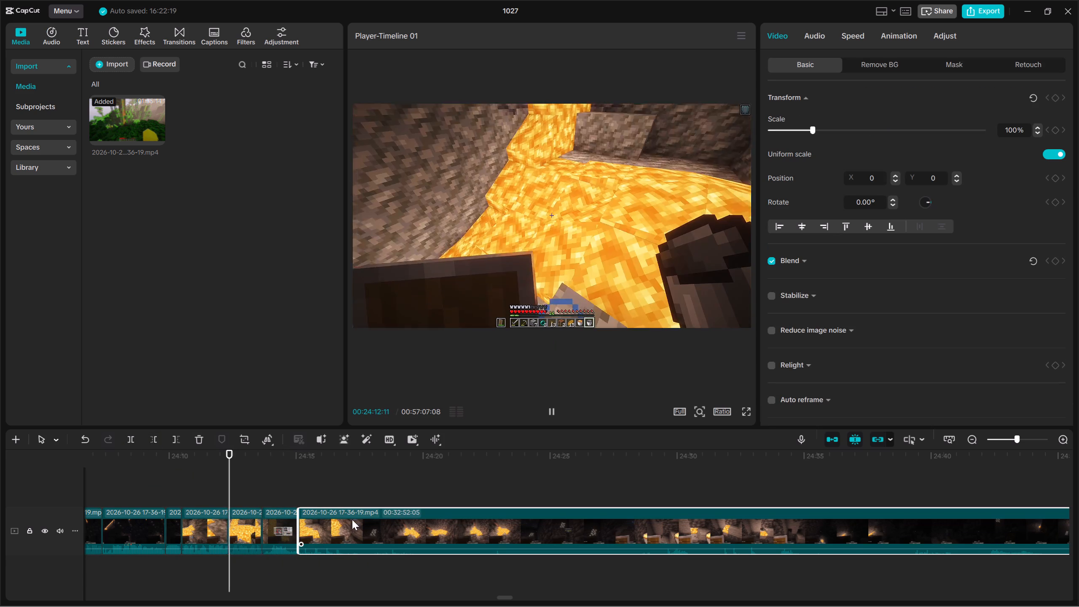
{"action": "left_click", "coordinate": [270, 537]}
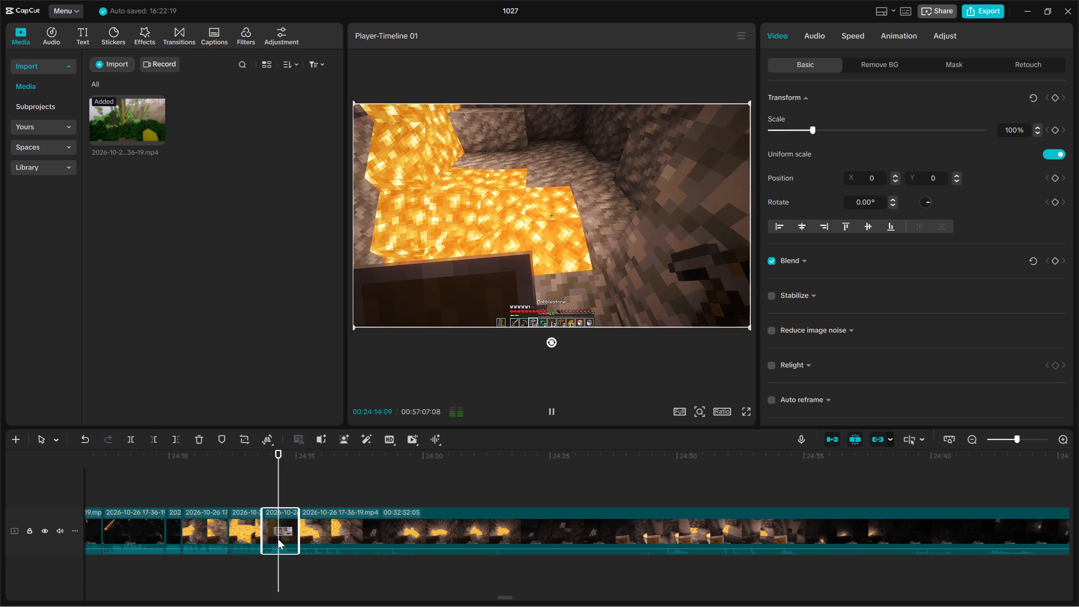
Skim ahead through the cave footage and trim the start of the long clip from about 24:15 up to 24:59:16.
{"action": "left_click", "coordinate": [662, 561]}
{"action": "key", "text": "space"}
{"action": "key", "text": "space"}
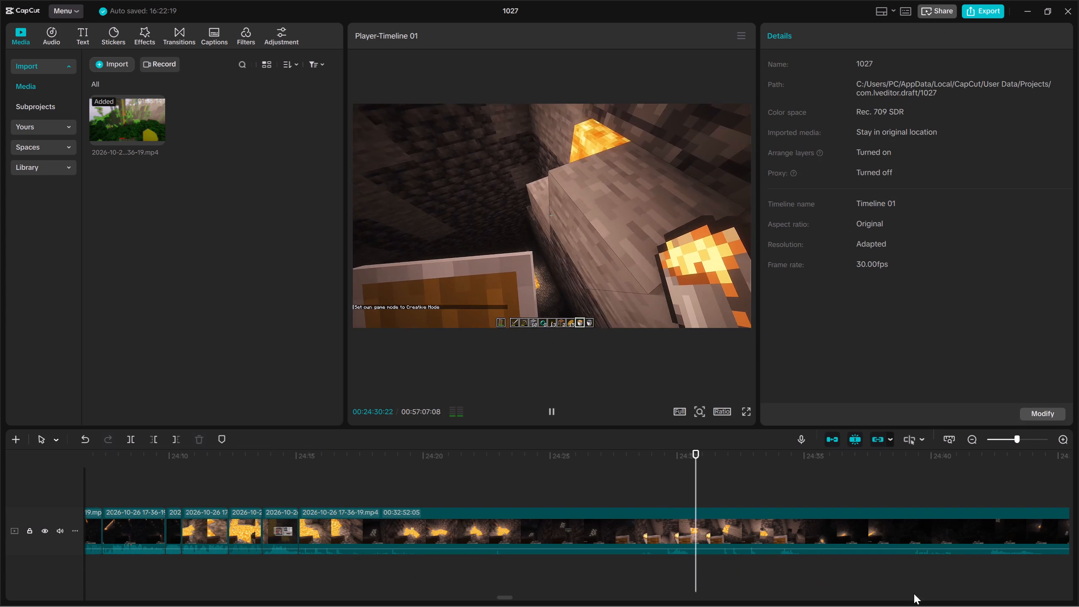
{"action": "left_click", "coordinate": [1006, 575]}
{"action": "left_click_drag", "start_coordinate": [1007, 575], "coordinate": [1078, 573]}
{"action": "key", "text": "space"}
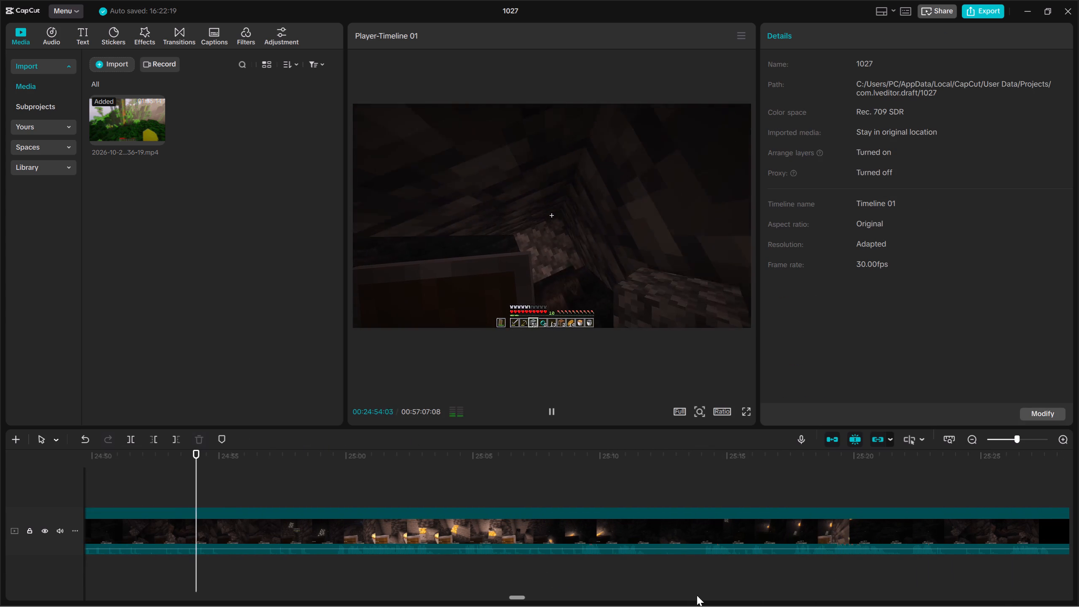
{"action": "left_click", "coordinate": [334, 559]}
{"action": "left_click", "coordinate": [338, 559]}
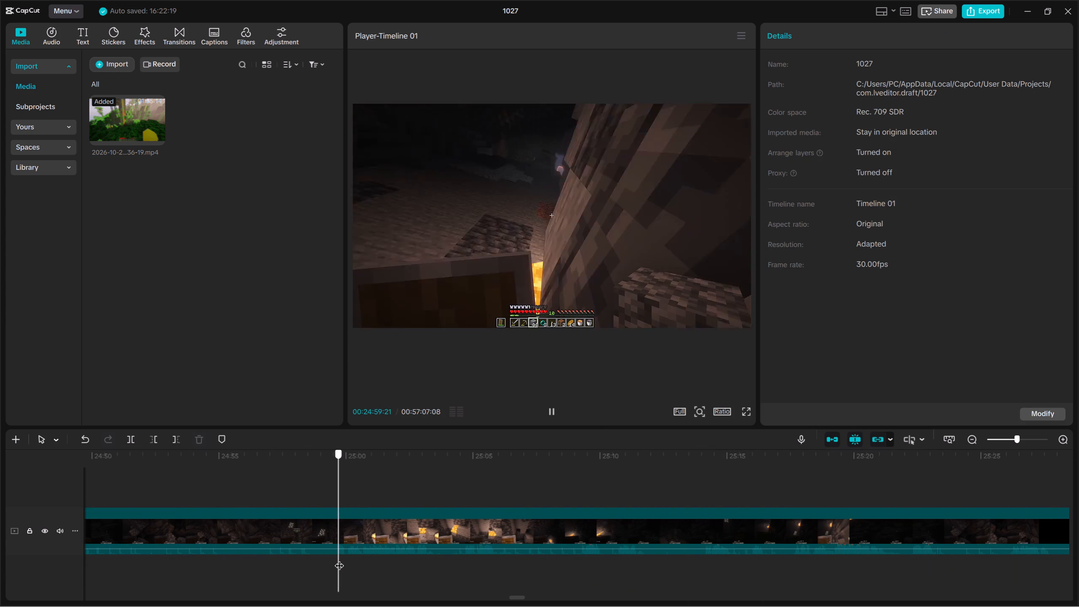
{"action": "left_click_drag", "start_coordinate": [367, 572], "coordinate": [363, 523]}
{"action": "left_click", "coordinate": [151, 434]}
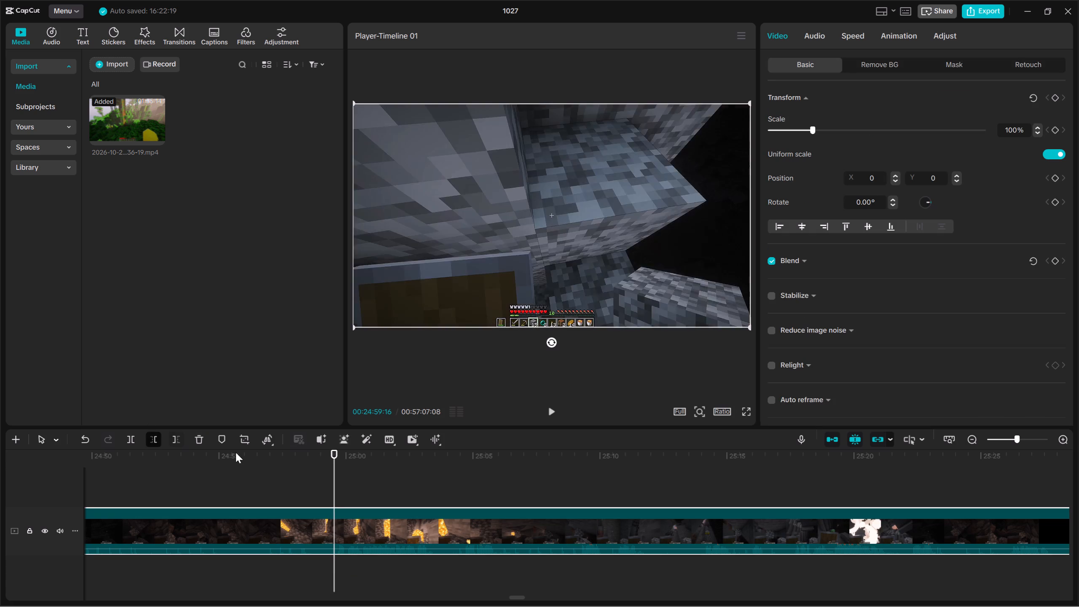
Check the Minecraft window and the live stream in Chrome, and return to CapCut.
{"action": "left_click", "coordinate": [716, 589]}
{"action": "left_click", "coordinate": [716, 589]}
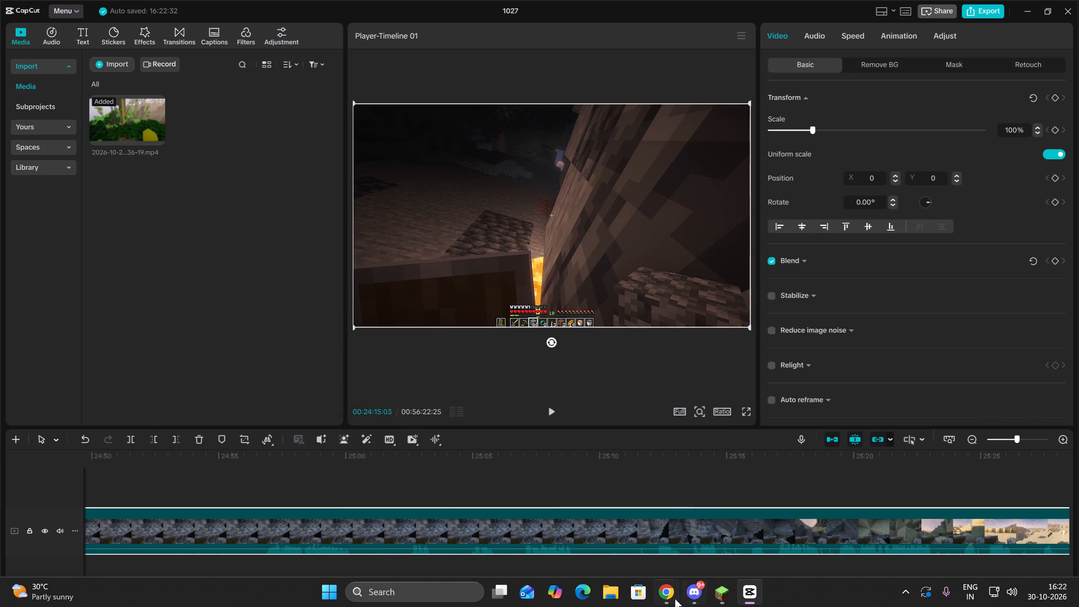
{"action": "left_click", "coordinate": [662, 597]}
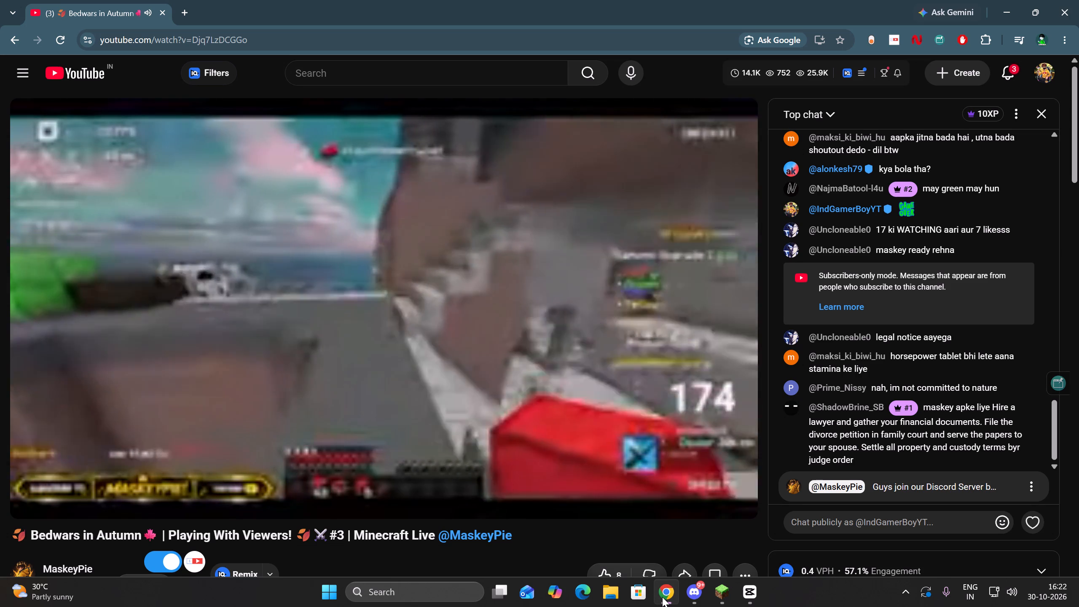
{"action": "left_click", "coordinate": [662, 597]}
Split the long clip at 24:18:22 and trim the start of the remaining part up to 24:20:07.
{"action": "key", "text": "space"}
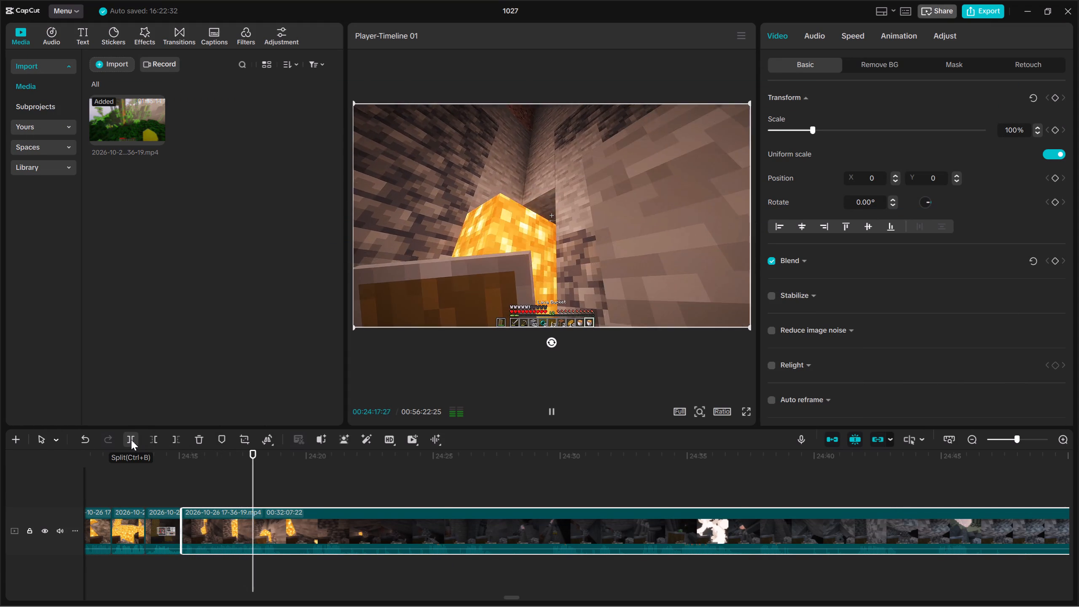
{"action": "key", "text": "space"}
{"action": "left_click", "coordinate": [131, 440]}
{"action": "double_click", "coordinate": [311, 571]}
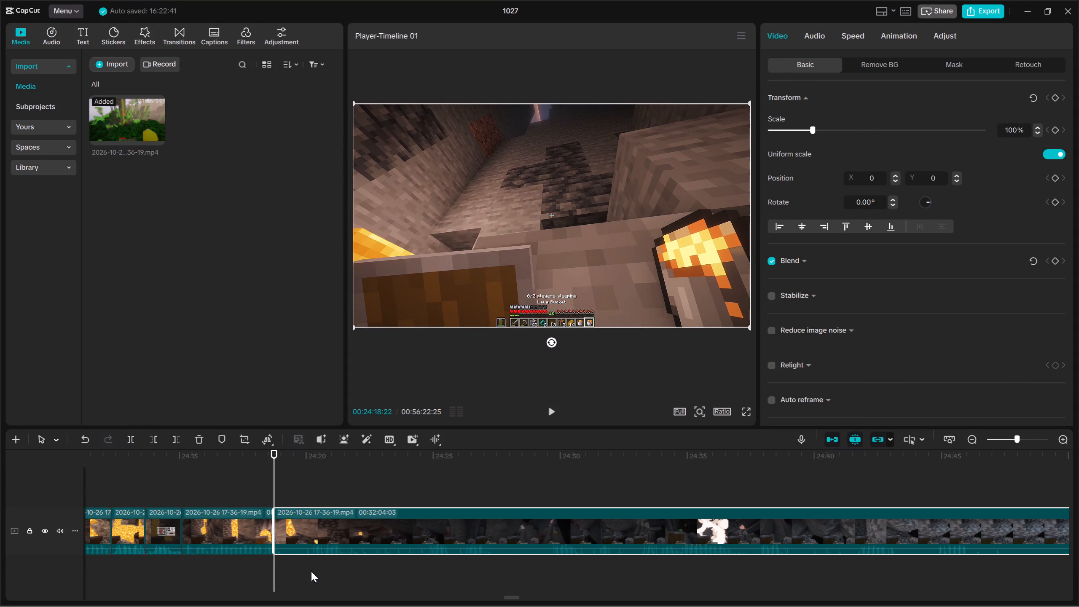
{"action": "left_click_drag", "start_coordinate": [336, 566], "coordinate": [332, 498]}
{"action": "left_click", "coordinate": [153, 435]}
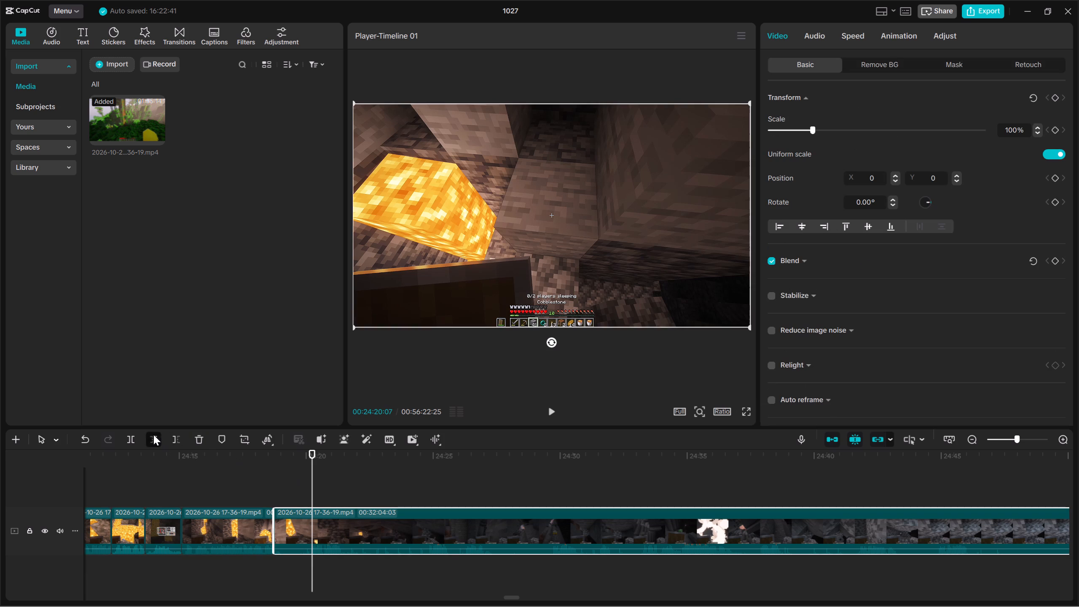
Split the long clip at 24:19:27 and trim the start of the remaining part up to 24:23:10.
{"action": "key", "text": "space"}
{"action": "key", "text": "space"}
{"action": "left_click", "coordinate": [129, 438]}
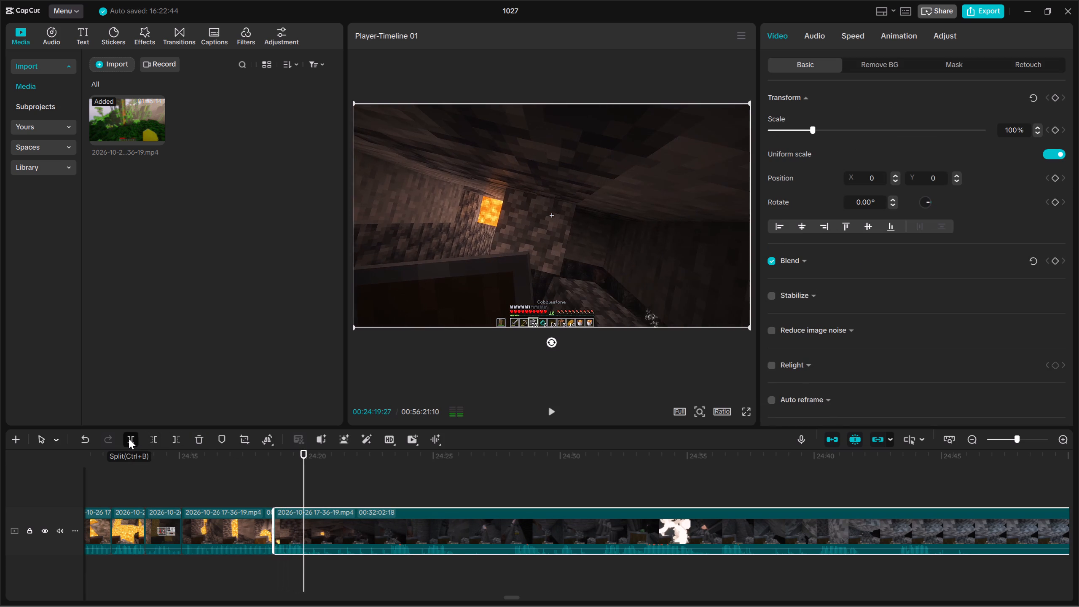
{"action": "double_click", "coordinate": [391, 561]}
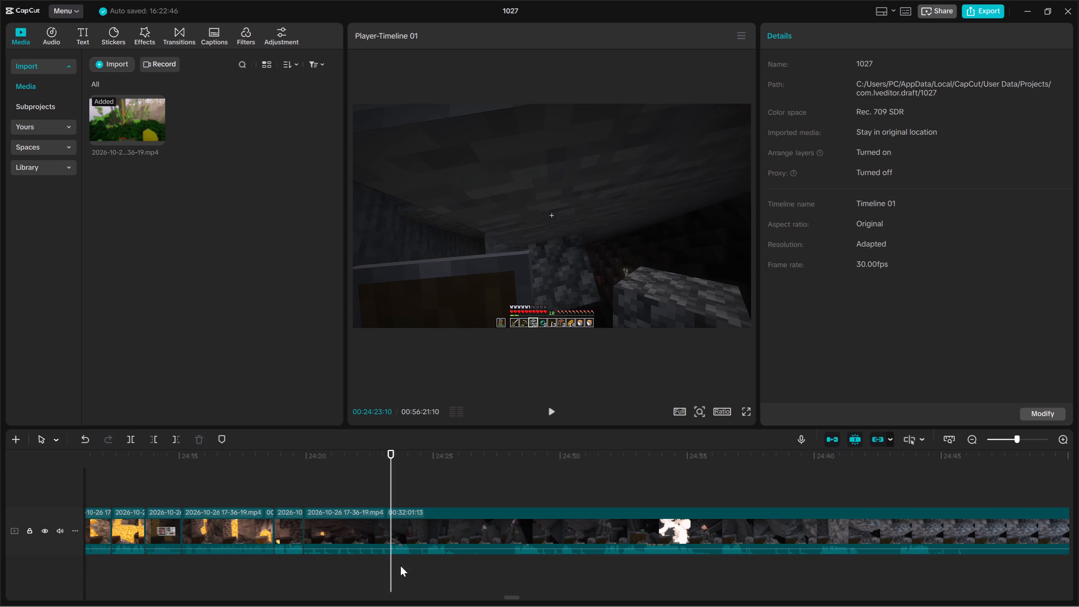
{"action": "left_click_drag", "start_coordinate": [430, 569], "coordinate": [427, 520]}
{"action": "left_click", "coordinate": [157, 441]}
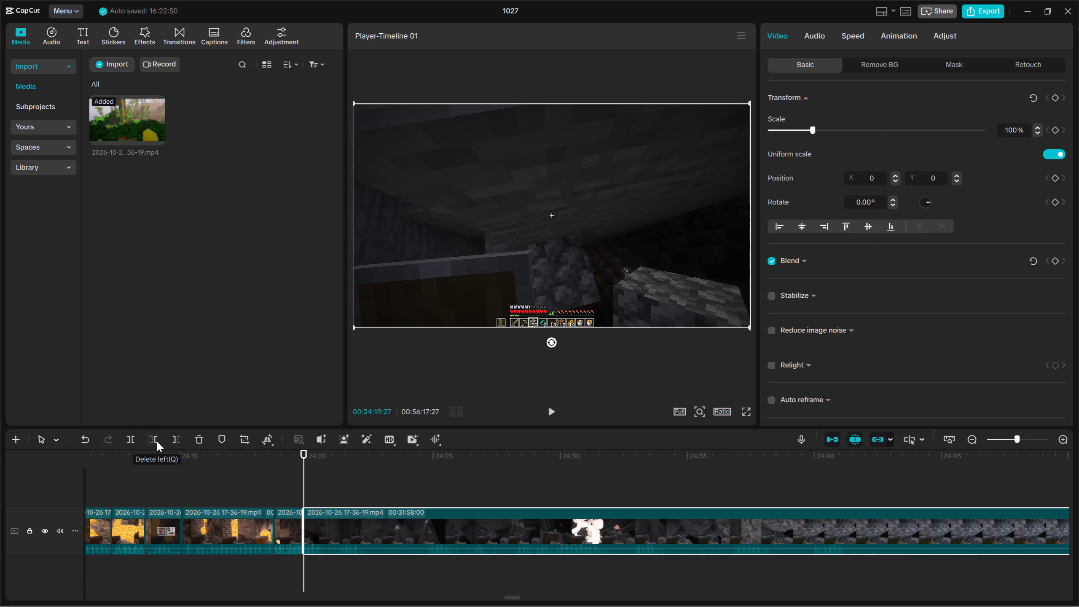
Split the long clip at 24:20:20 and trim about 20 frames from the start of the remaining part.
{"action": "key", "text": "space"}
{"action": "key", "text": "space"}
{"action": "left_click", "coordinate": [133, 440]}
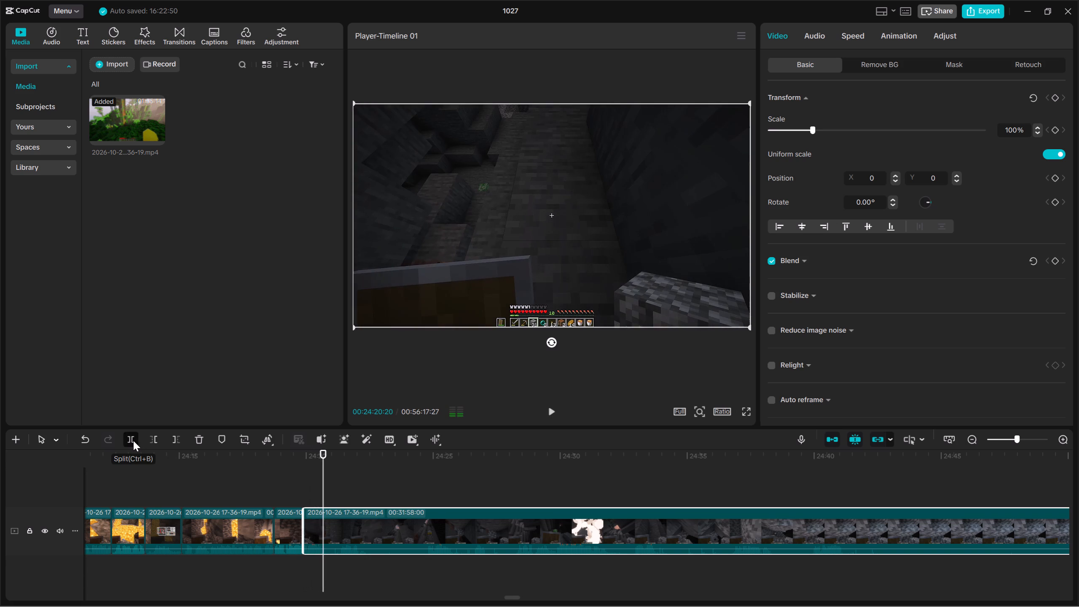
{"action": "key", "text": "space"}
{"action": "key", "text": "space"}
{"action": "left_click", "coordinate": [156, 443]}
Split the long clip at 24:21:15 and trim the start of the remaining part up to about 24:24.
{"action": "key", "text": "space"}
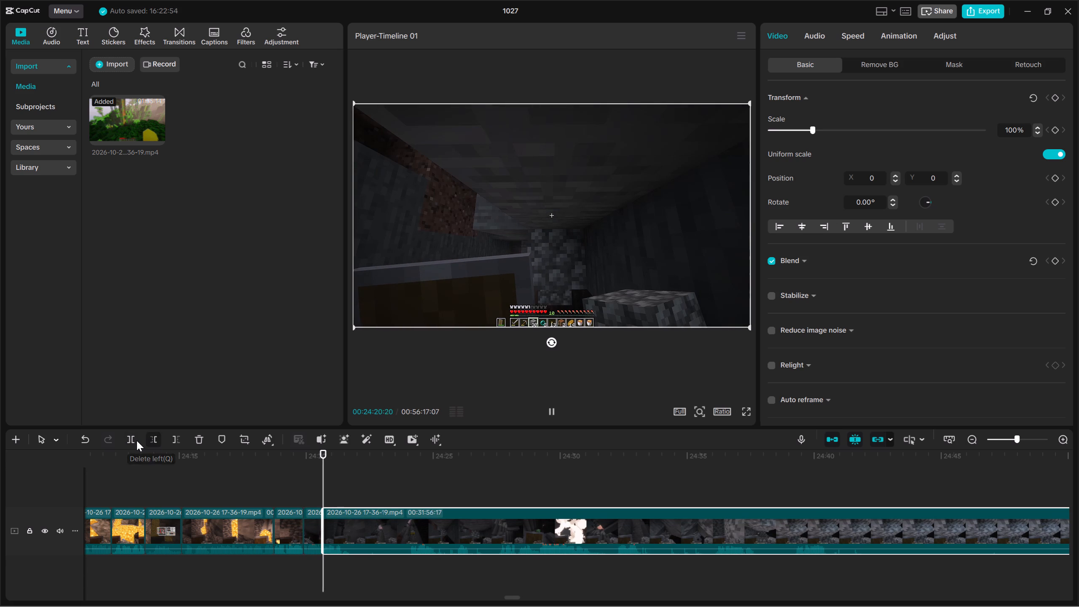
{"action": "key", "text": "space"}
{"action": "left_click", "coordinate": [136, 440]}
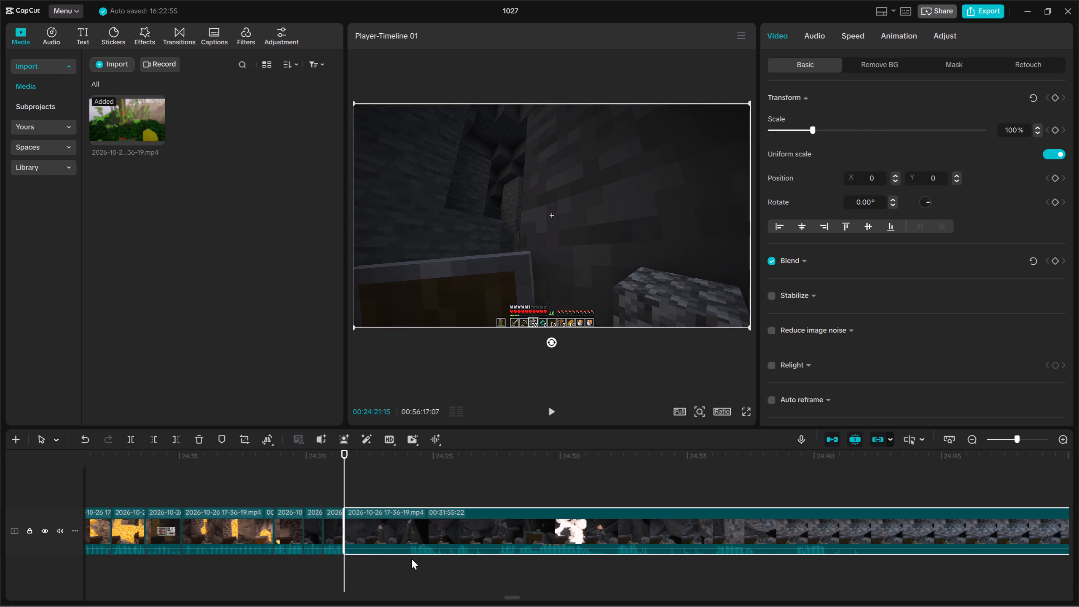
{"action": "left_click", "coordinate": [410, 559]}
{"action": "left_click_drag", "start_coordinate": [428, 569], "coordinate": [441, 505]}
{"action": "left_click", "coordinate": [150, 440]}
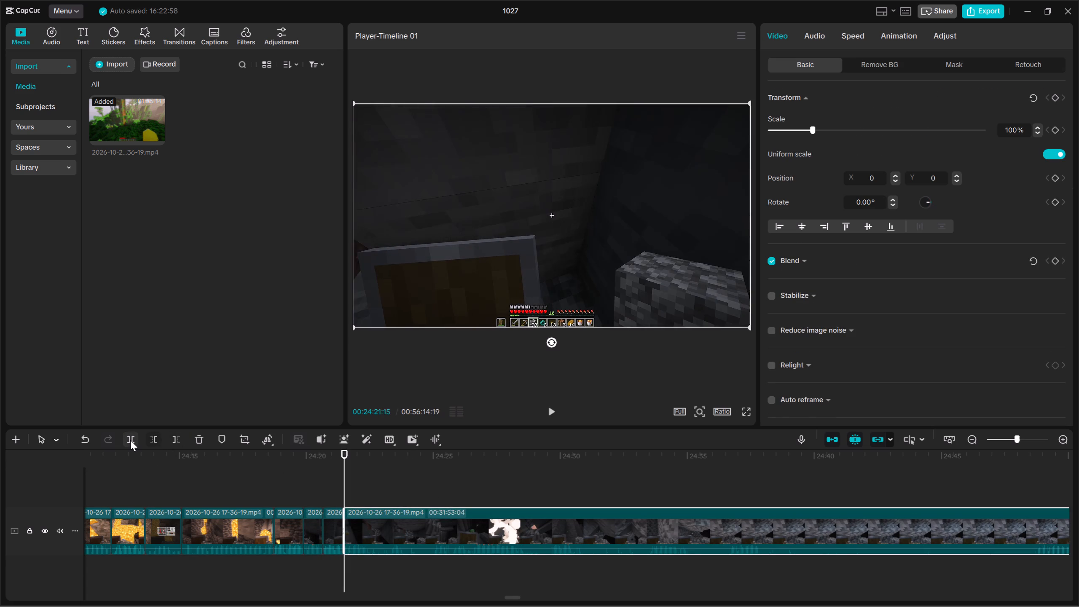
Split the long clip at about 24:22:17 and trim just under one second from the start of the remaining part.
{"action": "key", "text": "space"}
{"action": "key", "text": "space"}
{"action": "left_click", "coordinate": [130, 440]}
{"action": "key", "text": "space"}
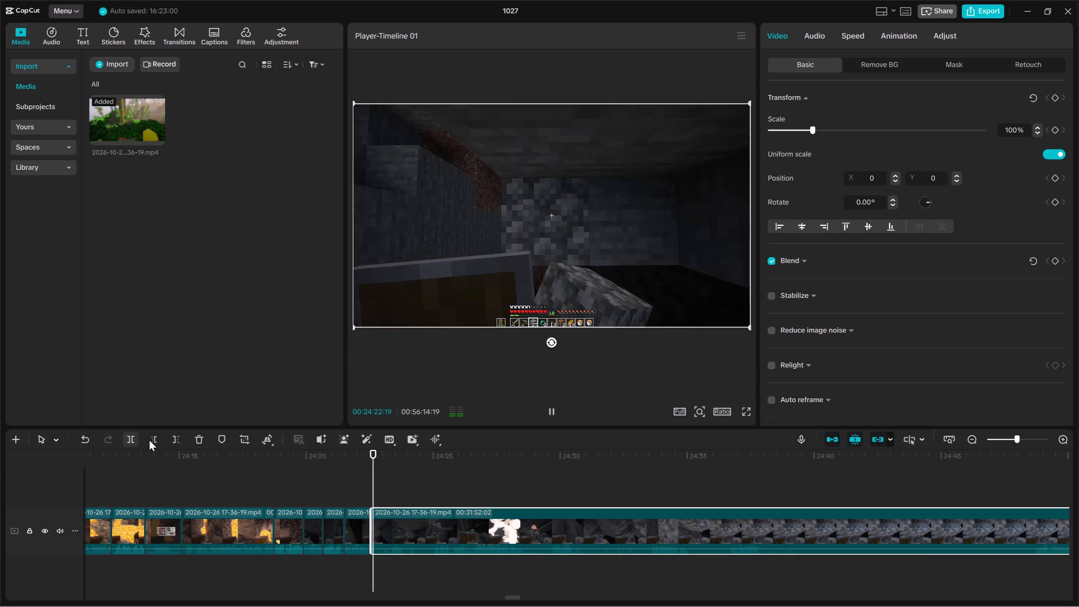
{"action": "left_click", "coordinate": [151, 440]}
Replay the latest cuts and extend the start of the long clip about 10 frames earlier.
{"action": "key", "text": "space"}
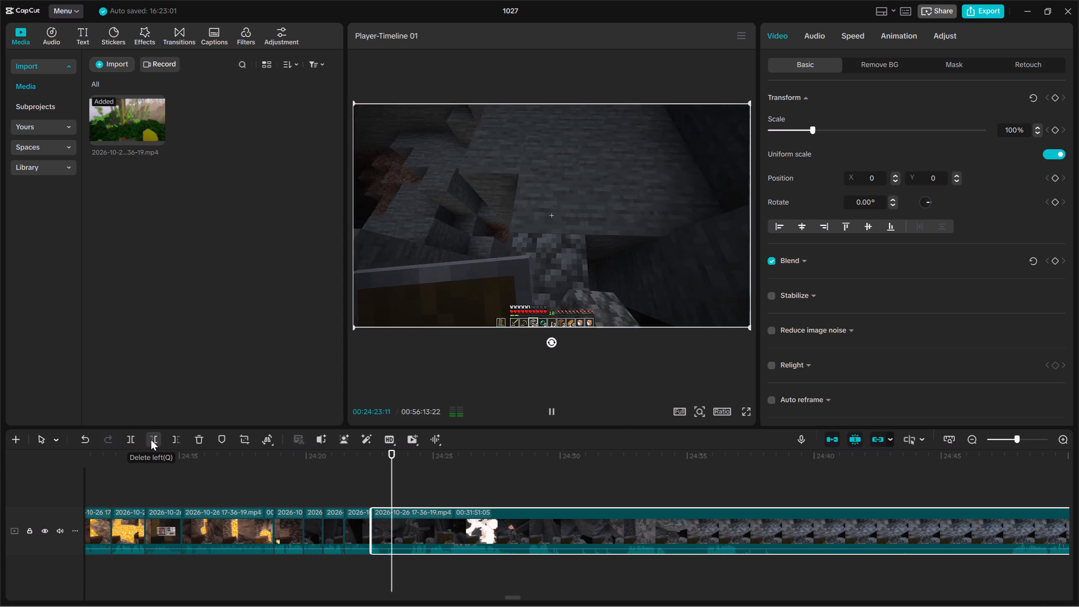
{"action": "key", "text": "Up"}
{"action": "key", "text": "space"}
{"action": "key", "text": "space"}
{"action": "key", "text": "Up"}
{"action": "key", "text": "Up"}
{"action": "key", "text": "space"}
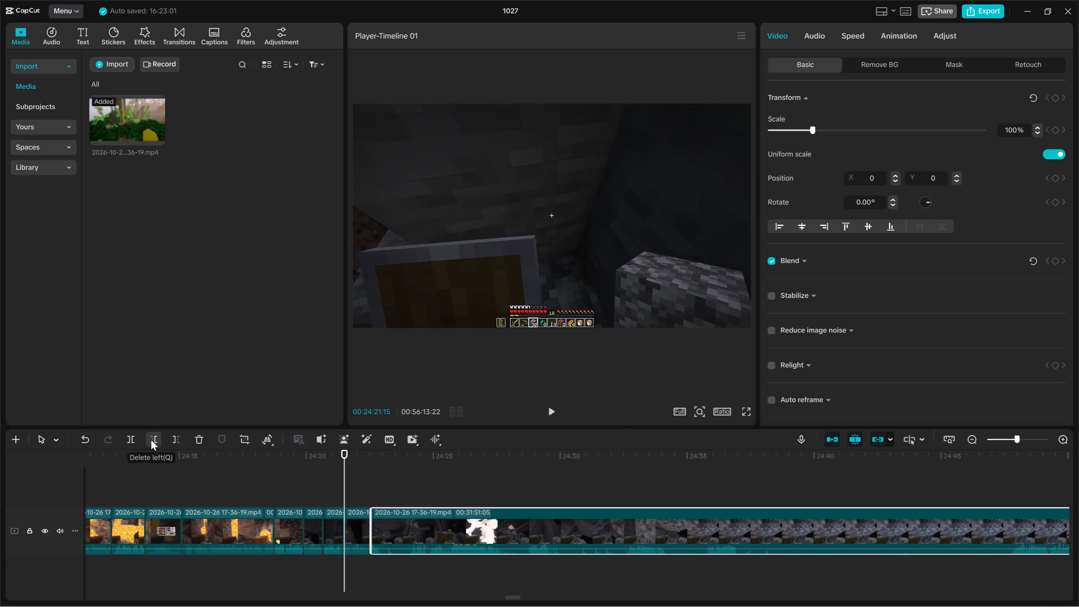
{"action": "key", "text": "space"}
{"action": "left_click_drag", "start_coordinate": [372, 526], "coordinate": [364, 523]}
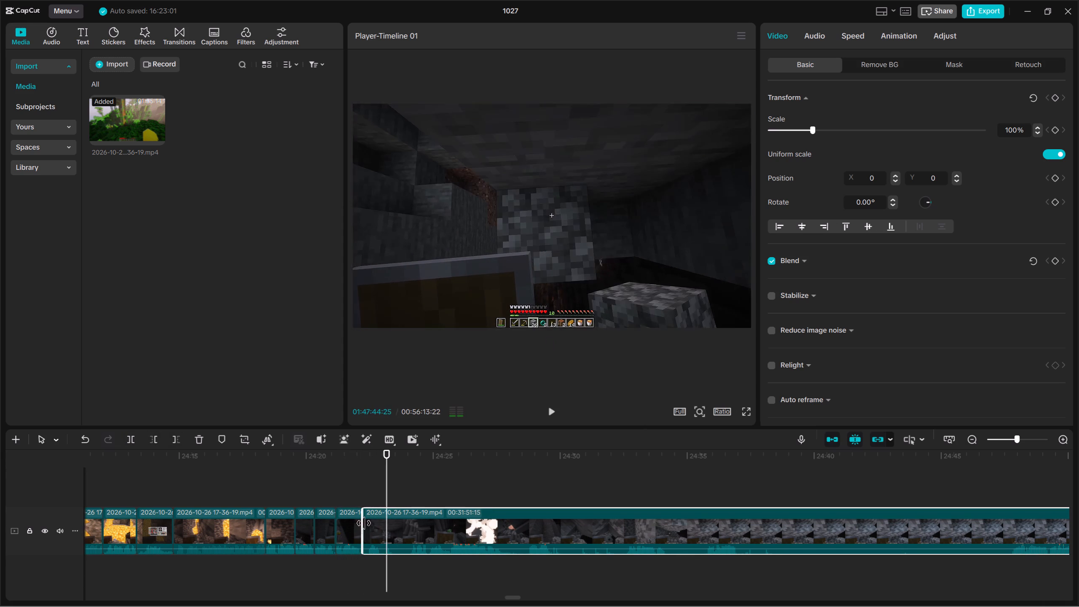
Fine-tune the start of the long clip, replay from that cut, and split the clip at about 24:24.
{"action": "left_click_drag", "start_coordinate": [364, 523], "coordinate": [364, 523]}
{"action": "key", "text": "Up"}
{"action": "key", "text": "space"}
{"action": "key", "text": "space"}
{"action": "key", "text": "space"}
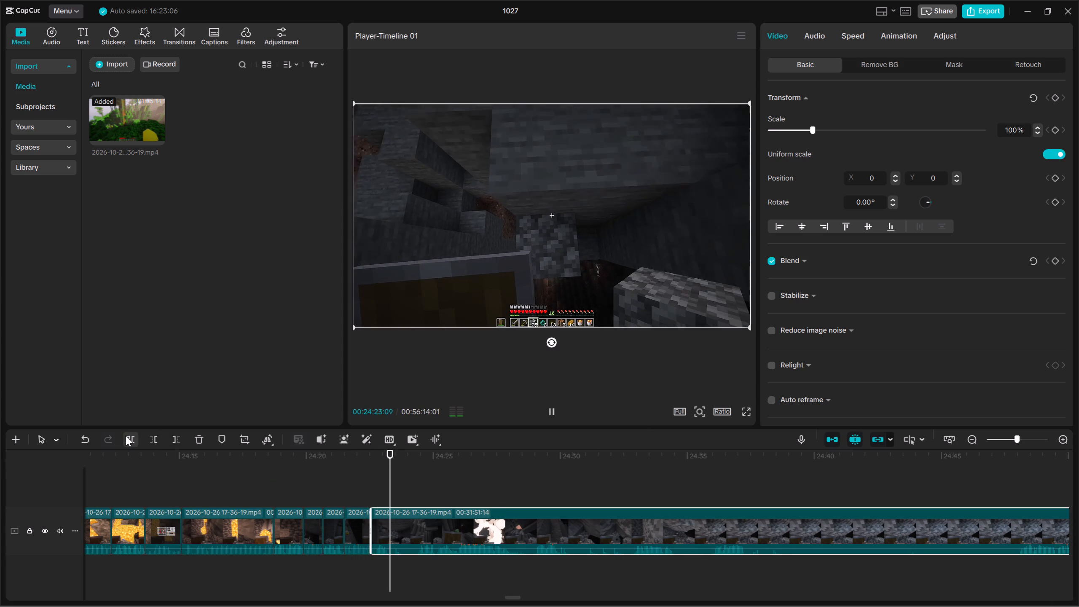
{"action": "left_click", "coordinate": [126, 435]}
{"action": "key", "text": "space"}
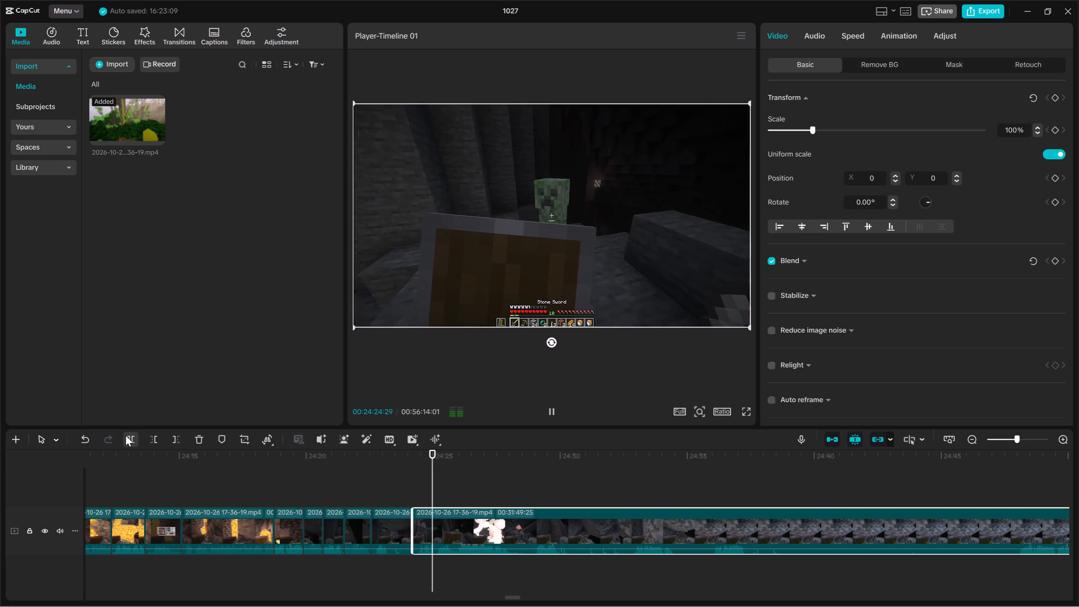
Skim the footage after the new split up to about 24:33 for the next part to cut.
{"action": "left_click", "coordinate": [534, 565]}
{"action": "key", "text": "space"}
{"action": "left_click", "coordinate": [639, 563]}
{"action": "key", "text": "space"}
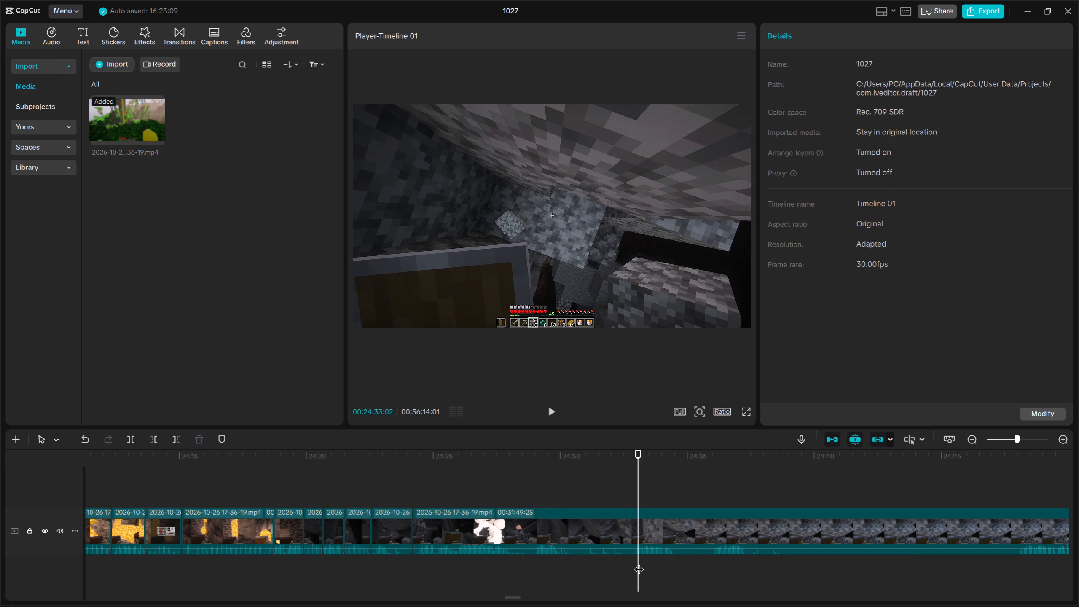
{"action": "double_click", "coordinate": [636, 565]}
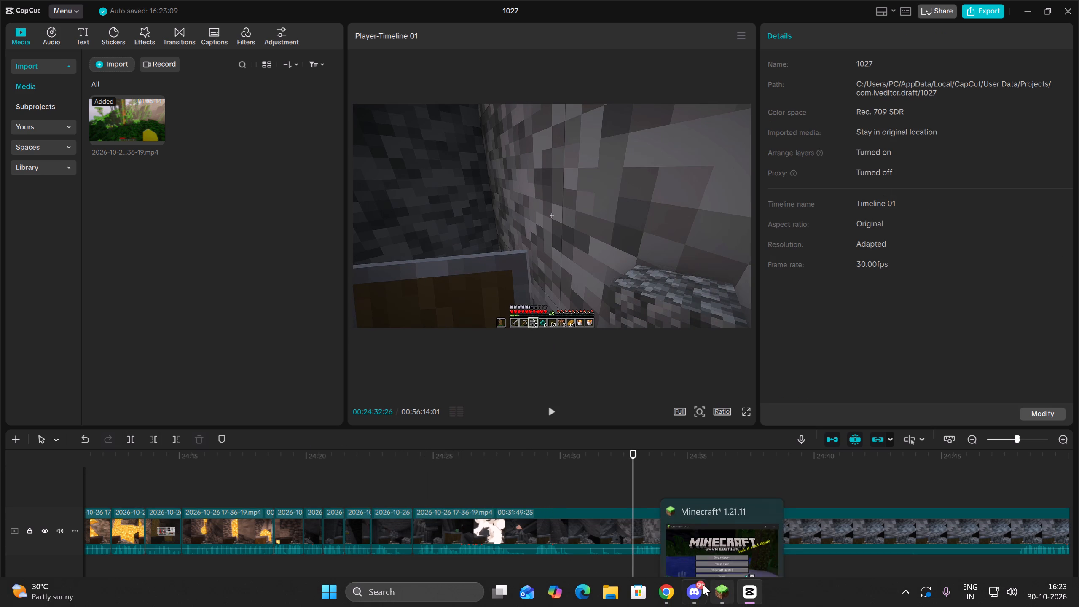
Switch to the YouTube live stream in Chrome and change its chat view from Top chat to Live chat.
{"action": "left_click", "coordinate": [671, 595]}
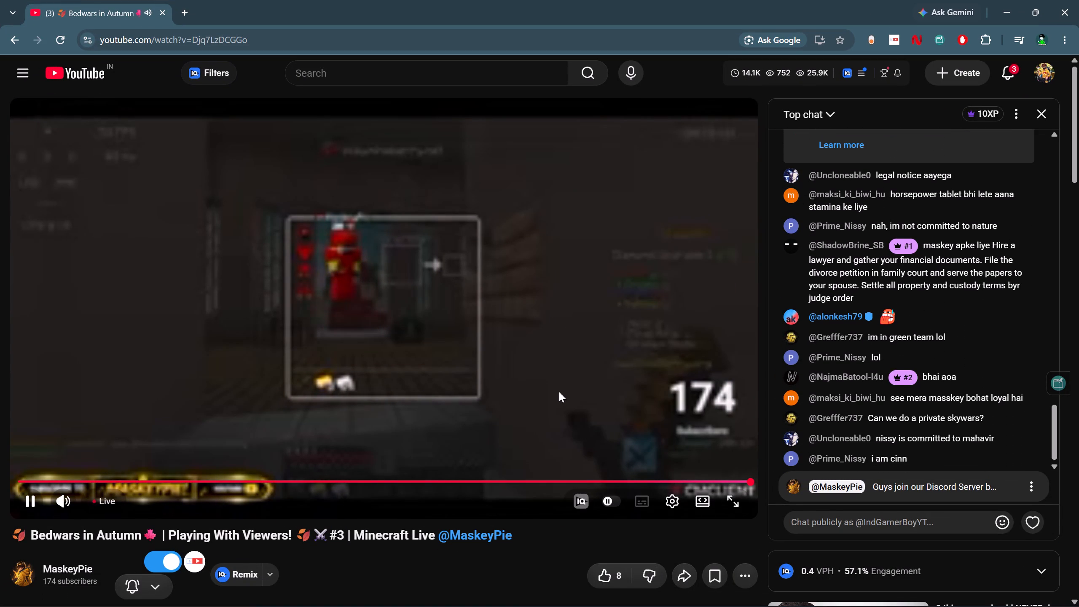
{"action": "scroll", "coordinate": [559, 392], "scroll_direction": "down", "scroll_amount": 1}
{"action": "scroll", "coordinate": [559, 392], "scroll_direction": "up", "scroll_amount": 2}
{"action": "left_click", "coordinate": [843, 122]}
{"action": "left_click", "coordinate": [814, 106]}
{"action": "left_click", "coordinate": [822, 114]}
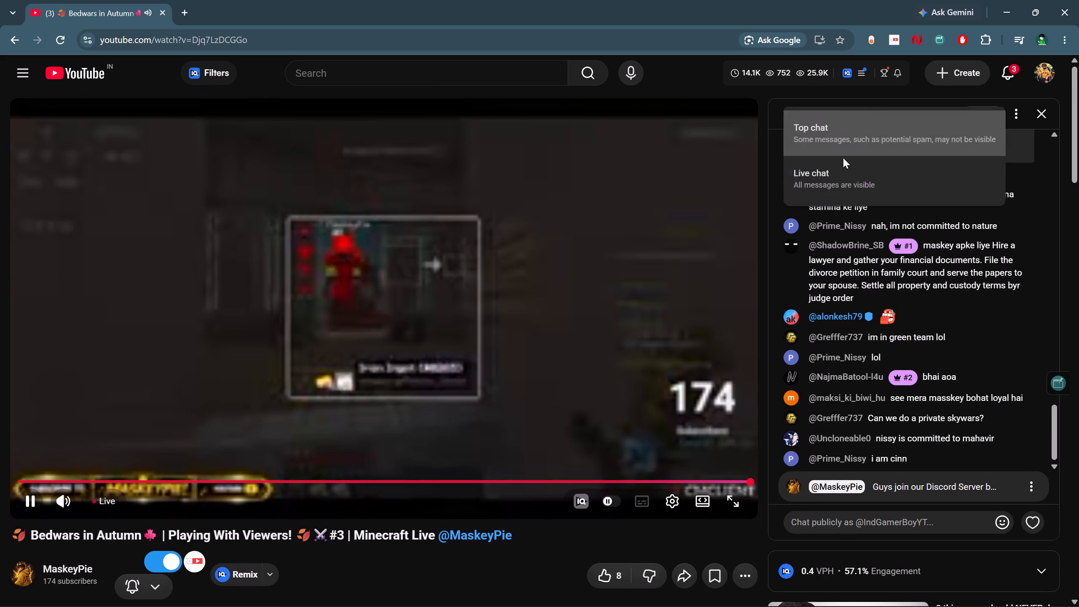
{"action": "left_click", "coordinate": [847, 188]}
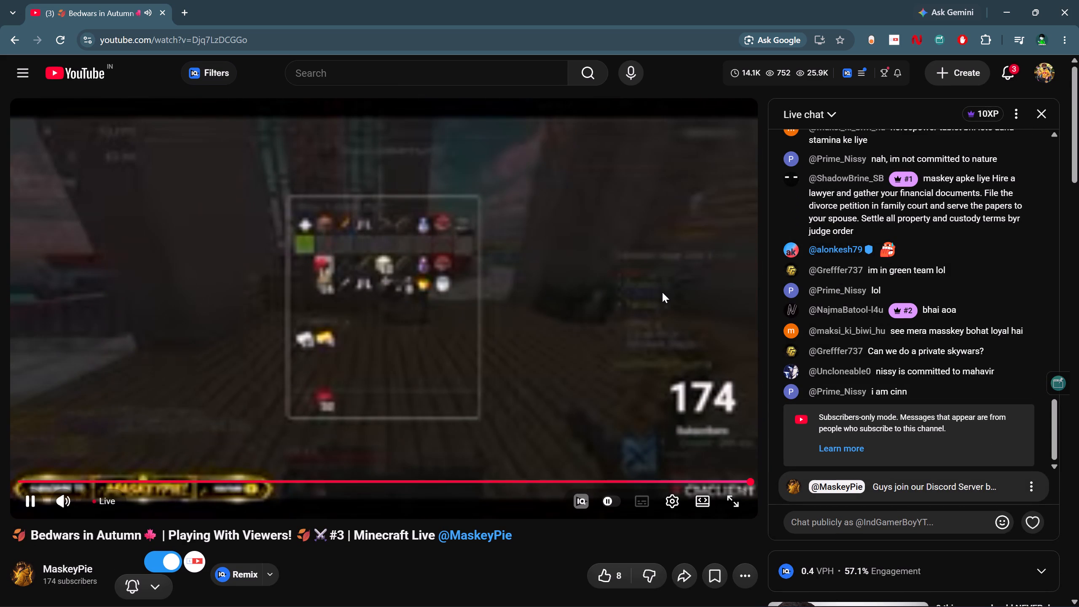
Look over the stream page and its live chat, and place the cursor in the chat message field.
{"action": "scroll", "coordinate": [662, 292], "scroll_direction": "down", "scroll_amount": 1}
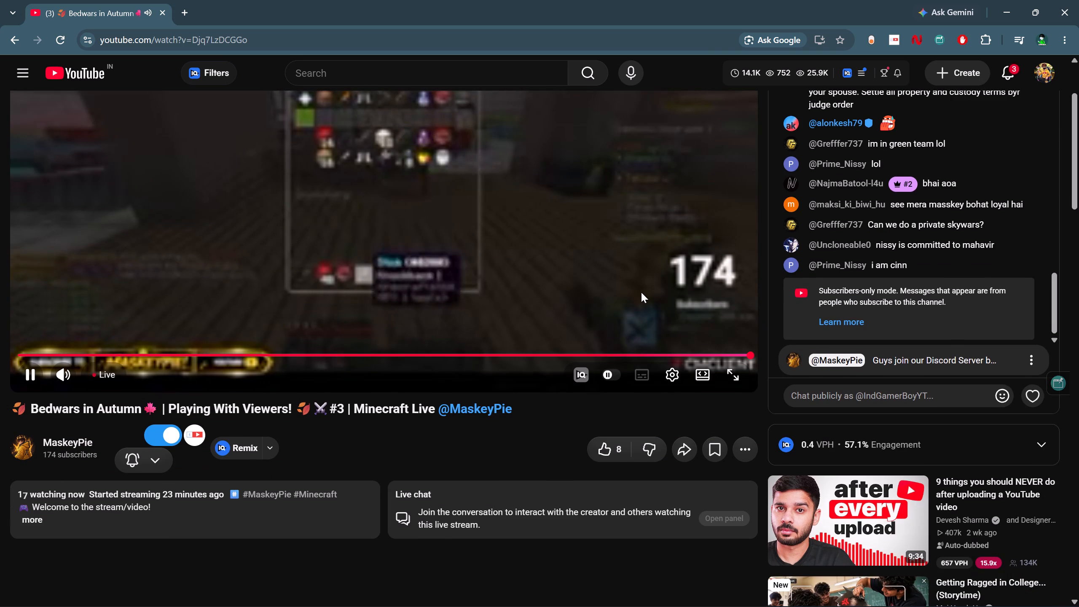
{"action": "scroll", "coordinate": [594, 311], "scroll_direction": "up", "scroll_amount": 2}
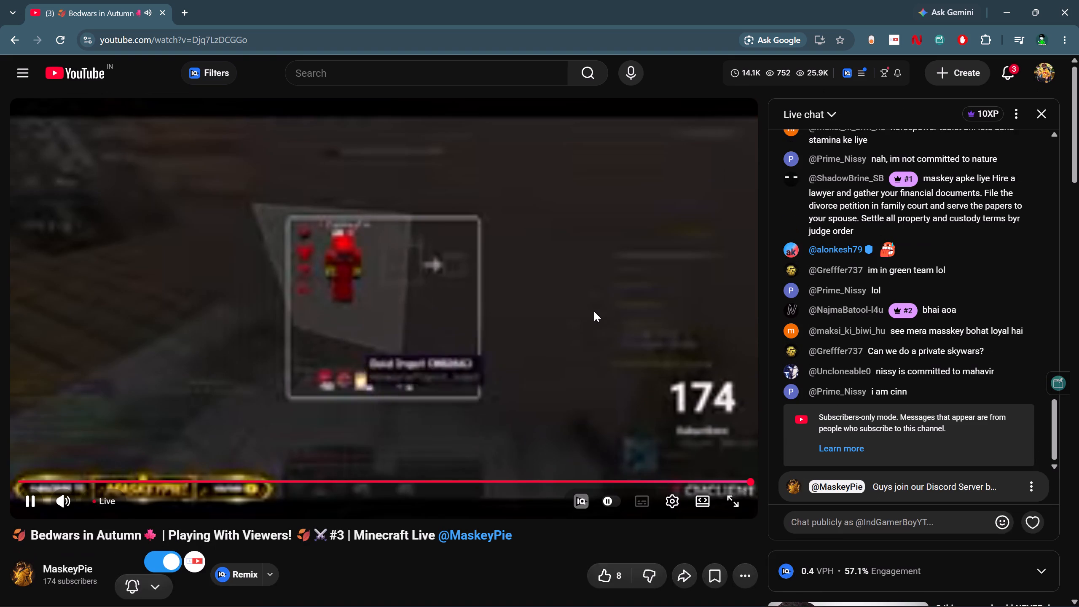
{"action": "scroll", "coordinate": [594, 311], "scroll_direction": "down", "scroll_amount": 1}
{"action": "scroll", "coordinate": [594, 311], "scroll_direction": "up", "scroll_amount": 2}
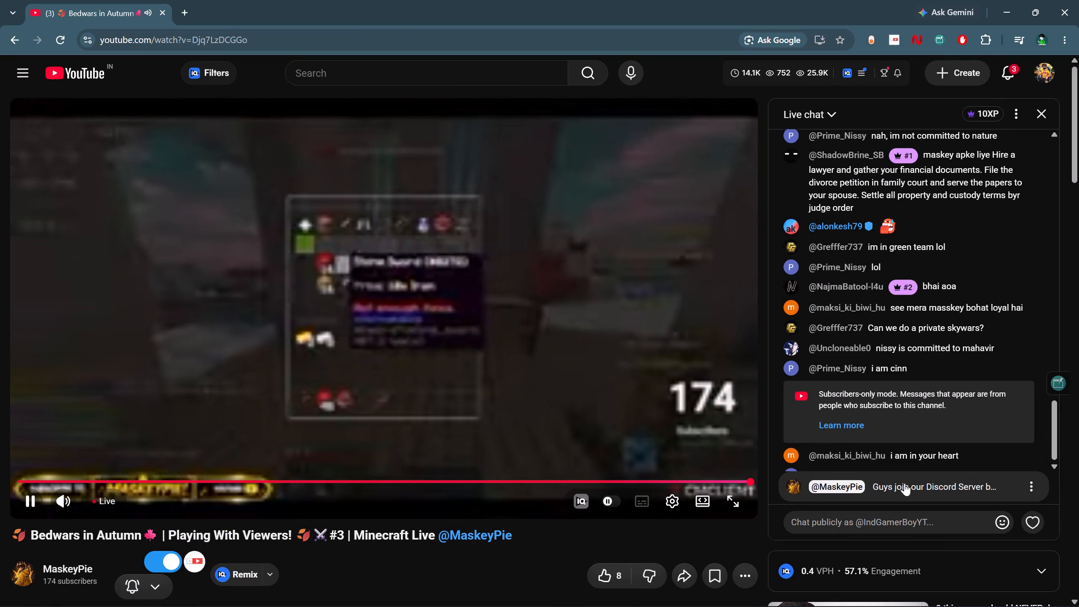
{"action": "left_click", "coordinate": [917, 518]}
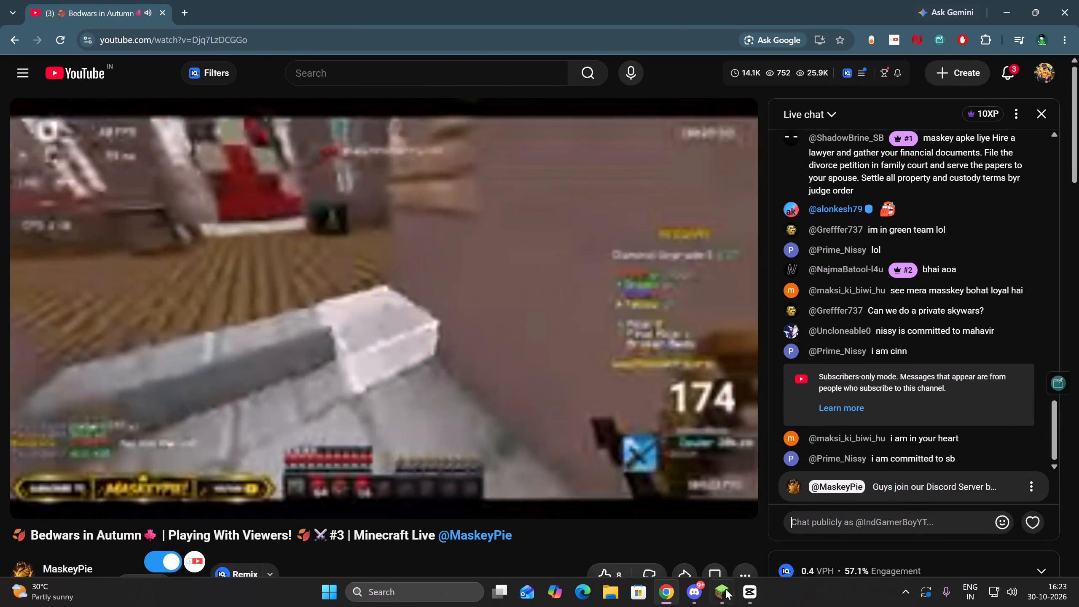
Return to CapCut, skim the long clip from about 24:24, and delete the part of it before 24:48:01.
{"action": "left_click", "coordinate": [745, 586]}
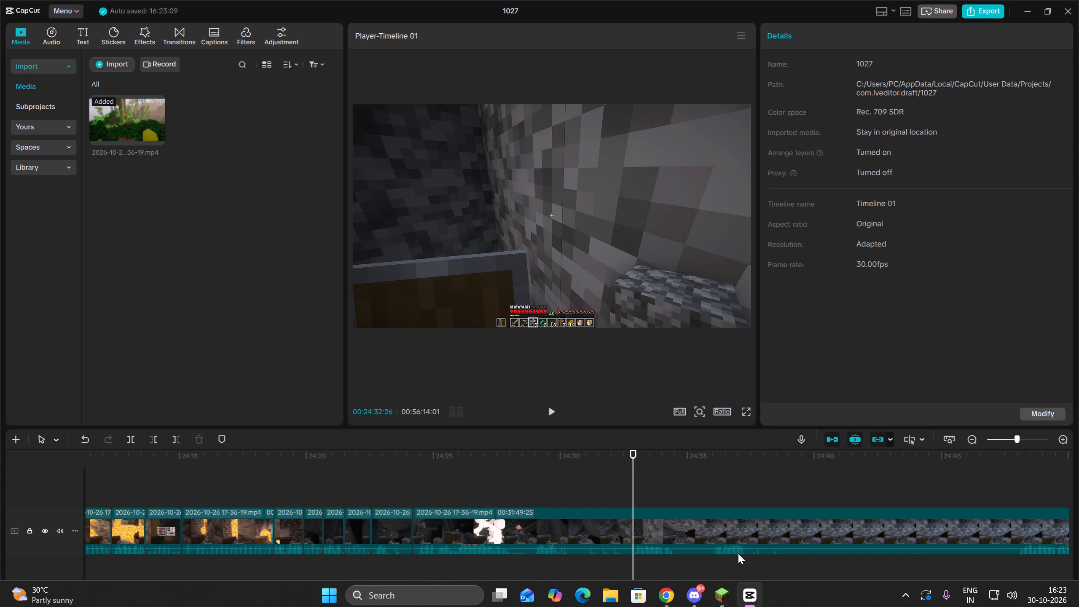
{"action": "left_click_drag", "start_coordinate": [663, 570], "coordinate": [667, 498]}
{"action": "key", "text": "Up"}
{"action": "key", "text": "space"}
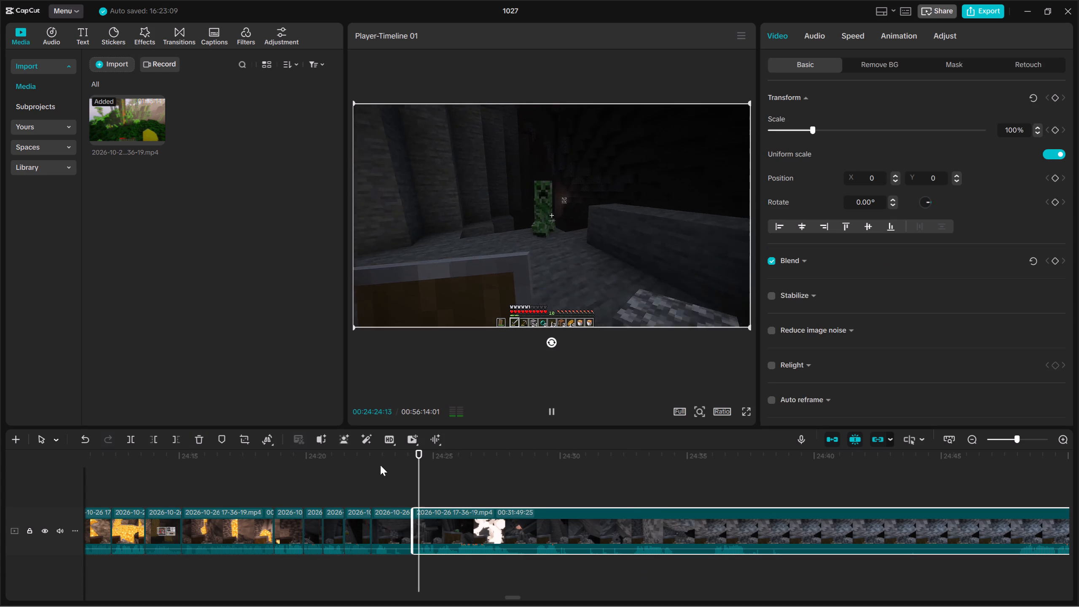
{"action": "left_click", "coordinate": [539, 563]}
{"action": "key", "text": "space"}
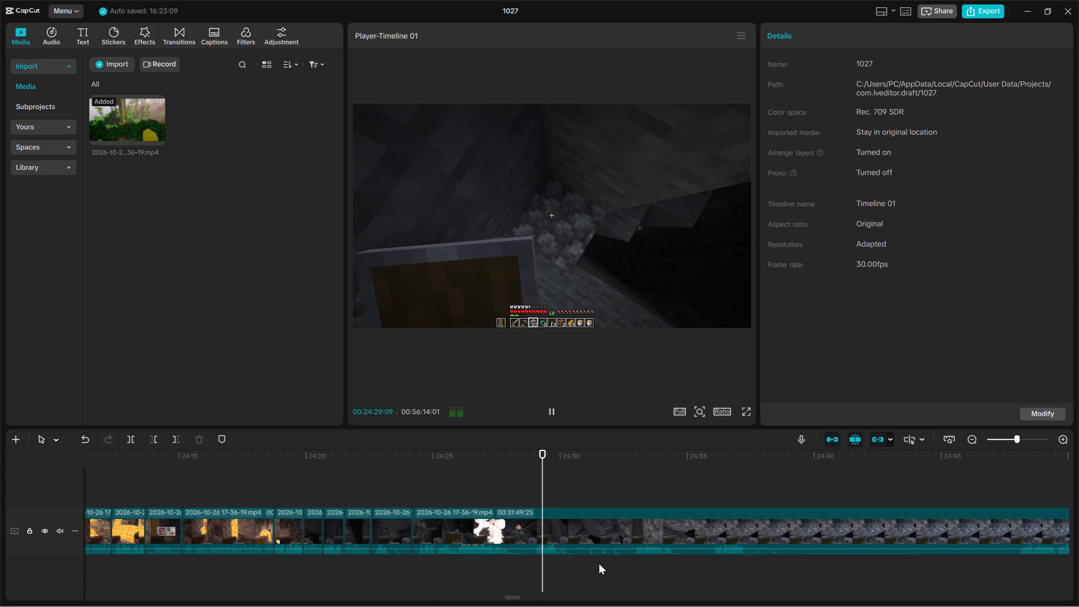
{"action": "left_click", "coordinate": [634, 561]}
{"action": "key", "text": "space"}
{"action": "key", "text": "space"}
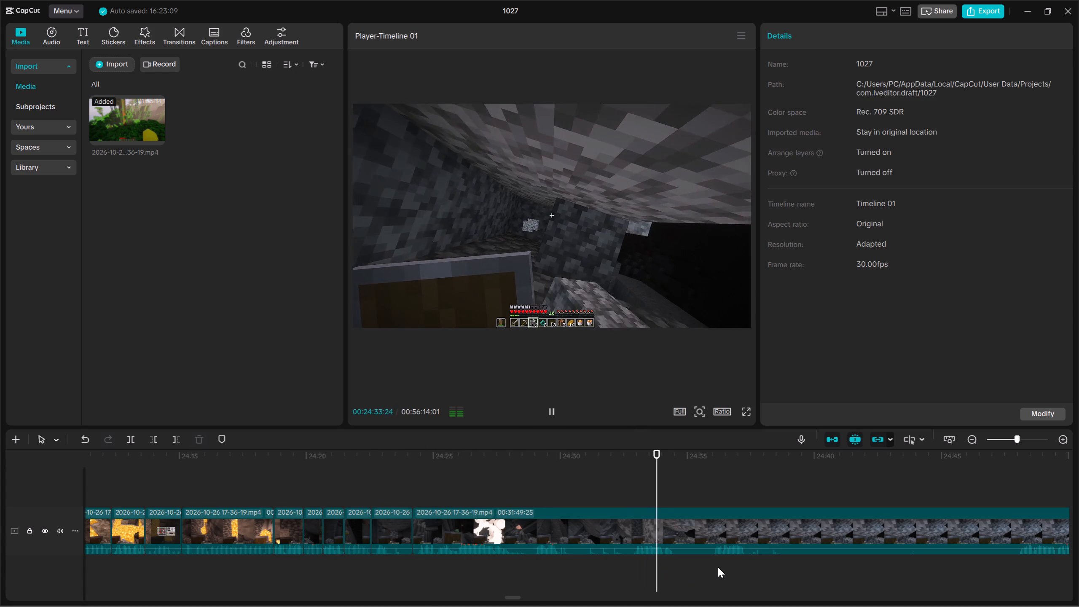
{"action": "left_click", "coordinate": [718, 567]}
{"action": "key", "text": "space"}
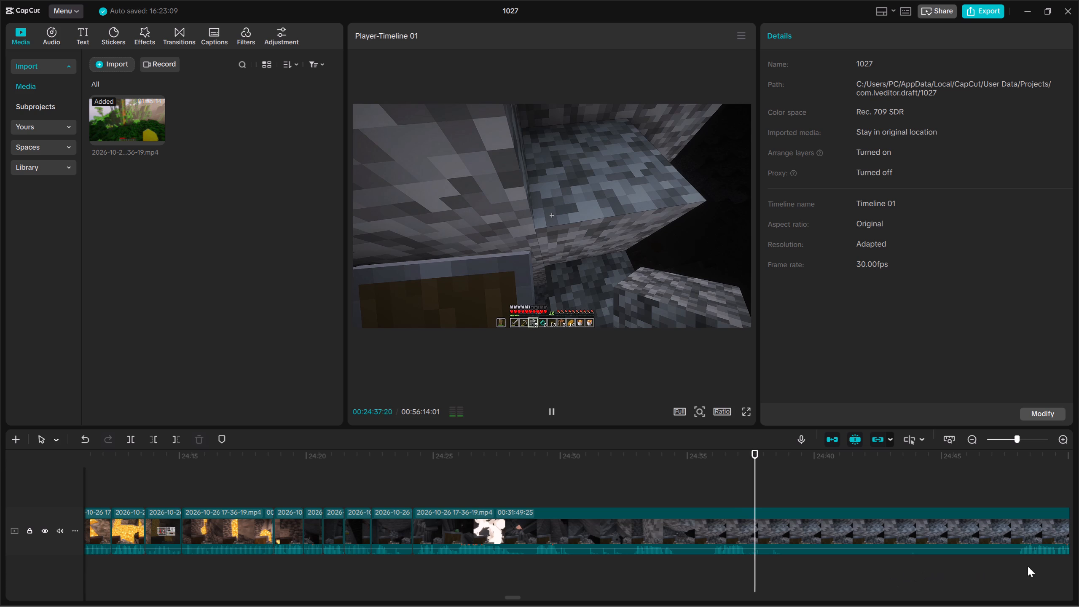
{"action": "left_click", "coordinate": [1016, 561]}
{"action": "key", "text": "space"}
{"action": "left_click", "coordinate": [1017, 561]}
{"action": "left_click_drag", "start_coordinate": [897, 580], "coordinate": [866, 516]}
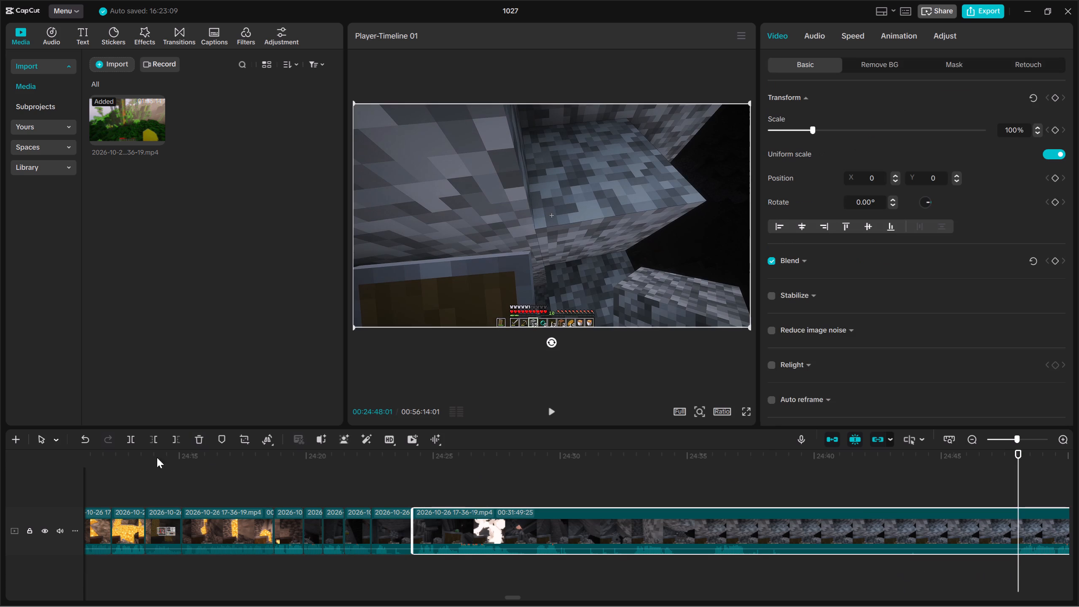
{"action": "left_click", "coordinate": [151, 437]}
Skim the remaining long clip between about 24:24 and 24:45 to find the next cut point.
{"action": "key", "text": "space"}
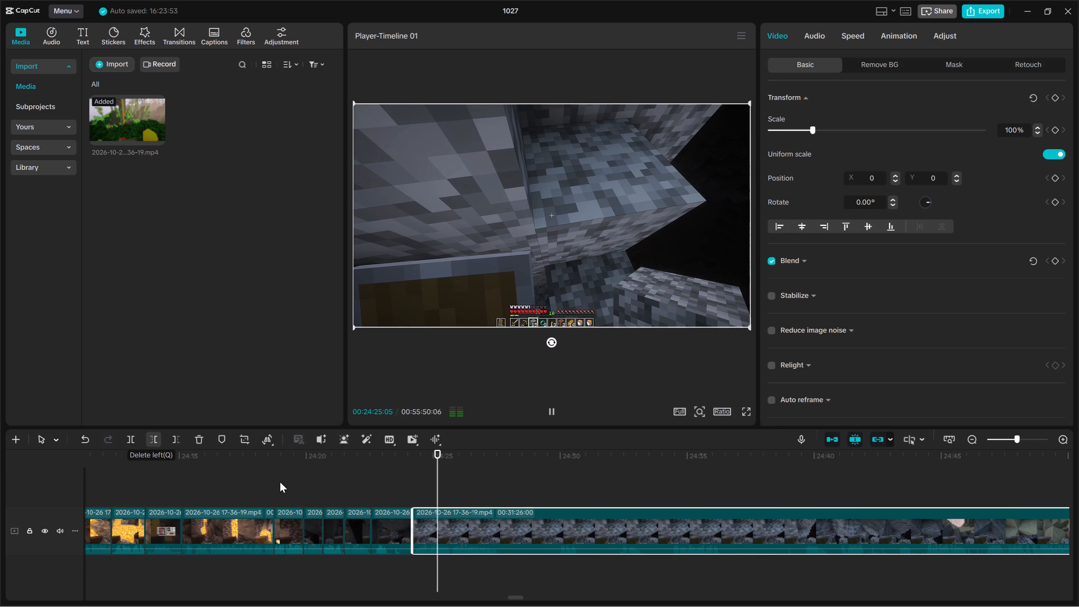
{"action": "left_click", "coordinate": [620, 560]}
{"action": "key", "text": "space"}
{"action": "key", "text": "space"}
{"action": "left_click", "coordinate": [675, 560]}
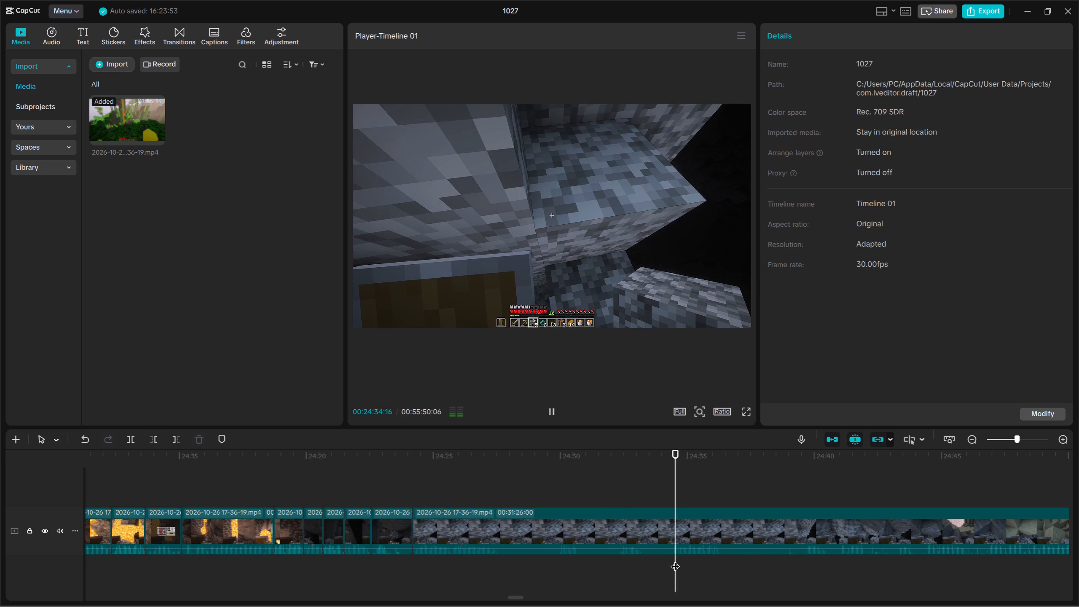
{"action": "key", "text": "space"}
{"action": "left_click", "coordinate": [808, 569]}
{"action": "key", "text": "space"}
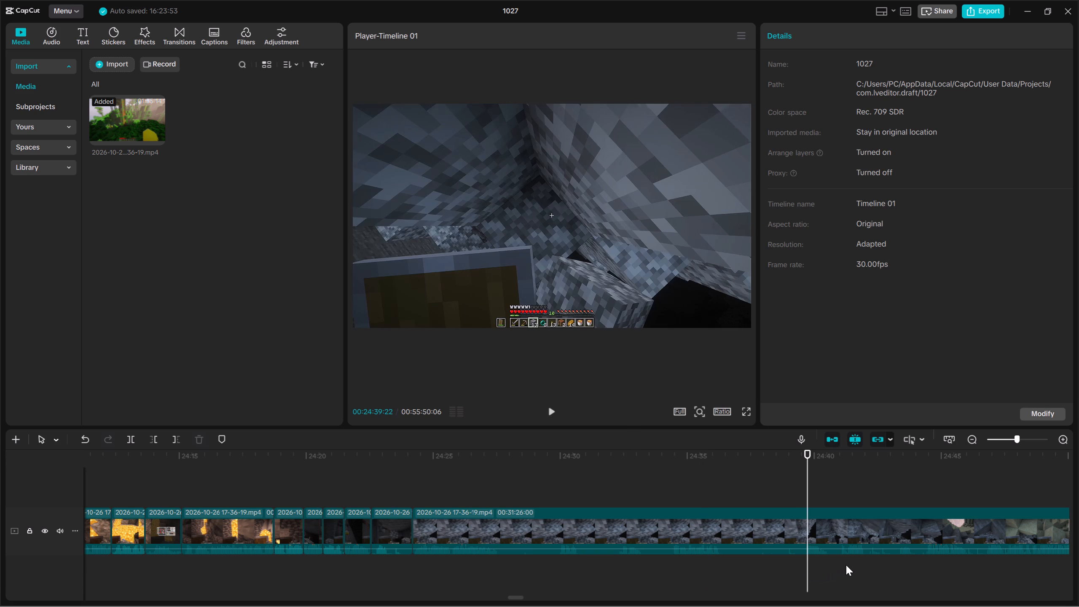
{"action": "key", "text": "space"}
{"action": "left_click", "coordinate": [843, 560]}
{"action": "key", "text": "space"}
{"action": "left_click", "coordinate": [931, 564]}
{"action": "key", "text": "space"}
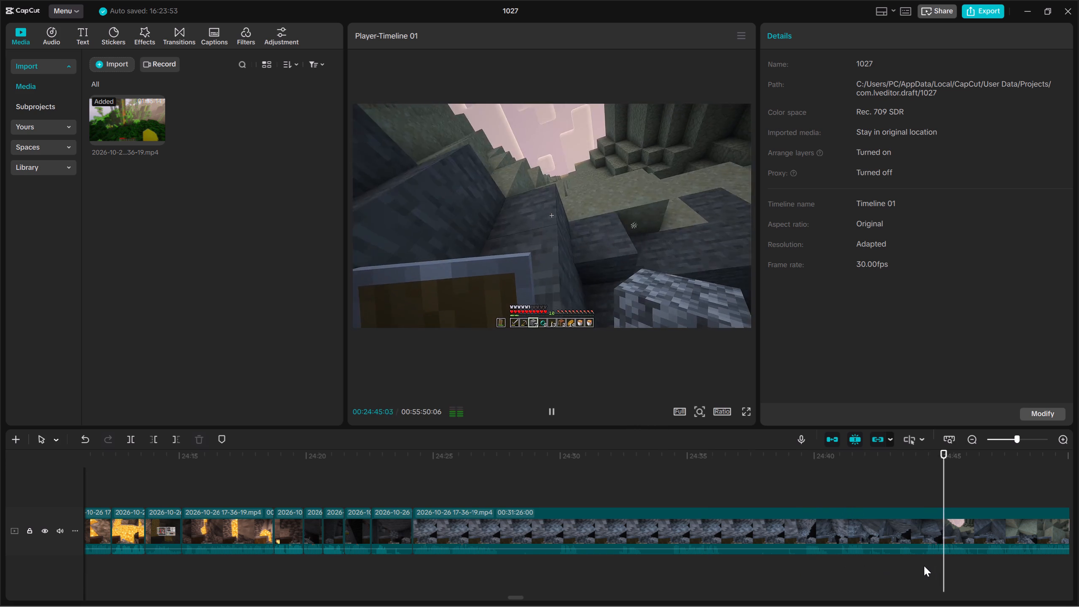
{"action": "double_click", "coordinate": [923, 566]}
{"action": "key", "text": "space"}
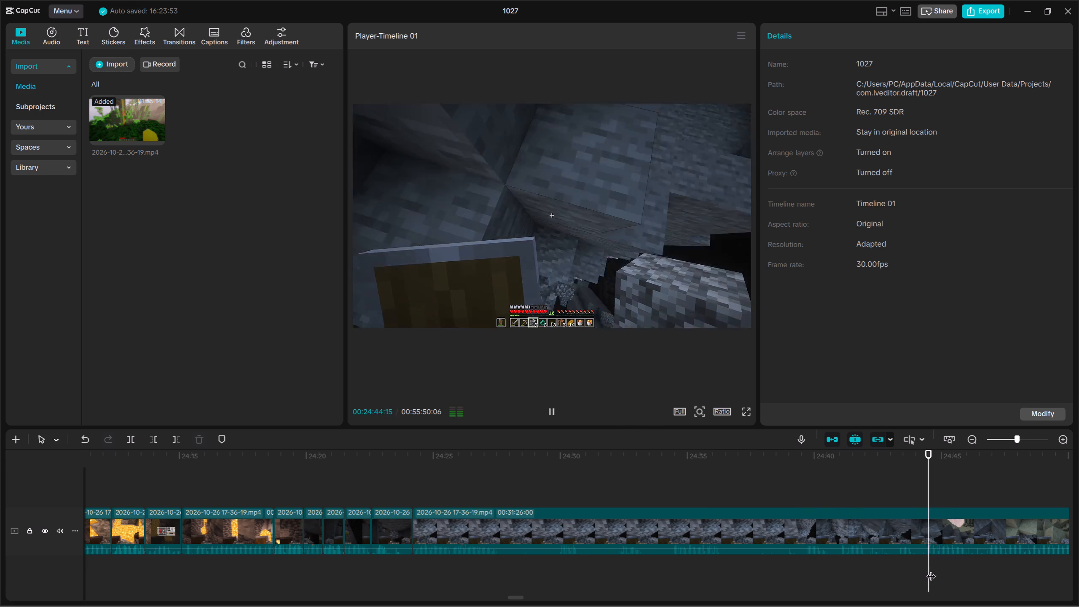
{"action": "left_click", "coordinate": [893, 565]}
{"action": "key", "text": "space"}
{"action": "key", "text": "space"}
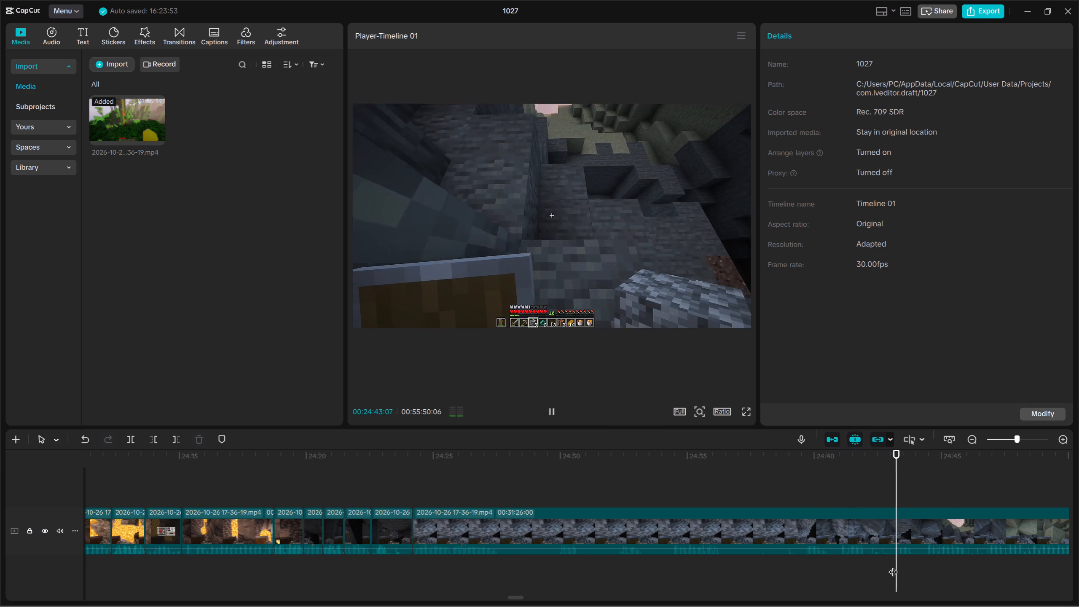
{"action": "key", "text": "space"}
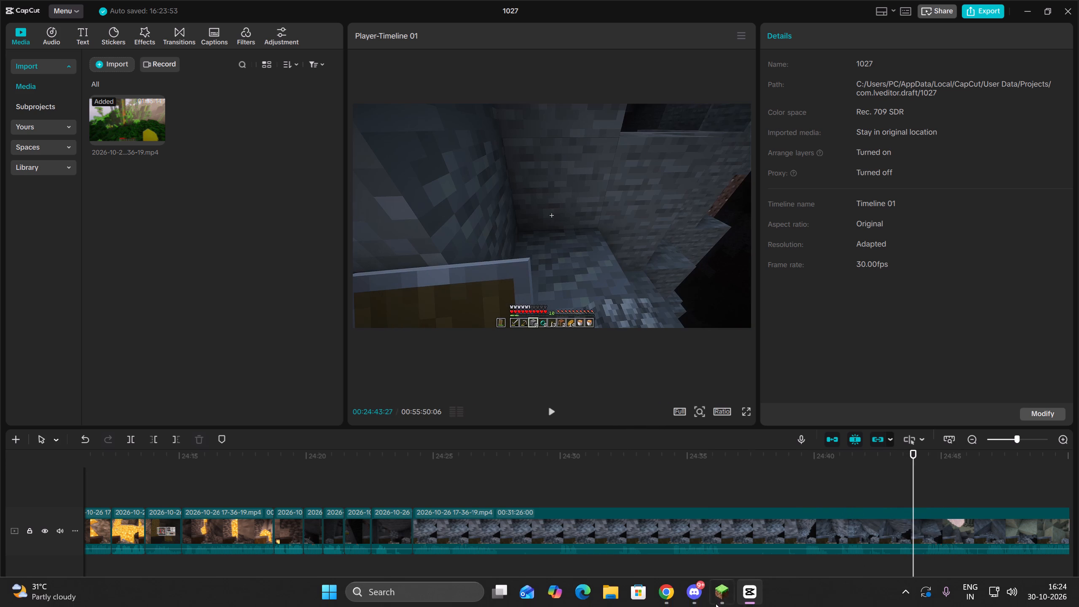
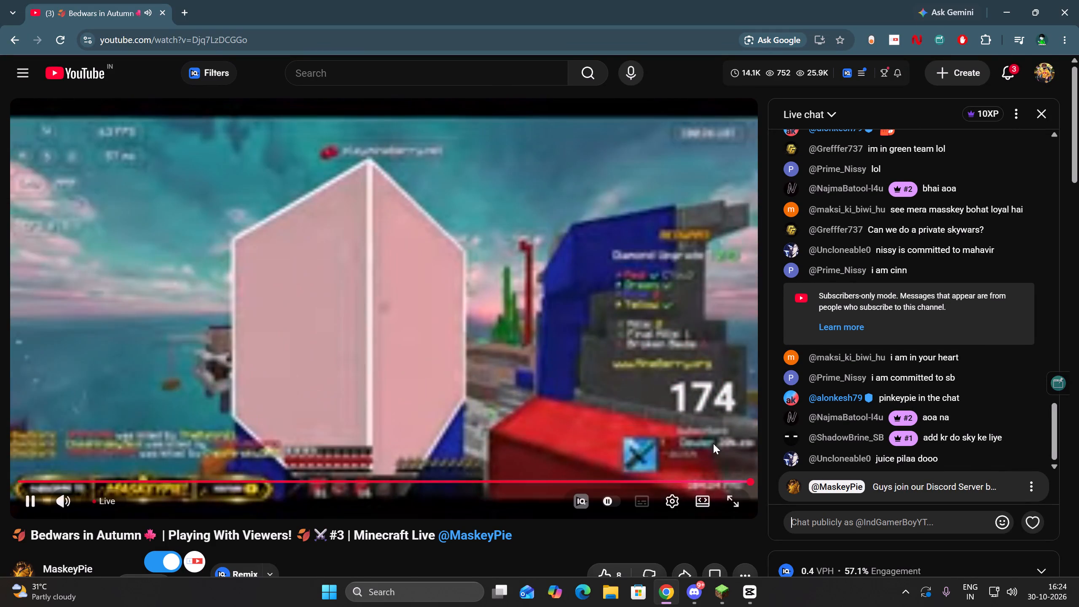
Set the live stream's playback quality to 480p.
{"action": "left_click", "coordinate": [695, 493]}
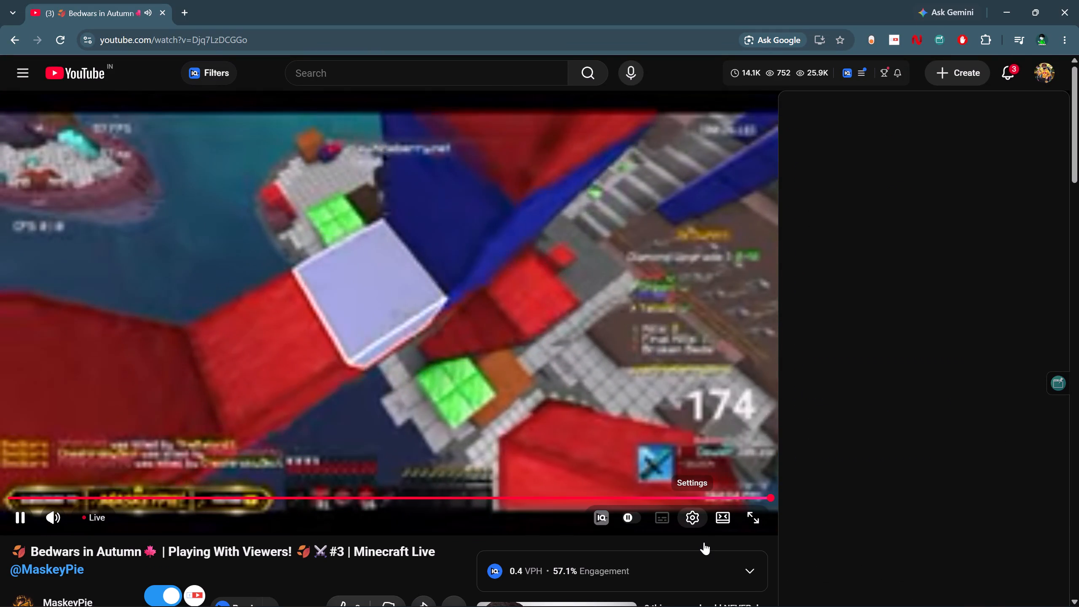
{"action": "left_click", "coordinate": [700, 526]}
{"action": "left_click", "coordinate": [685, 473]}
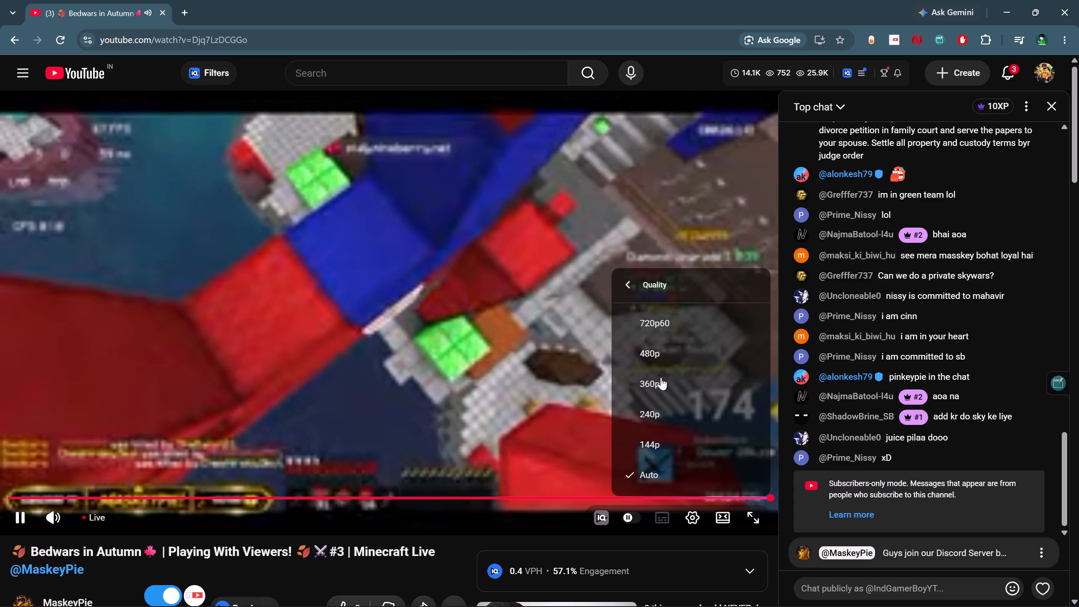
{"action": "left_click", "coordinate": [658, 346]}
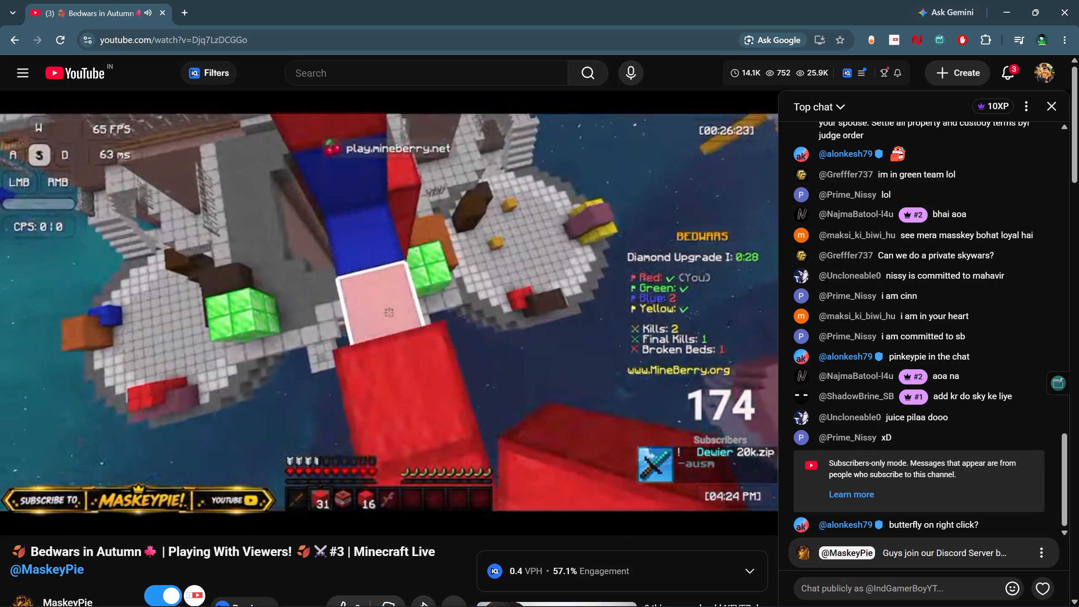
Rewind the live stream by four jumps and pause it.
{"action": "type", "text": "jjjj"}
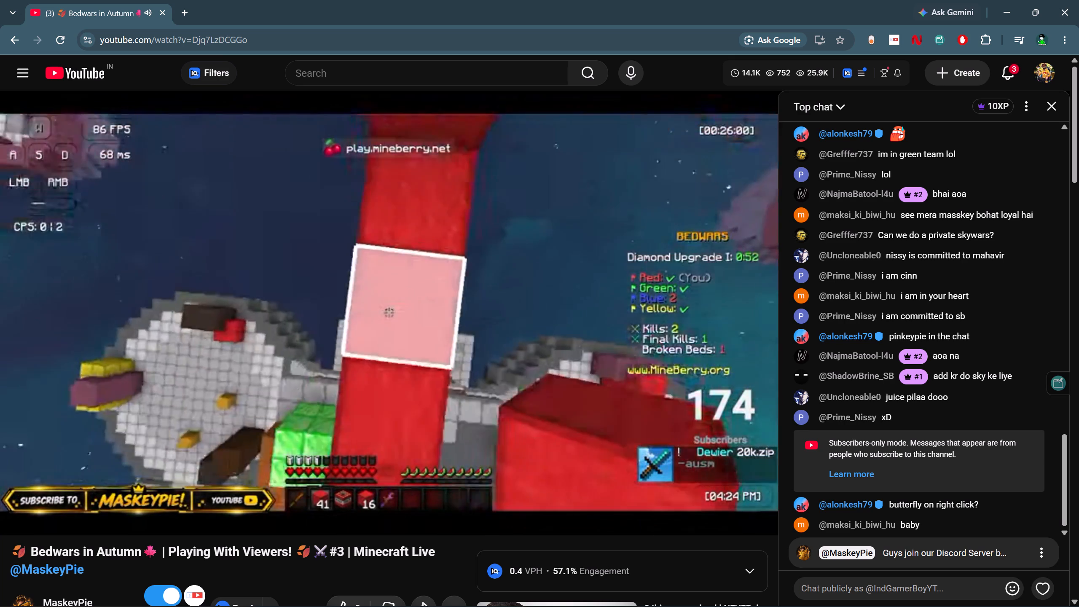
{"action": "key", "text": "k"}
Return to CapCut and replay stretches of the long clip between about 24:30 and 24:45 to find the next cut point.
{"action": "left_click", "coordinate": [994, 0]}
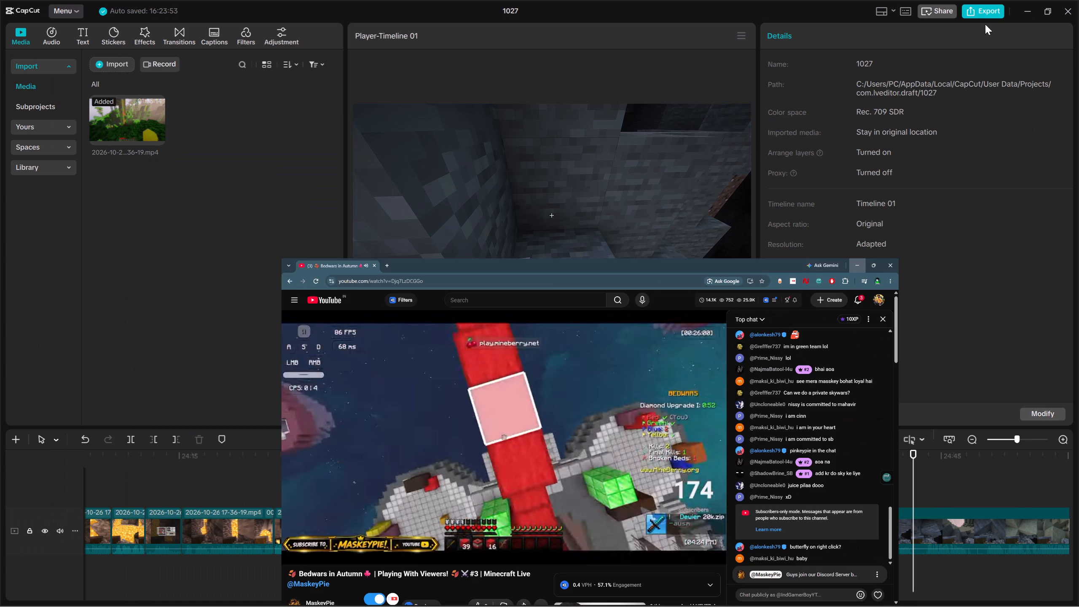
{"action": "key", "text": "space"}
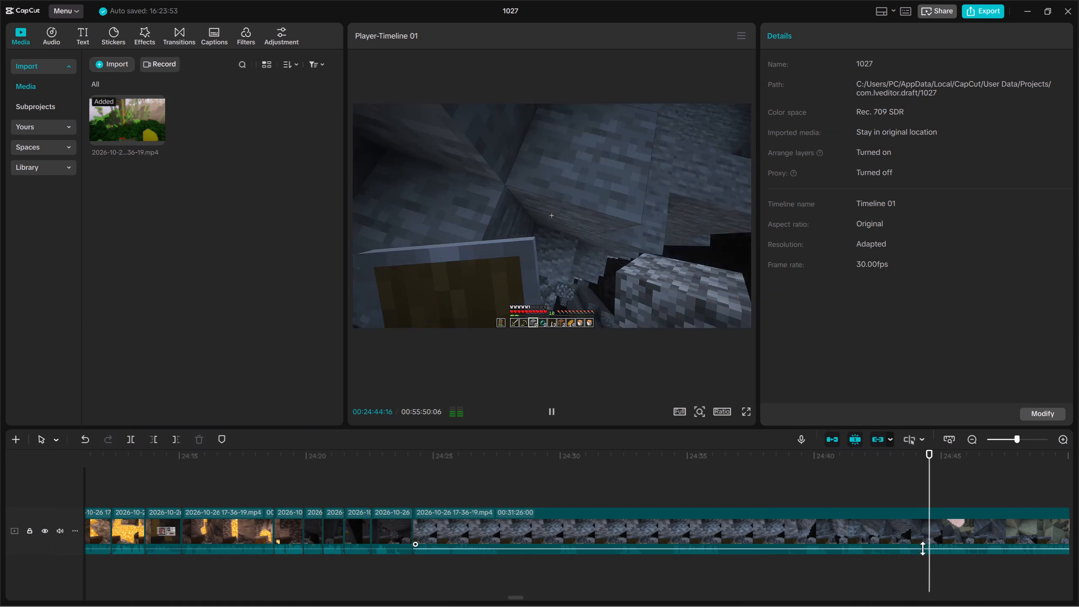
{"action": "left_click", "coordinate": [801, 562]}
{"action": "key", "text": "space"}
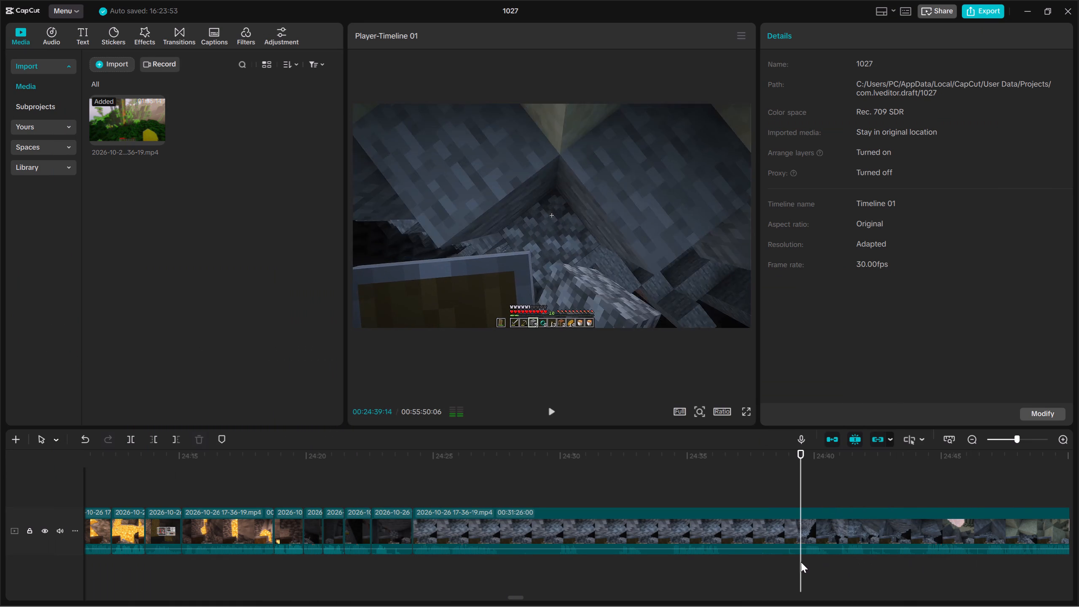
{"action": "key", "text": "space"}
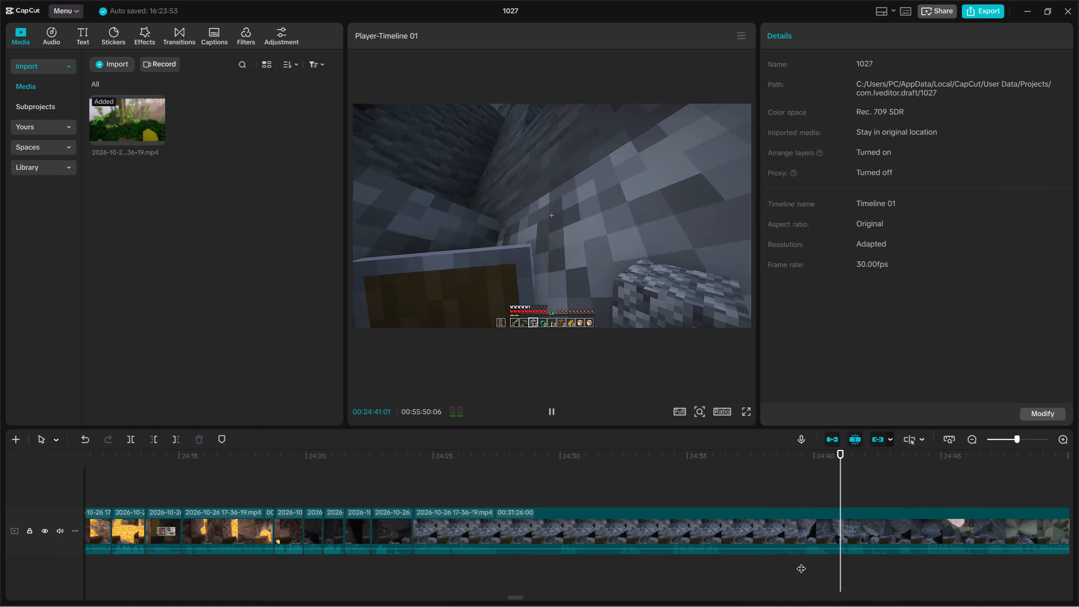
{"action": "key", "text": "space"}
{"action": "key", "text": "space"}
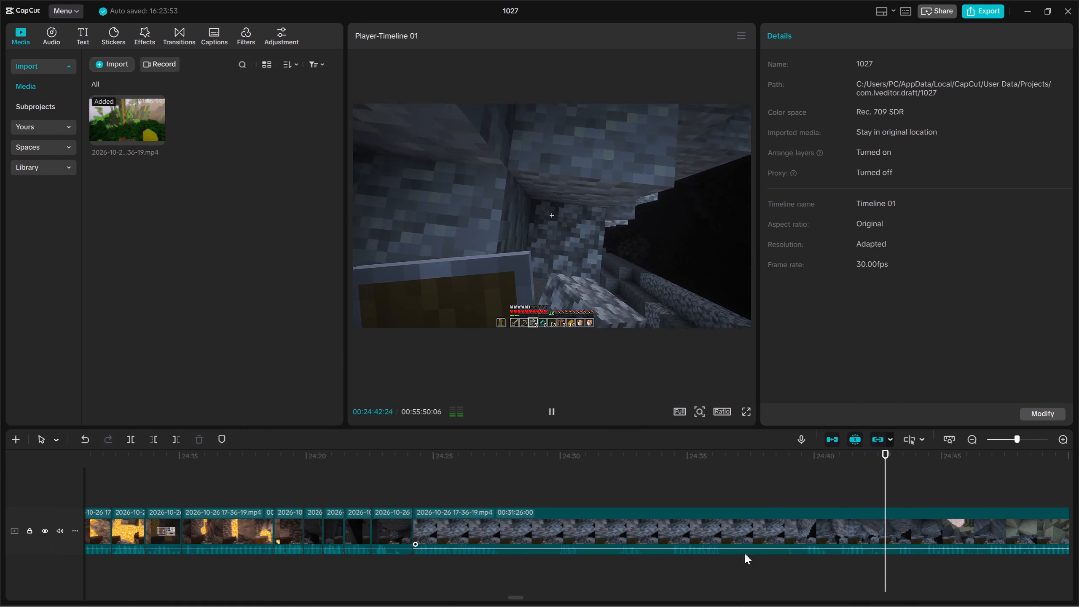
{"action": "left_click", "coordinate": [669, 559]}
{"action": "key", "text": "space"}
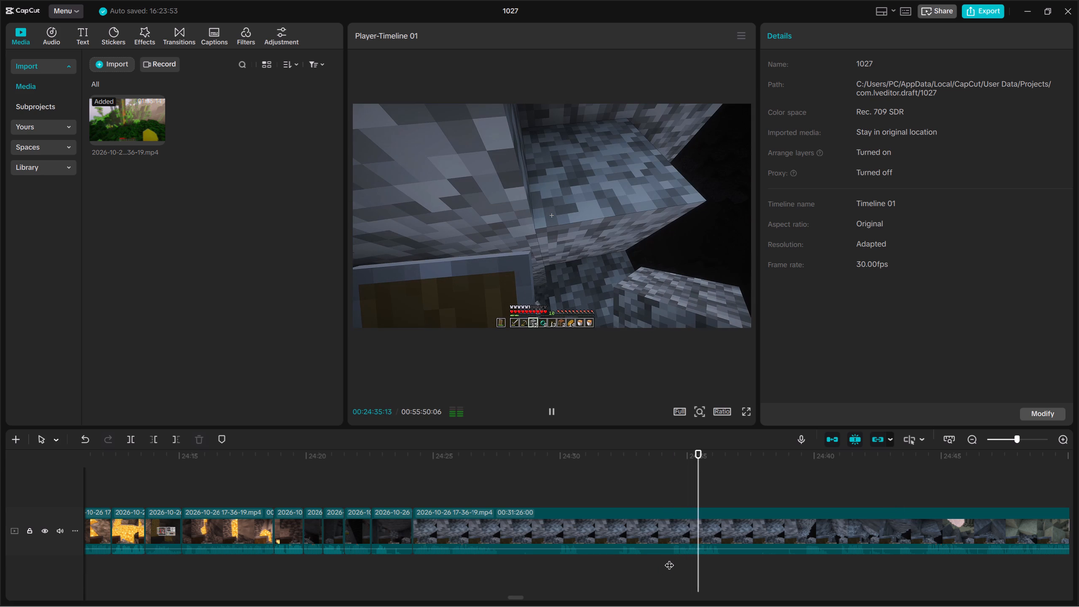
{"action": "left_click", "coordinate": [807, 561]}
{"action": "key", "text": "space"}
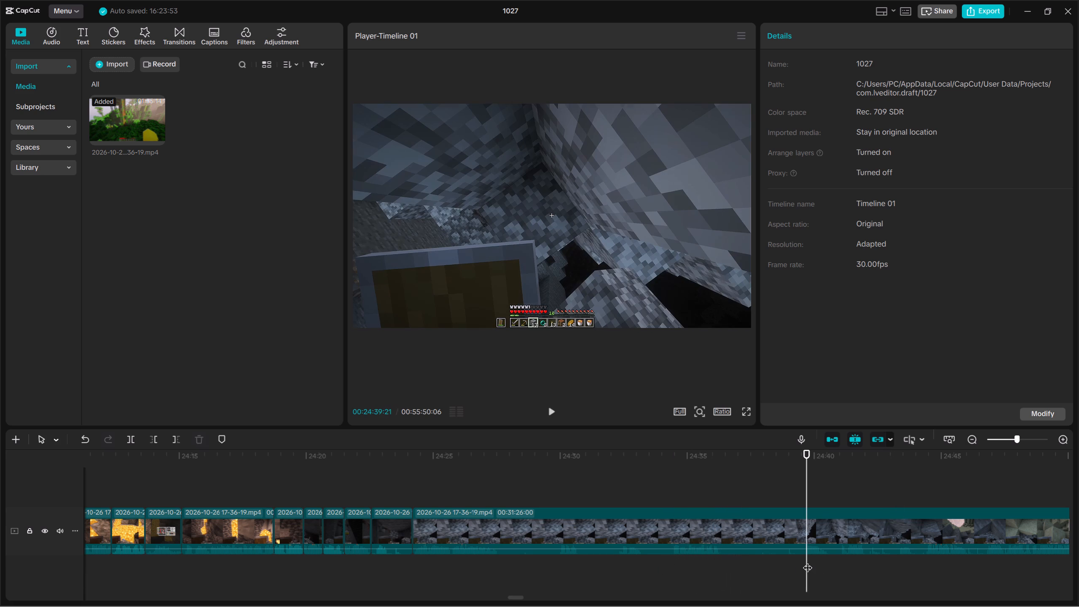
{"action": "left_click", "coordinate": [617, 559]}
{"action": "key", "text": "space"}
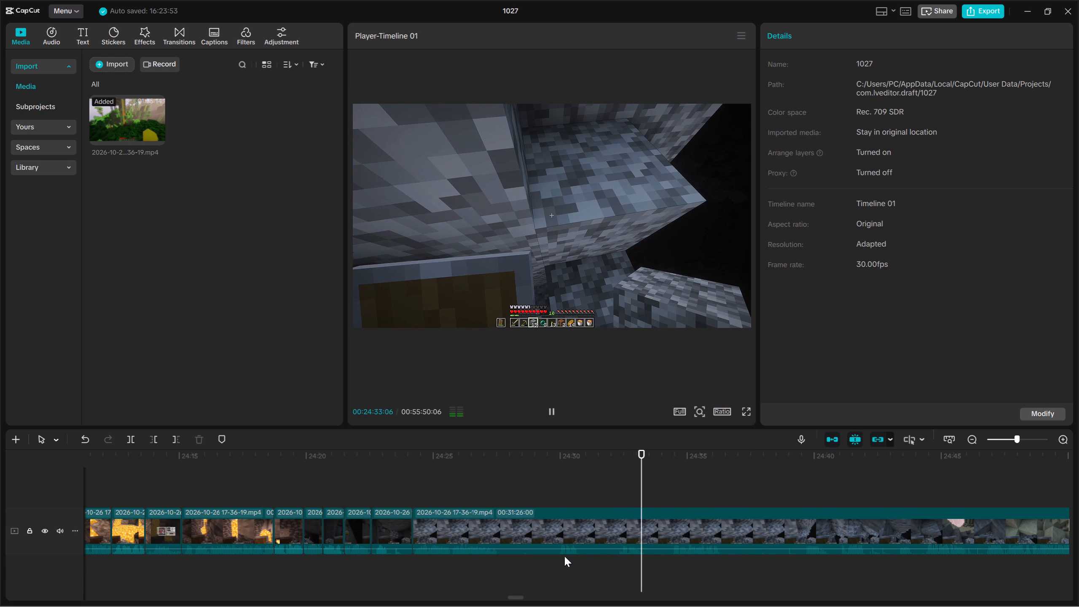
Check the footage around 24:30, select the long clip and delete the part of it before about 24:30.
{"action": "left_click", "coordinate": [559, 556]}
{"action": "key", "text": "space"}
{"action": "key", "text": "space"}
{"action": "left_click", "coordinate": [561, 559]}
{"action": "left_click_drag", "start_coordinate": [561, 559], "coordinate": [559, 559]}
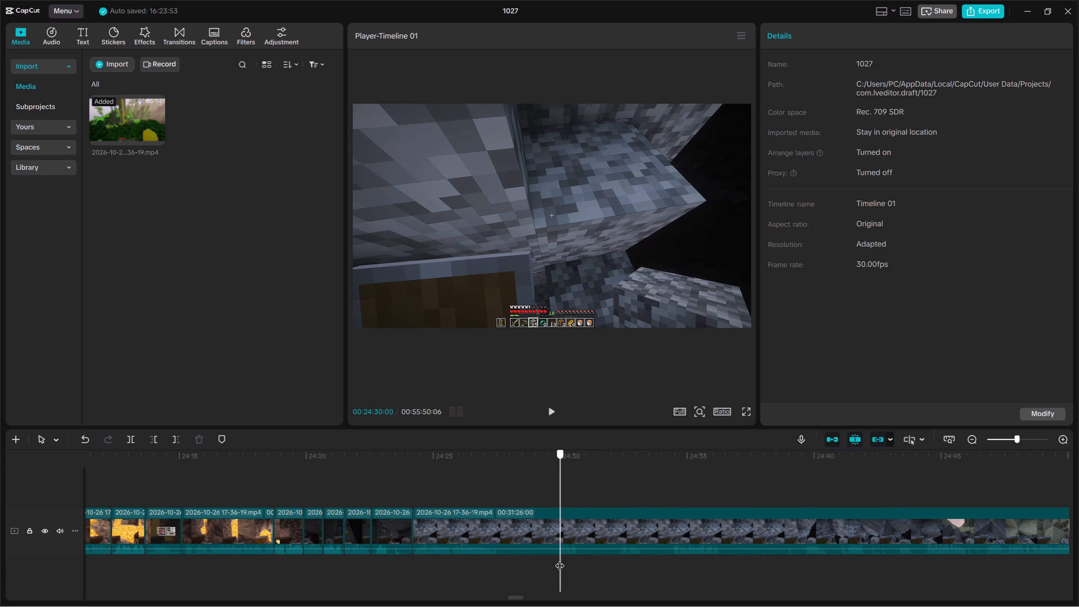
{"action": "left_click_drag", "start_coordinate": [559, 559], "coordinate": [558, 559]}
{"action": "left_click_drag", "start_coordinate": [591, 569], "coordinate": [593, 529]}
{"action": "left_click", "coordinate": [147, 432]}
Split the long clip at about 24:25 and delete the section from that split up to about 24:26.
{"action": "key", "text": "space"}
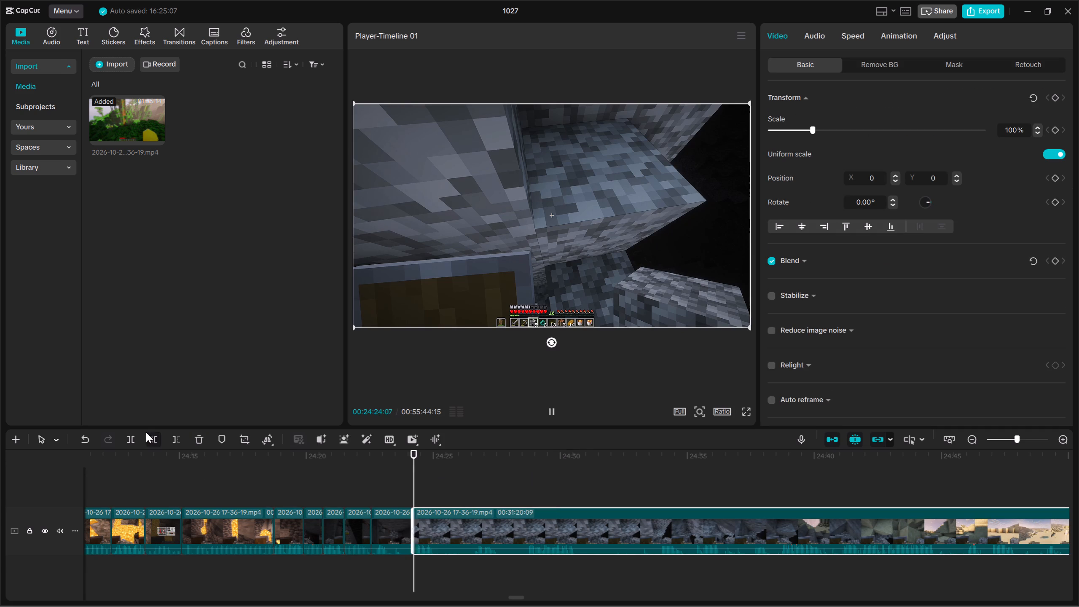
{"action": "key", "text": "space"}
{"action": "left_click", "coordinate": [128, 436]}
{"action": "key", "text": "space"}
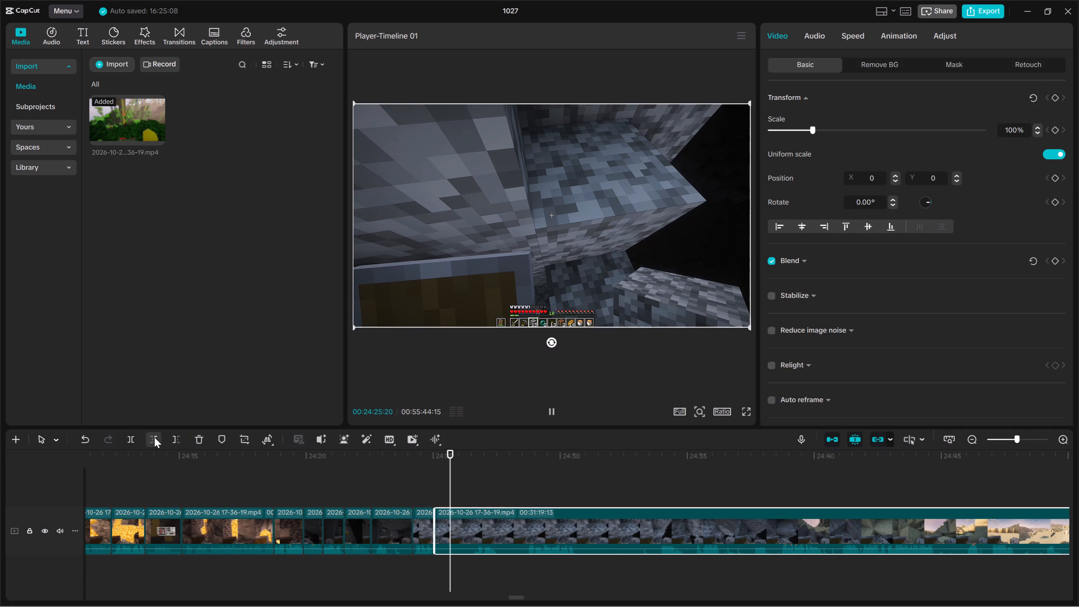
{"action": "left_click", "coordinate": [154, 437]}
Play a little further and split the long clip at about 24:26:04.
{"action": "key", "text": "space"}
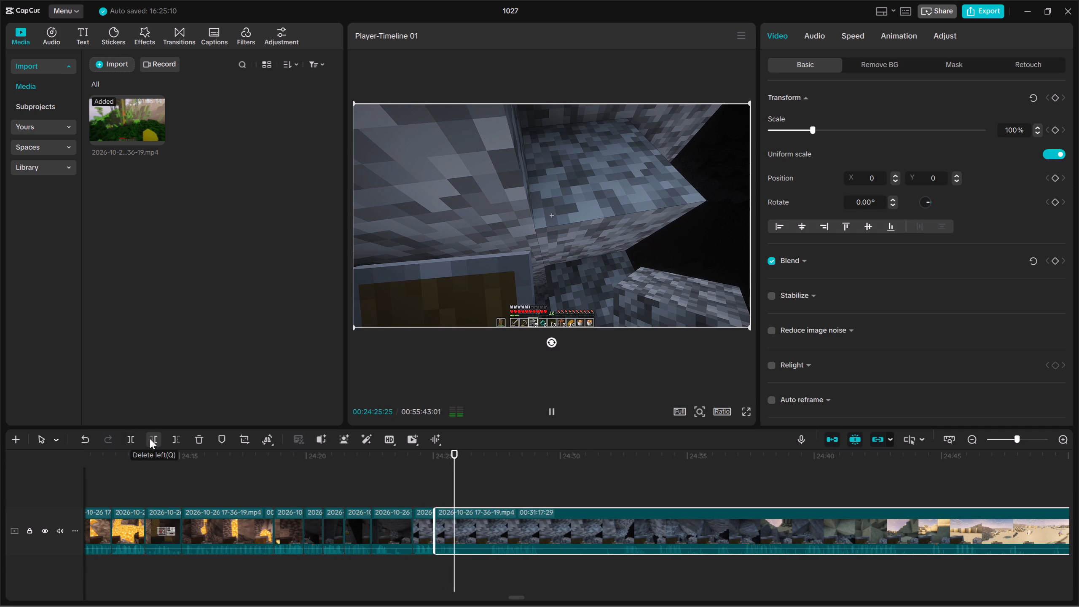
{"action": "key", "text": "space"}
{"action": "left_click", "coordinate": [134, 440]}
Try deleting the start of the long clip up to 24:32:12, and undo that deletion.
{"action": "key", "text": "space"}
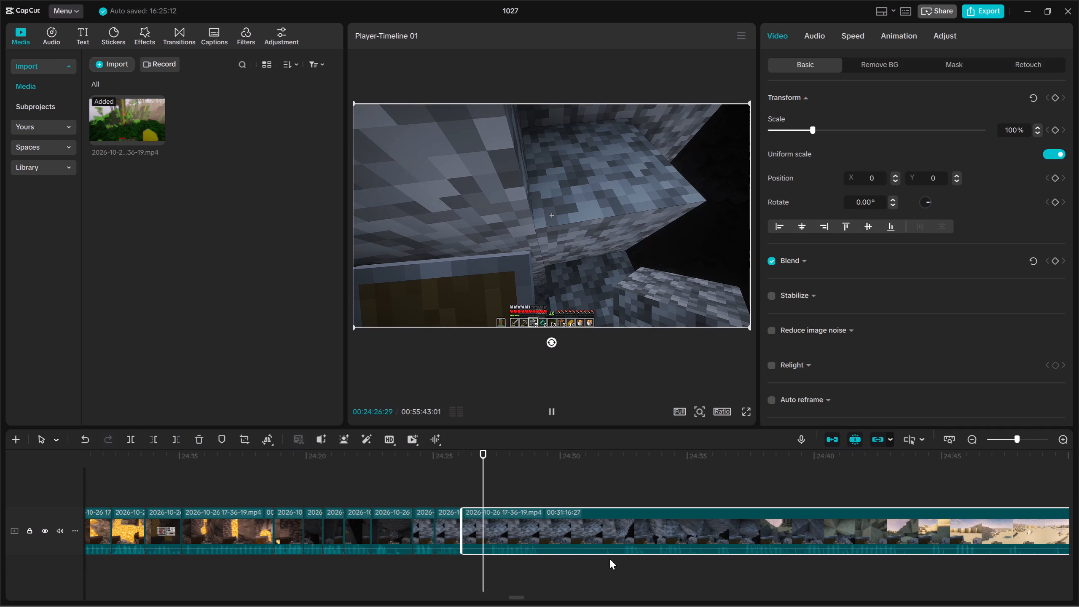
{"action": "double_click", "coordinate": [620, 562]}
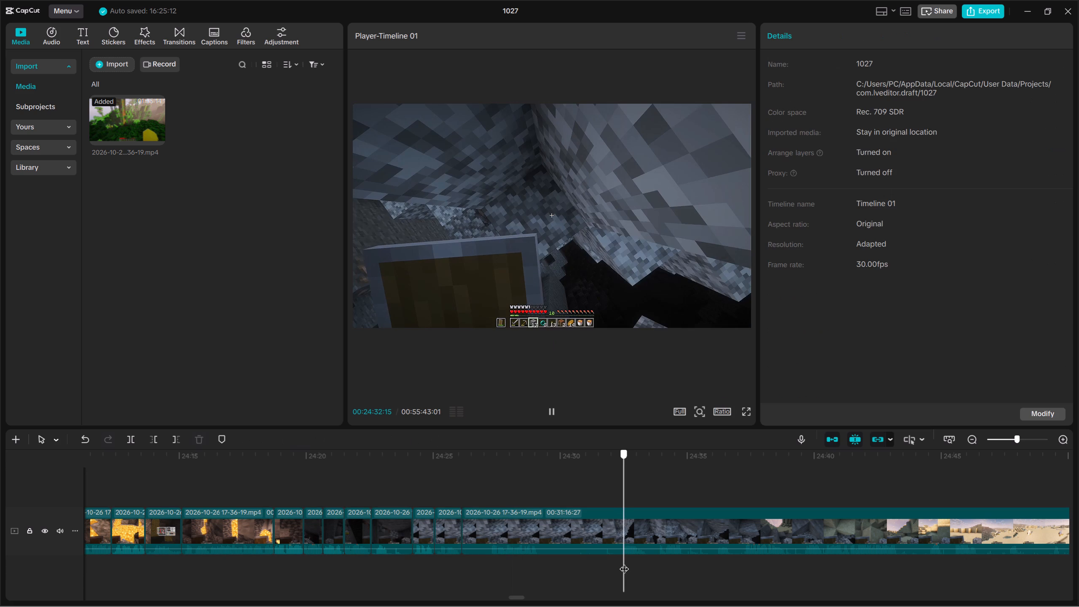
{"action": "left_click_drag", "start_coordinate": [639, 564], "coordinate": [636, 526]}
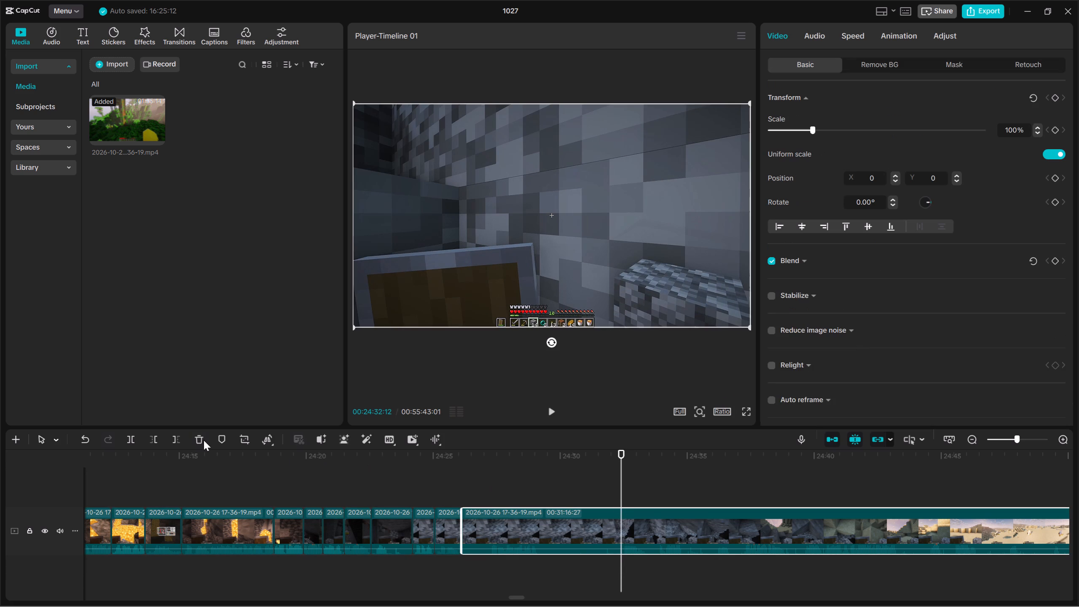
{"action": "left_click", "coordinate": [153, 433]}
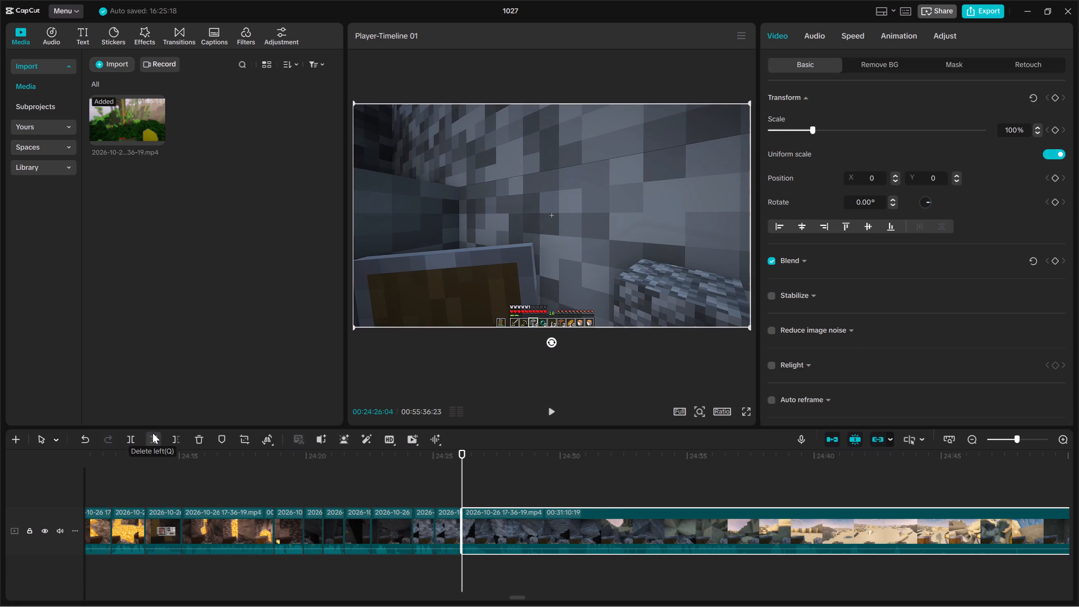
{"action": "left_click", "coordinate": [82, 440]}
Play on from 24:26 and split the long clip at 24:29:02.
{"action": "key", "text": "space"}
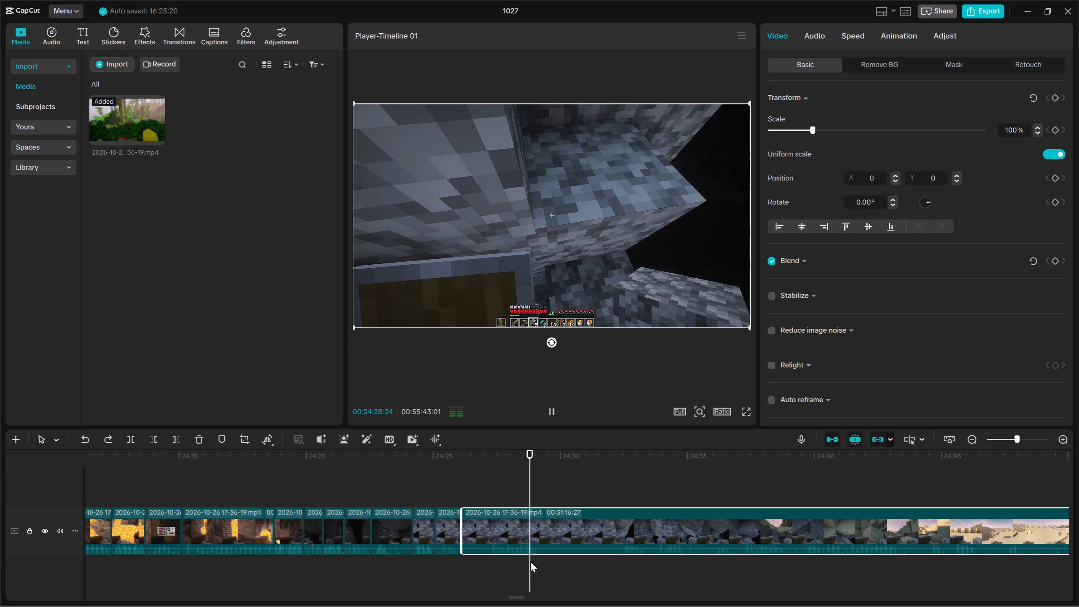
{"action": "key", "text": "space"}
{"action": "left_click_drag", "start_coordinate": [557, 564], "coordinate": [560, 516]}
{"action": "left_click", "coordinate": [134, 432]}
Delete the start of the short clip just split off, up to about 24:27:07.
{"action": "scroll", "coordinate": [362, 518], "scroll_direction": "up", "scroll_amount": 1}
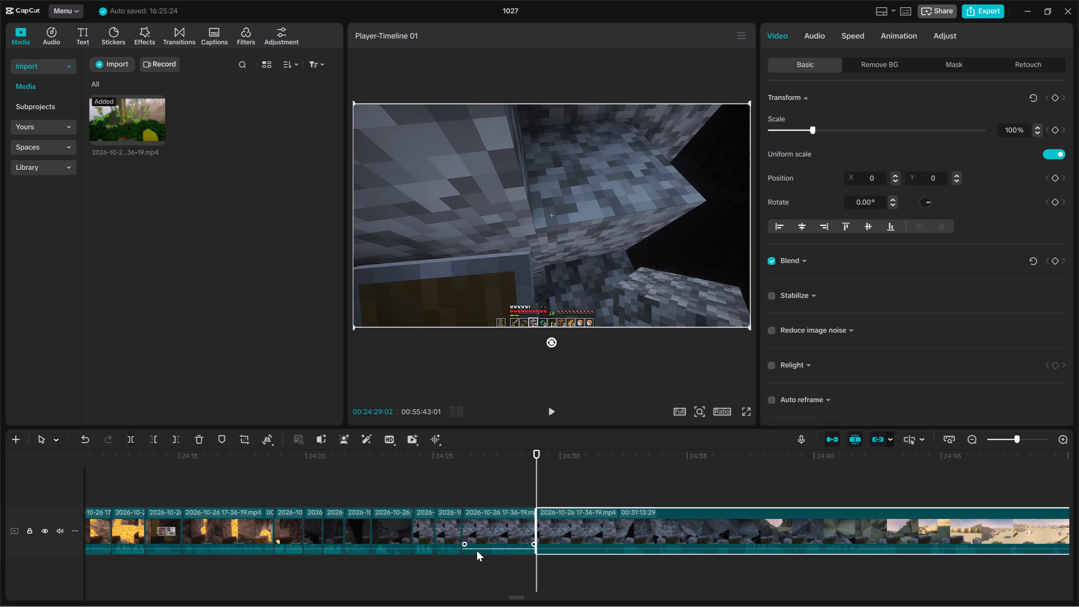
{"action": "left_click", "coordinate": [486, 558]}
{"action": "left_click_drag", "start_coordinate": [486, 558], "coordinate": [490, 558]}
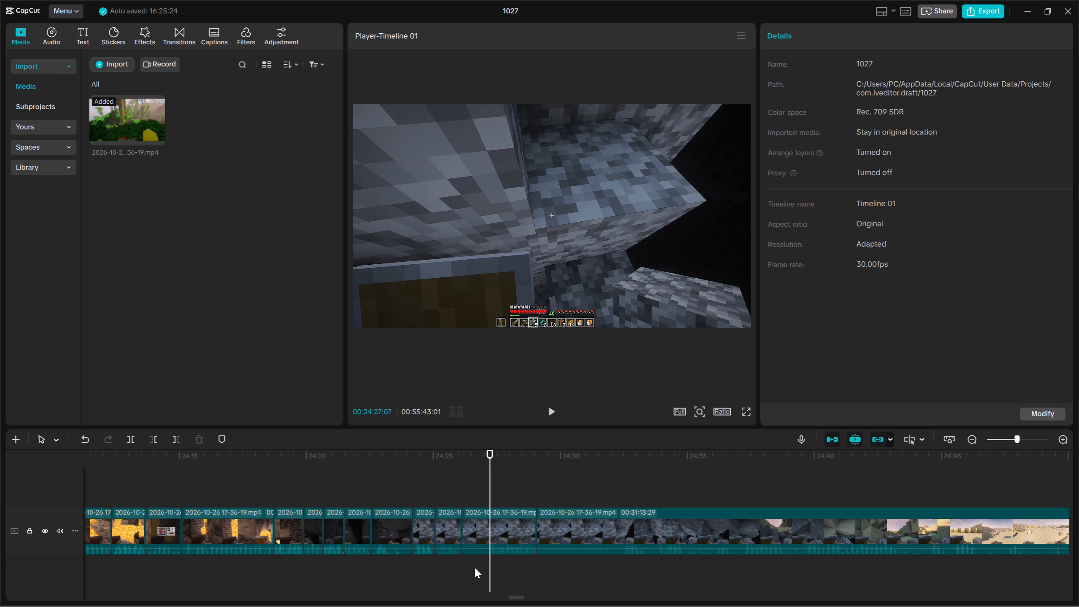
{"action": "left_click_drag", "start_coordinate": [483, 561], "coordinate": [487, 517]}
{"action": "left_click", "coordinate": [147, 429]}
{"action": "left_click", "coordinate": [150, 436]}
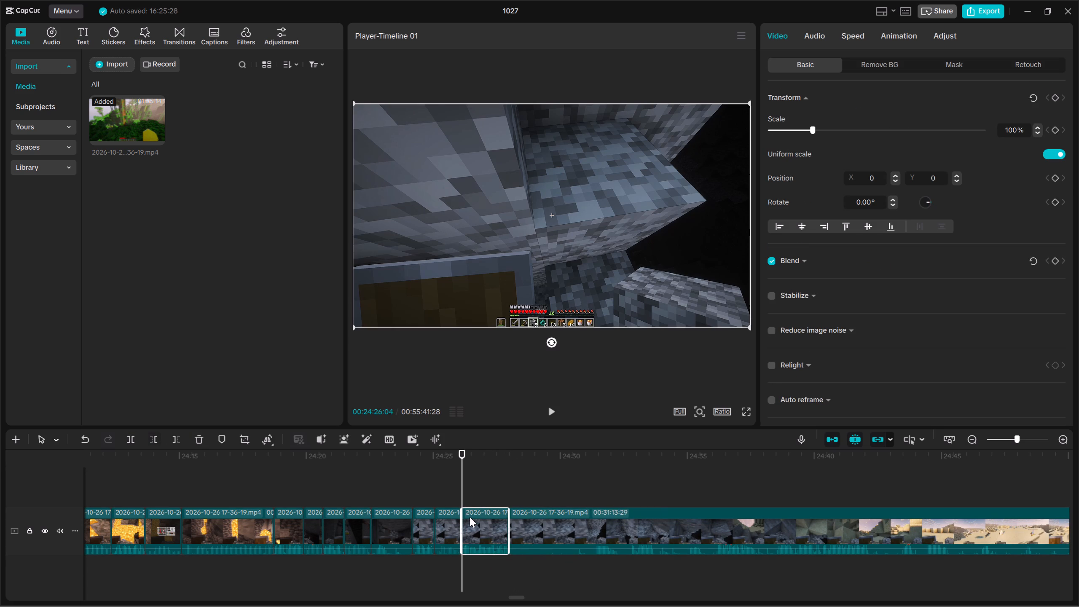
Deselect the clip and add a timeline marker at 24:26:04.
{"action": "left_click", "coordinate": [478, 487]}
{"action": "key", "text": "Up"}
{"action": "left_click", "coordinate": [228, 437]}
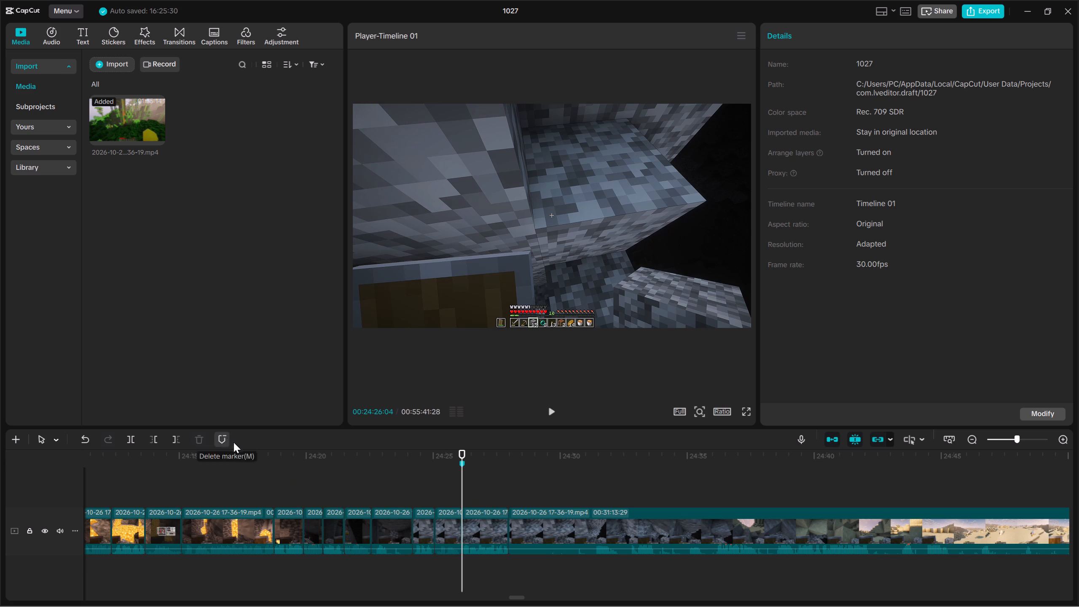
Play the footage after the marker and check the long clip at about 24:31 for the next cut.
{"action": "key", "text": "space"}
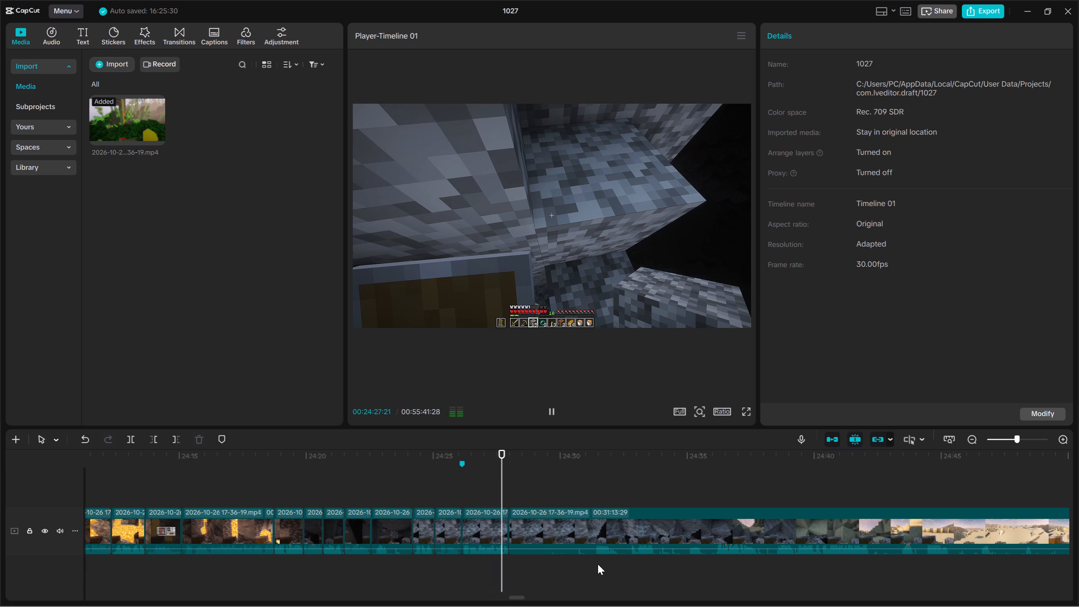
{"action": "key", "text": "space"}
{"action": "left_click", "coordinate": [598, 564]}
{"action": "left_click", "coordinate": [598, 564]}
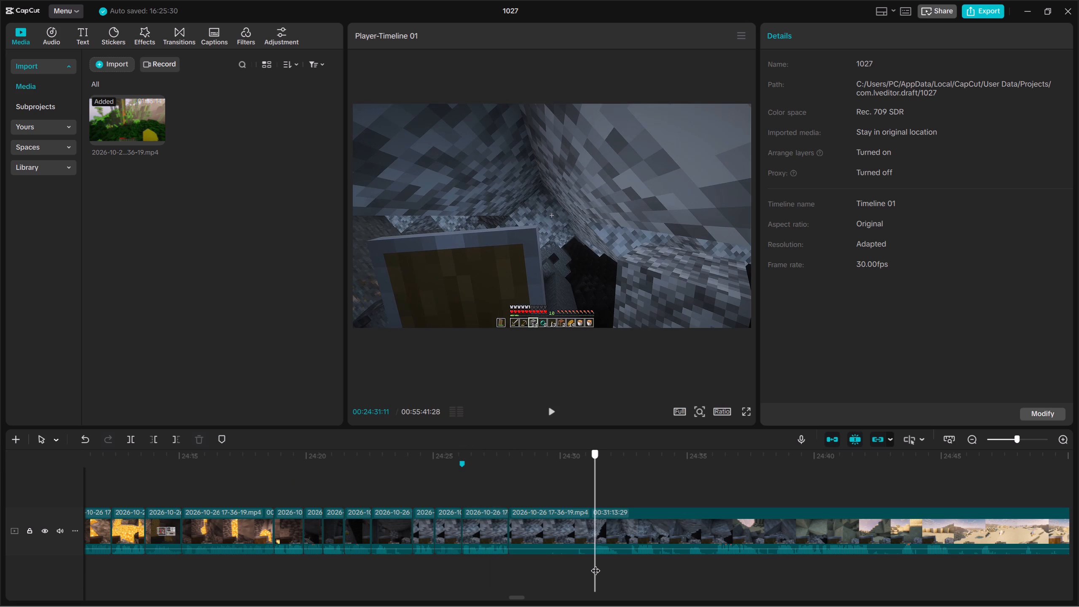
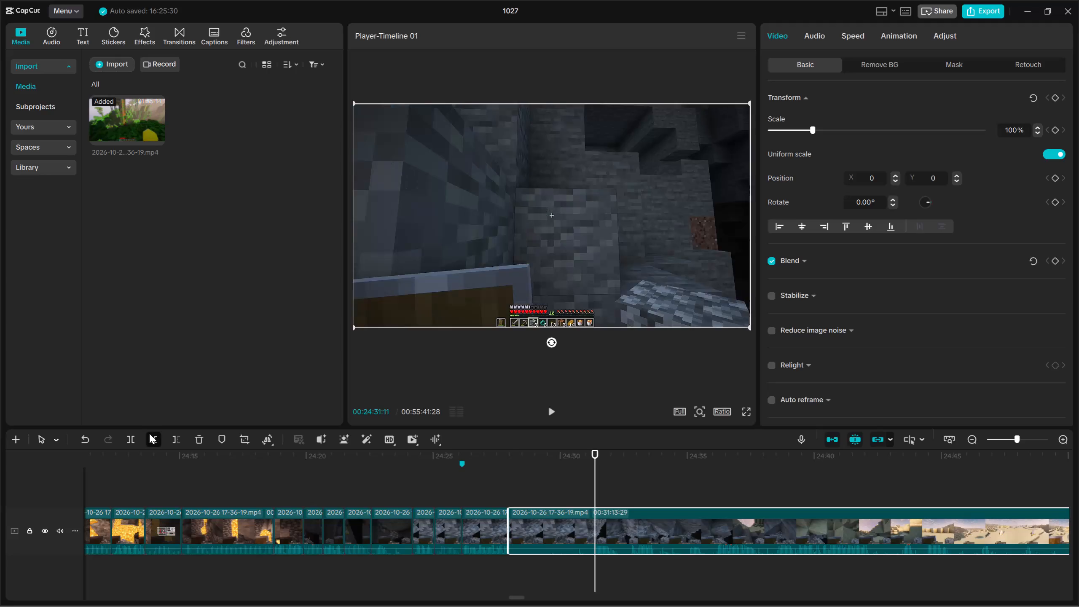
Replay the footage around 24:28 to 24:32 and delete the start of the long clip up to 24:31:18.
{"action": "key", "text": "space"}
{"action": "key", "text": "space"}
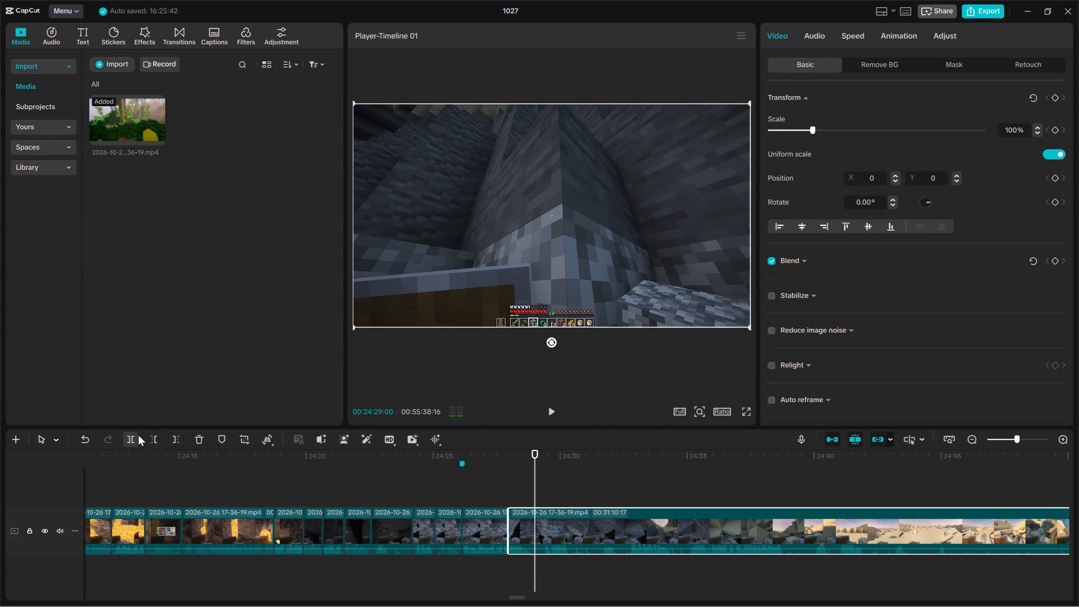
{"action": "key", "text": "space"}
{"action": "double_click", "coordinate": [528, 564]}
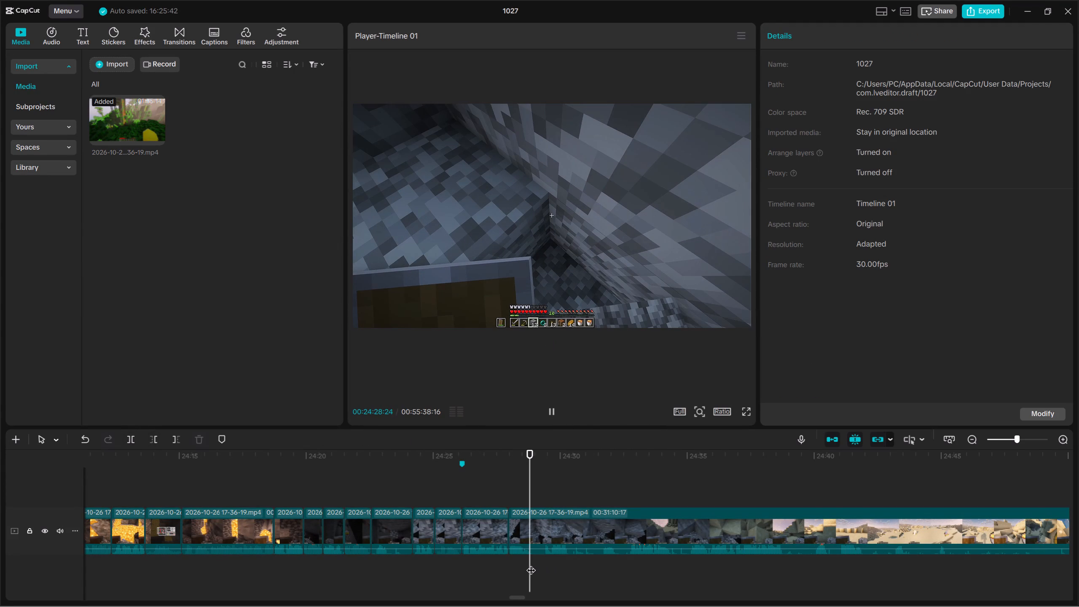
{"action": "left_click", "coordinate": [542, 561]}
{"action": "key", "text": "space"}
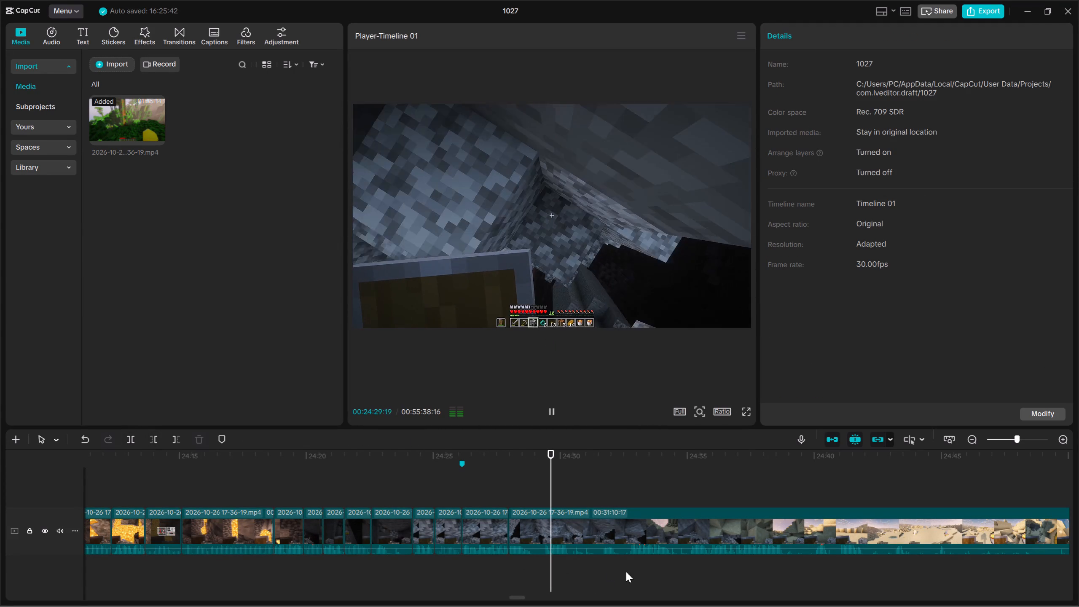
{"action": "left_click", "coordinate": [593, 564]}
{"action": "left_click_drag", "start_coordinate": [593, 564], "coordinate": [559, 560]}
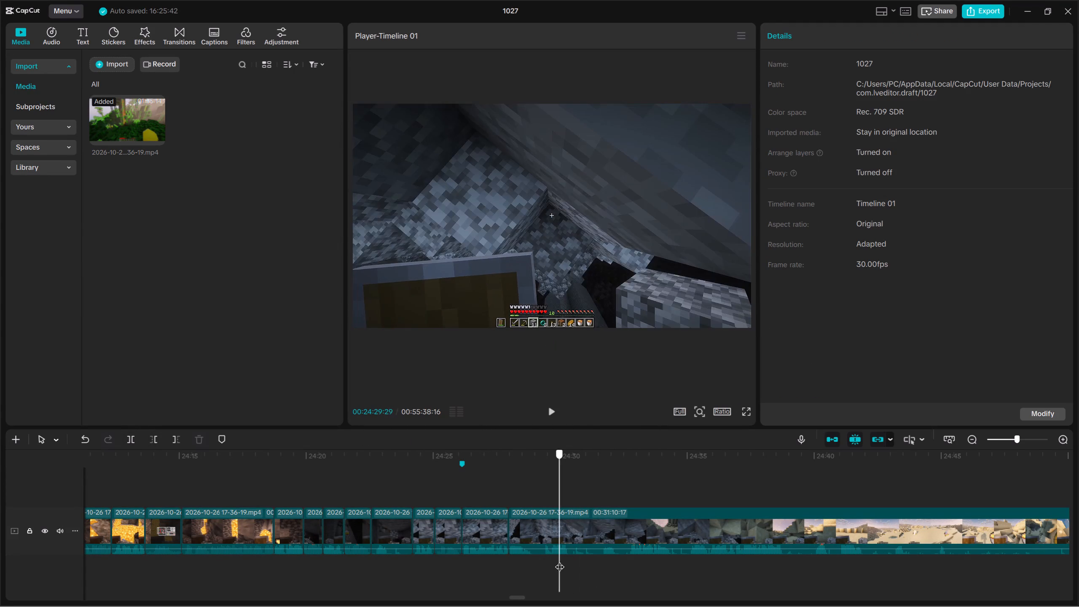
{"action": "left_click_drag", "start_coordinate": [559, 560], "coordinate": [605, 565]}
{"action": "key", "text": "space"}
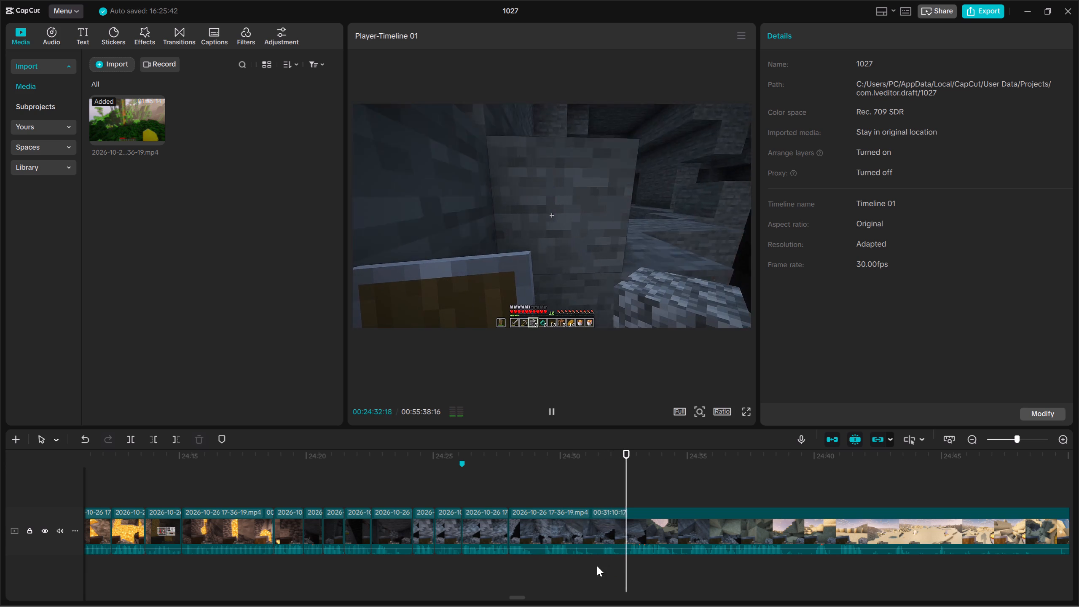
{"action": "double_click", "coordinate": [625, 557]}
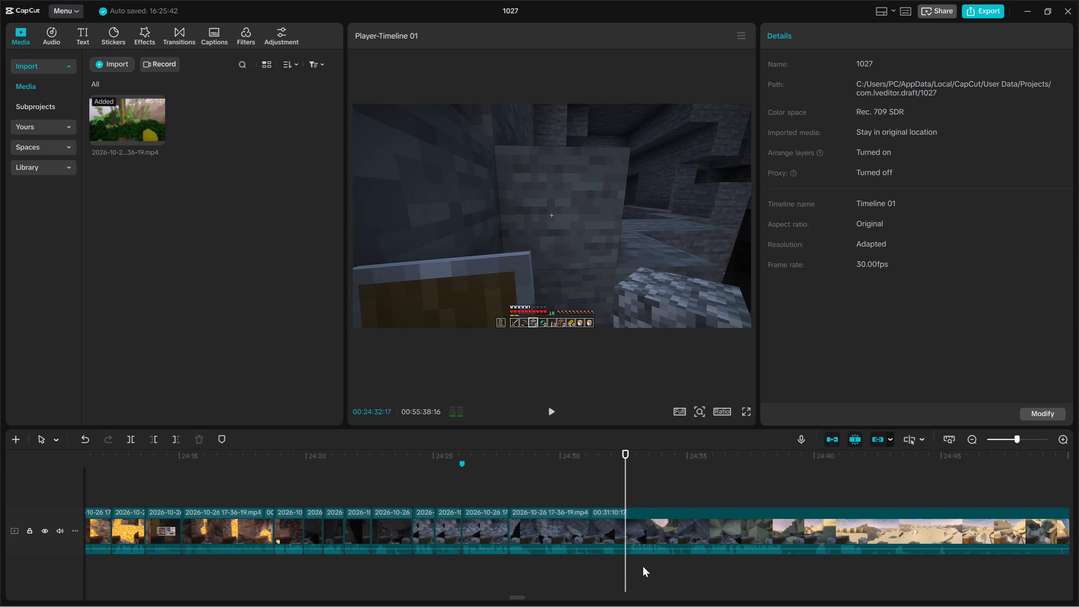
{"action": "double_click", "coordinate": [601, 564]}
{"action": "left_click_drag", "start_coordinate": [629, 568], "coordinate": [632, 553]}
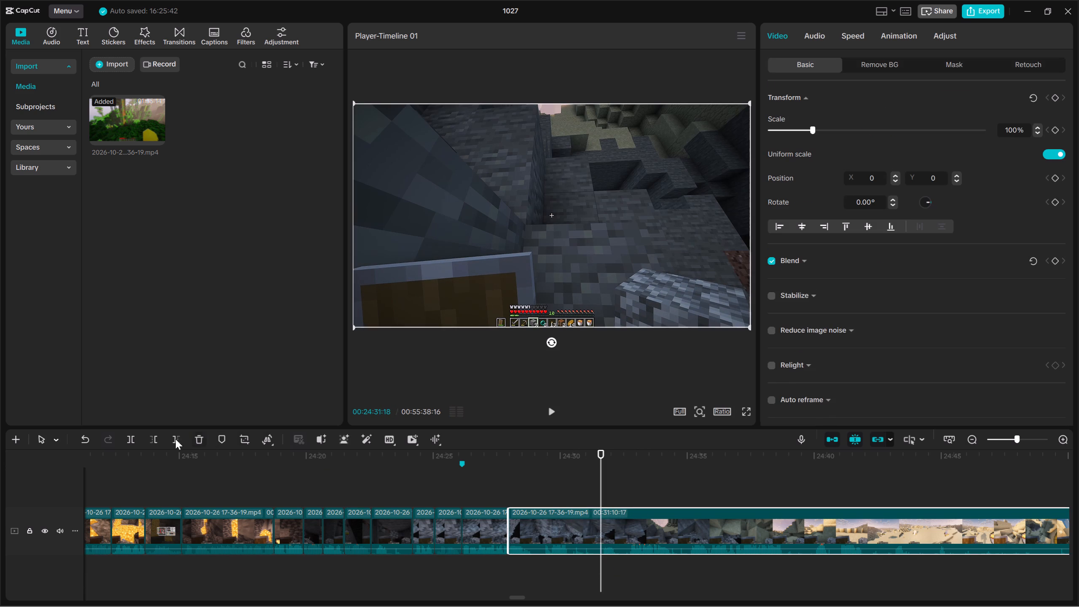
{"action": "left_click", "coordinate": [156, 439]}
Trim about one more second off the long clip's start and split the clip at about 24:29:22.
{"action": "key", "text": "Up"}
{"action": "key", "text": "space"}
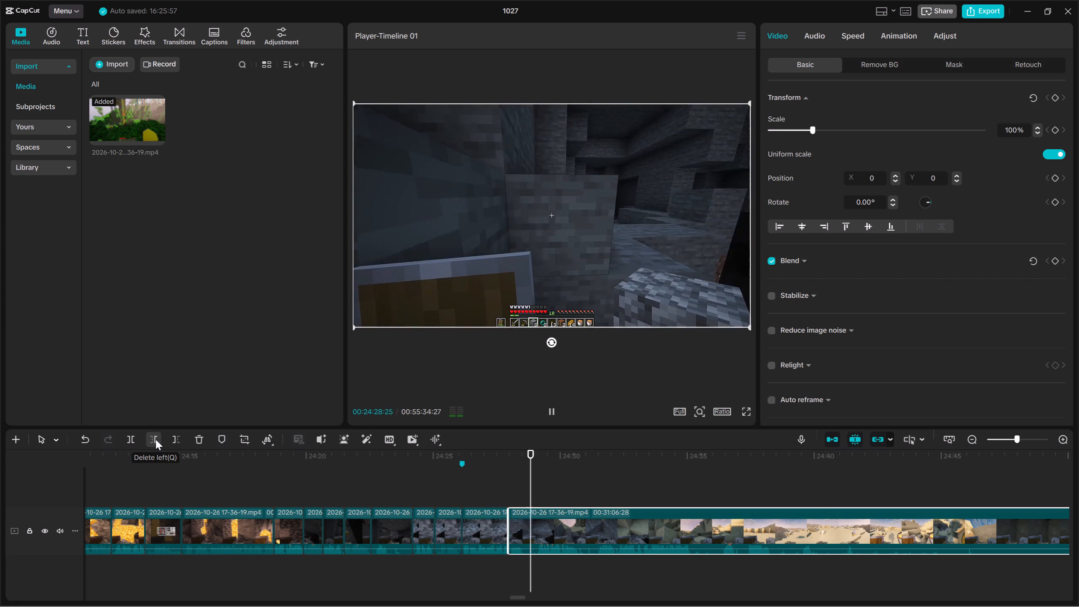
{"action": "left_click", "coordinate": [156, 439]}
{"action": "key", "text": "space"}
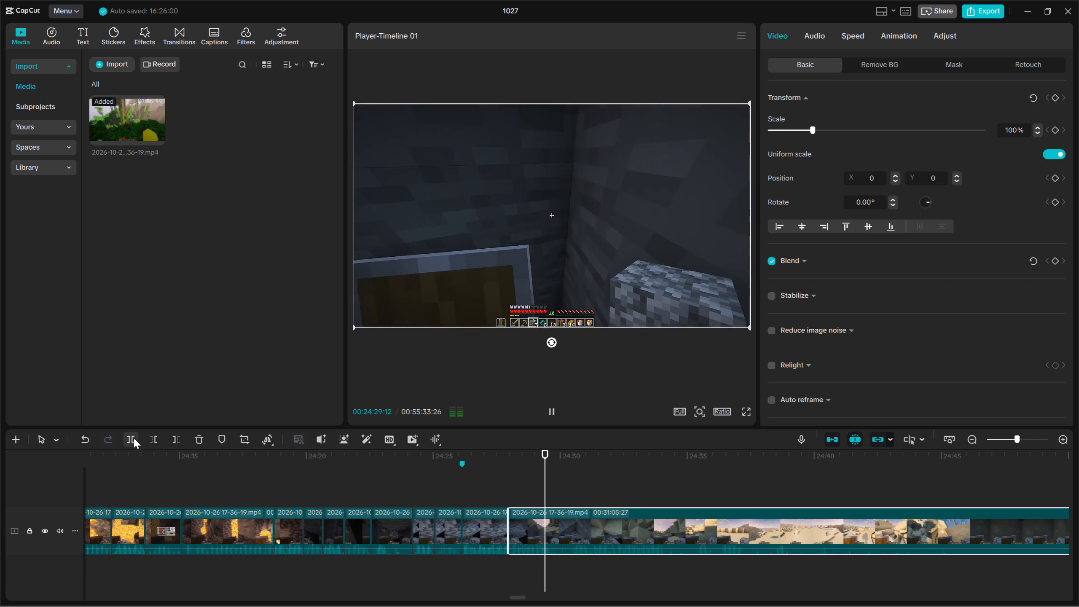
{"action": "key", "text": "space"}
{"action": "left_click", "coordinate": [133, 438]}
Delete the start of the long clip up to 24:30:10, and split it again at about 24:33:14.
{"action": "key", "text": "space"}
{"action": "key", "text": "space"}
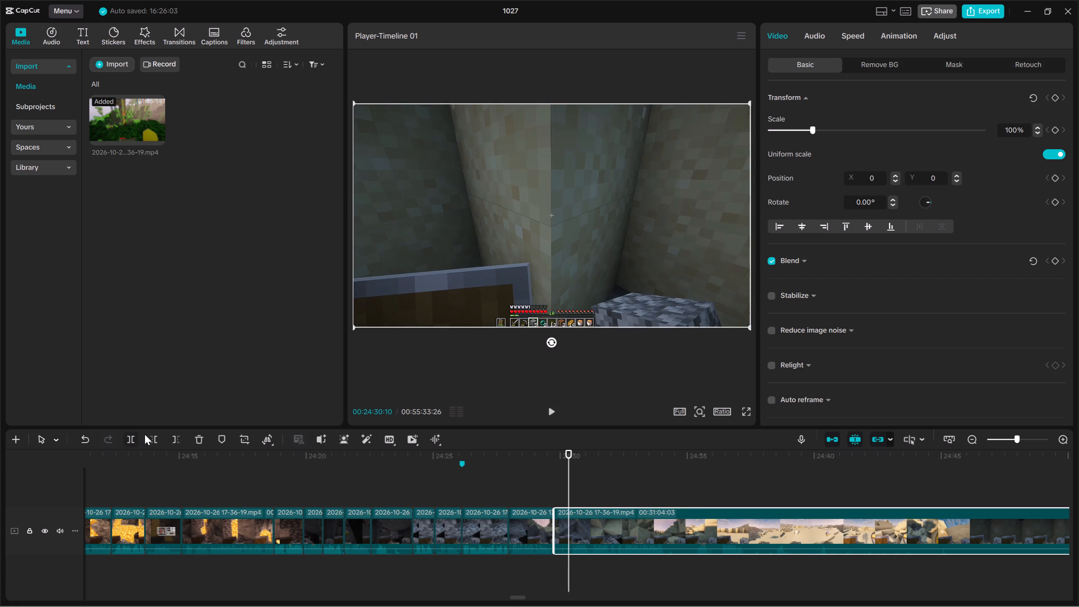
{"action": "left_click", "coordinate": [148, 433]}
{"action": "key", "text": "space"}
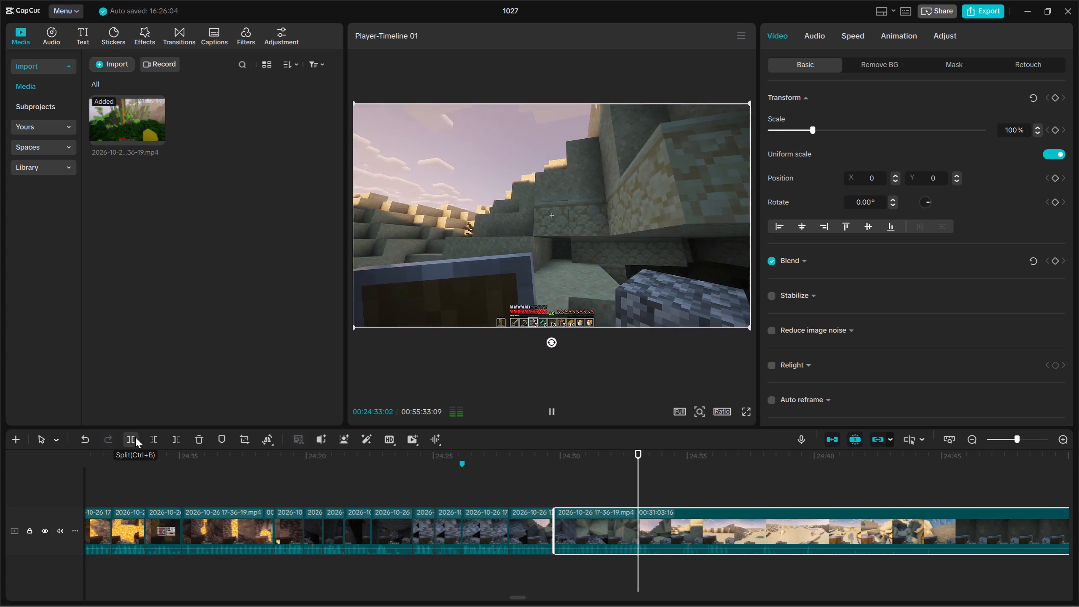
{"action": "key", "text": "space"}
{"action": "left_click", "coordinate": [135, 437]}
Deselect the clip and add a timeline marker at the cut at about 24:29:22.
{"action": "left_click", "coordinate": [567, 572]}
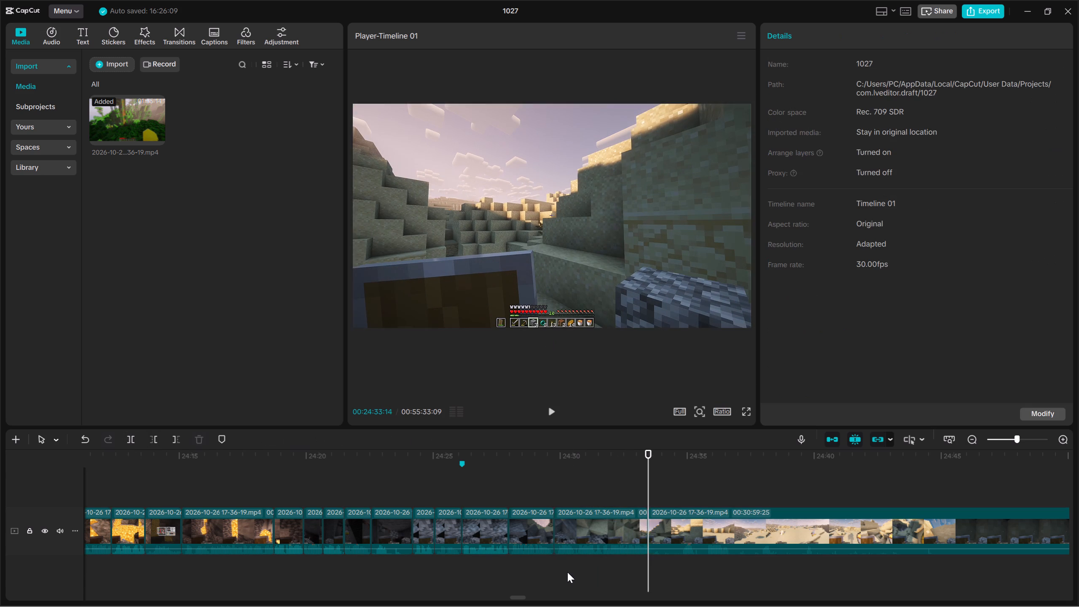
{"action": "key", "text": "Up"}
{"action": "left_click", "coordinate": [221, 435]}
Skim the footage from the new marker to about 26:17 for the next part worth keeping.
{"action": "key", "text": "space"}
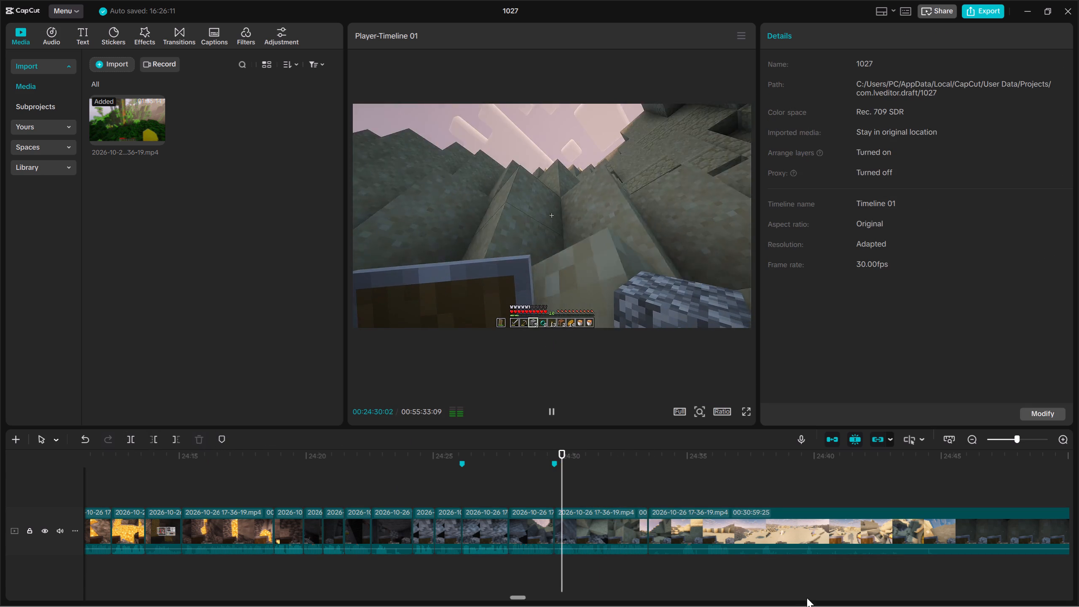
{"action": "left_click", "coordinate": [683, 562]}
{"action": "key", "text": "space"}
{"action": "key", "text": "space"}
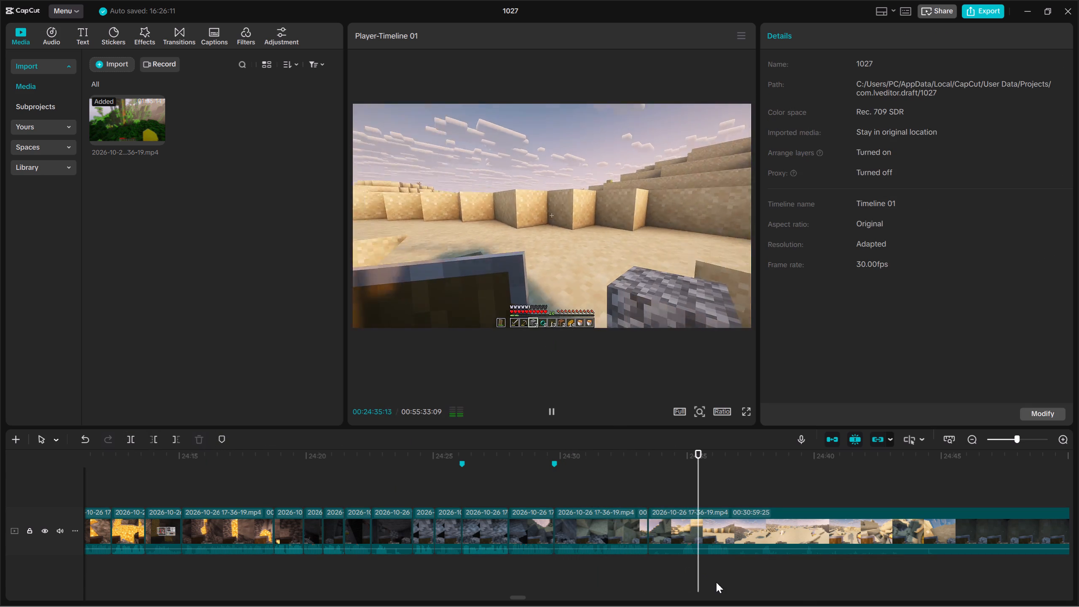
{"action": "key", "text": "space"}
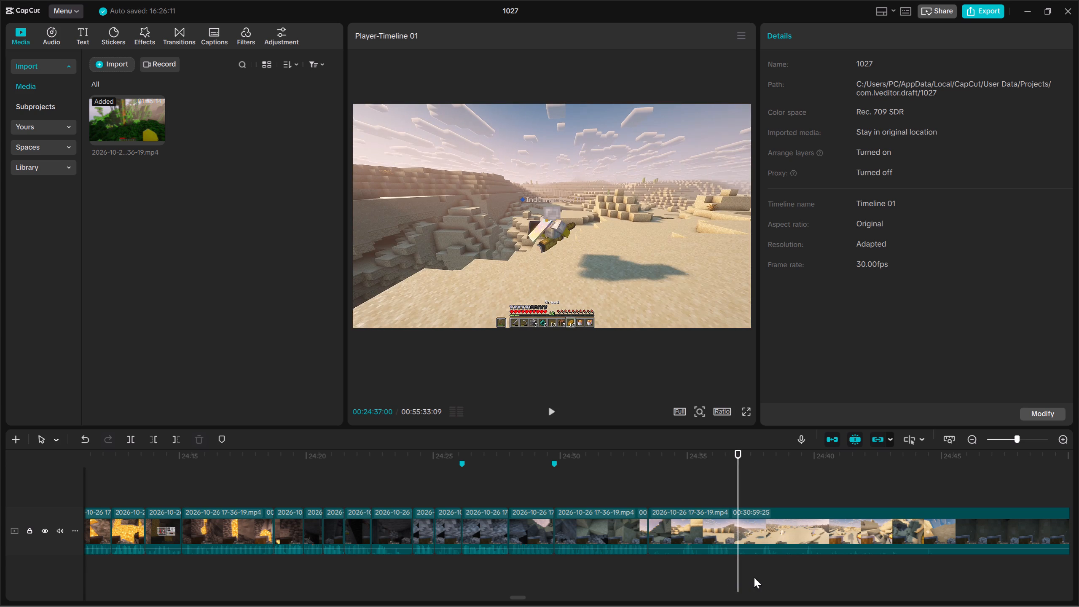
{"action": "left_click", "coordinate": [805, 559]}
{"action": "key", "text": "space"}
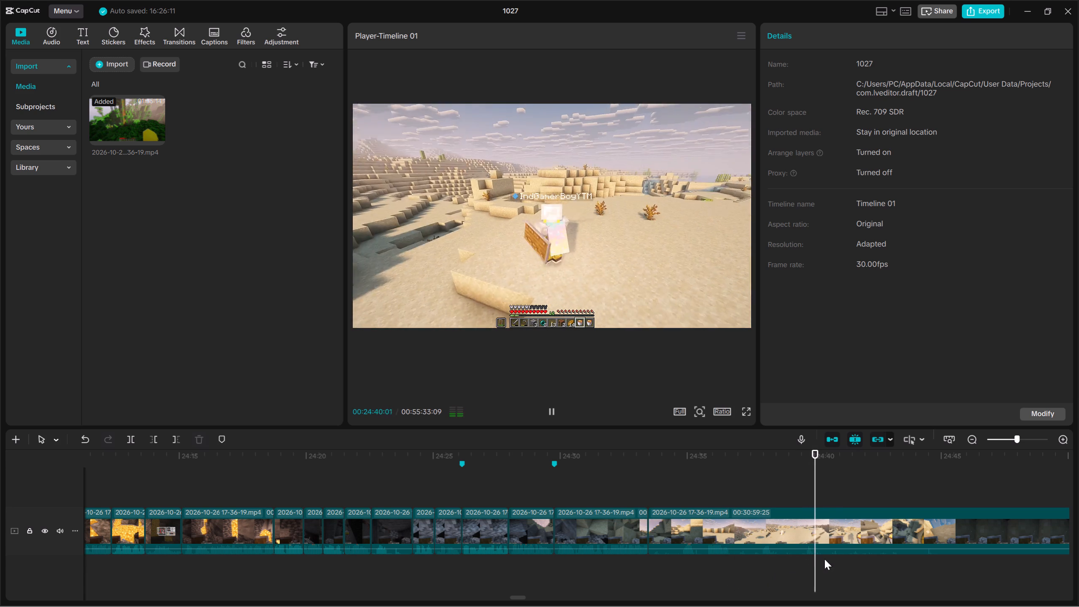
{"action": "left_click_drag", "start_coordinate": [1003, 578], "coordinate": [1078, 596]}
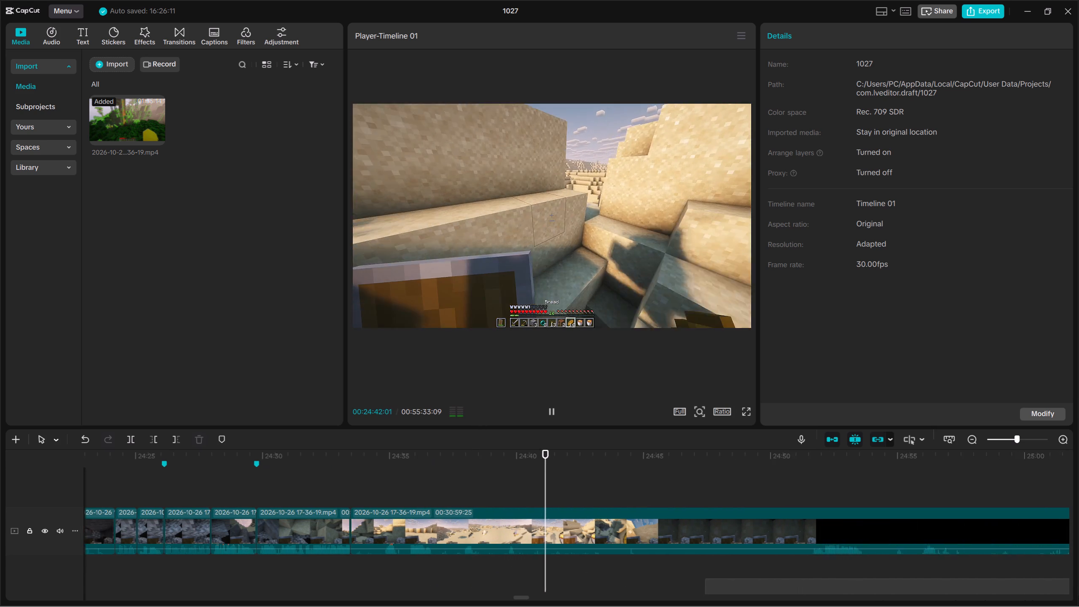
{"action": "left_click_drag", "start_coordinate": [1078, 596], "coordinate": [1076, 594]}
{"action": "left_click", "coordinate": [569, 563]}
{"action": "key", "text": "space"}
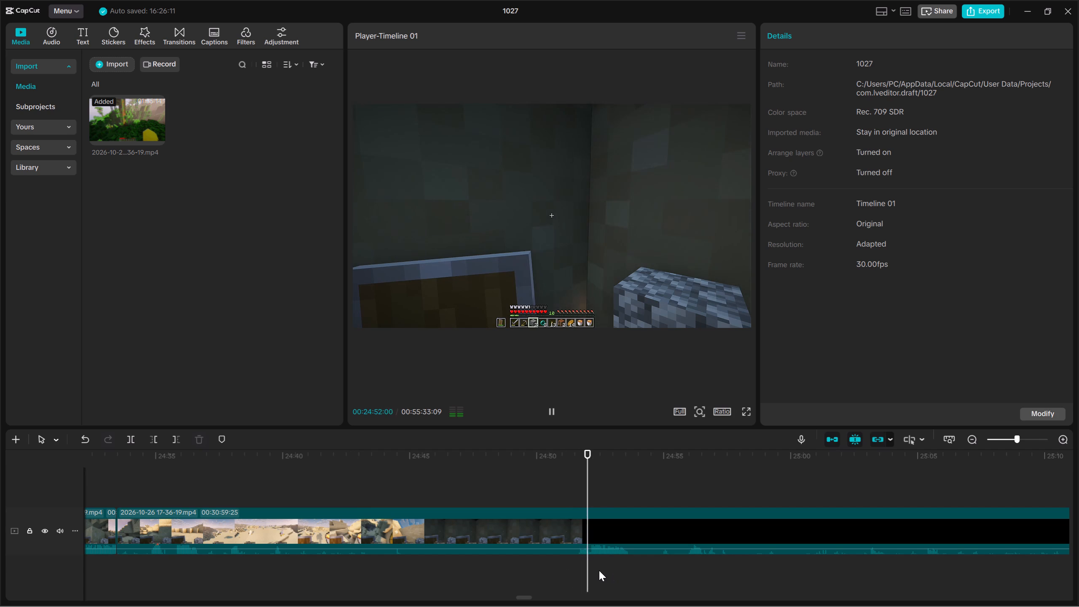
{"action": "scroll", "coordinate": [870, 581], "scroll_direction": "down", "scroll_amount": 2, "text": "ctrl"}
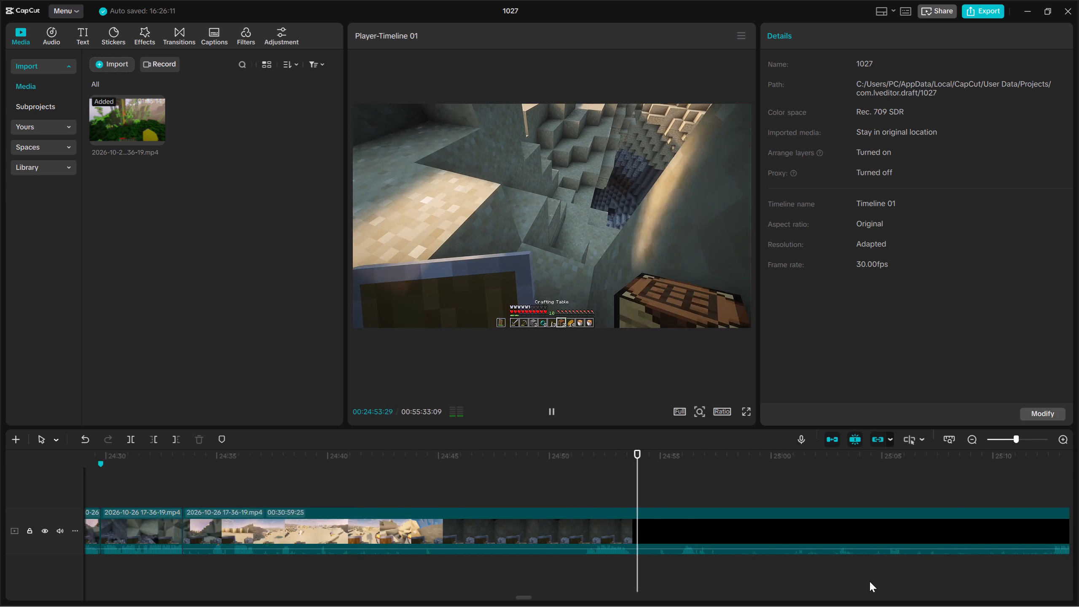
{"action": "scroll", "coordinate": [870, 581], "scroll_direction": "down", "scroll_amount": 10, "text": "ctrl"}
{"action": "left_click", "coordinate": [716, 565]}
{"action": "key", "text": "space"}
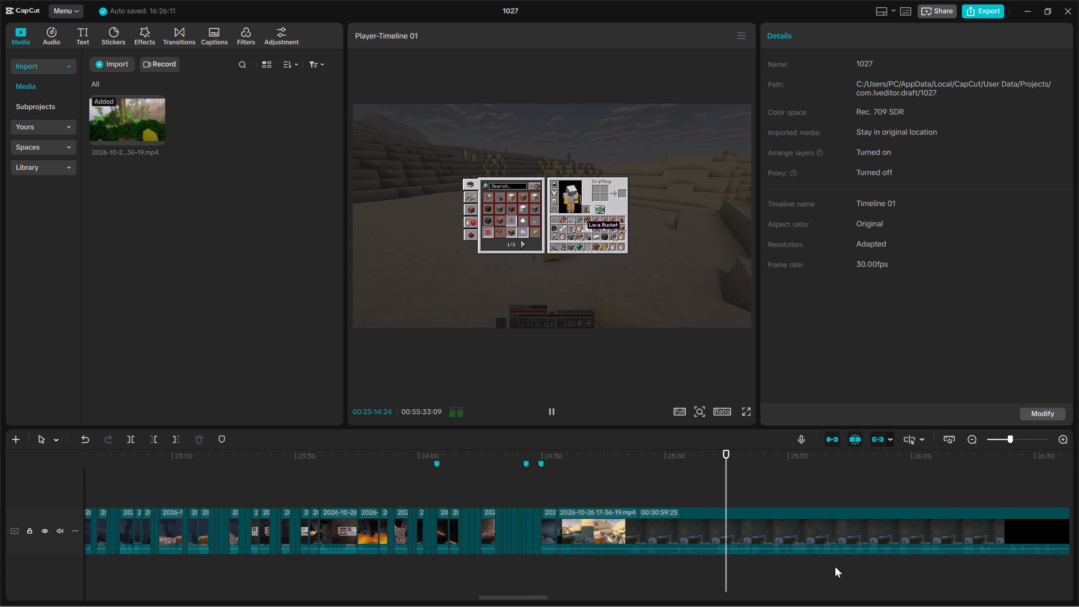
{"action": "left_click", "coordinate": [853, 572]}
{"action": "key", "text": "space"}
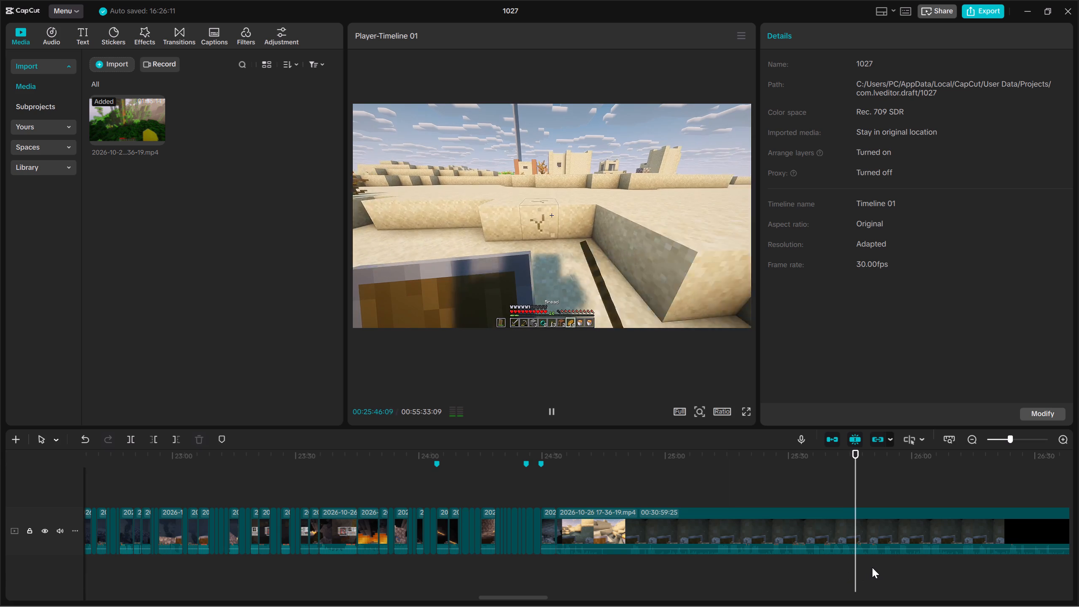
{"action": "left_click", "coordinate": [797, 559]}
{"action": "key", "text": "space"}
{"action": "left_click", "coordinate": [915, 571]}
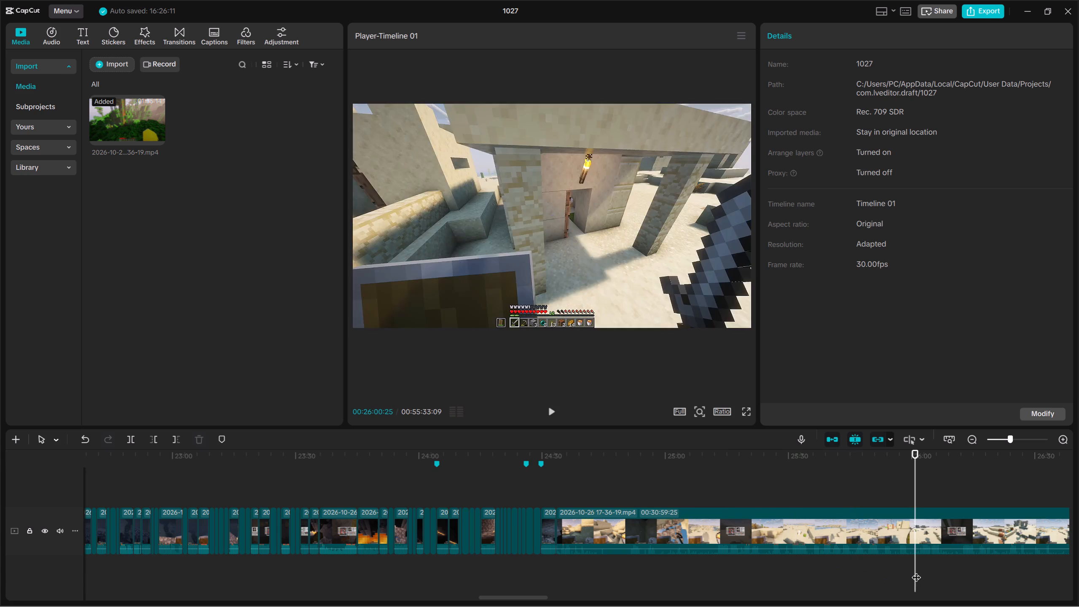
{"action": "left_click_drag", "start_coordinate": [916, 571], "coordinate": [979, 571]}
{"action": "key", "text": "space"}
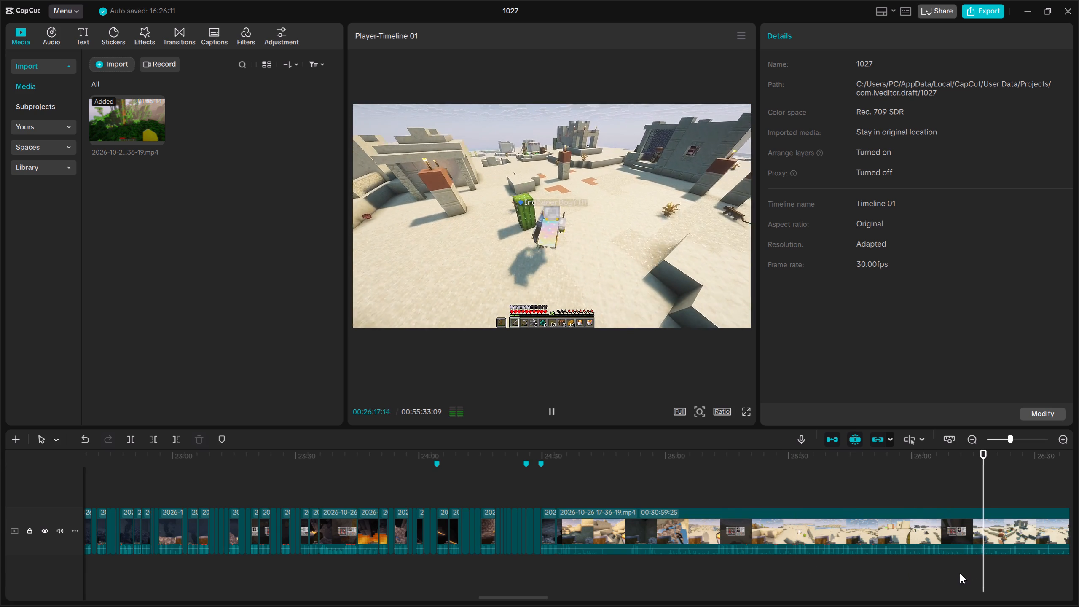
Select the long clip and delete its start up to 26:11:25.
{"action": "left_click", "coordinate": [961, 561]}
{"action": "left_click_drag", "start_coordinate": [990, 589], "coordinate": [991, 512]}
{"action": "left_click", "coordinate": [152, 438]}
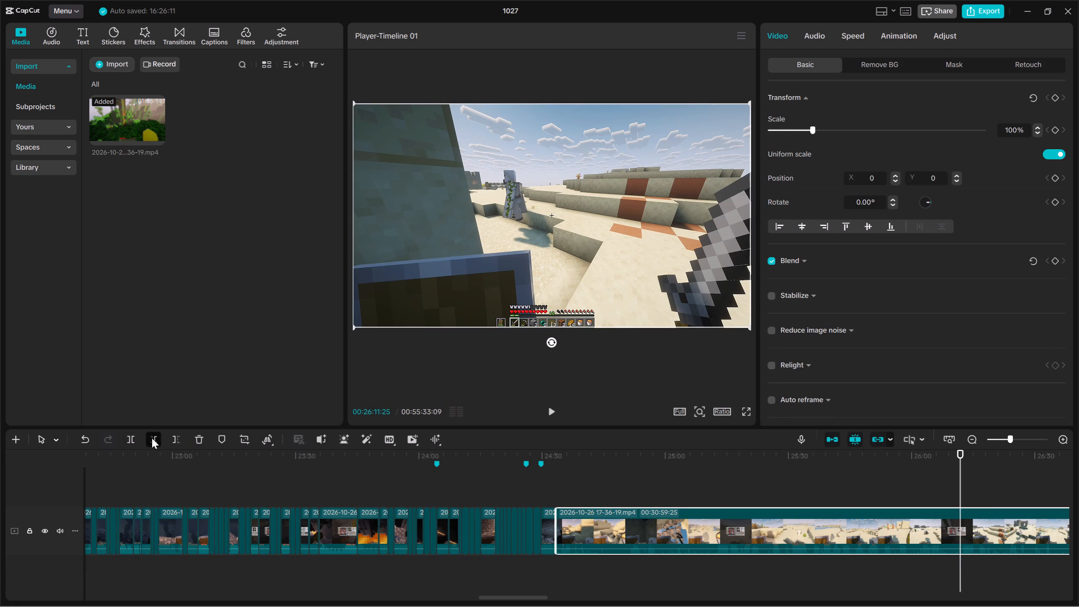
Trim about 7 more frames off the long clip's start and split the clip at 24:36:14.
{"action": "key", "text": "space"}
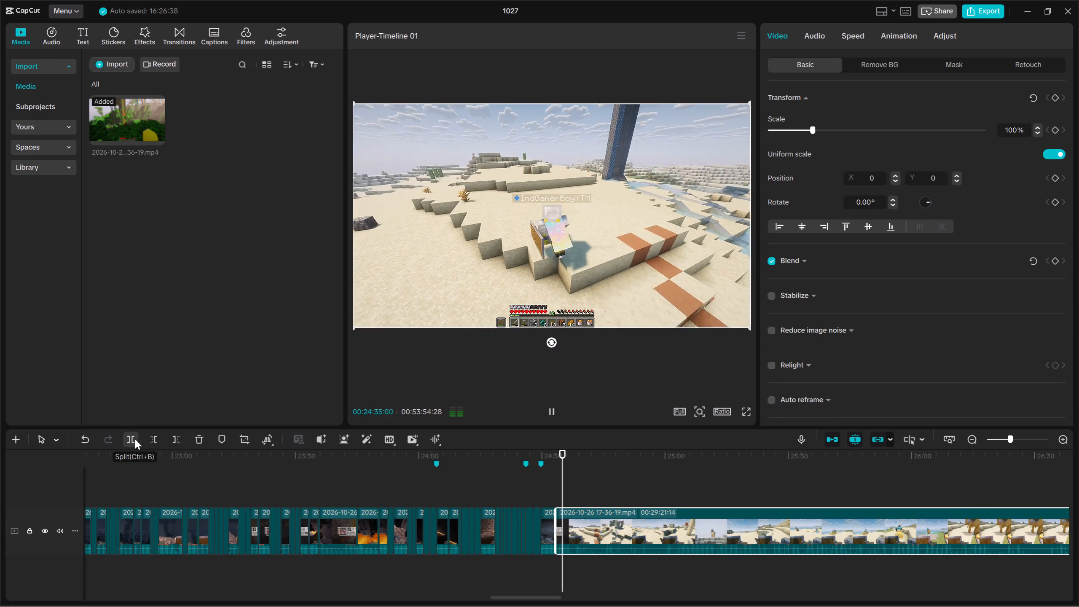
{"action": "key", "text": "Up"}
{"action": "key", "text": "space"}
{"action": "key", "text": "space"}
{"action": "left_click", "coordinate": [159, 440]}
{"action": "key", "text": "space"}
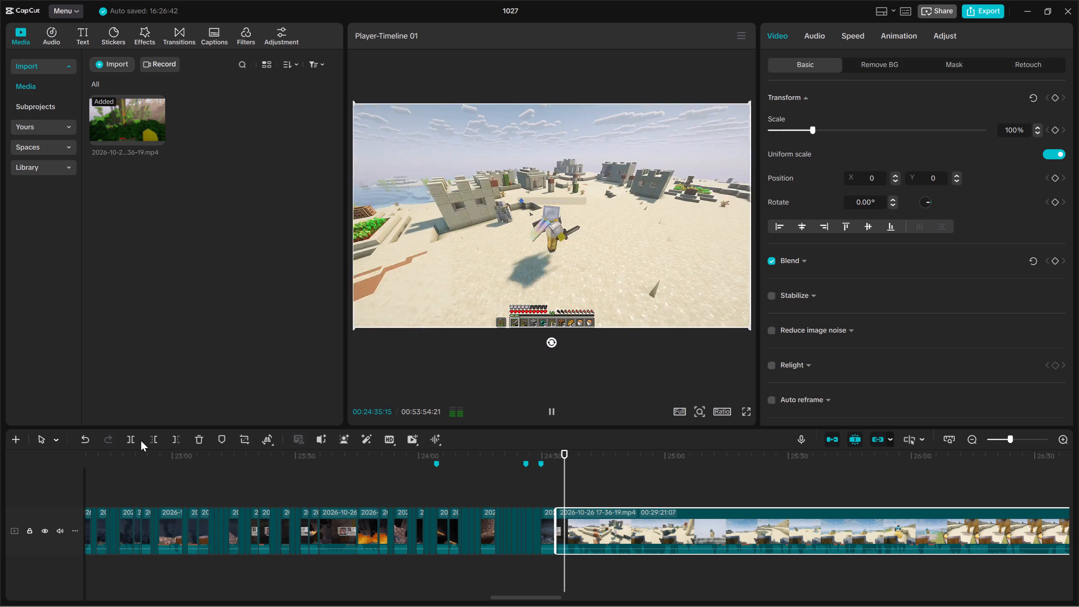
{"action": "key", "text": "space"}
{"action": "left_click", "coordinate": [141, 440]}
{"action": "left_click", "coordinate": [129, 440]}
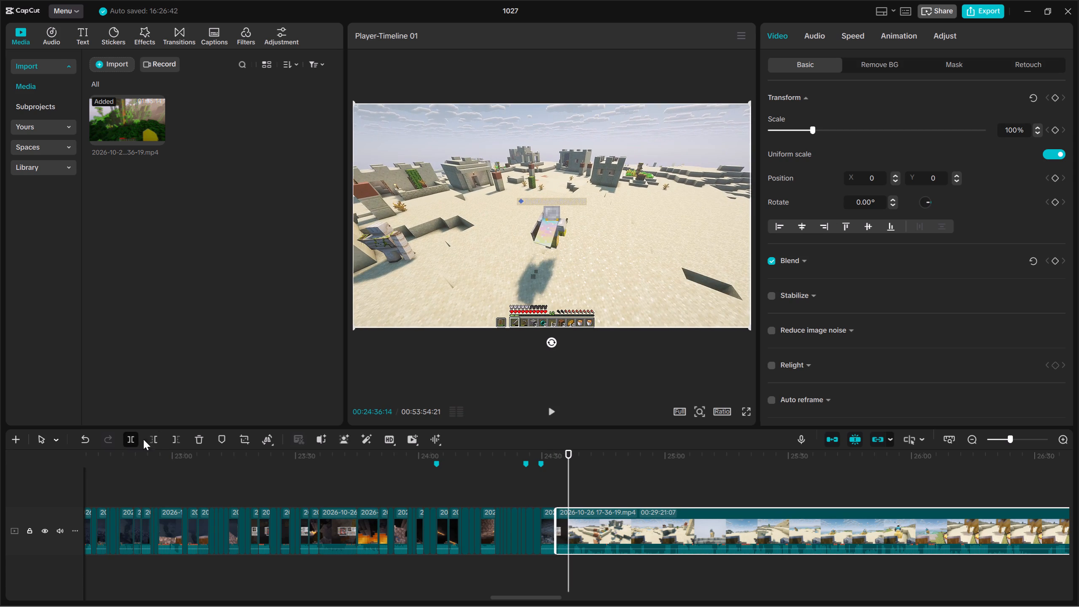
Cut the start of the long clip after the 24:36:14 split in two passes, about 22 and 19 frames.
{"action": "key", "text": "space"}
{"action": "left_click", "coordinate": [152, 439]}
{"action": "key", "text": "space"}
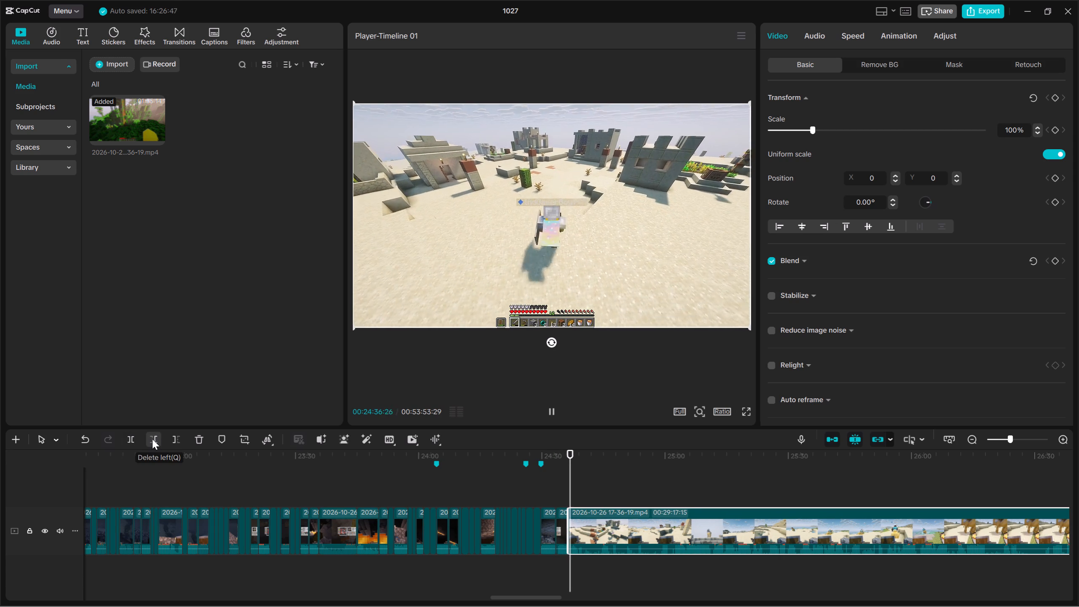
{"action": "key", "text": "Up"}
{"action": "key", "text": "space"}
{"action": "left_click", "coordinate": [152, 439]}
Play on from the trimmed start and split the long clip at about 24:37:29.
{"action": "key", "text": "space"}
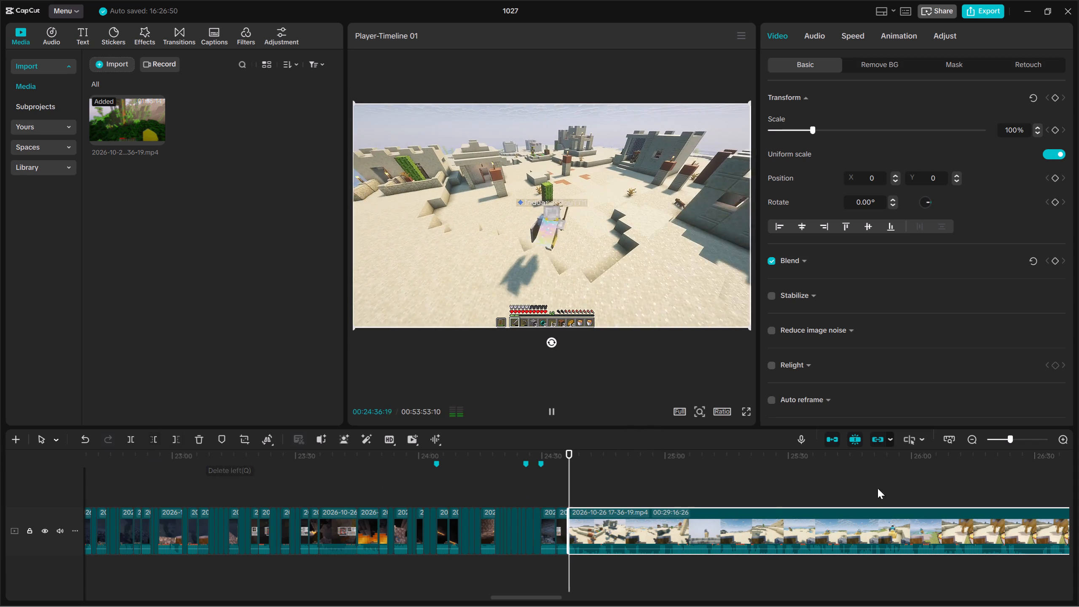
{"action": "key", "text": "space"}
{"action": "triple_click", "coordinate": [1064, 435]}
{"action": "key", "text": "space"}
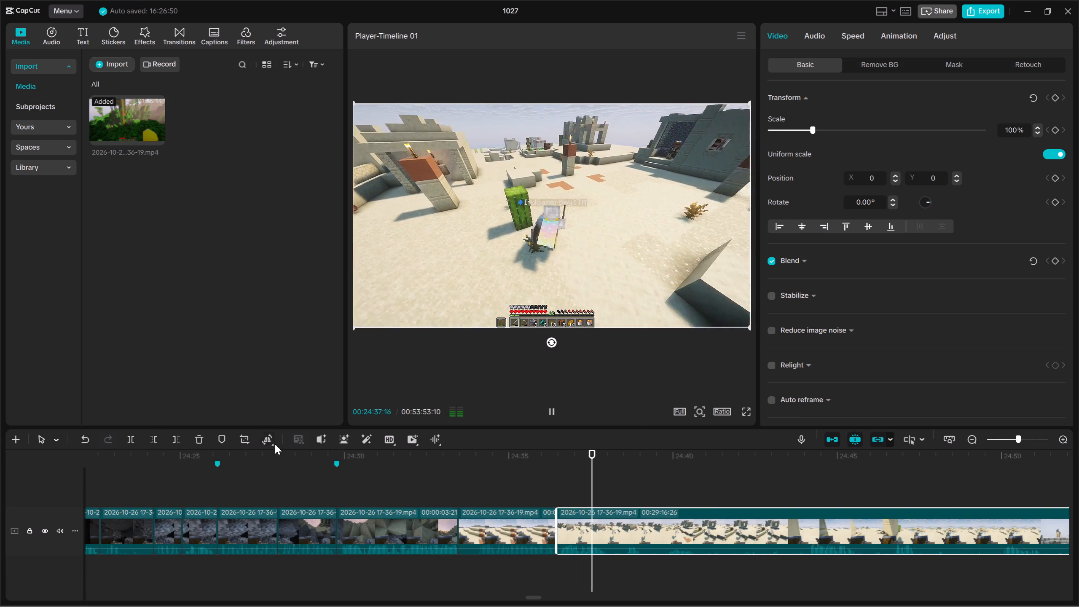
{"action": "key", "text": "space"}
{"action": "left_click", "coordinate": [139, 437]}
{"action": "left_click", "coordinate": [136, 437]}
Delete the start of the long clip up to about 24:44:04, and split the remainder at 24:39:10.
{"action": "key", "text": "space"}
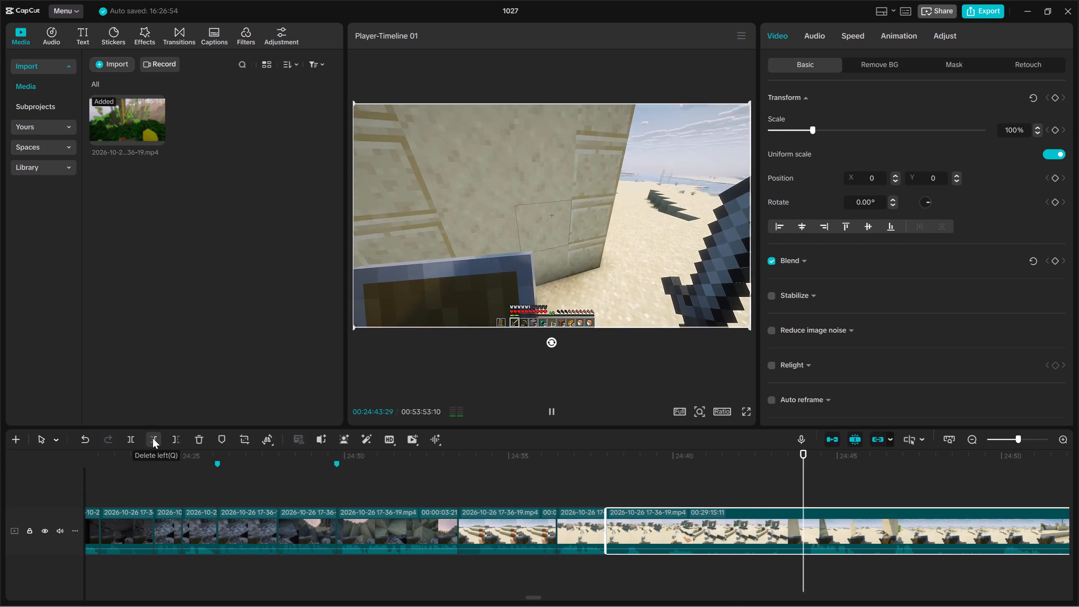
{"action": "left_click", "coordinate": [153, 438]}
{"action": "key", "text": "space"}
{"action": "key", "text": "space"}
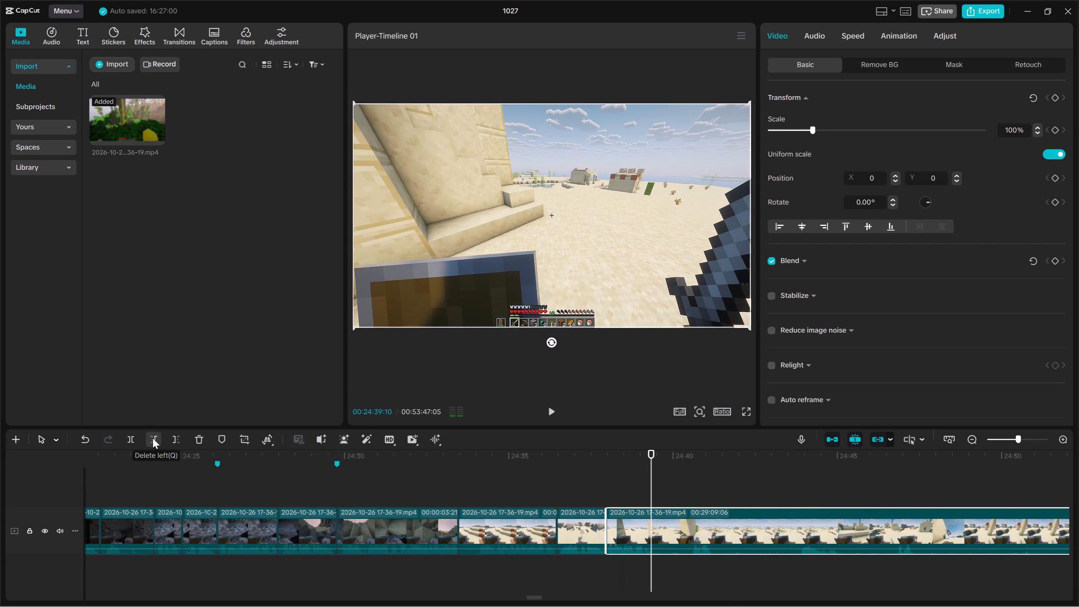
{"action": "left_click", "coordinate": [132, 435]}
Delete about one second from the long clip's start, and split the remainder at 24:40:08.
{"action": "key", "text": "space"}
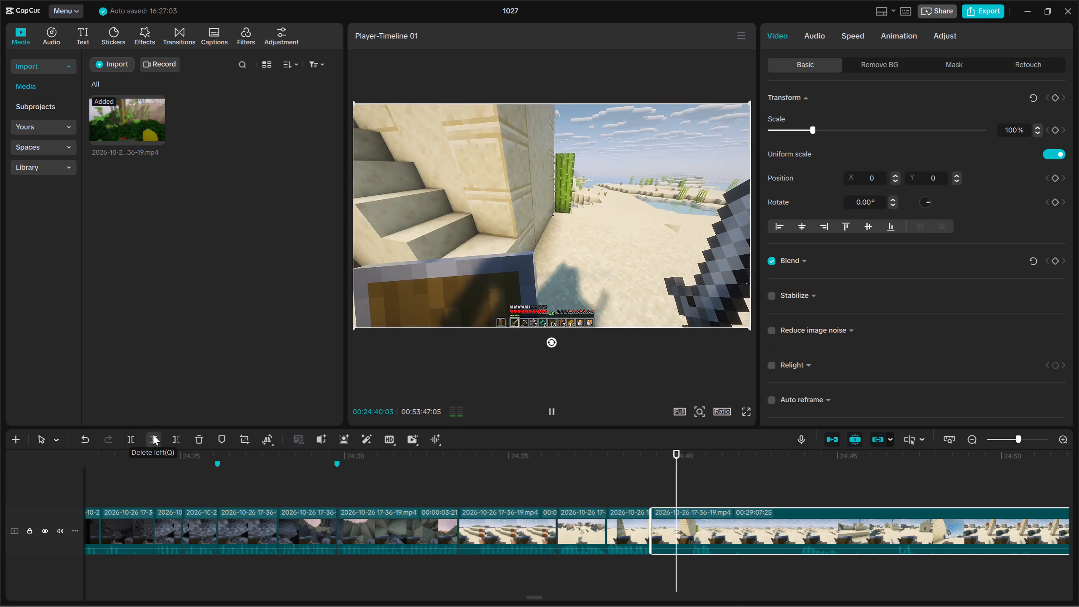
{"action": "left_click", "coordinate": [153, 435]}
{"action": "key", "text": "space"}
{"action": "key", "text": "space"}
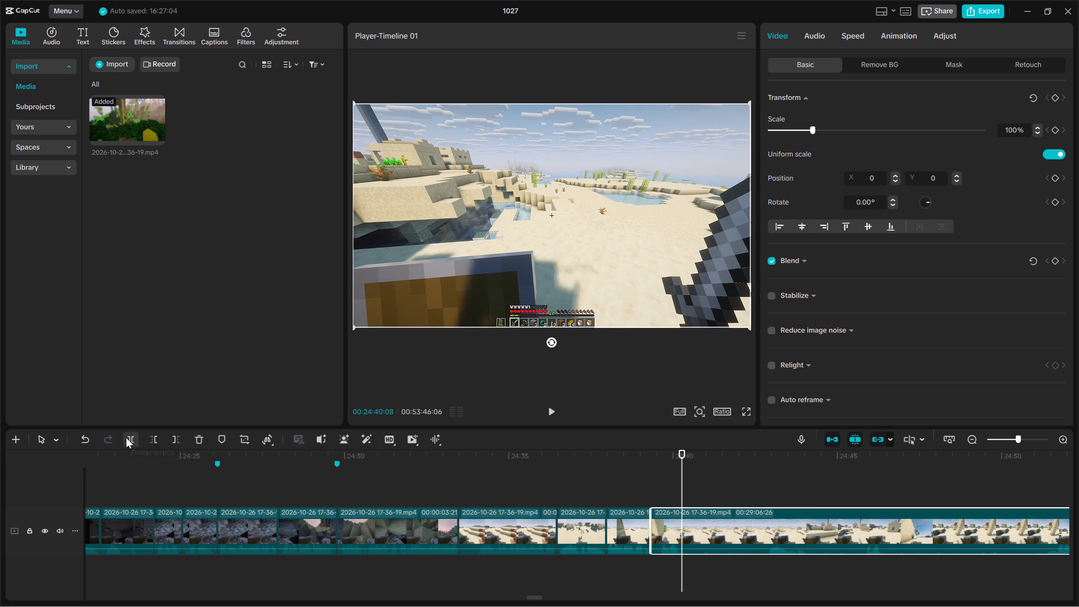
{"action": "left_click", "coordinate": [126, 438]}
Play on from the 24:40:08 split and delete the long clip's start up to about 24:42:25.
{"action": "key", "text": "space"}
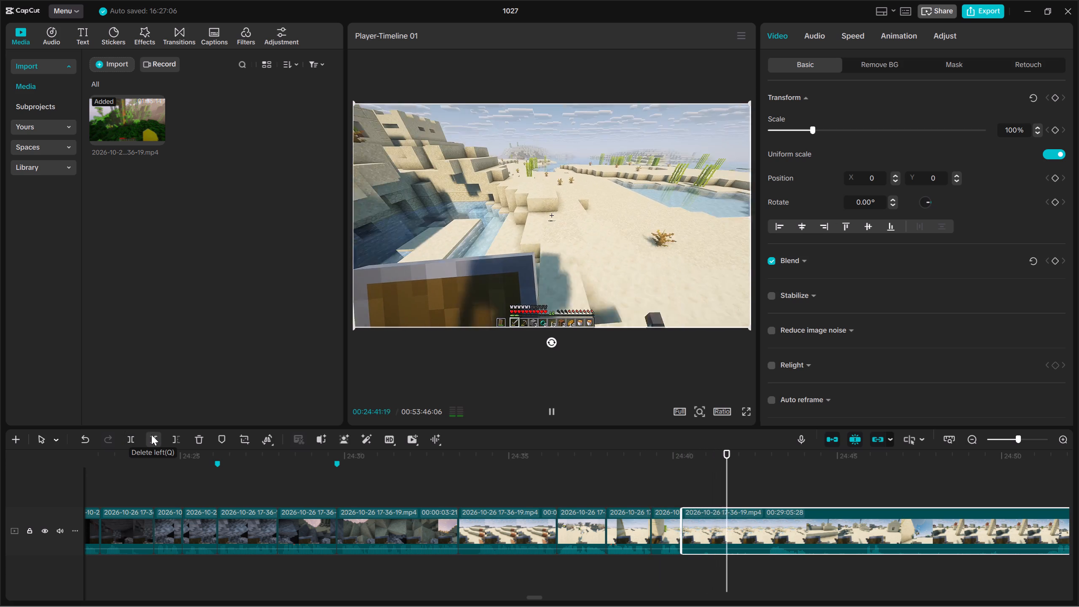
{"action": "left_click", "coordinate": [151, 435]}
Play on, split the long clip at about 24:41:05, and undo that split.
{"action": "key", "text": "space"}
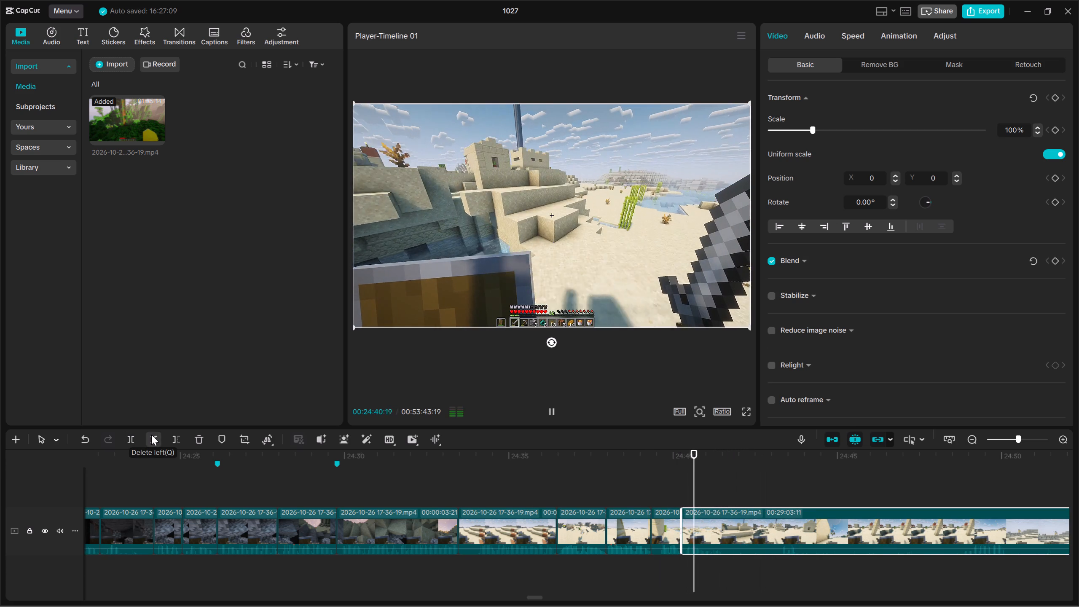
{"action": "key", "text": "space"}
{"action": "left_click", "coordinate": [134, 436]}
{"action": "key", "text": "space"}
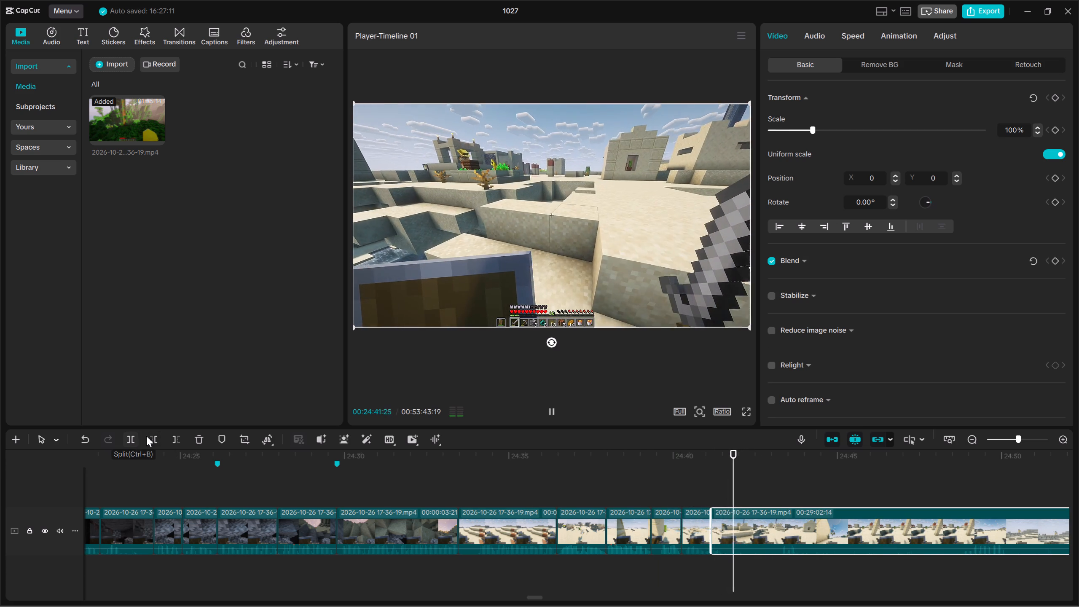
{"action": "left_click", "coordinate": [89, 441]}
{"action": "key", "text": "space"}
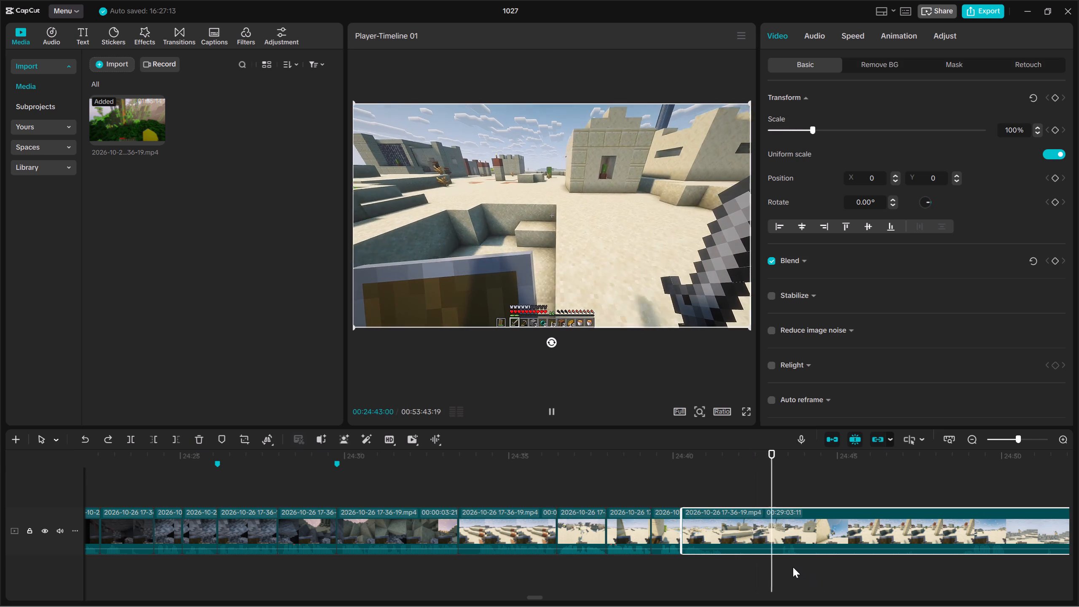
Split the long clip at 24:41:16.
{"action": "double_click", "coordinate": [725, 554]}
{"action": "left_click", "coordinate": [723, 563]}
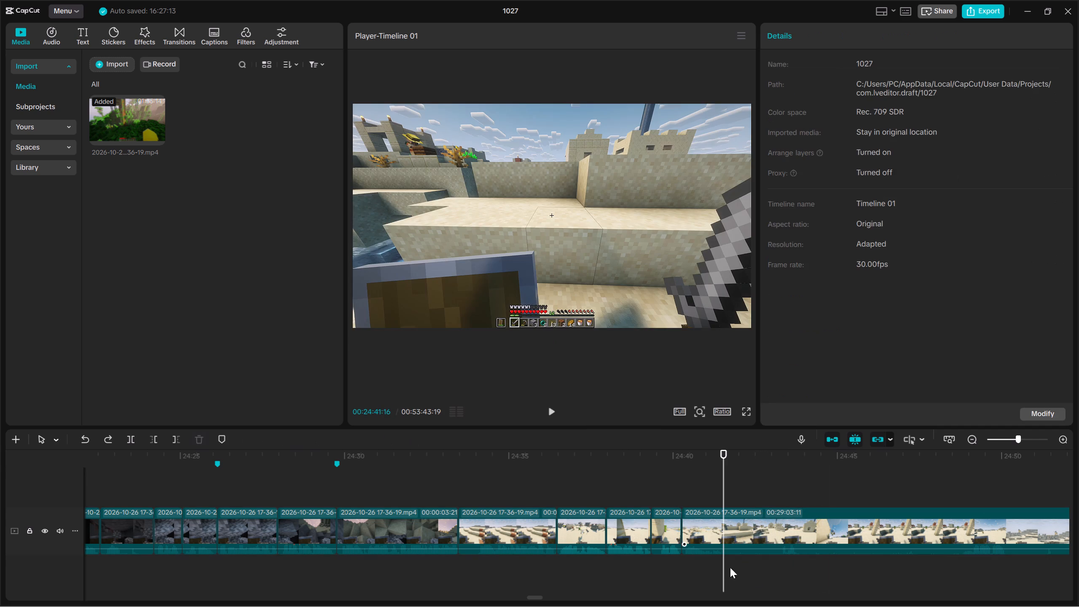
{"action": "left_click_drag", "start_coordinate": [750, 575], "coordinate": [752, 525]}
{"action": "left_click", "coordinate": [122, 435]}
{"action": "left_click", "coordinate": [129, 436]}
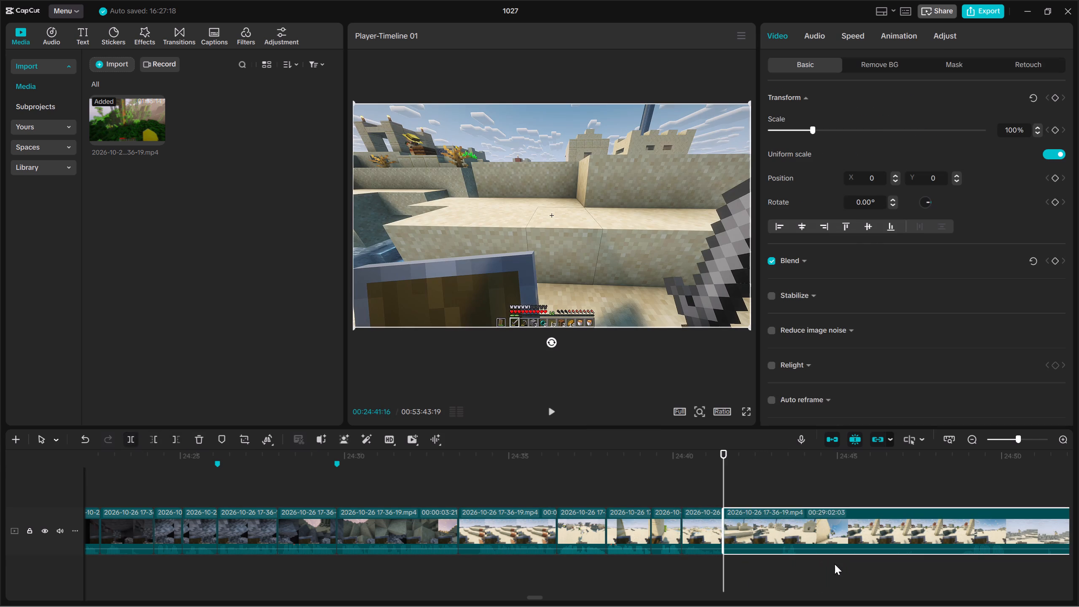
Delete the long clip's start up to 24:42:27, and split the remainder at about 24:42:15.
{"action": "left_click", "coordinate": [753, 562]}
{"action": "left_click_drag", "start_coordinate": [759, 559], "coordinate": [769, 559]}
{"action": "left_click", "coordinate": [769, 560]}
{"action": "left_click_drag", "start_coordinate": [797, 572], "coordinate": [796, 531]}
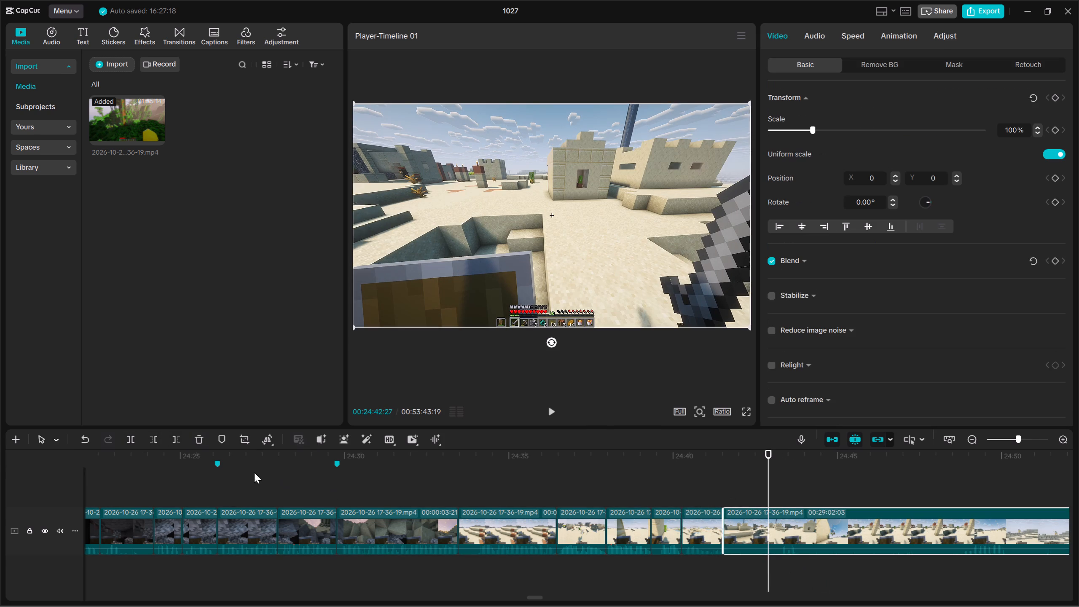
{"action": "left_click", "coordinate": [157, 436]}
{"action": "key", "text": "space"}
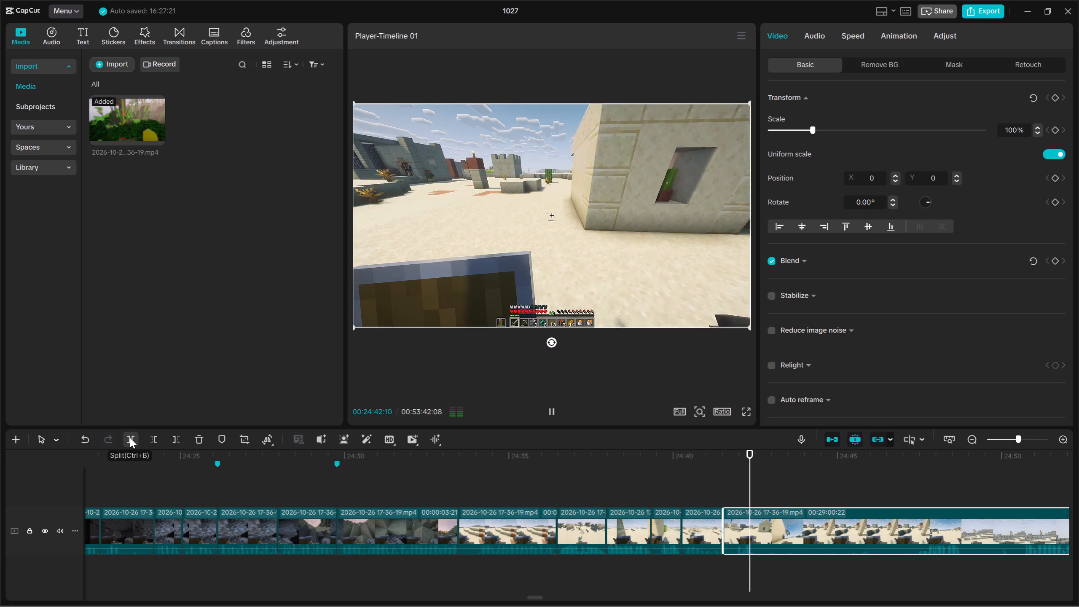
{"action": "key", "text": "space"}
{"action": "left_click", "coordinate": [130, 438]}
Play through the footage around the last split and delete the long clip's start up to 24:47:08.
{"action": "left_click", "coordinate": [745, 567]}
{"action": "key", "text": "space"}
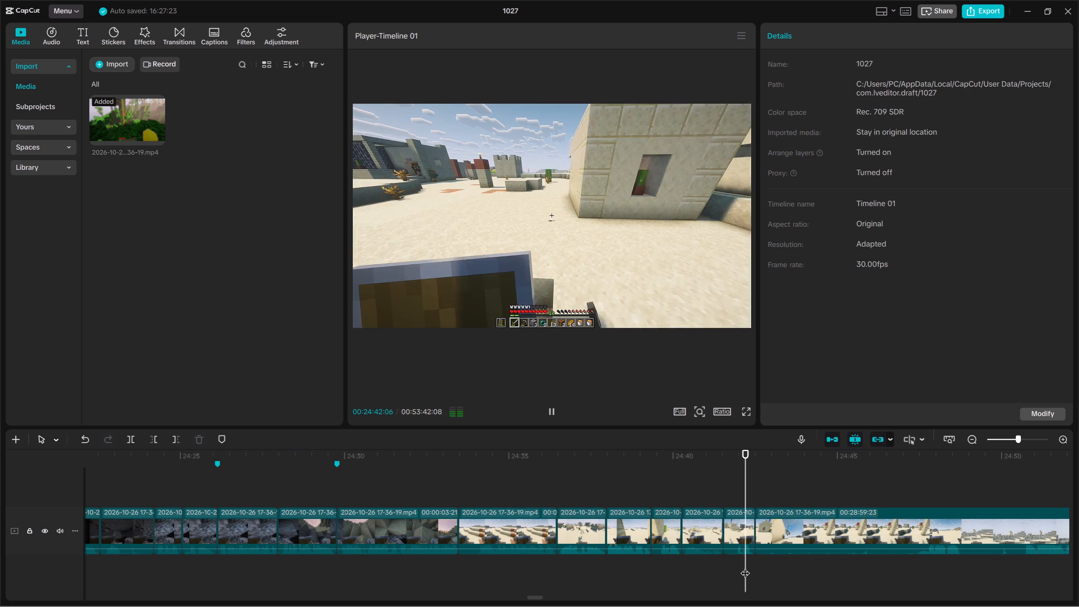
{"action": "key", "text": "space"}
{"action": "double_click", "coordinate": [745, 567]}
{"action": "left_click", "coordinate": [745, 567]}
{"action": "key", "text": "space"}
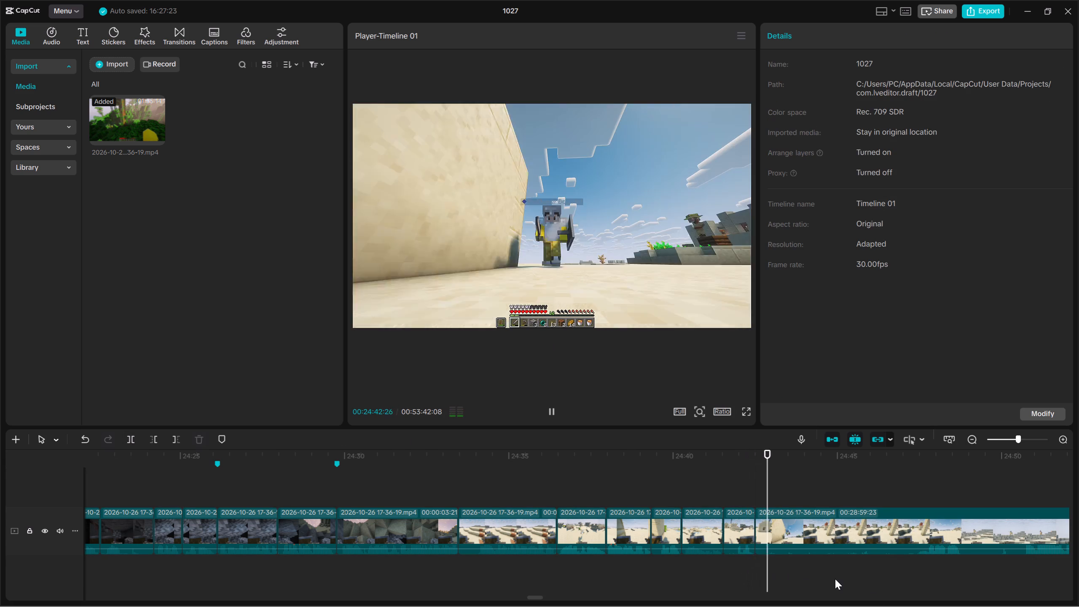
{"action": "left_click", "coordinate": [915, 569]}
{"action": "key", "text": "space"}
{"action": "key", "text": "space"}
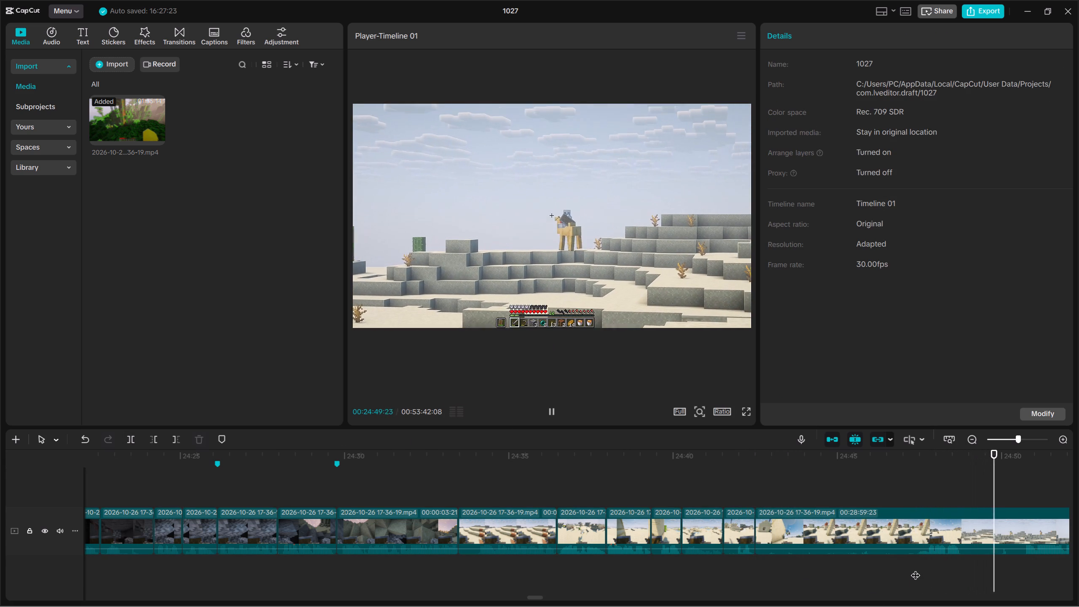
{"action": "double_click", "coordinate": [915, 569]}
{"action": "left_click_drag", "start_coordinate": [967, 577], "coordinate": [969, 519]}
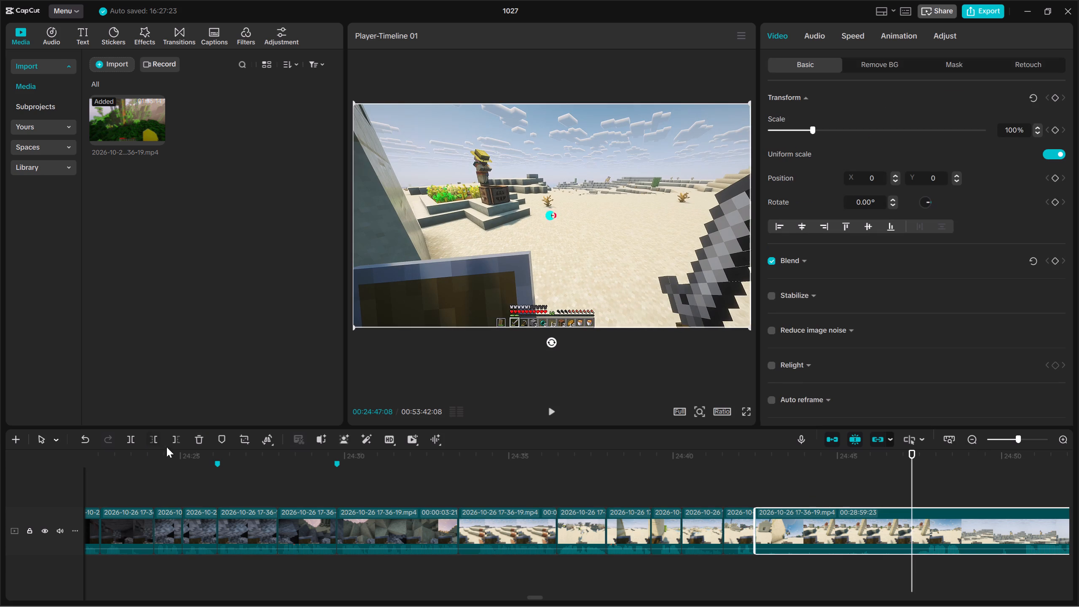
{"action": "left_click", "coordinate": [156, 442]}
Play on from the trimmed start and split the long clip at 24:47:29.
{"action": "key", "text": "space"}
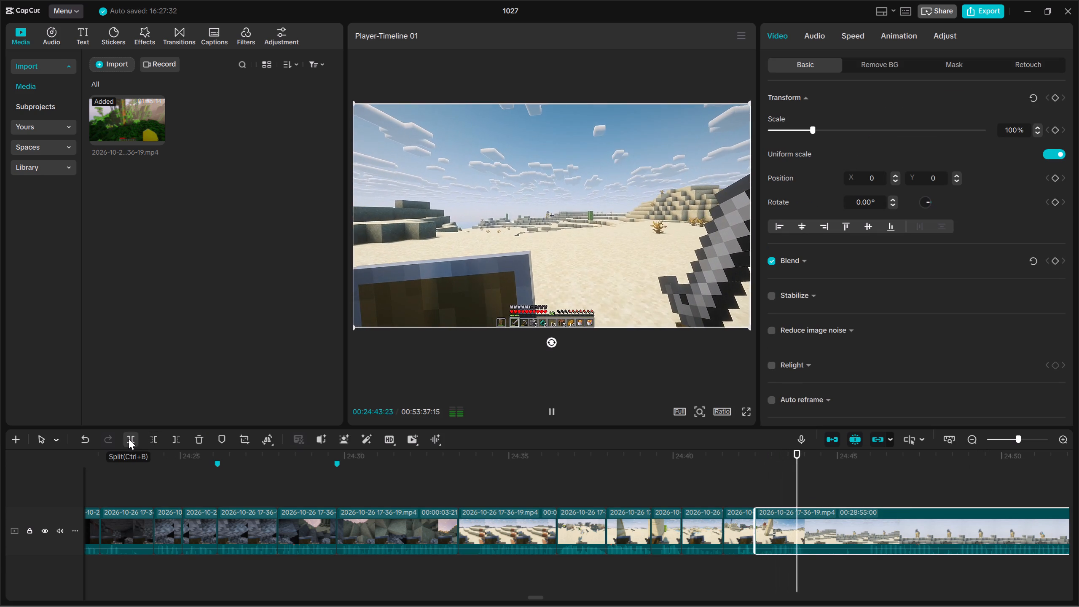
{"action": "key", "text": "space"}
{"action": "key", "text": "space"}
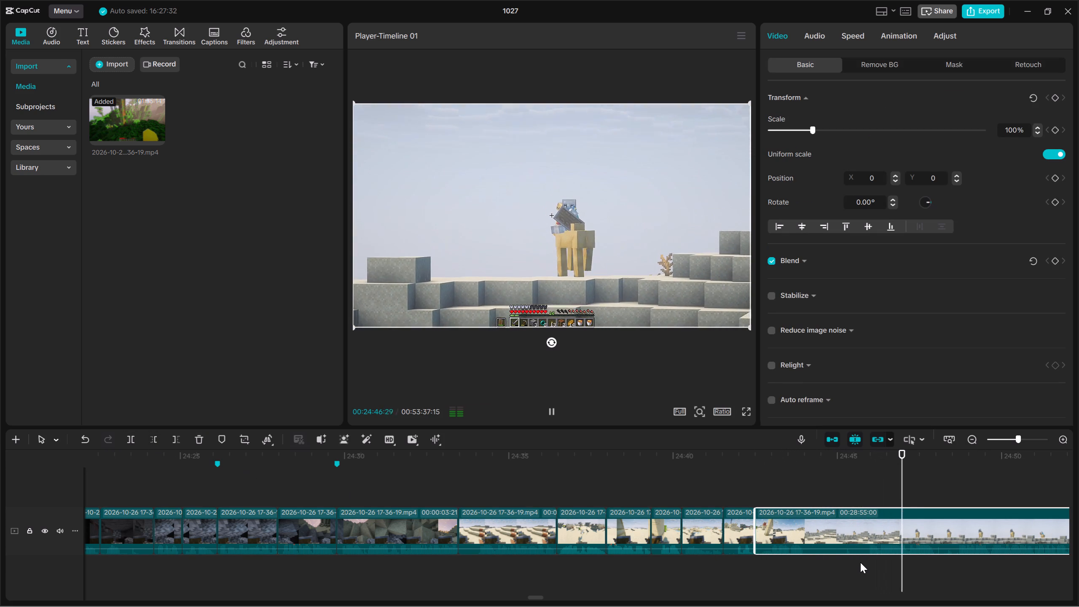
{"action": "key", "text": "space"}
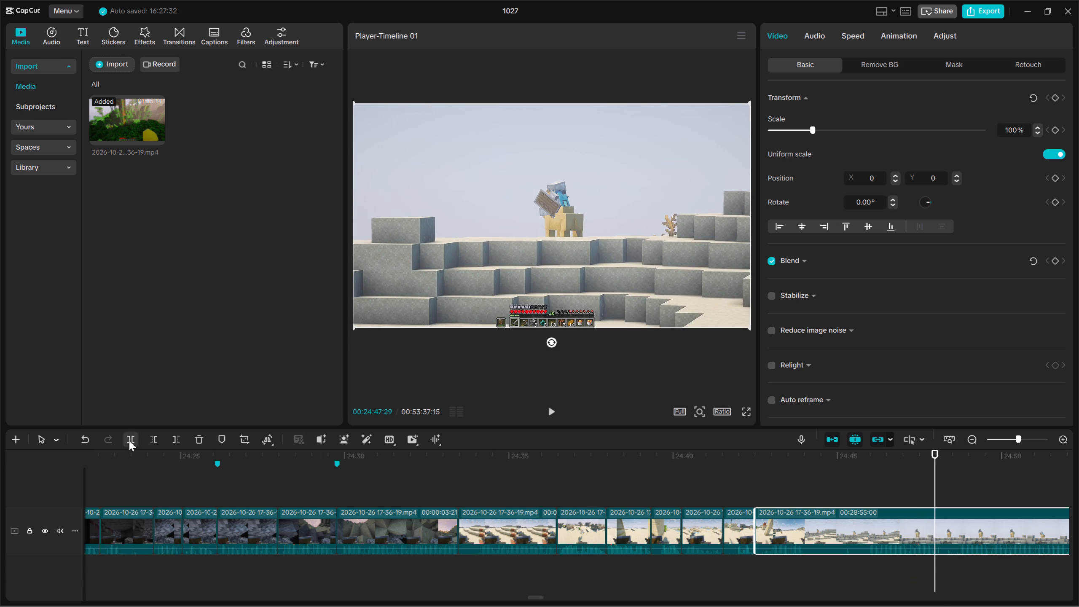
{"action": "left_click", "coordinate": [129, 440]}
Delete about 15 frames from the long clip's start, and split the remainder at 24:53:21.
{"action": "key", "text": "space"}
{"action": "left_click", "coordinate": [151, 438]}
{"action": "key", "text": "space"}
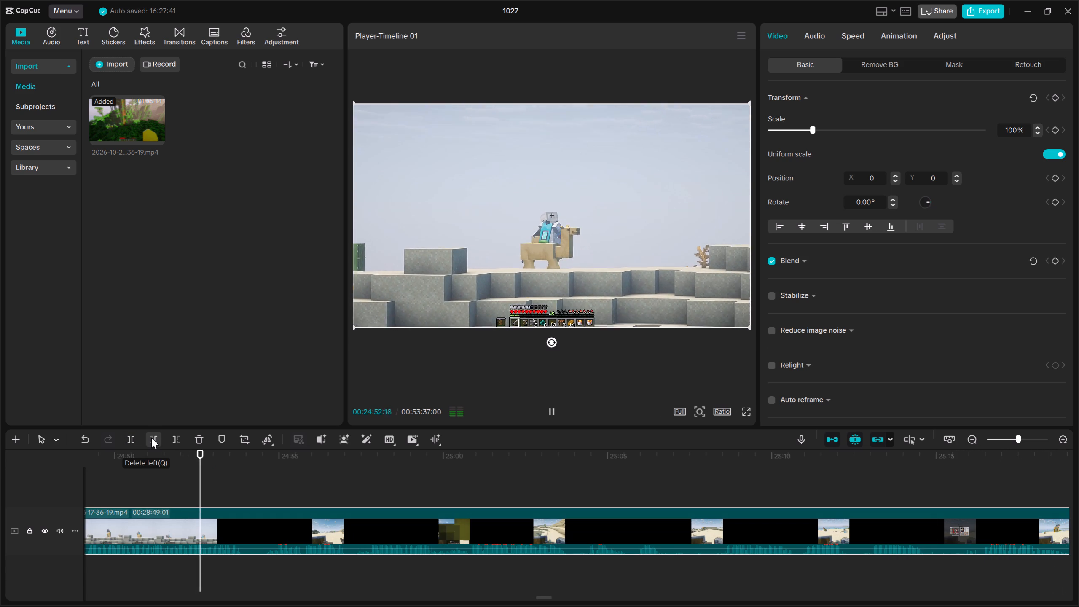
{"action": "key", "text": "space"}
{"action": "left_click", "coordinate": [128, 437]}
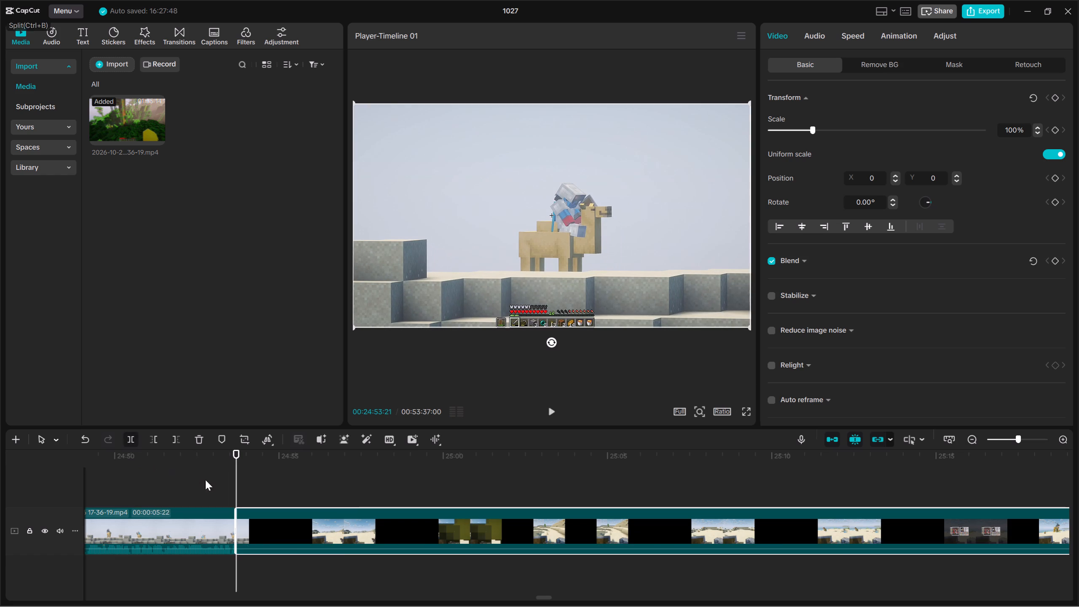
Play on past the camel scene and split the long clip at 24:57:03, where the bread is held.
{"action": "key", "text": "space"}
{"action": "left_click", "coordinate": [275, 563]}
{"action": "key", "text": "space"}
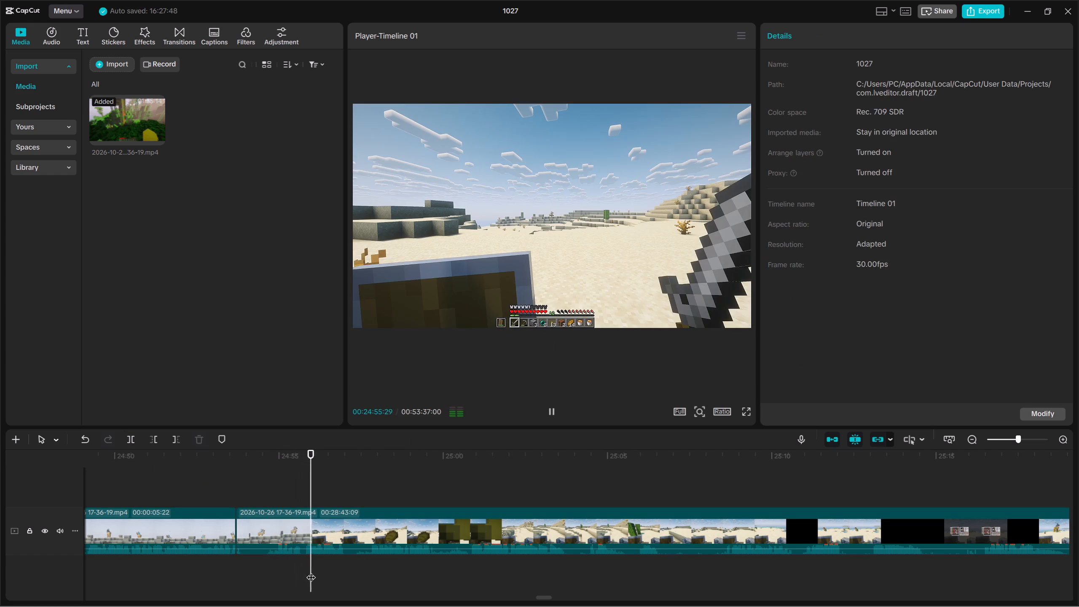
{"action": "key", "text": "space"}
{"action": "left_click_drag", "start_coordinate": [353, 569], "coordinate": [358, 520]}
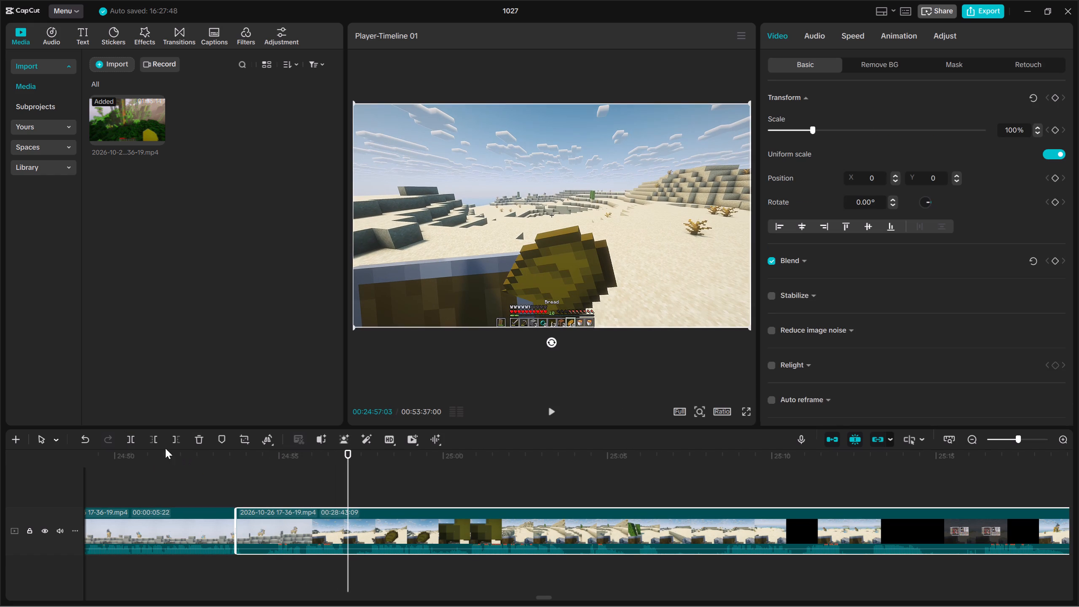
{"action": "left_click", "coordinate": [134, 433]}
Delete the start of the short clip between the last two splits, up to 24:54:14.
{"action": "left_click", "coordinate": [261, 556]}
{"action": "left_click_drag", "start_coordinate": [285, 564], "coordinate": [282, 499]}
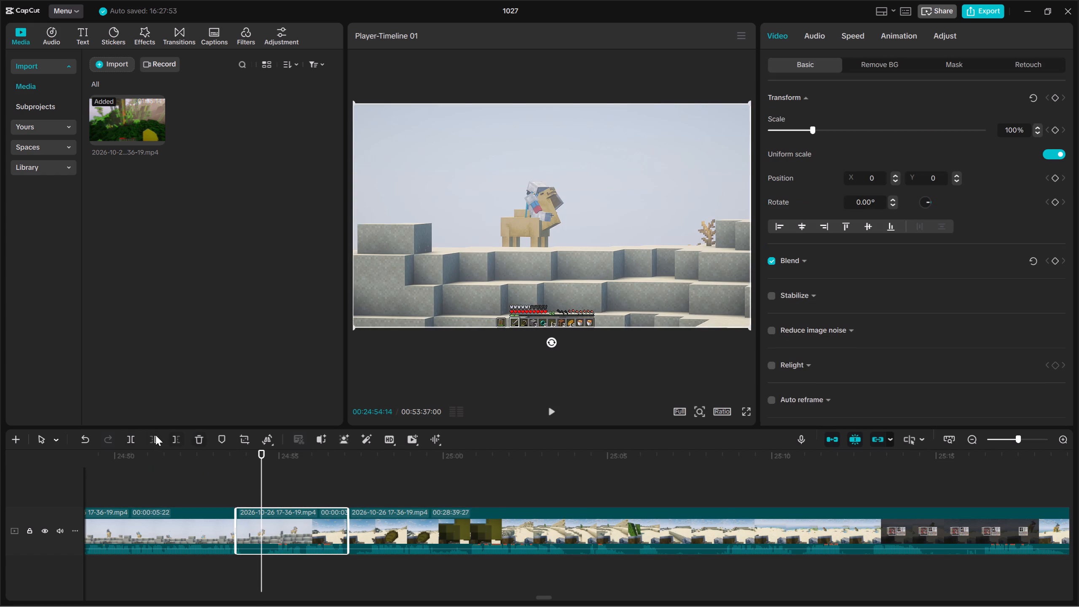
{"action": "left_click", "coordinate": [148, 434]}
Delete about 17 frames from the long clip's start, and split the remainder at 24:58:12.
{"action": "key", "text": "space"}
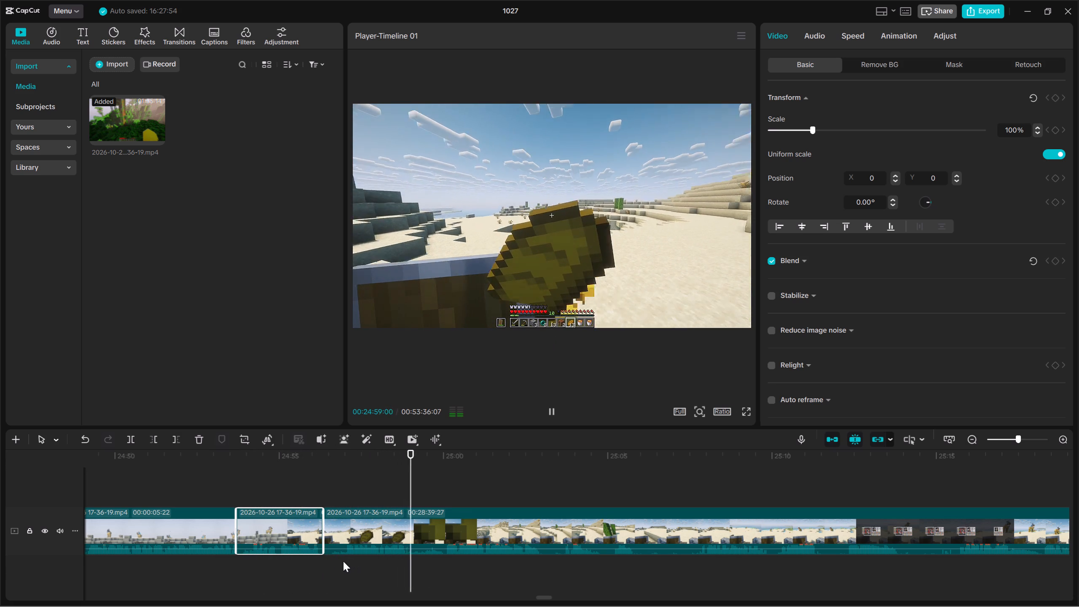
{"action": "left_click", "coordinate": [342, 561]}
{"action": "left_click_drag", "start_coordinate": [377, 572], "coordinate": [384, 511]}
{"action": "left_click", "coordinate": [155, 441]}
{"action": "key", "text": "space"}
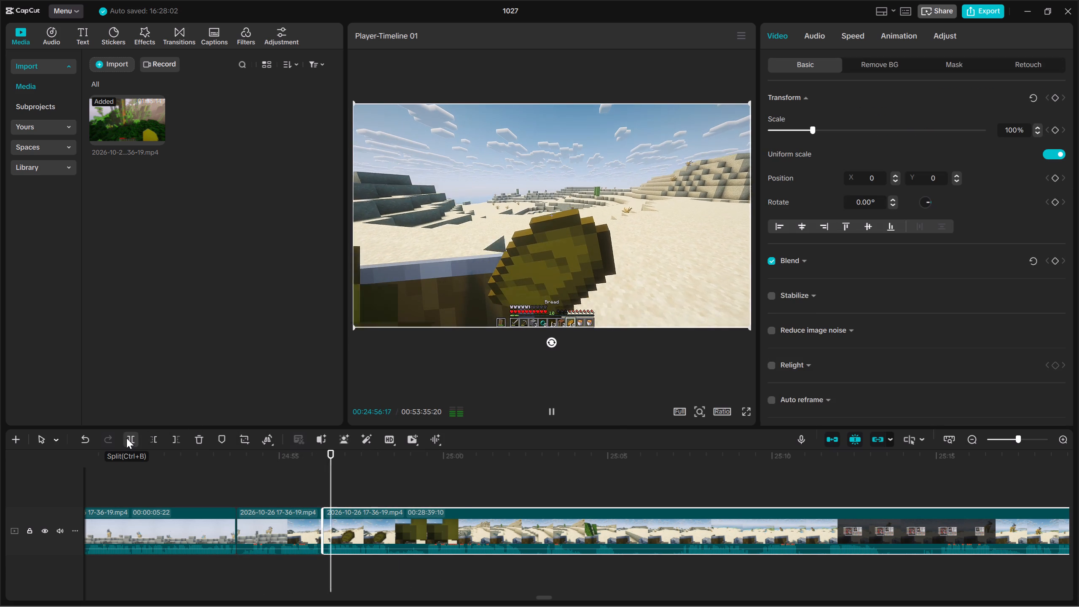
{"action": "key", "text": "space"}
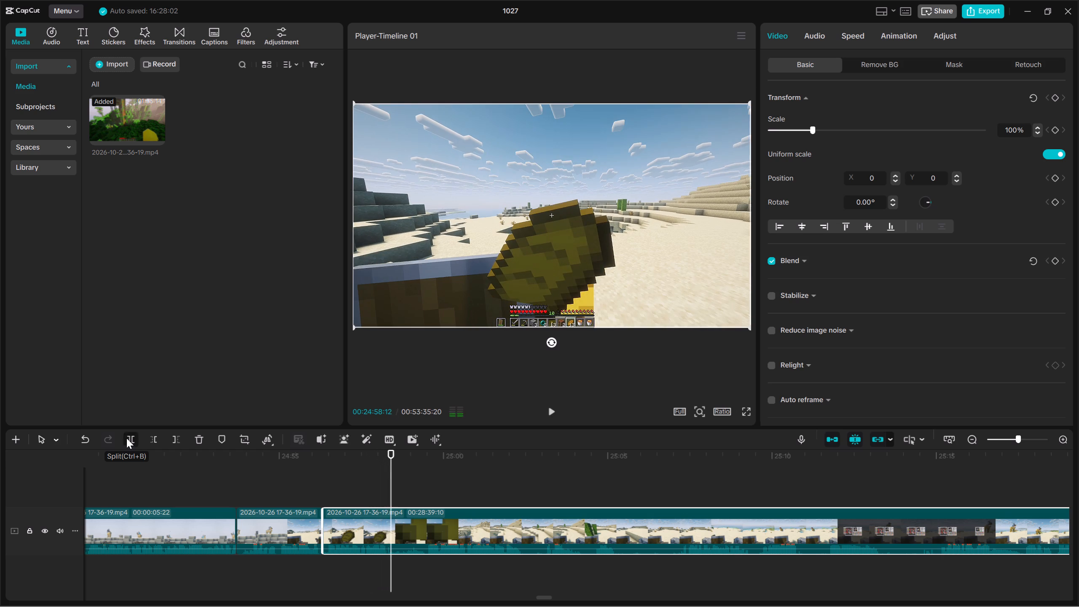
{"action": "left_click", "coordinate": [126, 438]}
Play on and delete about 1.2 seconds from the long clip's start after the 24:58:12 split.
{"action": "key", "text": "space"}
{"action": "left_click", "coordinate": [157, 443]}
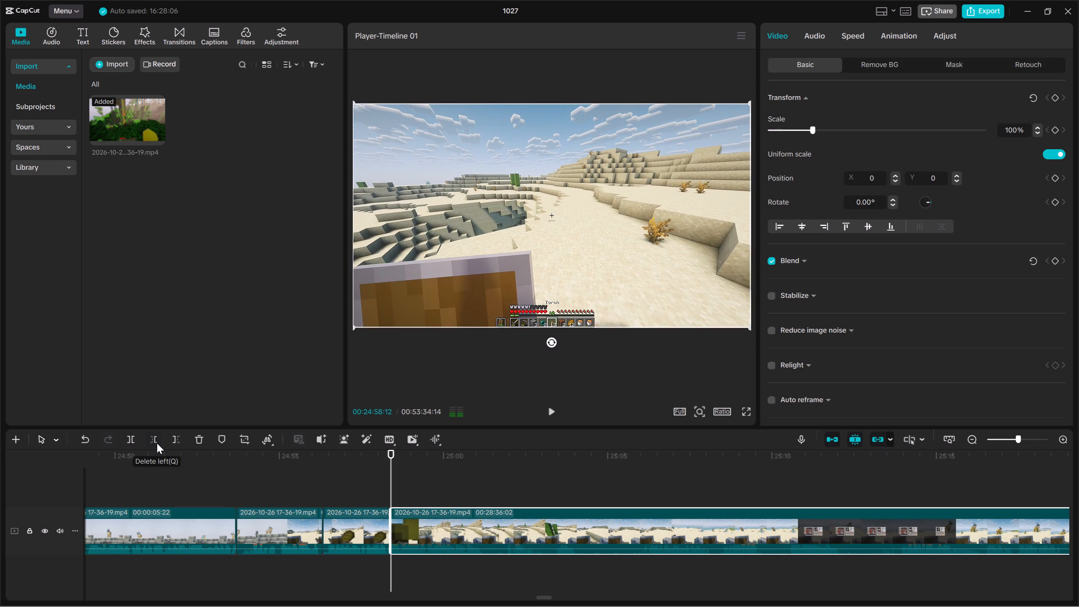
Review the upcoming footage in the long clip from 24:58:12 to about 25:45.
{"action": "key", "text": "space"}
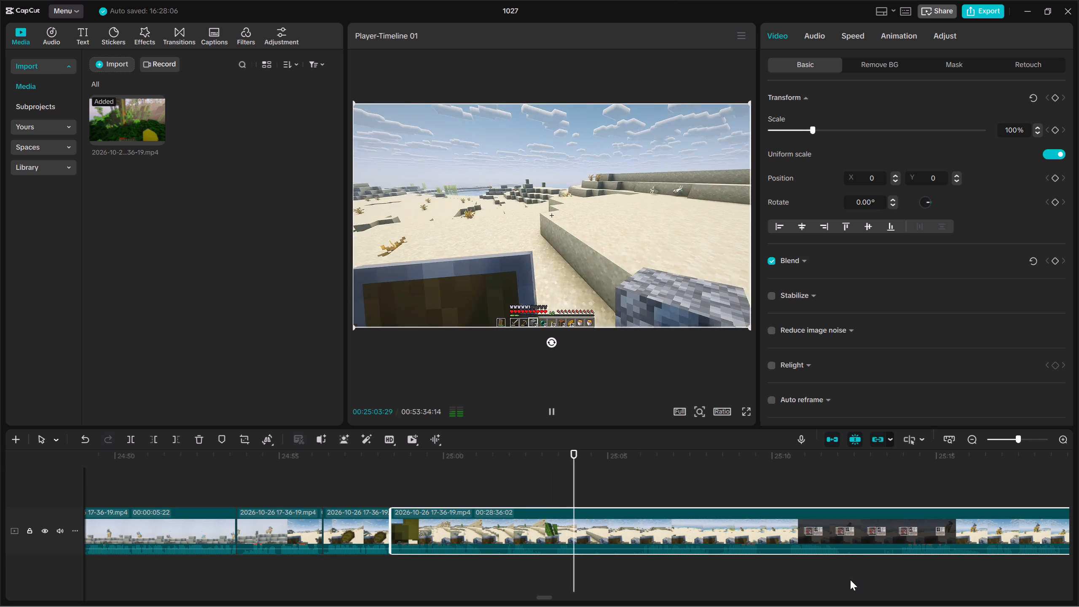
{"action": "scroll", "coordinate": [798, 575], "scroll_direction": "down", "scroll_amount": 12, "text": "ctrl"}
{"action": "left_click", "coordinate": [797, 575]}
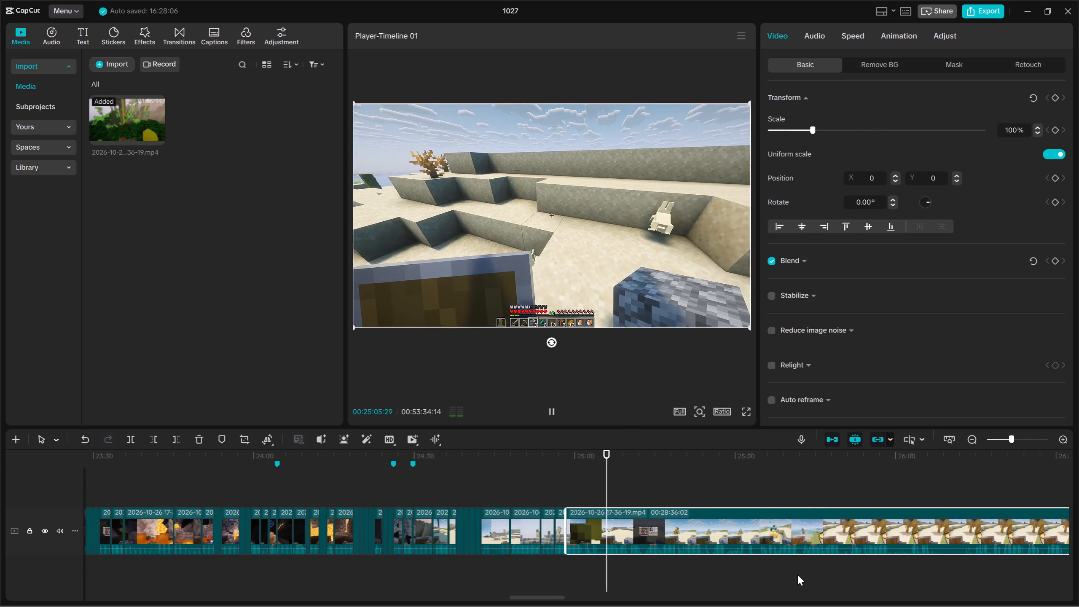
{"action": "key", "text": "space"}
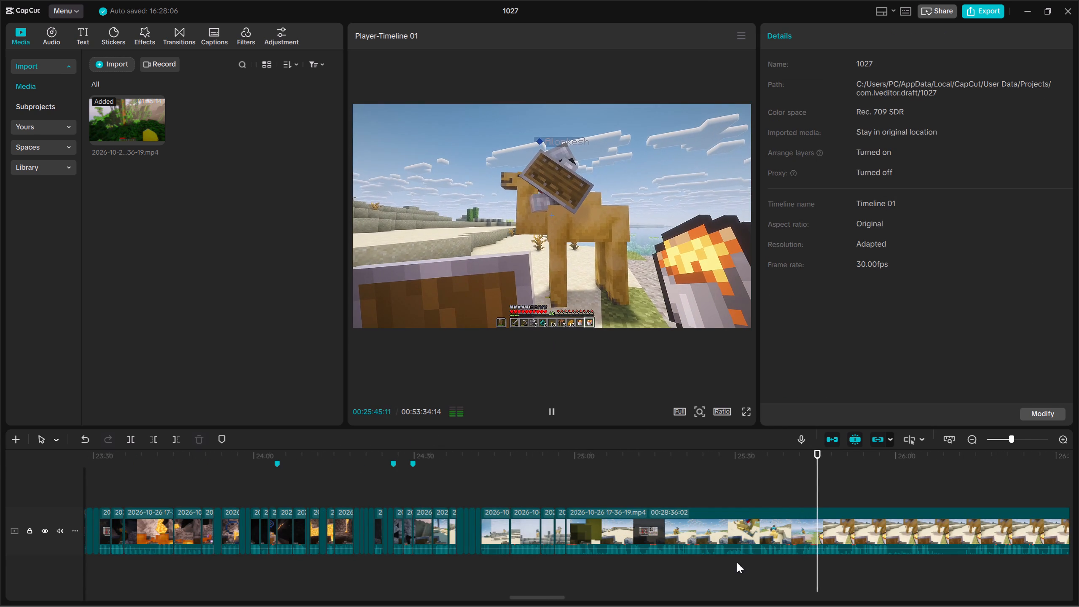
{"action": "left_click", "coordinate": [764, 570]}
{"action": "left_click_drag", "start_coordinate": [764, 570], "coordinate": [754, 569]}
{"action": "key", "text": "space"}
{"action": "left_click_drag", "start_coordinate": [754, 569], "coordinate": [744, 567]}
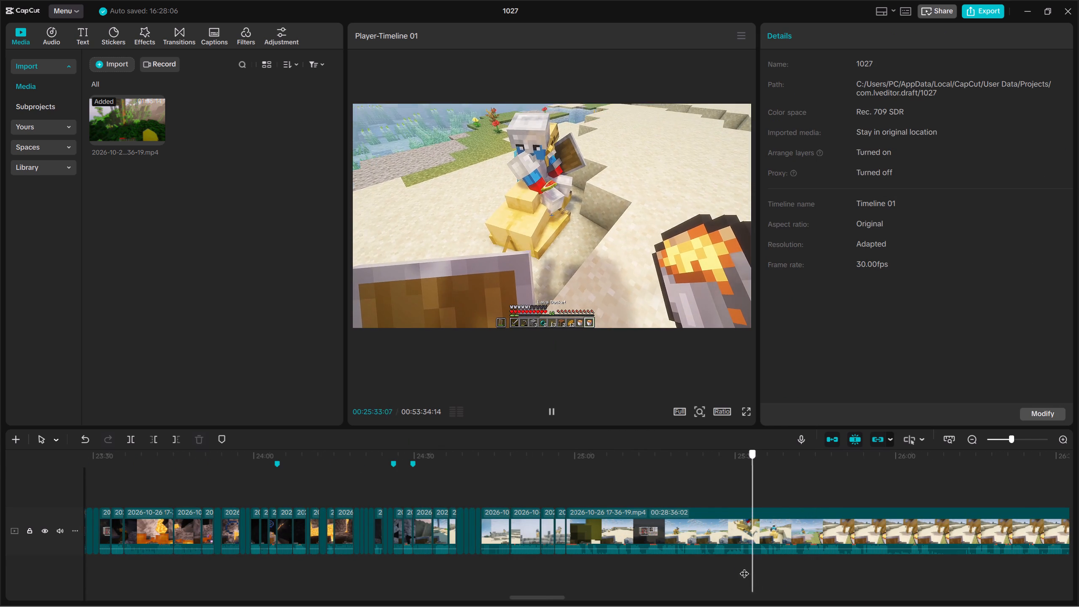
{"action": "left_click_drag", "start_coordinate": [744, 567], "coordinate": [591, 568]}
Replay the beginning of the long clip and delete its start up to 24:58:21.
{"action": "key", "text": "Up"}
{"action": "left_click", "coordinate": [620, 530]}
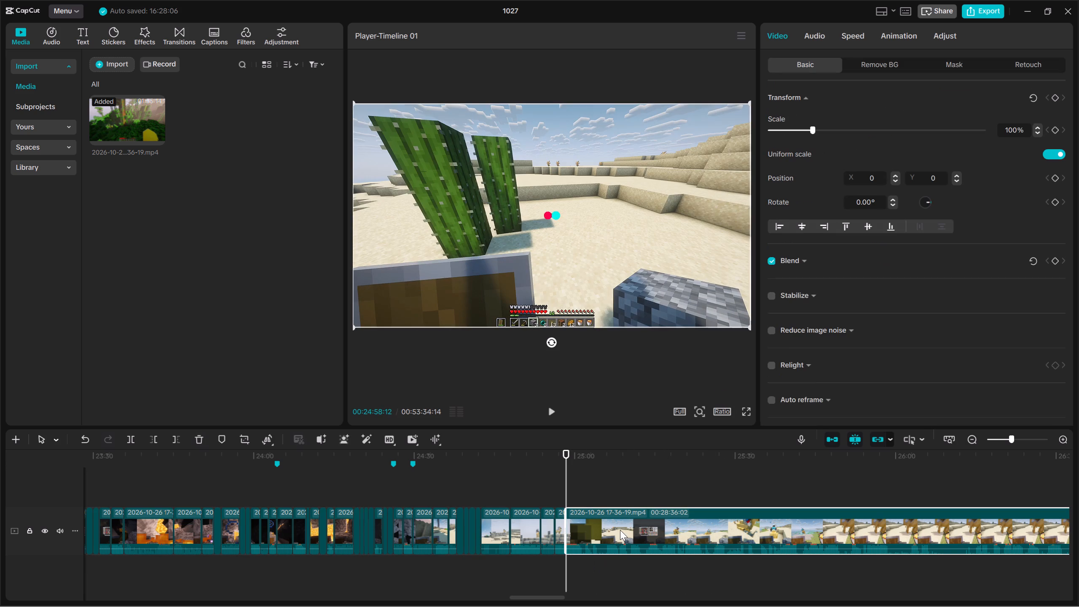
{"action": "key", "text": "space"}
{"action": "key", "text": "Up"}
{"action": "left_click", "coordinate": [583, 563]}
{"action": "key", "text": "Up"}
{"action": "left_click", "coordinate": [596, 517]}
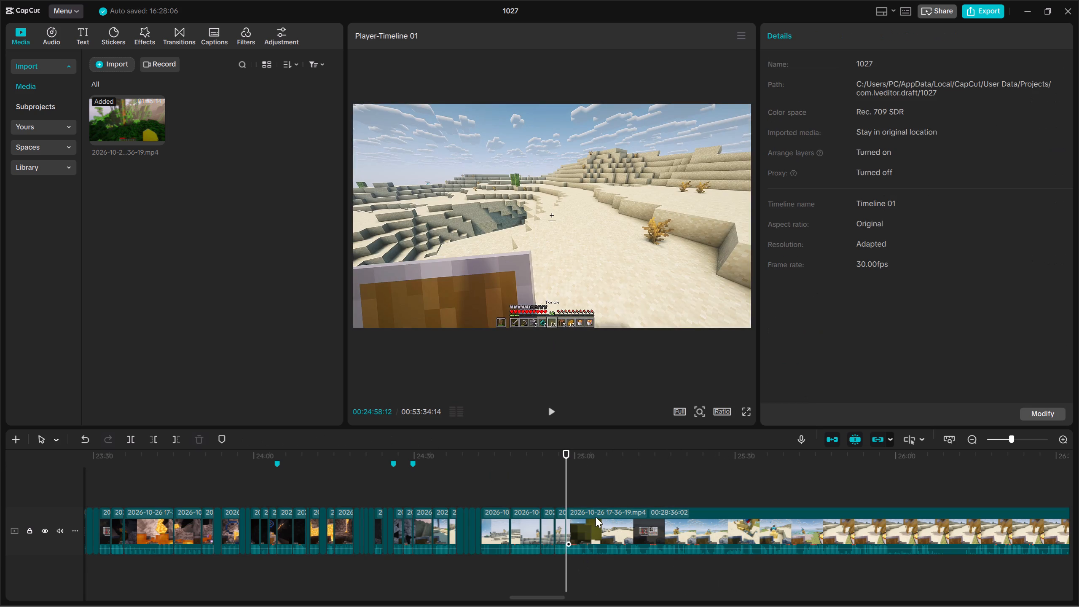
{"action": "key", "text": "space"}
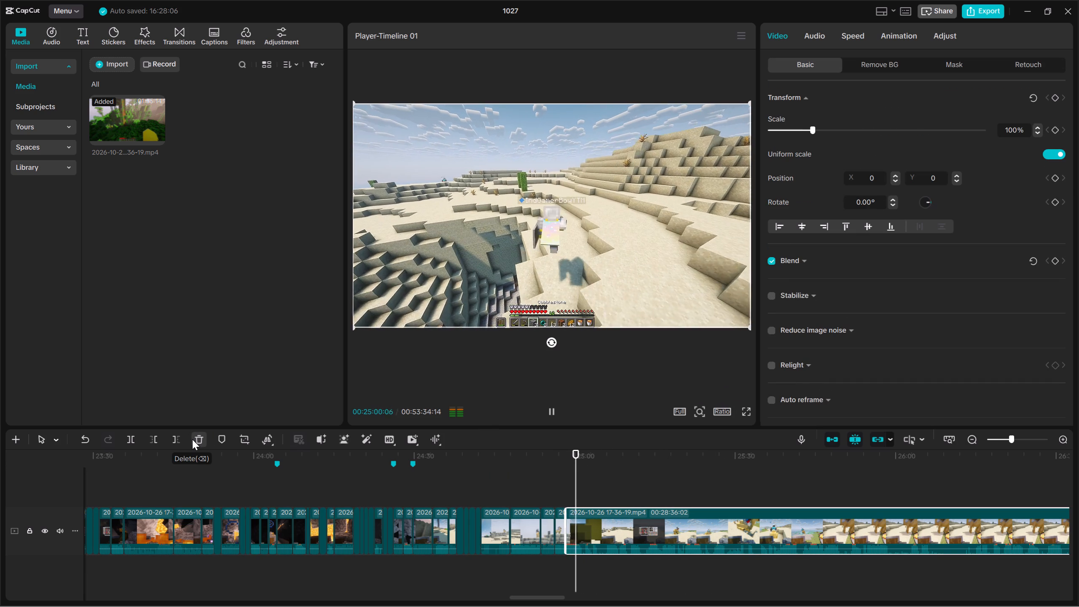
{"action": "key", "text": "Up"}
{"action": "key", "text": "space"}
{"action": "key", "text": "space"}
{"action": "triple_click", "coordinate": [1064, 438]}
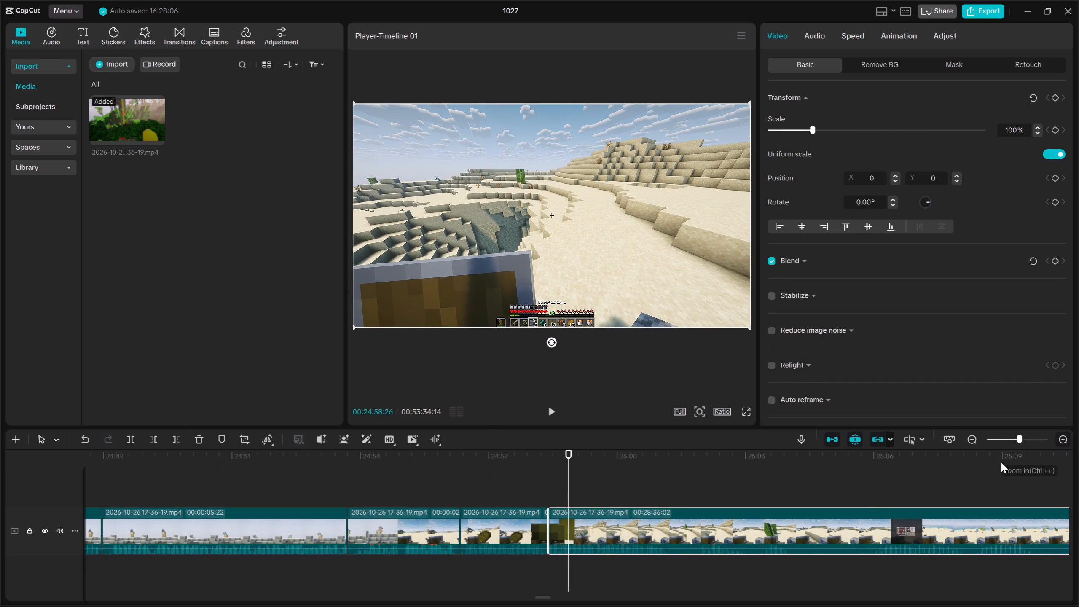
{"action": "left_click", "coordinate": [555, 562]}
{"action": "left_click", "coordinate": [558, 561]}
{"action": "left_click_drag", "start_coordinate": [586, 580], "coordinate": [593, 511]}
{"action": "left_click", "coordinate": [162, 439]}
{"action": "left_click", "coordinate": [153, 438]}
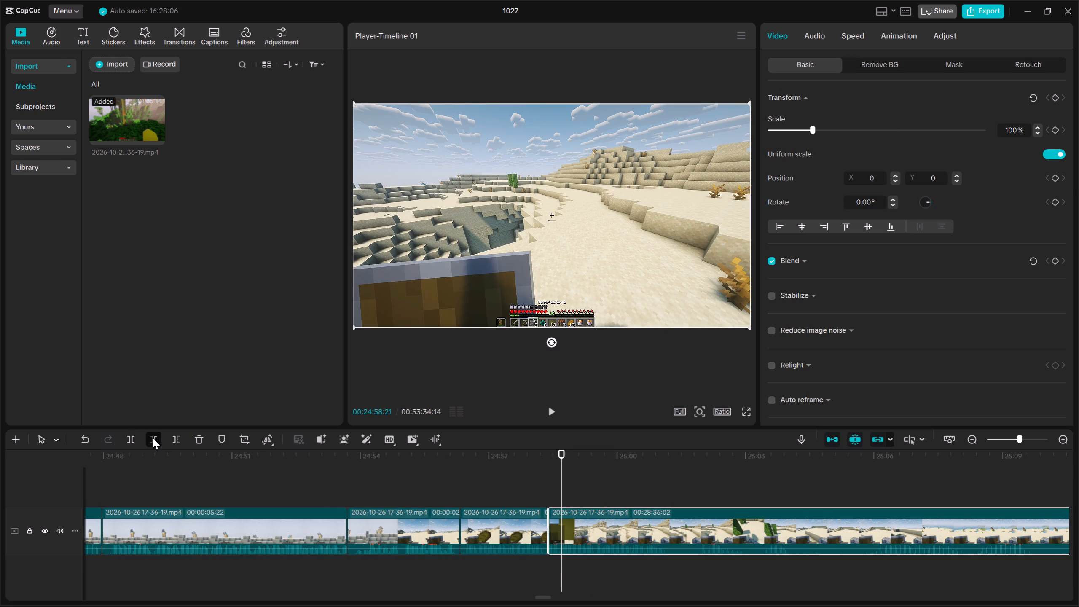
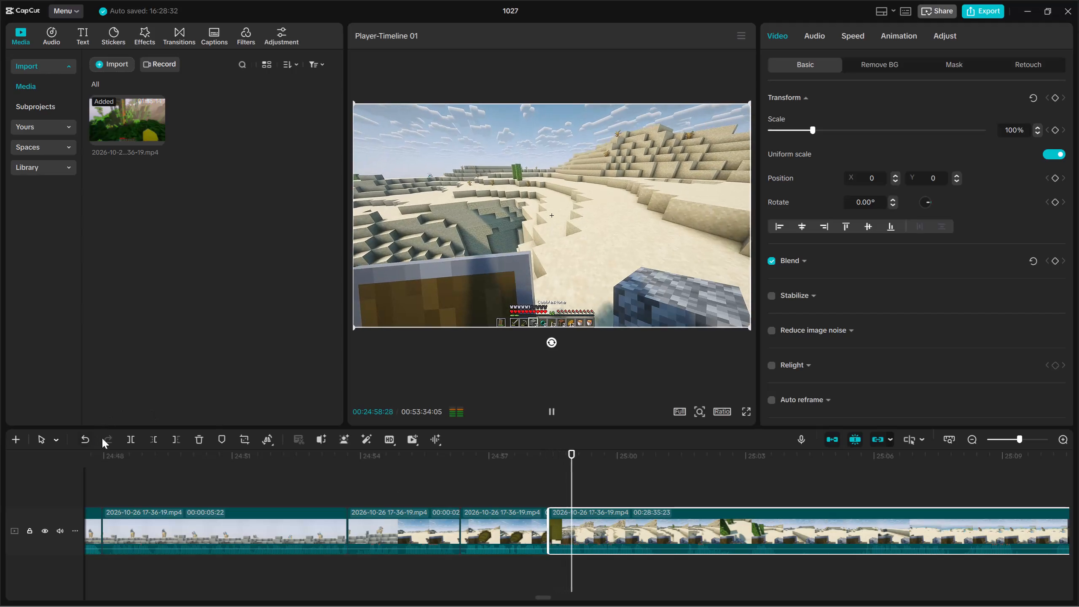
Split the long clip at 25:00:25 and delete about 23 frames from the start of the remainder.
{"action": "key", "text": "space"}
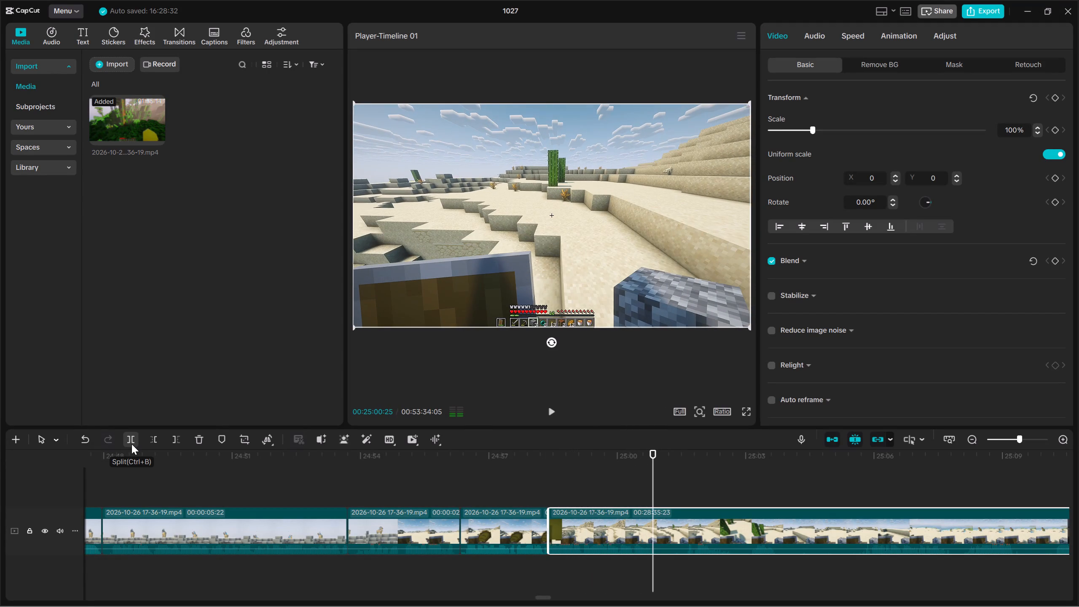
{"action": "left_click", "coordinate": [132, 444]}
{"action": "key", "text": "space"}
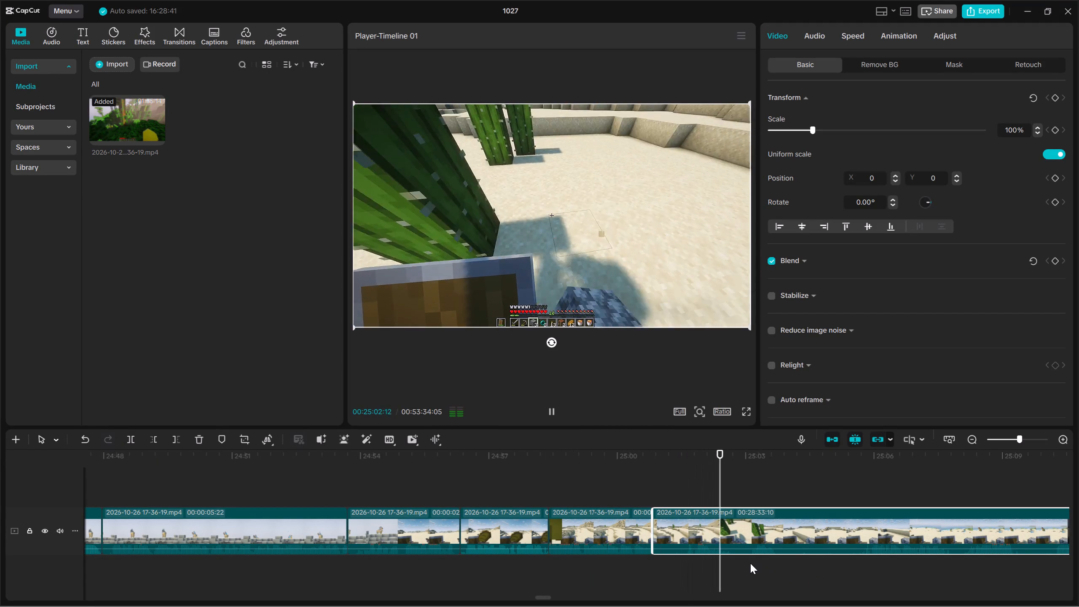
{"action": "left_click", "coordinate": [686, 560]}
{"action": "left_click_drag", "start_coordinate": [706, 571], "coordinate": [709, 511]}
{"action": "left_click_drag", "start_coordinate": [137, 435], "coordinate": [141, 435]}
{"action": "left_click", "coordinate": [148, 436]}
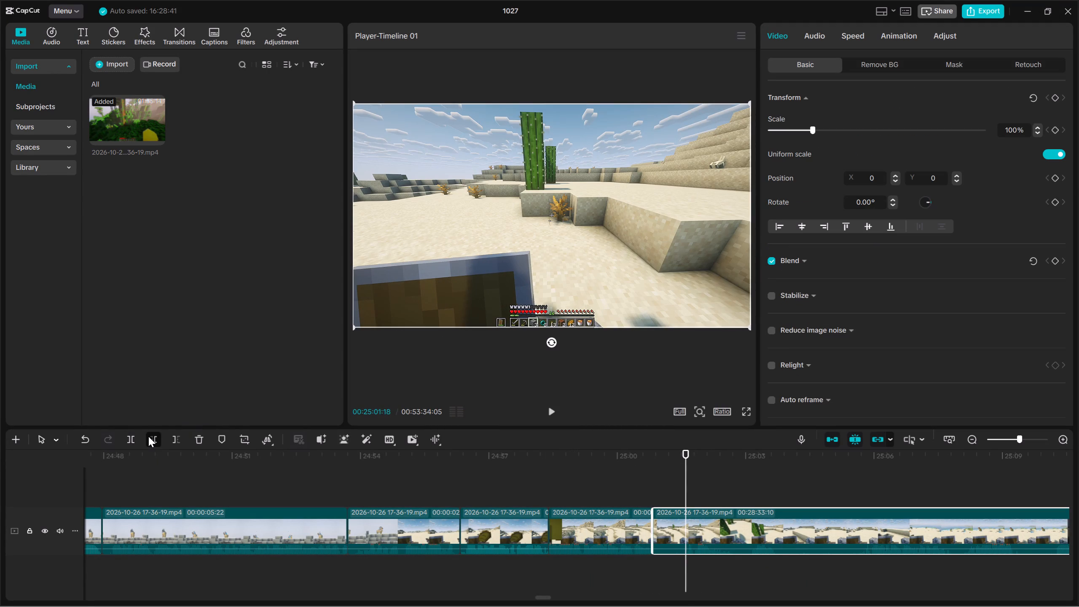
Split the long clip at 25:01:21 and delete the start of the remainder up to 25:15:13.
{"action": "key", "text": "space"}
{"action": "key", "text": "space"}
{"action": "left_click", "coordinate": [132, 440]}
{"action": "key", "text": "space"}
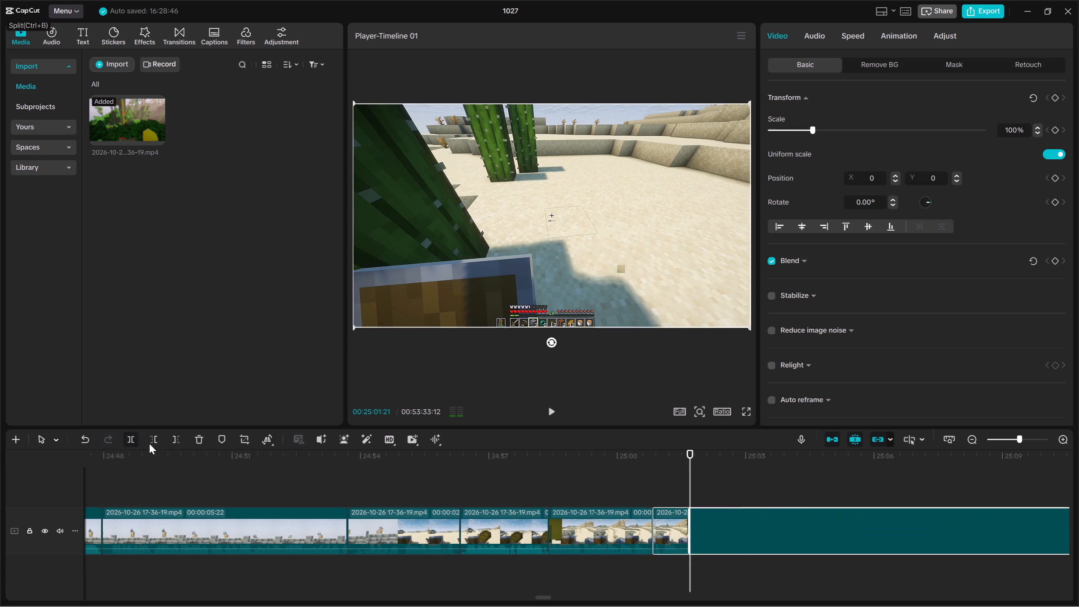
{"action": "left_click", "coordinate": [828, 561]}
{"action": "key", "text": "space"}
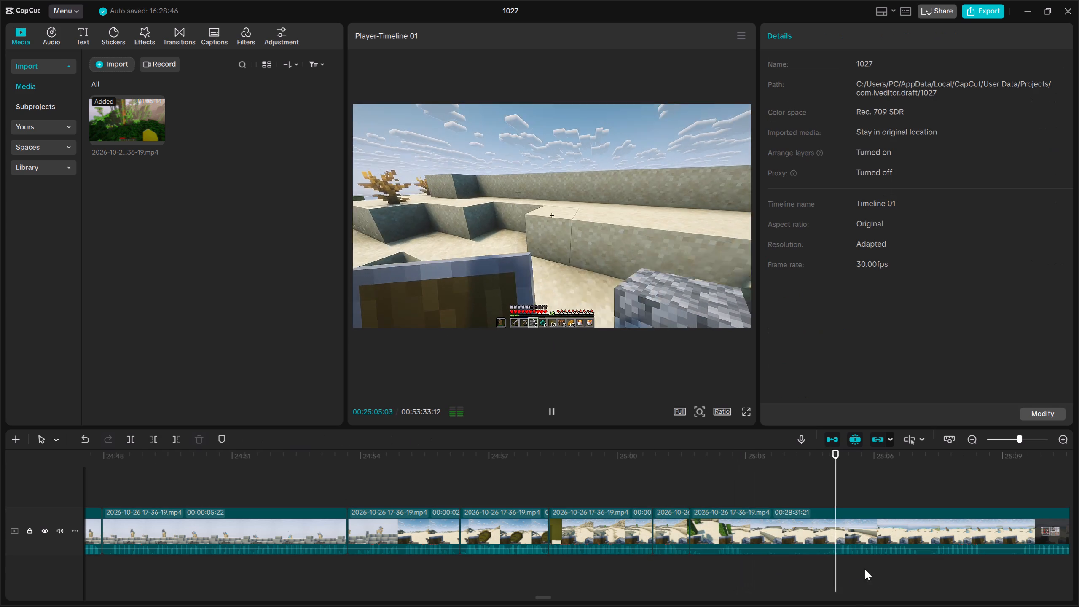
{"action": "left_click_drag", "start_coordinate": [865, 569], "coordinate": [903, 449]}
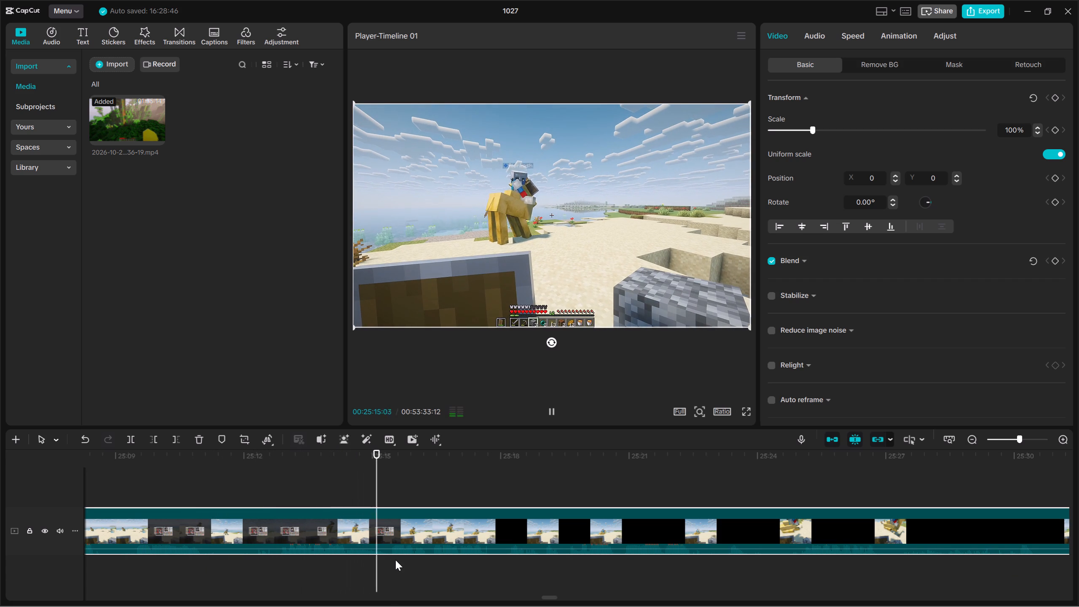
{"action": "double_click", "coordinate": [394, 561]}
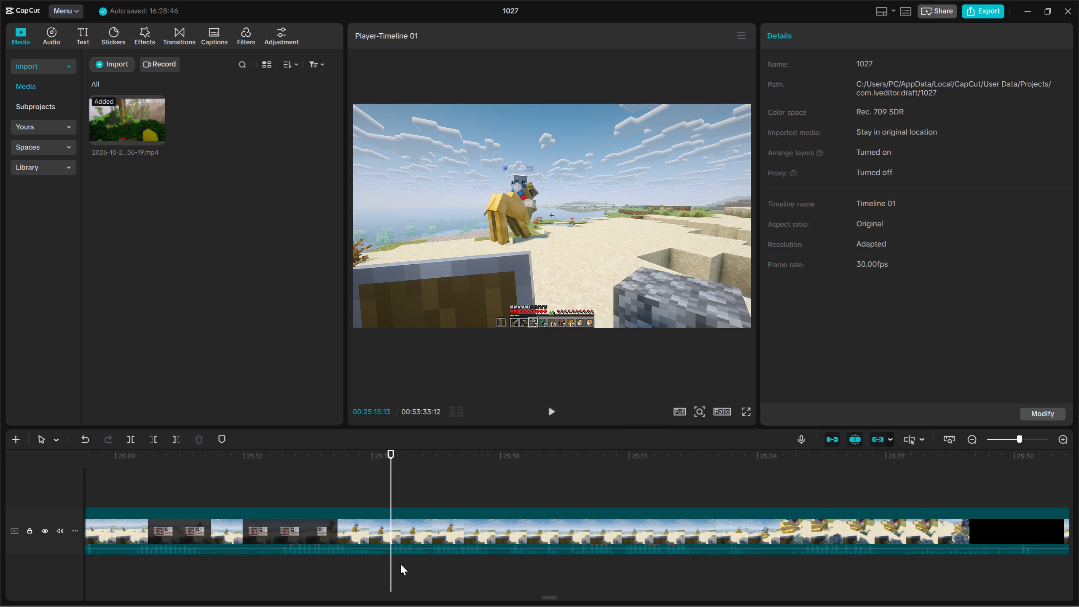
{"action": "left_click_drag", "start_coordinate": [400, 564], "coordinate": [406, 525]}
{"action": "left_click", "coordinate": [150, 440]}
Split the long clip at 25:03:27 and delete about 16 frames from the start of the remainder.
{"action": "key", "text": "space"}
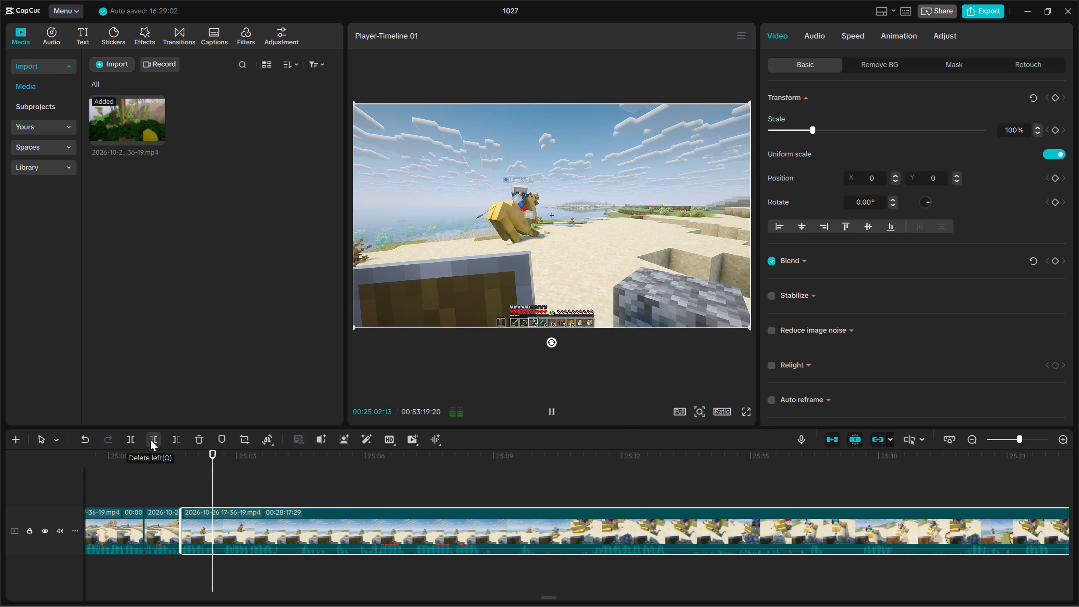
{"action": "key", "text": "space"}
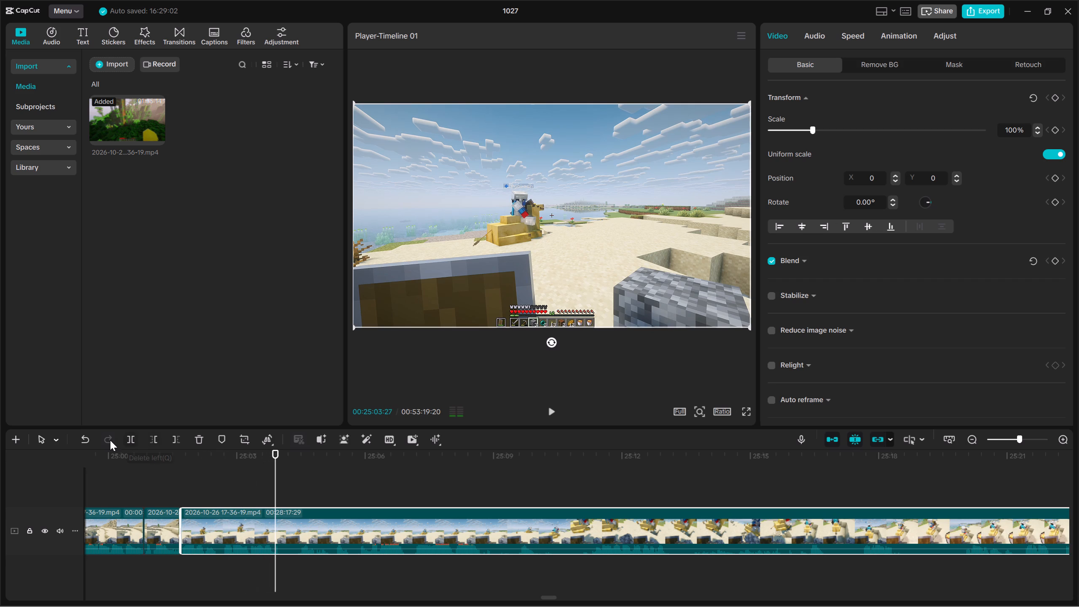
{"action": "left_click", "coordinate": [130, 440]}
{"action": "key", "text": "space"}
{"action": "left_click", "coordinate": [155, 438]}
Split the long clip at 25:08:03 and delete the start of the remainder up to 25:10:20.
{"action": "key", "text": "space"}
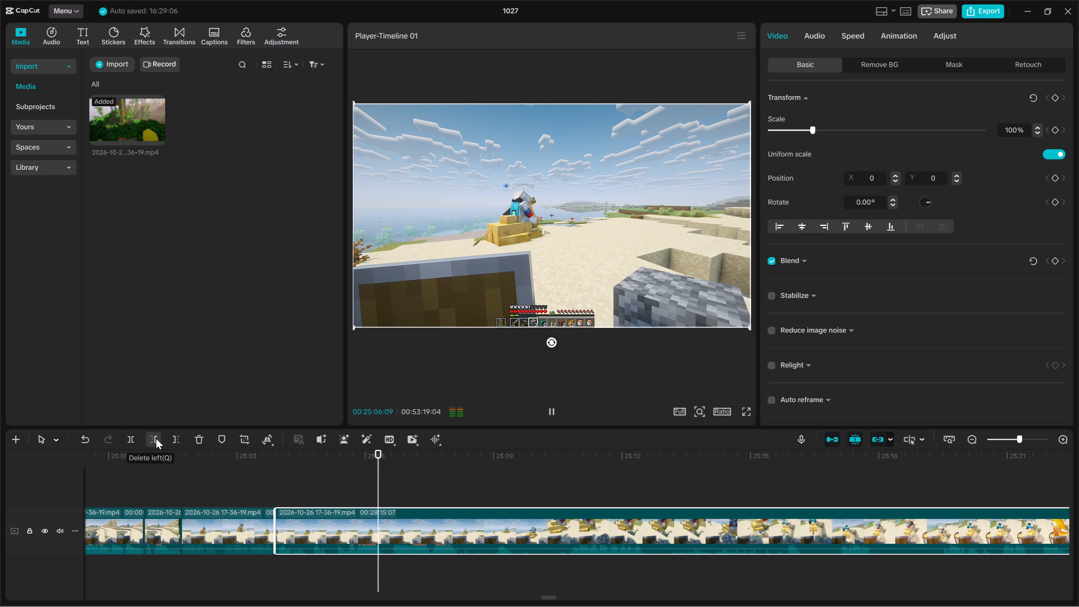
{"action": "key", "text": "space"}
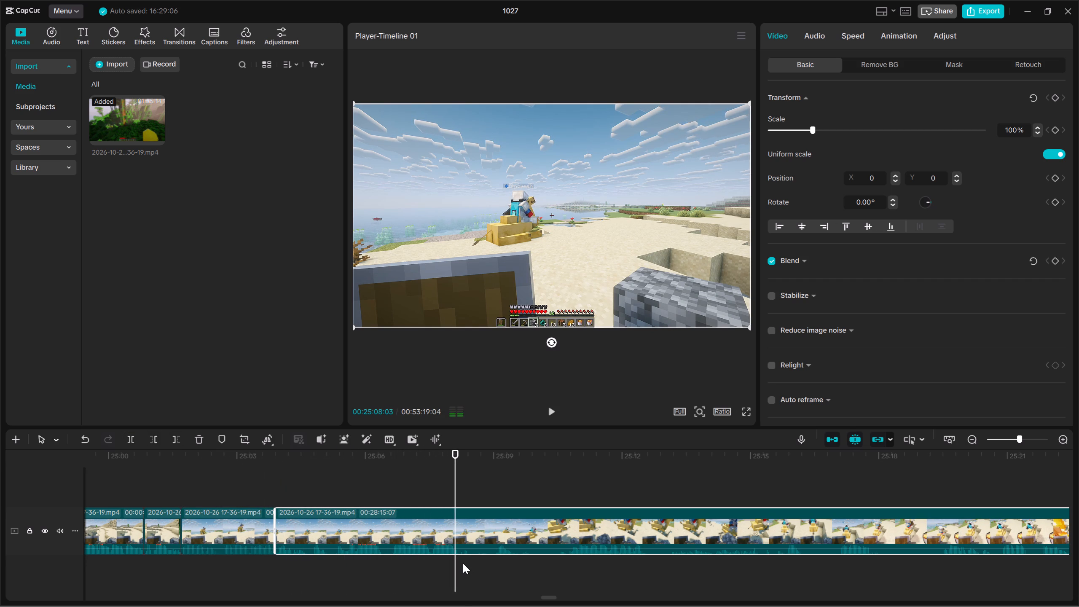
{"action": "left_click_drag", "start_coordinate": [474, 570], "coordinate": [478, 498]}
{"action": "left_click", "coordinate": [135, 442]}
{"action": "key", "text": "space"}
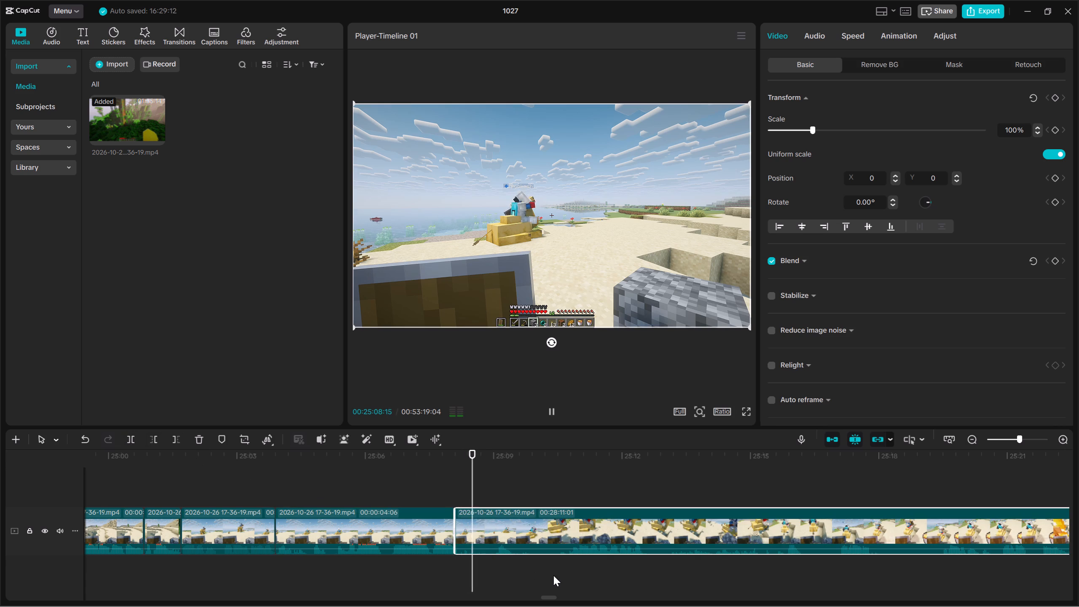
{"action": "left_click", "coordinate": [565, 564]}
{"action": "left_click_drag", "start_coordinate": [578, 575], "coordinate": [586, 509]}
{"action": "left_click", "coordinate": [153, 432]}
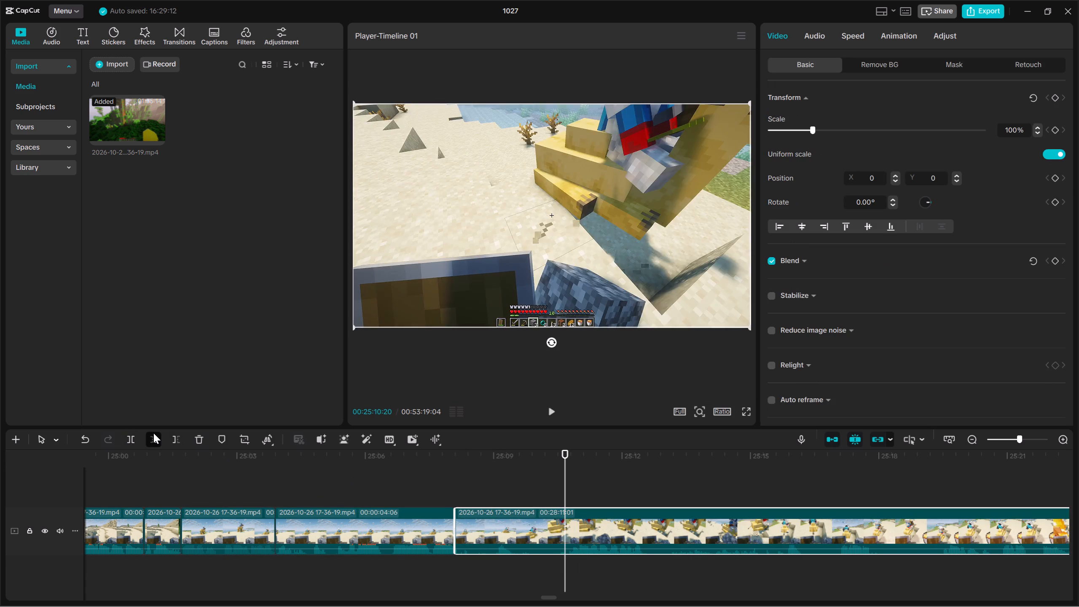
Split the long clip at 25:14:10 and delete the start of the remainder up to 25:14:16.
{"action": "key", "text": "space"}
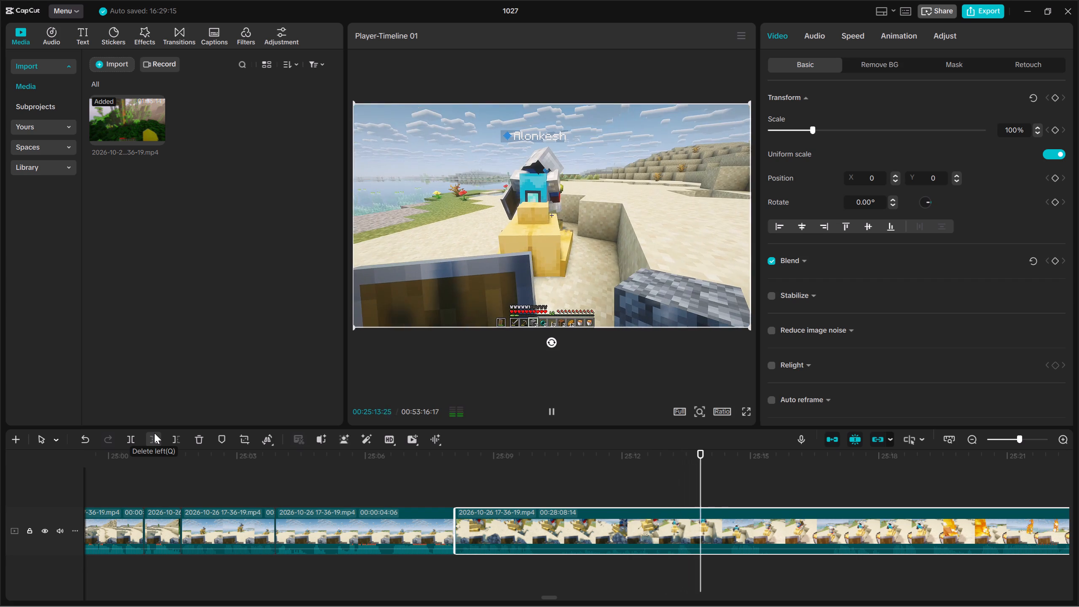
{"action": "key", "text": "space"}
{"action": "left_click", "coordinate": [123, 433]}
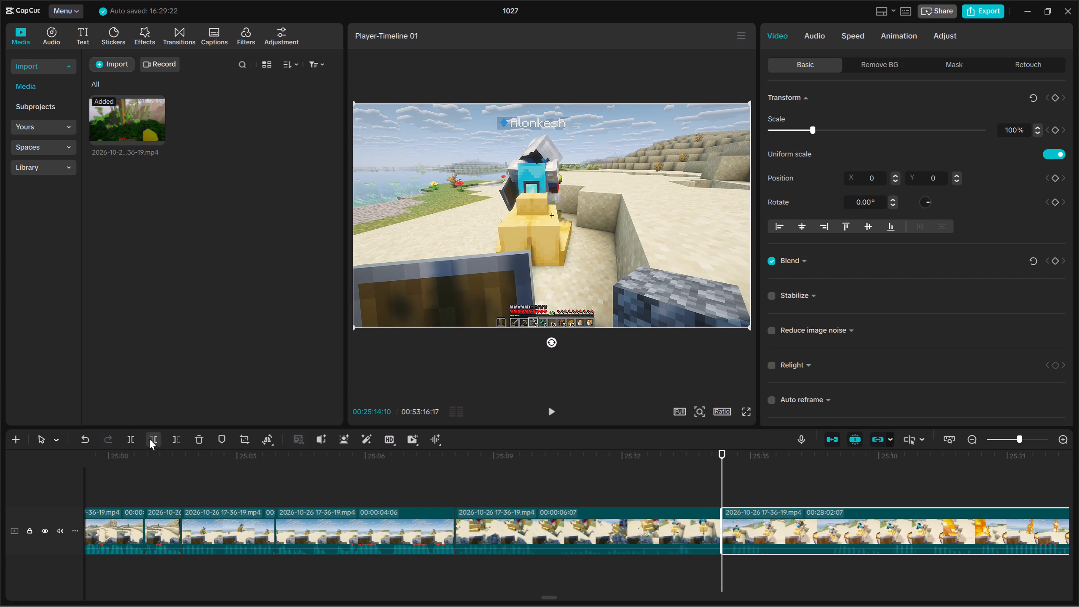
{"action": "key", "text": "space"}
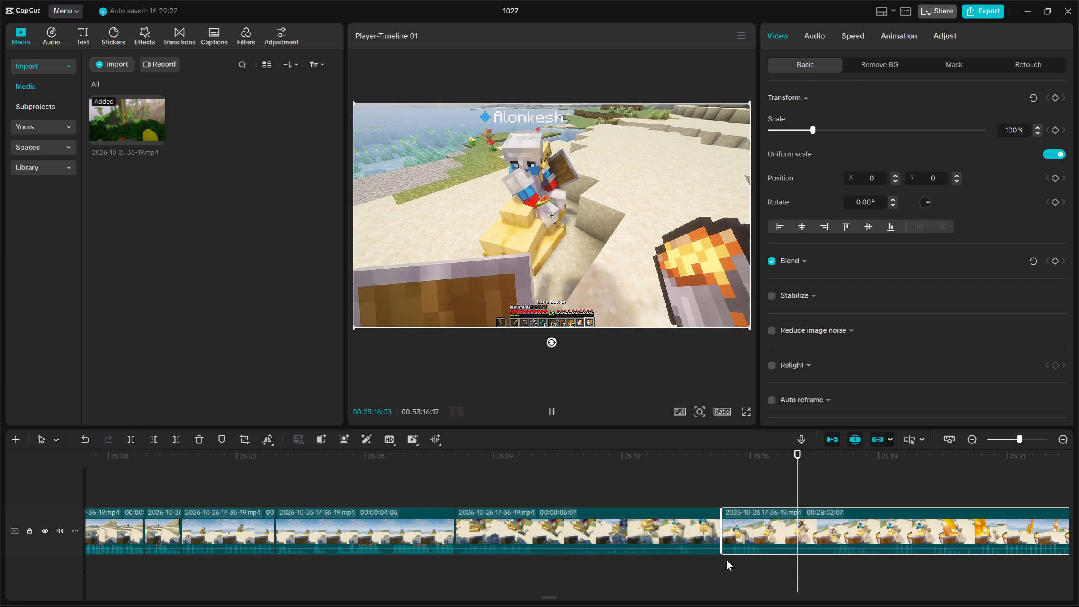
{"action": "left_click", "coordinate": [726, 560]}
{"action": "left_click_drag", "start_coordinate": [726, 560], "coordinate": [731, 560]}
{"action": "left_click_drag", "start_coordinate": [759, 579], "coordinate": [760, 533]}
{"action": "left_click", "coordinate": [156, 435]}
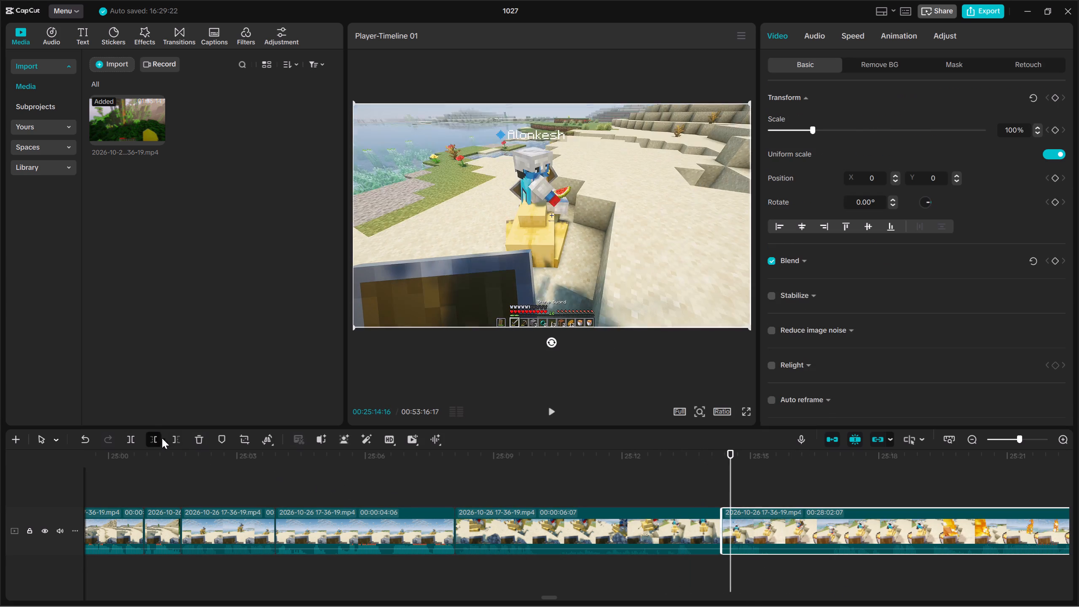
Trim the end of the clip just before the long clip back to 25:13:19.
{"action": "left_click_drag", "start_coordinate": [680, 561], "coordinate": [685, 562]}
{"action": "left_click", "coordinate": [687, 563]}
{"action": "double_click", "coordinate": [691, 563]}
{"action": "left_click_drag", "start_coordinate": [674, 560], "coordinate": [643, 498]}
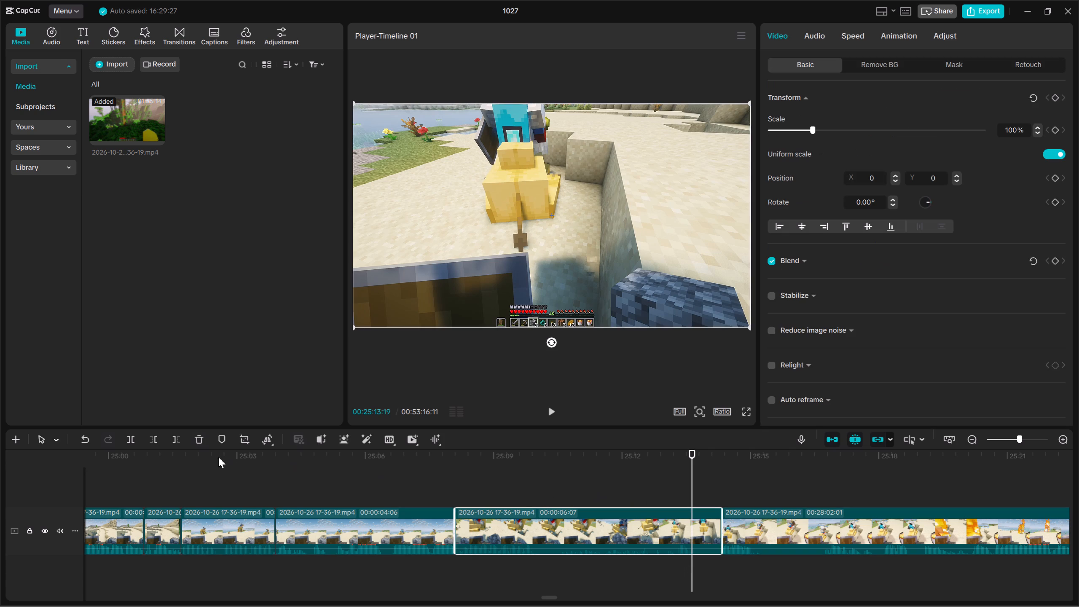
{"action": "left_click", "coordinate": [183, 442]}
Split the long clip at about 25:14:20 and delete about 1.4 seconds from the start of the remainder.
{"action": "key", "text": "space"}
{"action": "left_click", "coordinate": [784, 531]}
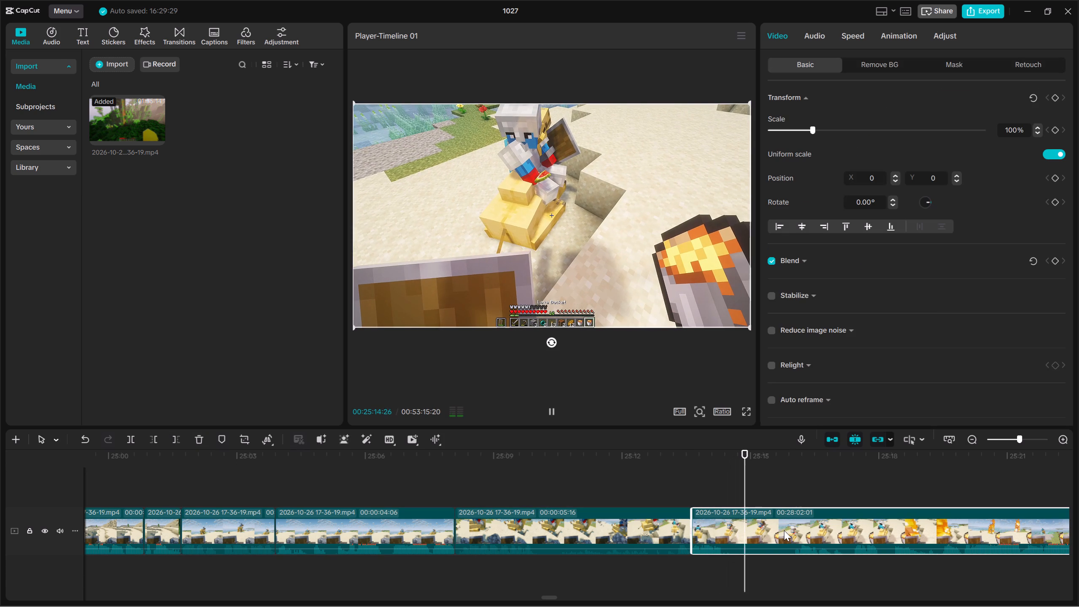
{"action": "key", "text": "space"}
{"action": "left_click", "coordinate": [717, 563]}
{"action": "left_click_drag", "start_coordinate": [717, 562], "coordinate": [737, 564]}
{"action": "left_click_drag", "start_coordinate": [773, 590], "coordinate": [772, 527]}
{"action": "left_click", "coordinate": [134, 436]}
{"action": "key", "text": "space"}
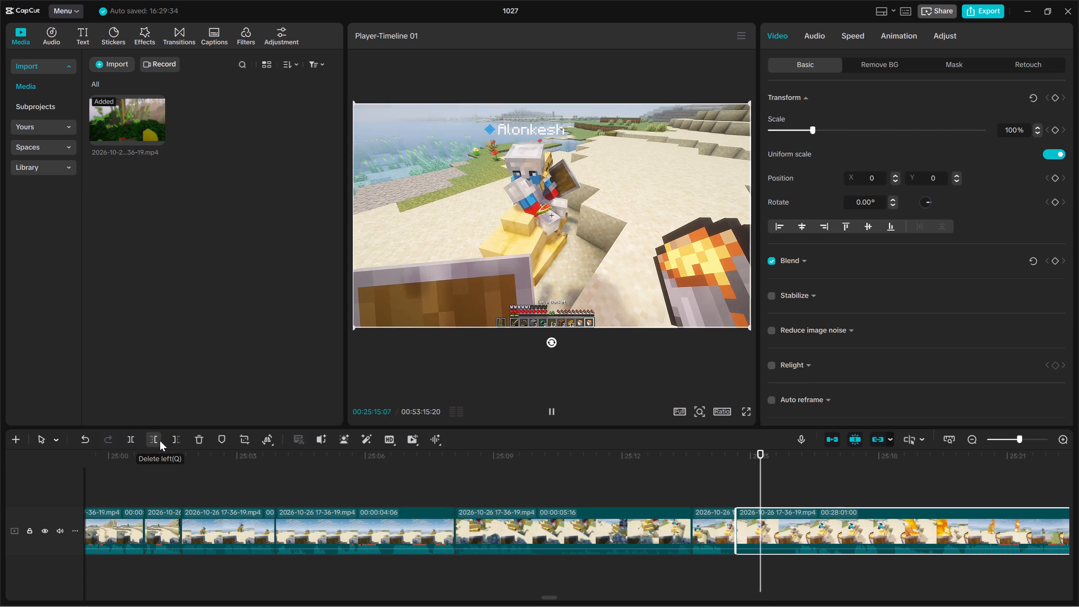
{"action": "left_click", "coordinate": [160, 440]}
Split the long clip at about 25:15:18 and delete about 12 frames from the start of the remainder.
{"action": "key", "text": "space"}
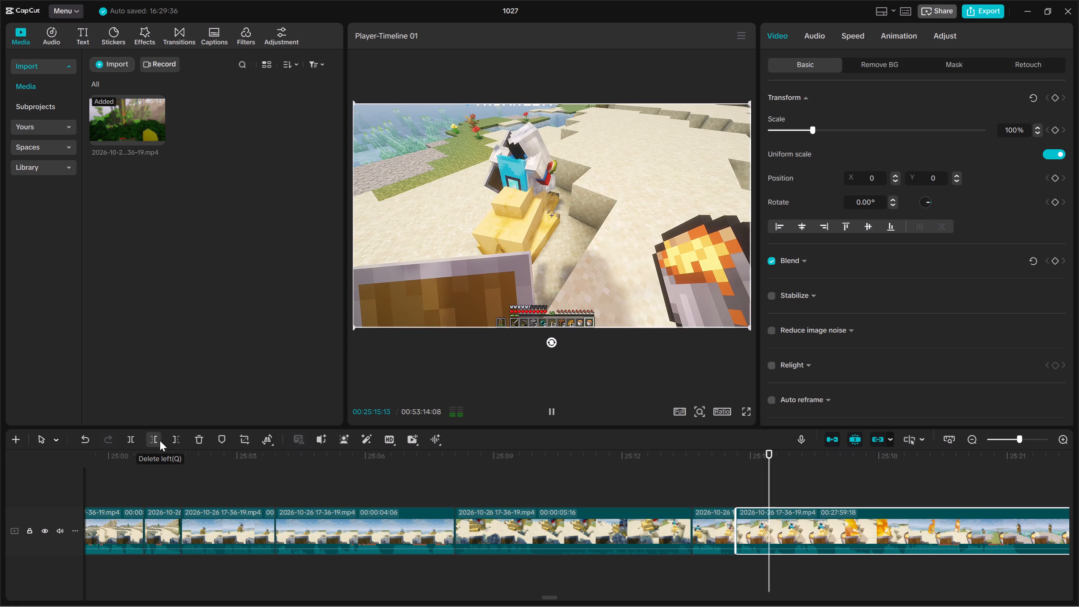
{"action": "key", "text": "space"}
{"action": "left_click", "coordinate": [122, 436]}
{"action": "left_click", "coordinate": [130, 437]}
{"action": "key", "text": "space"}
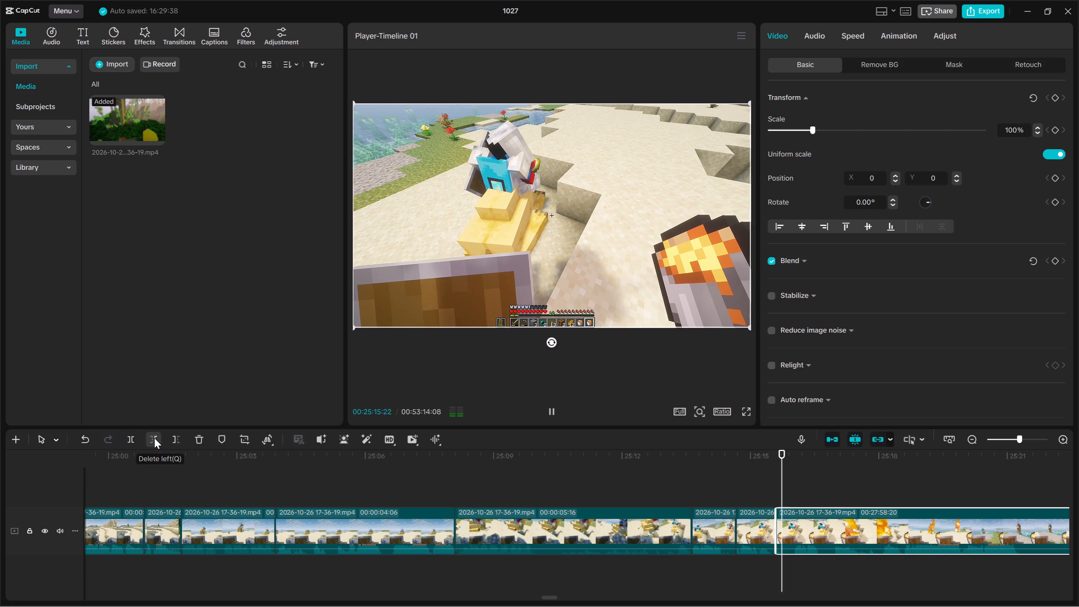
{"action": "left_click", "coordinate": [154, 438]}
Split the long clip at 25:16:06 and delete about 9 frames from the start of the remainder.
{"action": "key", "text": "space"}
{"action": "key", "text": "space"}
{"action": "left_click", "coordinate": [133, 442]}
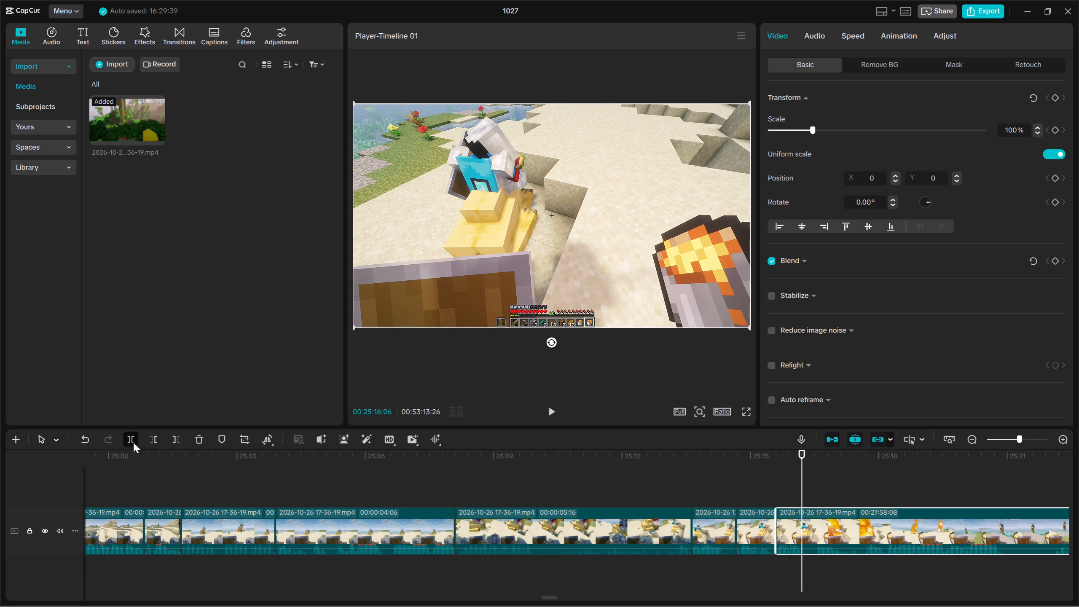
{"action": "key", "text": "space"}
{"action": "left_click", "coordinate": [154, 438]}
Split the long clip at 25:17:00 and delete about 13 frames from the start of the remainder.
{"action": "key", "text": "space"}
{"action": "key", "text": "space"}
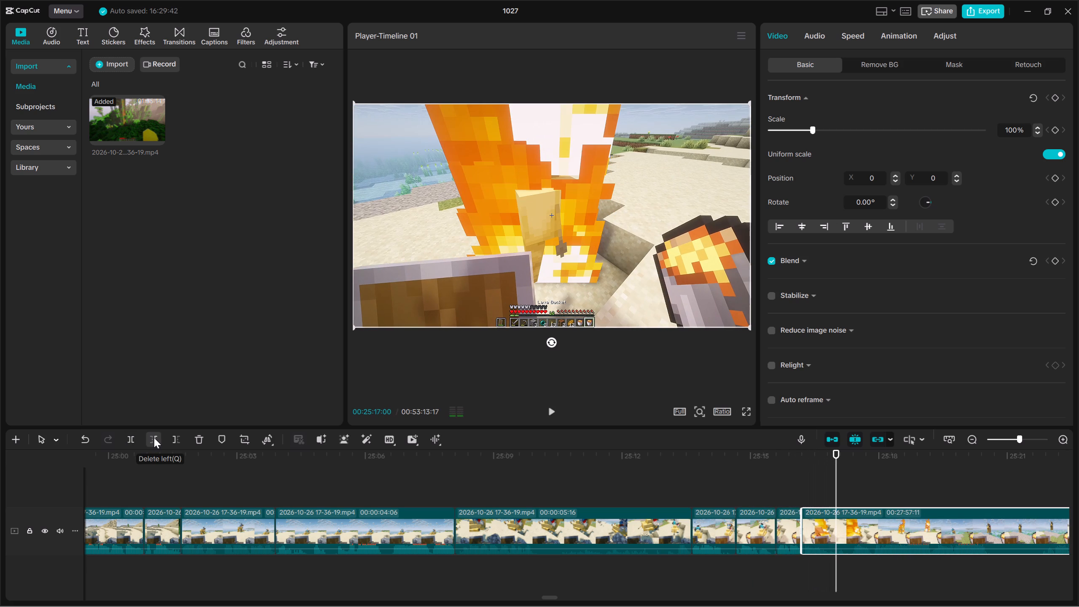
{"action": "left_click", "coordinate": [132, 440]}
{"action": "key", "text": "space"}
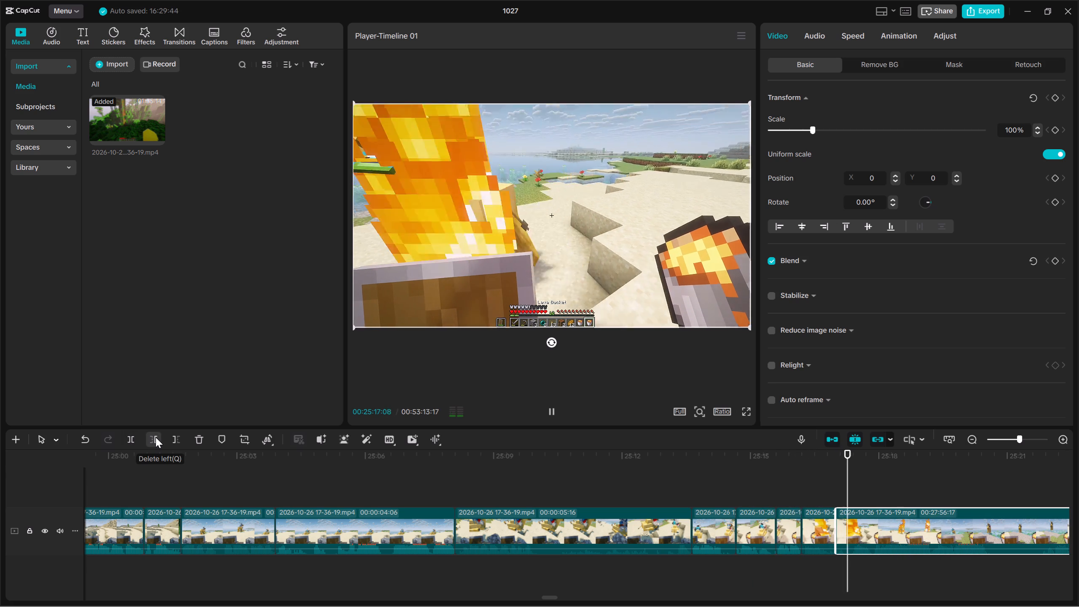
{"action": "left_click", "coordinate": [156, 437]}
Split the long clip at 25:20:12 and delete about 1 second from the start of the remainder.
{"action": "key", "text": "space"}
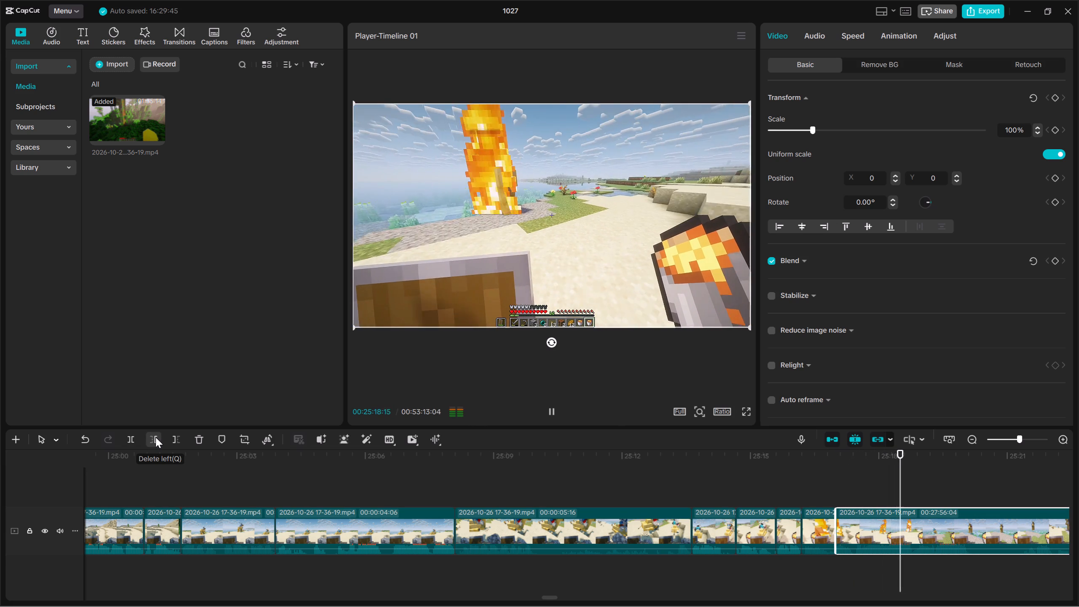
{"action": "key", "text": "space"}
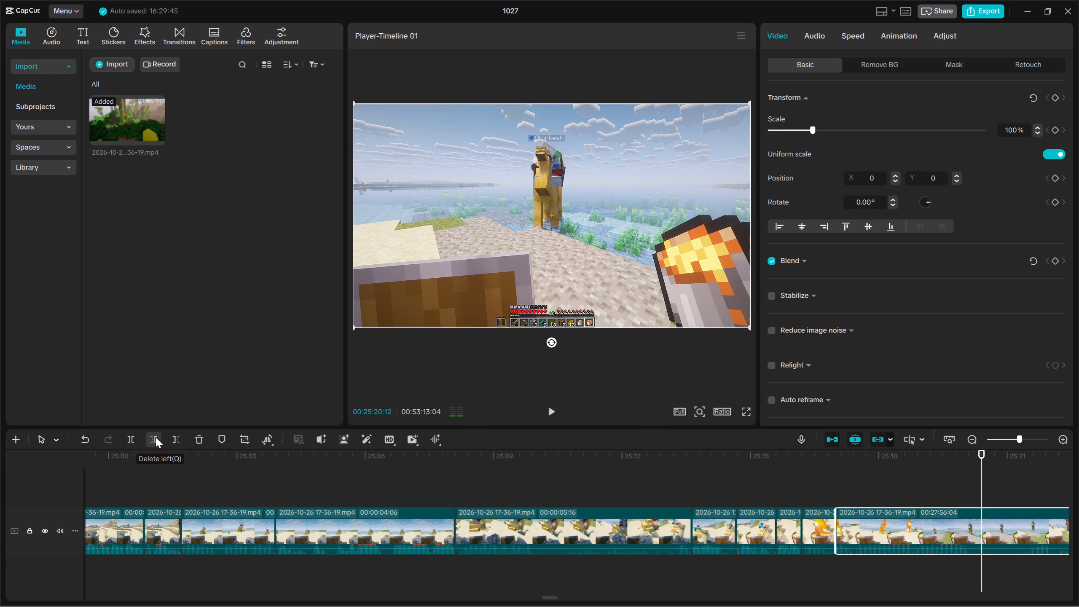
{"action": "left_click", "coordinate": [128, 441]}
{"action": "key", "text": "space"}
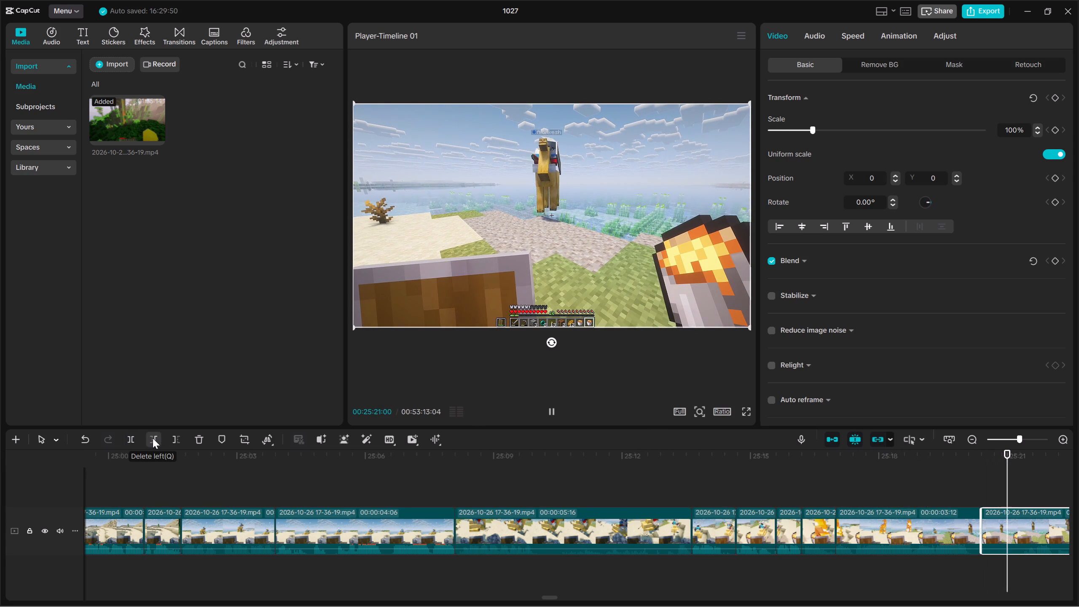
{"action": "left_click", "coordinate": [153, 438]}
Play on, split the long clip at 25:24:07, and delete about 16 frames from the start of the remainder.
{"action": "key", "text": "space"}
{"action": "key", "text": "space"}
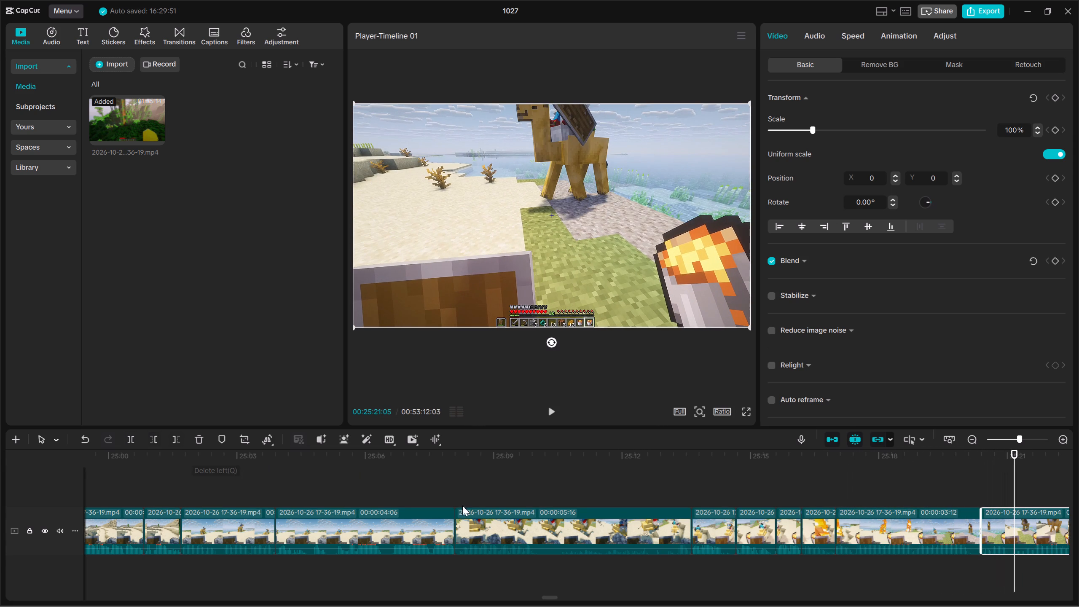
{"action": "key", "text": "space"}
{"action": "key", "text": "space"}
{"action": "key", "text": "space"}
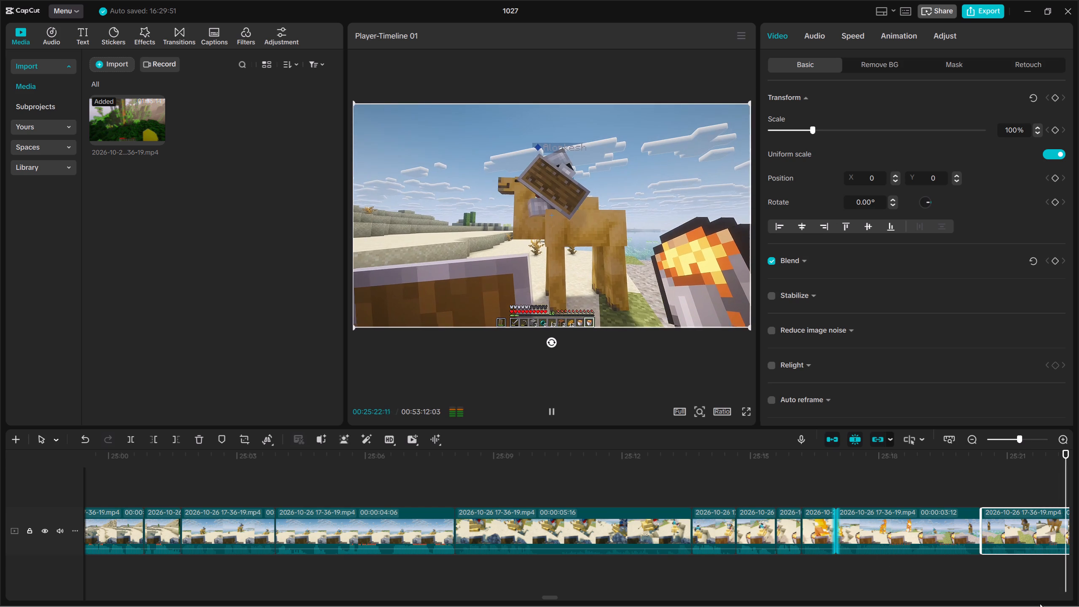
{"action": "key", "text": "space"}
{"action": "key", "text": "space"}
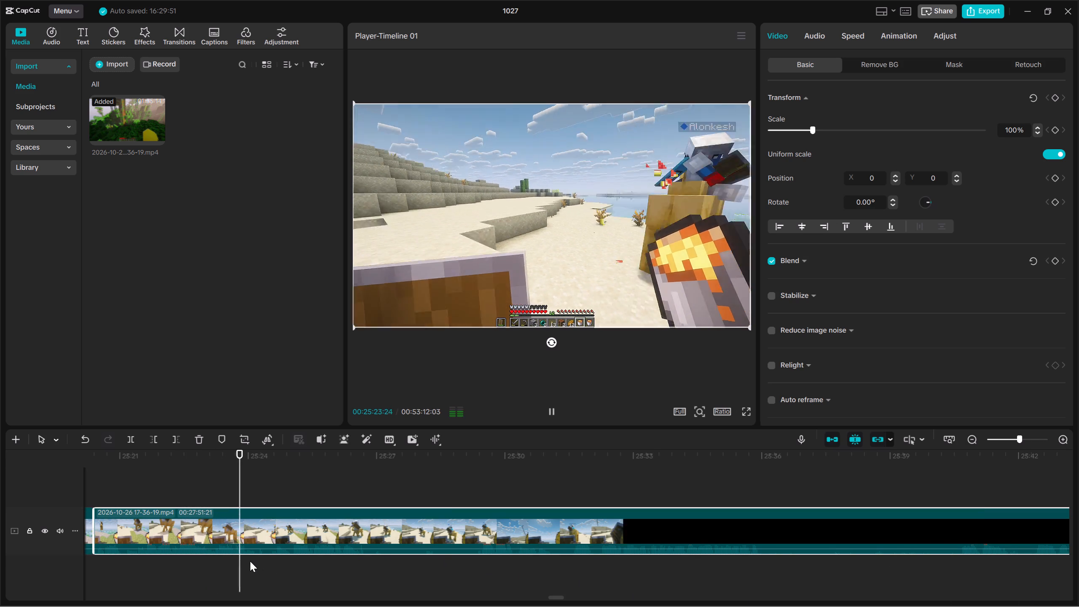
{"action": "key", "text": "space"}
{"action": "left_click_drag", "start_coordinate": [281, 561], "coordinate": [287, 483]}
{"action": "left_click", "coordinate": [128, 440]}
{"action": "key", "text": "space"}
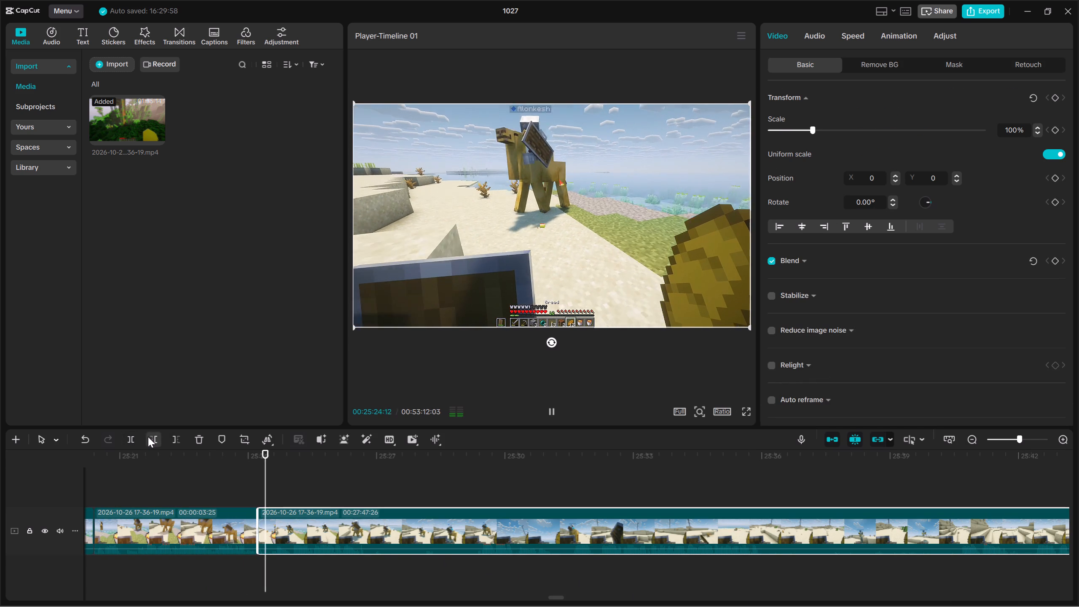
{"action": "left_click", "coordinate": [148, 437]}
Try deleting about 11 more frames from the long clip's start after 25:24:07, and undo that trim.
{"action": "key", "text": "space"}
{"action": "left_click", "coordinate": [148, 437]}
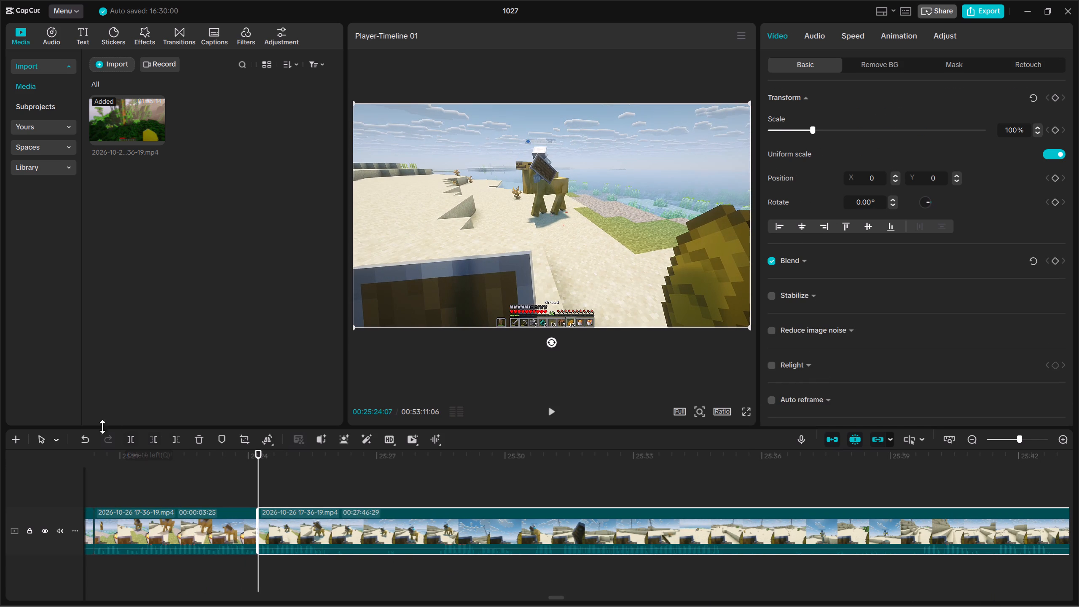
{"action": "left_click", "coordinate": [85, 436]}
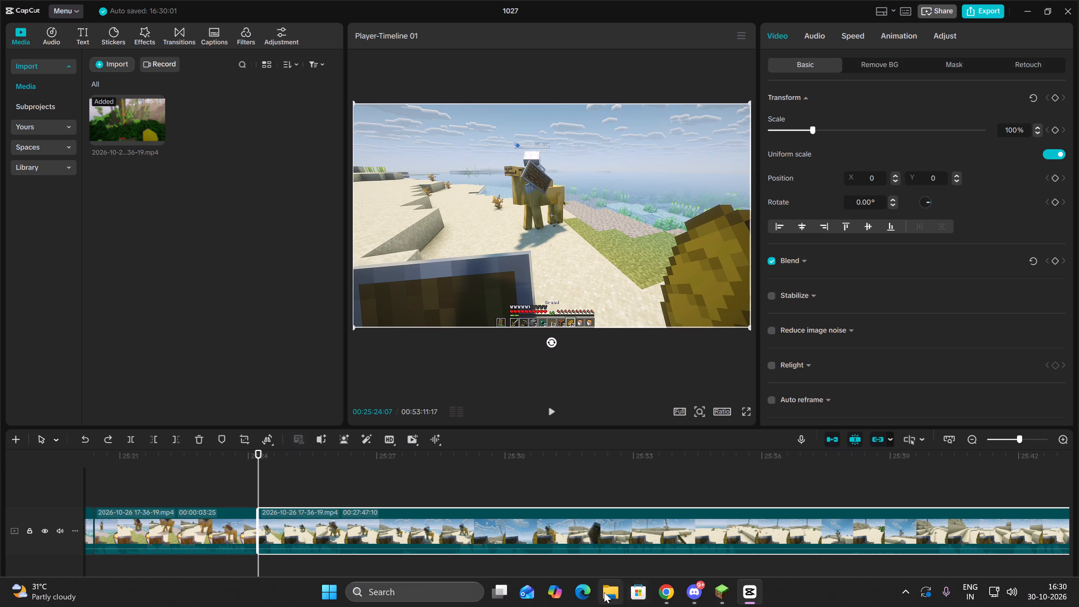
Switch to the Chrome browser window.
{"action": "left_click", "coordinate": [662, 586]}
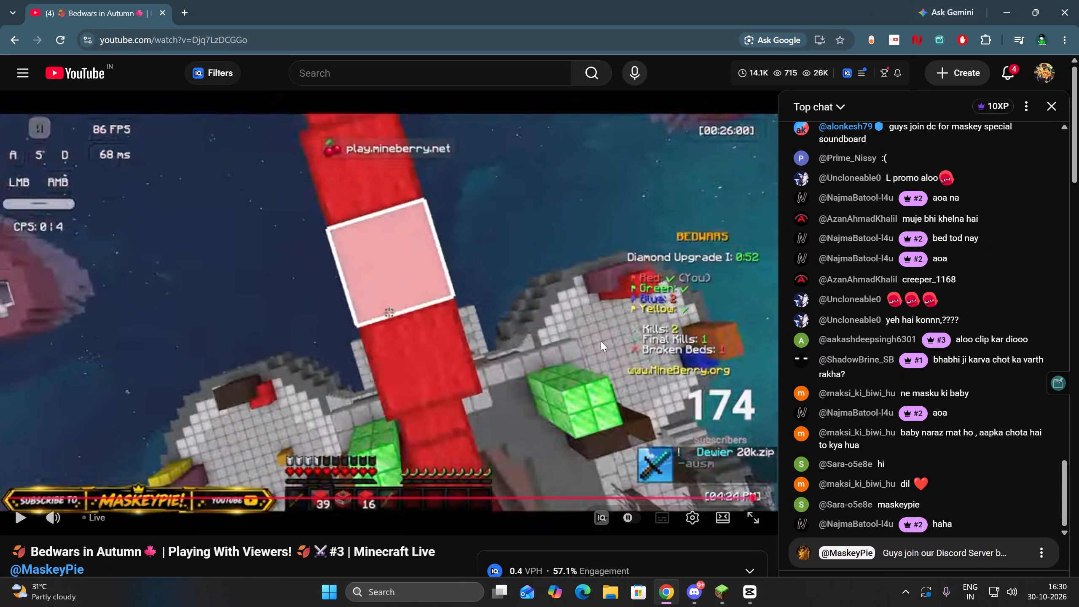
Open YouTube Studio in a new browser tab and look through the channel dashboard.
{"action": "left_click", "coordinate": [179, 8]}
{"action": "left_click", "coordinate": [503, 349]}
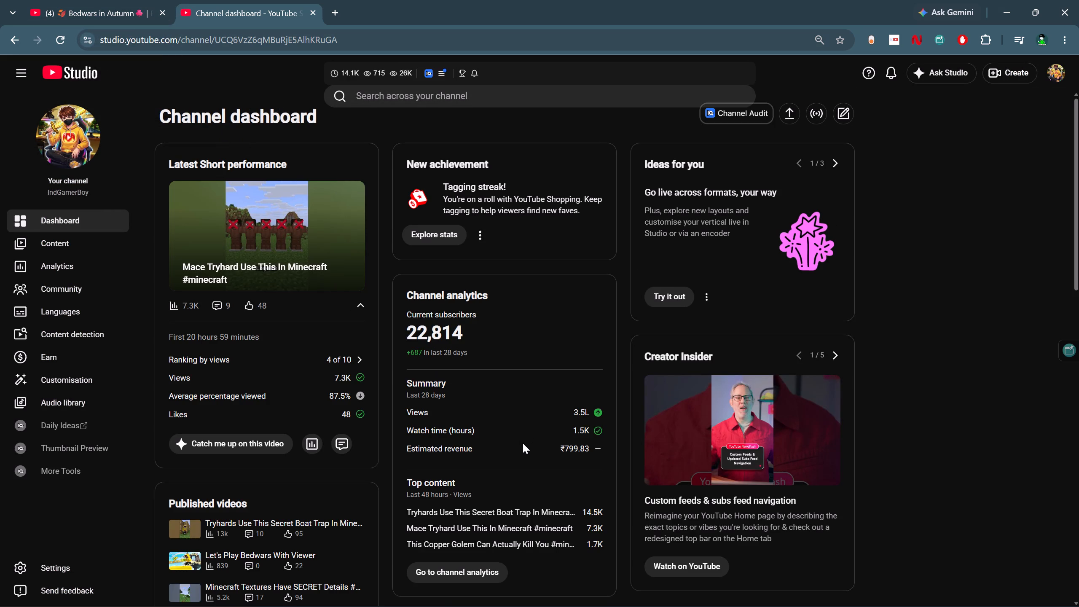
{"action": "scroll", "coordinate": [537, 448], "scroll_direction": "down", "scroll_amount": 5}
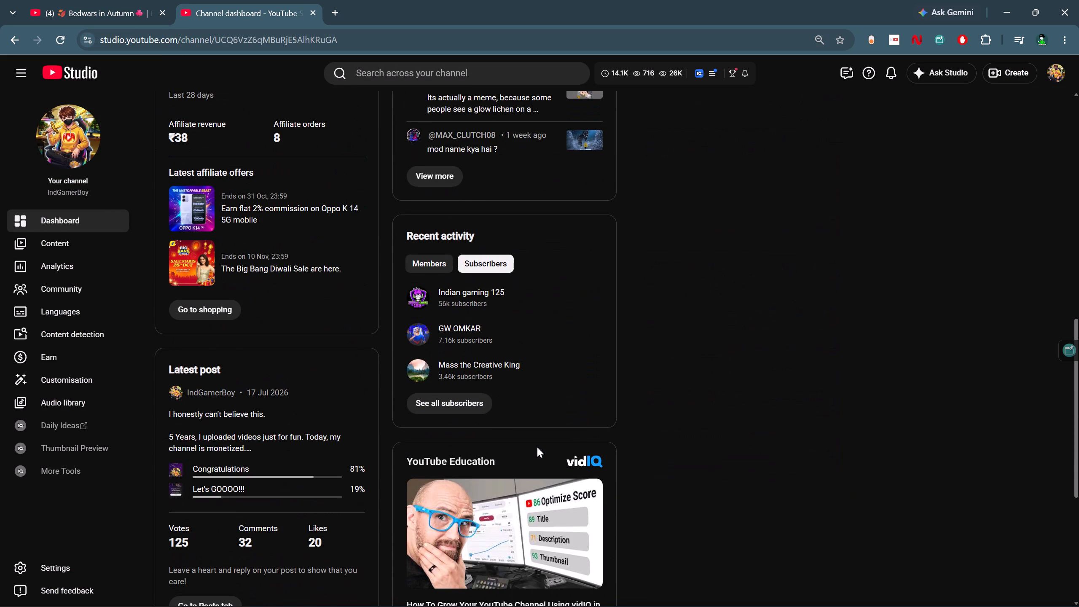
Open the channel's content list and examine the analytics of the video How I Started Playing Minecraft.
{"action": "left_click", "coordinate": [100, 233]}
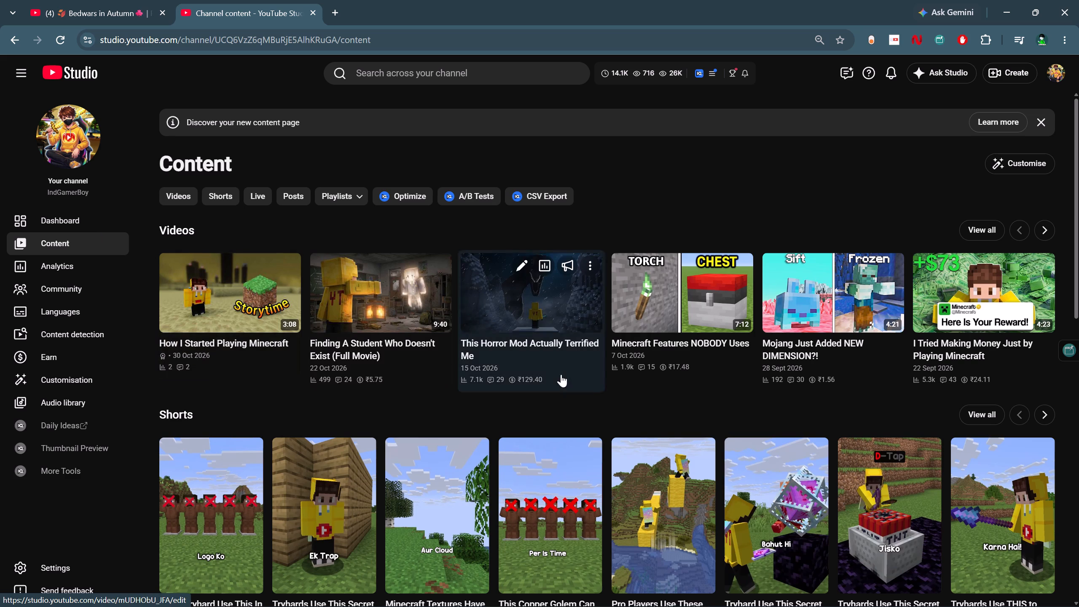
{"action": "left_click", "coordinate": [247, 267]}
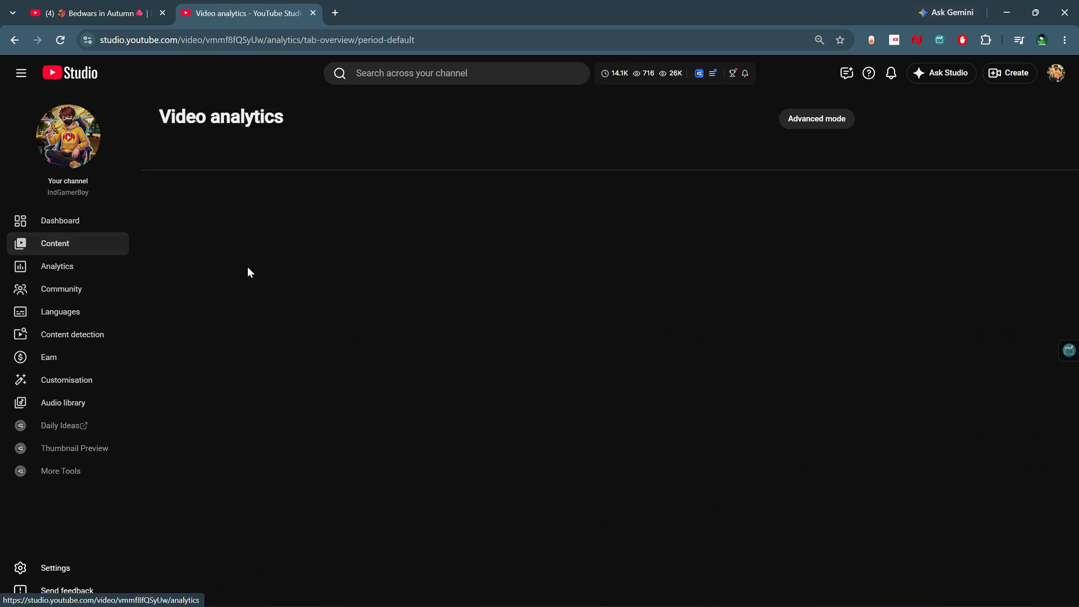
{"action": "scroll", "coordinate": [264, 232], "scroll_direction": "down", "scroll_amount": 4}
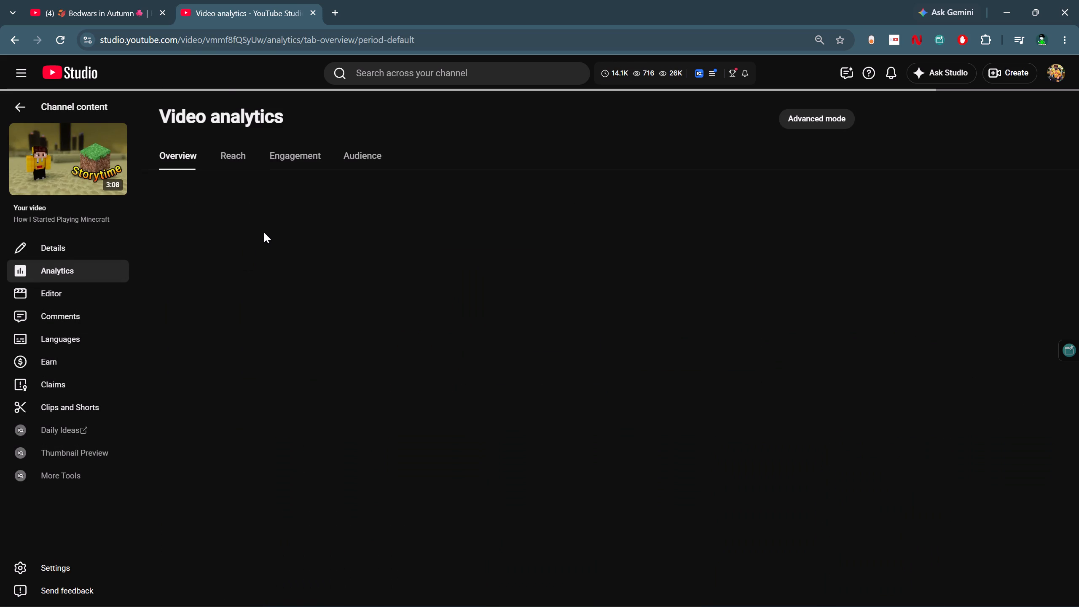
{"action": "scroll", "coordinate": [264, 232], "scroll_direction": "down", "scroll_amount": 5}
{"action": "scroll", "coordinate": [264, 232], "scroll_direction": "up", "scroll_amount": 2}
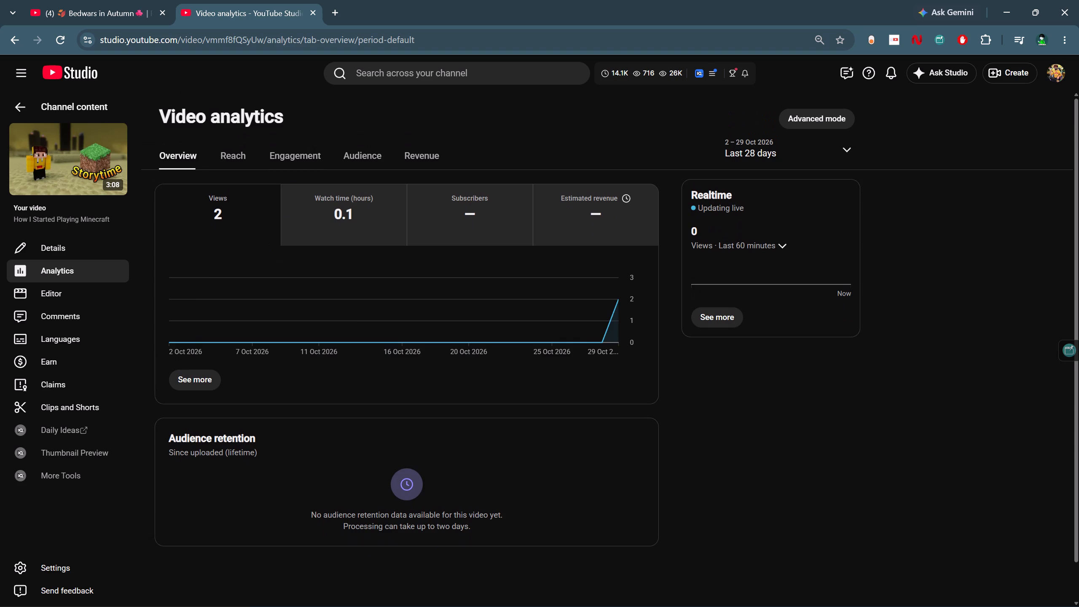
Close the YouTube Studio tab and switch back to the CapCut project.
{"action": "left_click", "coordinate": [313, 13]}
{"action": "scroll", "coordinate": [552, 456], "scroll_direction": "down", "scroll_amount": 1}
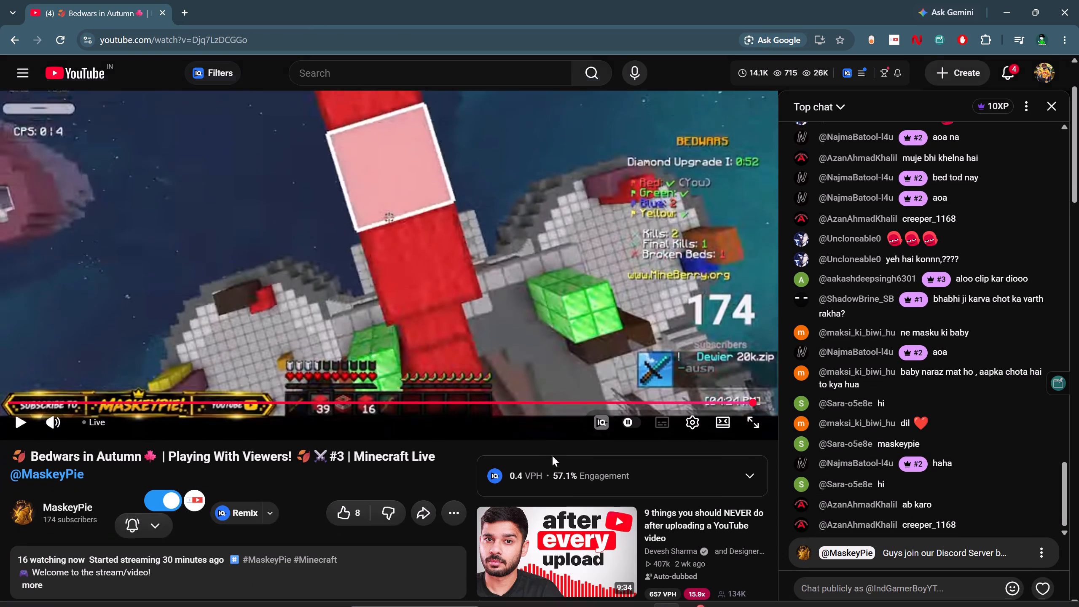
{"action": "left_click", "coordinate": [1078, 0]}
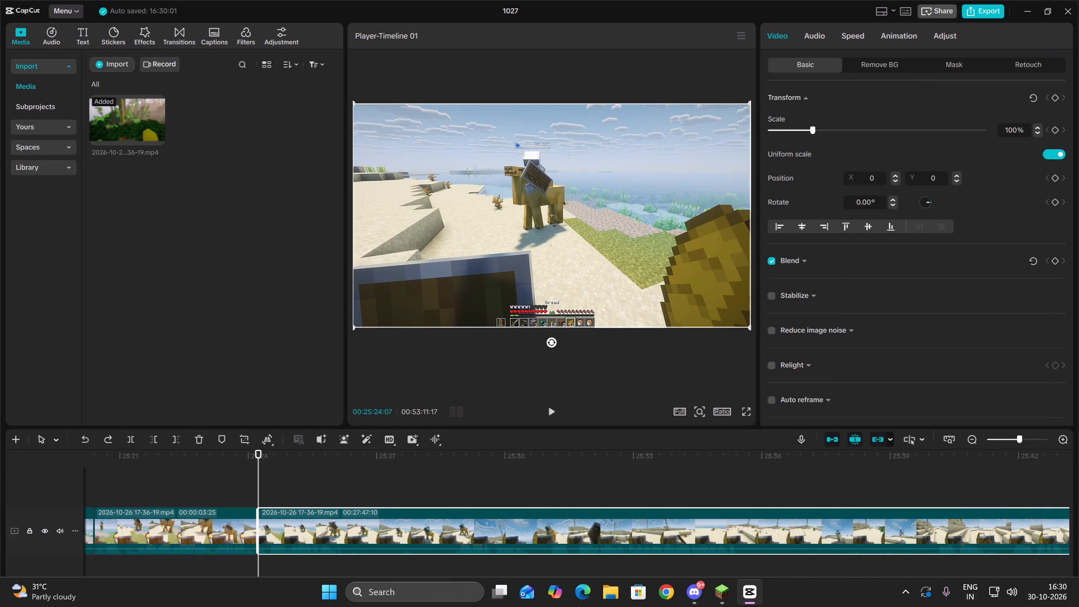
Play on, split the long clip at about 25:26:00, and delete about 3 seconds from the start of the remainder.
{"action": "key", "text": "space"}
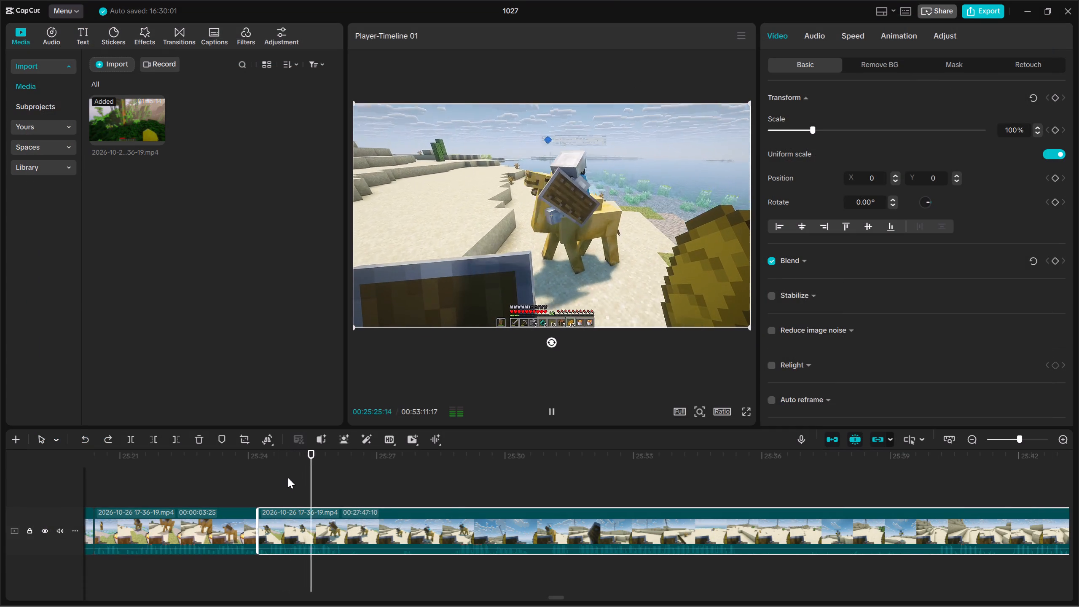
{"action": "key", "text": "space"}
{"action": "left_click", "coordinate": [128, 435]}
{"action": "key", "text": "space"}
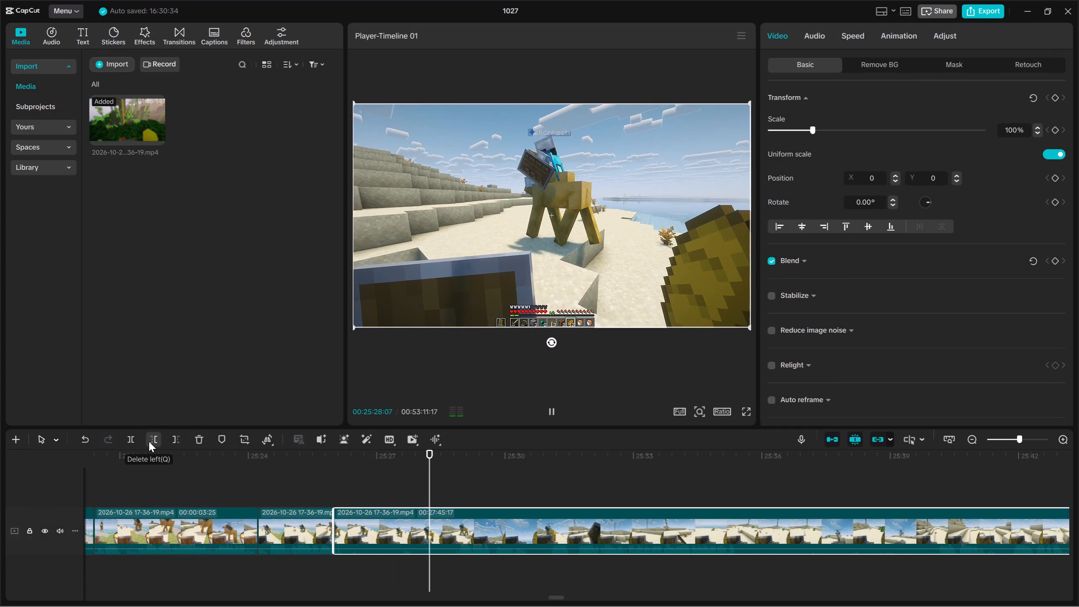
{"action": "left_click", "coordinate": [149, 441]}
Review the footage after the cut, split the long clip at 25:27:26, and delete about 11 frames from the start of the remainder.
{"action": "key", "text": "space"}
{"action": "key", "text": "Up"}
{"action": "key", "text": "Up"}
{"action": "key", "text": "space"}
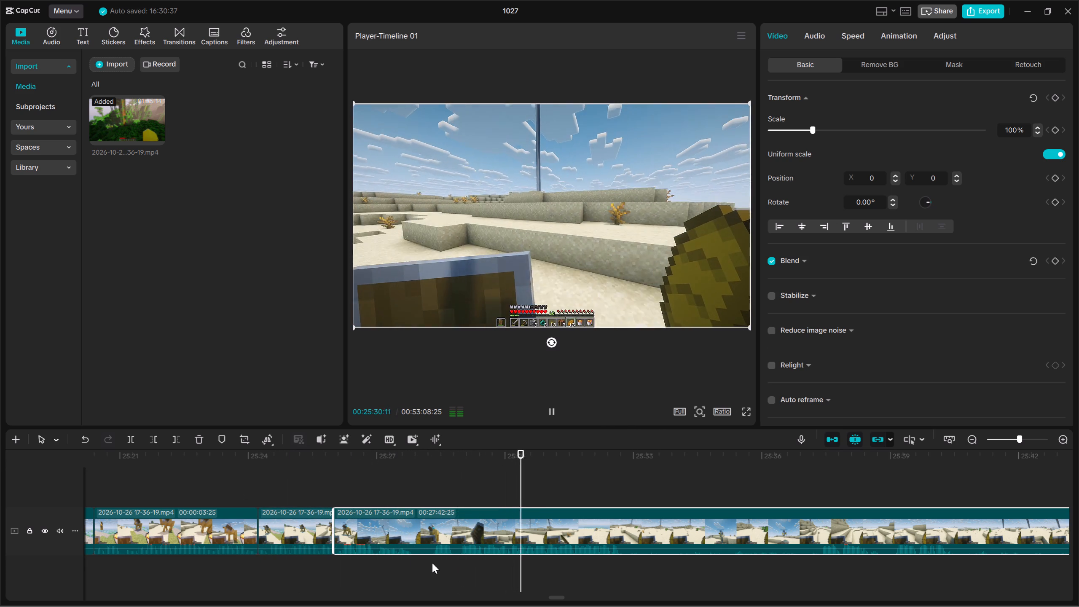
{"action": "double_click", "coordinate": [412, 559]}
{"action": "left_click_drag", "start_coordinate": [452, 571], "coordinate": [451, 526]}
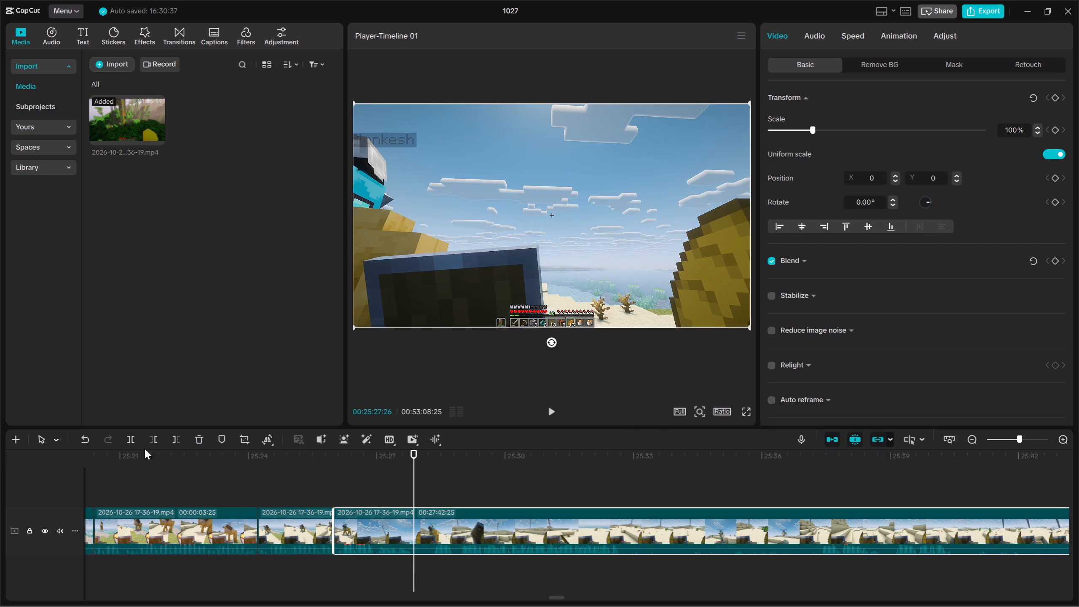
{"action": "left_click", "coordinate": [129, 440]}
{"action": "key", "text": "space"}
{"action": "left_click", "coordinate": [150, 436]}
Play on, split the long clip at 25:32:08, and delete the remainder's first 5 seconds or so, up to 25:37:01.
{"action": "key", "text": "space"}
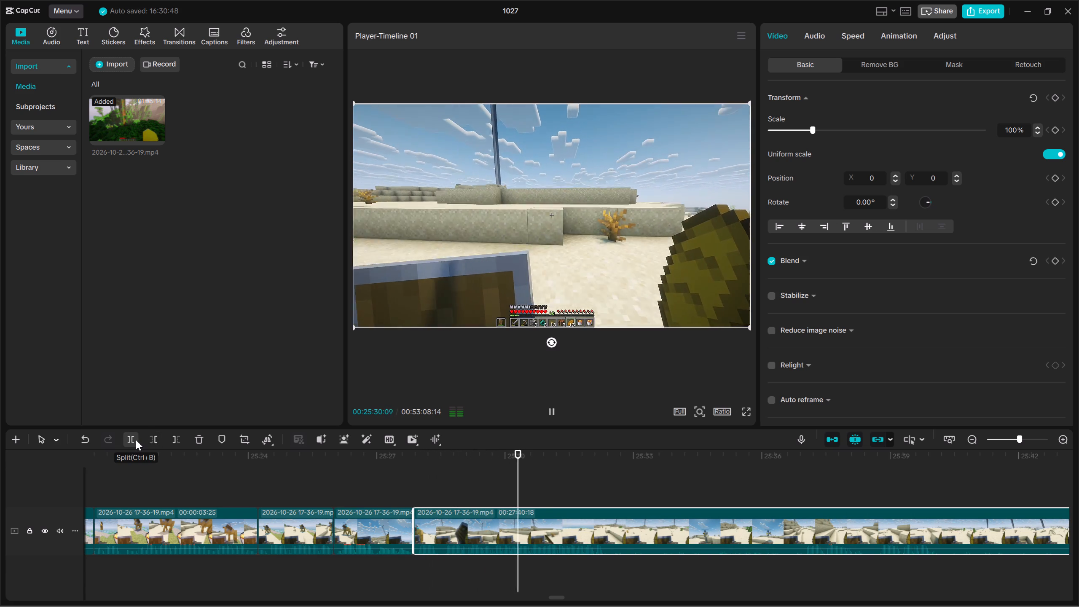
{"action": "key", "text": "space"}
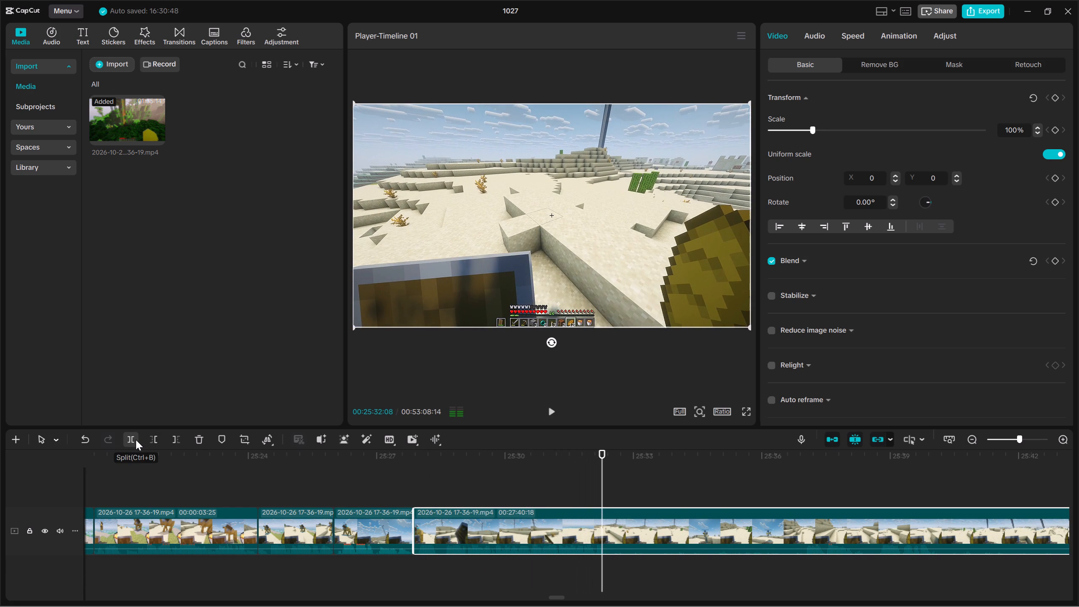
{"action": "left_click", "coordinate": [136, 440]}
{"action": "left_click", "coordinate": [806, 558]}
{"action": "key", "text": "space"}
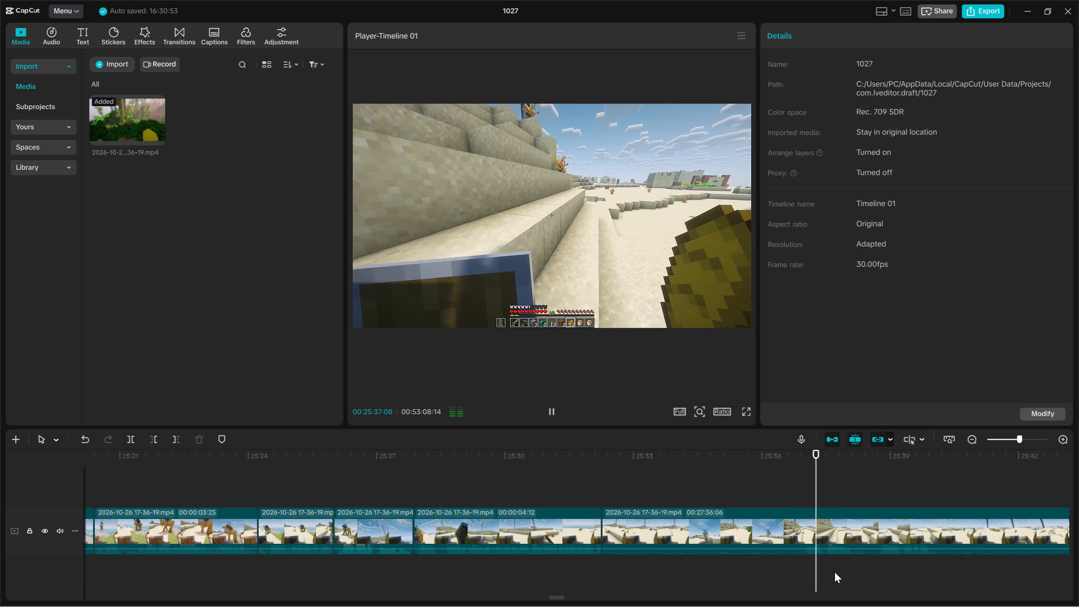
{"action": "double_click", "coordinate": [806, 564]}
{"action": "left_click_drag", "start_coordinate": [839, 566], "coordinate": [845, 524]}
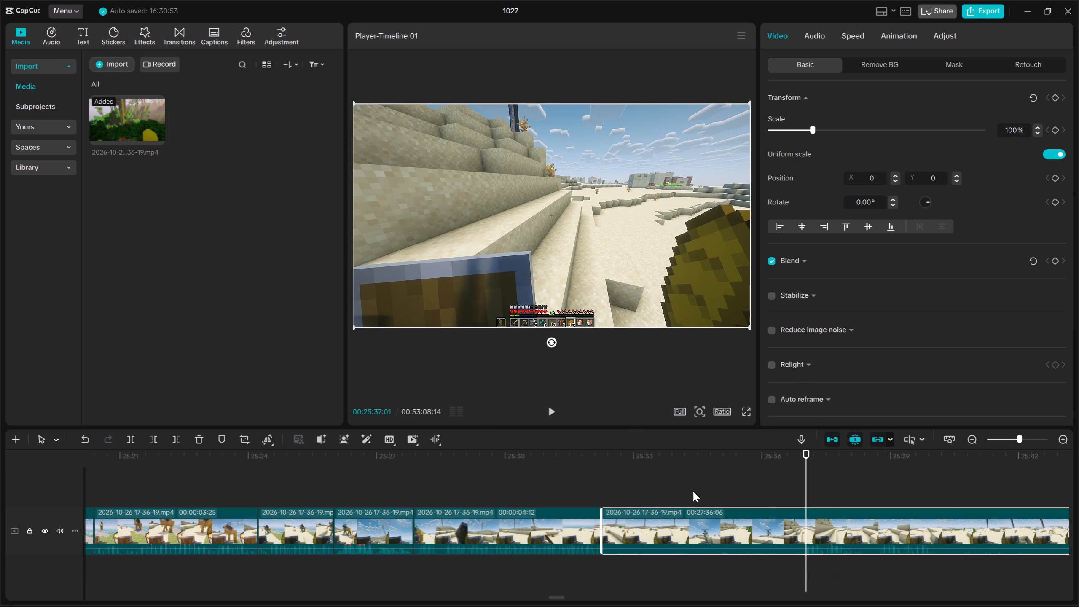
{"action": "left_click", "coordinate": [151, 435]}
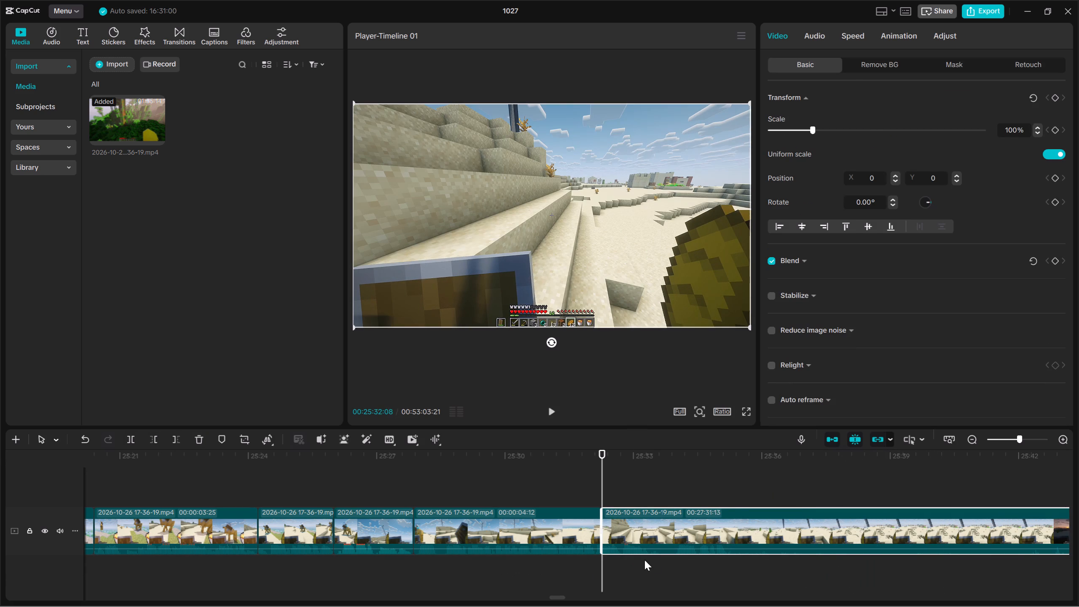
Split the long clip at 25:33:12 and delete about 18 frames from the start of the remainder, up to 25:34:00.
{"action": "double_click", "coordinate": [652, 559]}
{"action": "left_click_drag", "start_coordinate": [683, 565], "coordinate": [682, 519]}
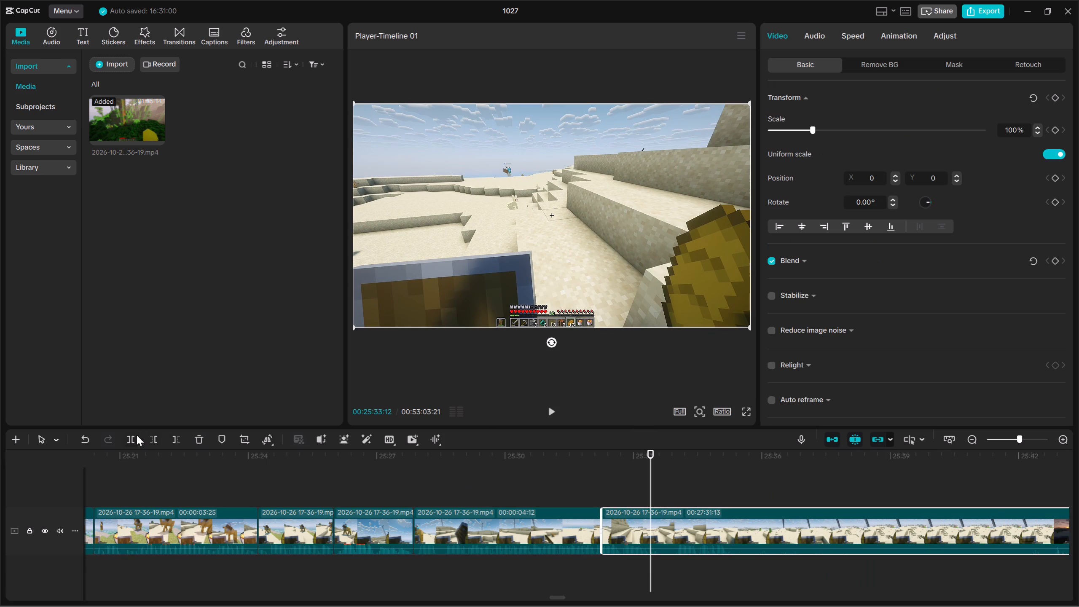
{"action": "left_click", "coordinate": [137, 435]}
{"action": "double_click", "coordinate": [676, 564]}
{"action": "left_click_drag", "start_coordinate": [705, 578], "coordinate": [709, 552]}
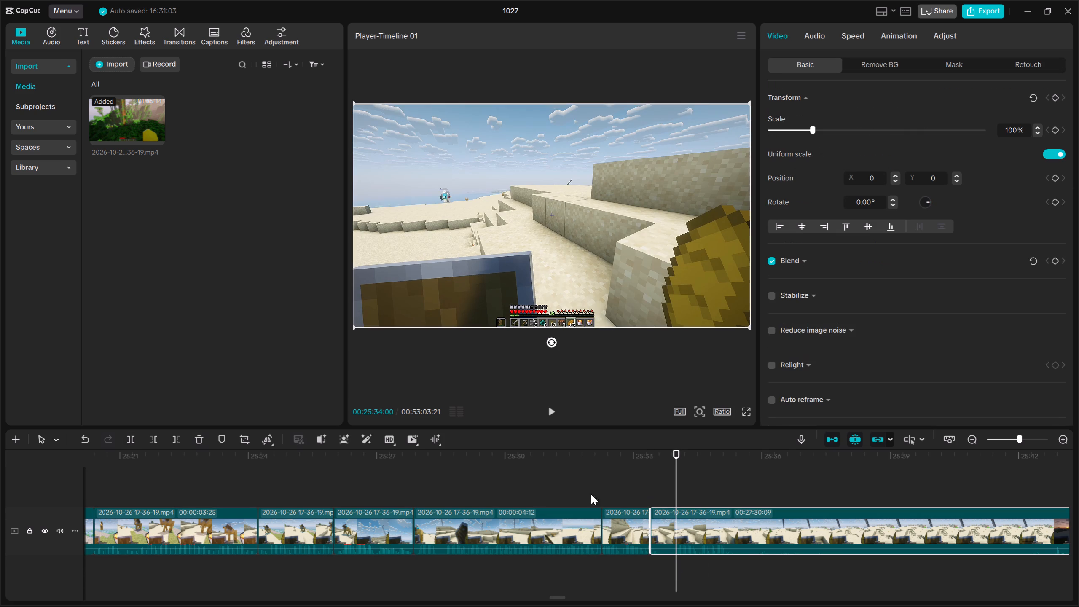
{"action": "left_click", "coordinate": [148, 435]}
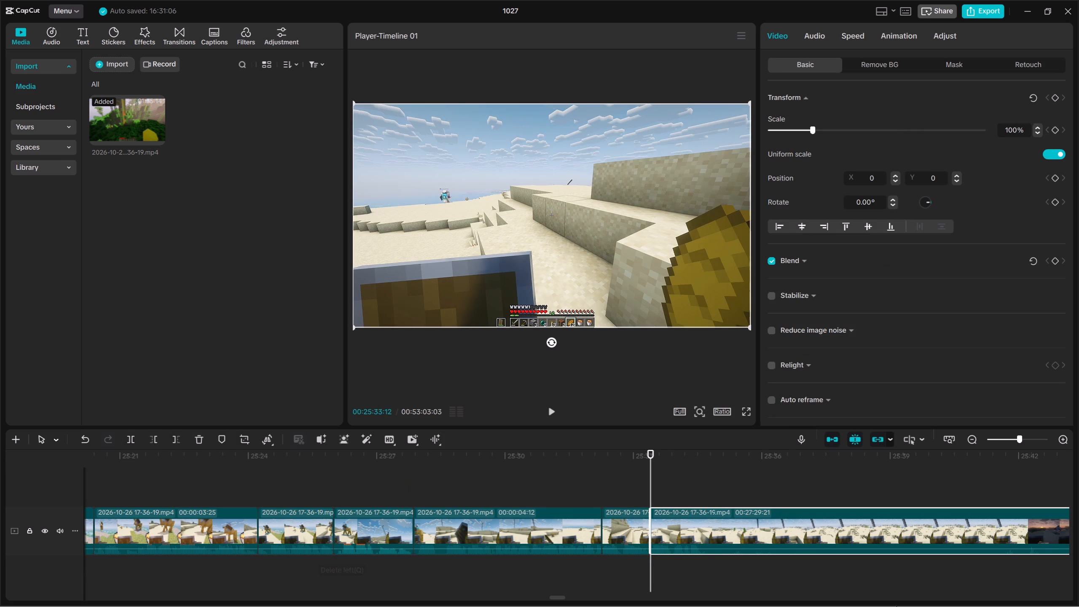
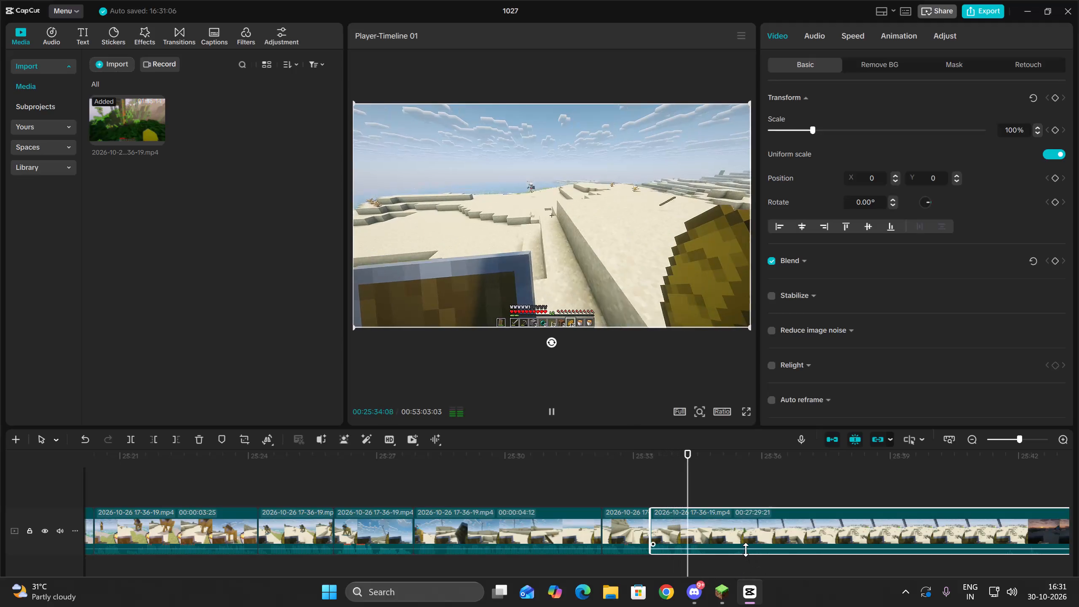
Split the long clip at 25:34:15 and delete about 9 seconds from the start of the remainder, up to 25:43:23.
{"action": "key", "text": "space"}
{"action": "left_click", "coordinate": [136, 439]}
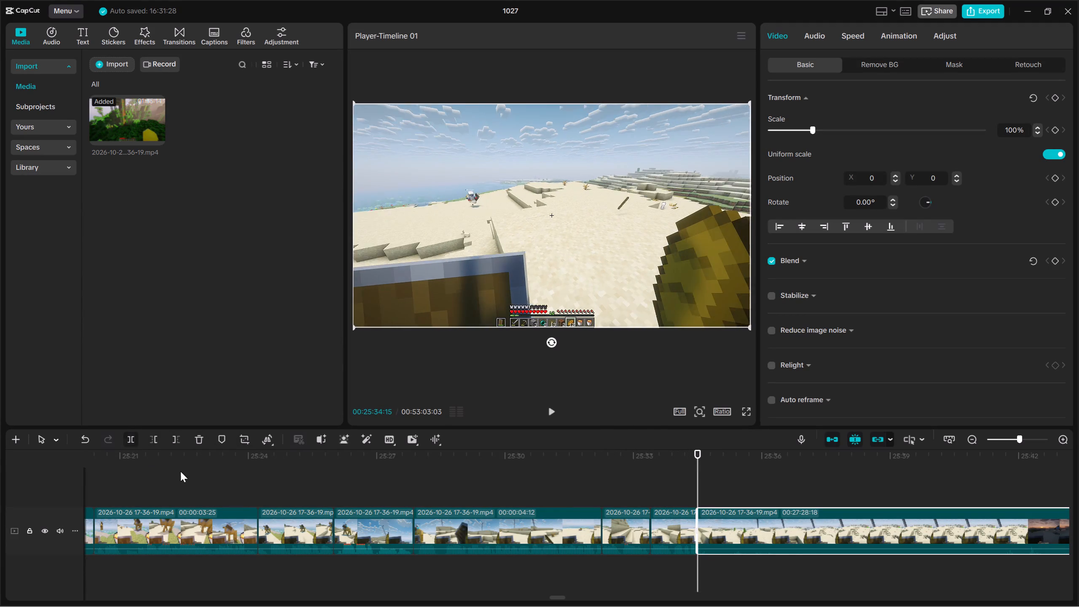
{"action": "key", "text": "space"}
{"action": "left_click", "coordinate": [1030, 561]}
{"action": "key", "text": "space"}
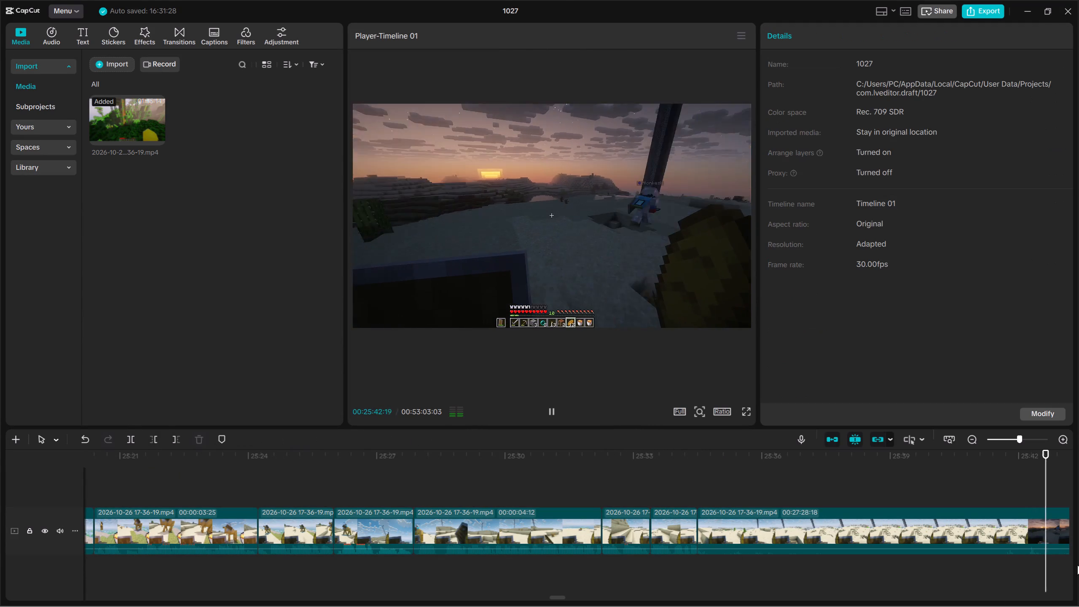
{"action": "key", "text": "space"}
{"action": "left_click_drag", "start_coordinate": [210, 558], "coordinate": [209, 558]}
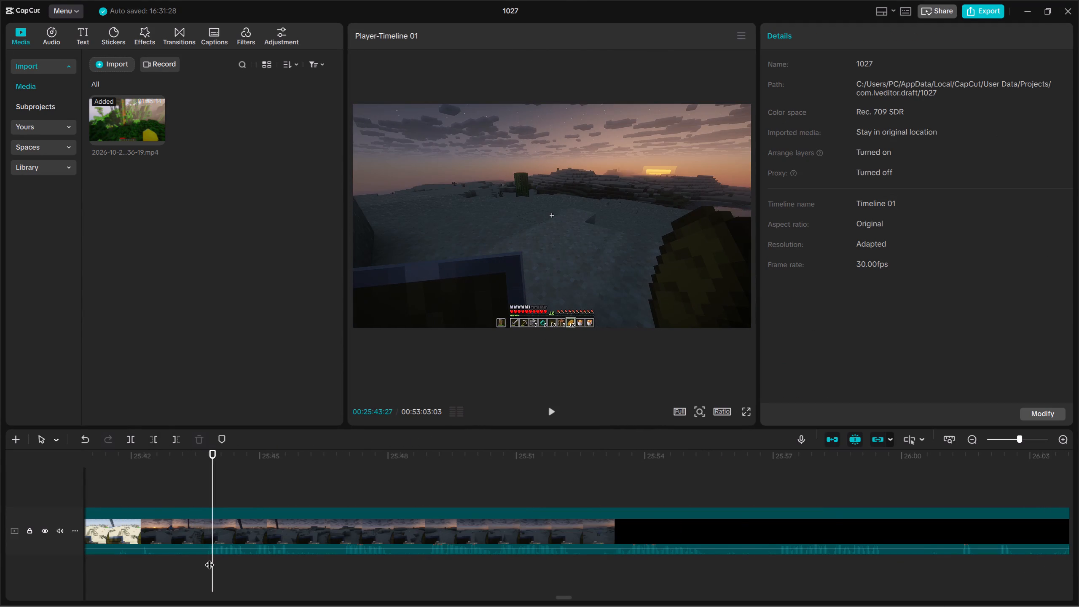
{"action": "left_click_drag", "start_coordinate": [209, 558], "coordinate": [206, 557]}
{"action": "double_click", "coordinate": [209, 561]}
{"action": "left_click_drag", "start_coordinate": [240, 573], "coordinate": [242, 516]}
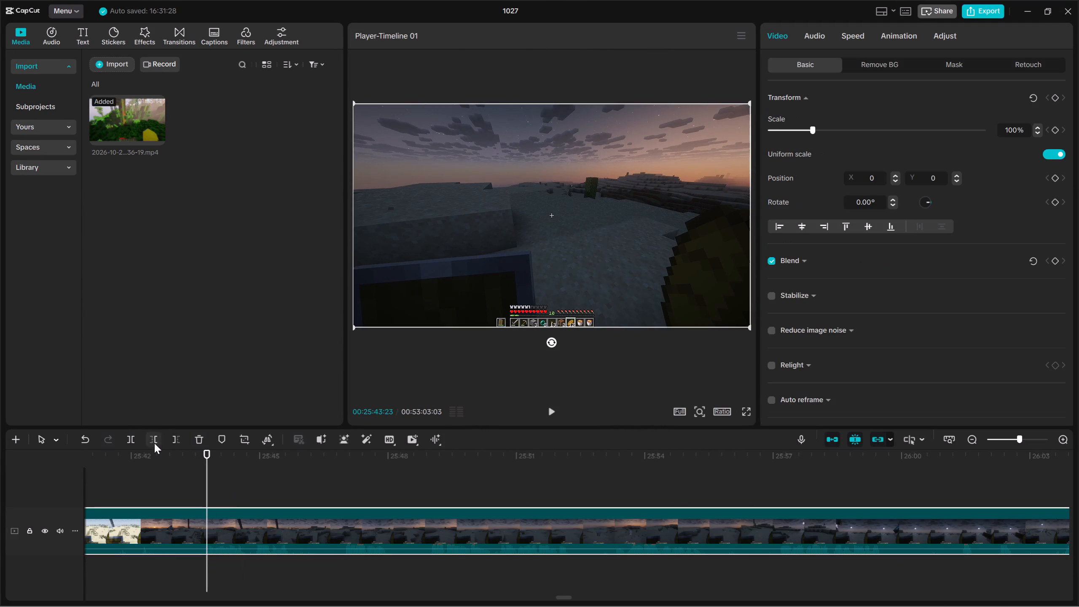
{"action": "left_click", "coordinate": [154, 443]}
Review the footage around the new cut, then delete about 3 more seconds from the start of the long clip, up to 25:37:21.
{"action": "key", "text": "space"}
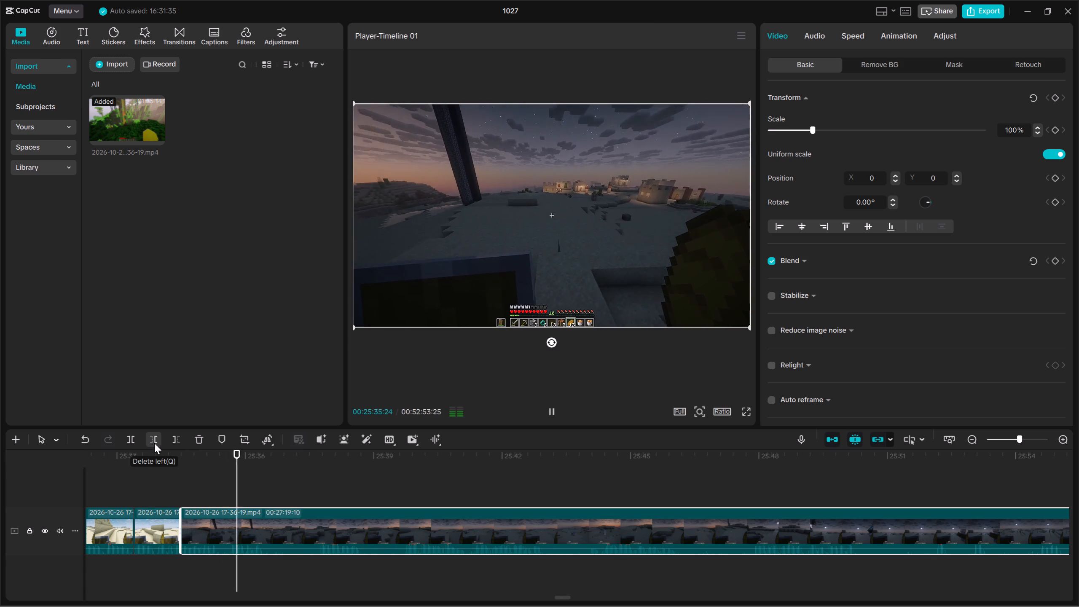
{"action": "key", "text": "Up"}
{"action": "key", "text": "Up"}
{"action": "key", "text": "space"}
{"action": "left_click", "coordinate": [160, 537]}
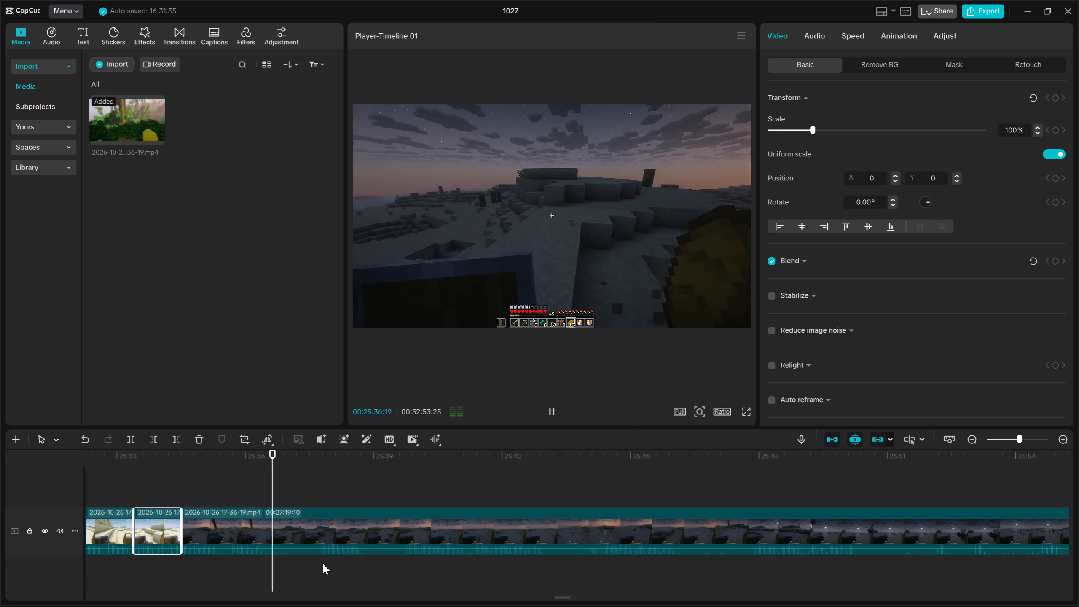
{"action": "left_click", "coordinate": [403, 565]}
{"action": "left_click_drag", "start_coordinate": [403, 565], "coordinate": [315, 569]}
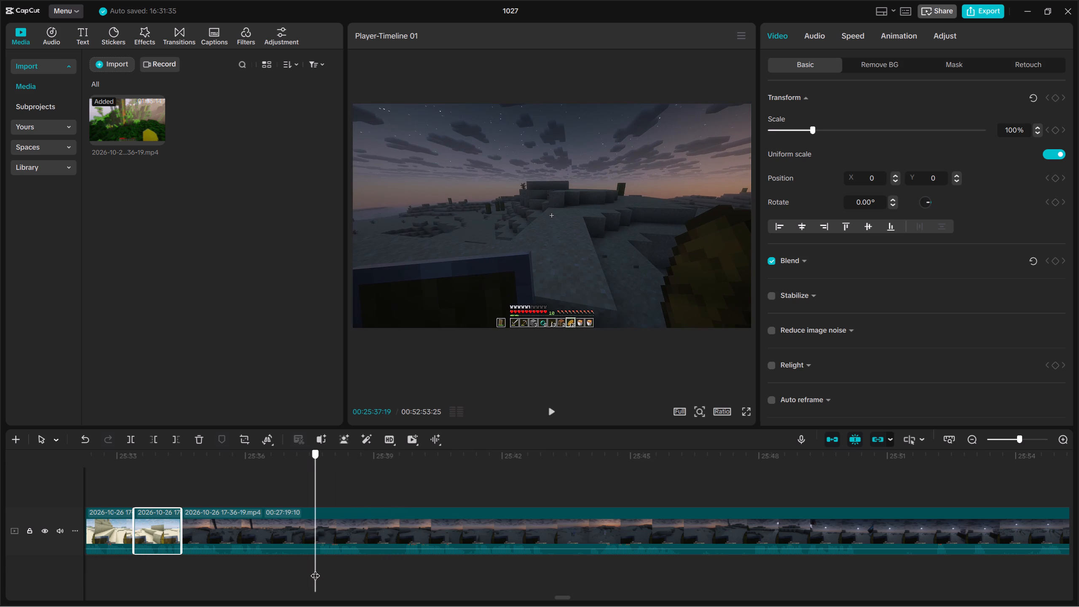
{"action": "left_click_drag", "start_coordinate": [315, 569], "coordinate": [316, 569]}
{"action": "left_click", "coordinate": [317, 569]}
{"action": "left_click_drag", "start_coordinate": [350, 573], "coordinate": [349, 527]}
{"action": "left_click", "coordinate": [150, 443]}
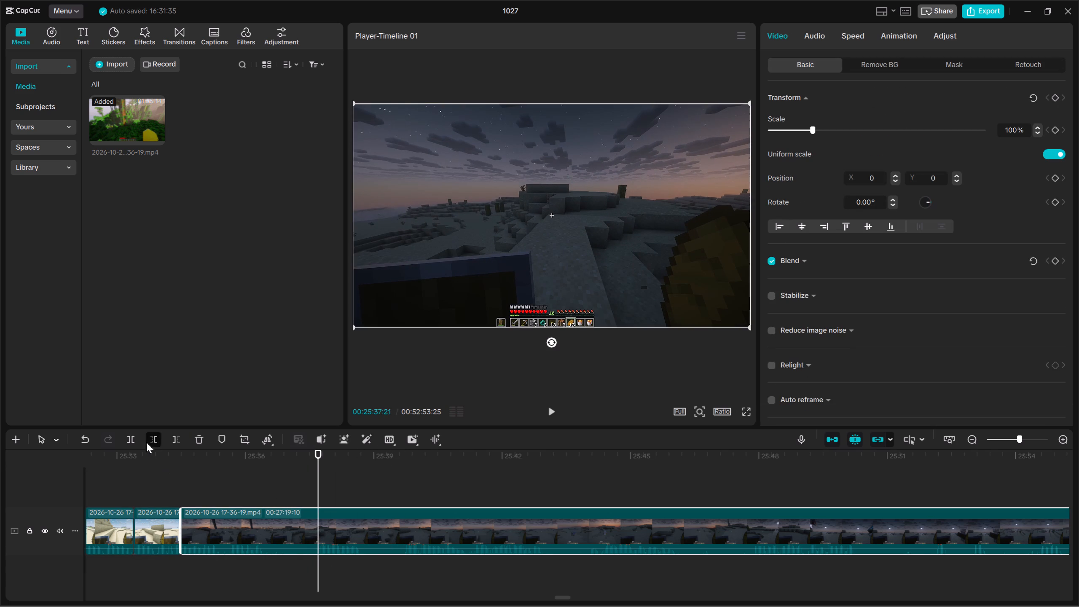
Play on, split the long clip at about 25:35:16, and delete about 29 frames from the start of the remainder.
{"action": "key", "text": "space"}
{"action": "key", "text": "space"}
{"action": "left_click", "coordinate": [128, 442]}
{"action": "key", "text": "space"}
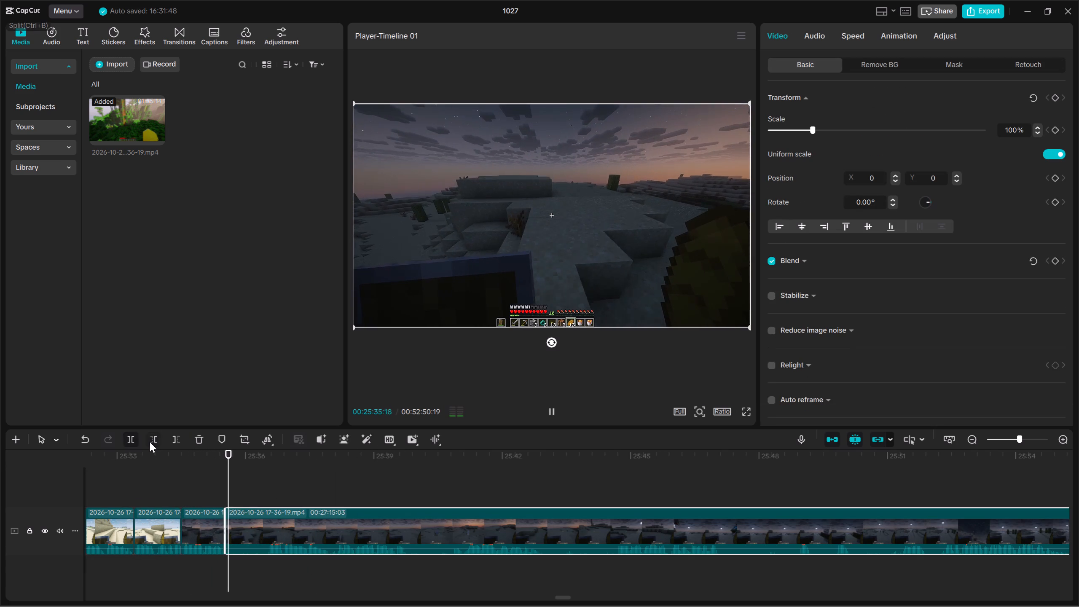
{"action": "left_click", "coordinate": [151, 442]}
Review the footage after the cut, split the long clip at 25:36:29, and delete the remainder's first 6 frames, up to 25:37:05.
{"action": "key", "text": "space"}
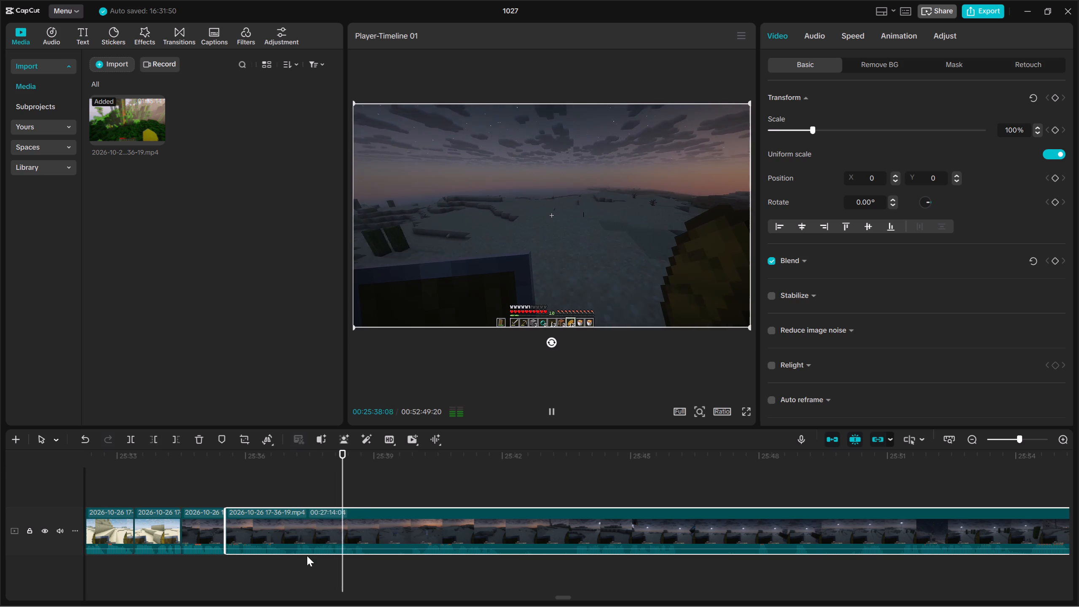
{"action": "double_click", "coordinate": [287, 560]}
{"action": "left_click", "coordinate": [286, 559]}
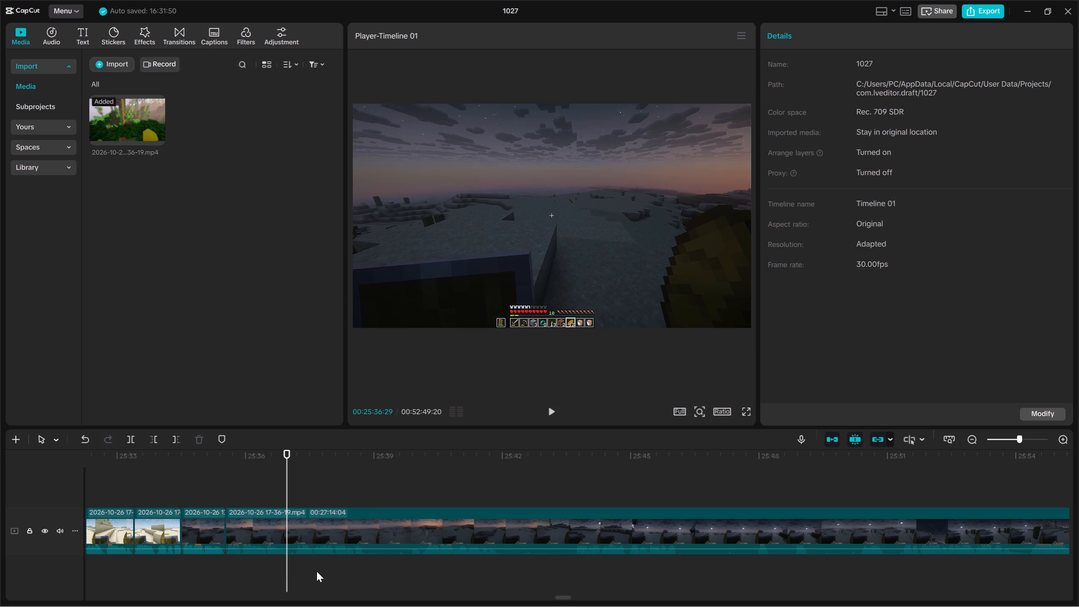
{"action": "left_click_drag", "start_coordinate": [317, 571], "coordinate": [338, 511]}
{"action": "left_click", "coordinate": [136, 442]}
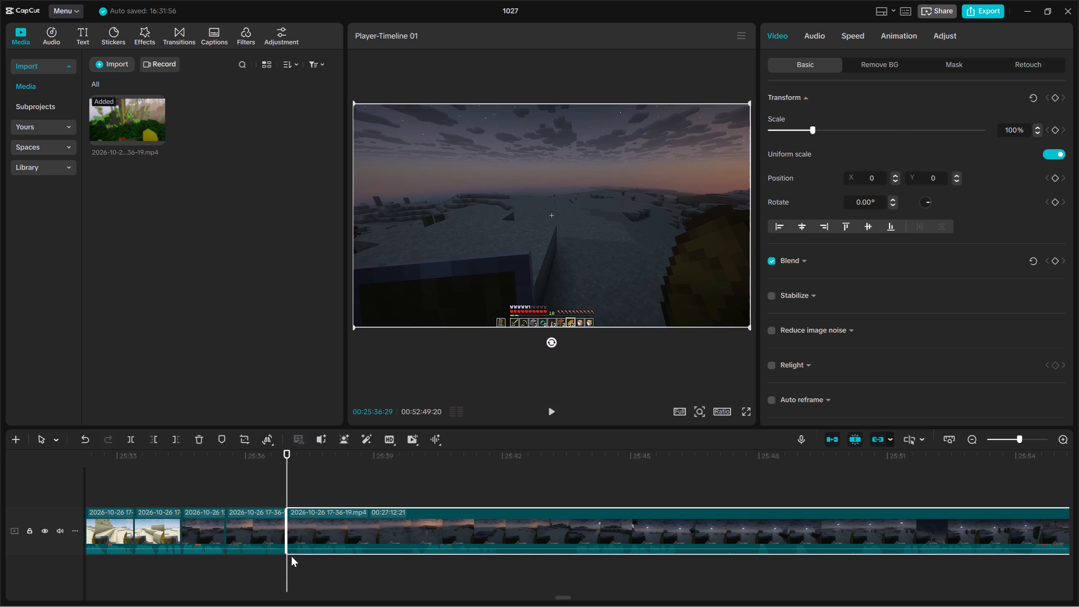
{"action": "left_click", "coordinate": [291, 556]}
{"action": "left_click", "coordinate": [295, 561]}
{"action": "left_click_drag", "start_coordinate": [323, 575], "coordinate": [325, 519]}
{"action": "left_click", "coordinate": [153, 437]}
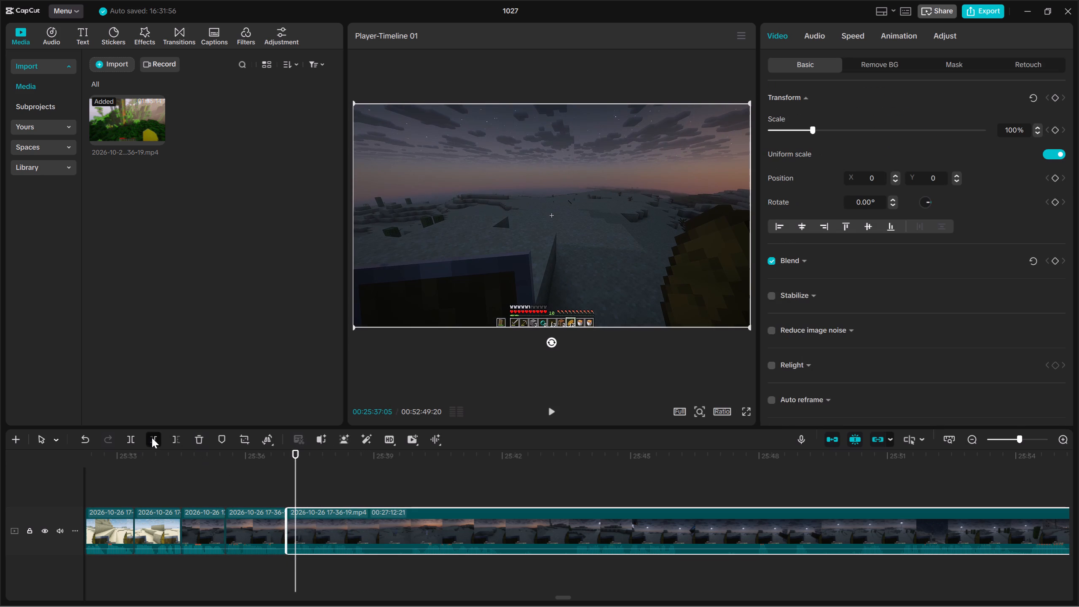
Play on, split the long clip at 25:38:13, and delete about 1.5 seconds from the start of the remainder, up to 25:39:27.
{"action": "key", "text": "space"}
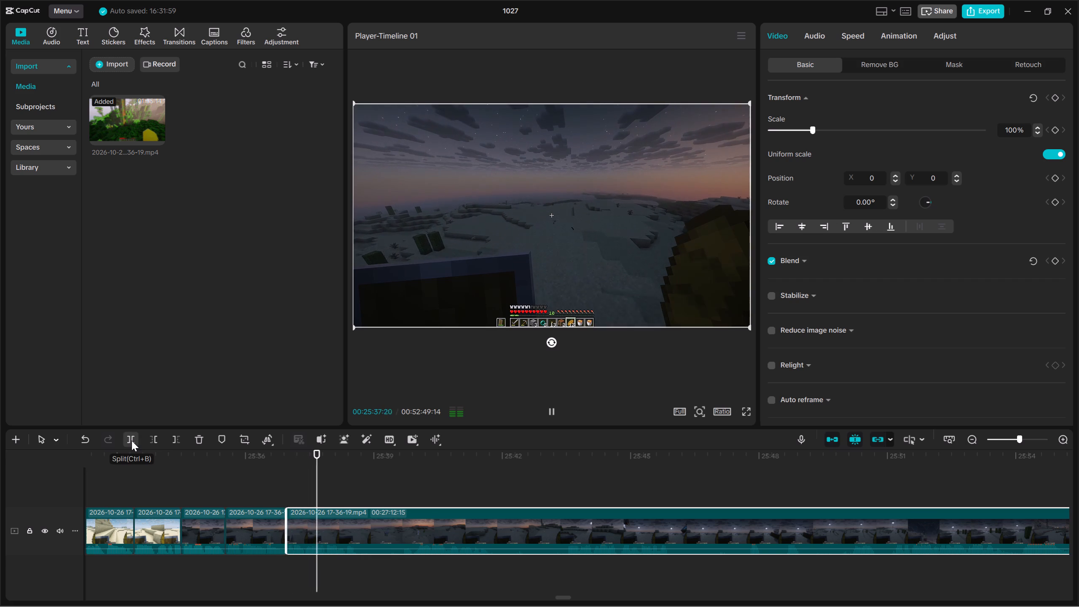
{"action": "key", "text": "space"}
{"action": "left_click", "coordinate": [132, 440]}
{"action": "key", "text": "space"}
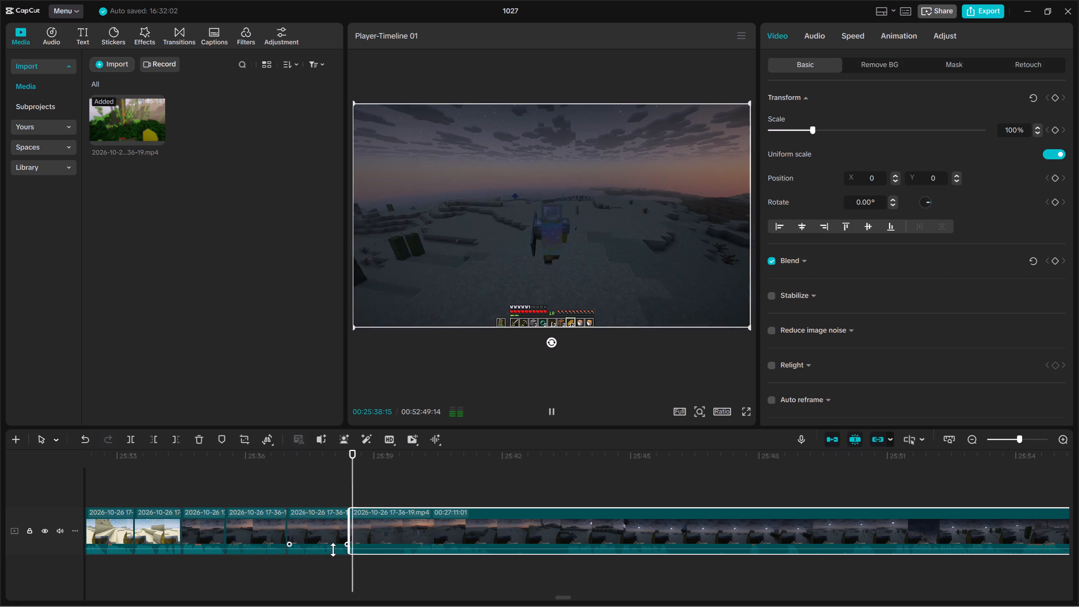
{"action": "left_click", "coordinate": [408, 562]}
{"action": "left_click_drag", "start_coordinate": [408, 562], "coordinate": [413, 564]}
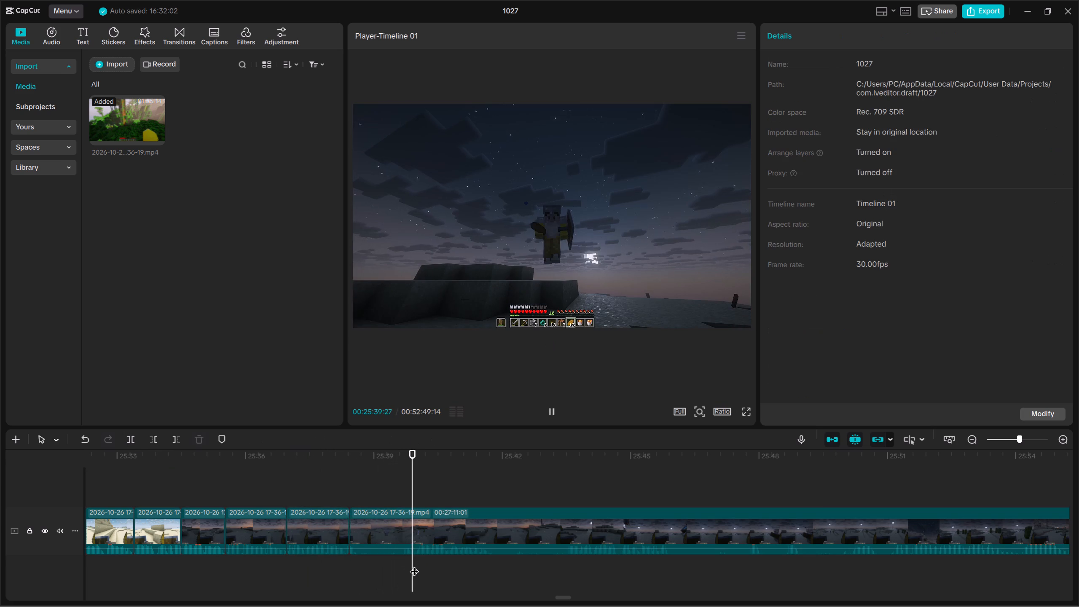
{"action": "left_click_drag", "start_coordinate": [442, 560], "coordinate": [443, 518]}
{"action": "left_click", "coordinate": [153, 437]}
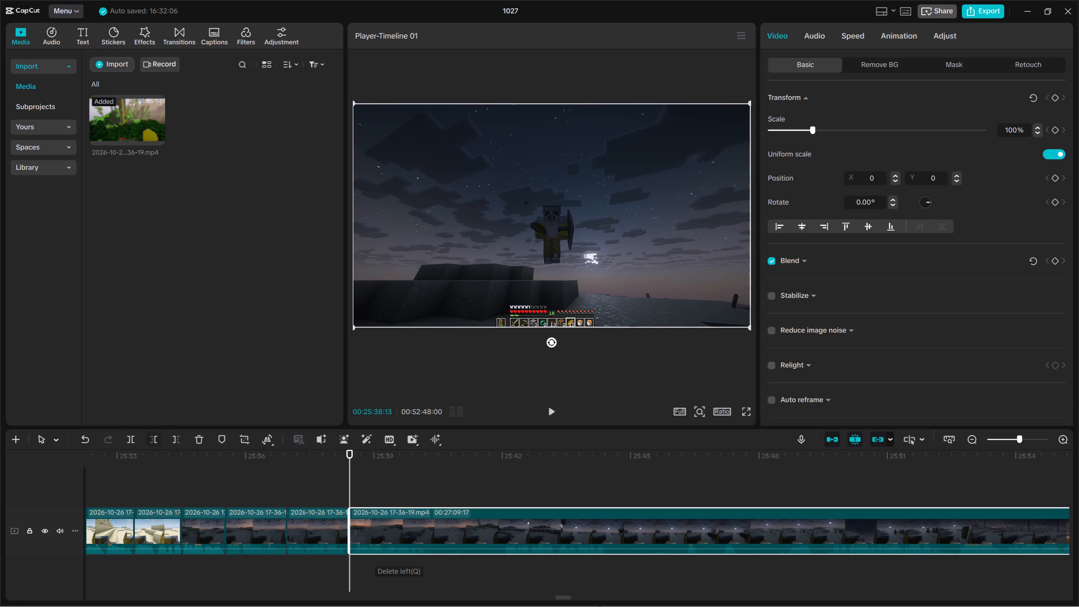
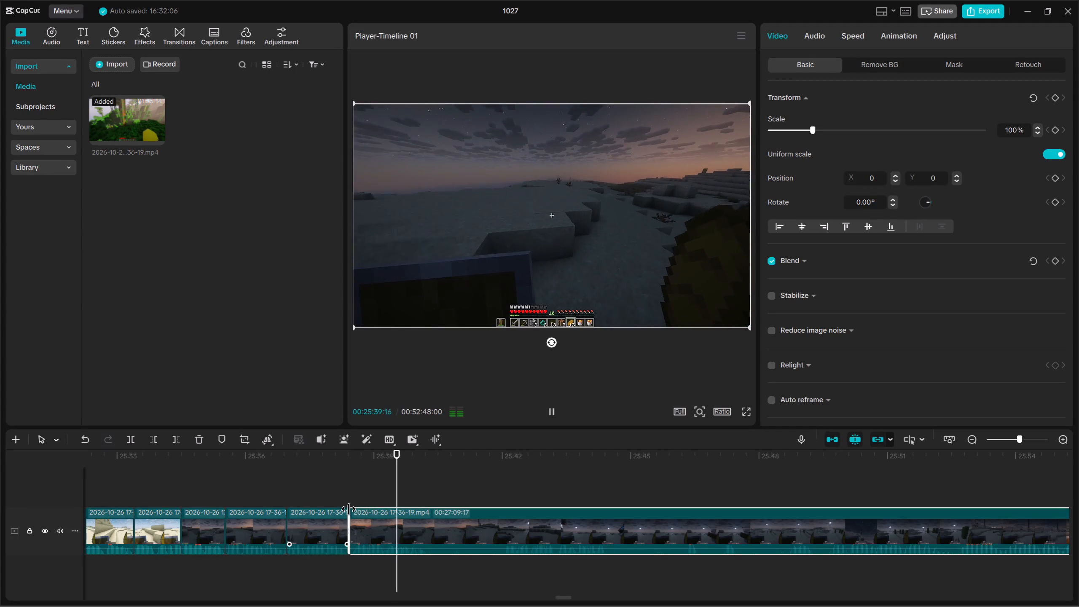
Stop playback, split the long clip at 25:40:03, and delete about 2 seconds from the start of the remainder, up to 25:42:01.
{"action": "key", "text": "space"}
{"action": "left_click", "coordinate": [134, 434], "text": "alt"}
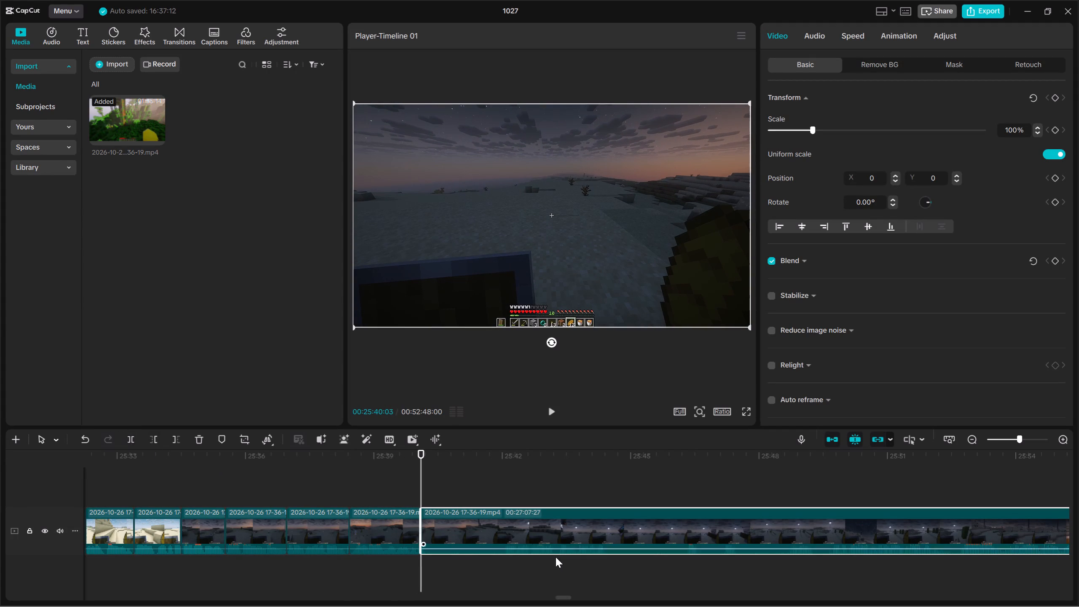
{"action": "double_click", "coordinate": [509, 556], "text": "alt"}
{"action": "left_click_drag", "start_coordinate": [524, 562], "coordinate": [531, 501], "text": "alt"}
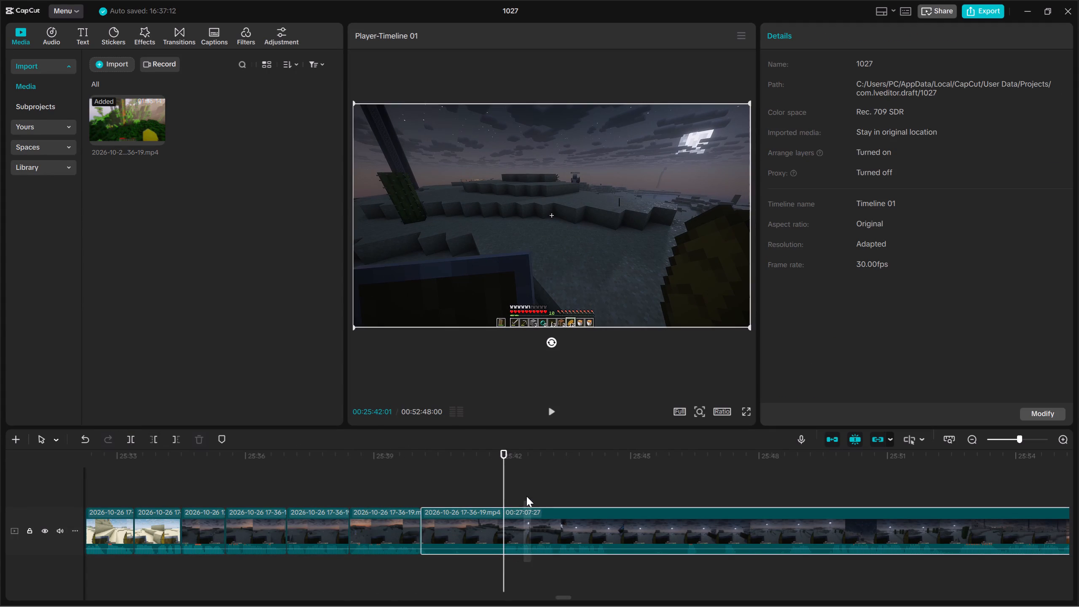
{"action": "left_click", "coordinate": [156, 438], "text": "alt"}
Play on, split the long clip at 25:42:14, review ahead, and delete about 4 seconds from the remainder's start, up to 25:46:20.
{"action": "key", "text": "space"}
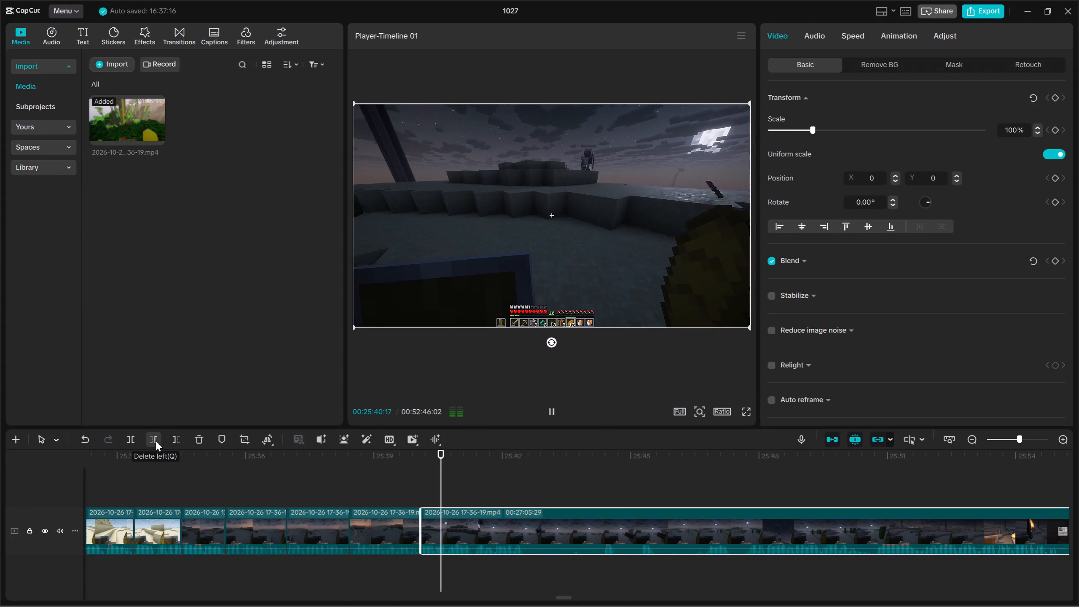
{"action": "key", "text": "space"}
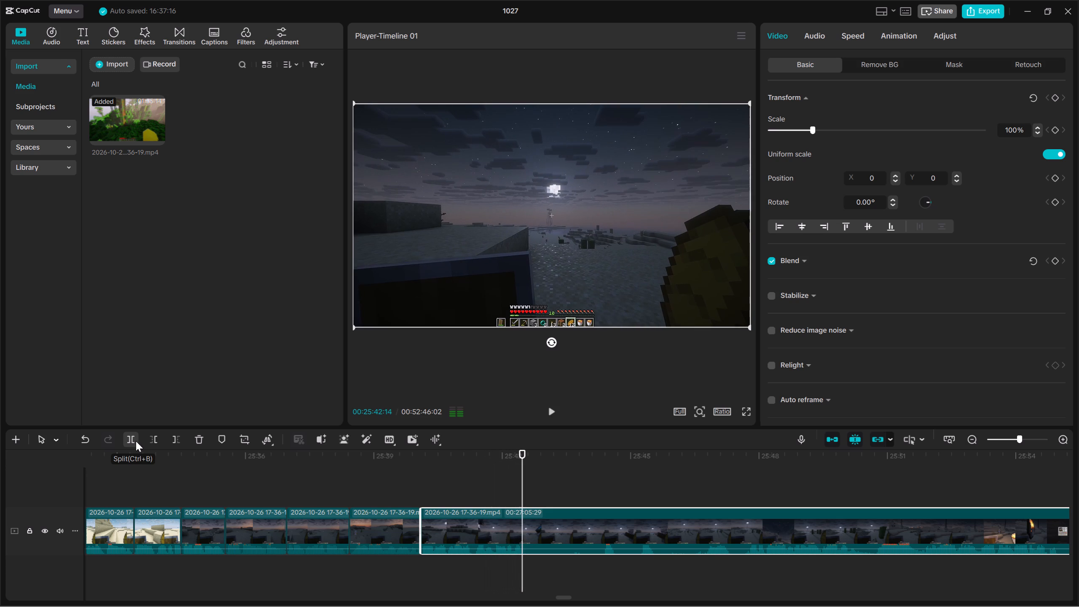
{"action": "left_click", "coordinate": [136, 441], "text": "alt"}
{"action": "key", "text": "space"}
{"action": "left_click", "coordinate": [604, 563], "text": "alt"}
{"action": "key", "text": "space"}
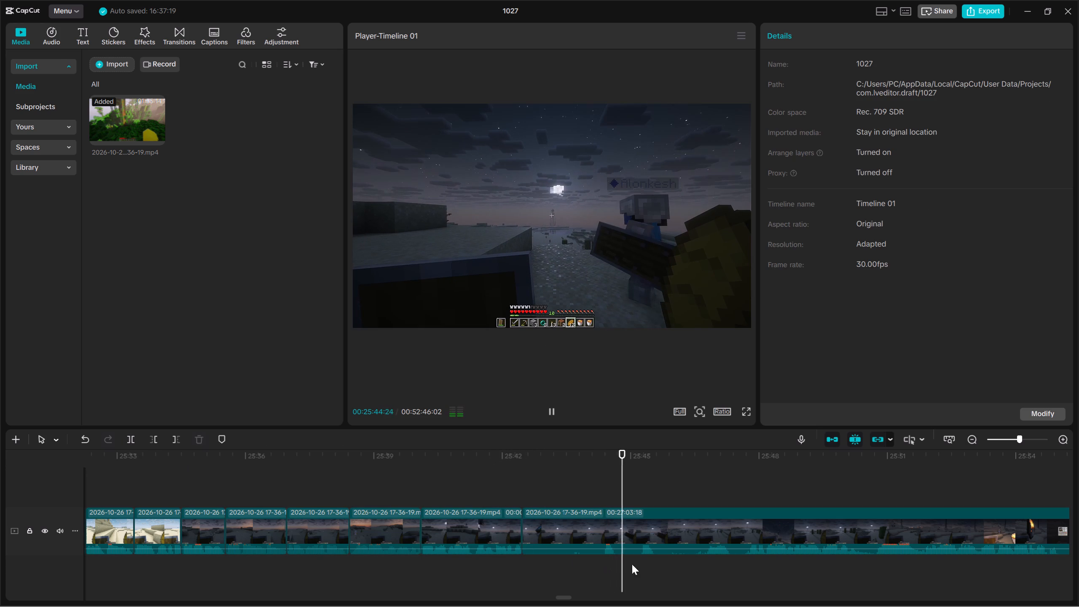
{"action": "left_click", "coordinate": [711, 561], "text": "alt"}
{"action": "key", "text": "space"}
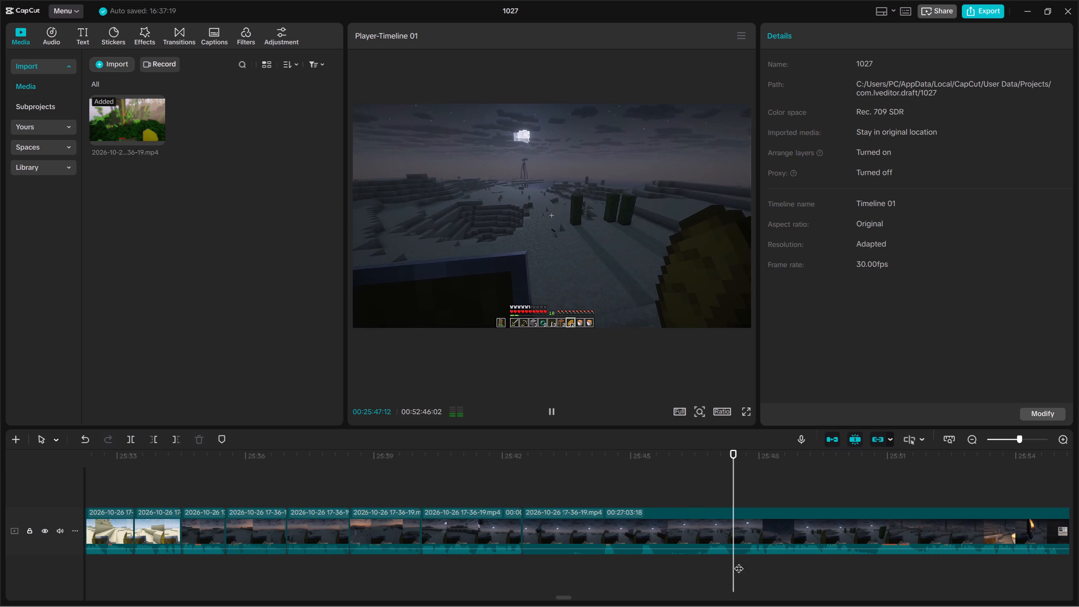
{"action": "left_click", "coordinate": [698, 565], "text": "alt"}
{"action": "left_click_drag", "start_coordinate": [698, 565], "coordinate": [703, 566], "text": "alt"}
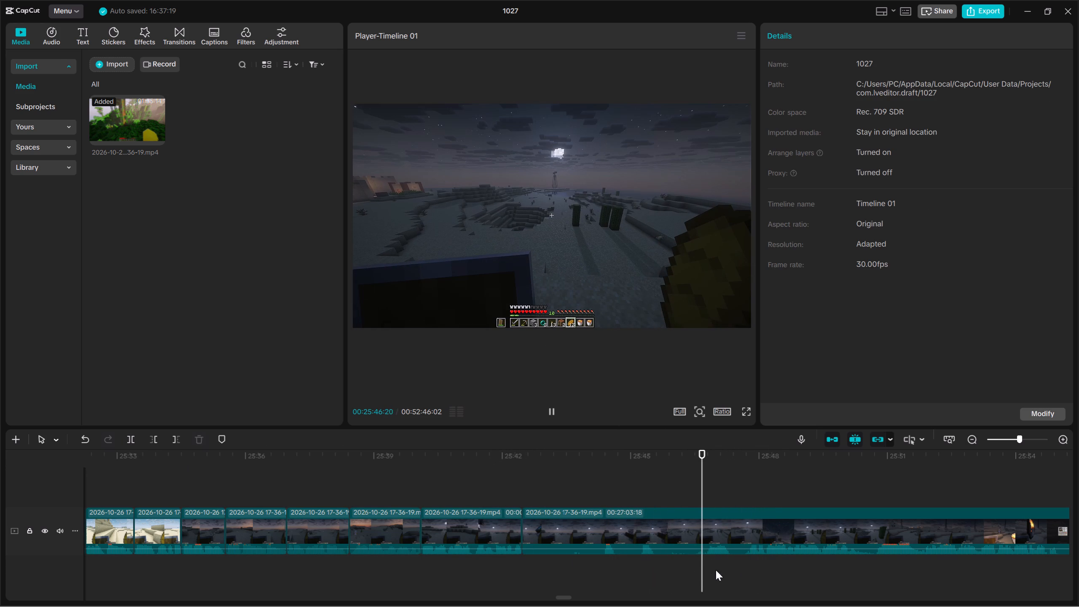
{"action": "left_click_drag", "start_coordinate": [719, 570], "coordinate": [717, 514], "text": "alt"}
{"action": "left_click", "coordinate": [156, 434], "text": "alt"}
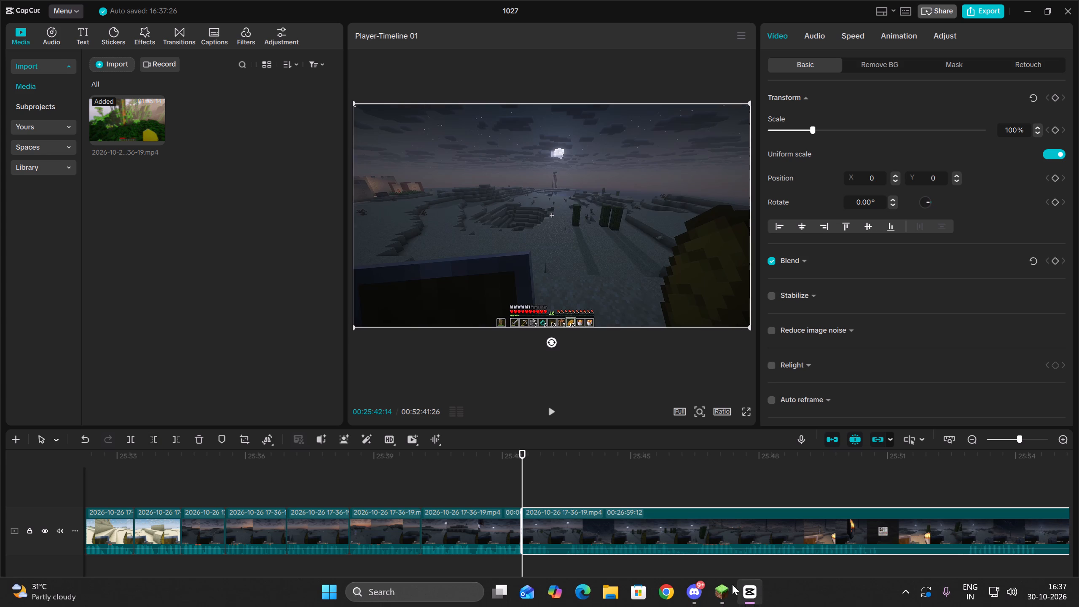
Switch to Discord to view the ongoing voice call.
{"action": "left_click", "coordinate": [703, 592], "text": "alt"}
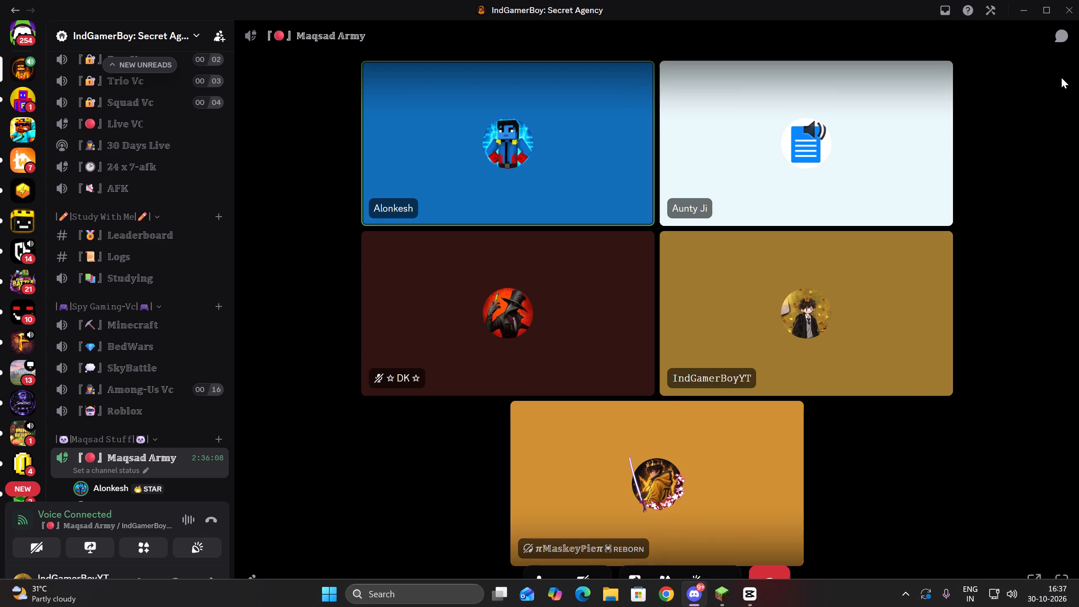
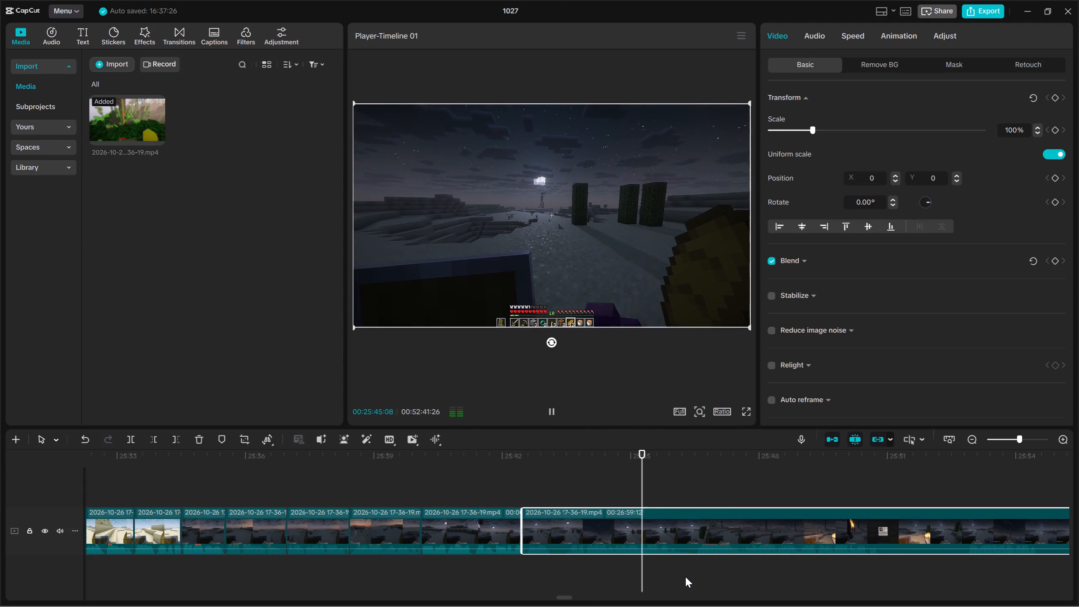
Stop playback, split the long clip at 25:45:27, and delete about half a second from the start of the remainder.
{"action": "key", "text": "space"}
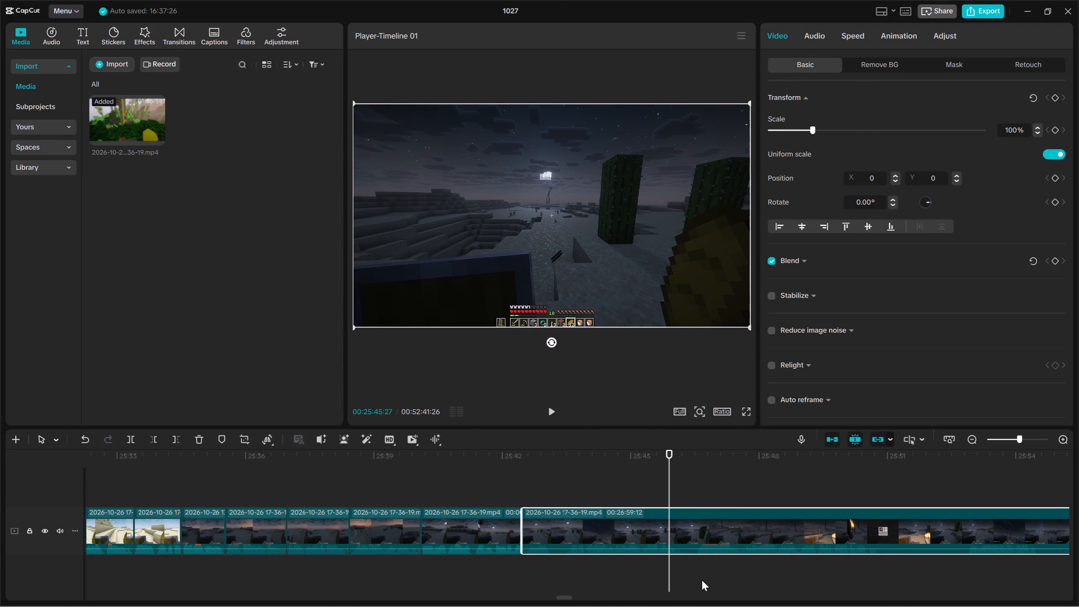
{"action": "left_click_drag", "start_coordinate": [702, 580], "coordinate": [694, 506], "text": "alt"}
{"action": "left_click", "coordinate": [140, 429], "text": "alt"}
{"action": "left_click", "coordinate": [140, 437], "text": "alt"}
{"action": "left_click", "coordinate": [132, 438], "text": "alt"}
{"action": "key", "text": "space"}
{"action": "left_click", "coordinate": [155, 438], "text": "alt"}
Play on, split the long clip at 25:50:14, and delete about 2 seconds from the remainder's start, up to 25:52:07.
{"action": "key", "text": "space"}
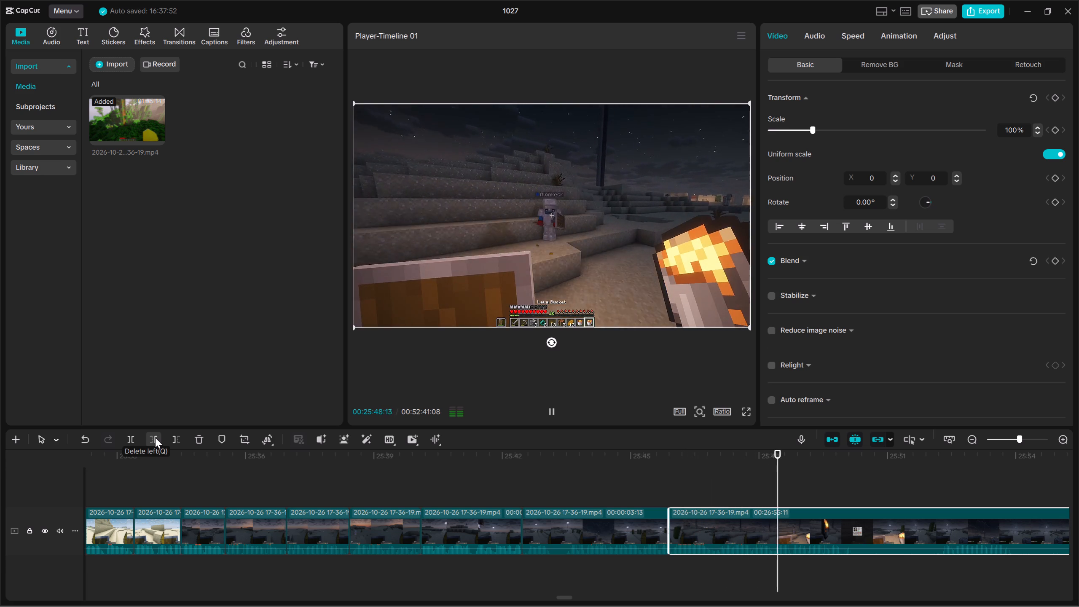
{"action": "key", "text": "space"}
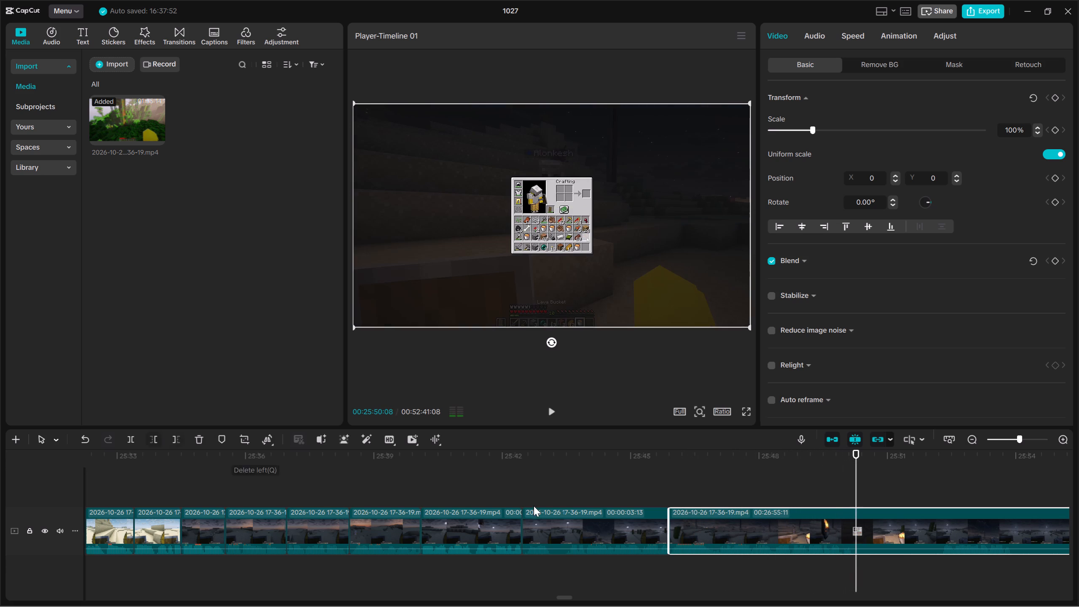
{"action": "left_click", "coordinate": [850, 559], "text": "alt"}
{"action": "left_click_drag", "start_coordinate": [868, 566], "coordinate": [862, 494], "text": "alt"}
{"action": "key", "text": "space"}
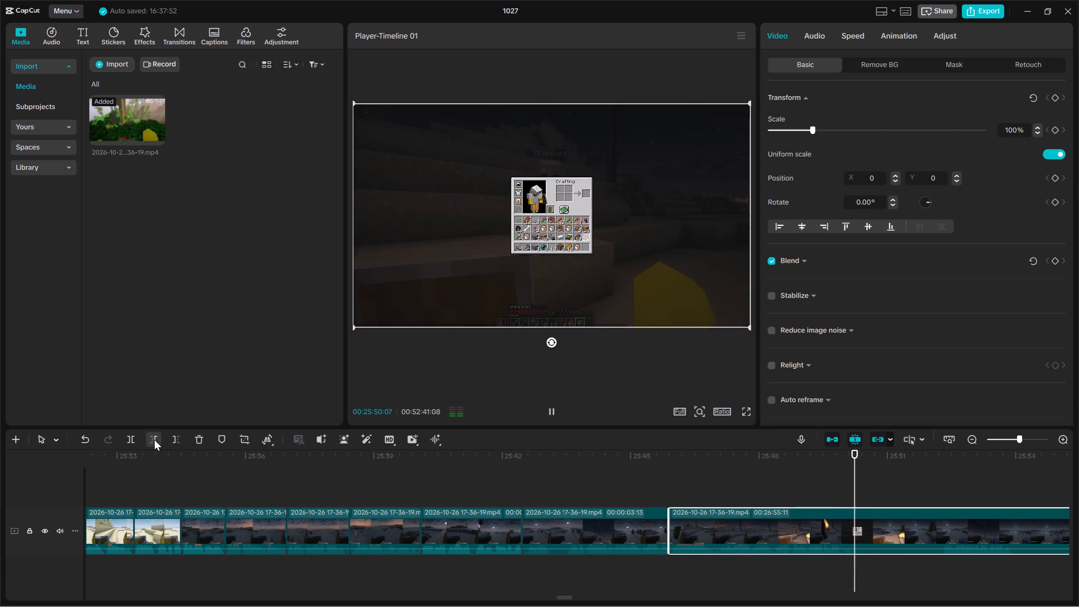
{"action": "key", "text": "space"}
{"action": "left_click", "coordinate": [134, 441], "text": "alt"}
{"action": "key", "text": "space"}
{"action": "left_click", "coordinate": [940, 562], "text": "alt"}
{"action": "left_click_drag", "start_coordinate": [977, 586], "coordinate": [958, 489], "text": "alt"}
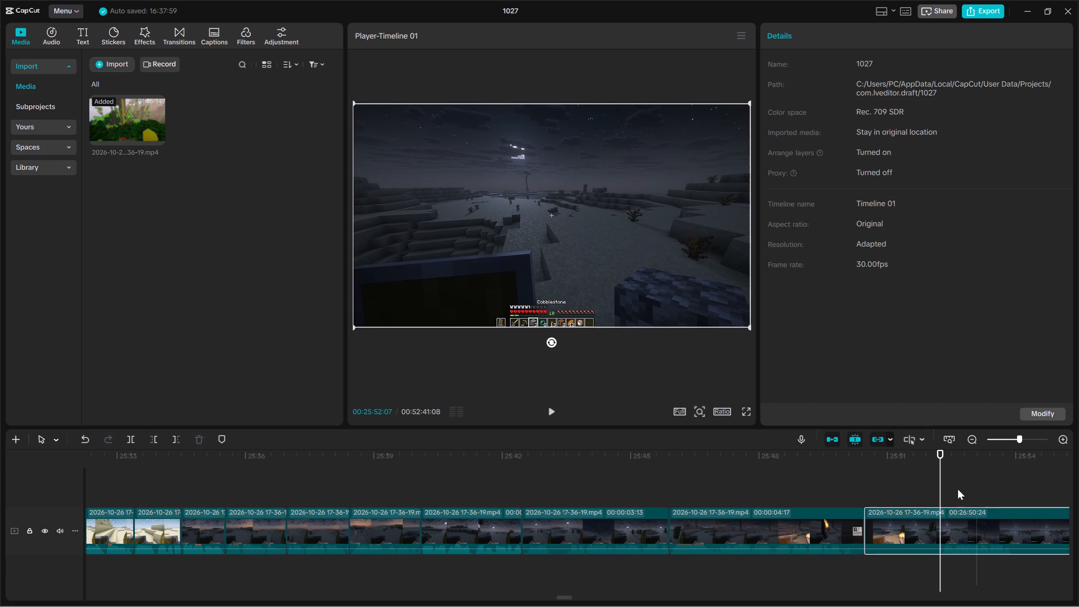
{"action": "left_click_drag", "start_coordinate": [958, 489], "coordinate": [975, 508], "text": "alt"}
{"action": "left_click", "coordinate": [151, 436], "text": "alt"}
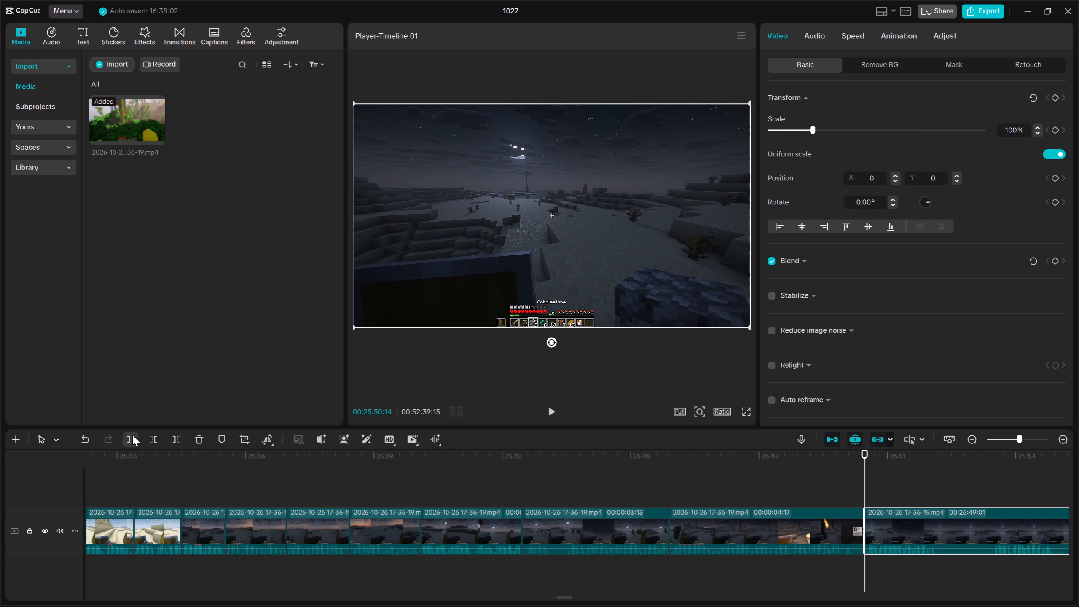
Play on, split the long clip at 25:52:06, and delete about 1 second from the start of the remainder.
{"action": "key", "text": "space"}
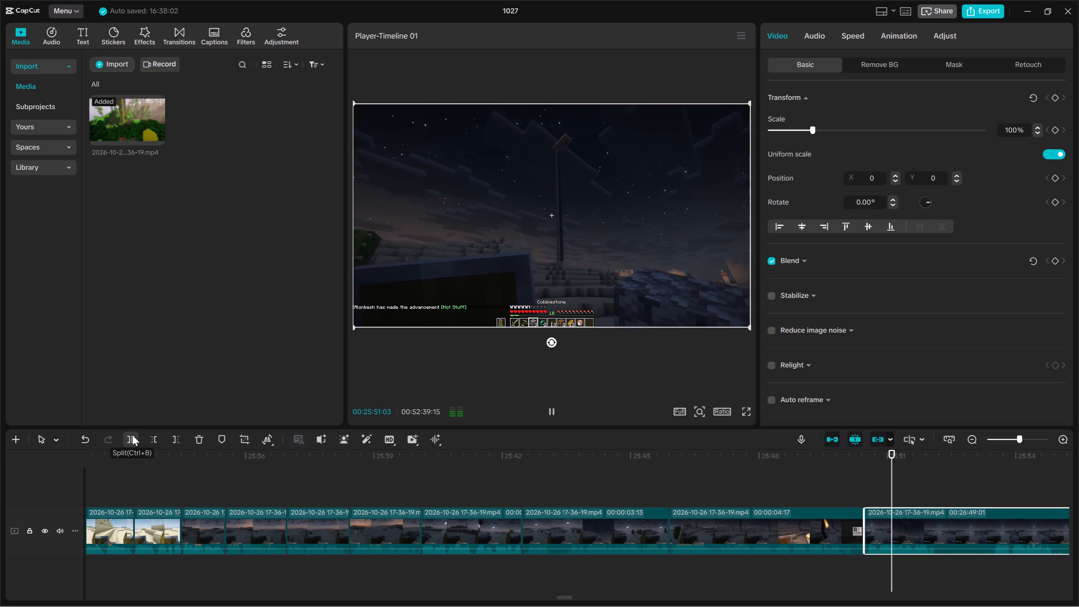
{"action": "key", "text": "space"}
{"action": "key", "text": "space"}
{"action": "key", "text": "space"}
{"action": "left_click", "coordinate": [132, 435], "text": "alt"}
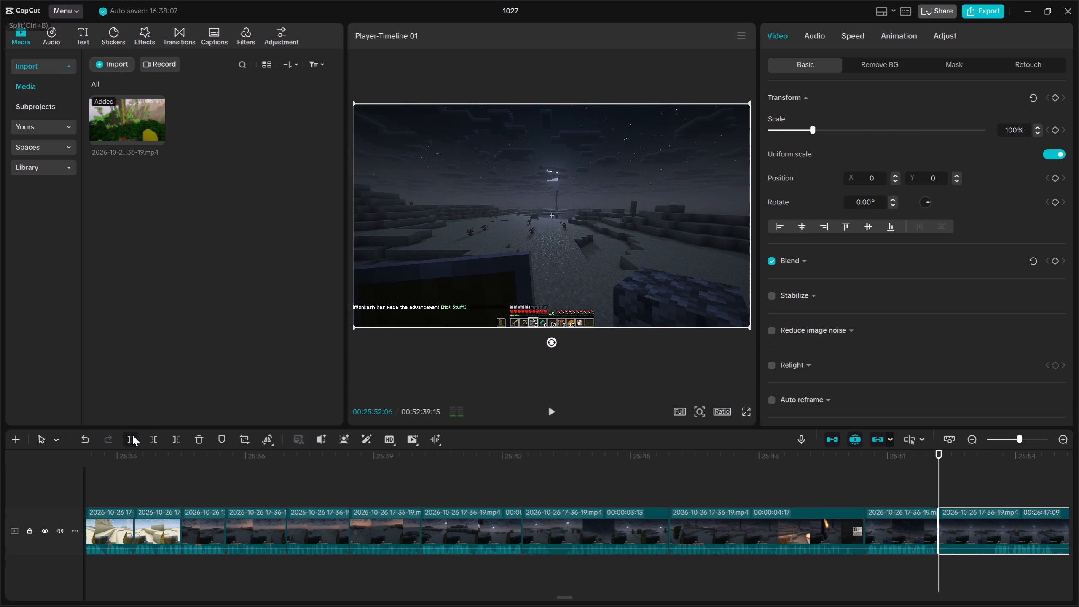
{"action": "key", "text": "space"}
{"action": "left_click", "coordinate": [158, 440], "text": "alt"}
Play on, split the long clip at about 25:53:20, and delete about 1 second from the start of the remainder.
{"action": "key", "text": "space"}
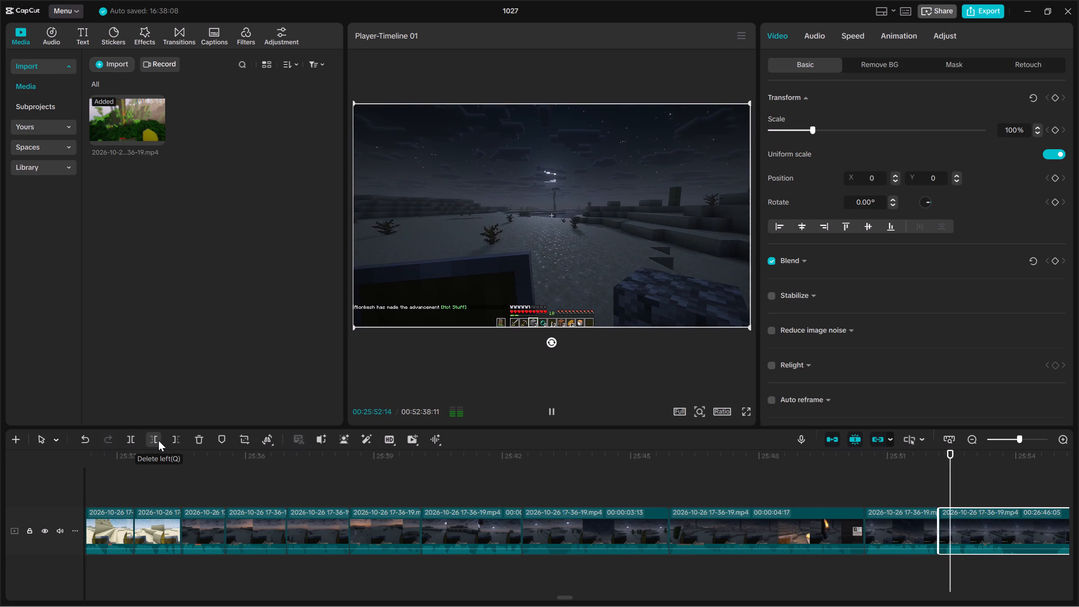
{"action": "key", "text": "space"}
{"action": "key", "text": "space"}
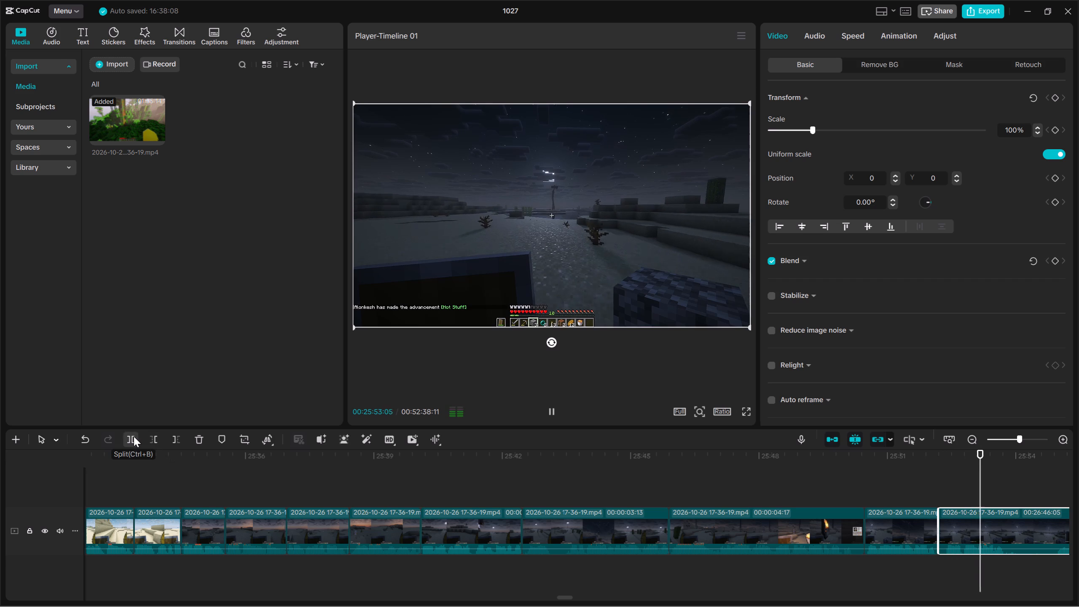
{"action": "key", "text": "space"}
{"action": "left_click", "coordinate": [134, 436], "text": "alt"}
{"action": "key", "text": "space"}
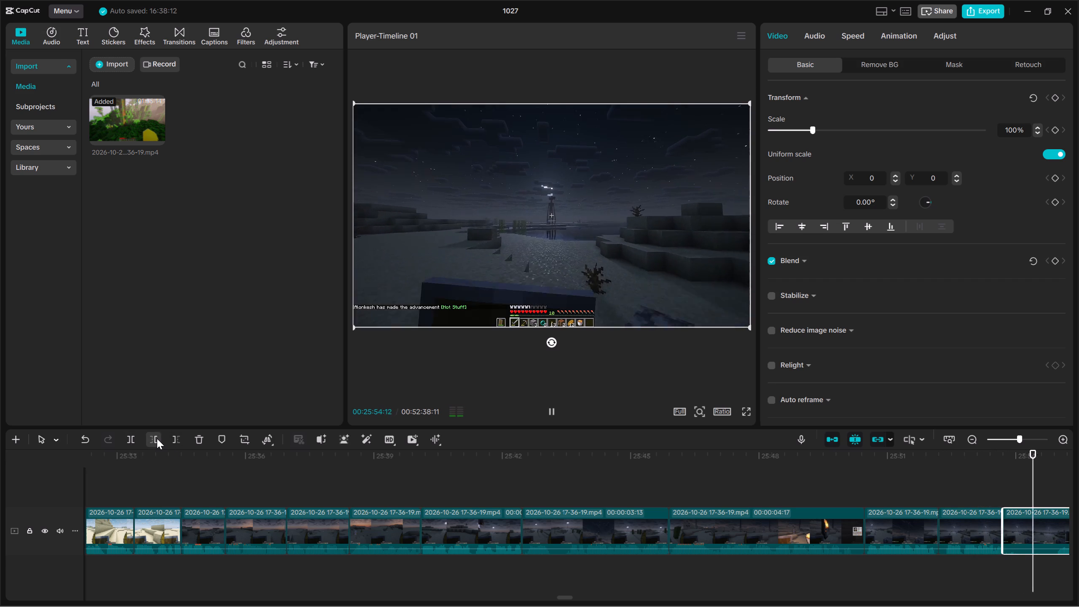
{"action": "key", "text": "space"}
{"action": "left_click", "coordinate": [157, 438], "text": "alt"}
Split the long clip at 25:55:05, just before the inventory screen opens, and delete under a second from the remainder's start.
{"action": "key", "text": "space"}
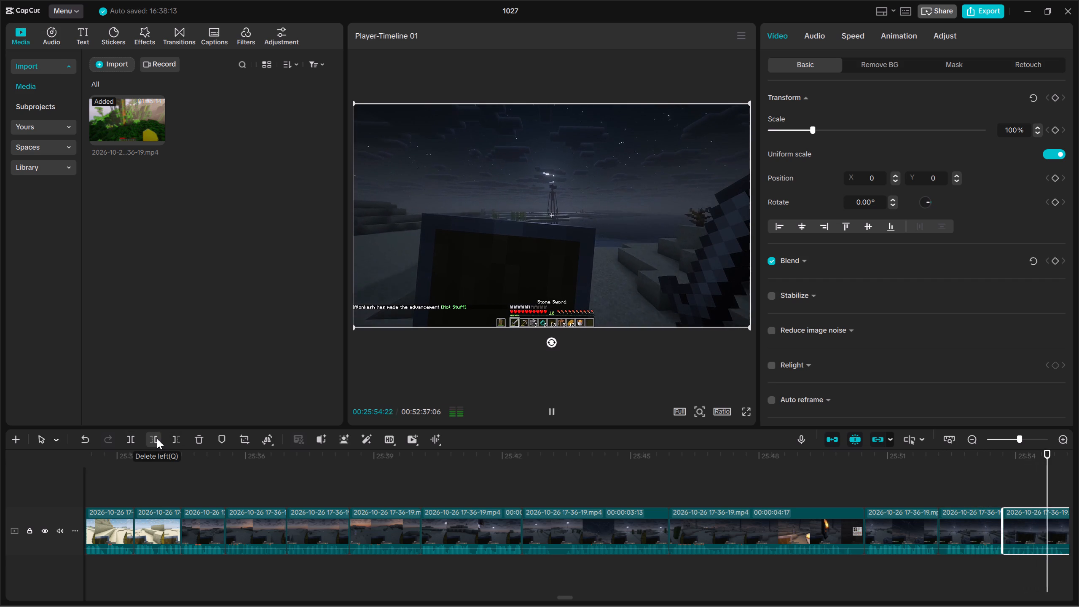
{"action": "key", "text": "space"}
{"action": "key", "text": "space"}
{"action": "key", "text": "space"}
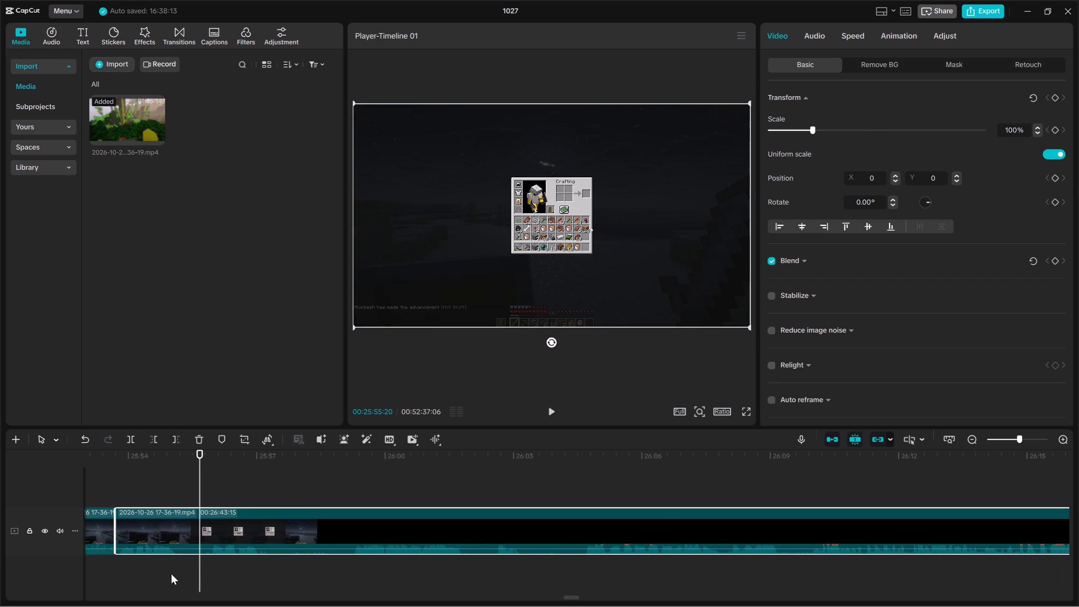
{"action": "left_click", "coordinate": [170, 573], "text": "alt"}
{"action": "left_click", "coordinate": [175, 573], "text": "alt"}
{"action": "left_click", "coordinate": [178, 572], "text": "alt"}
{"action": "left_click_drag", "start_coordinate": [195, 572], "coordinate": [201, 501], "text": "alt"}
{"action": "left_click", "coordinate": [129, 445], "text": "alt"}
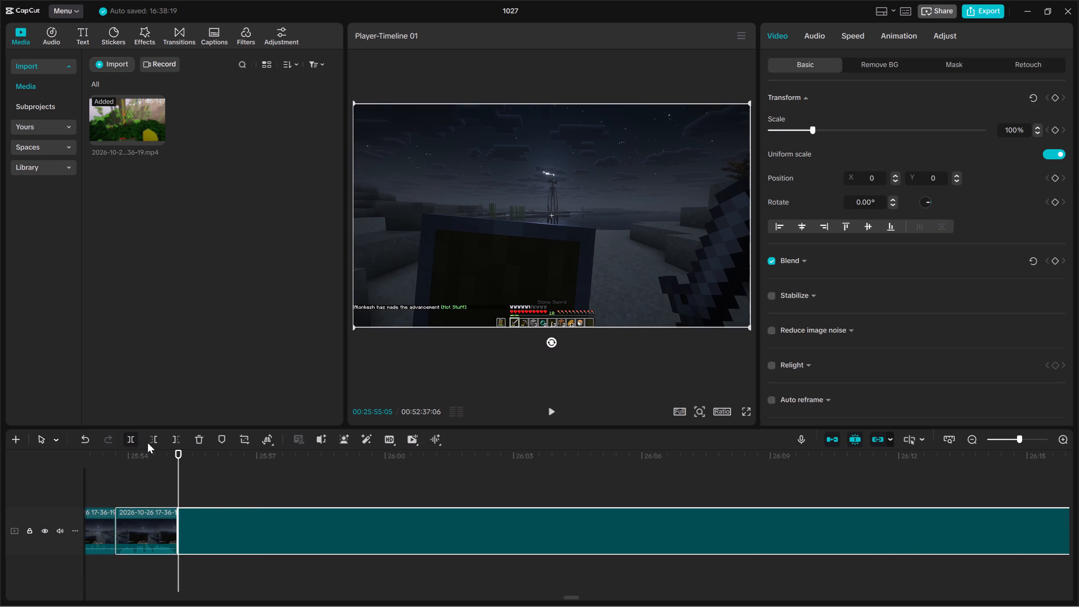
{"action": "key", "text": "space"}
{"action": "left_click", "coordinate": [149, 441], "text": "alt"}
{"action": "key", "text": "space"}
{"action": "left_click", "coordinate": [149, 441], "text": "alt"}
Play on, split the long clip at about 25:56:10, and delete about 2 seconds from the start of the remainder.
{"action": "key", "text": "space"}
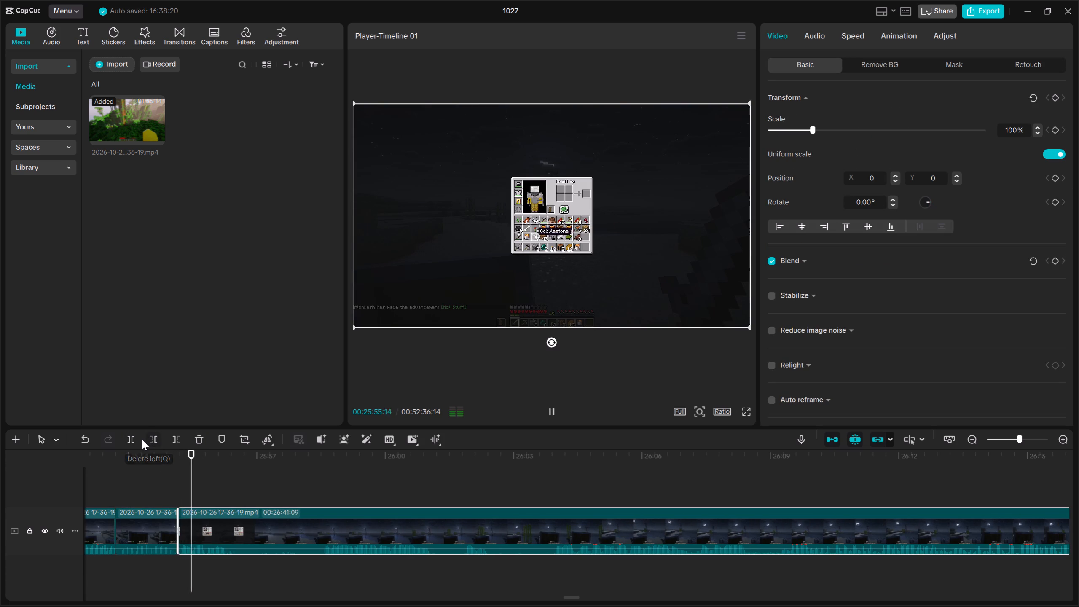
{"action": "left_click", "coordinate": [136, 439], "text": "alt"}
{"action": "key", "text": "space"}
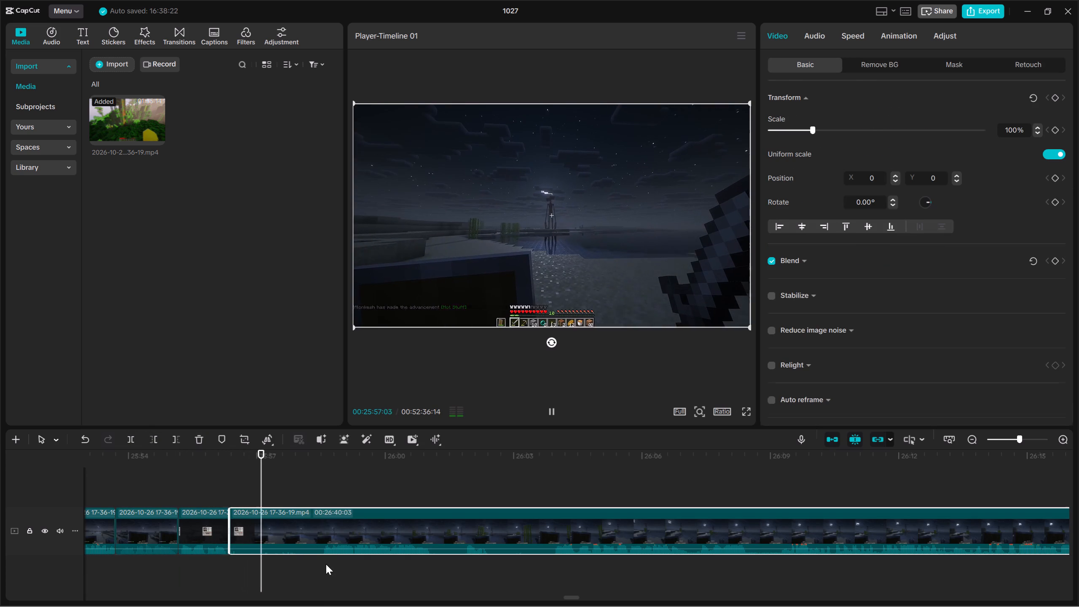
{"action": "double_click", "coordinate": [326, 564], "text": "alt"}
{"action": "left_click_drag", "start_coordinate": [350, 569], "coordinate": [344, 518], "text": "alt"}
{"action": "left_click", "coordinate": [154, 441], "text": "alt"}
Play on, split the long clip at about 25:59, and delete about 3 seconds from the start of the remainder.
{"action": "key", "text": "space"}
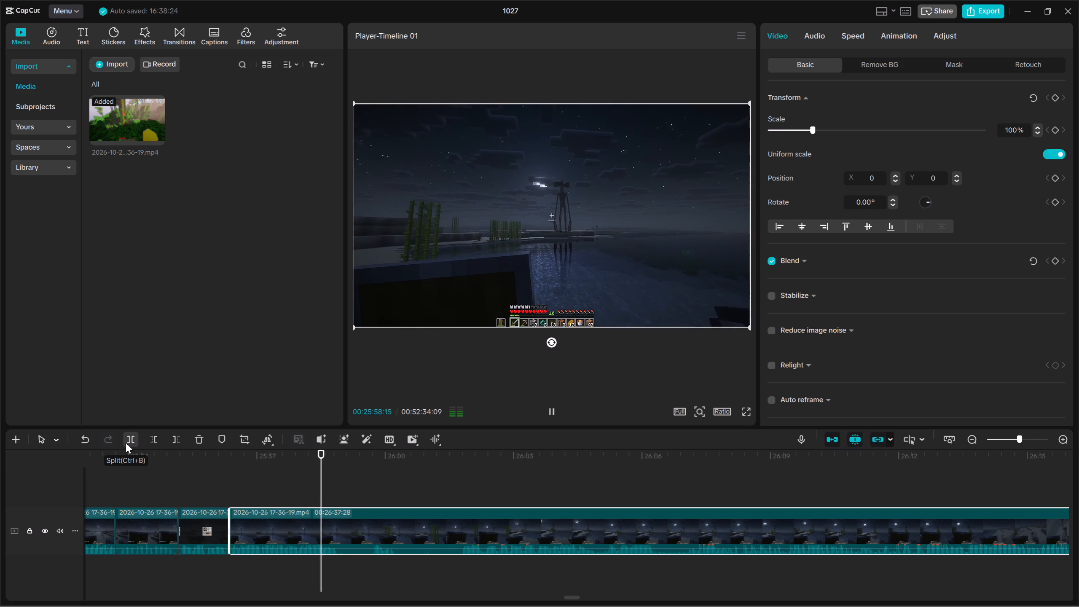
{"action": "left_click", "coordinate": [126, 443], "text": "alt"}
{"action": "key", "text": "space"}
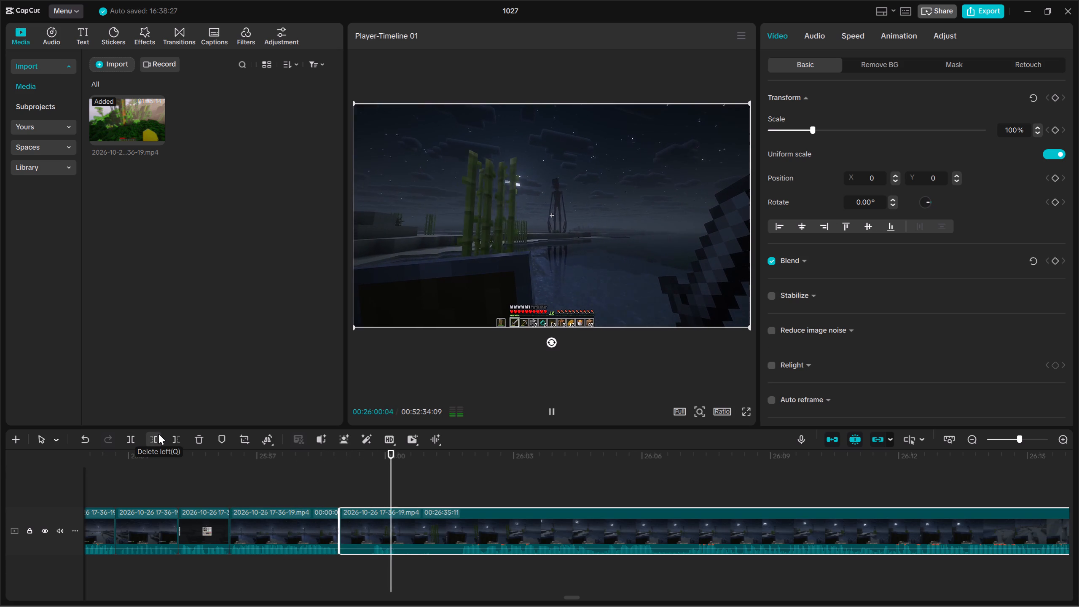
{"action": "left_click", "coordinate": [158, 434], "text": "alt"}
Play on, split the long clip at about 26:03:10, and review the start of the remainder up to 26:03:22.
{"action": "key", "text": "space"}
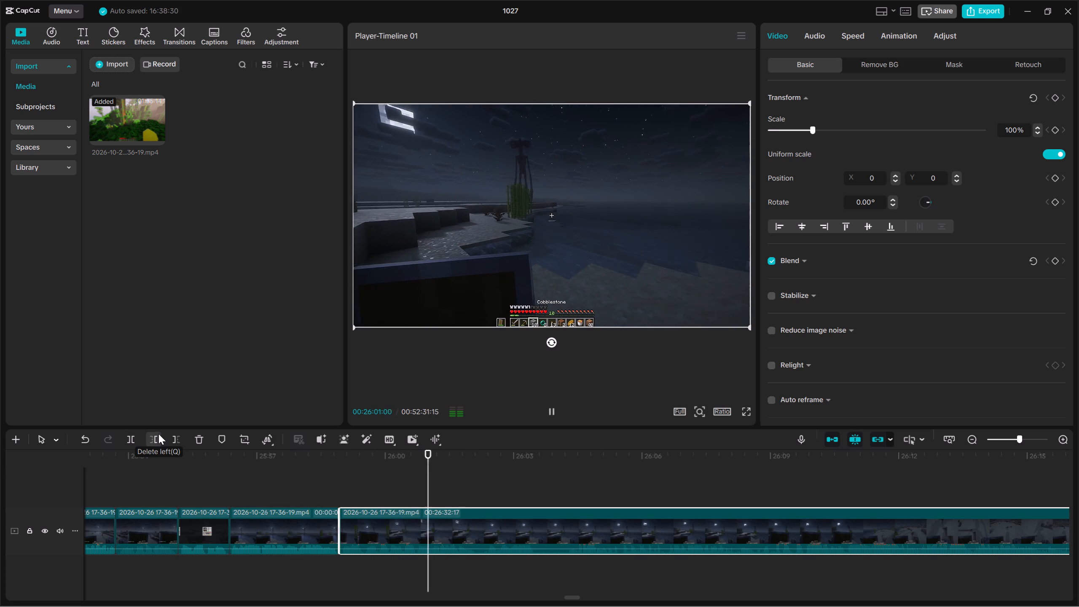
{"action": "key", "text": "space"}
{"action": "left_click", "coordinate": [127, 437], "text": "alt"}
{"action": "key", "text": "space"}
{"action": "key", "text": "space"}
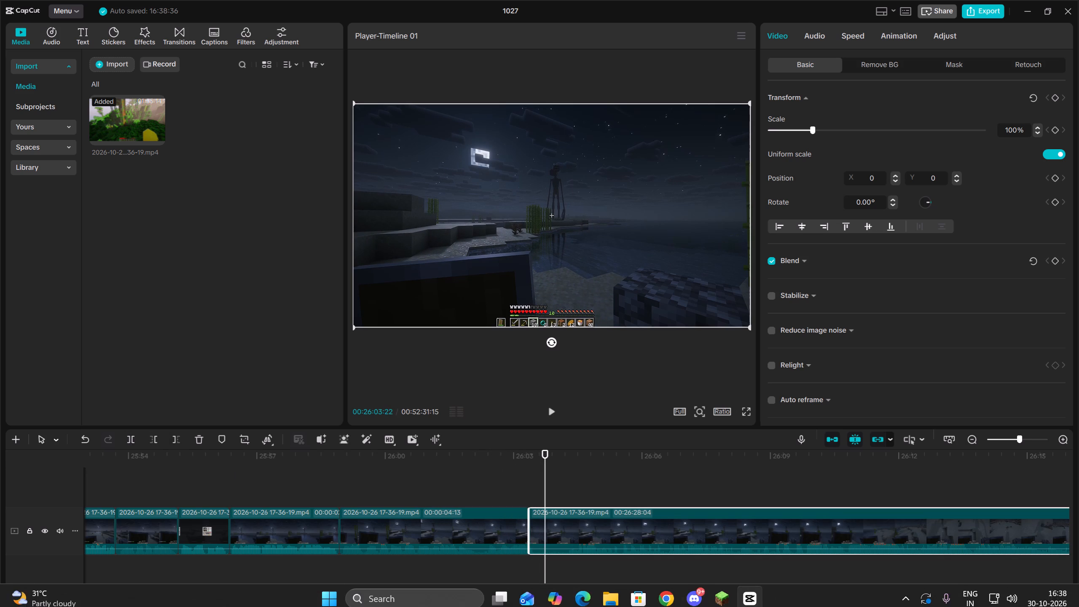
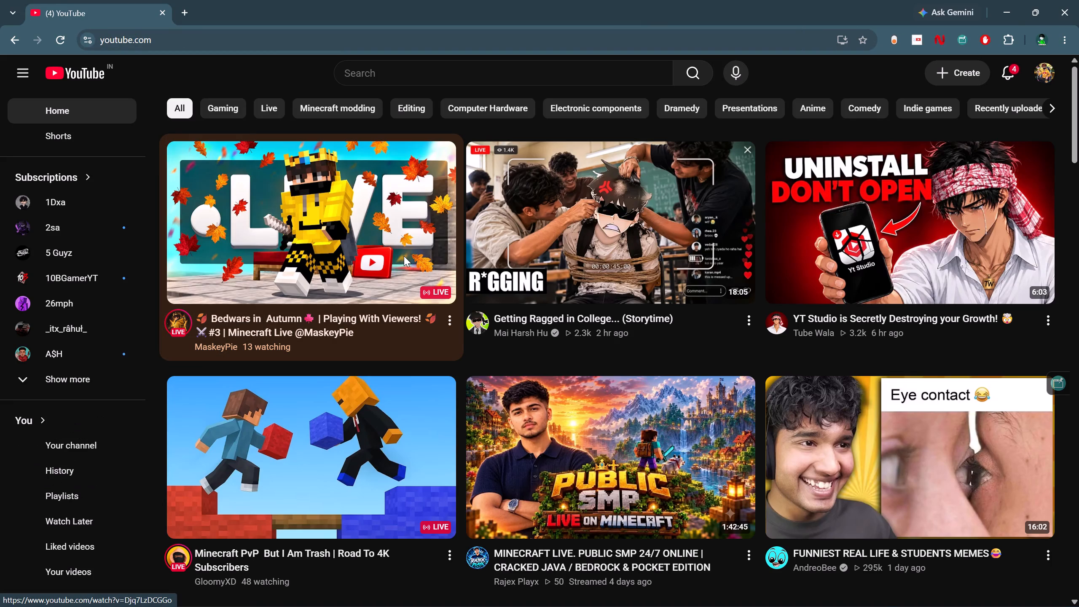
Open the Bedwars in Autumn live stream and open the newest chat commenter's channel in a separate tab, returning to the stream.
{"action": "left_click", "coordinate": [404, 256], "text": "alt"}
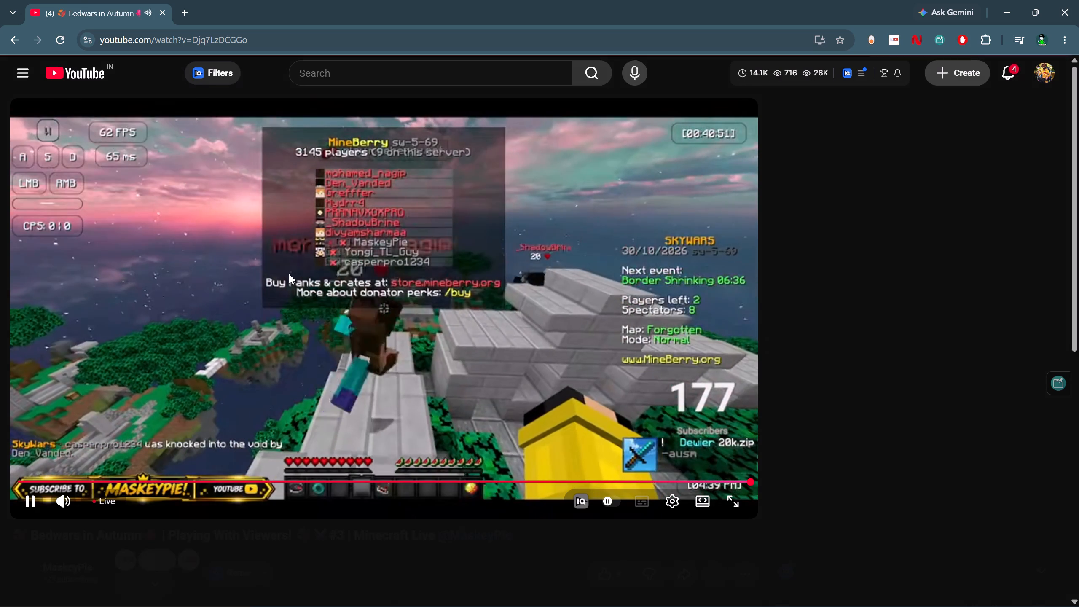
{"action": "left_click", "coordinate": [453, 251], "text": "alt"}
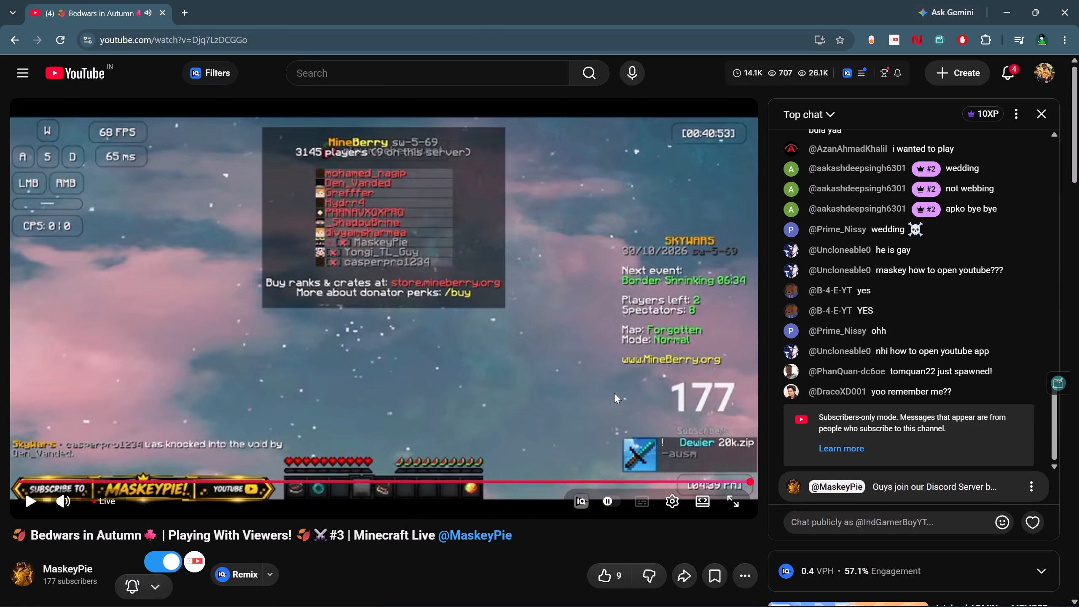
{"action": "left_click", "coordinate": [599, 366], "text": "alt"}
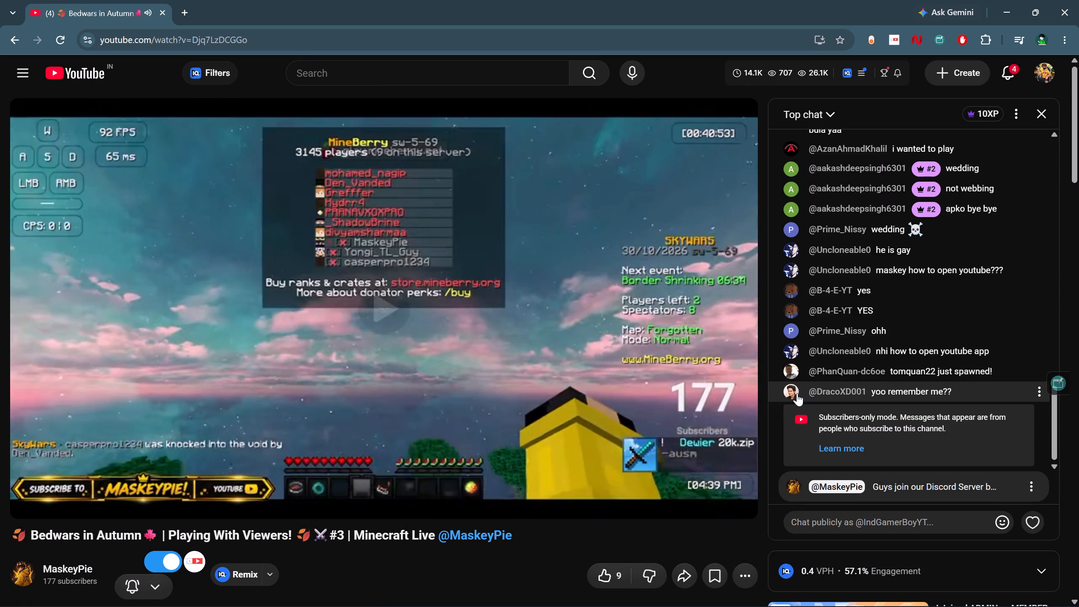
{"action": "left_click", "coordinate": [795, 392], "text": "alt"}
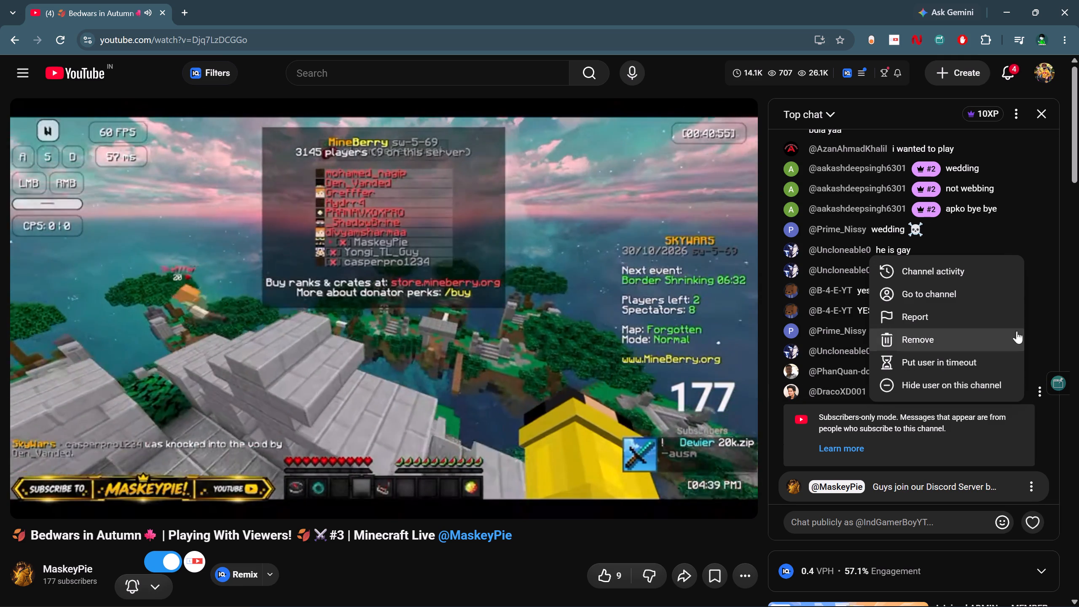
{"action": "left_click", "coordinate": [957, 288], "text": "alt"}
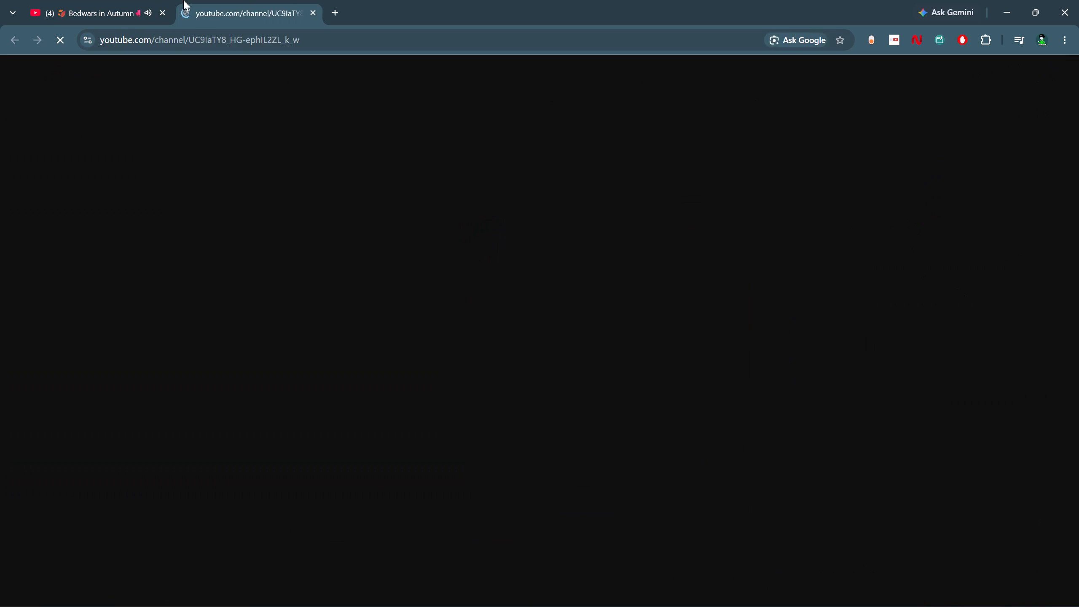
{"action": "left_click", "coordinate": [105, 0], "text": "alt"}
Review the newest chat commenter's channel activity and past chat messages, and return to the live chat.
{"action": "left_click", "coordinate": [795, 395], "text": "alt"}
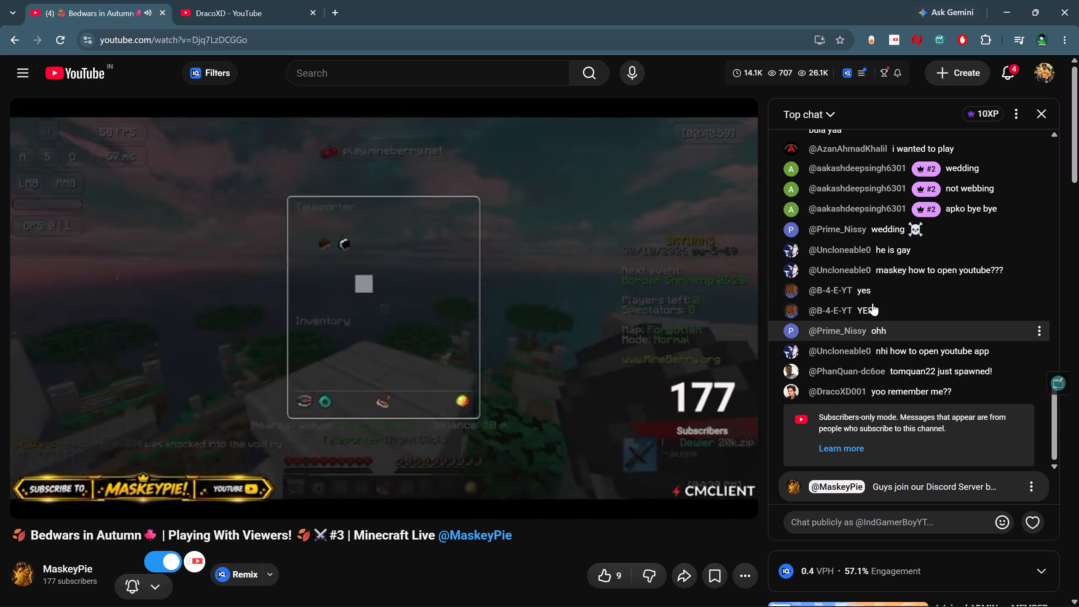
{"action": "left_click", "coordinate": [930, 263], "text": "alt"}
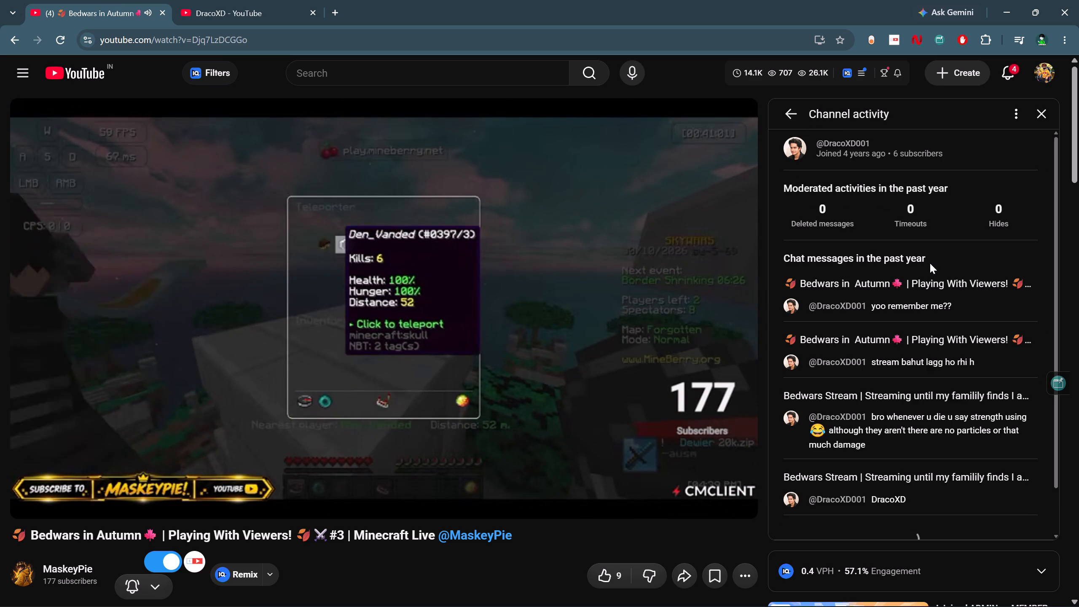
{"action": "scroll", "coordinate": [930, 263], "scroll_direction": "down", "scroll_amount": 4, "text": "alt"}
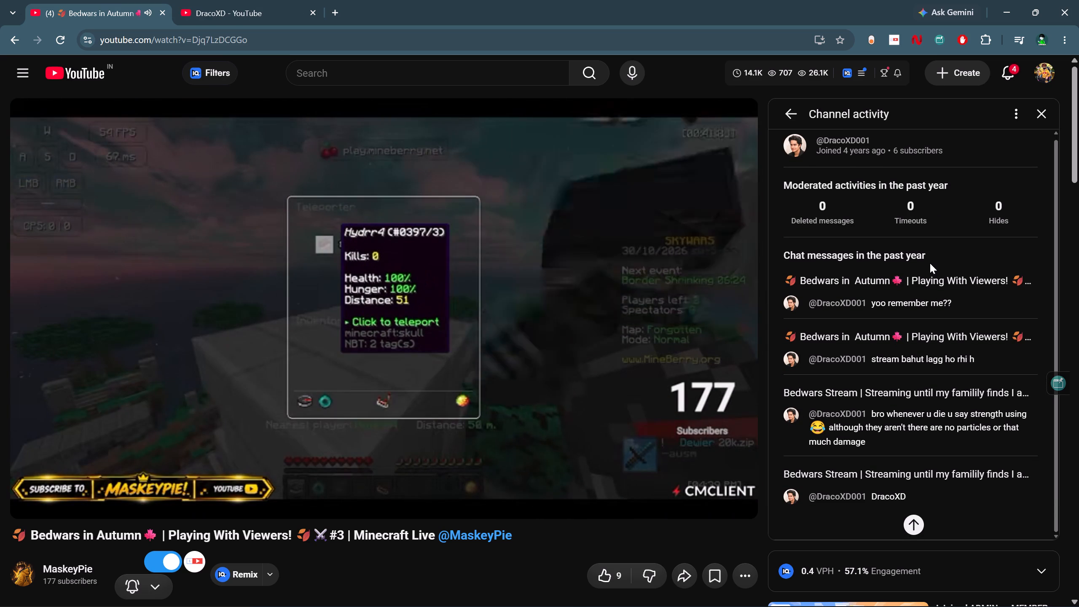
{"action": "scroll", "coordinate": [930, 263], "scroll_direction": "down", "scroll_amount": 3, "text": "alt"}
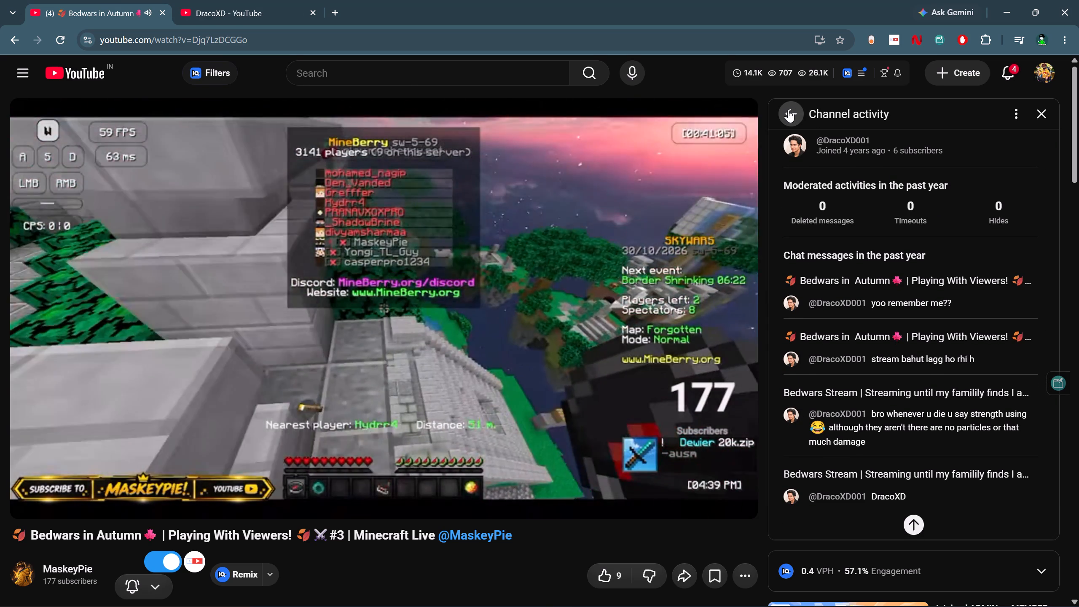
{"action": "left_click", "coordinate": [788, 110], "text": "alt"}
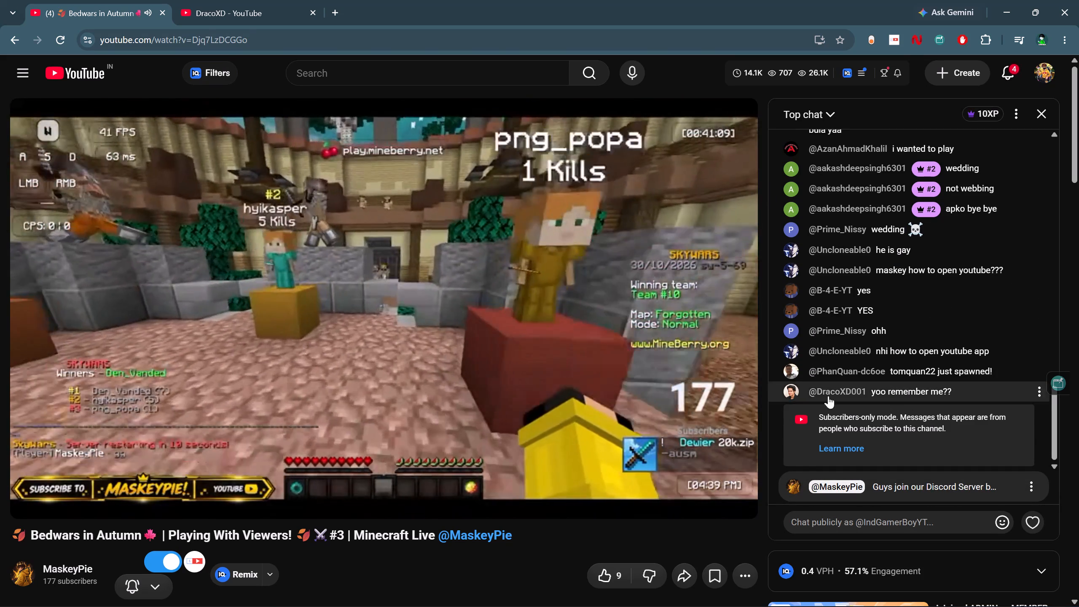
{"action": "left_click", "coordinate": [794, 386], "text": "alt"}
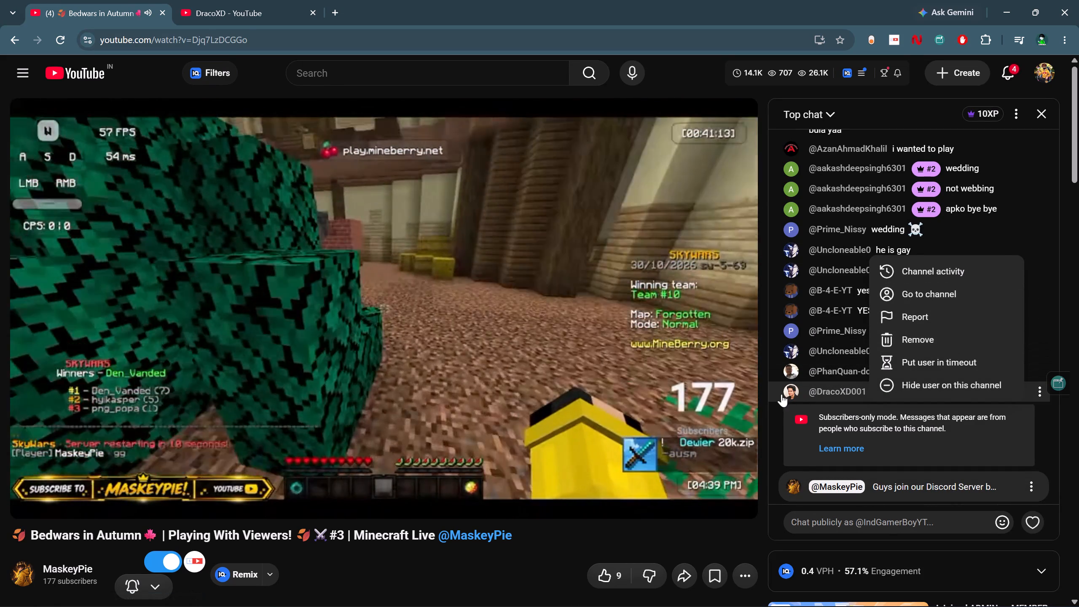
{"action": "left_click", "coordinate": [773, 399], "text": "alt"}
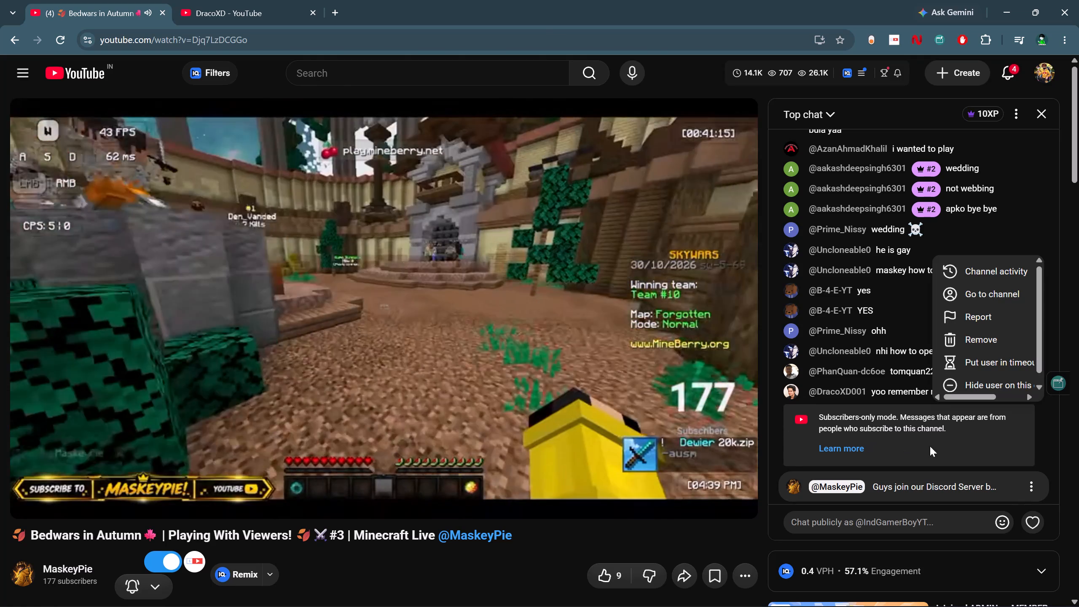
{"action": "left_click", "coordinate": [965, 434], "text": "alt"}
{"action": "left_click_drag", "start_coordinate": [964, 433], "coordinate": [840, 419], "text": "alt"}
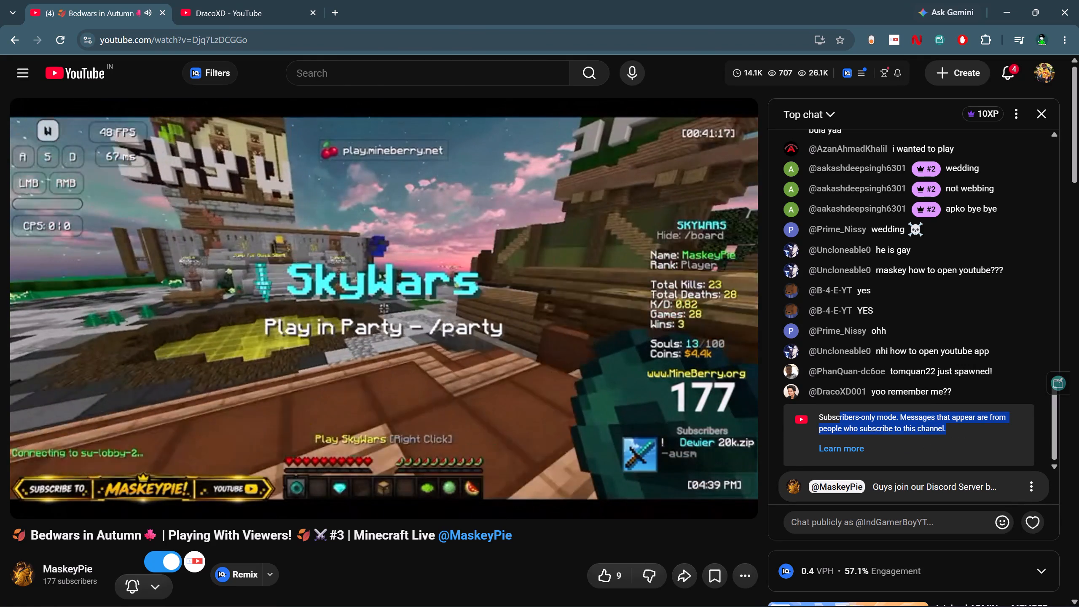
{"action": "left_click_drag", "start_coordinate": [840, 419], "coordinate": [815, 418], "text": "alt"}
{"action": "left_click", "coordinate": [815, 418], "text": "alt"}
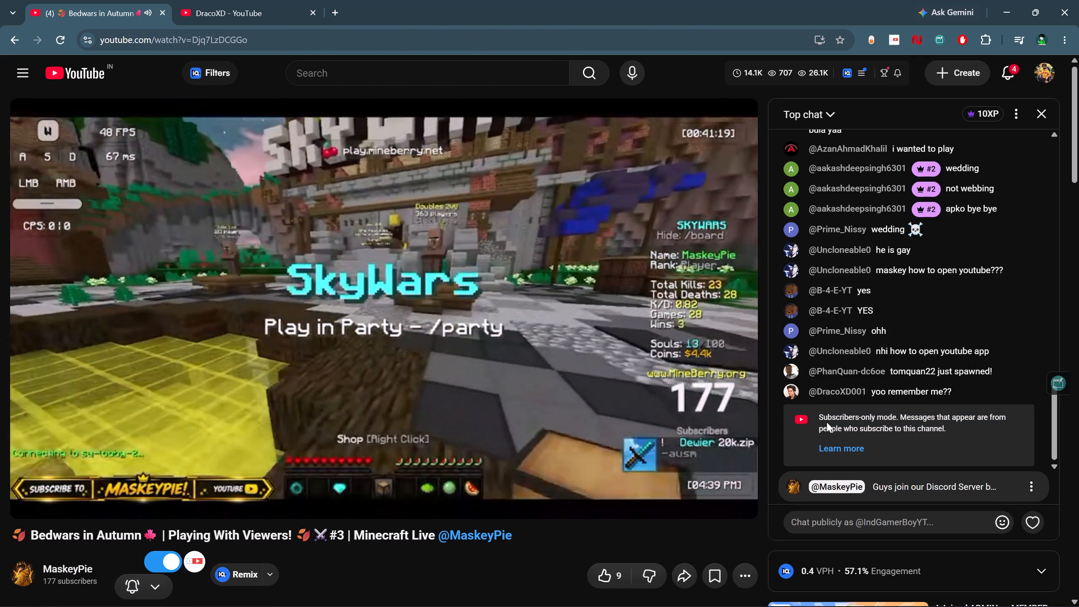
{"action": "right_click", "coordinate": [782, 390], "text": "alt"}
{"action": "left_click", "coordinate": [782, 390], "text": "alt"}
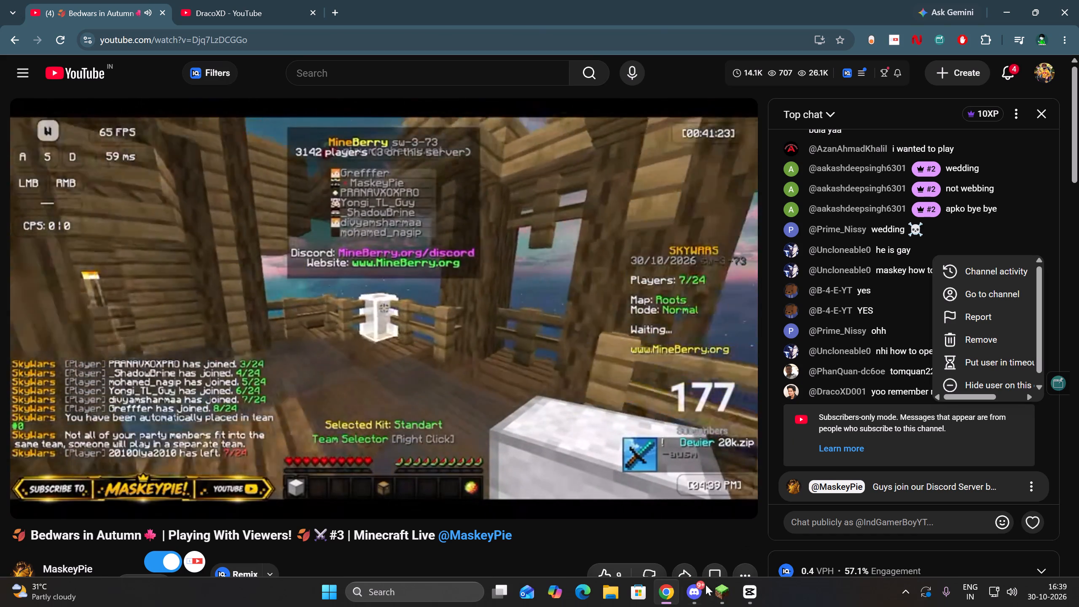
Switch back to CapCut and delete the start of the long clip up to 26:04:05.
{"action": "left_click", "coordinate": [744, 597], "text": "alt"}
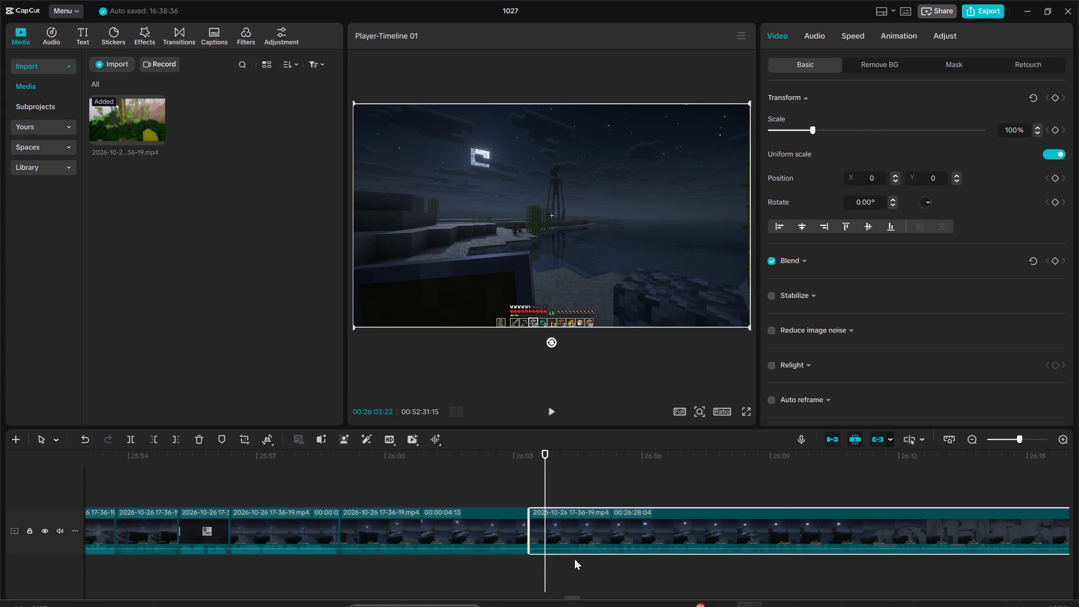
{"action": "left_click", "coordinate": [574, 559], "text": "alt"}
{"action": "left_click_drag", "start_coordinate": [572, 559], "coordinate": [564, 557], "text": "alt"}
{"action": "left_click_drag", "start_coordinate": [617, 576], "coordinate": [618, 531], "text": "alt"}
{"action": "left_click", "coordinate": [151, 438], "text": "alt"}
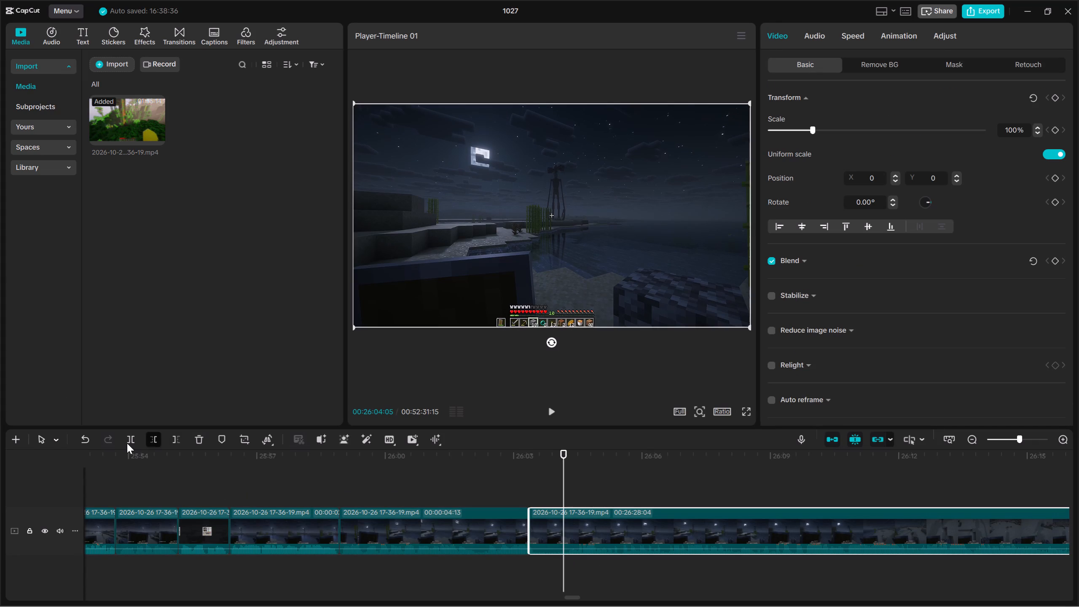
Play on, split the long clip at about 26:39 on the death screen, and delete about 17 seconds from the remainder's start.
{"action": "key", "text": "space"}
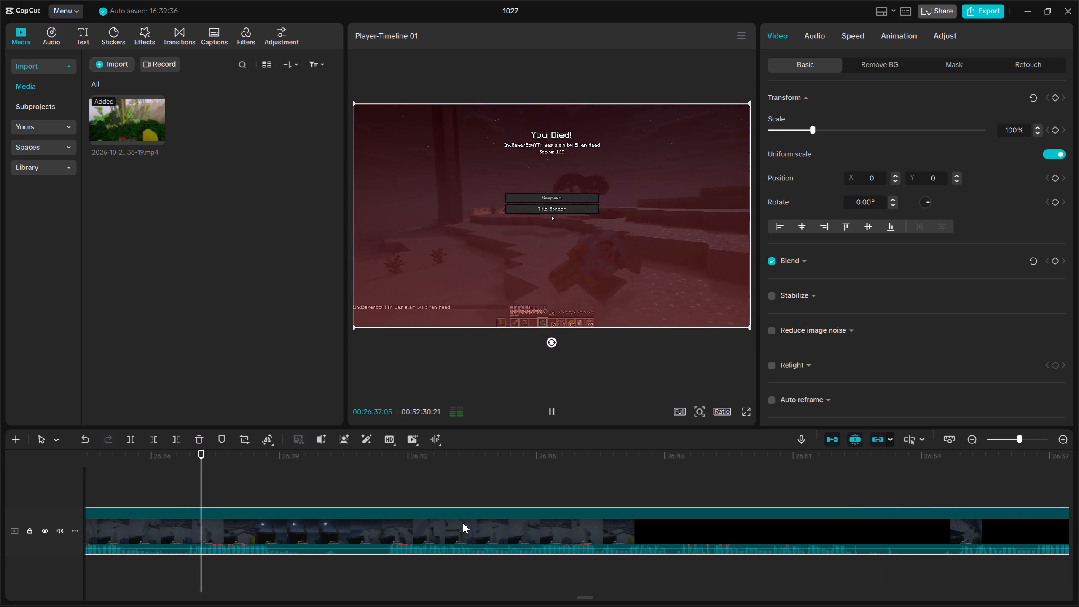
{"action": "key", "text": "space"}
{"action": "left_click_drag", "start_coordinate": [325, 567], "coordinate": [311, 502], "text": "alt"}
{"action": "left_click", "coordinate": [131, 445], "text": "alt"}
{"action": "key", "text": "space"}
{"action": "left_click", "coordinate": [388, 558], "text": "alt"}
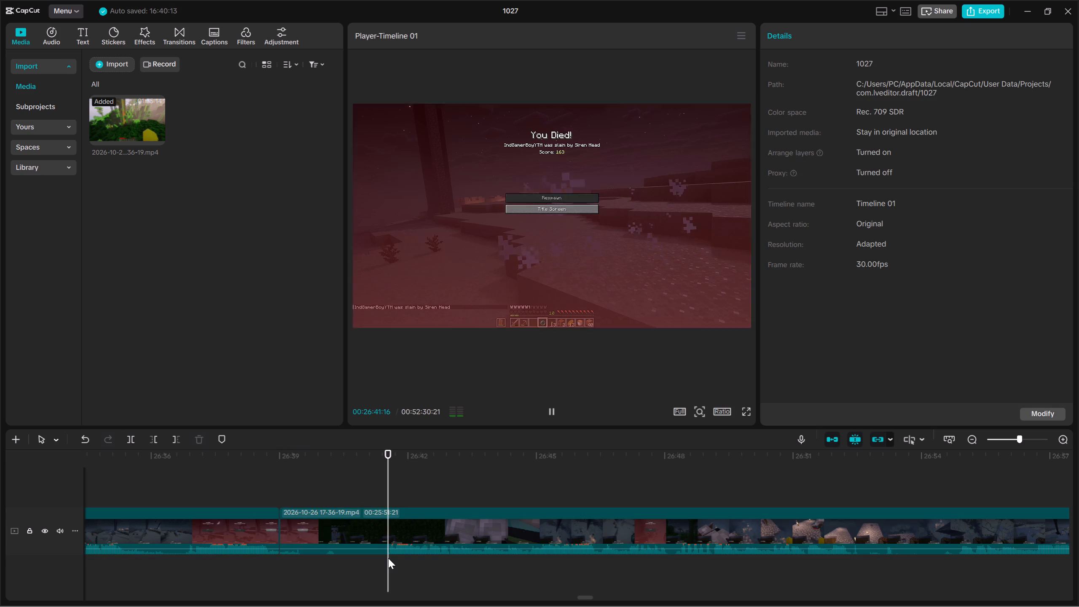
{"action": "key", "text": "space"}
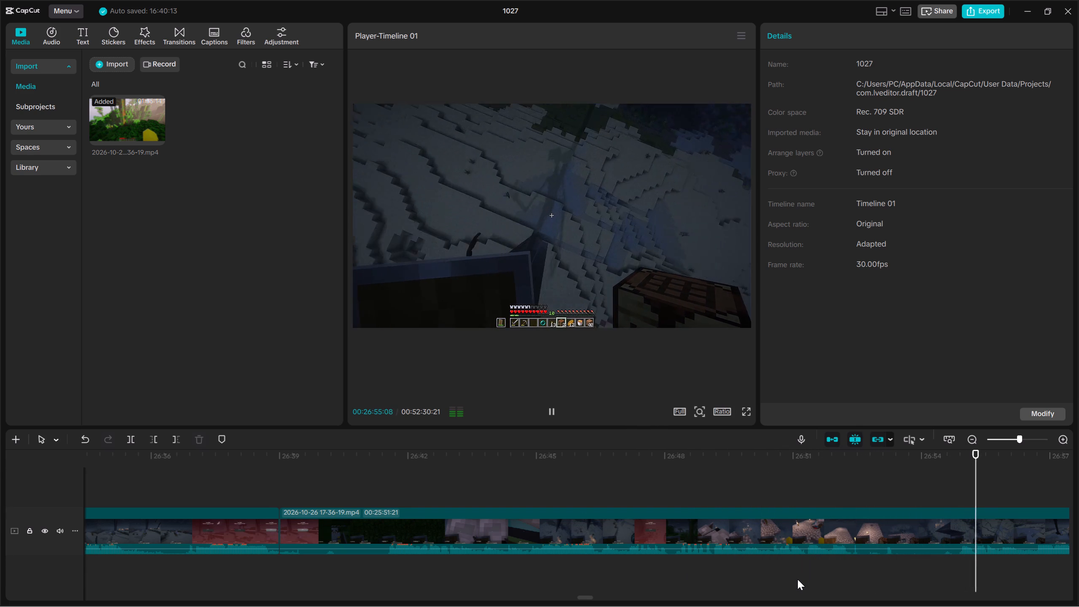
{"action": "key", "text": "space"}
{"action": "left_click", "coordinate": [157, 442], "text": "alt"}
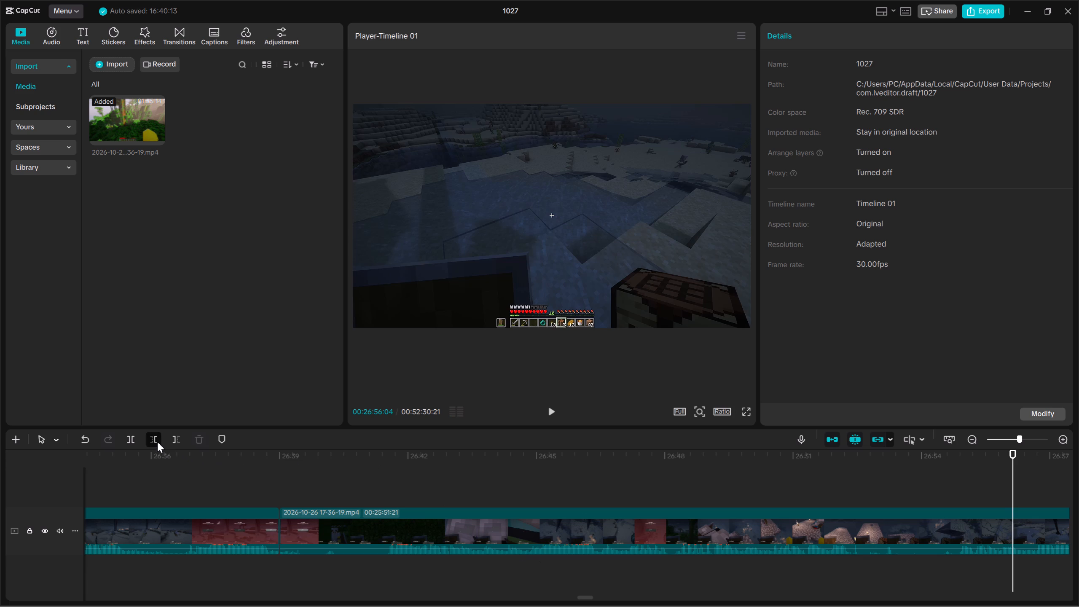
Play on past the creeper encounter and split the long clip at about 26:51:02, shortly before the next death.
{"action": "key", "text": "space"}
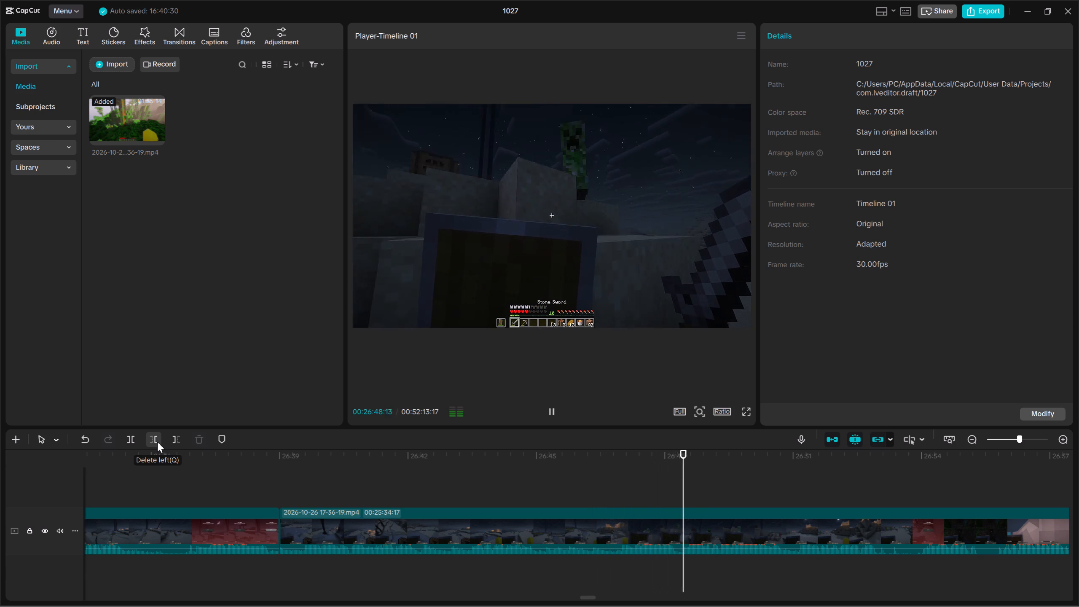
{"action": "key", "text": "space"}
{"action": "key", "text": "space"}
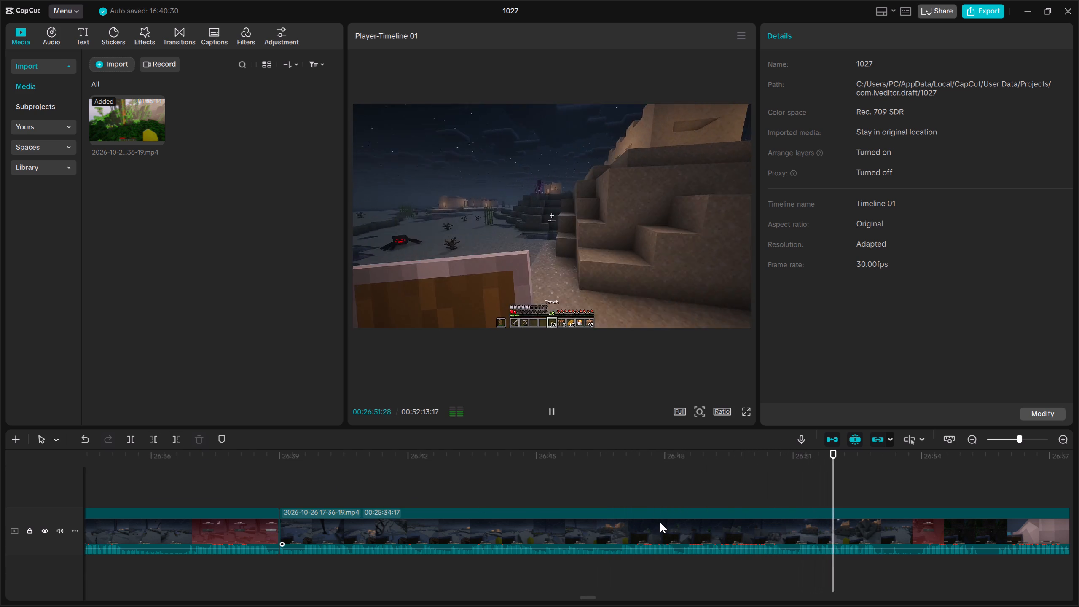
{"action": "key", "text": "space"}
{"action": "left_click_drag", "start_coordinate": [919, 571], "coordinate": [921, 516], "text": "alt"}
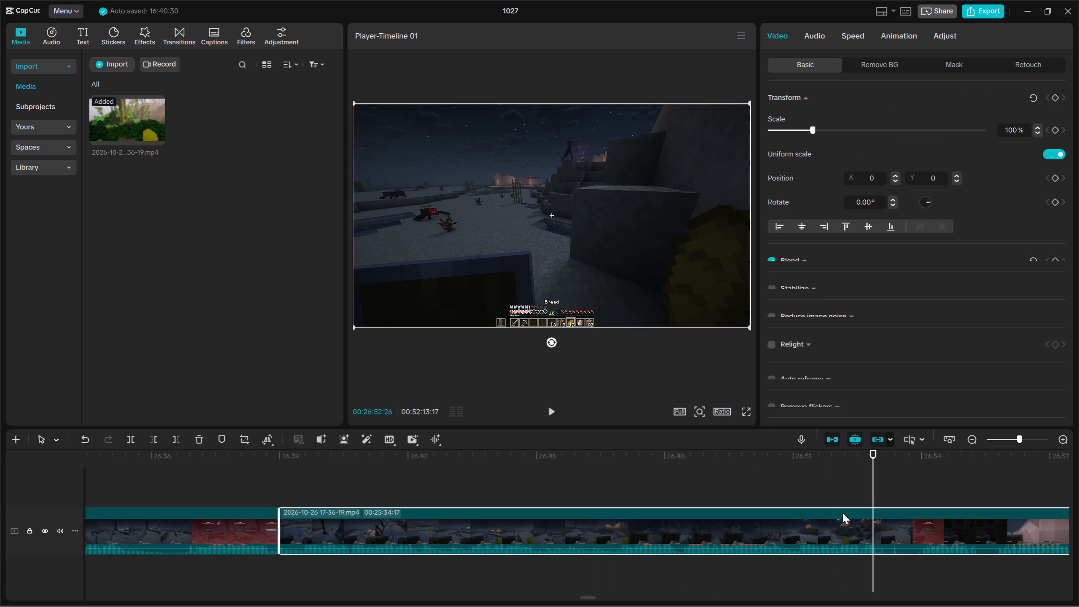
{"action": "left_click", "coordinate": [797, 555], "text": "alt"}
{"action": "key", "text": "space"}
{"action": "key", "text": "space"}
{"action": "left_click_drag", "start_coordinate": [797, 555], "coordinate": [793, 555], "text": "alt"}
{"action": "double_click", "coordinate": [793, 555], "text": "alt"}
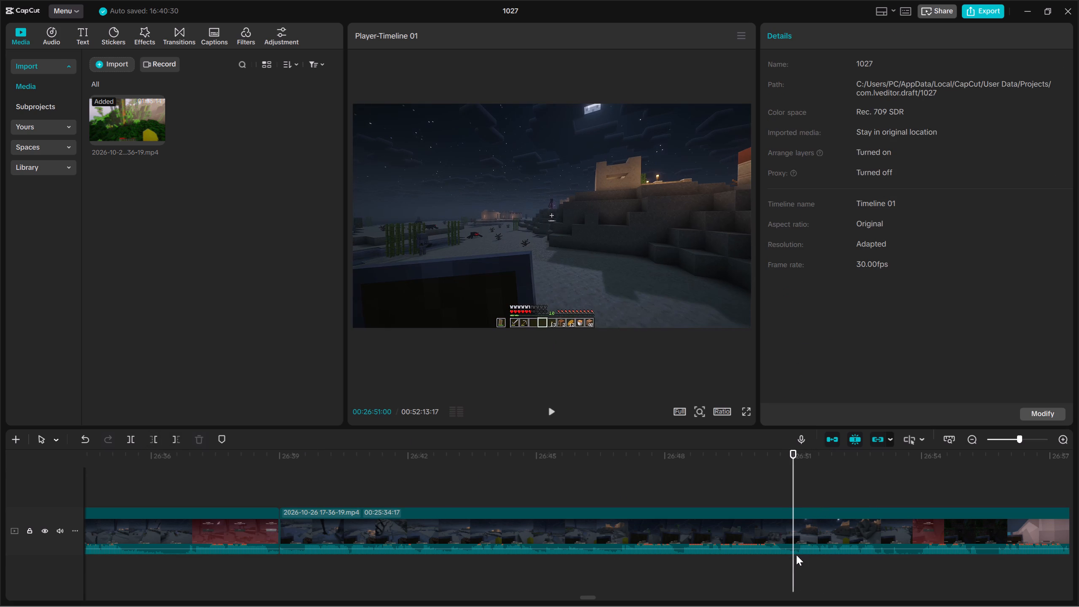
{"action": "left_click_drag", "start_coordinate": [825, 563], "coordinate": [824, 520], "text": "alt"}
{"action": "left_click", "coordinate": [134, 440], "text": "alt"}
Play and skip through the footage from 26:51 to about 27:03, looking for the next part worth keeping.
{"action": "key", "text": "space"}
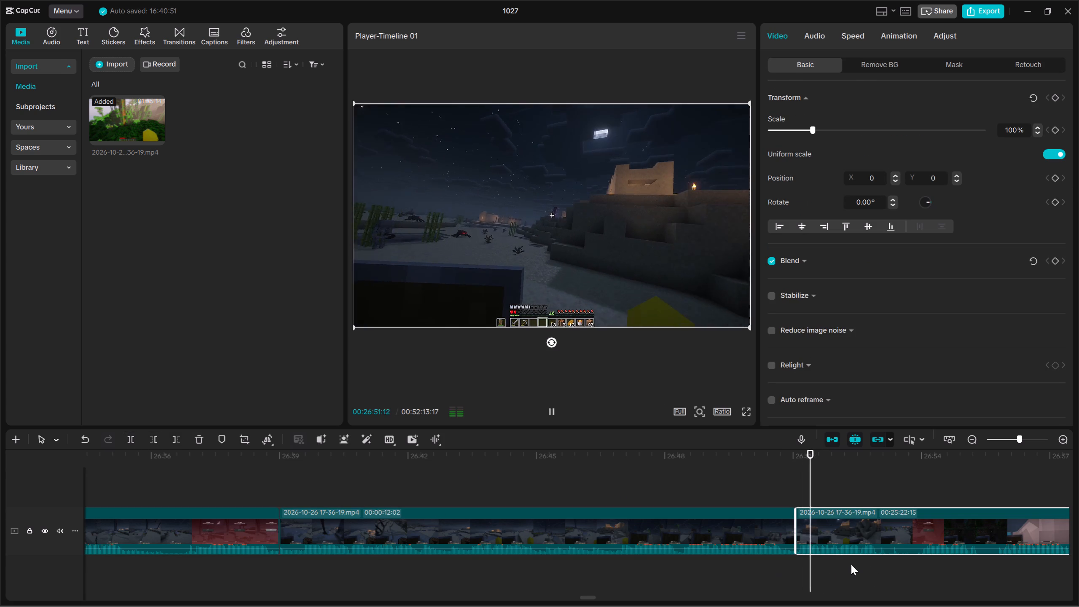
{"action": "left_click", "coordinate": [918, 556], "text": "alt"}
{"action": "key", "text": "space"}
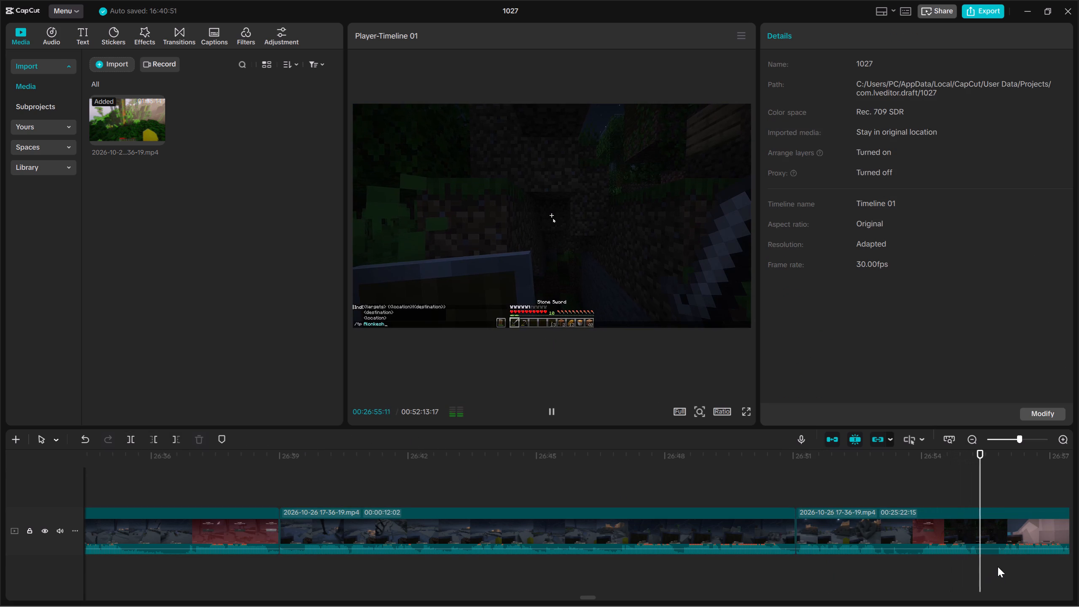
{"action": "left_click", "coordinate": [996, 566], "text": "alt"}
{"action": "key", "text": "space"}
{"action": "key", "text": "space"}
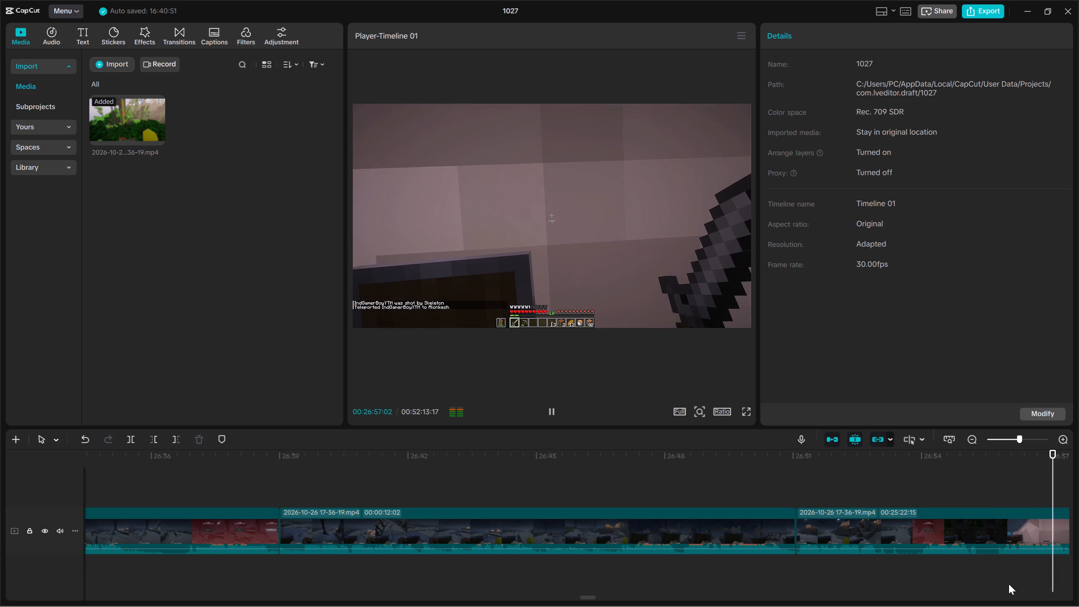
{"action": "key", "text": "space"}
{"action": "key", "text": "space"}
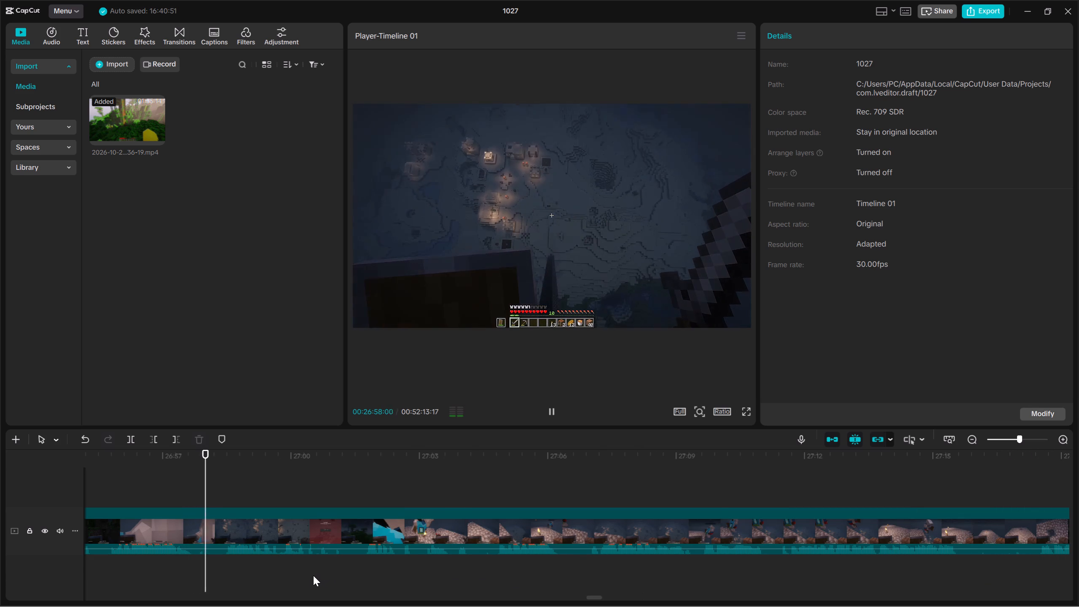
{"action": "key", "text": "space"}
{"action": "key", "text": "space"}
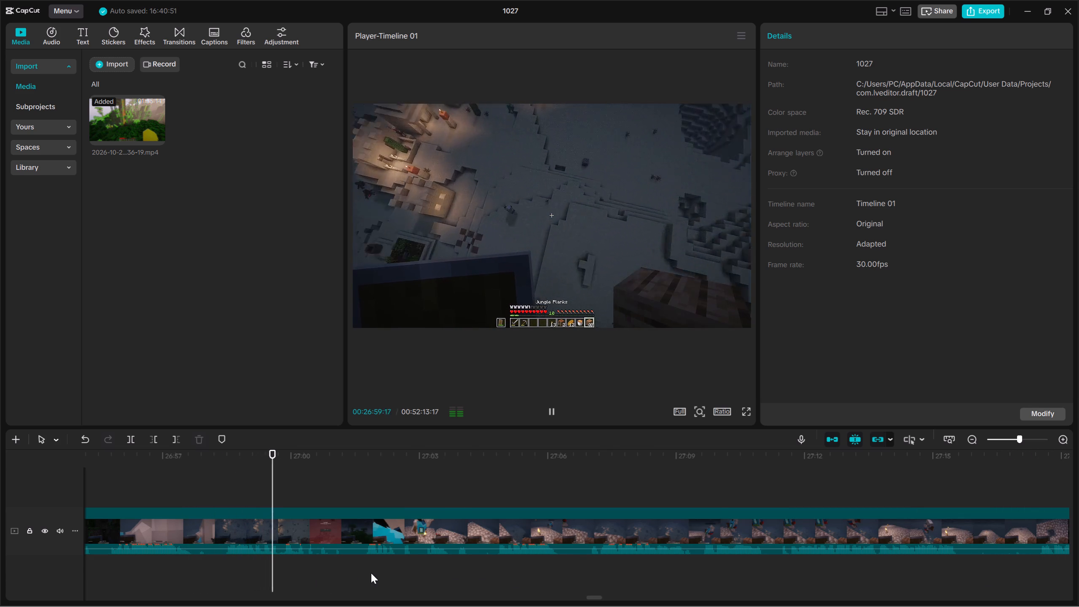
{"action": "left_click", "coordinate": [369, 564], "text": "alt"}
{"action": "key", "text": "space"}
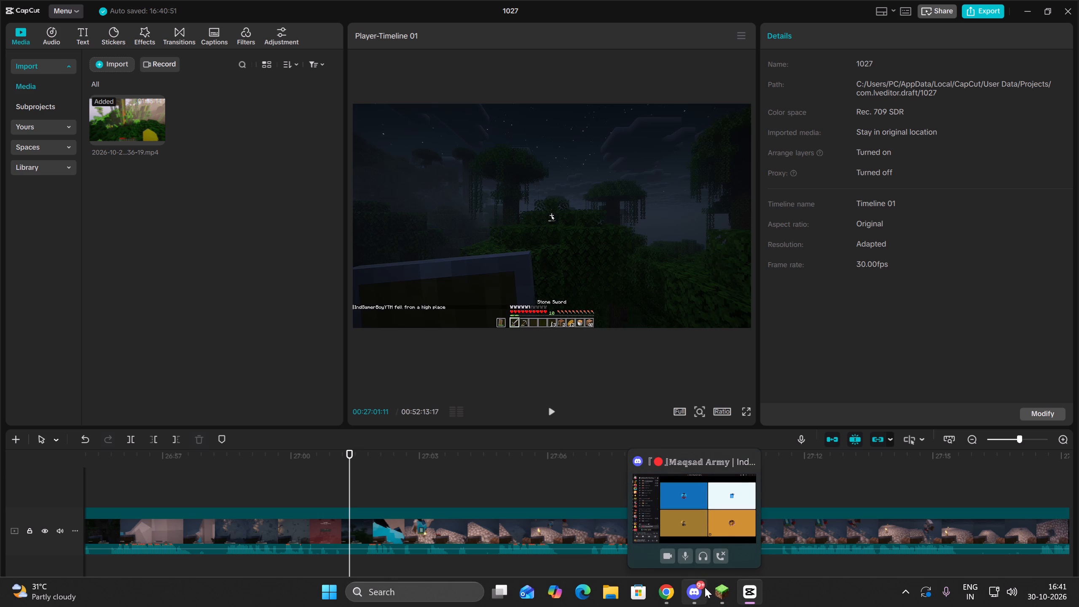
{"action": "double_click", "coordinate": [364, 557], "text": "alt"}
{"action": "left_click", "coordinate": [555, 412], "text": "alt"}
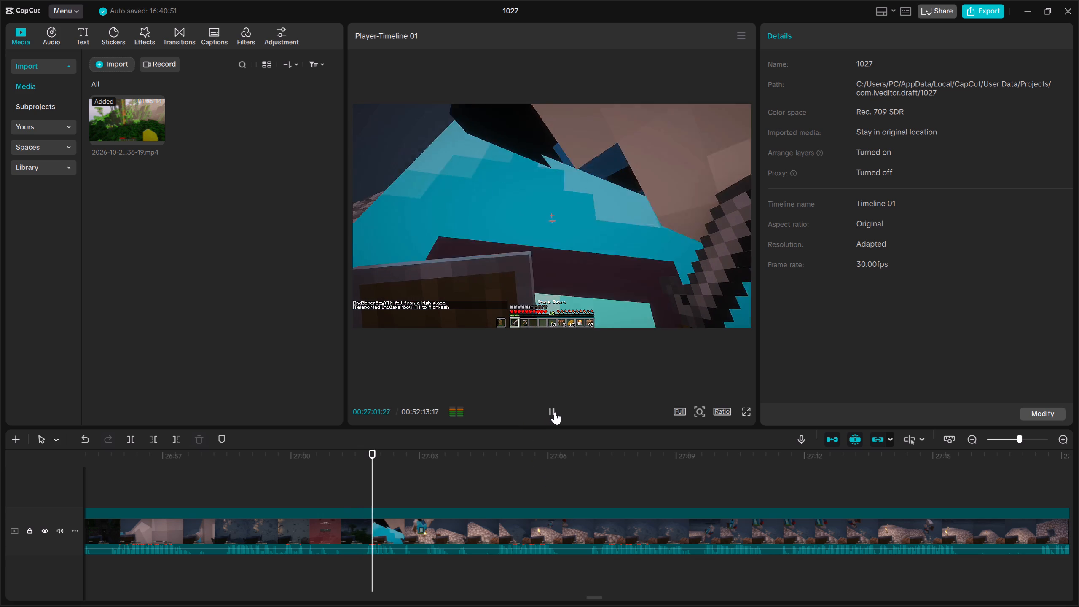
{"action": "left_click", "coordinate": [555, 412], "text": "alt"}
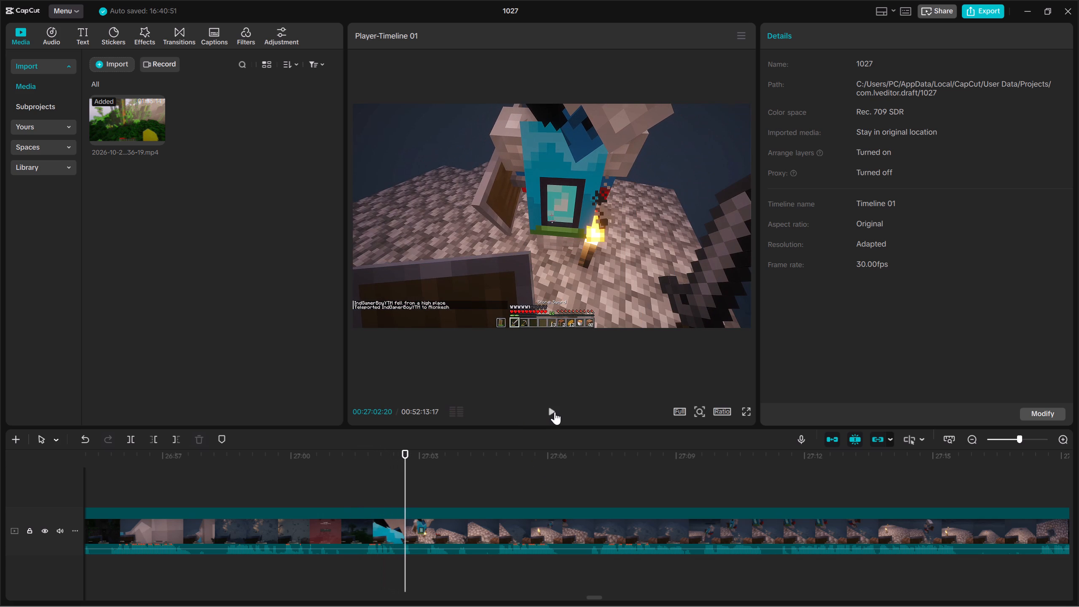
Check the cobblestone platform footage and delete the start of the long clip up to 27:04:24.
{"action": "double_click", "coordinate": [496, 560], "text": "alt"}
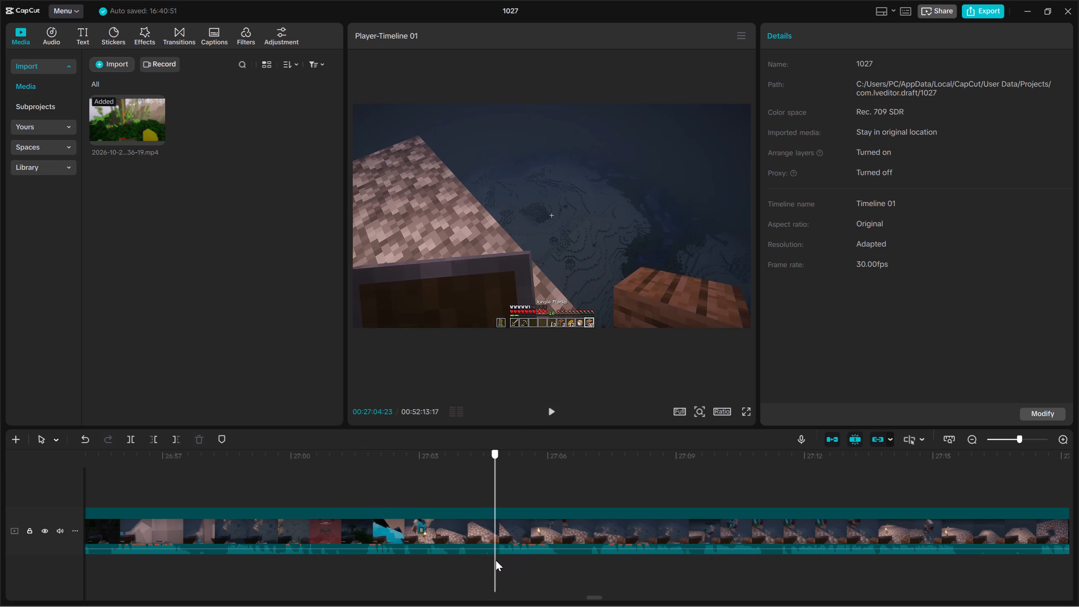
{"action": "left_click", "coordinate": [556, 406], "text": "alt"}
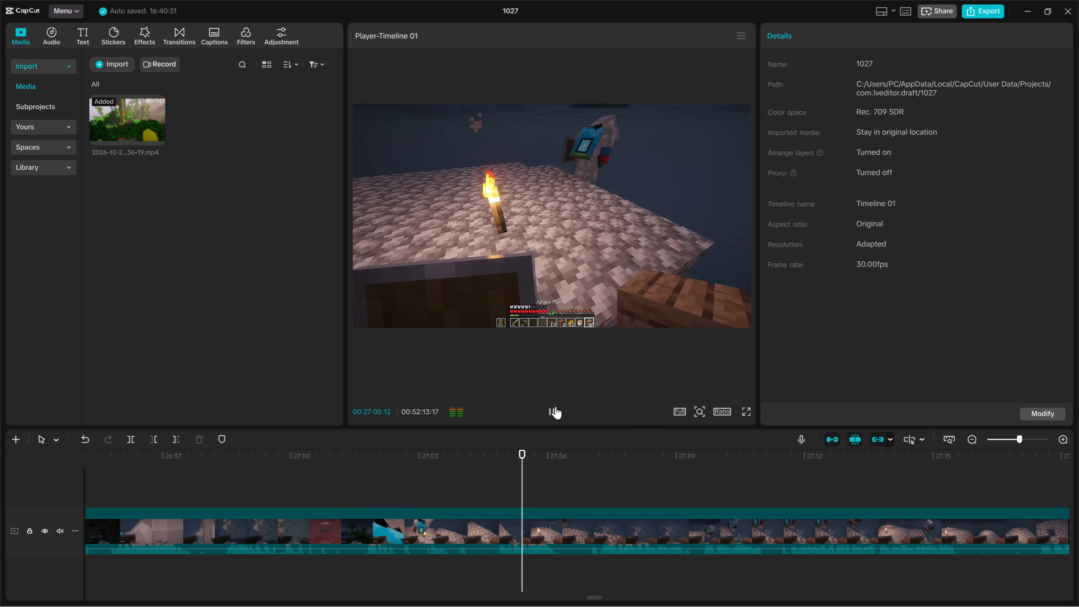
{"action": "double_click", "coordinate": [556, 406], "text": "alt"}
{"action": "left_click", "coordinate": [556, 406], "text": "alt"}
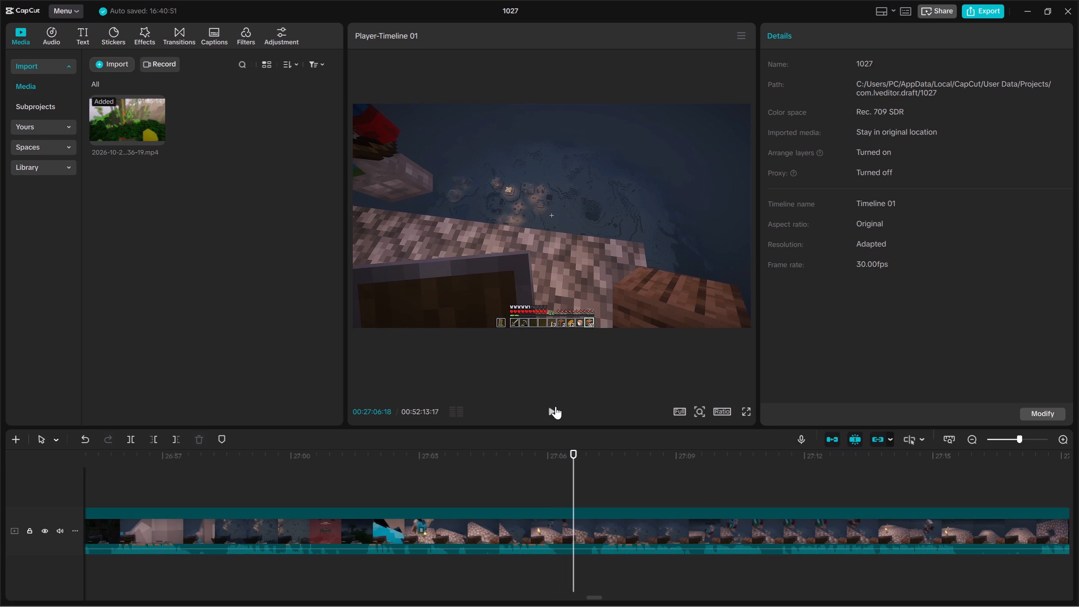
{"action": "double_click", "coordinate": [497, 561], "text": "alt"}
{"action": "left_click_drag", "start_coordinate": [522, 564], "coordinate": [527, 517], "text": "alt"}
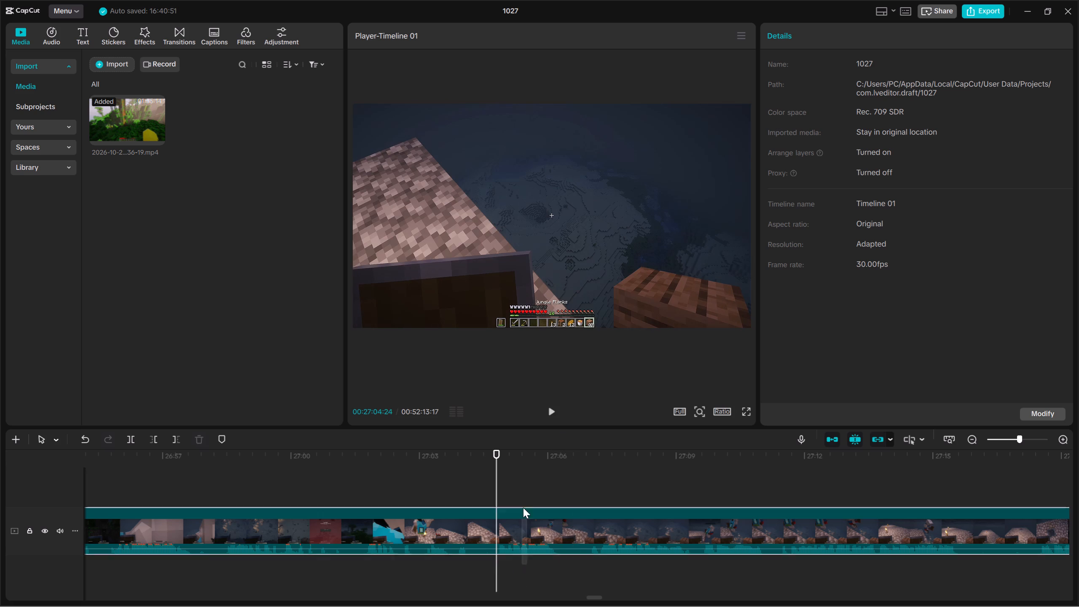
{"action": "left_click", "coordinate": [149, 439], "text": "alt"}
Play on briefly and split the long clip at 26:52:14.
{"action": "left_click", "coordinate": [552, 408], "text": "alt"}
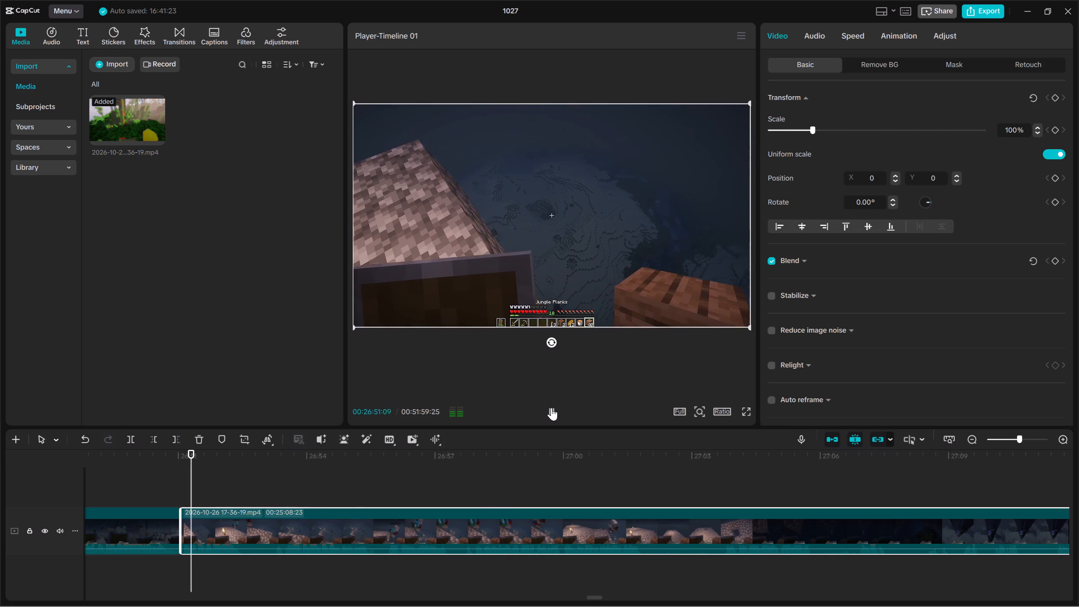
{"action": "key", "text": "space"}
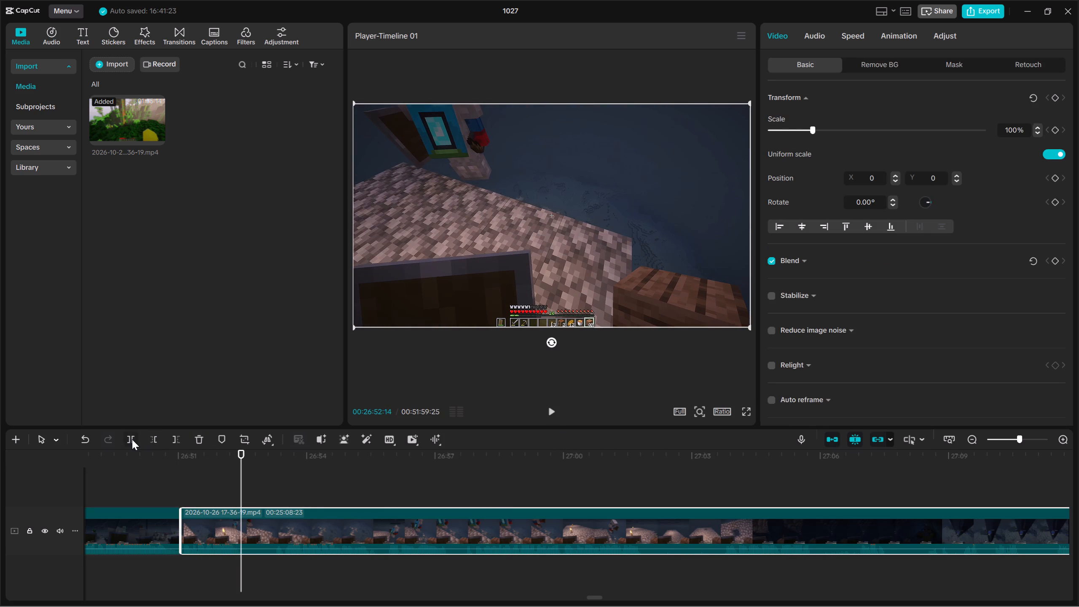
{"action": "left_click", "coordinate": [128, 439], "text": "alt"}
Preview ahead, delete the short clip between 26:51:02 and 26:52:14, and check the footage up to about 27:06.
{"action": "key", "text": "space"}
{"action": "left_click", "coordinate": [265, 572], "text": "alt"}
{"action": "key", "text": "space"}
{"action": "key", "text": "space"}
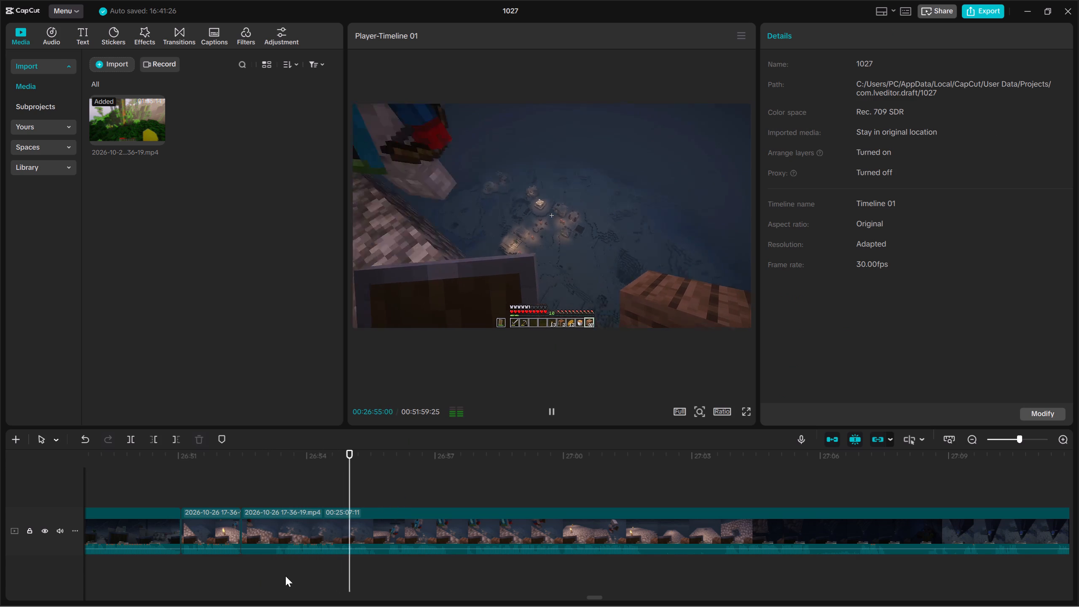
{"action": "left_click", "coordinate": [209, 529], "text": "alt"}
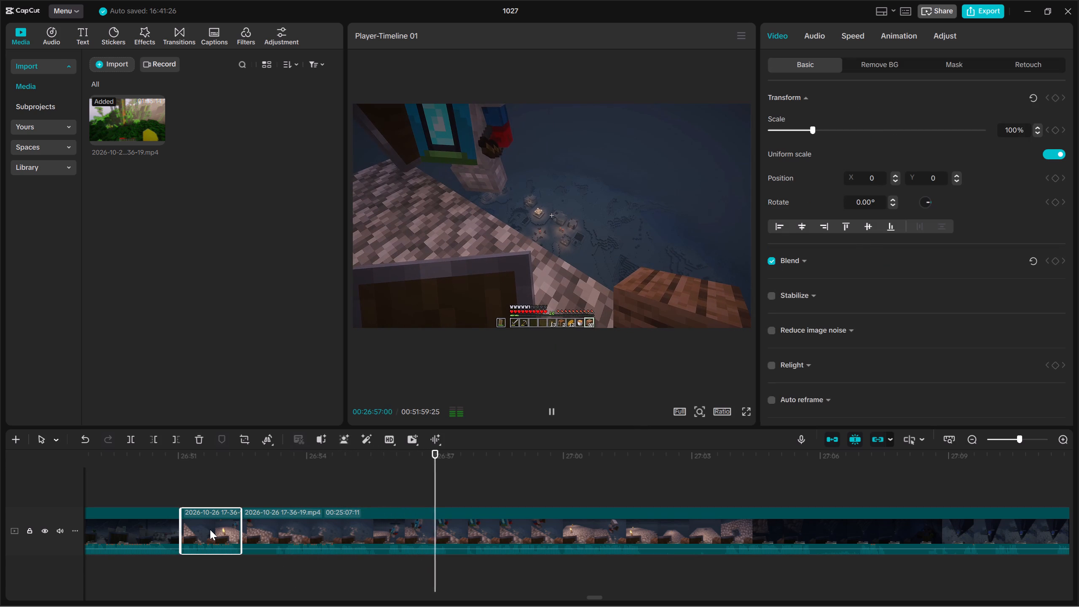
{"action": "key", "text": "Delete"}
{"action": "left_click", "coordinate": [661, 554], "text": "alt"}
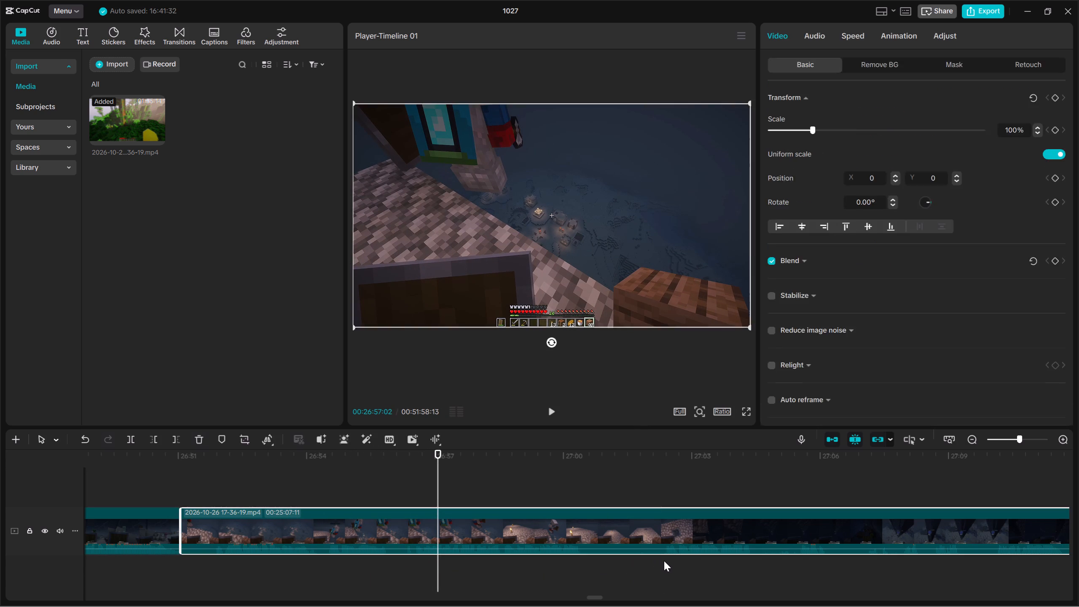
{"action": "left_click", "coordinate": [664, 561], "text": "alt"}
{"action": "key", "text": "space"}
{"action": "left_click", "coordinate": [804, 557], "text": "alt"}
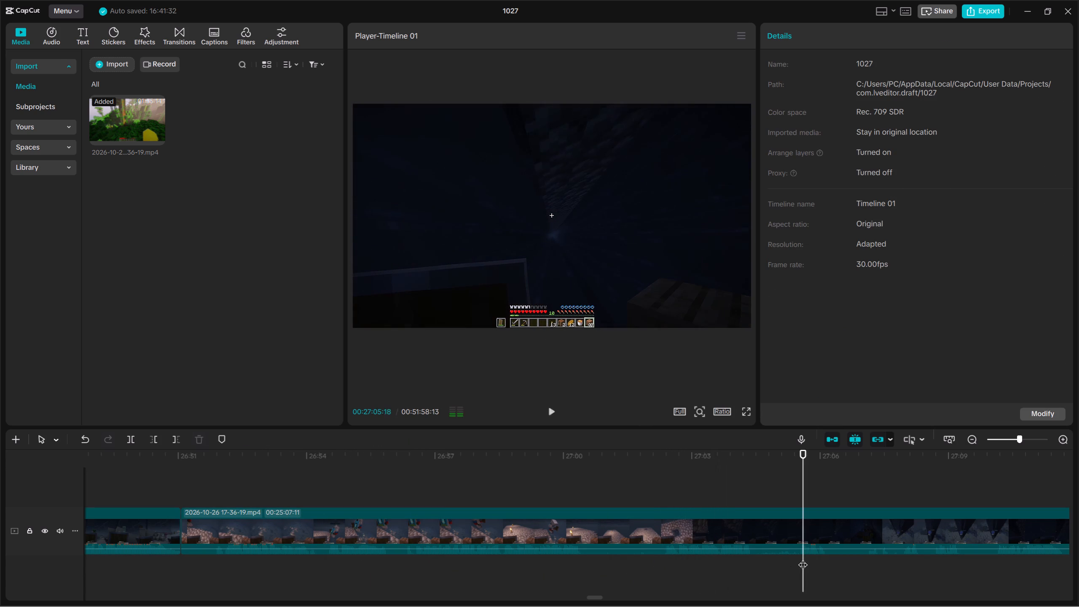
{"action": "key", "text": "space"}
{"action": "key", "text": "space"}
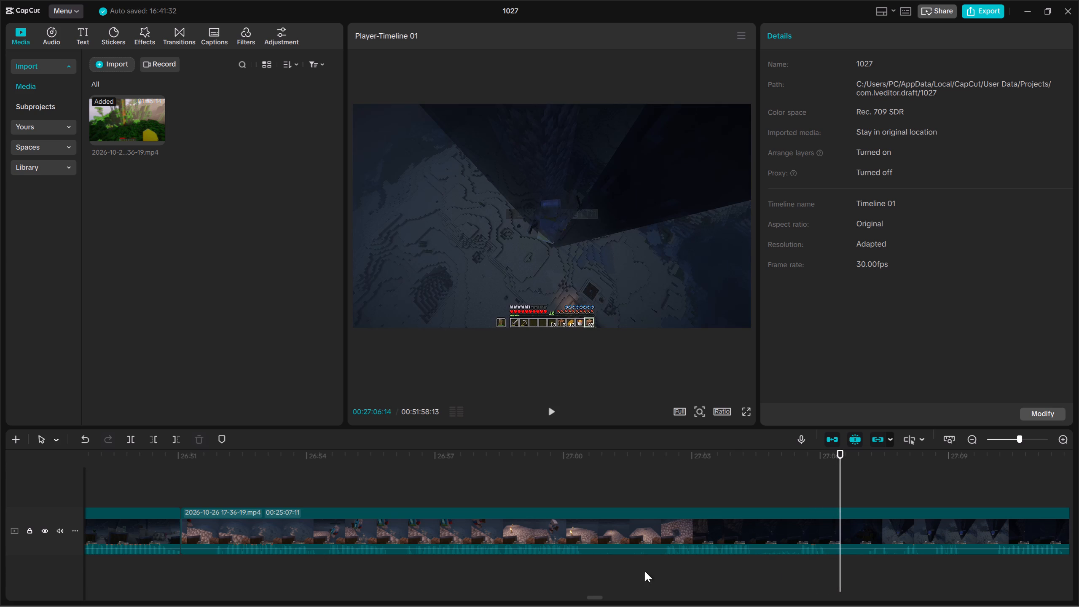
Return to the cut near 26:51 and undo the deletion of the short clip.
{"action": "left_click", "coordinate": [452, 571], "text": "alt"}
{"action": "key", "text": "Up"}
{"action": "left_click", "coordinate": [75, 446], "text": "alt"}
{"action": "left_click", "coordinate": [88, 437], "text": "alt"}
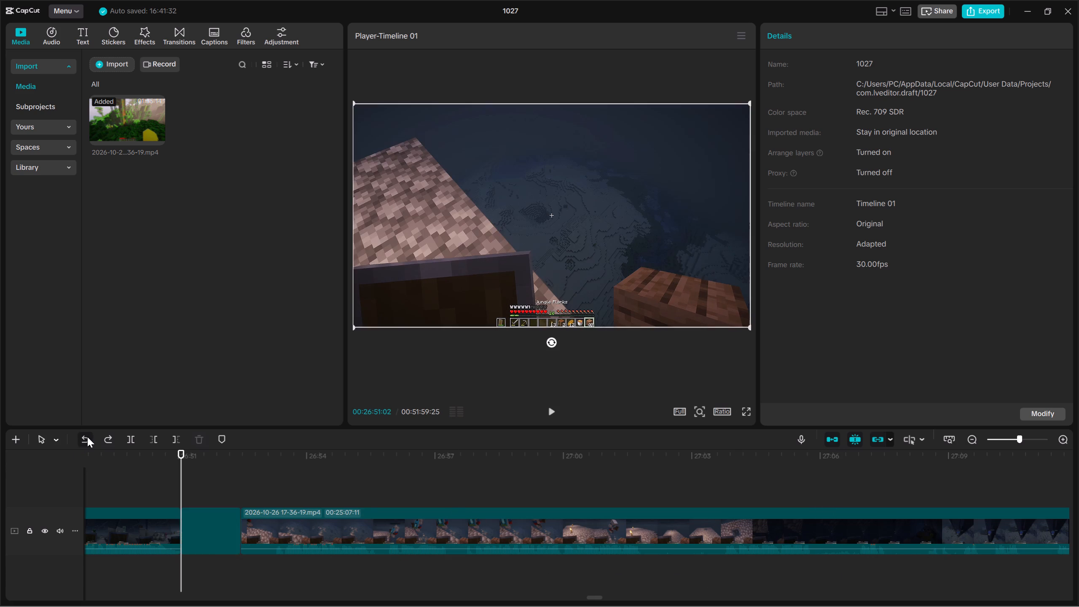
Delete a little under one second from the start of the long clip after the 26:52:14 cut.
{"action": "key", "text": "space"}
{"action": "left_click", "coordinate": [273, 564], "text": "alt"}
{"action": "left_click_drag", "start_coordinate": [304, 572], "coordinate": [321, 478], "text": "alt"}
{"action": "left_click", "coordinate": [155, 437], "text": "alt"}
Play on, split the long clip at 26:54:20, and delete about 8 frames from the remainder's start.
{"action": "key", "text": "space"}
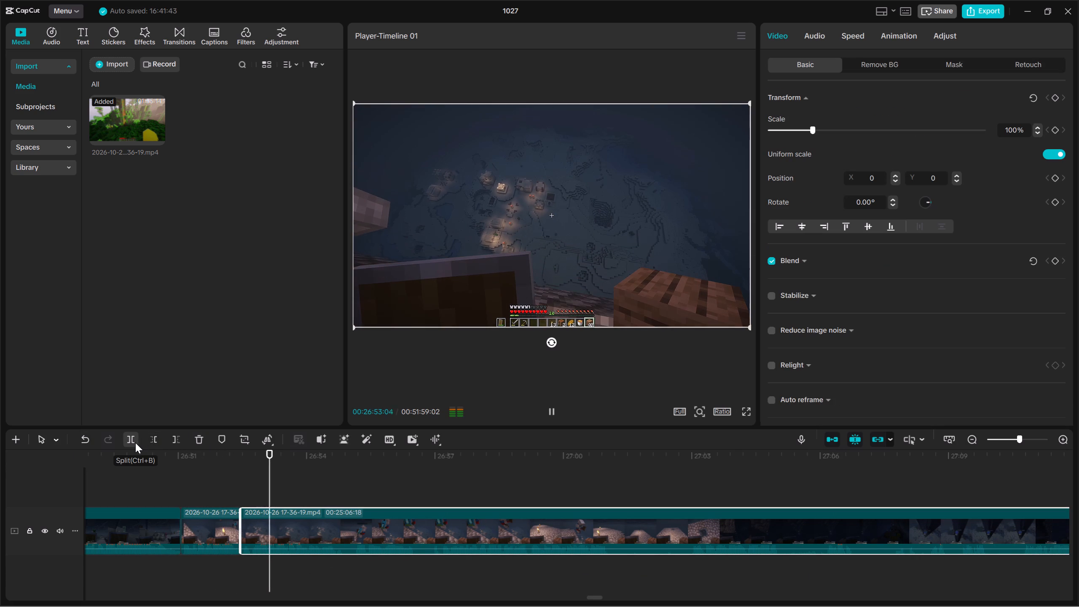
{"action": "key", "text": "space"}
{"action": "left_click", "coordinate": [135, 443], "text": "alt"}
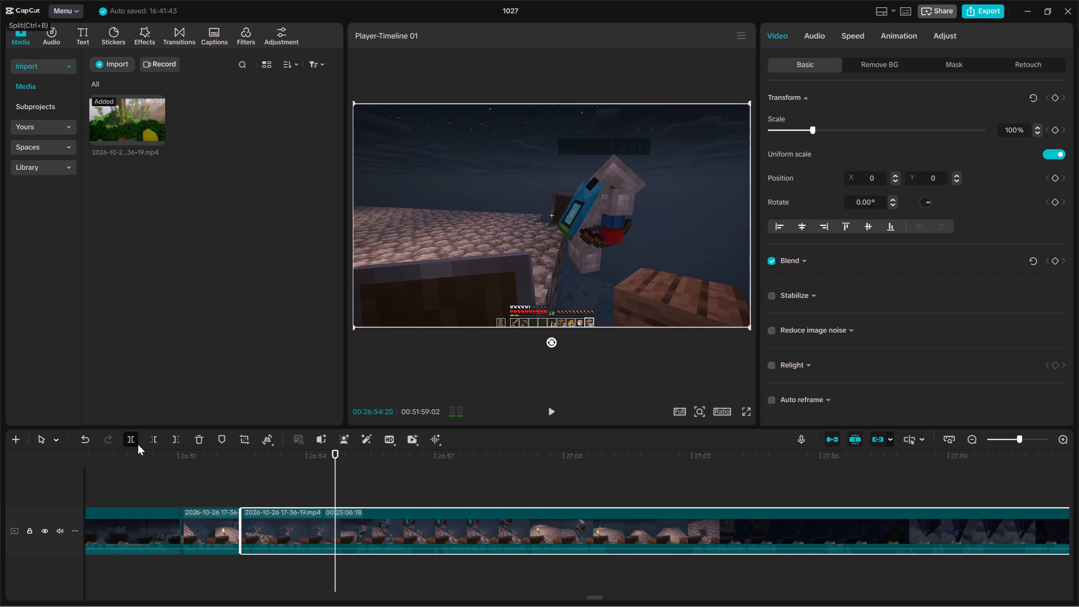
{"action": "key", "text": "space"}
{"action": "key", "text": "space"}
{"action": "left_click", "coordinate": [156, 441], "text": "alt"}
Play on, split the long clip at about 26:56:09, and delete about 11 frames from the remainder's start.
{"action": "key", "text": "space"}
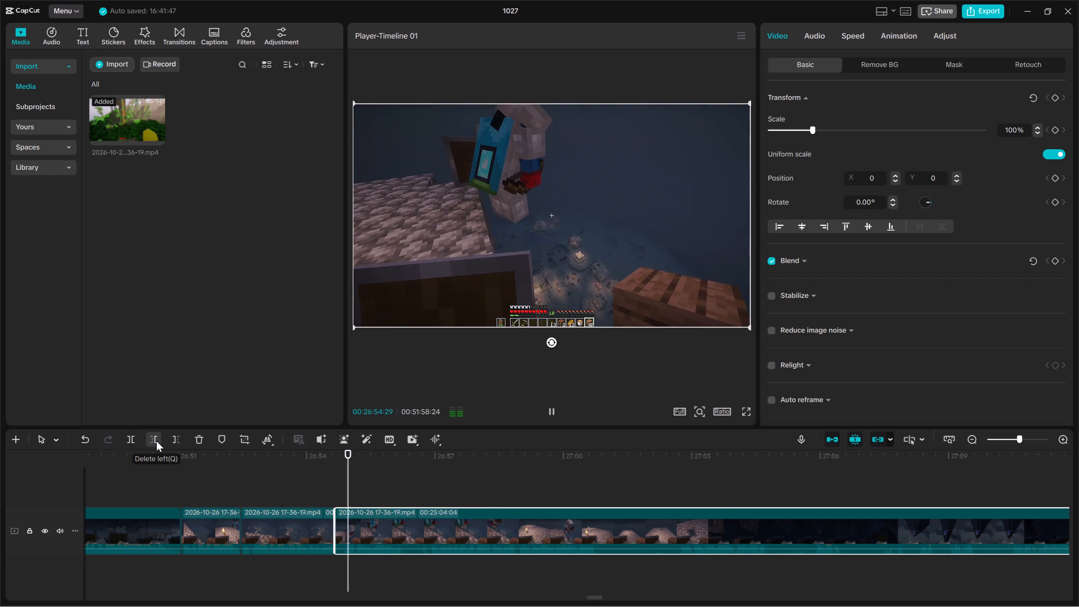
{"action": "key", "text": "space"}
{"action": "left_click", "coordinate": [133, 435], "text": "alt"}
{"action": "key", "text": "space"}
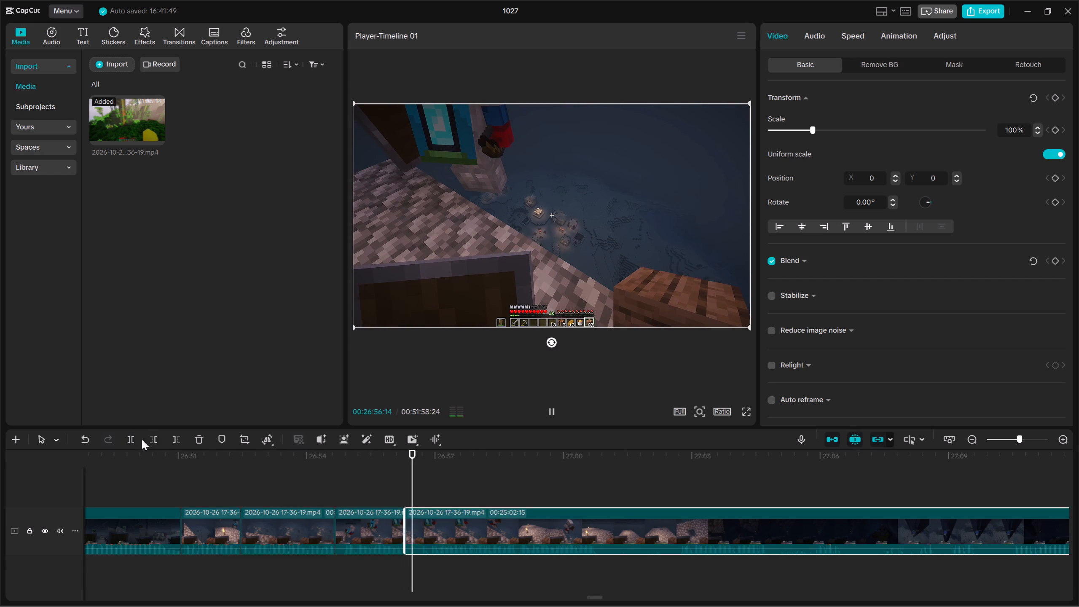
{"action": "key", "text": "space"}
{"action": "left_click", "coordinate": [154, 438], "text": "alt"}
Play on across the cobblestone platform and split the long clip at 27:00:10.
{"action": "key", "text": "space"}
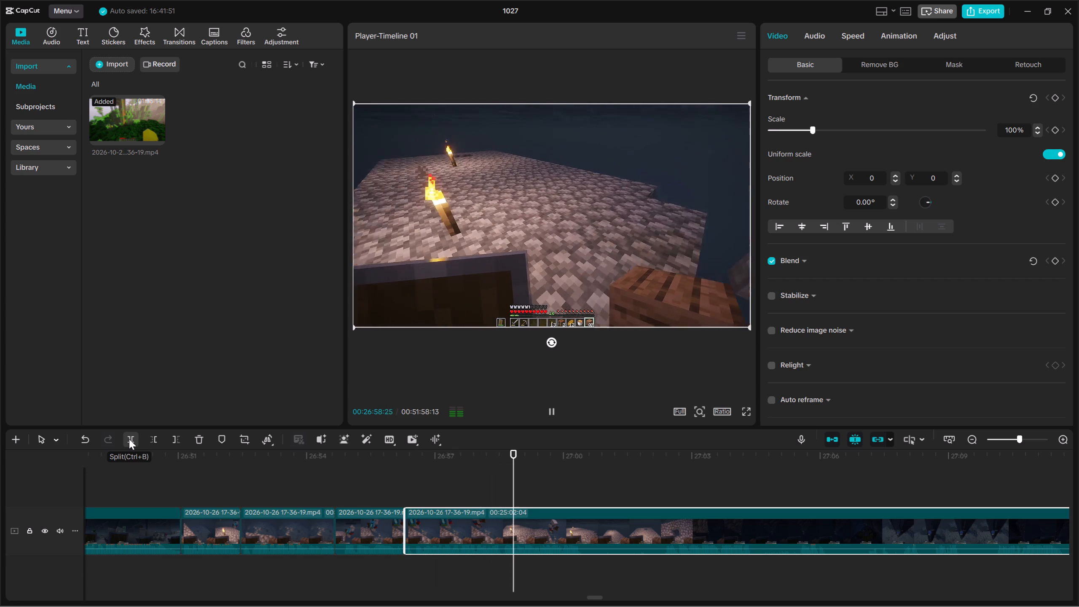
{"action": "key", "text": "space"}
{"action": "left_click", "coordinate": [130, 439], "text": "alt"}
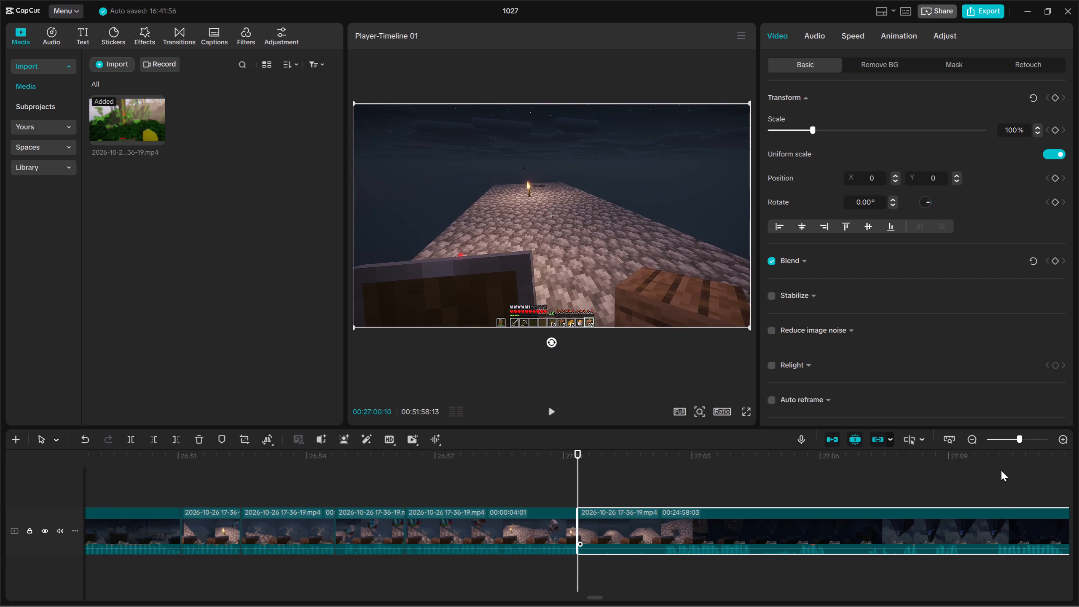
Skip ahead to the wooden-floor footage near 28:55 and delete about 1 minute 55 seconds from the long clip's start.
{"action": "triple_click", "coordinate": [973, 443], "text": "alt"}
{"action": "left_click", "coordinate": [973, 443], "text": "alt"}
{"action": "left_click", "coordinate": [876, 561], "text": "alt"}
{"action": "key", "text": "space"}
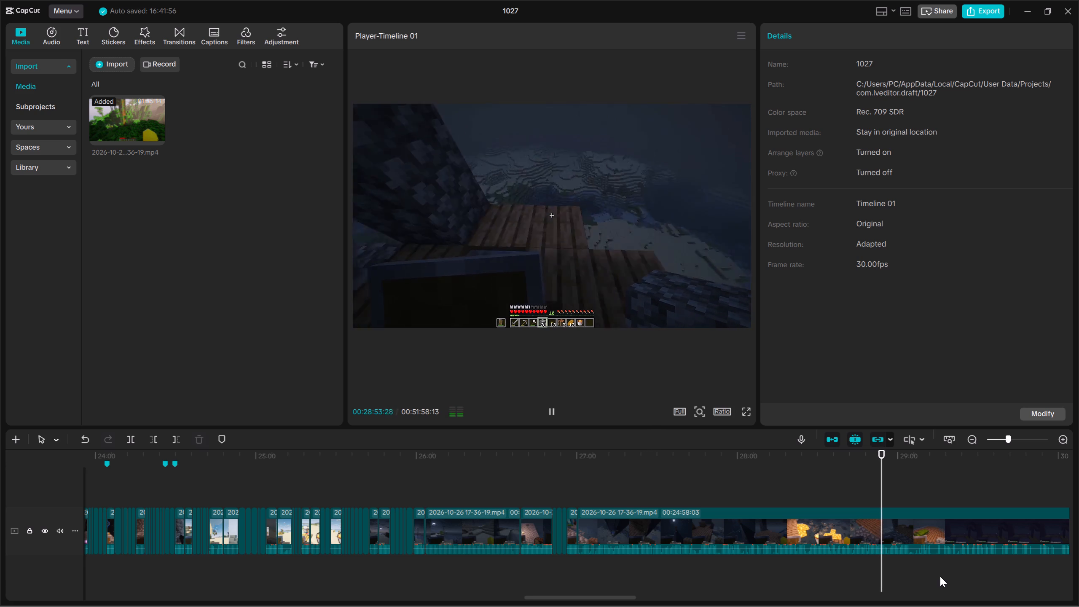
{"action": "key", "text": "space"}
{"action": "left_click_drag", "start_coordinate": [907, 588], "coordinate": [922, 509], "text": "alt"}
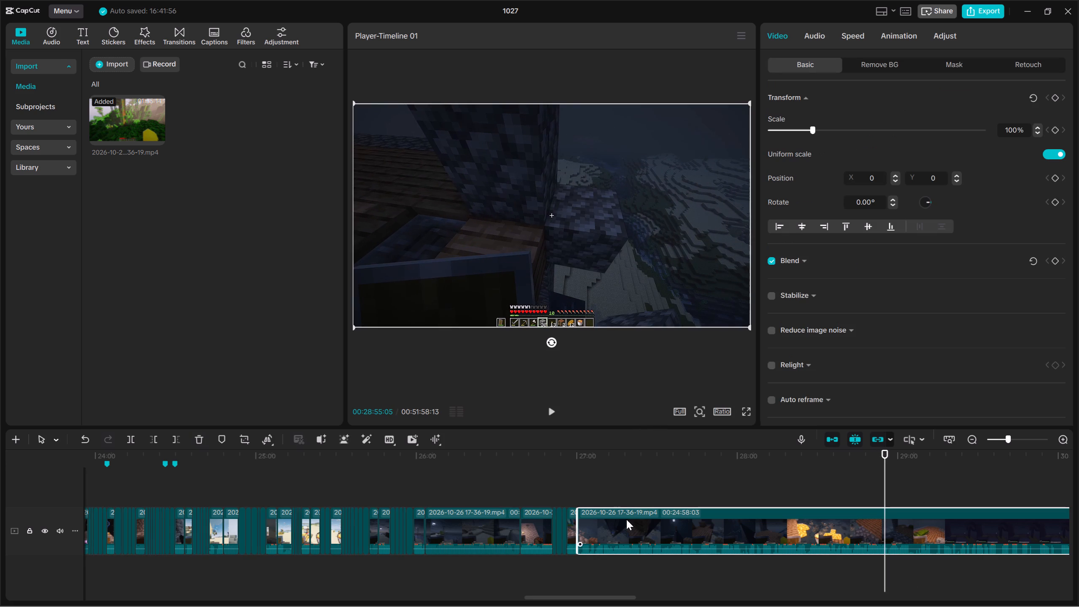
{"action": "left_click", "coordinate": [161, 441], "text": "alt"}
{"action": "key", "text": "space"}
{"action": "left_click", "coordinate": [160, 441], "text": "alt"}
Play on over the wooden roof footage and split the long clip at about 27:08:13.
{"action": "key", "text": "space"}
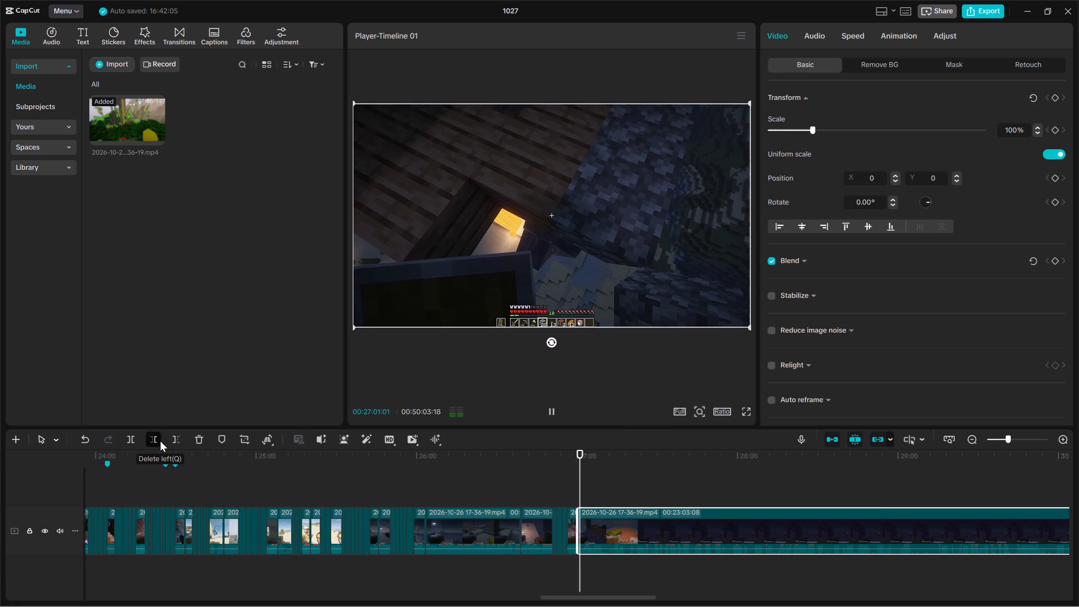
{"action": "triple_click", "coordinate": [1066, 440], "text": "alt"}
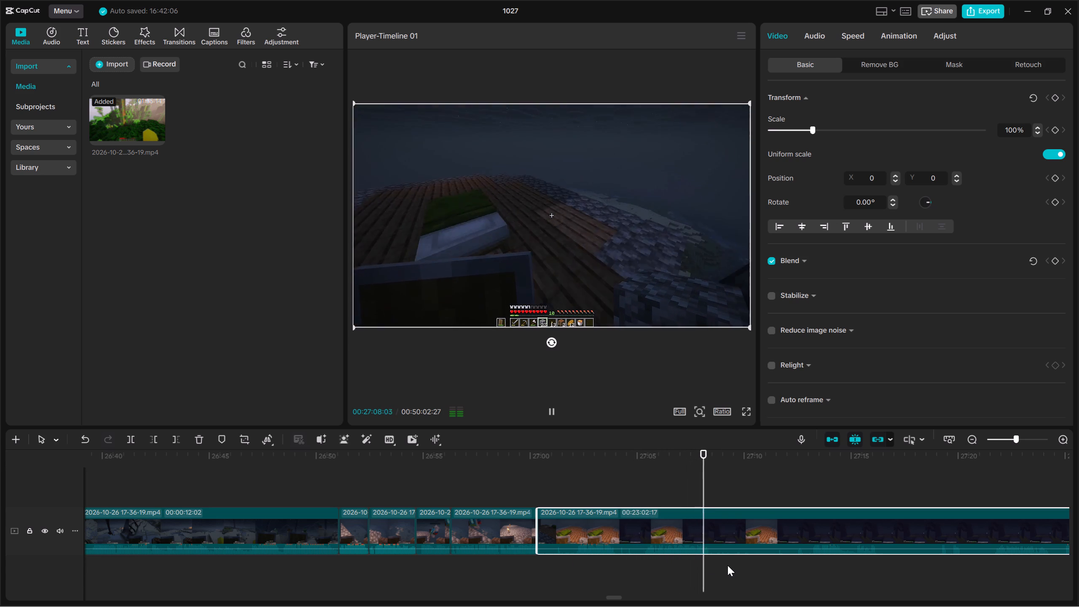
{"action": "key", "text": "space"}
{"action": "left_click", "coordinate": [129, 438], "text": "alt"}
Review the footage around the last cut and delete about 4.5 seconds from the start of the remaining long clip.
{"action": "key", "text": "space"}
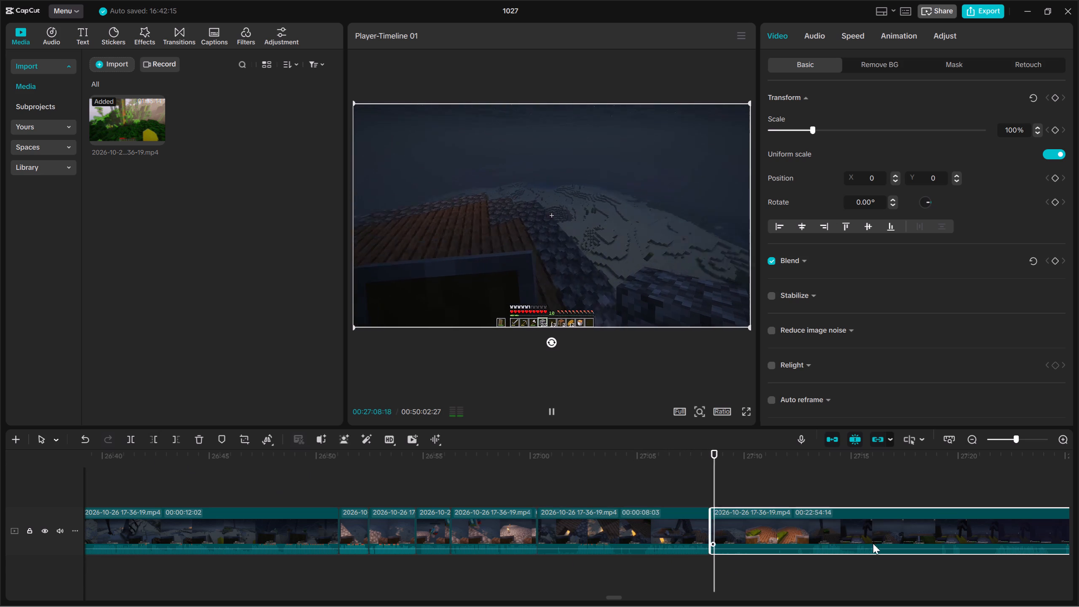
{"action": "left_click", "coordinate": [808, 559], "text": "alt"}
{"action": "key", "text": "space"}
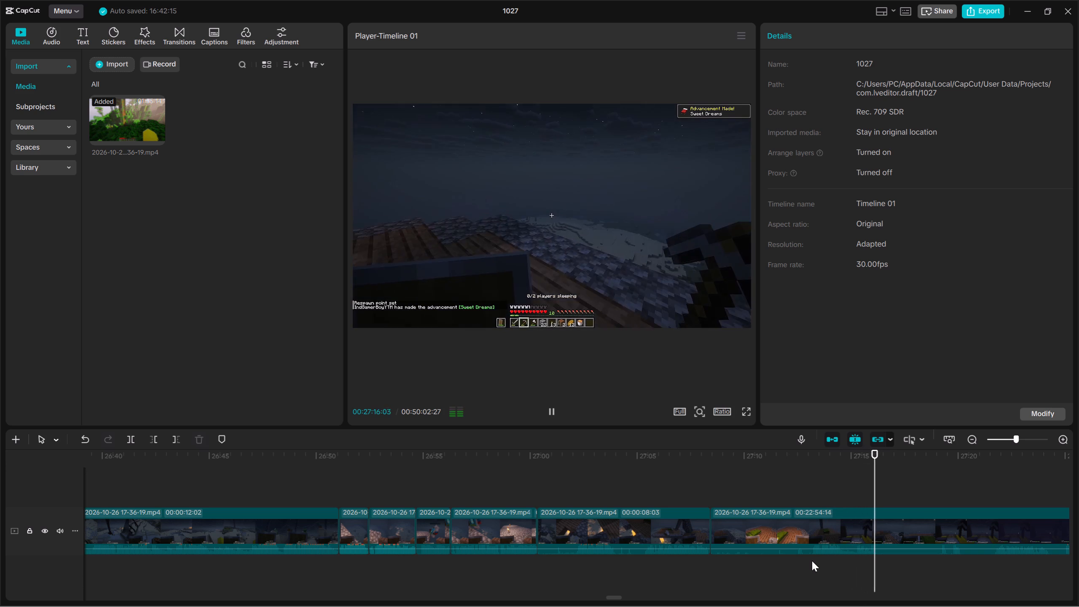
{"action": "left_click", "coordinate": [812, 561], "text": "alt"}
{"action": "left_click_drag", "start_coordinate": [812, 561], "coordinate": [628, 553], "text": "alt"}
{"action": "key", "text": "Up"}
{"action": "key", "text": "space"}
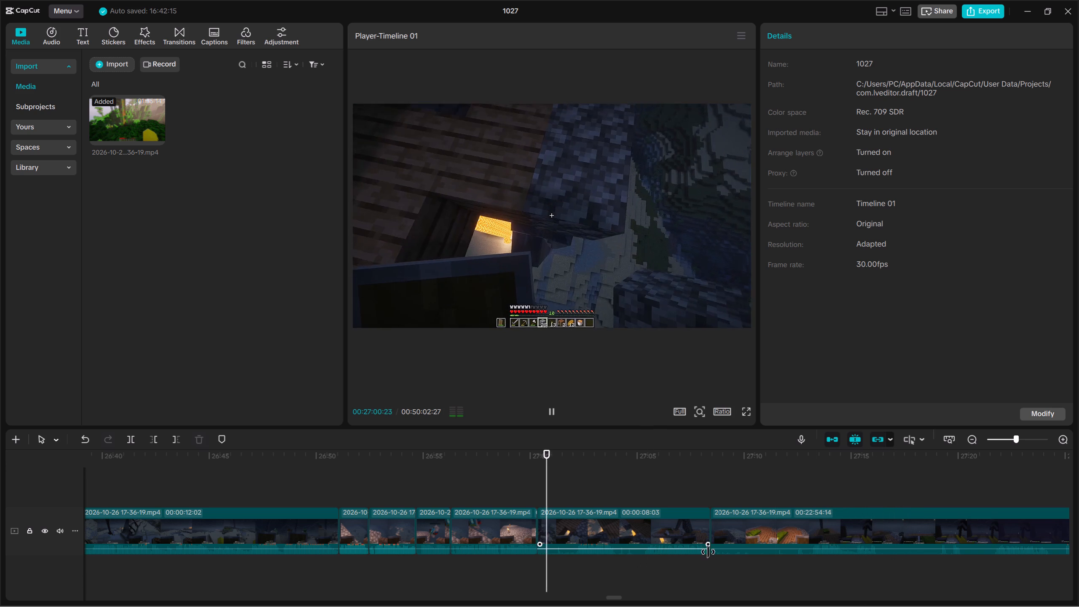
{"action": "left_click", "coordinate": [816, 562], "text": "alt"}
{"action": "left_click_drag", "start_coordinate": [816, 562], "coordinate": [808, 562], "text": "alt"}
{"action": "left_click_drag", "start_coordinate": [837, 573], "coordinate": [843, 516], "text": "alt"}
{"action": "left_click", "coordinate": [154, 440], "text": "alt"}
Replay the bed footage after the last cut and split the long clip at 27:11:17.
{"action": "key", "text": "space"}
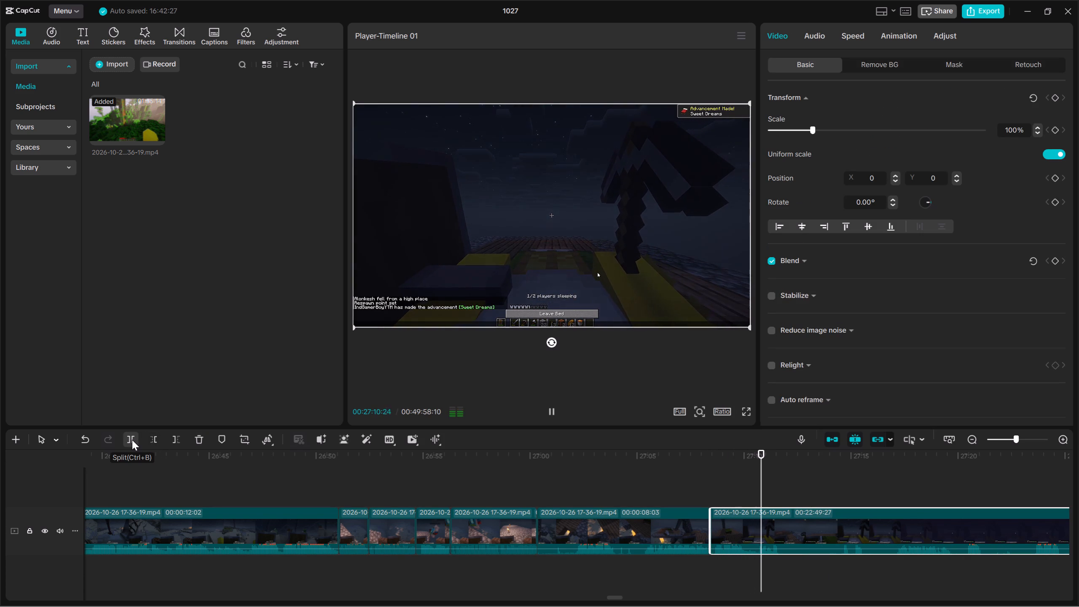
{"action": "key", "text": "Up"}
{"action": "key", "text": "space"}
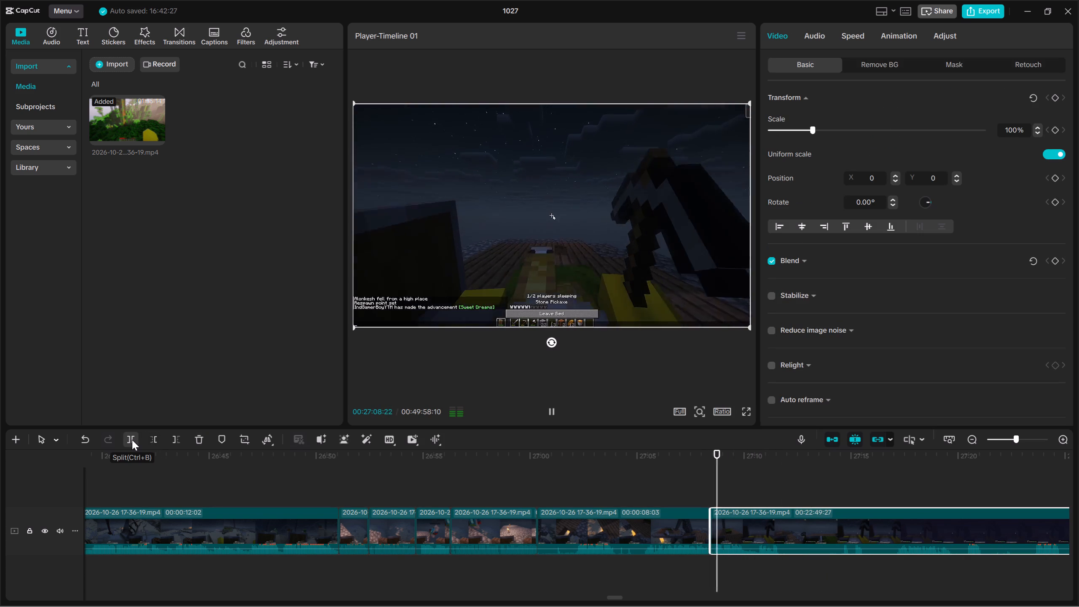
{"action": "key", "text": "space"}
{"action": "key", "text": "space"}
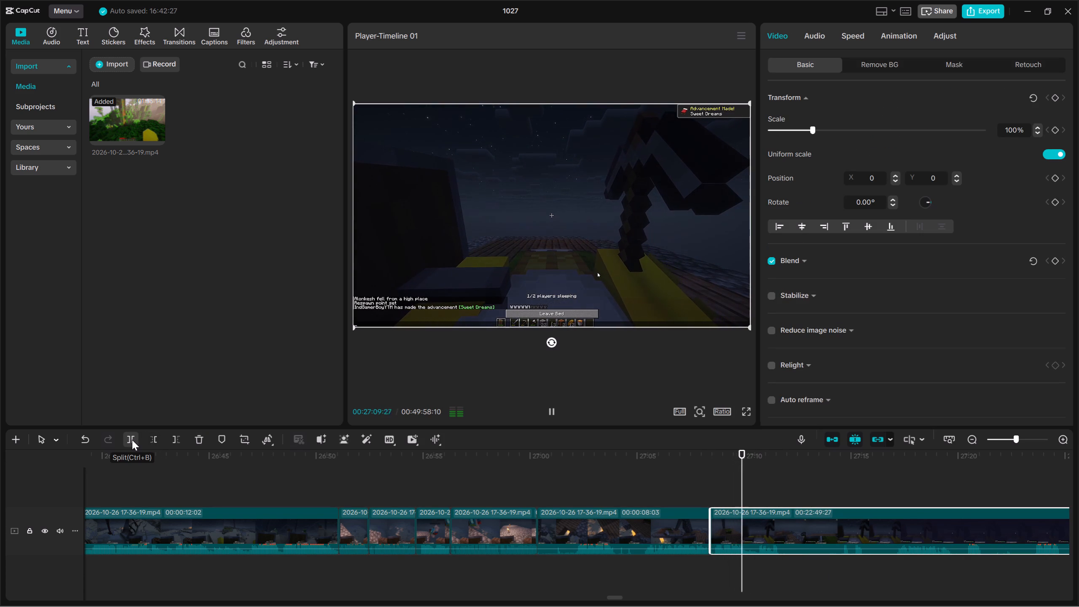
{"action": "key", "text": "space"}
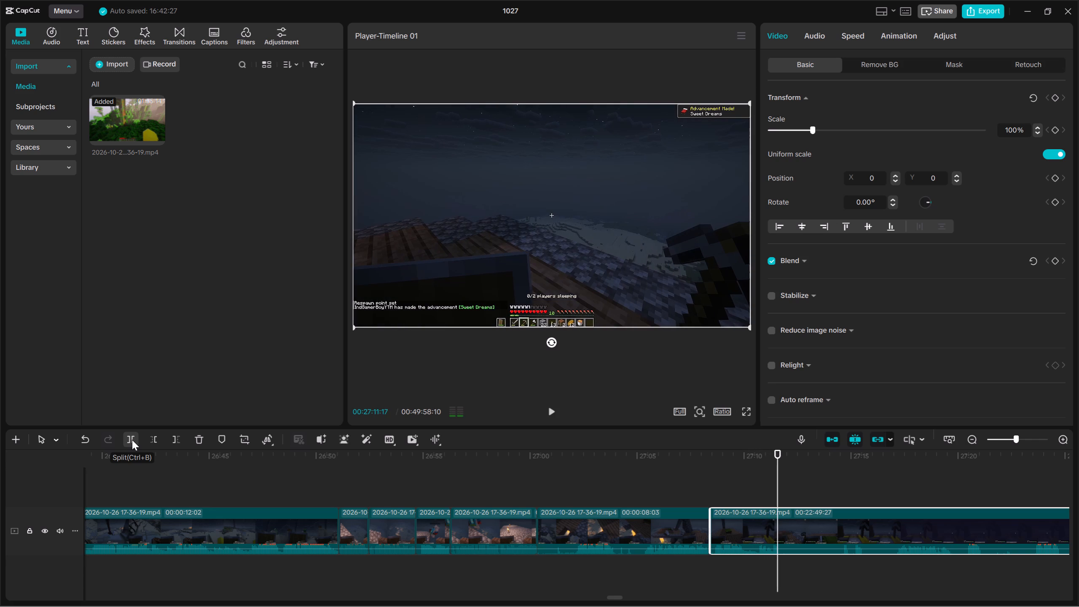
{"action": "left_click", "coordinate": [132, 440], "text": "alt"}
Delete about 12 seconds of the darkening sleep footage from the remaining long clip's start, in three successive trims.
{"action": "key", "text": "space"}
{"action": "left_click", "coordinate": [842, 564], "text": "alt"}
{"action": "key", "text": "space"}
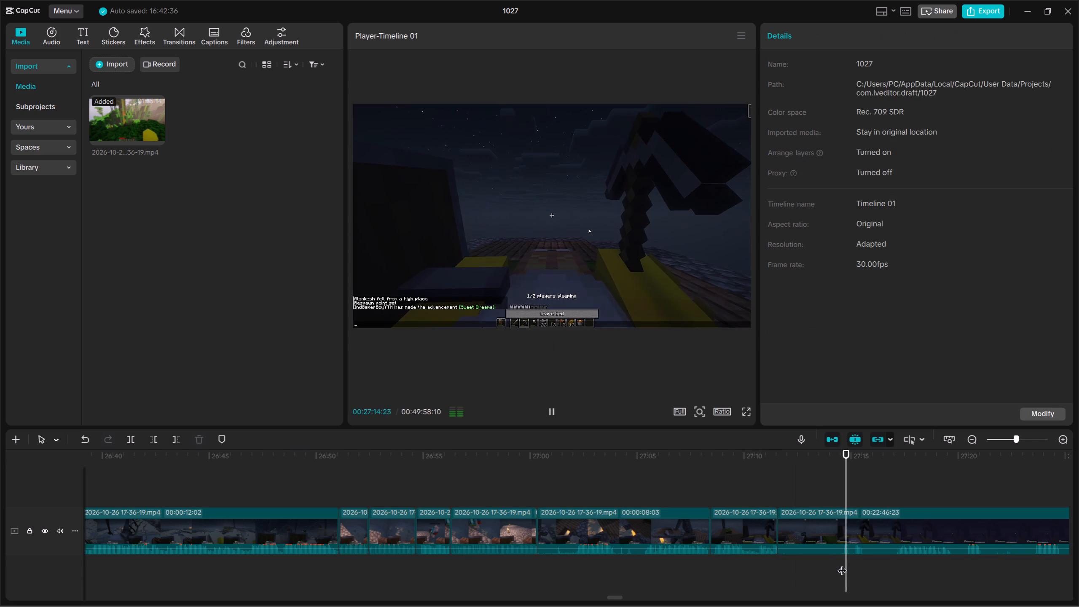
{"action": "left_click", "coordinate": [892, 564], "text": "alt"}
{"action": "left_click_drag", "start_coordinate": [918, 578], "coordinate": [921, 536], "text": "alt"}
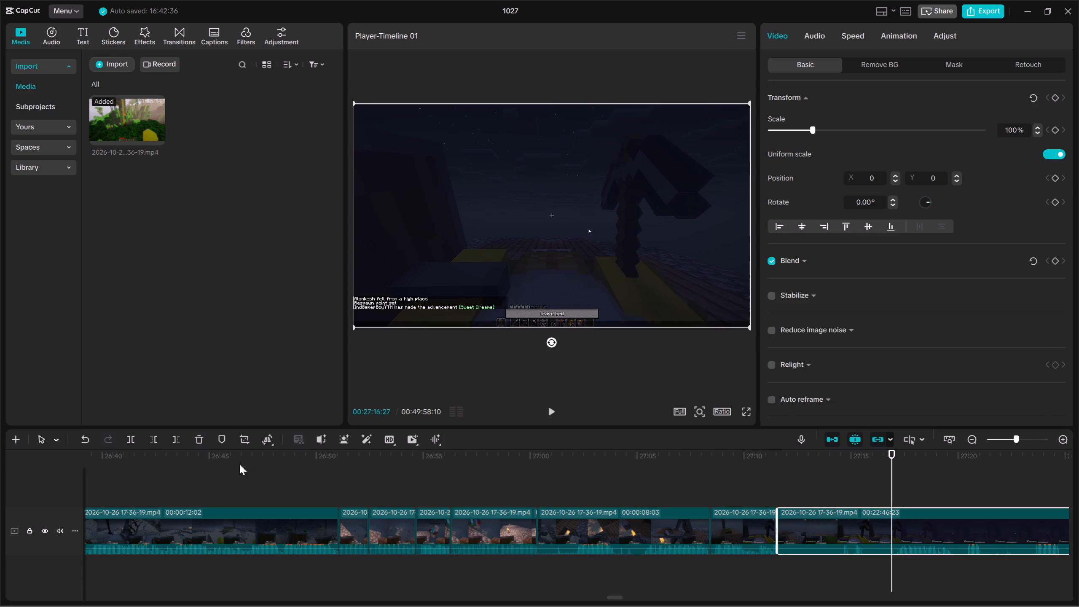
{"action": "left_click", "coordinate": [156, 438], "text": "alt"}
{"action": "key", "text": "space"}
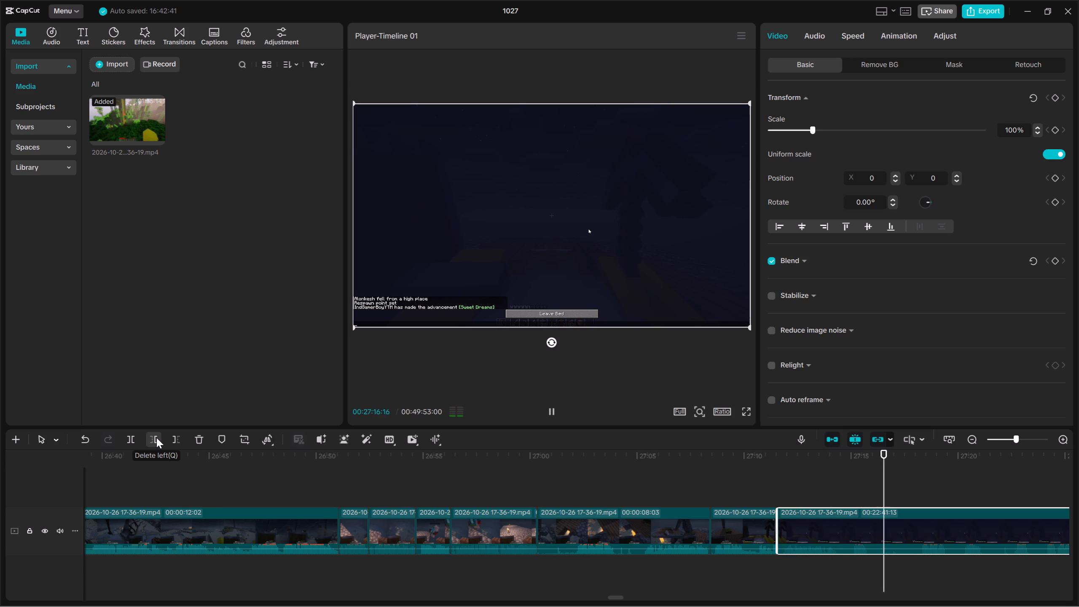
{"action": "left_click", "coordinate": [156, 438], "text": "alt"}
{"action": "key", "text": "space"}
{"action": "left_click", "coordinate": [156, 438], "text": "alt"}
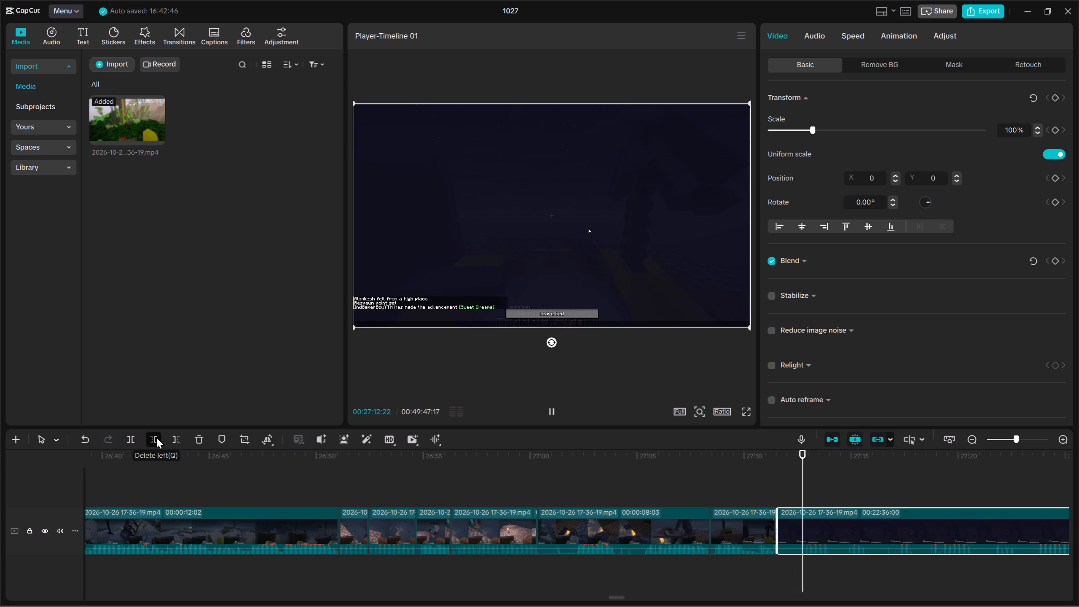
{"action": "key", "text": "space"}
{"action": "key", "text": "space"}
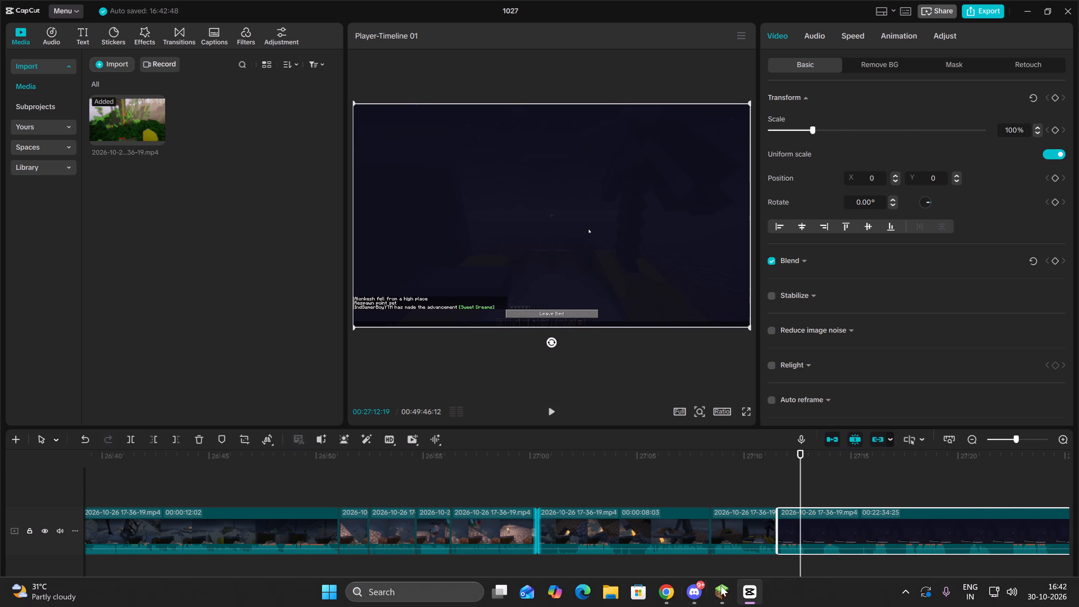
Switch to Chrome, look through the live chat of the YouTube Bedwars stream, and return to CapCut.
{"action": "left_click", "coordinate": [658, 584], "text": "alt"}
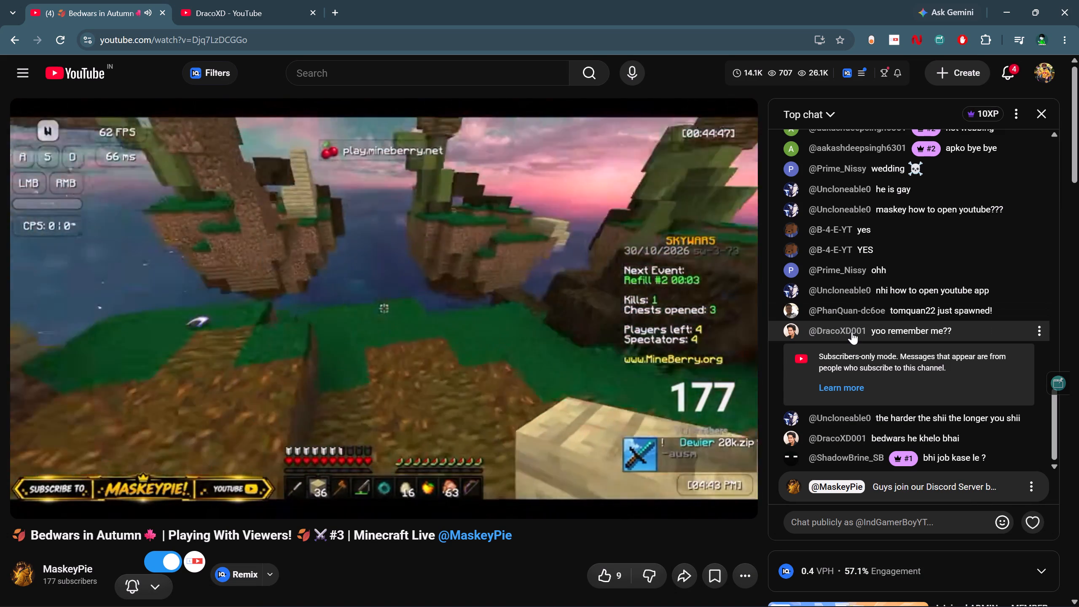
{"action": "scroll", "coordinate": [852, 332], "scroll_direction": "up", "scroll_amount": 1, "text": "alt"}
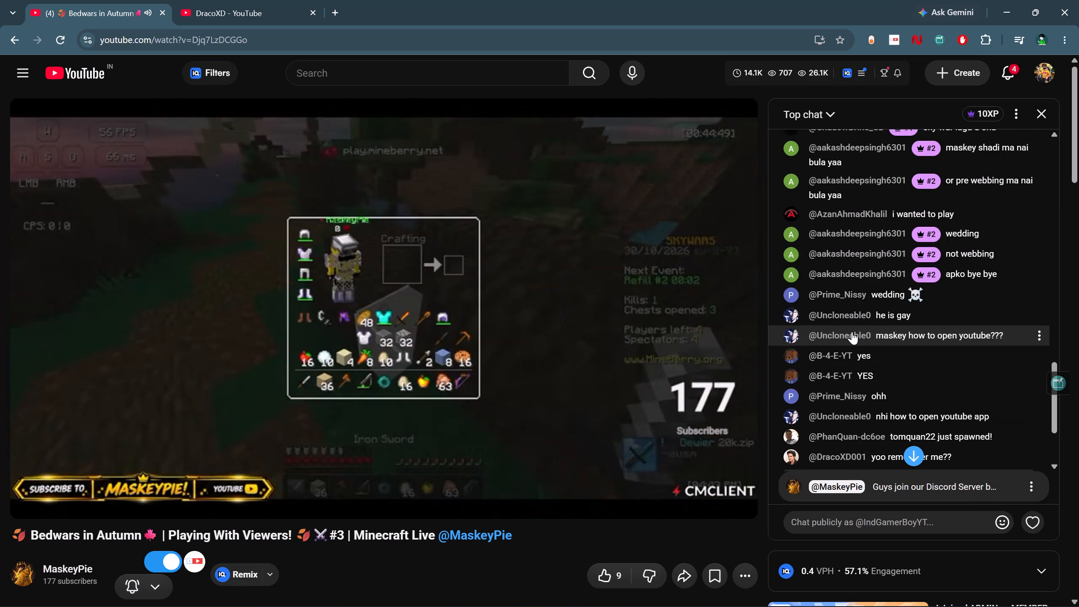
{"action": "scroll", "coordinate": [852, 332], "scroll_direction": "down", "scroll_amount": 7, "text": "alt"}
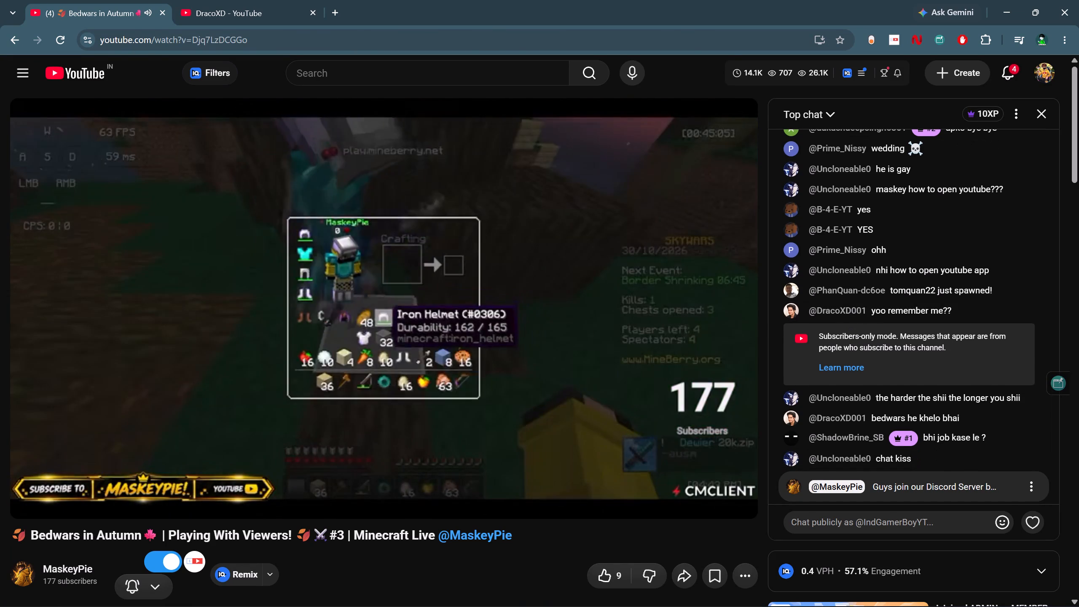
{"action": "key", "text": "alt+Tab"}
Replay the dark bed footage after 27:11:17 and delete about 4.4 seconds from the long clip's start, in two trims.
{"action": "key", "text": "space"}
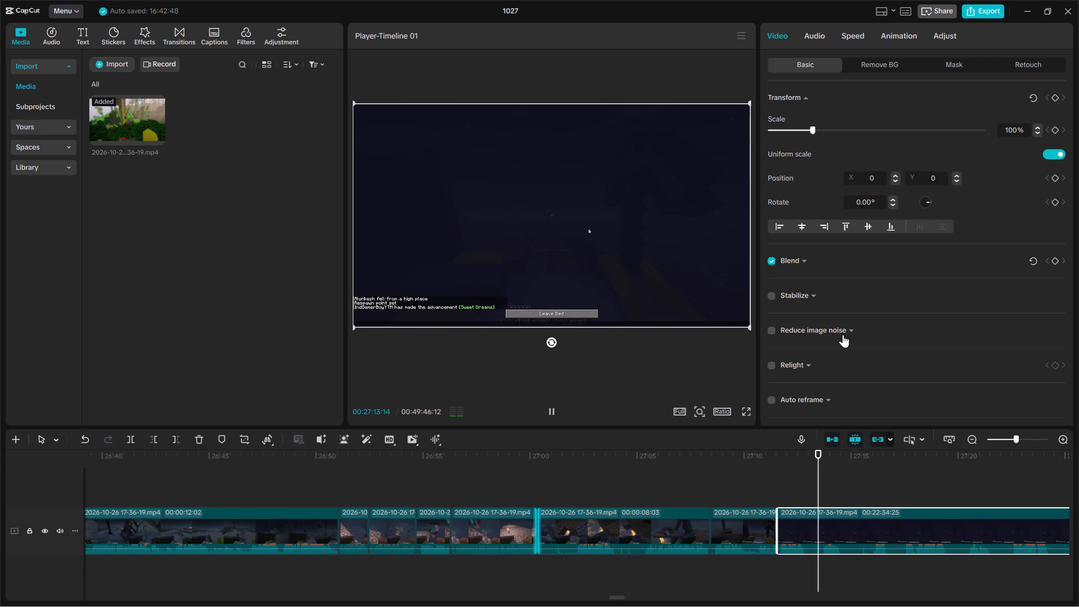
{"action": "key", "text": "Up"}
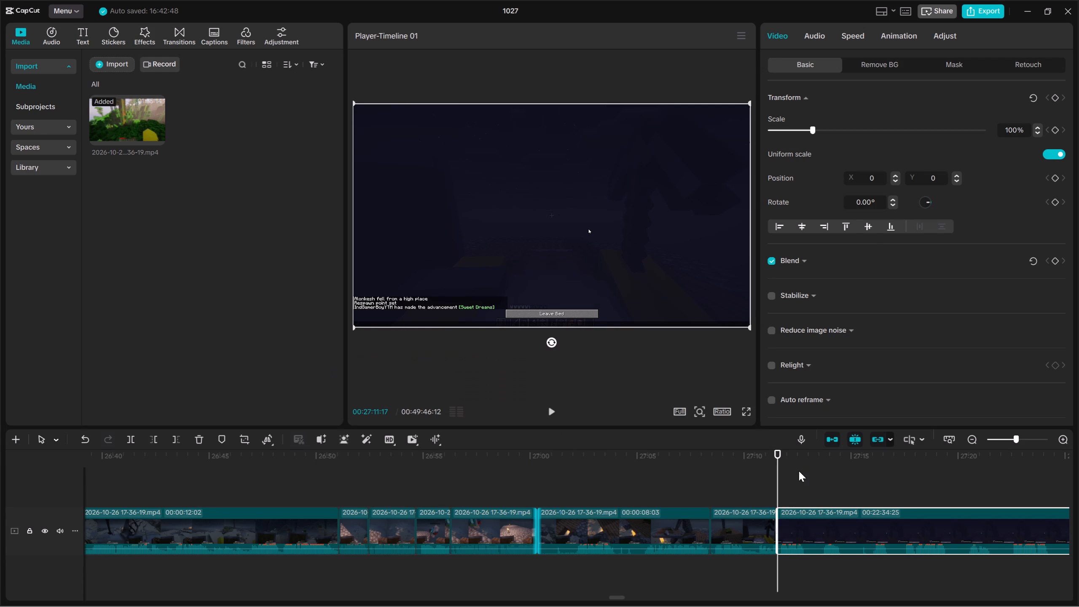
{"action": "left_click", "coordinate": [798, 477]}
{"action": "key", "text": "Up"}
{"action": "left_click", "coordinate": [797, 519]}
{"action": "key", "text": "space"}
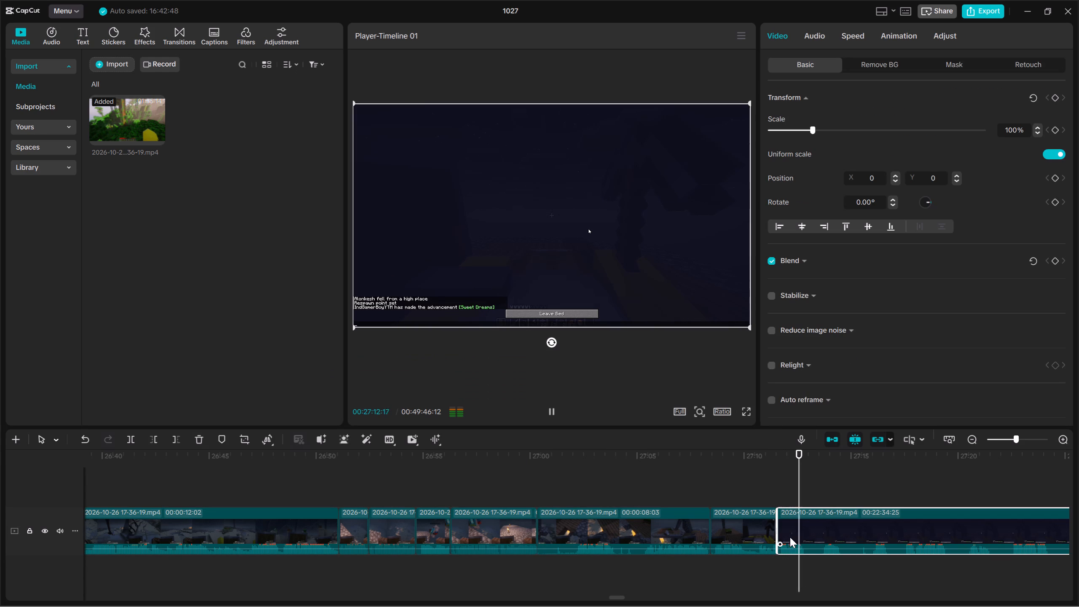
{"action": "key", "text": "space"}
{"action": "key", "text": "space"}
{"action": "left_click", "coordinate": [150, 438]}
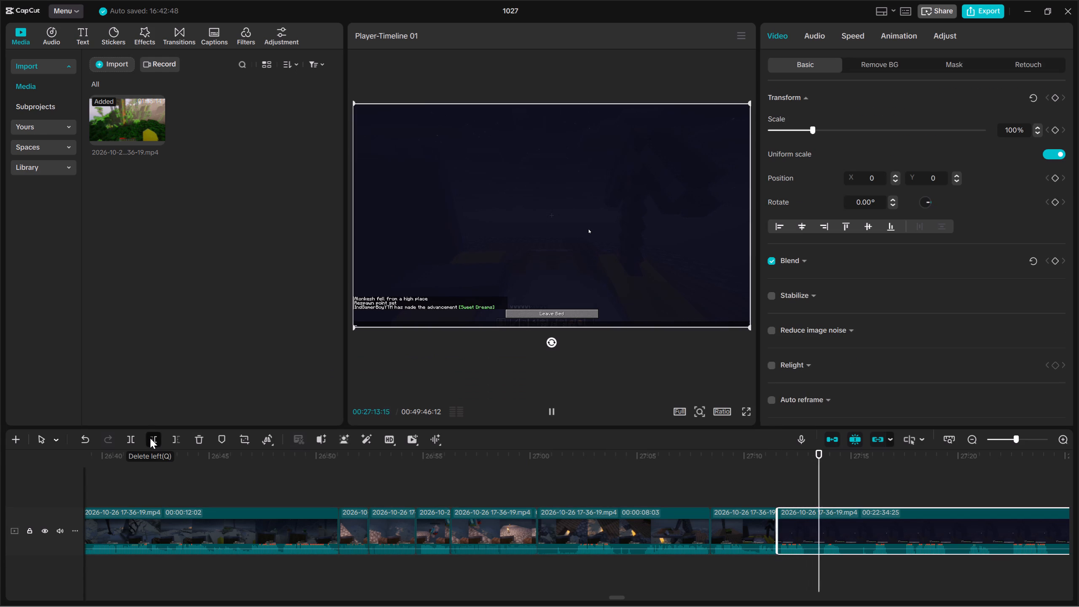
{"action": "key", "text": "space"}
{"action": "key", "text": "space"}
{"action": "key", "text": "space"}
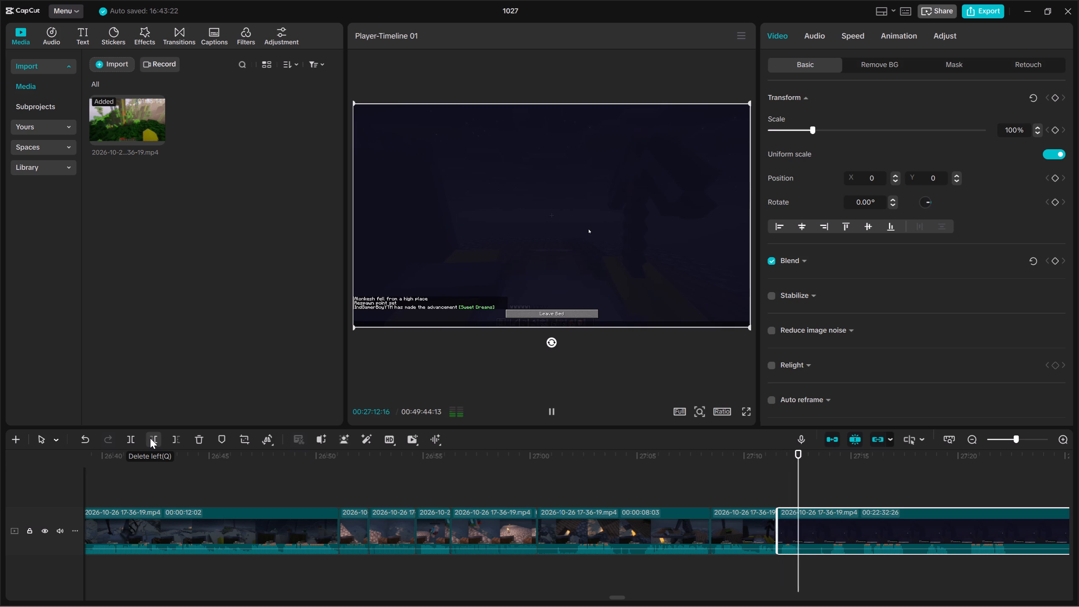
{"action": "left_click", "coordinate": [150, 438]}
Play the dark bed footage just after the last cut and return the playhead to 27:11:17.
{"action": "key", "text": "space"}
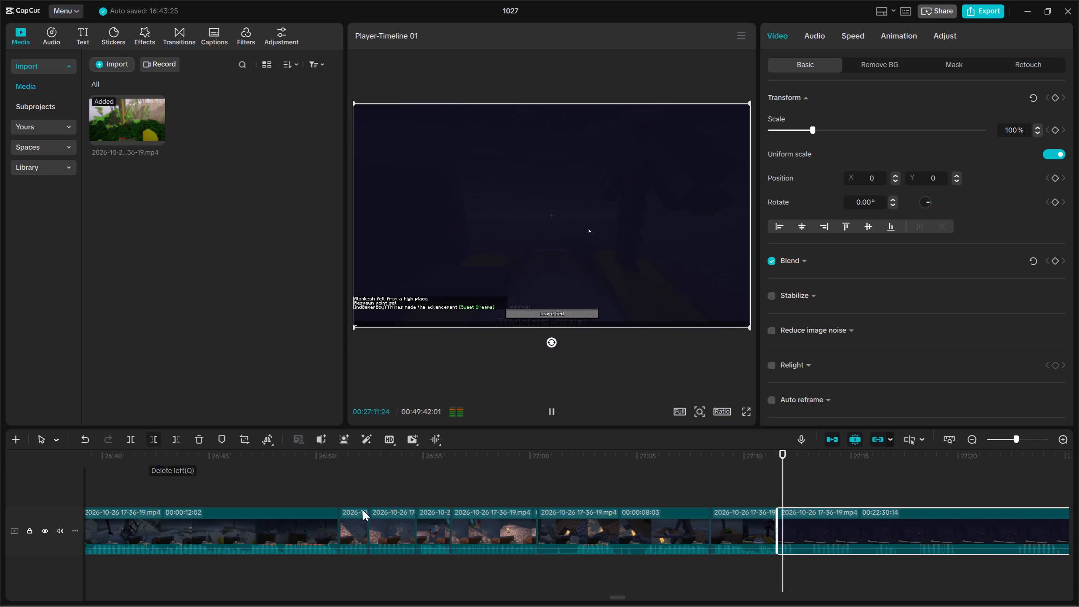
{"action": "key", "text": "space"}
{"action": "double_click", "coordinate": [797, 575]}
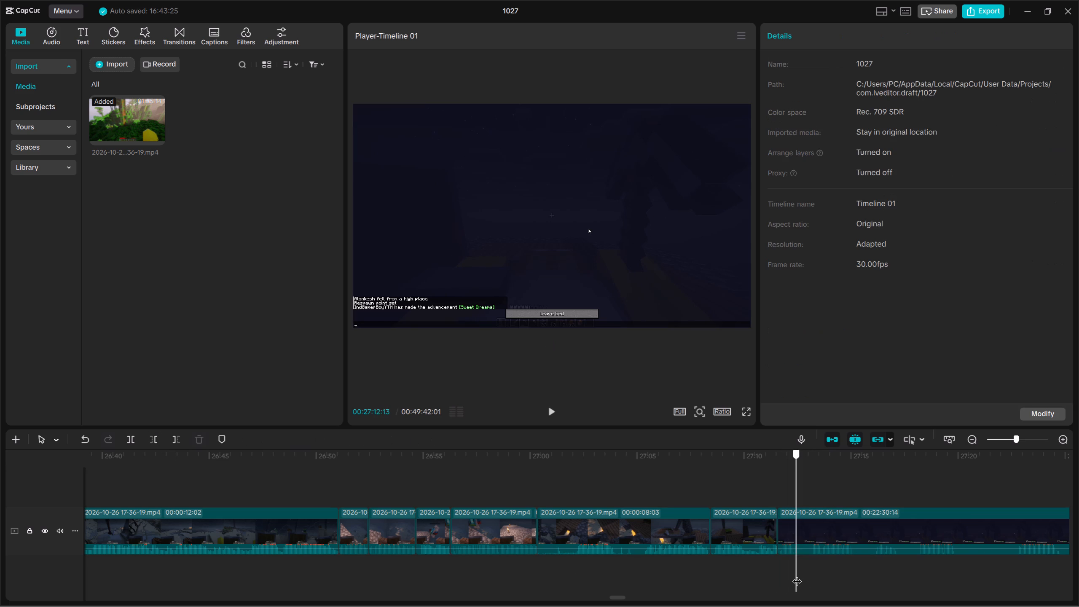
{"action": "key", "text": "Up"}
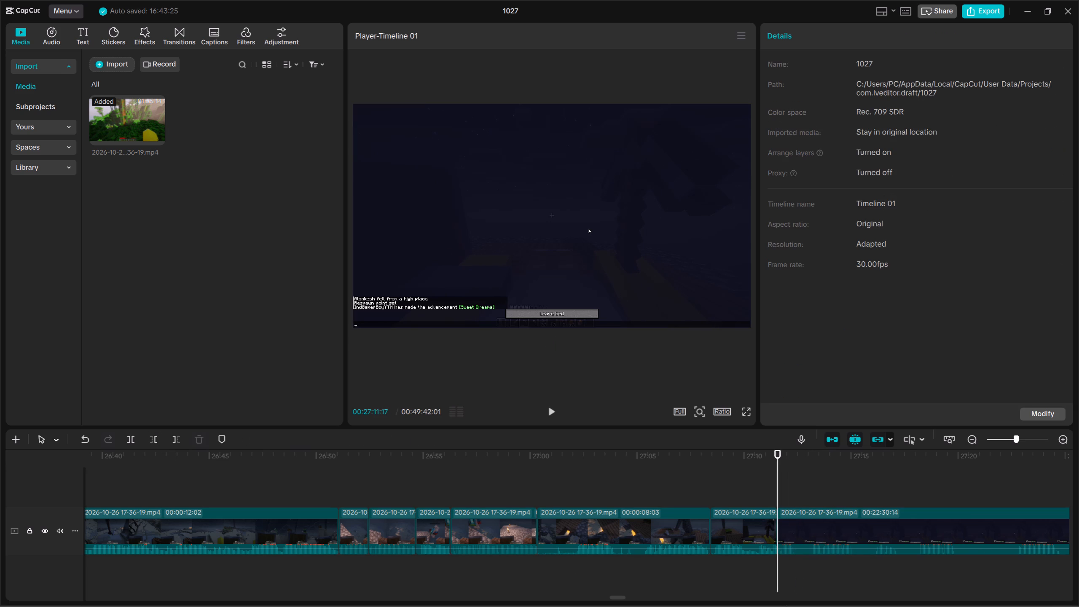
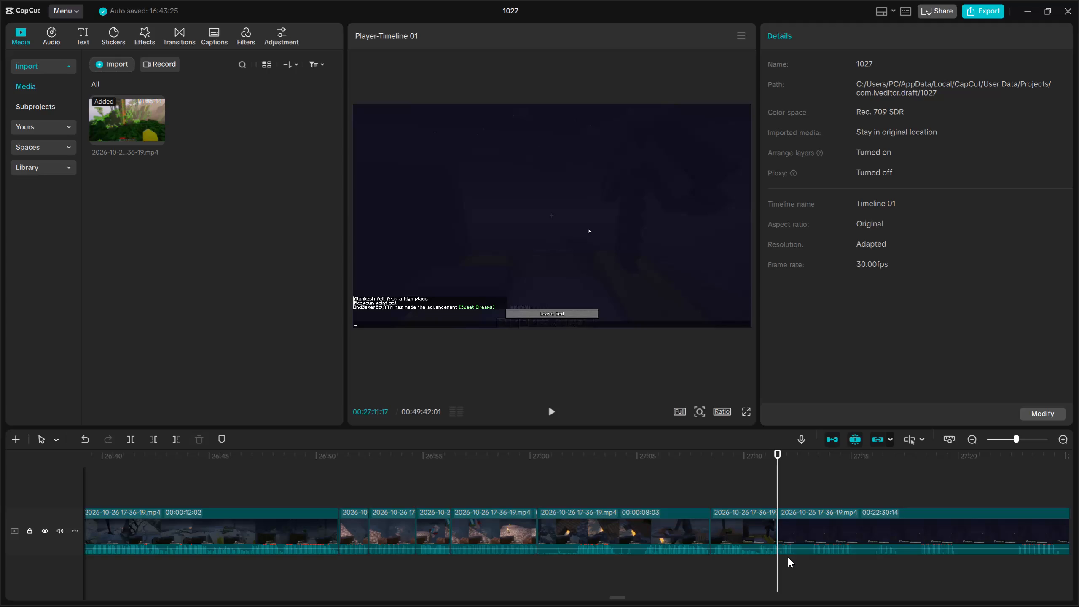
Switch to Chrome and close the window playing the YouTube Bedwars live stream, returning to CapCut.
{"action": "left_click", "coordinate": [649, 599]}
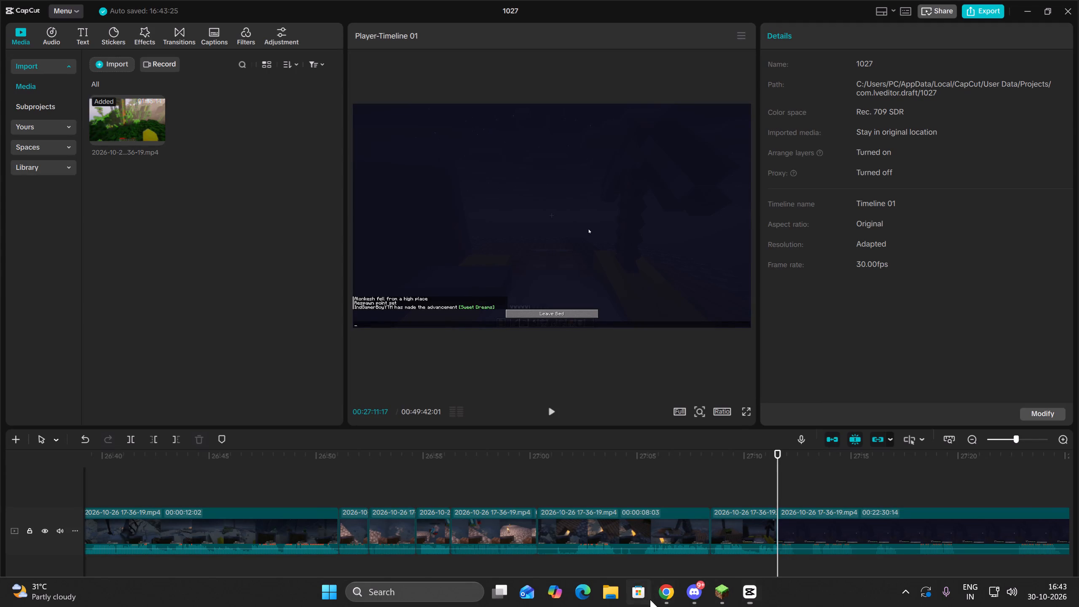
{"action": "left_click", "coordinate": [663, 589]}
{"action": "left_click", "coordinate": [1078, 0]}
{"action": "left_click", "coordinate": [1078, 0]}
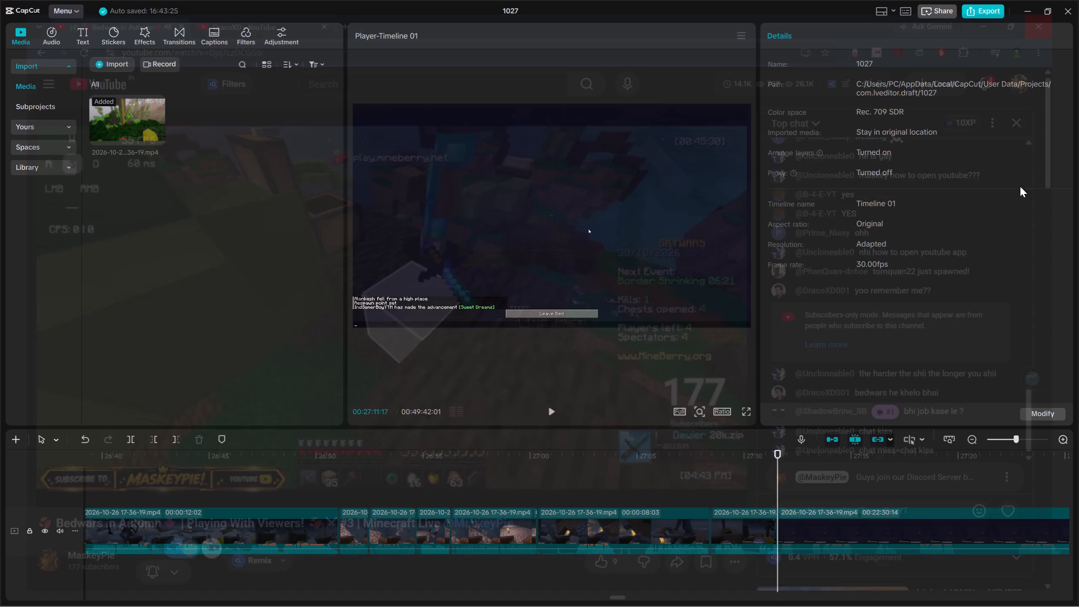
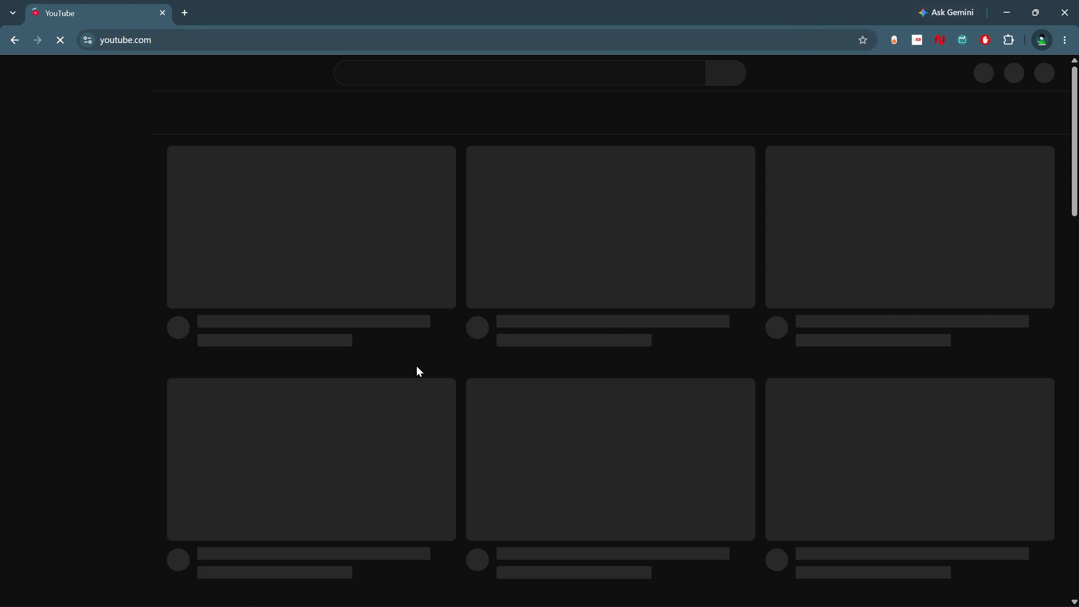
Open MaskeyPie's "Bedwars in Autumn" Minecraft live stream from the YouTube home page and pause it.
{"action": "left_click", "coordinate": [362, 247]}
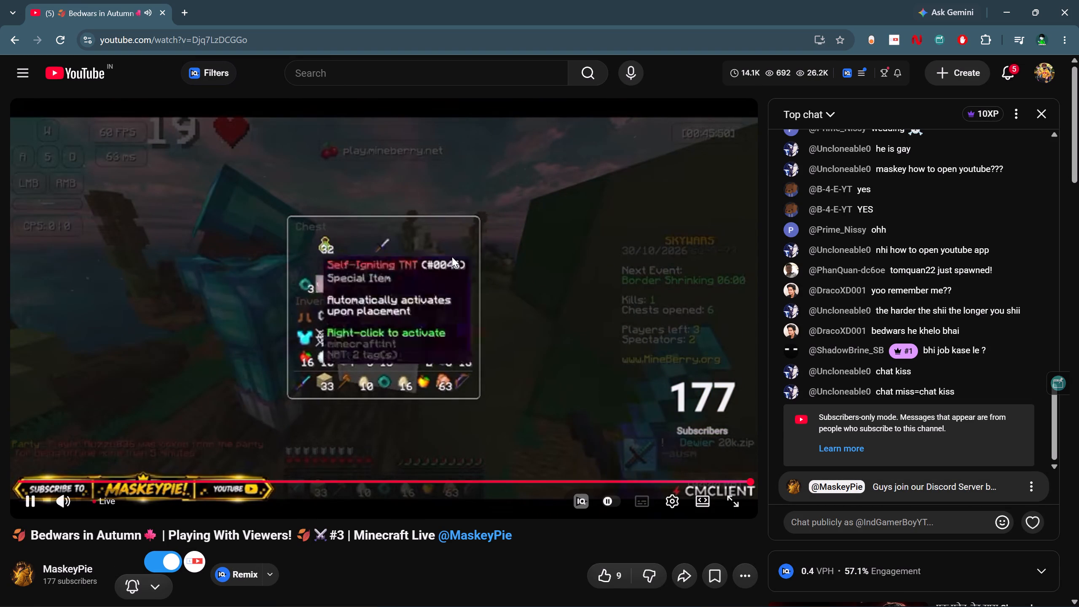
{"action": "left_click", "coordinate": [452, 257]}
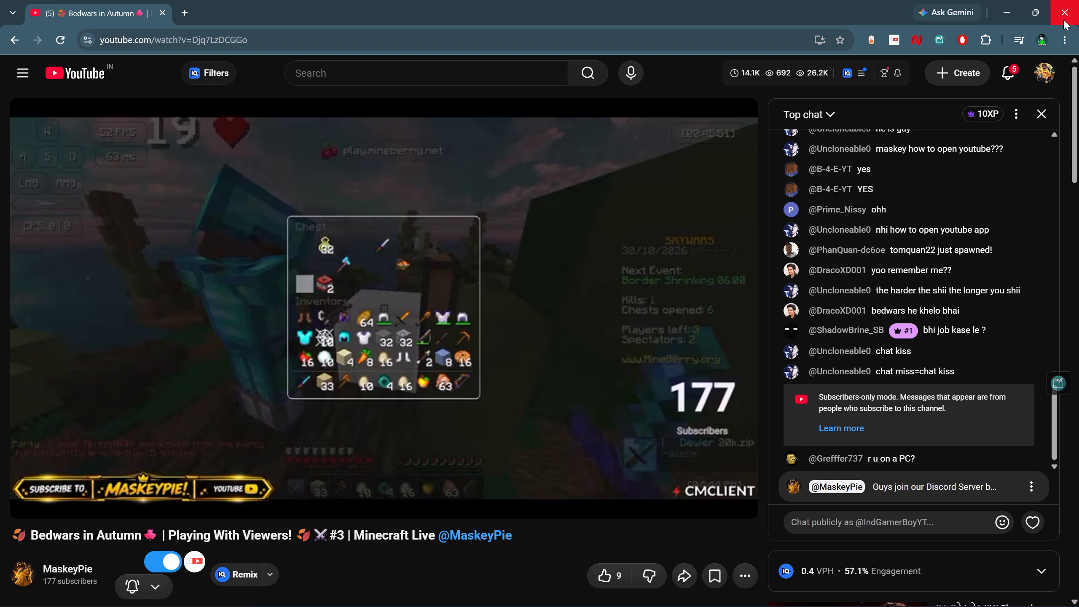
Go to your own IndGamerBoy channel and display its live streams.
{"action": "left_click", "coordinate": [1043, 67]}
{"action": "left_click", "coordinate": [964, 133]}
{"action": "left_click", "coordinate": [961, 132]}
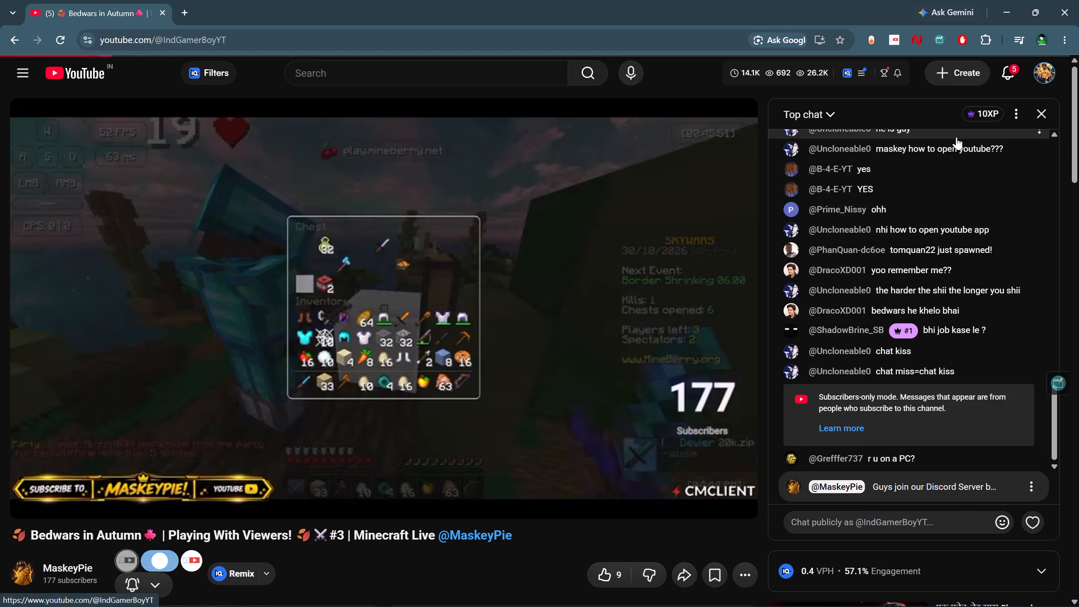
{"action": "left_click", "coordinate": [1047, 70]}
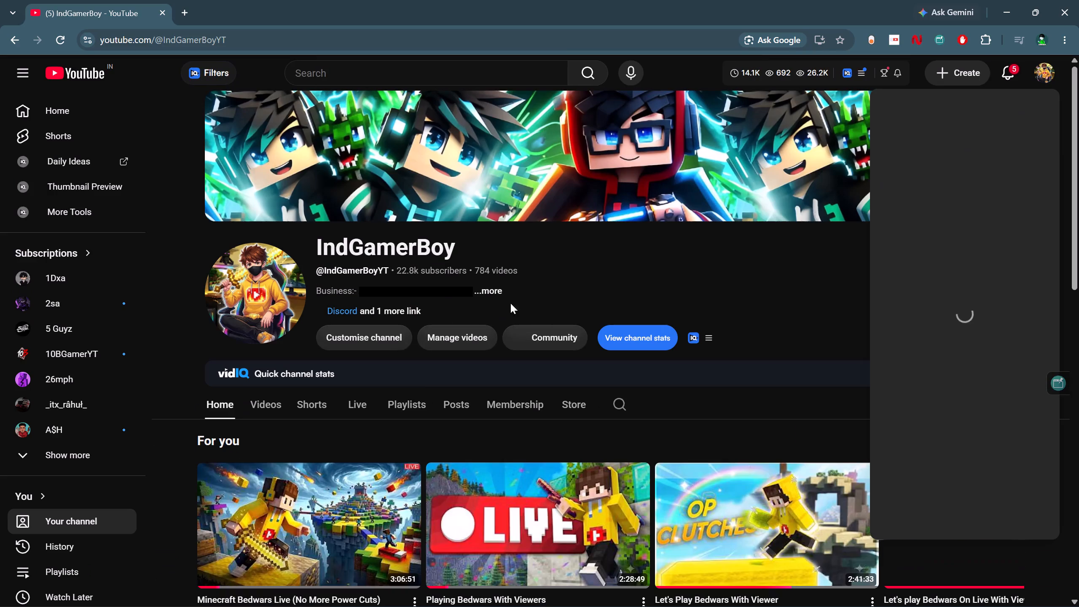
{"action": "left_click", "coordinate": [352, 412]}
Browse the channel's past live streams from the latest back to the ones streamed a year ago.
{"action": "scroll", "coordinate": [393, 435], "scroll_direction": "down", "scroll_amount": 6}
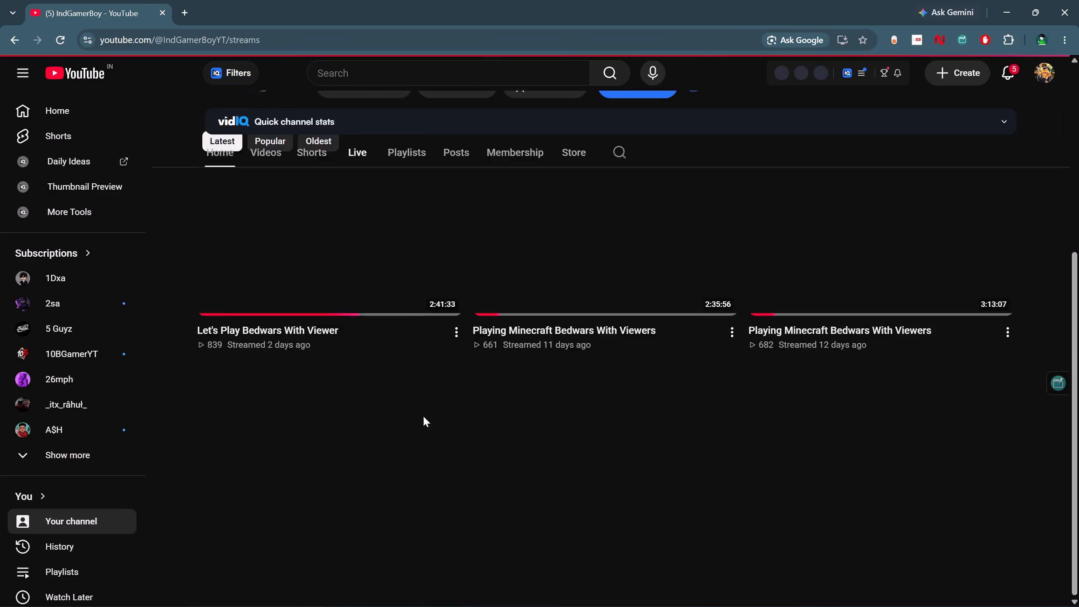
{"action": "scroll", "coordinate": [425, 429], "scroll_direction": "down", "scroll_amount": 13}
{"action": "scroll", "coordinate": [628, 295], "scroll_direction": "down", "scroll_amount": 6}
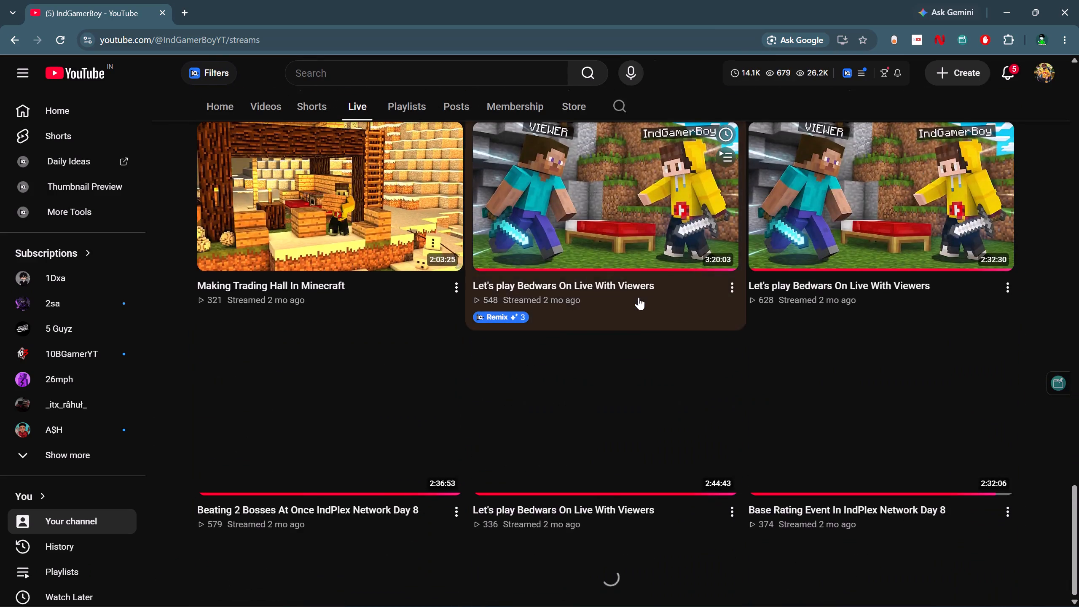
{"action": "scroll", "coordinate": [639, 297], "scroll_direction": "down", "scroll_amount": 16}
{"action": "scroll", "coordinate": [639, 297], "scroll_direction": "down", "scroll_amount": 6}
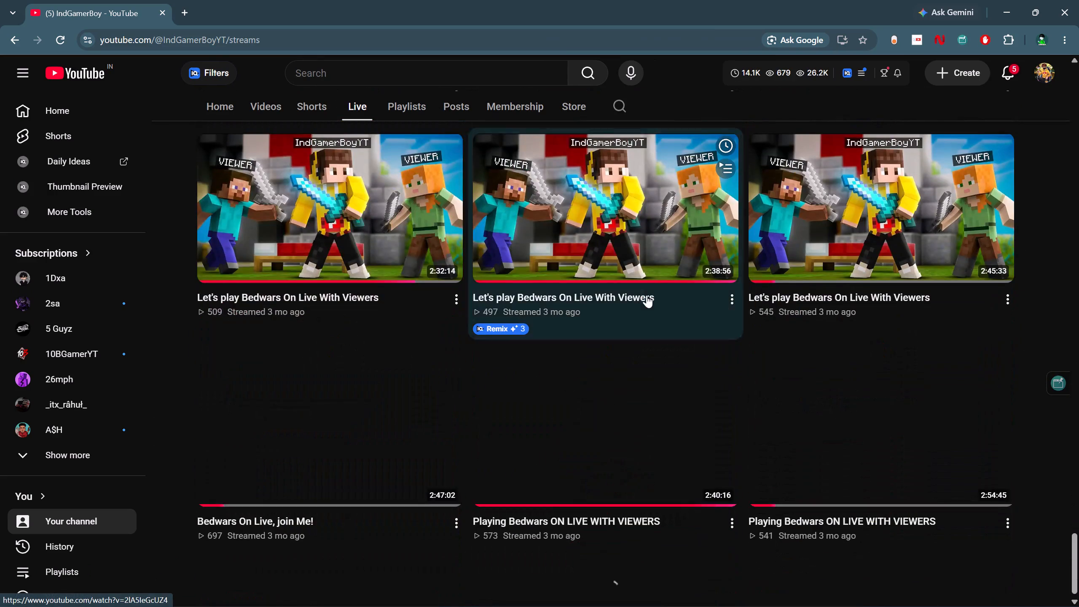
{"action": "scroll", "coordinate": [716, 306], "scroll_direction": "down", "scroll_amount": 18}
{"action": "scroll", "coordinate": [739, 312], "scroll_direction": "down", "scroll_amount": 20}
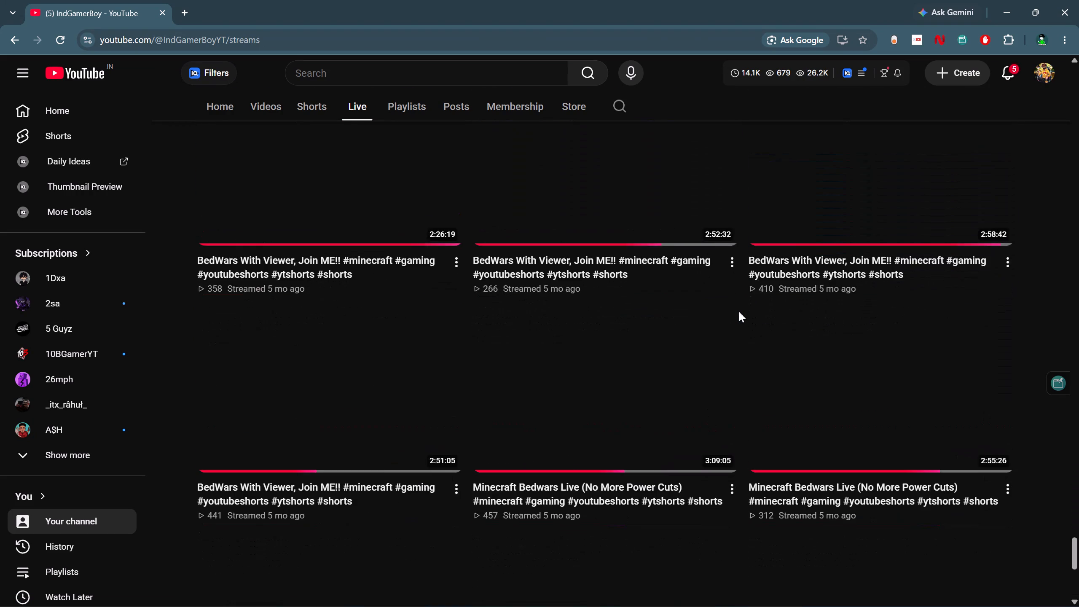
{"action": "scroll", "coordinate": [739, 312], "scroll_direction": "down", "scroll_amount": 18}
{"action": "scroll", "coordinate": [739, 312], "scroll_direction": "down", "scroll_amount": 7}
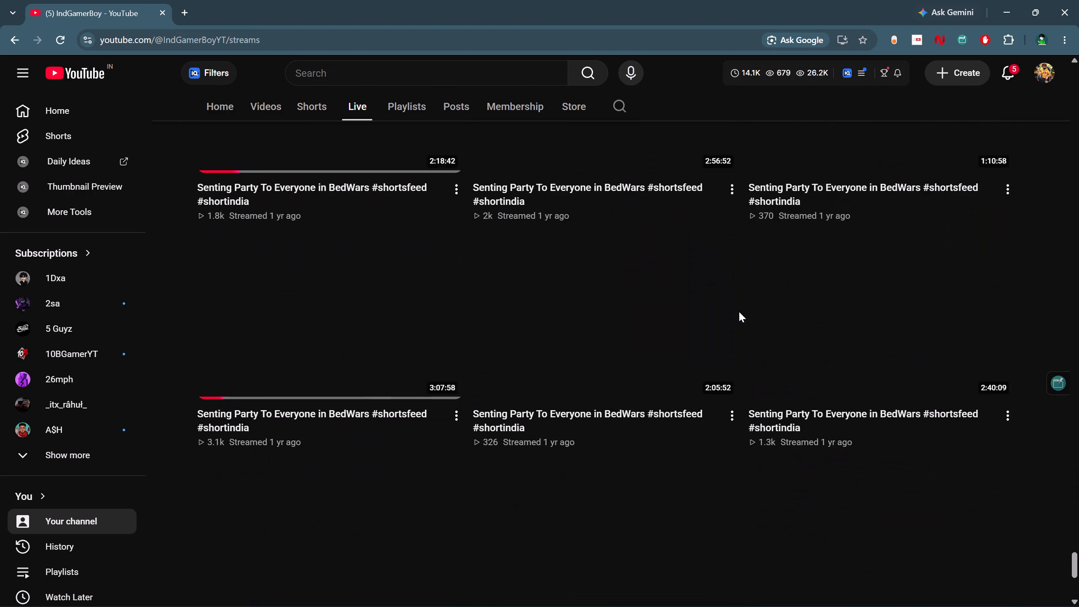
{"action": "scroll", "coordinate": [750, 326], "scroll_direction": "up", "scroll_amount": 3}
{"action": "scroll", "coordinate": [754, 329], "scroll_direction": "down", "scroll_amount": 1}
{"action": "scroll", "coordinate": [791, 315], "scroll_direction": "up", "scroll_amount": 4}
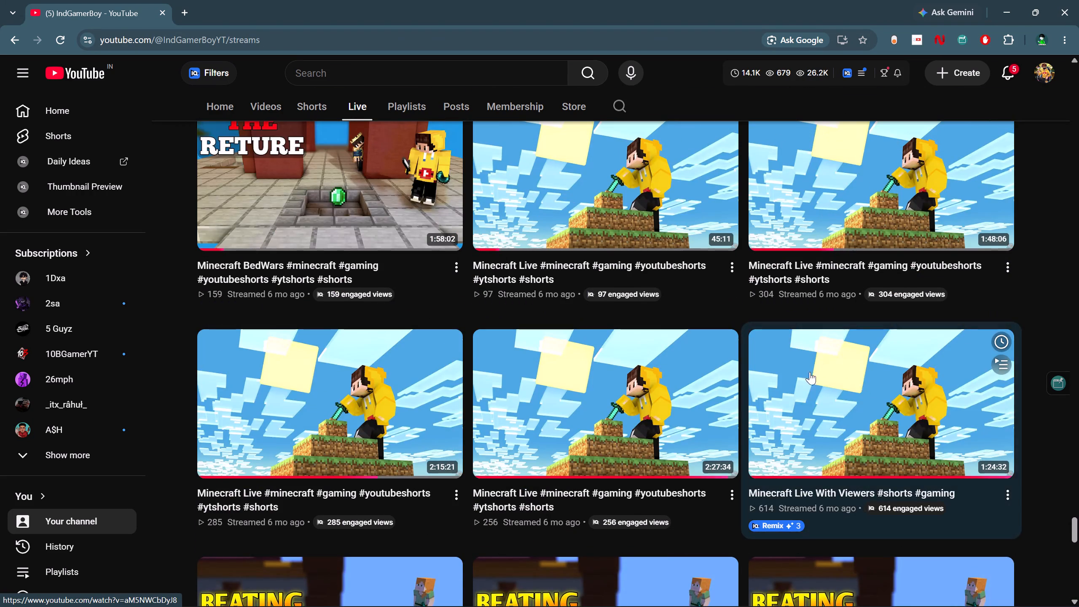
{"action": "scroll", "coordinate": [789, 392], "scroll_direction": "down", "scroll_amount": 3}
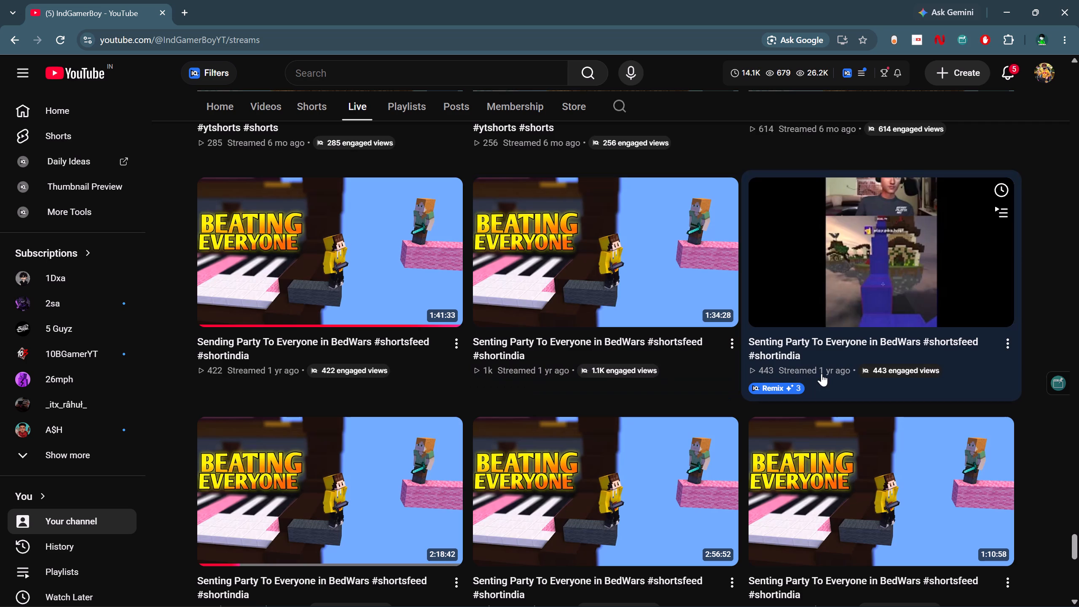
Examine the older Bedwars streams' thumbnails, titles and view counts, working from the oldest ones back towards the more recent.
{"action": "scroll", "coordinate": [657, 335], "scroll_direction": "up", "scroll_amount": 1}
{"action": "scroll", "coordinate": [864, 271], "scroll_direction": "up", "scroll_amount": 1}
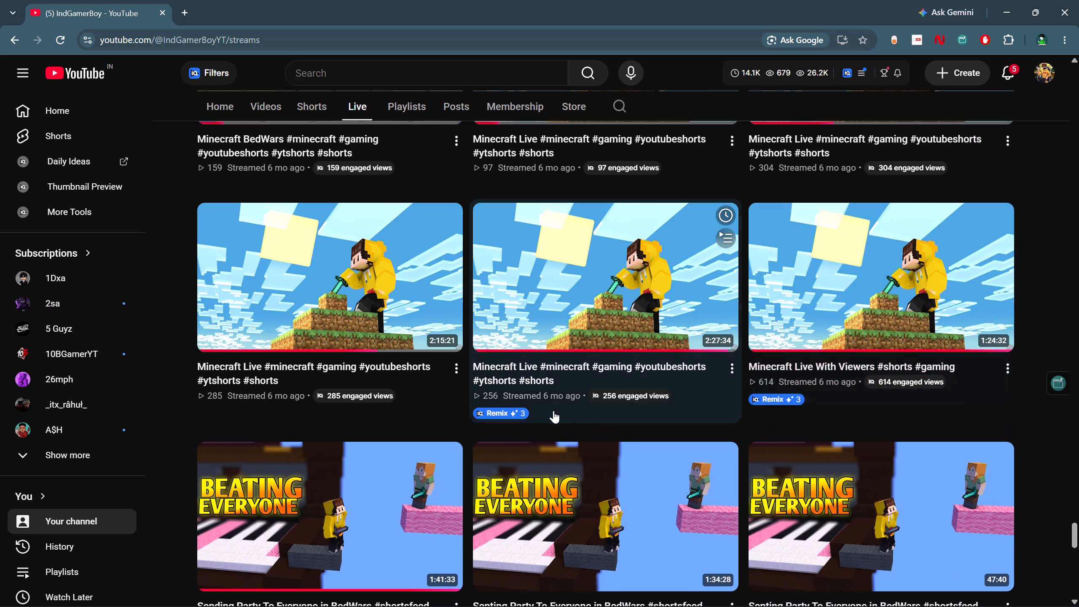
{"action": "scroll", "coordinate": [346, 406], "scroll_direction": "up", "scroll_amount": 2}
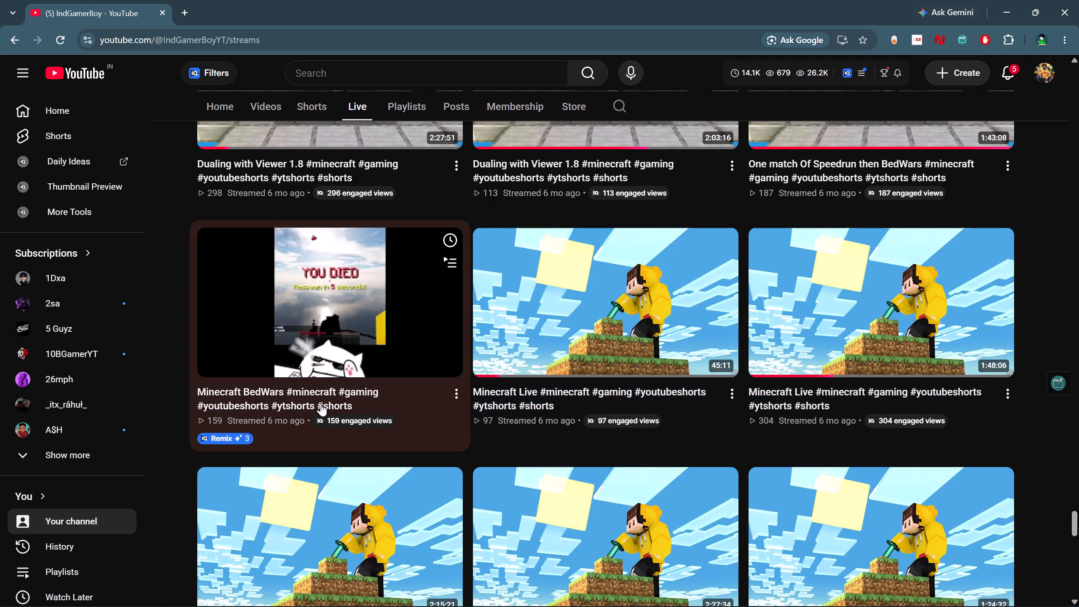
{"action": "scroll", "coordinate": [327, 414], "scroll_direction": "up", "scroll_amount": 1}
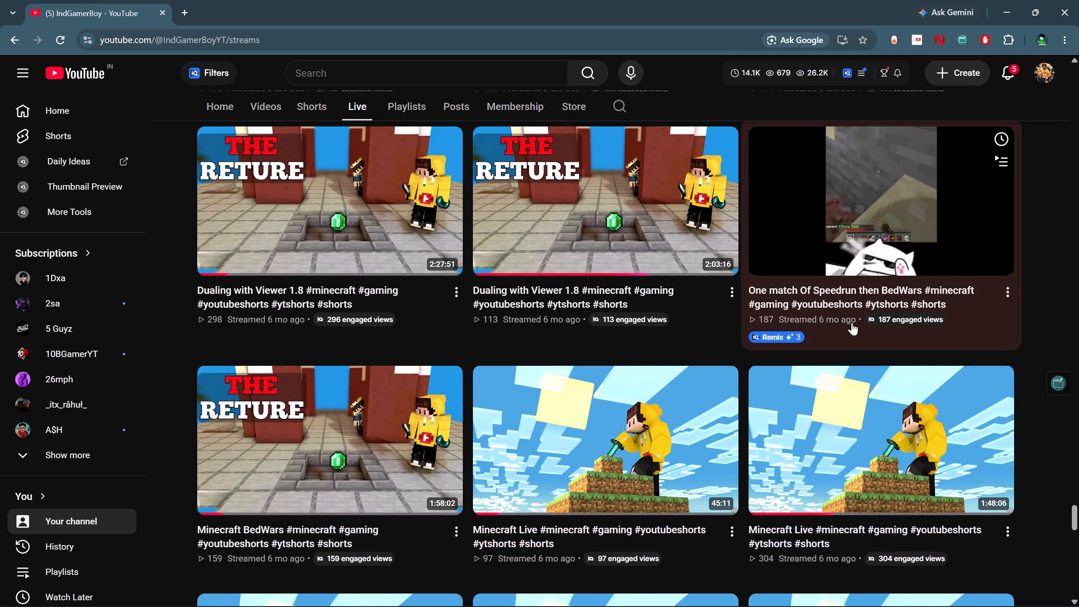
{"action": "scroll", "coordinate": [603, 271], "scroll_direction": "up", "scroll_amount": 1}
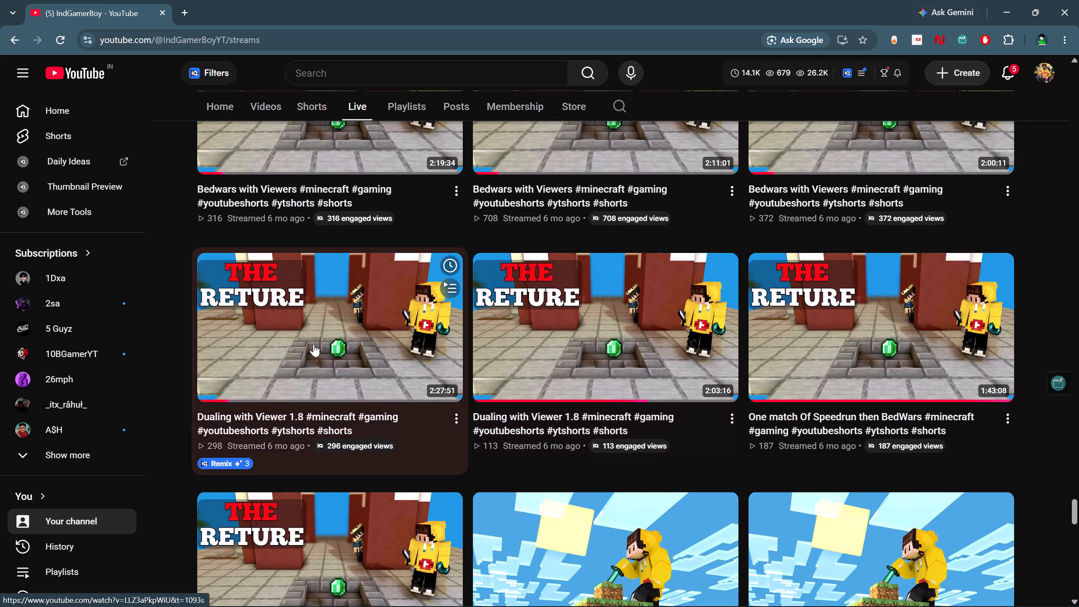
{"action": "scroll", "coordinate": [879, 262], "scroll_direction": "up", "scroll_amount": 1}
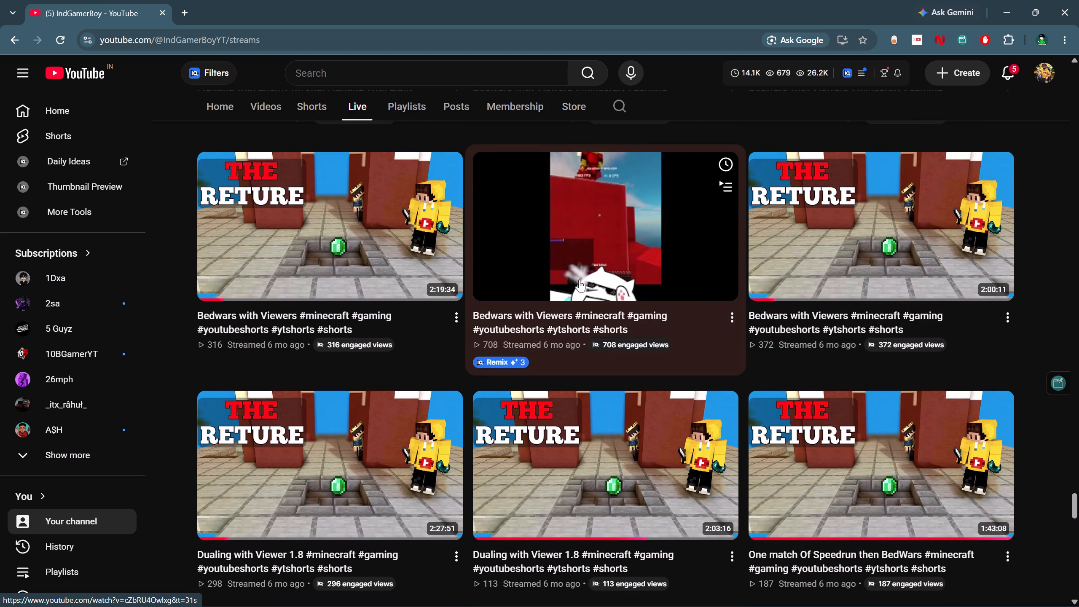
{"action": "scroll", "coordinate": [362, 273], "scroll_direction": "up", "scroll_amount": 1}
{"action": "scroll", "coordinate": [833, 282], "scroll_direction": "up", "scroll_amount": 1}
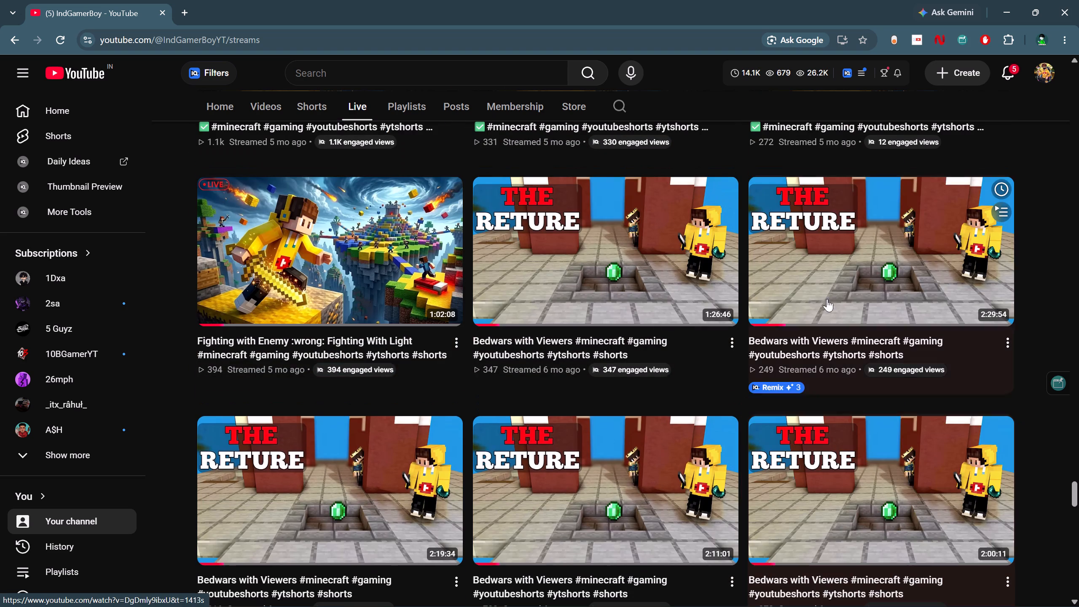
{"action": "scroll", "coordinate": [350, 272], "scroll_direction": "up", "scroll_amount": 1}
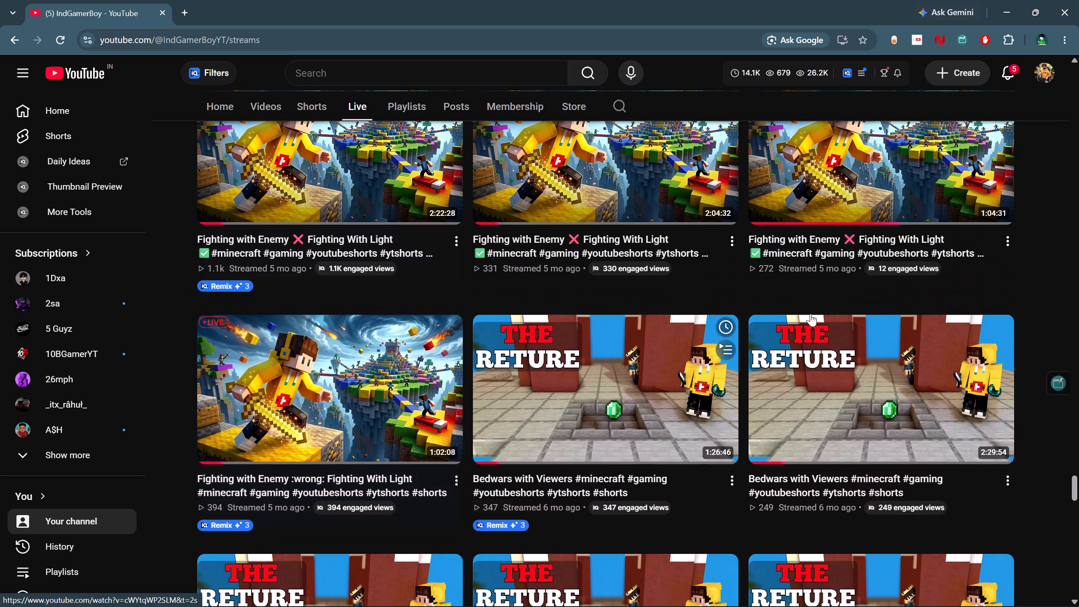
{"action": "scroll", "coordinate": [808, 276], "scroll_direction": "up", "scroll_amount": 1}
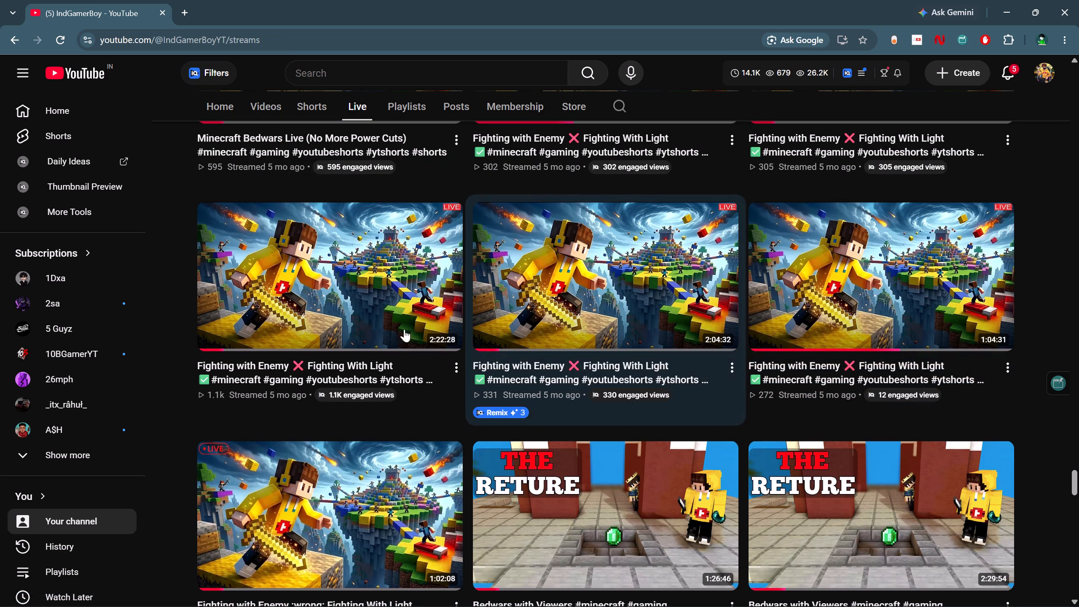
{"action": "scroll", "coordinate": [330, 317], "scroll_direction": "up", "scroll_amount": 1}
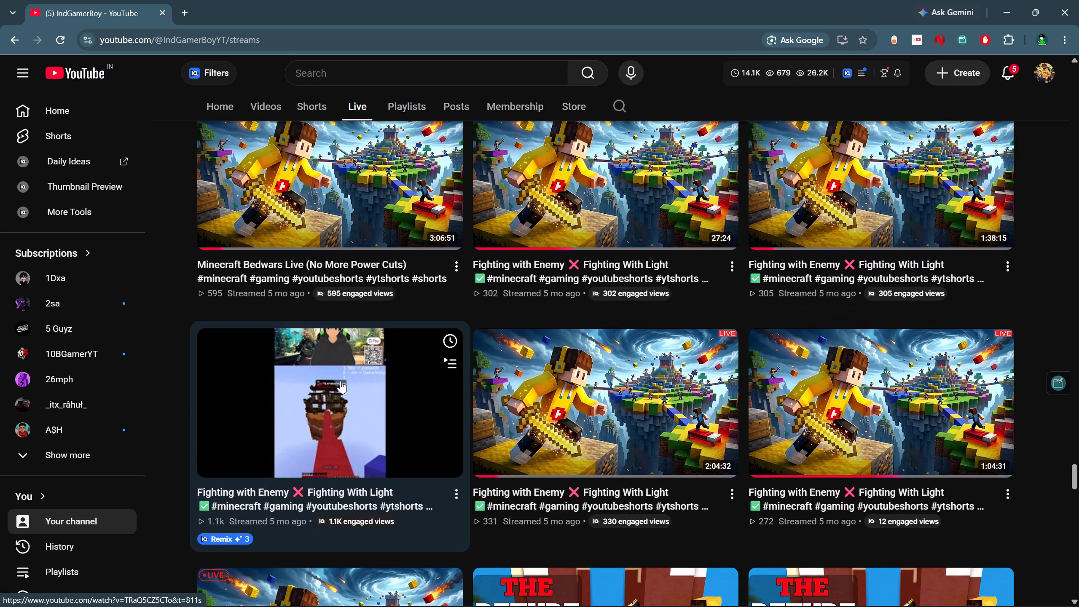
{"action": "scroll", "coordinate": [341, 381], "scroll_direction": "down", "scroll_amount": 6}
{"action": "scroll", "coordinate": [341, 381], "scroll_direction": "up", "scroll_amount": 3}
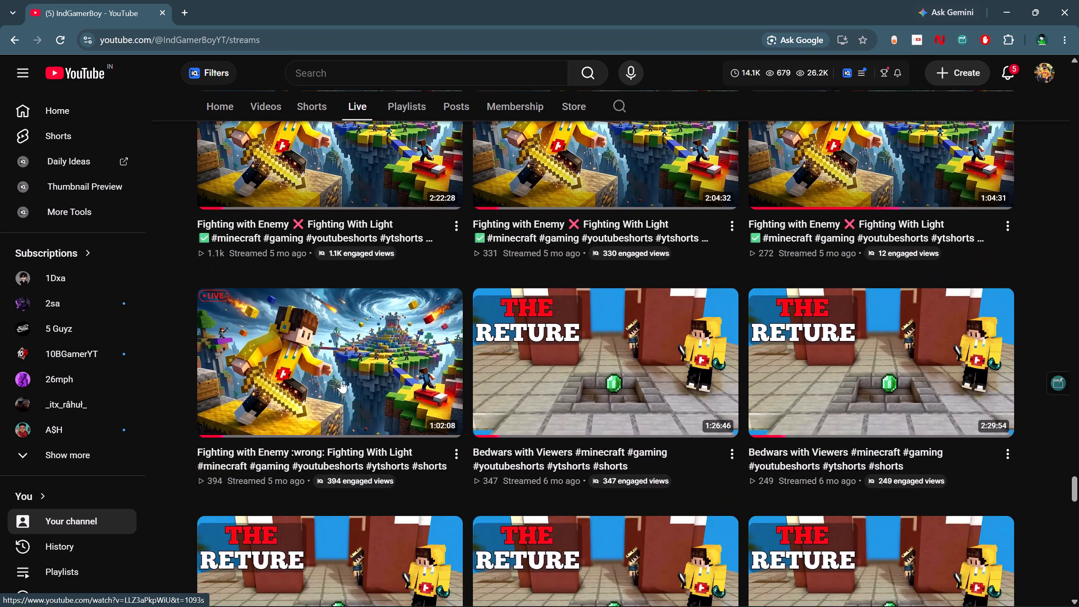
{"action": "scroll", "coordinate": [341, 381], "scroll_direction": "up", "scroll_amount": 3}
{"action": "scroll", "coordinate": [342, 346], "scroll_direction": "up", "scroll_amount": 2}
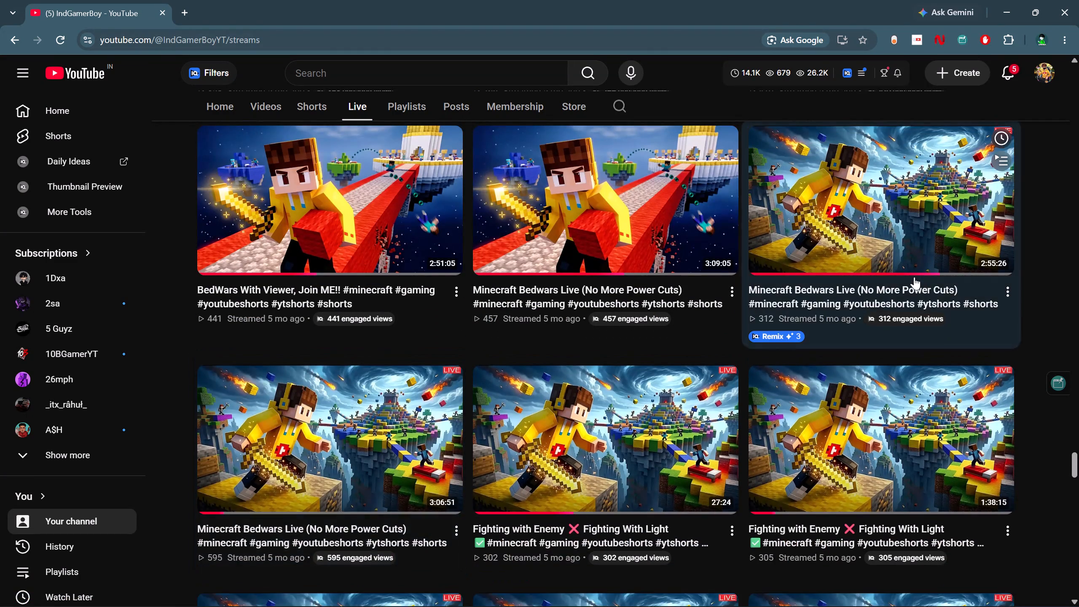
{"action": "scroll", "coordinate": [913, 277], "scroll_direction": "up", "scroll_amount": 2}
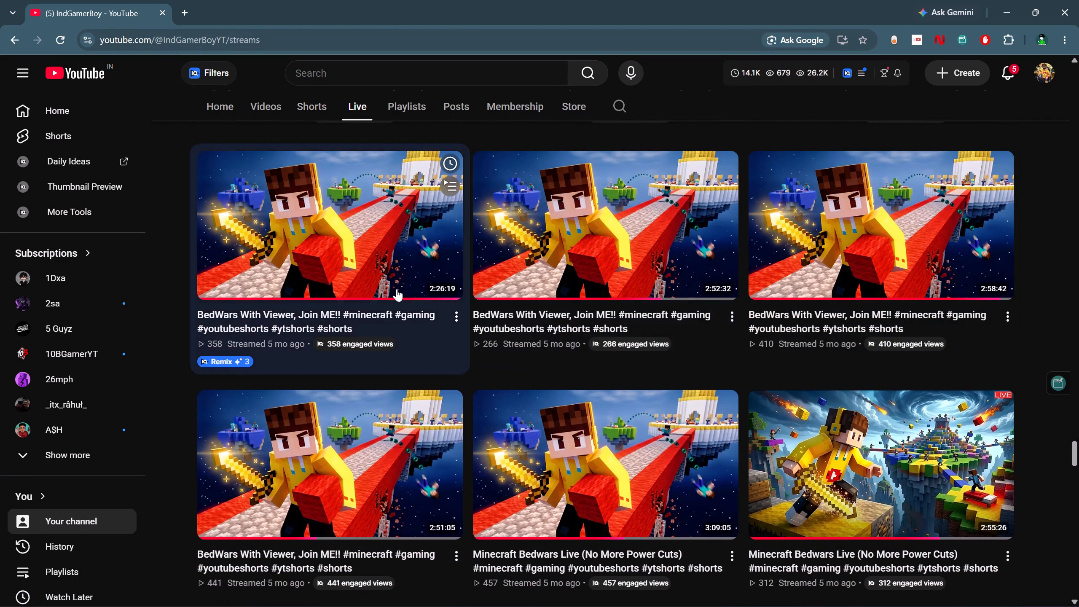
{"action": "scroll", "coordinate": [483, 271], "scroll_direction": "up", "scroll_amount": 2}
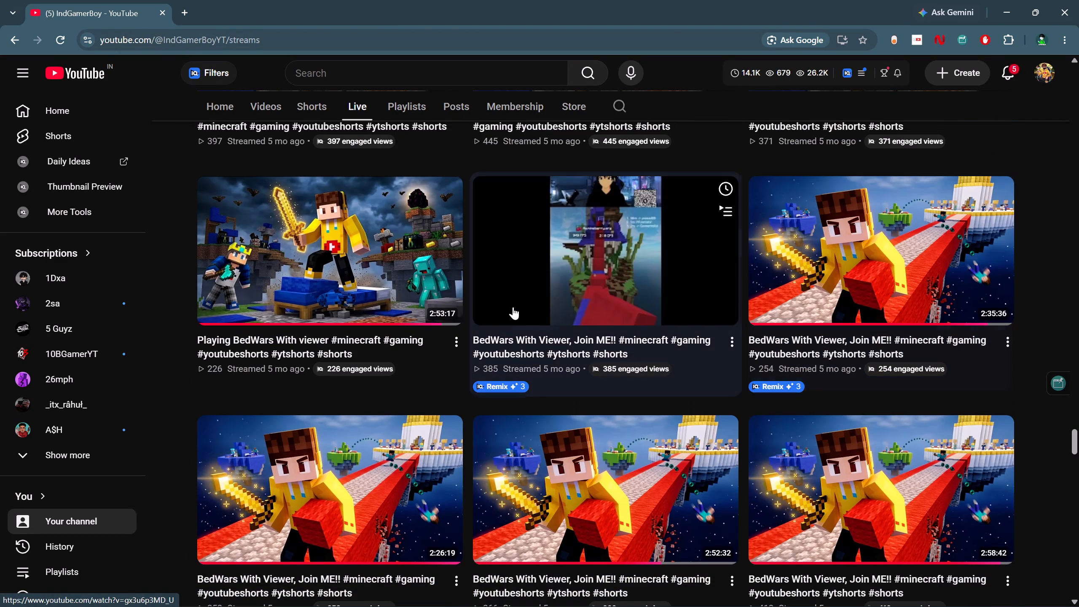
{"action": "scroll", "coordinate": [370, 282], "scroll_direction": "up", "scroll_amount": 2}
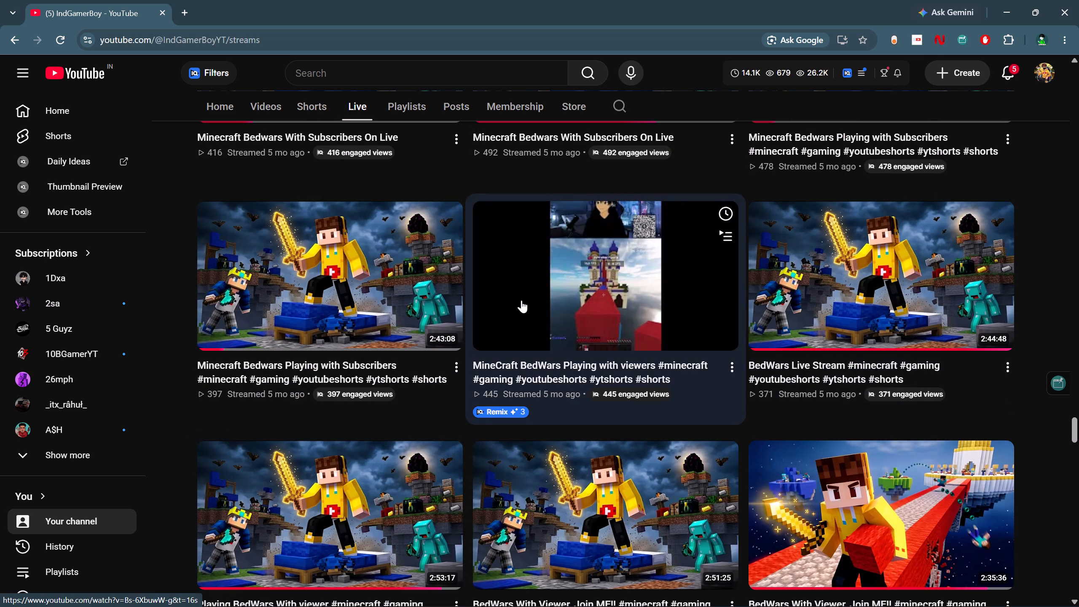
{"action": "scroll", "coordinate": [384, 291], "scroll_direction": "up", "scroll_amount": 2}
{"action": "scroll", "coordinate": [380, 301], "scroll_direction": "down", "scroll_amount": 1}
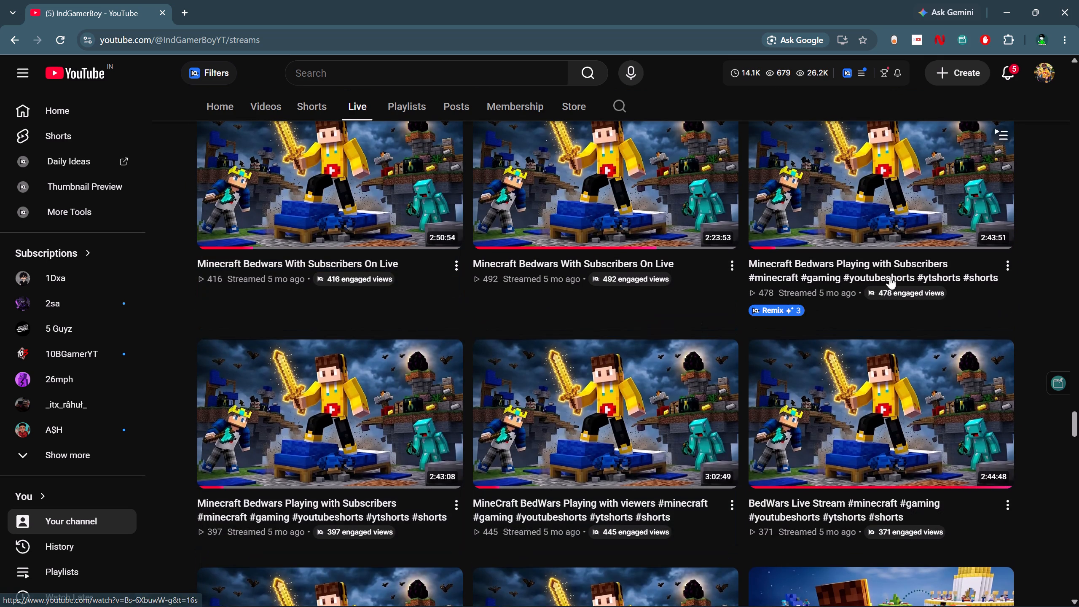
{"action": "scroll", "coordinate": [486, 229], "scroll_direction": "up", "scroll_amount": 3}
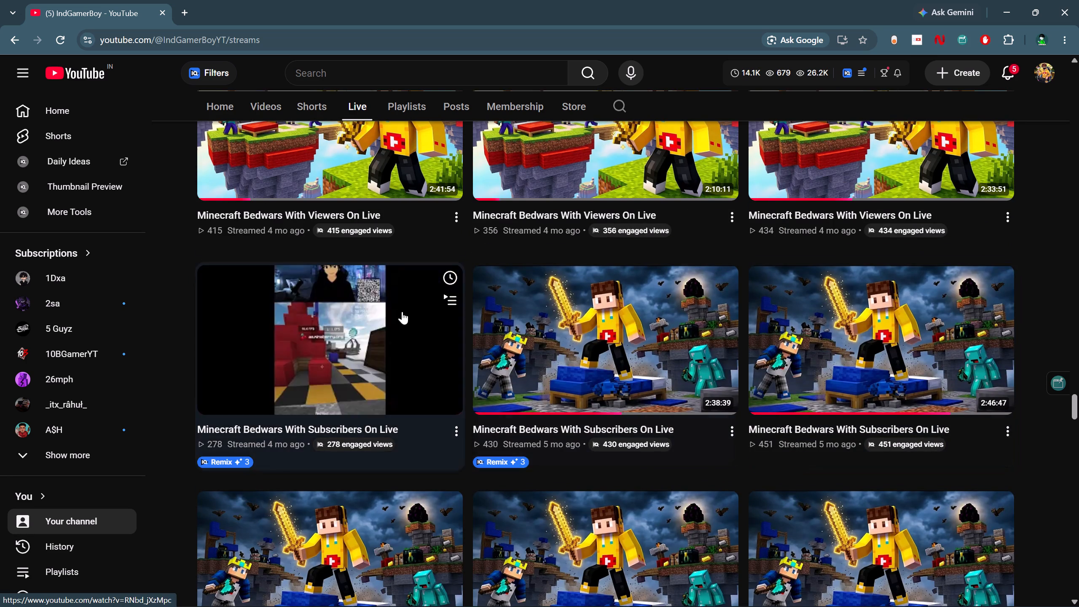
{"action": "scroll", "coordinate": [367, 311], "scroll_direction": "up", "scroll_amount": 1}
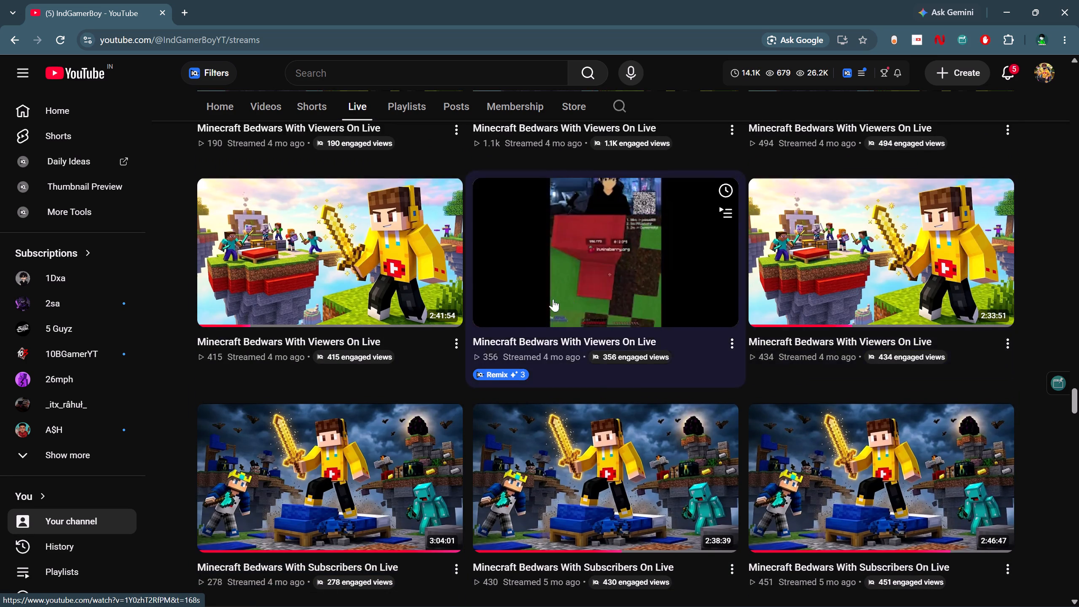
{"action": "scroll", "coordinate": [523, 298], "scroll_direction": "up", "scroll_amount": 1}
{"action": "scroll", "coordinate": [789, 274], "scroll_direction": "up", "scroll_amount": 2}
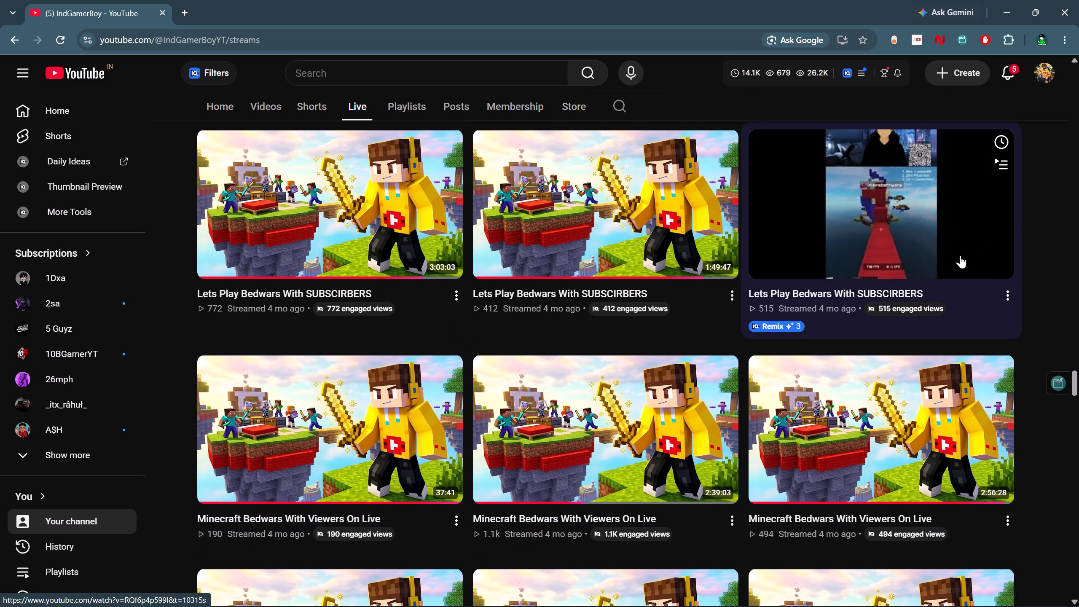
{"action": "scroll", "coordinate": [947, 258], "scroll_direction": "up", "scroll_amount": 1}
{"action": "scroll", "coordinate": [299, 350], "scroll_direction": "up", "scroll_amount": 1}
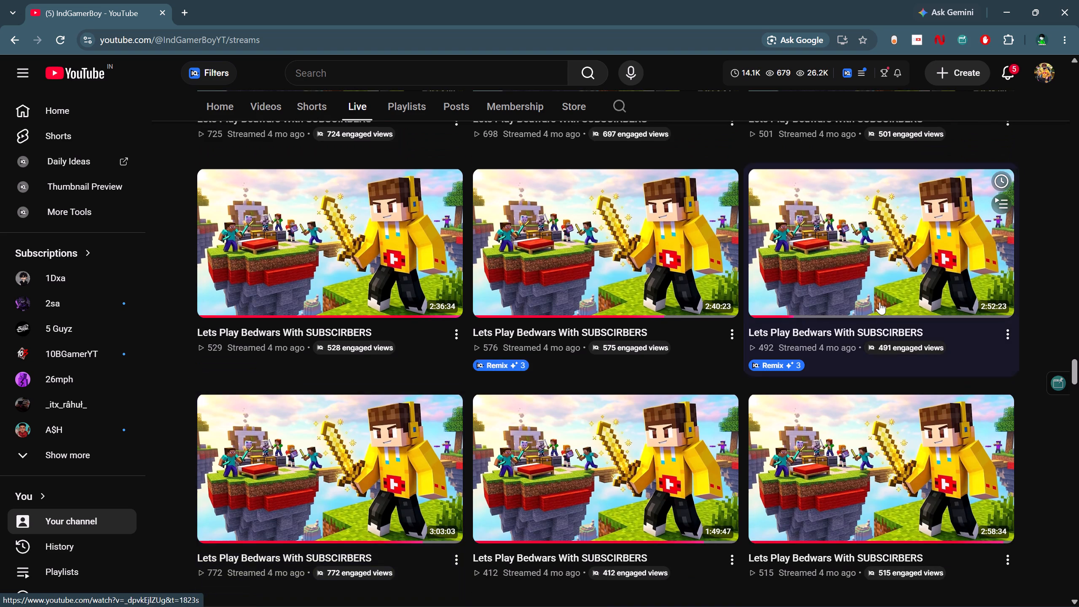
{"action": "scroll", "coordinate": [339, 313], "scroll_direction": "up", "scroll_amount": 2}
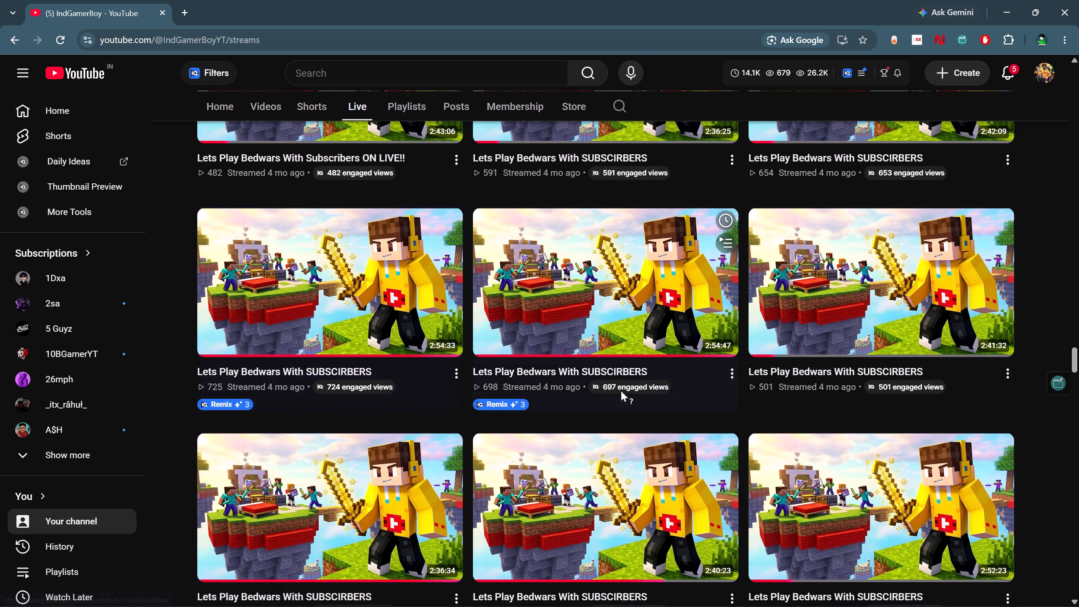
{"action": "scroll", "coordinate": [484, 377], "scroll_direction": "down", "scroll_amount": 1}
{"action": "scroll", "coordinate": [465, 400], "scroll_direction": "up", "scroll_amount": 2}
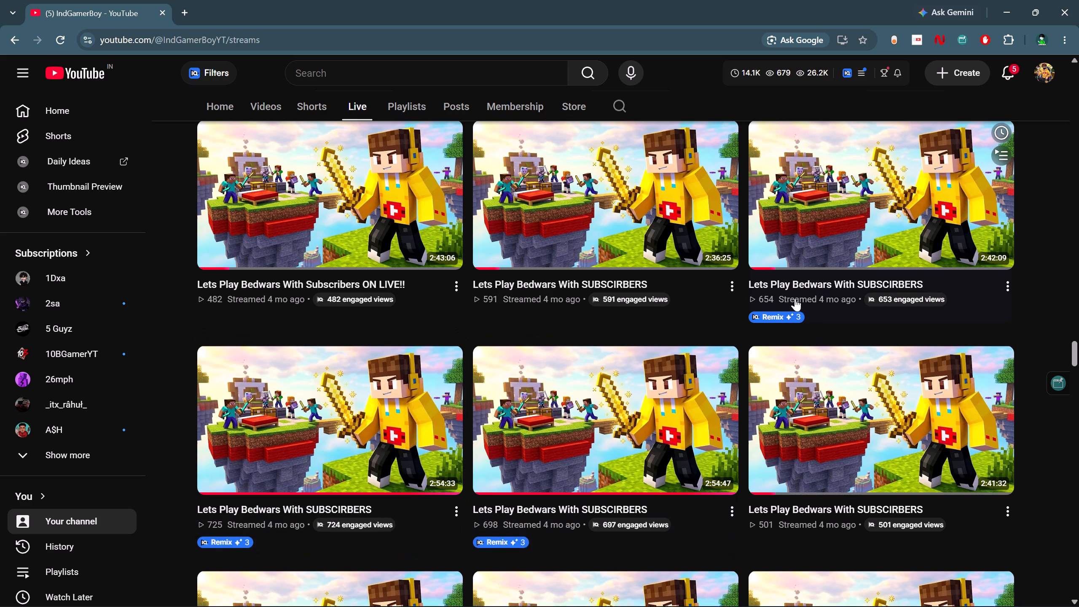
{"action": "scroll", "coordinate": [550, 290], "scroll_direction": "up", "scroll_amount": 2}
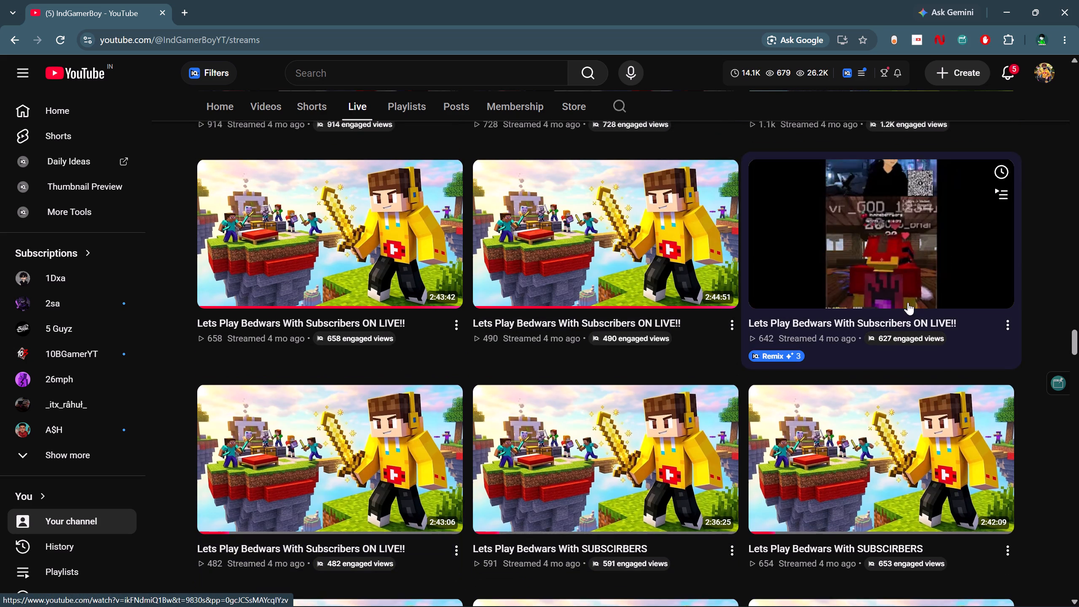
{"action": "scroll", "coordinate": [817, 321], "scroll_direction": "up", "scroll_amount": 1}
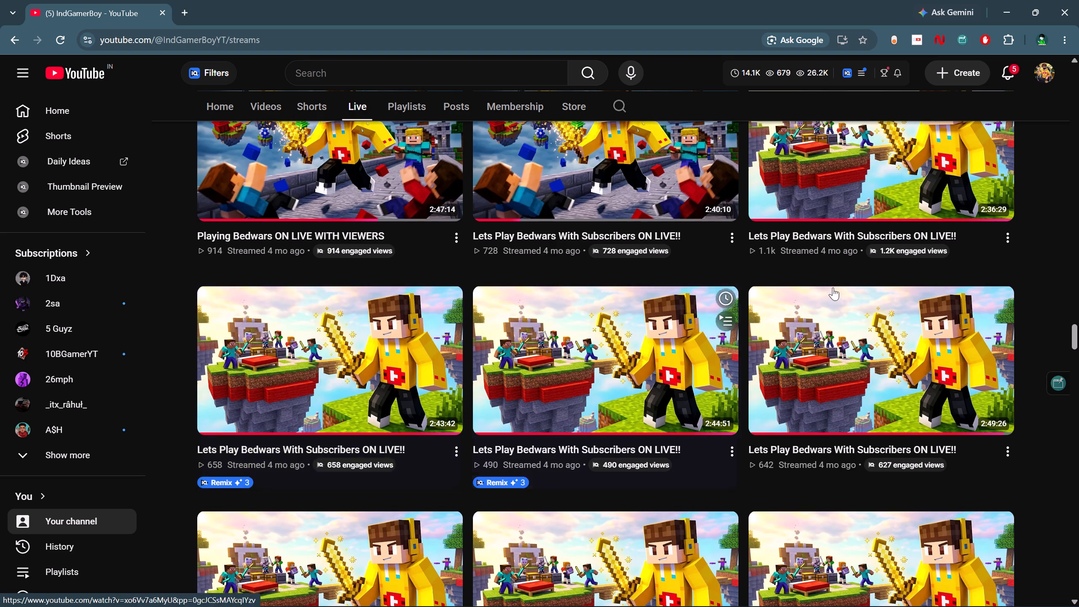
{"action": "scroll", "coordinate": [922, 253], "scroll_direction": "up", "scroll_amount": 1}
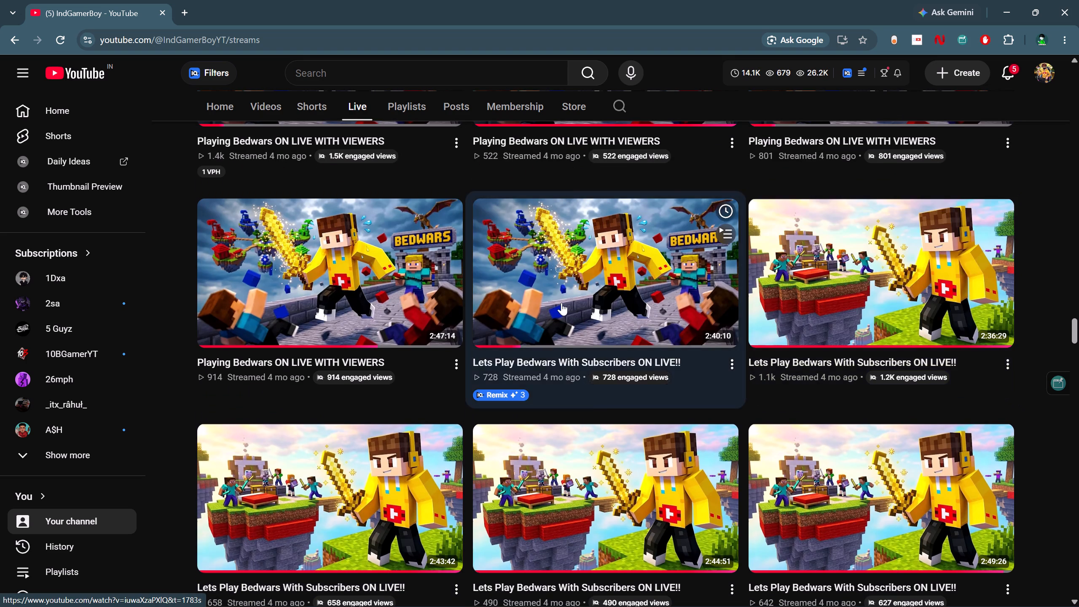
Examine the channel's Bedwars live streams from four to three months ago, up to the two streams with the monetization thumbnail.
{"action": "scroll", "coordinate": [419, 321], "scroll_direction": "up", "scroll_amount": 1}
{"action": "scroll", "coordinate": [529, 277], "scroll_direction": "up", "scroll_amount": 2}
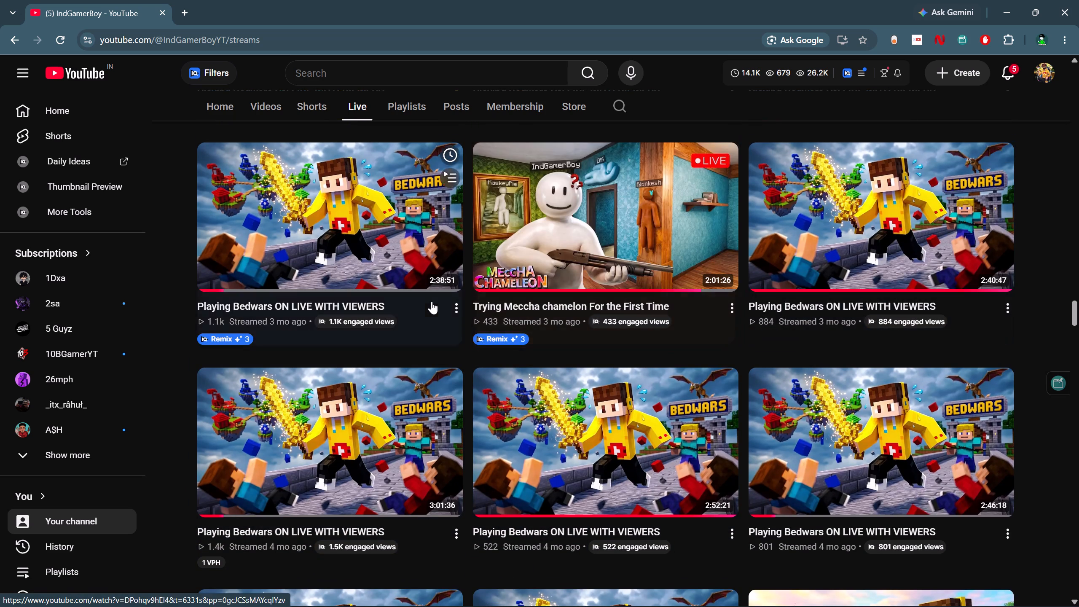
{"action": "scroll", "coordinate": [360, 280], "scroll_direction": "down", "scroll_amount": 2}
{"action": "scroll", "coordinate": [366, 285], "scroll_direction": "up", "scroll_amount": 3}
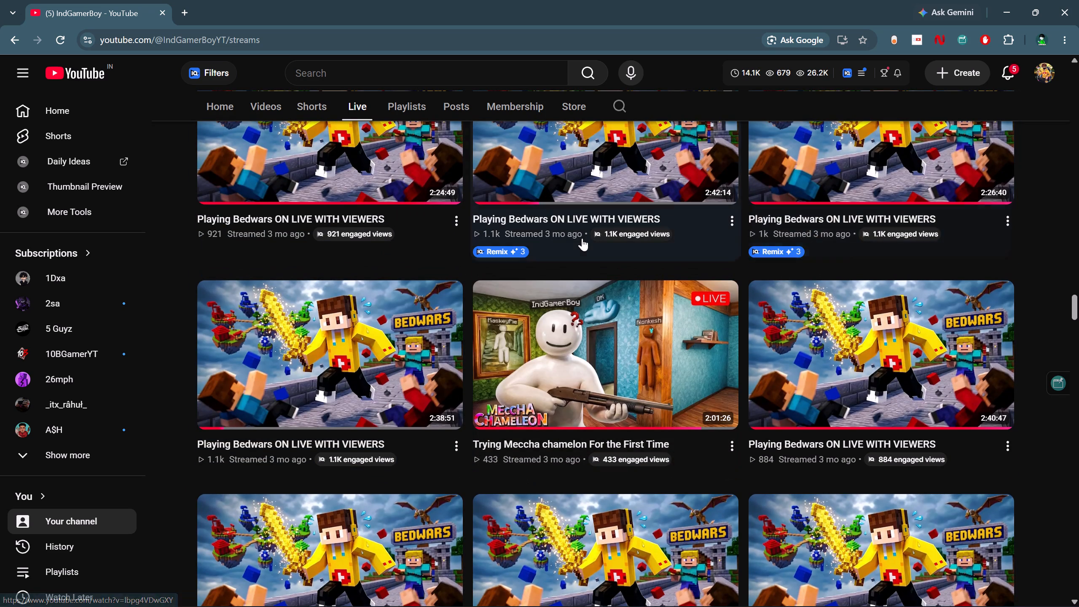
{"action": "scroll", "coordinate": [357, 260], "scroll_direction": "up", "scroll_amount": 2}
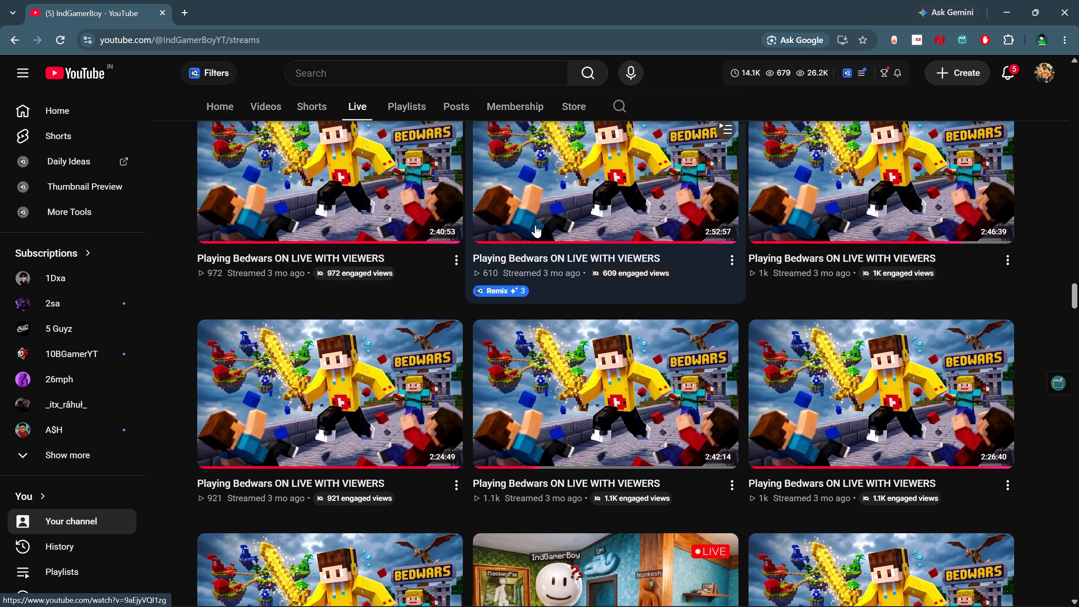
{"action": "scroll", "coordinate": [535, 225], "scroll_direction": "up", "scroll_amount": 1}
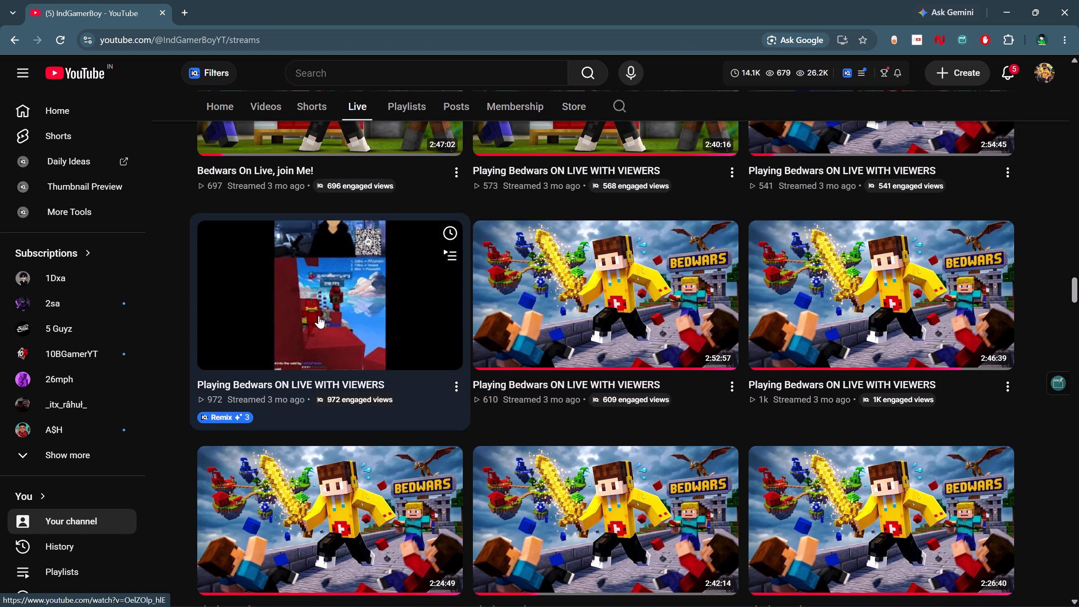
{"action": "scroll", "coordinate": [322, 316], "scroll_direction": "up", "scroll_amount": 2}
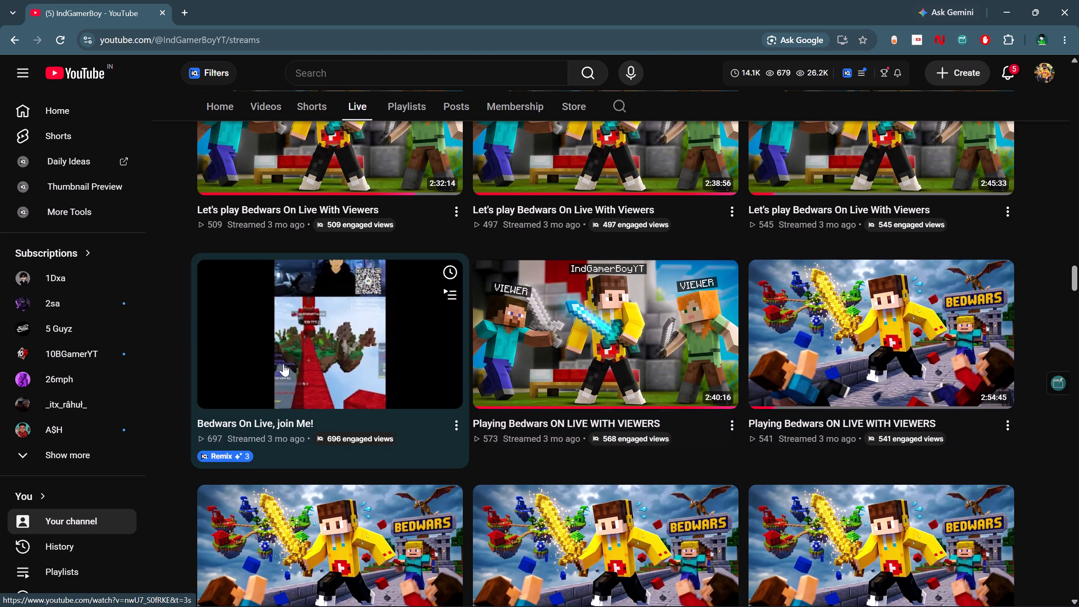
{"action": "scroll", "coordinate": [1004, 269], "scroll_direction": "up", "scroll_amount": 1}
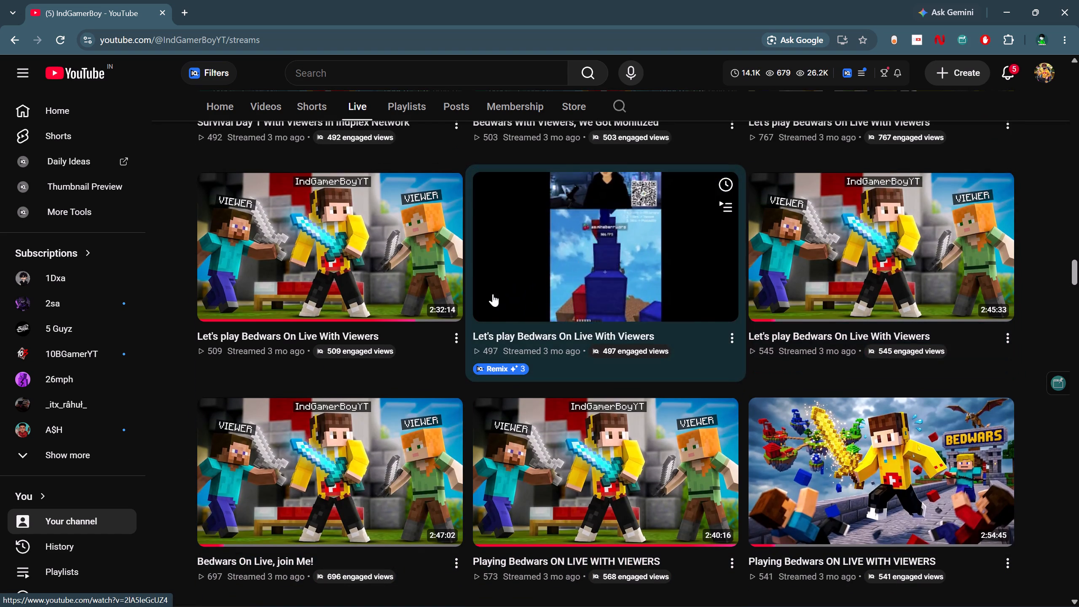
{"action": "scroll", "coordinate": [295, 283], "scroll_direction": "up", "scroll_amount": 2}
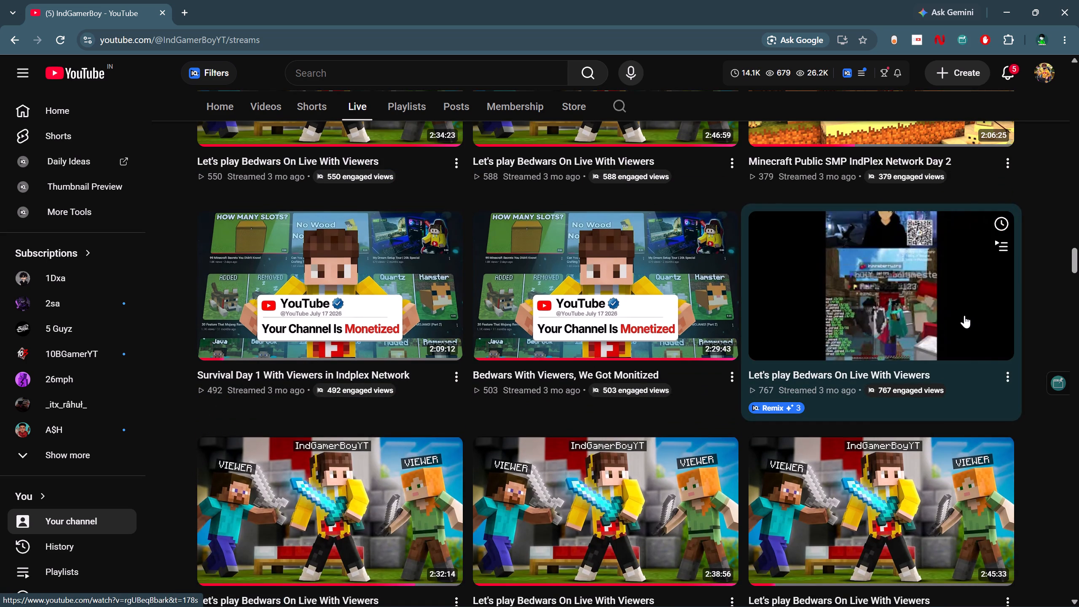
{"action": "scroll", "coordinate": [561, 308], "scroll_direction": "down", "scroll_amount": 1}
{"action": "scroll", "coordinate": [295, 247], "scroll_direction": "up", "scroll_amount": 2}
{"action": "scroll", "coordinate": [868, 333], "scroll_direction": "up", "scroll_amount": 1}
{"action": "scroll", "coordinate": [851, 318], "scroll_direction": "down", "scroll_amount": 2}
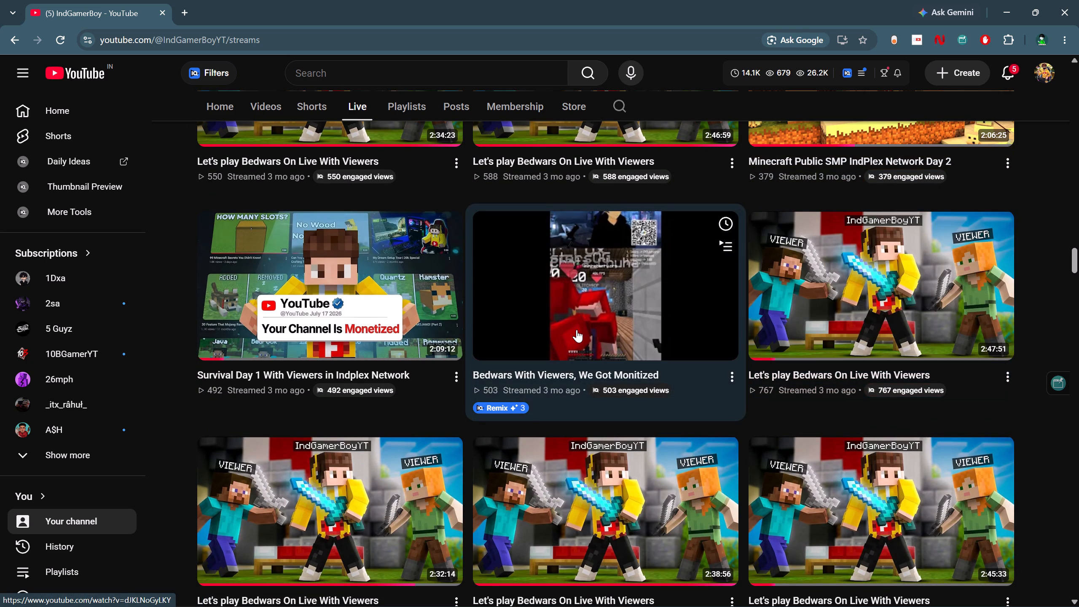
Review the IndPlex Network and Bedwars streams from three to two months ago, comparing their thumbnails, titles and view counts.
{"action": "scroll", "coordinate": [578, 330], "scroll_direction": "up", "scroll_amount": 1}
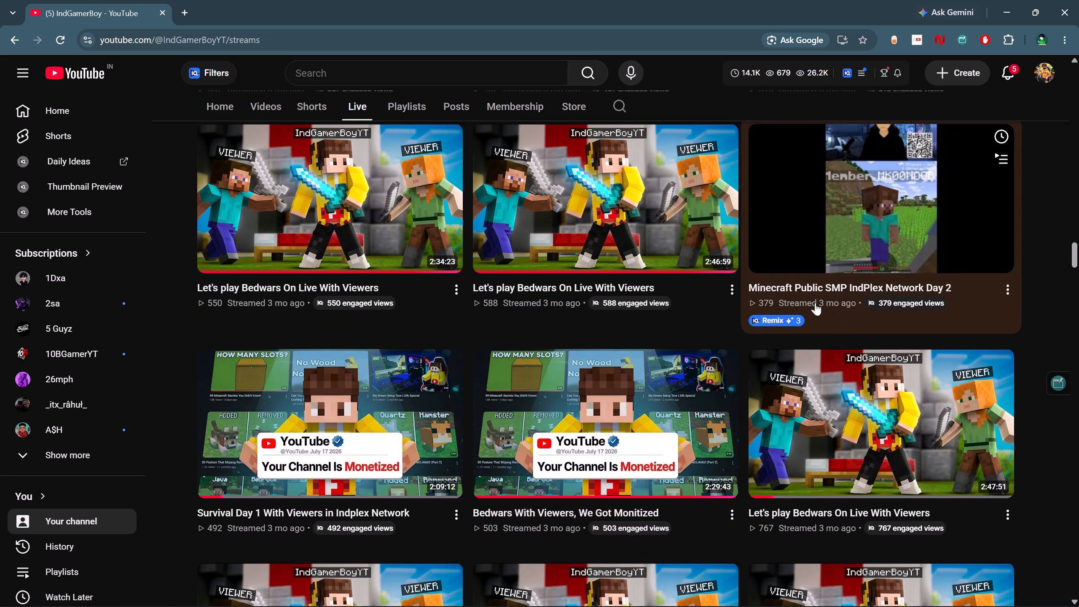
{"action": "scroll", "coordinate": [611, 251], "scroll_direction": "up", "scroll_amount": 1}
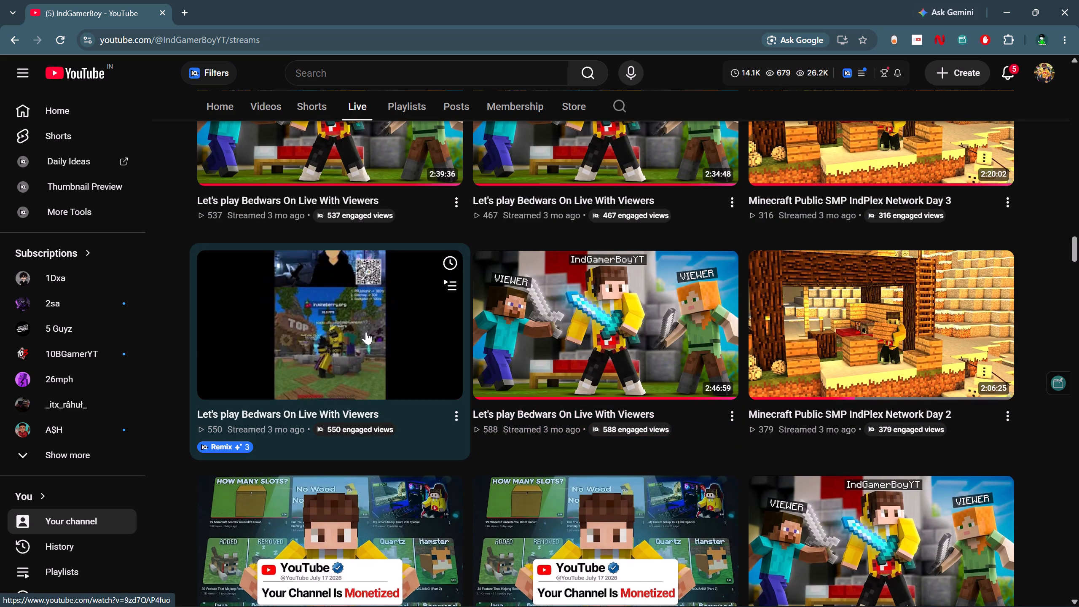
{"action": "scroll", "coordinate": [755, 230], "scroll_direction": "up", "scroll_amount": 1}
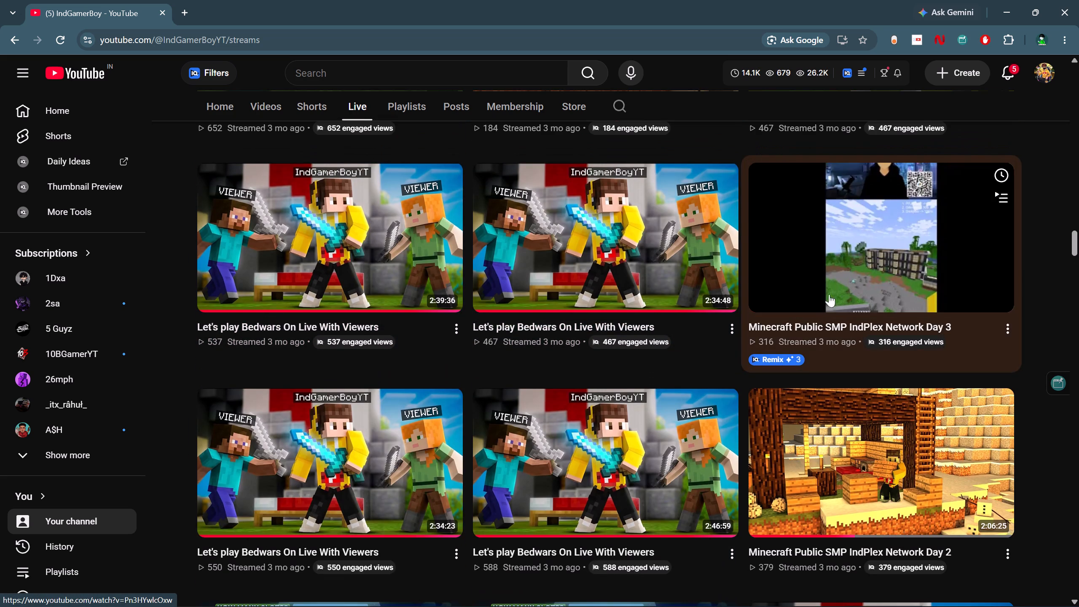
{"action": "scroll", "coordinate": [735, 274], "scroll_direction": "up", "scroll_amount": 1}
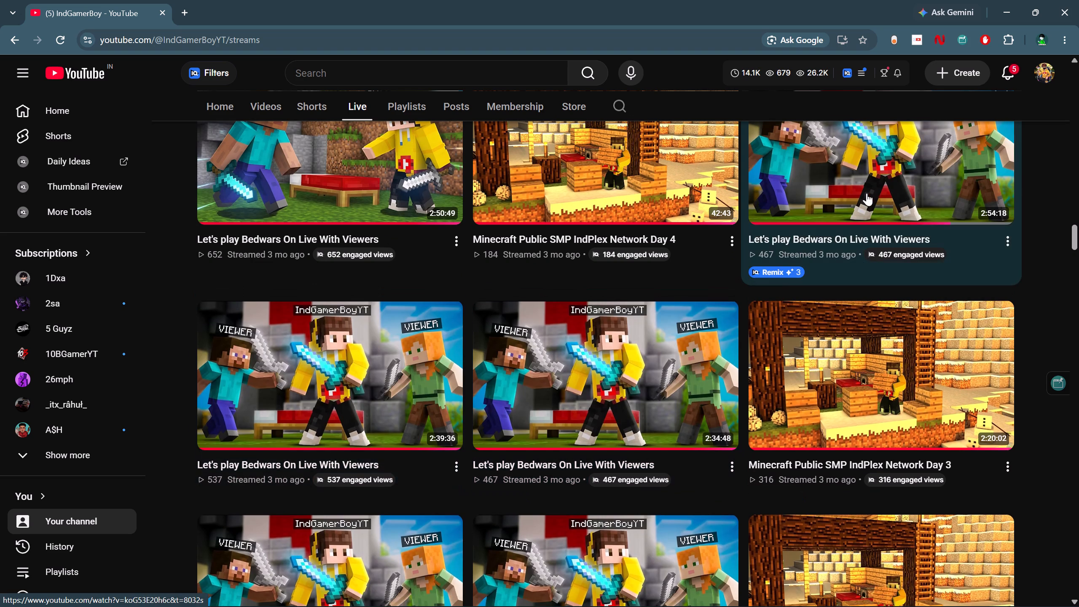
{"action": "scroll", "coordinate": [867, 193], "scroll_direction": "up", "scroll_amount": 1}
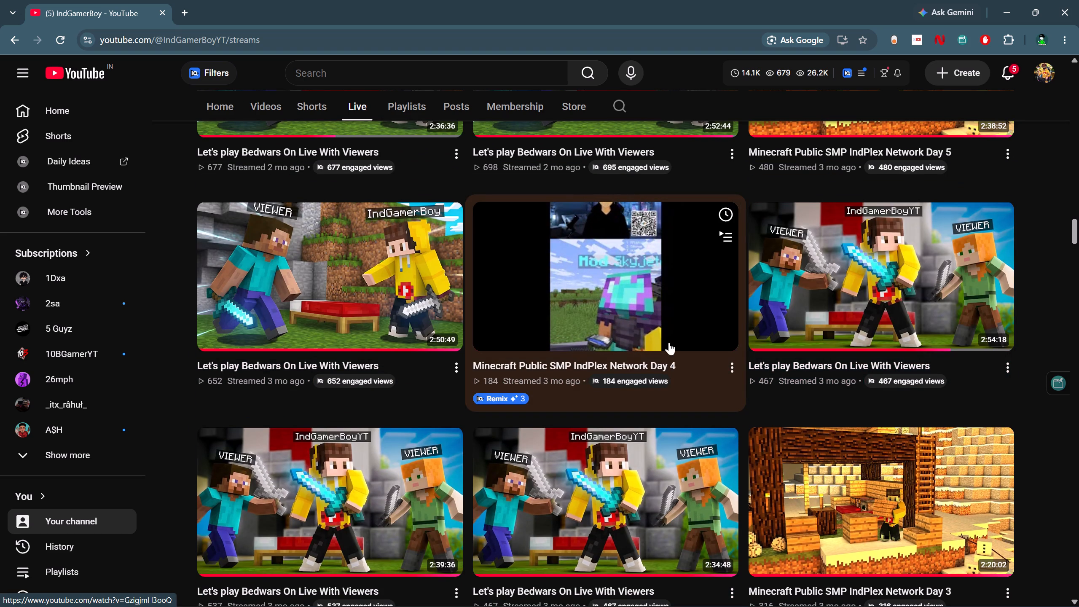
{"action": "scroll", "coordinate": [327, 304], "scroll_direction": "up", "scroll_amount": 1}
{"action": "scroll", "coordinate": [848, 253], "scroll_direction": "up", "scroll_amount": 1}
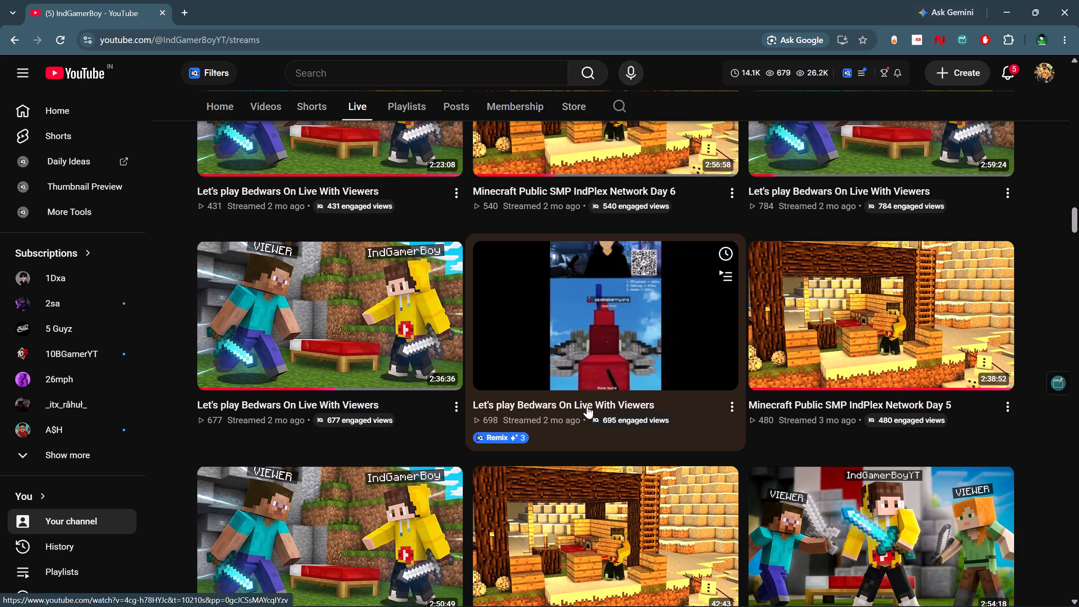
{"action": "scroll", "coordinate": [397, 370], "scroll_direction": "up", "scroll_amount": 1}
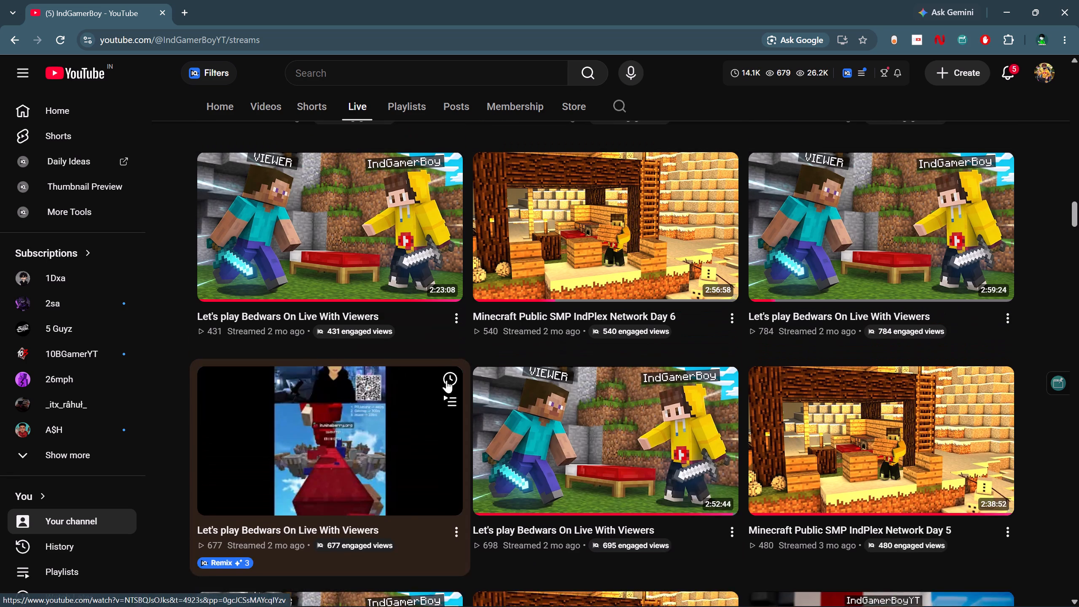
{"action": "scroll", "coordinate": [564, 332], "scroll_direction": "up", "scroll_amount": 1}
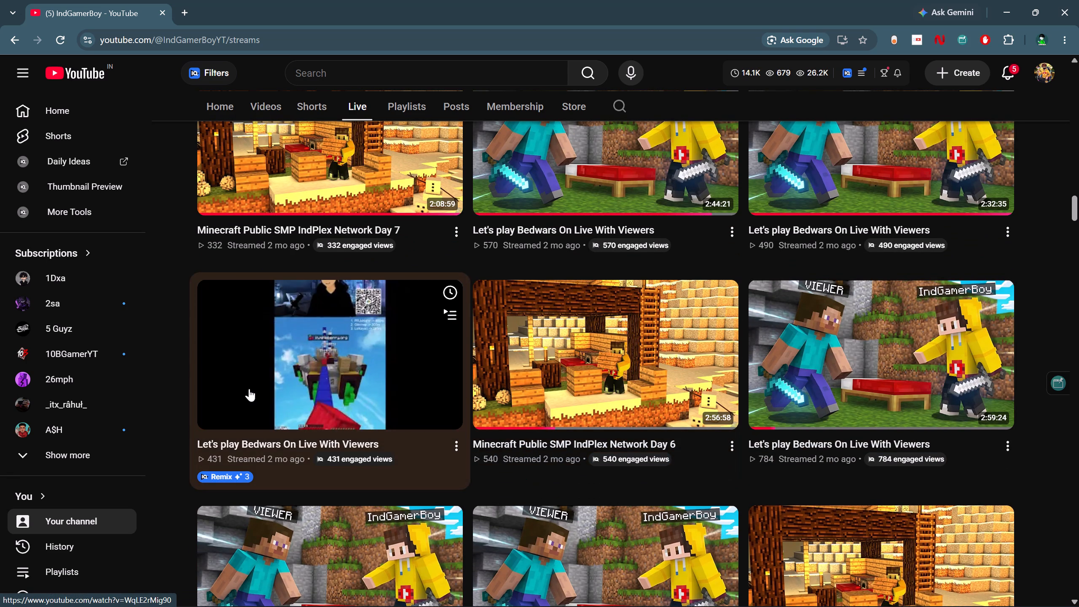
{"action": "scroll", "coordinate": [906, 293], "scroll_direction": "up", "scroll_amount": 1}
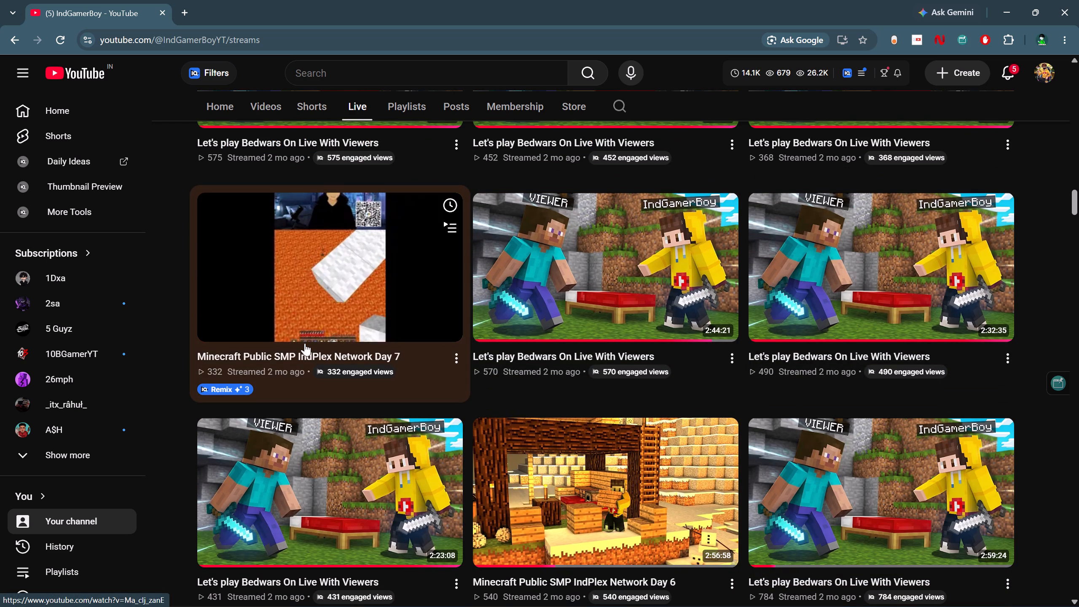
{"action": "scroll", "coordinate": [350, 301], "scroll_direction": "up", "scroll_amount": 1}
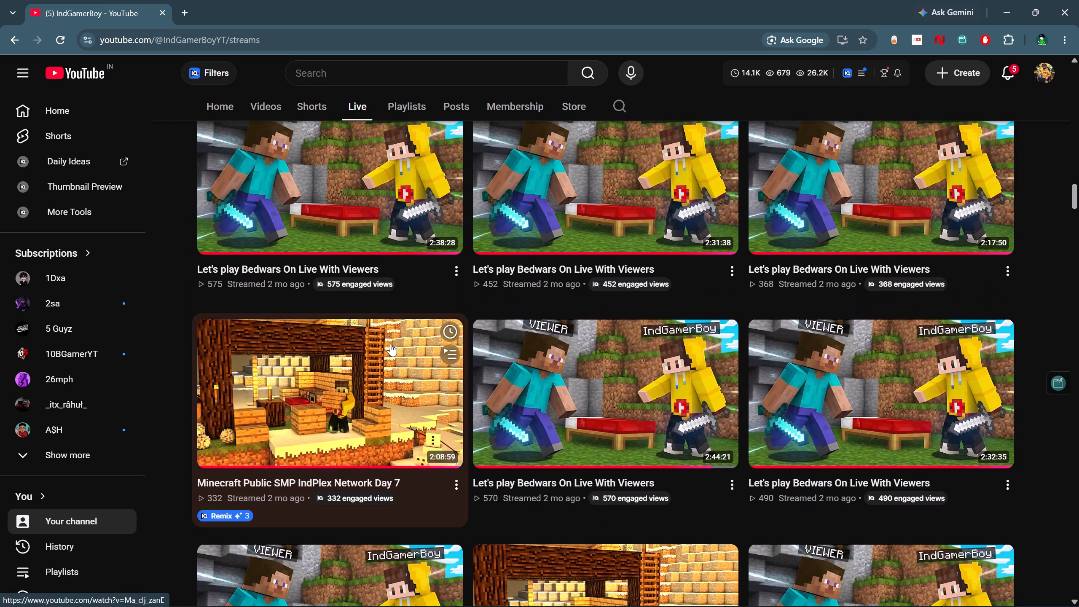
{"action": "scroll", "coordinate": [979, 242], "scroll_direction": "up", "scroll_amount": 2}
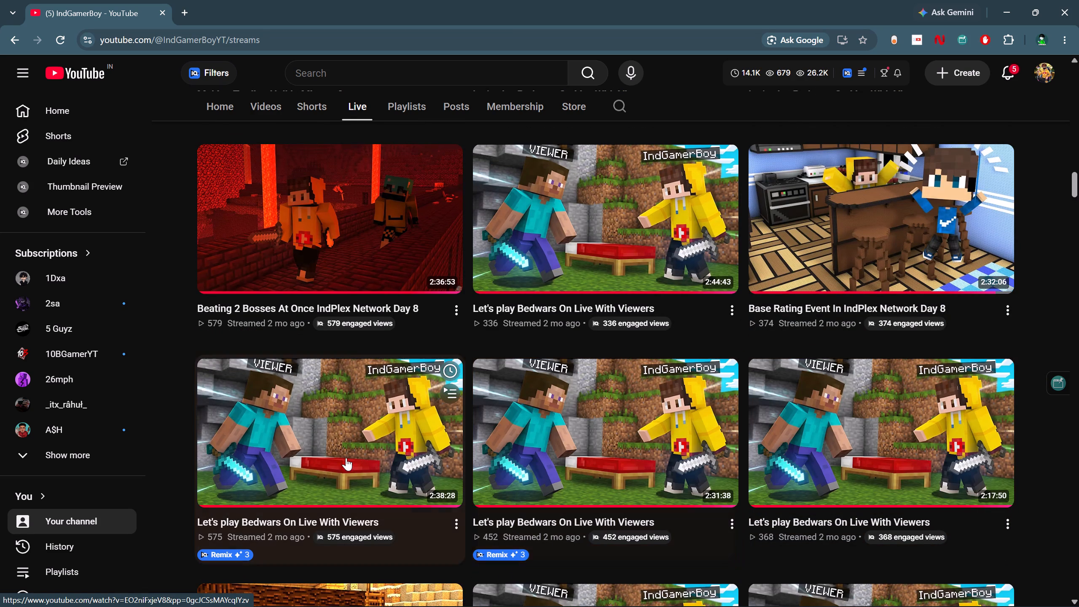
{"action": "scroll", "coordinate": [848, 367], "scroll_direction": "up", "scroll_amount": 1}
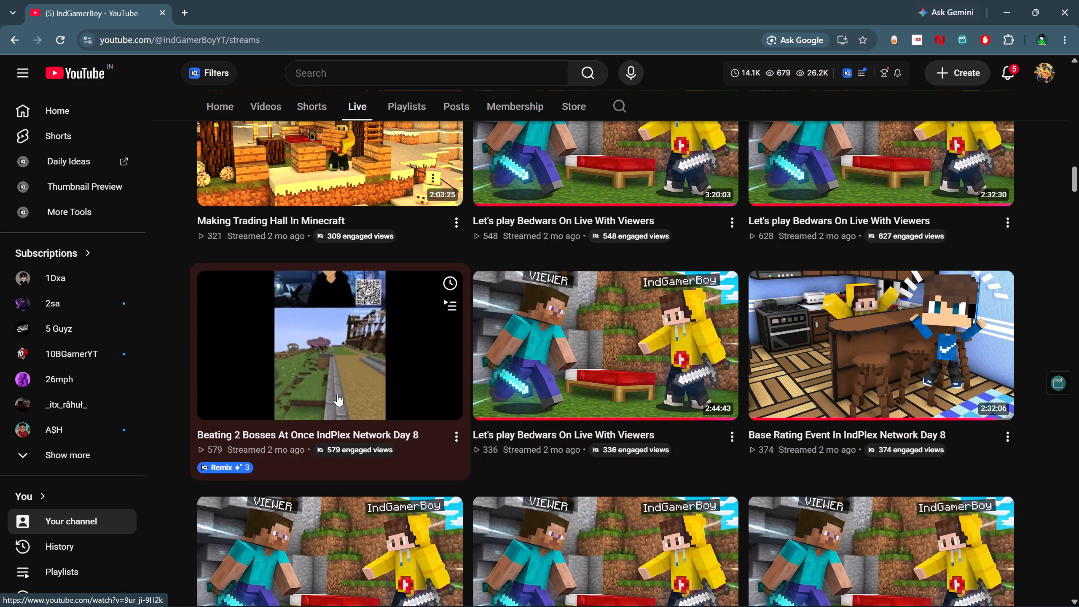
{"action": "scroll", "coordinate": [847, 377], "scroll_direction": "up", "scroll_amount": 2}
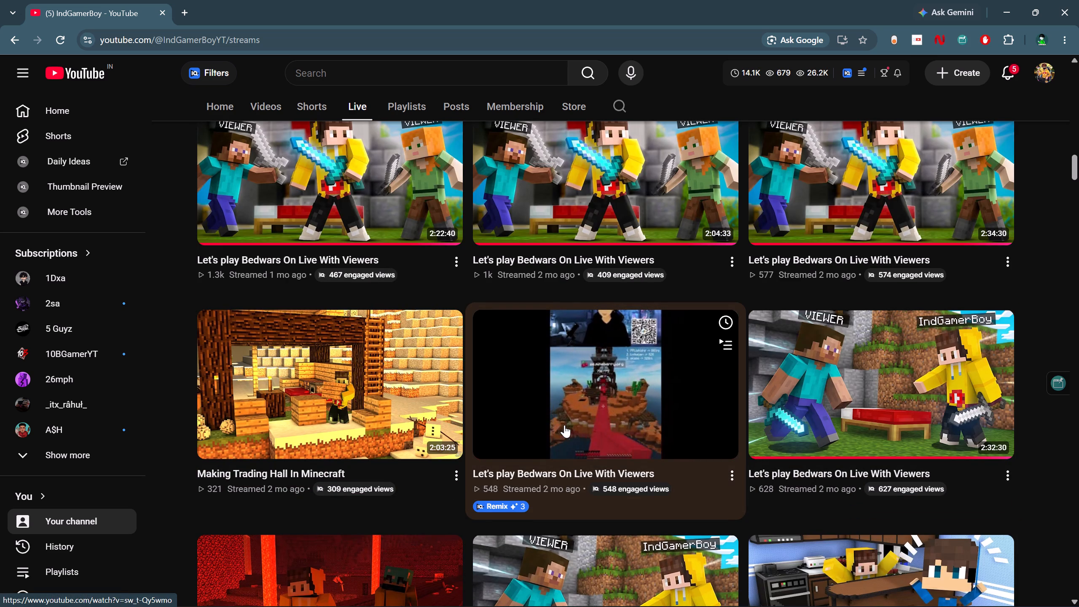
Look over the channel's most recent live streams up to the latest, and return to those from one month ago.
{"action": "scroll", "coordinate": [737, 398], "scroll_direction": "up", "scroll_amount": 1}
{"action": "scroll", "coordinate": [870, 398], "scroll_direction": "up", "scroll_amount": 2}
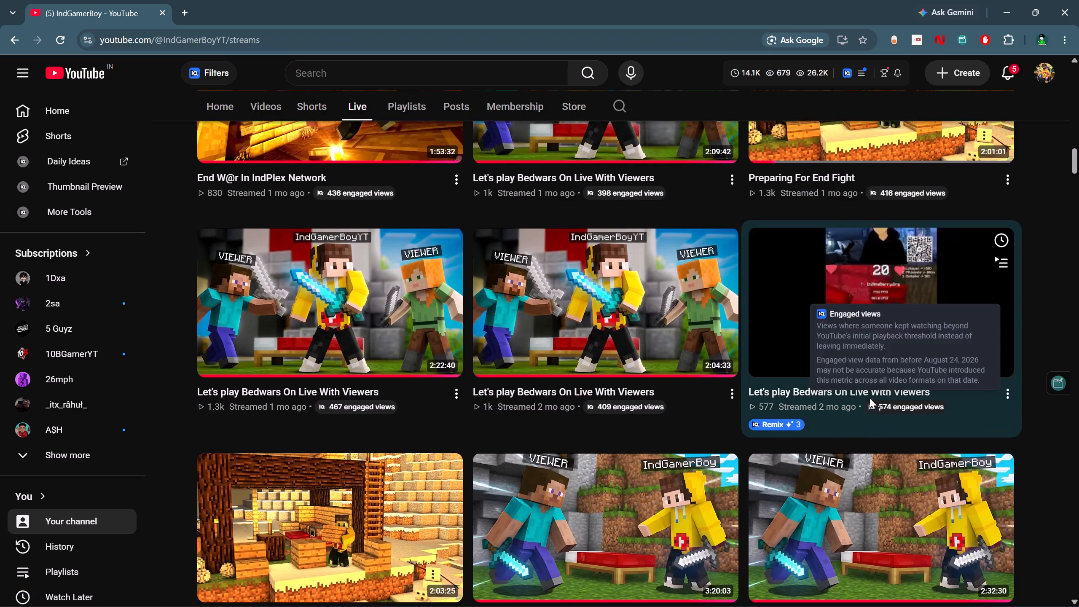
{"action": "scroll", "coordinate": [870, 398], "scroll_direction": "up", "scroll_amount": 3}
{"action": "scroll", "coordinate": [908, 418], "scroll_direction": "up", "scroll_amount": 10}
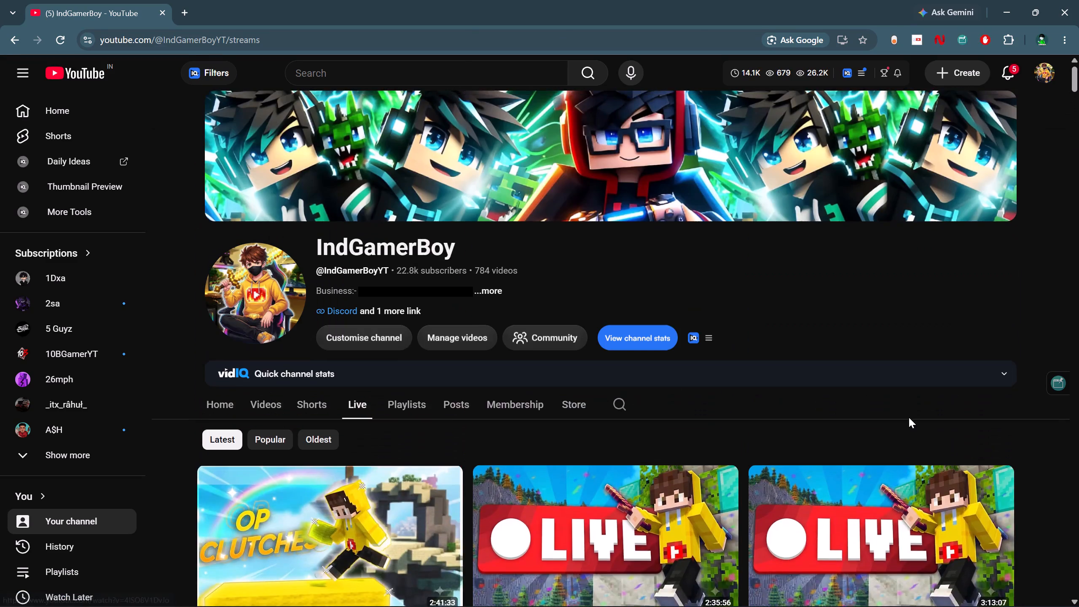
{"action": "scroll", "coordinate": [909, 417], "scroll_direction": "down", "scroll_amount": 13}
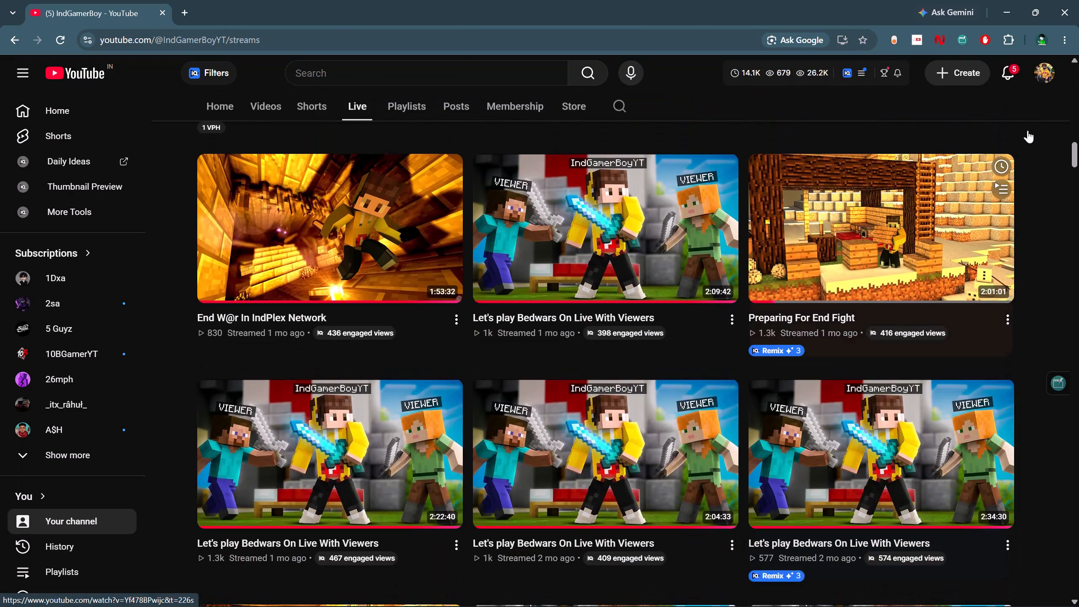
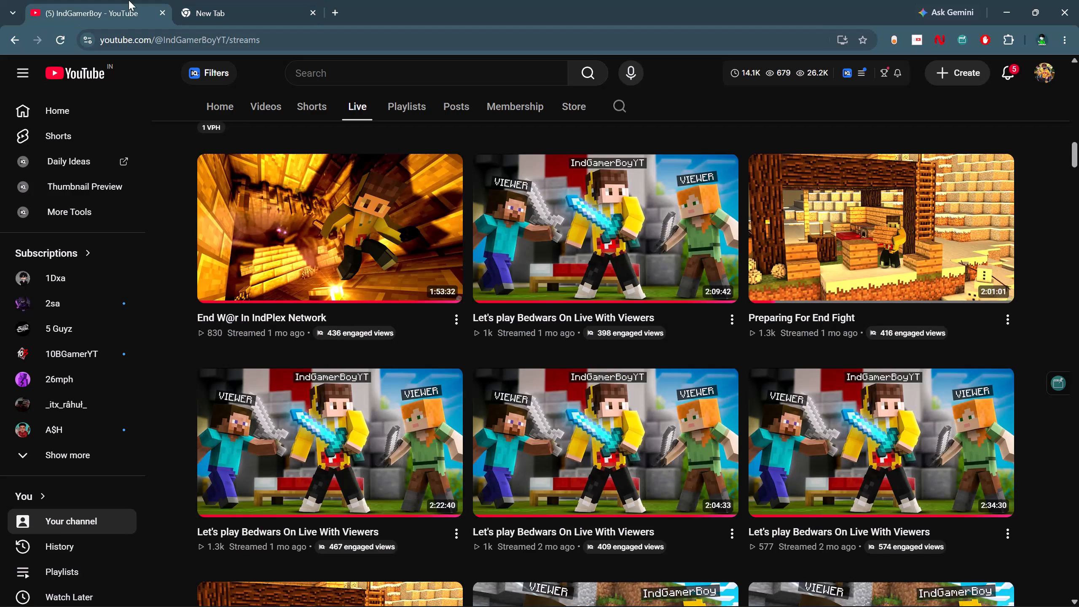
Look back through the channel's older live streams, down to the year-old Bedwars ones and up to those from six months ago.
{"action": "scroll", "coordinate": [653, 561], "scroll_direction": "down", "scroll_amount": 8}
{"action": "left_click", "coordinate": [1065, 188]}
{"action": "left_click_drag", "start_coordinate": [1070, 191], "coordinate": [1070, 192]}
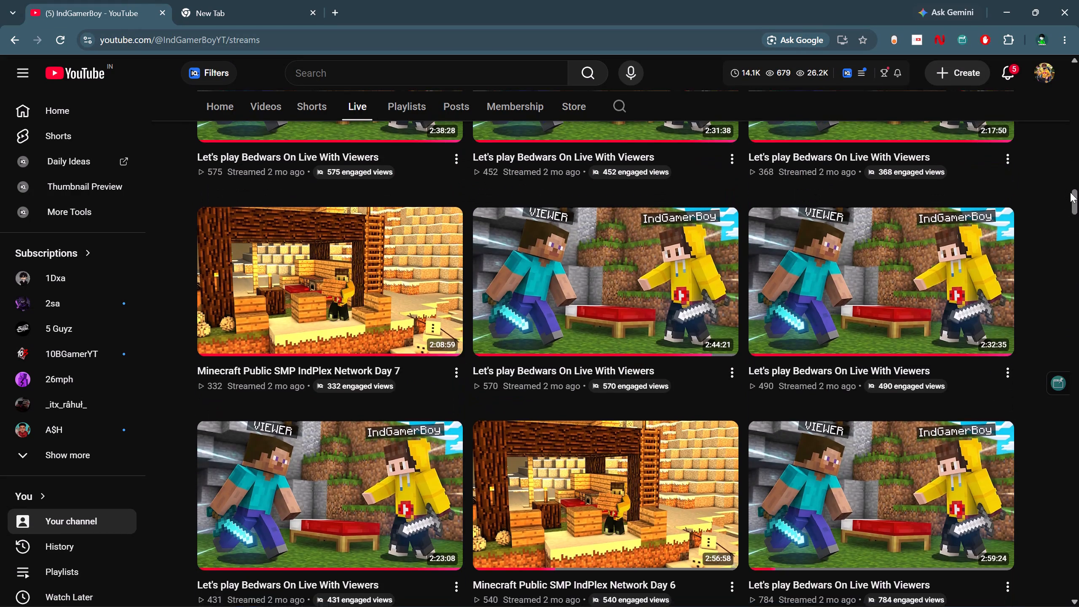
{"action": "left_click_drag", "start_coordinate": [1070, 192], "coordinate": [1031, 539]}
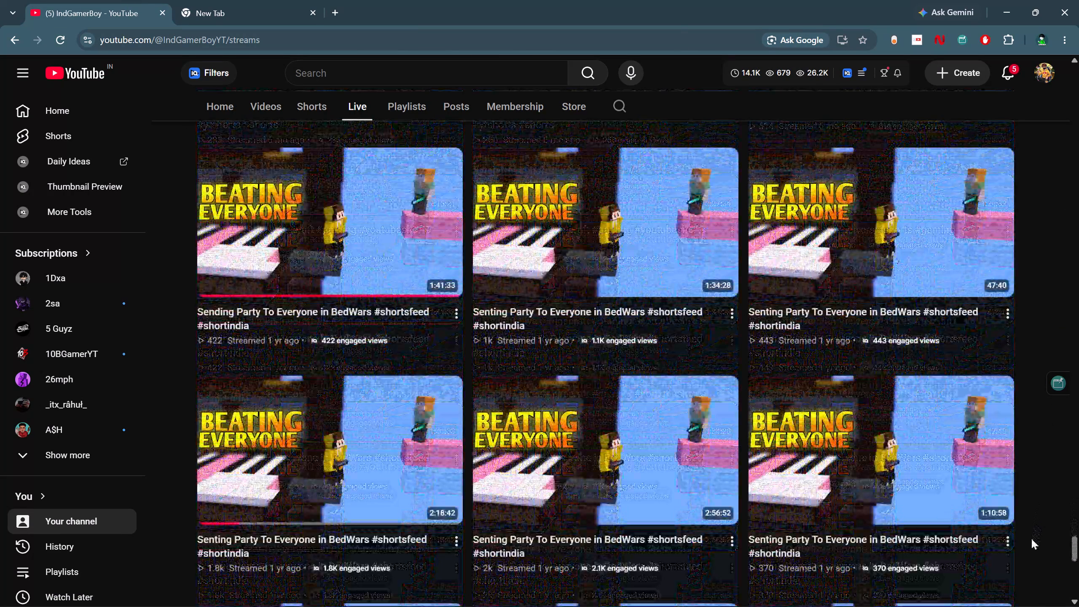
{"action": "left_click_drag", "start_coordinate": [1031, 539], "coordinate": [1029, 520]}
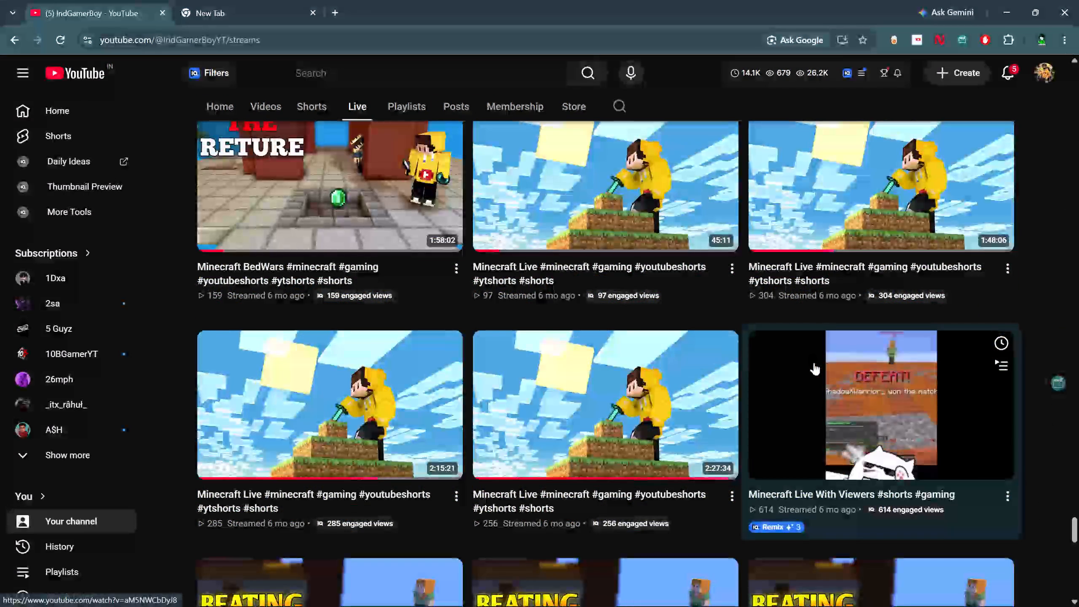
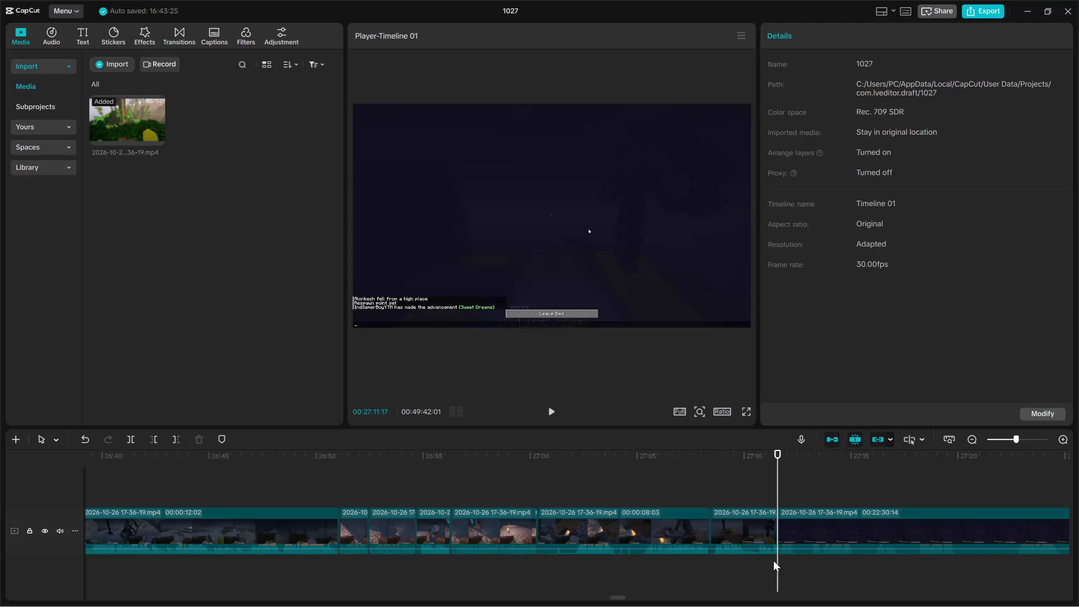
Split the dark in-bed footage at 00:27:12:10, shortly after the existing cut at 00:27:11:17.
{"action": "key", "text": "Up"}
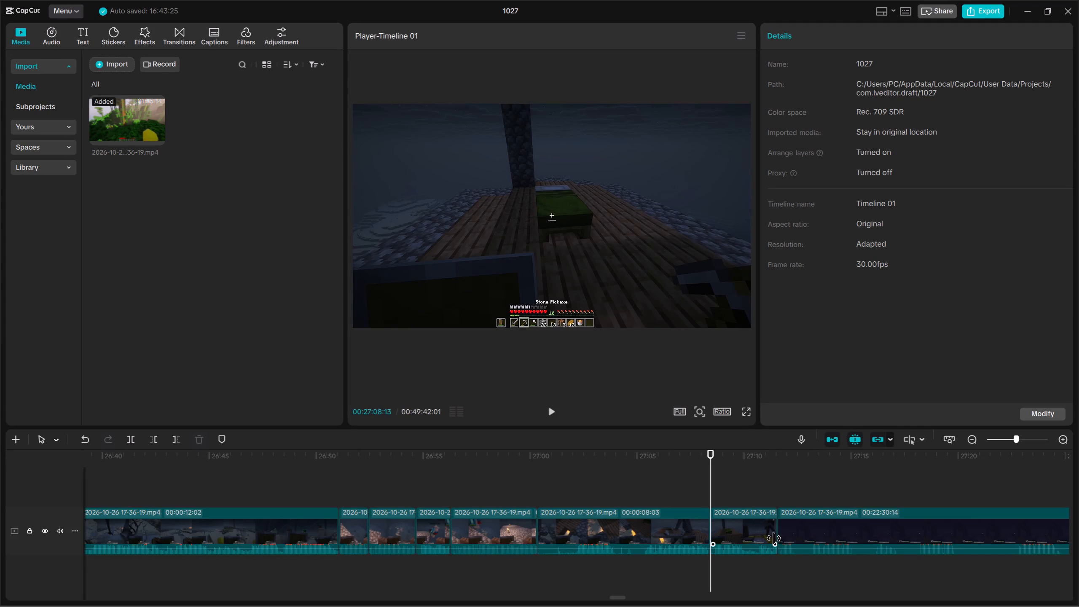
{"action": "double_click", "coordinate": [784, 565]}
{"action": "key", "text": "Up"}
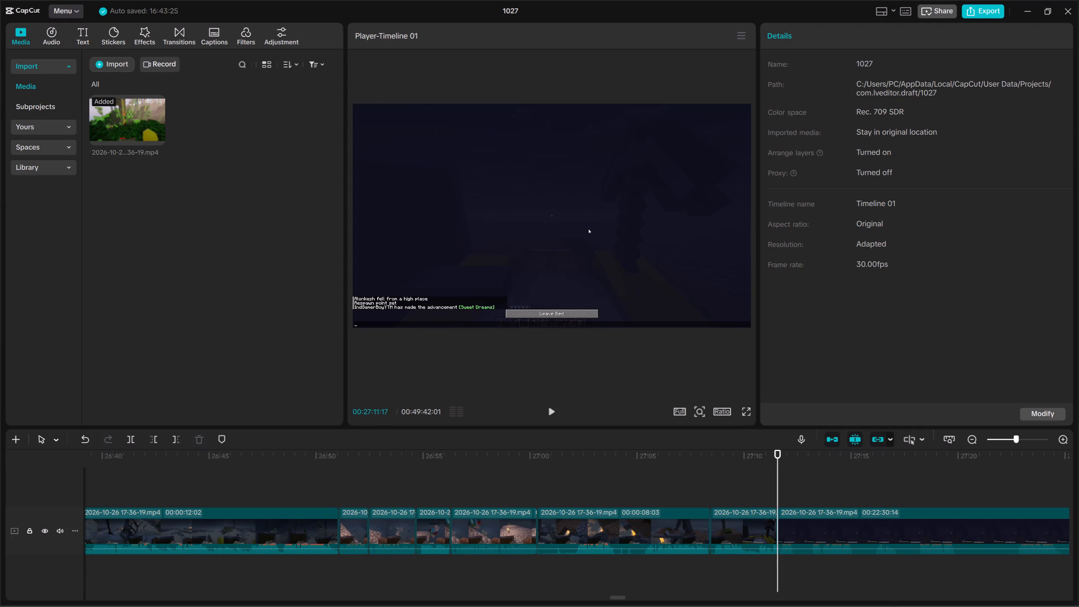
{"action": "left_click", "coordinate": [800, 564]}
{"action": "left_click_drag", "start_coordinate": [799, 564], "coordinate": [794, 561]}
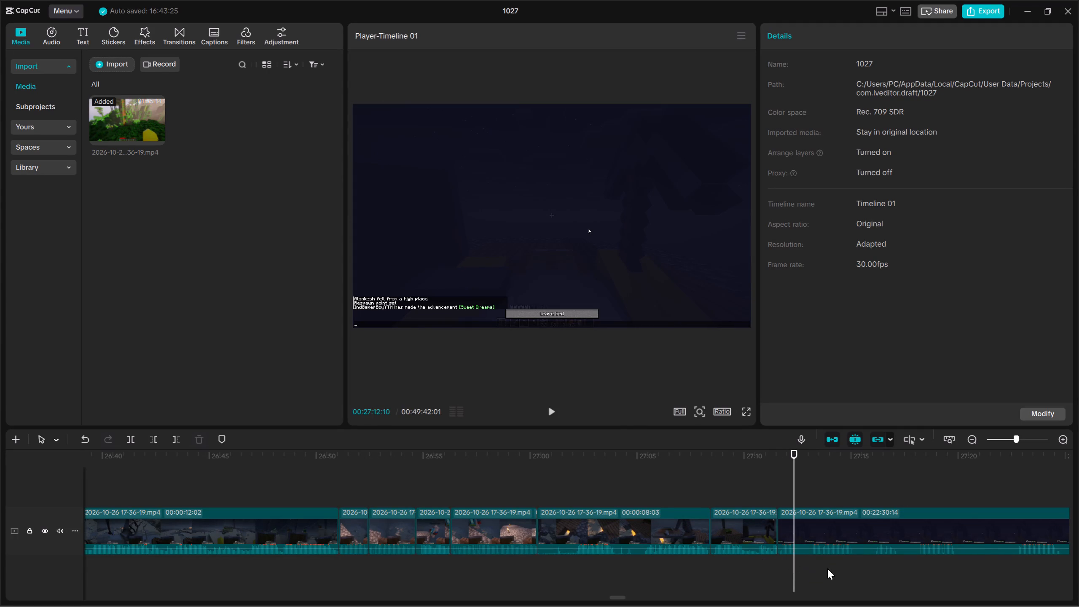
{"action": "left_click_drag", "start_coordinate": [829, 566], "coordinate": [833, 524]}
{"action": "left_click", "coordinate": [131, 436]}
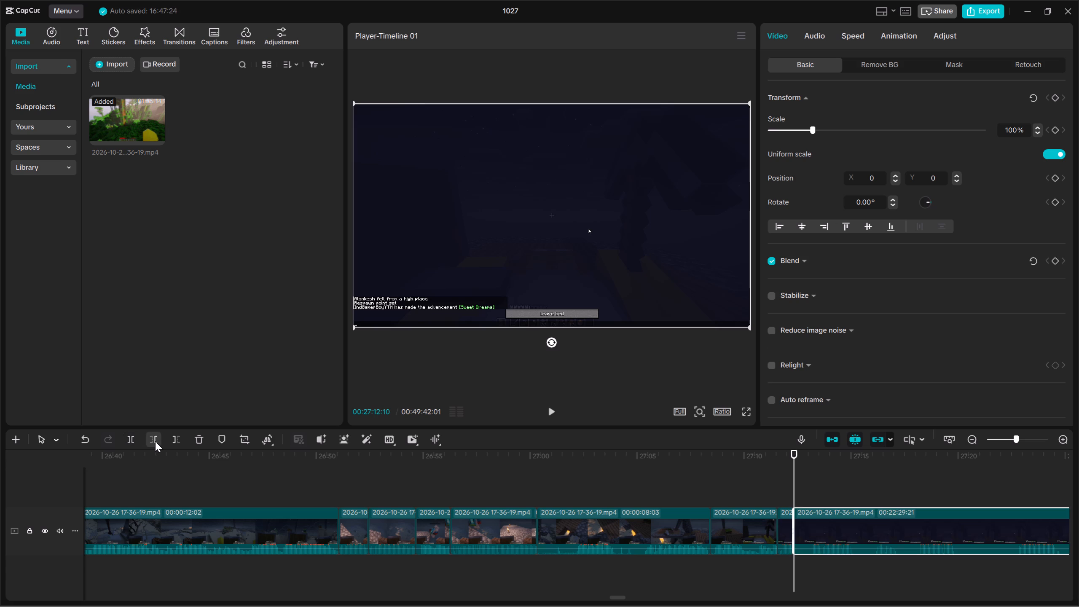
Trim about 10 seconds of dark sleeping footage from the start of the long clip at 00:27:12:10, in two cuts.
{"action": "key", "text": "space"}
{"action": "left_click", "coordinate": [155, 441]}
{"action": "key", "text": "Up"}
{"action": "key", "text": "space"}
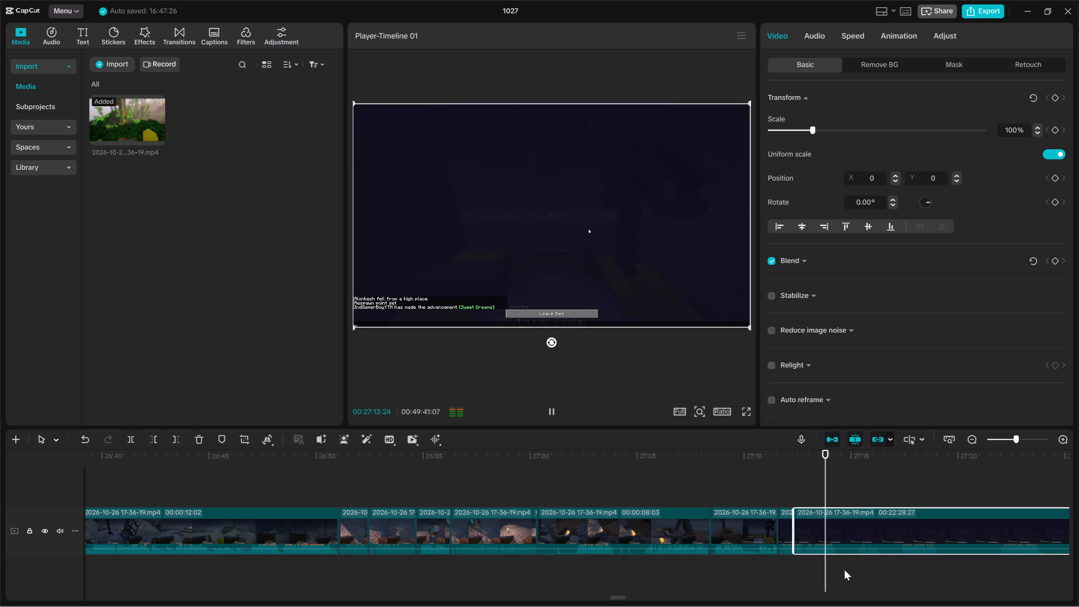
{"action": "key", "text": "space"}
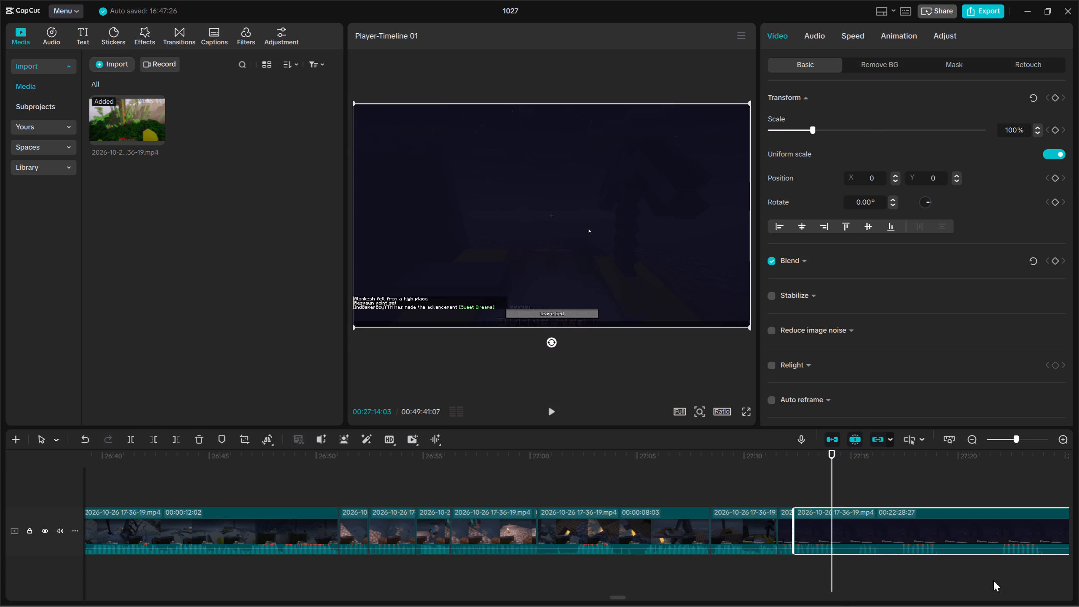
{"action": "left_click", "coordinate": [993, 580]}
{"action": "left_click_drag", "start_coordinate": [993, 580], "coordinate": [1001, 577]}
{"action": "left_click_drag", "start_coordinate": [1026, 577], "coordinate": [1026, 512]}
{"action": "left_click", "coordinate": [152, 433]}
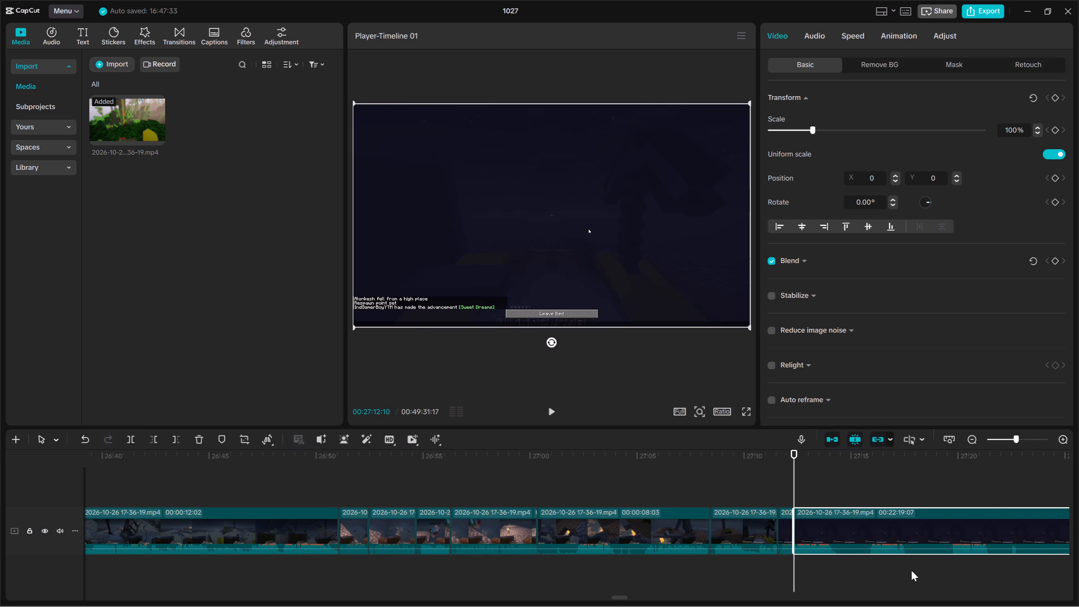
Skim the remaining sleeping footage after 00:27:12:10 to check how far the dark section continues.
{"action": "key", "text": "space"}
{"action": "left_click", "coordinate": [868, 565]}
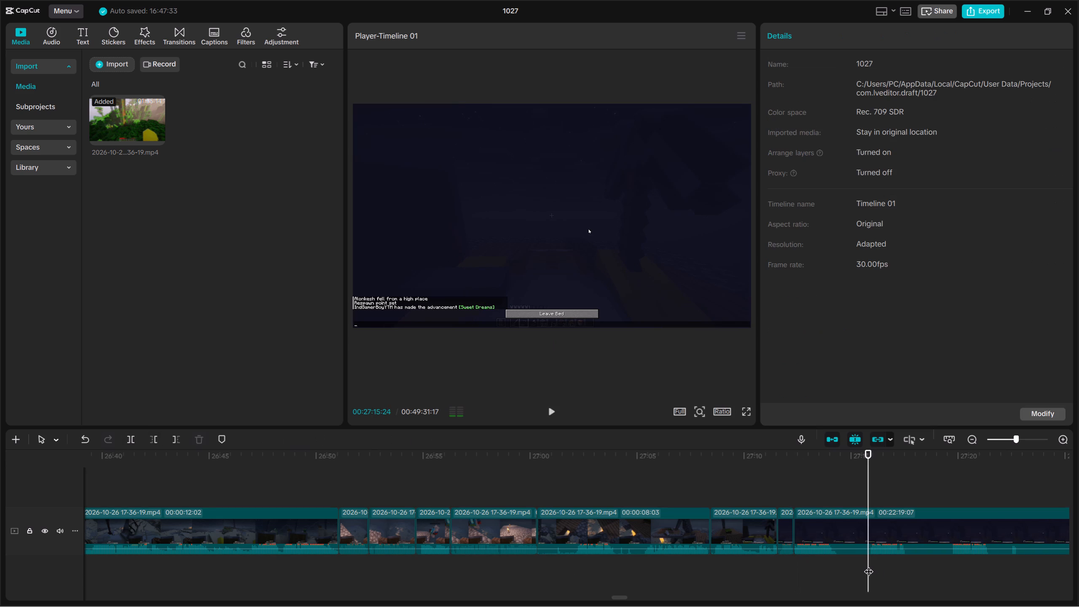
{"action": "key", "text": "space"}
{"action": "left_click", "coordinate": [945, 575]}
{"action": "key", "text": "space"}
{"action": "left_click_drag", "start_coordinate": [1039, 580], "coordinate": [1078, 606]}
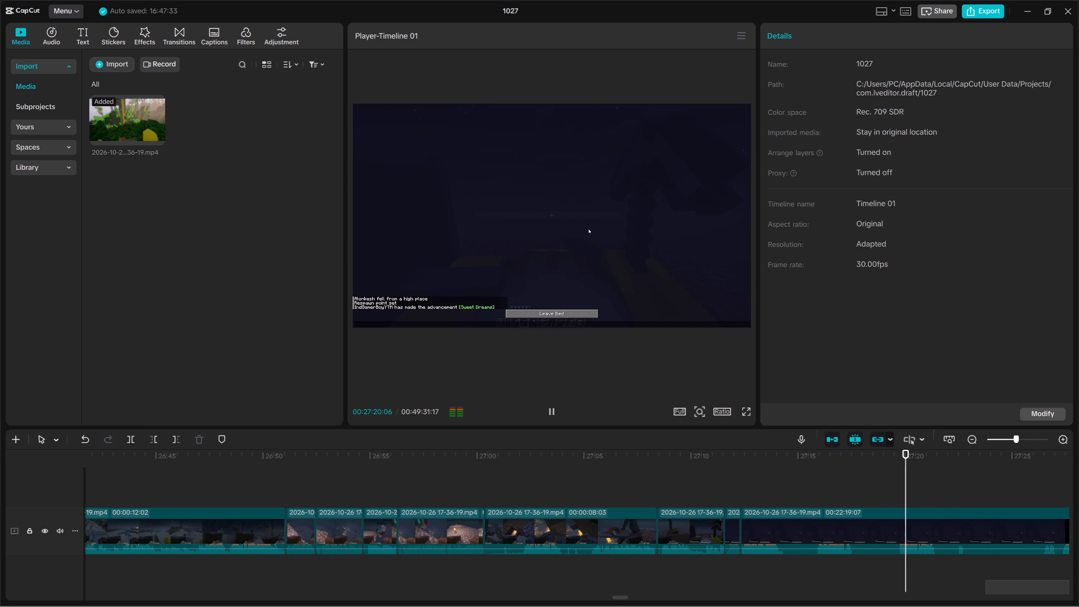
{"action": "left_click_drag", "start_coordinate": [1078, 606], "coordinate": [1078, 605]}
{"action": "scroll", "coordinate": [859, 597], "scroll_direction": "down", "scroll_amount": 8, "text": "ctrl"}
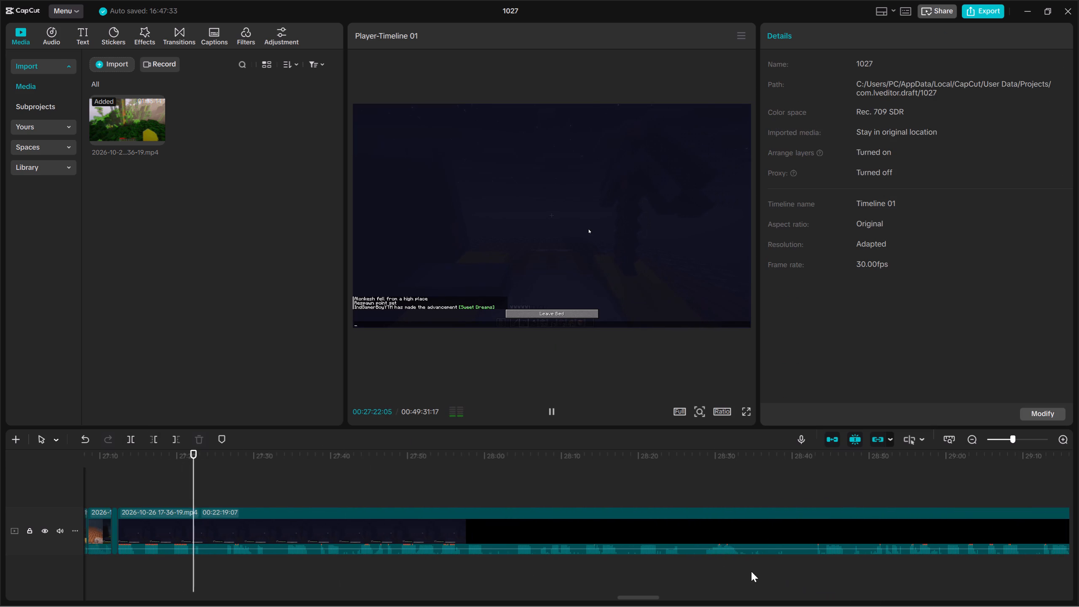
Go back to the clip starting at 00:27:00:10 and trim about 1.5 seconds from its start.
{"action": "key", "text": "Up"}
{"action": "key", "text": "Up"}
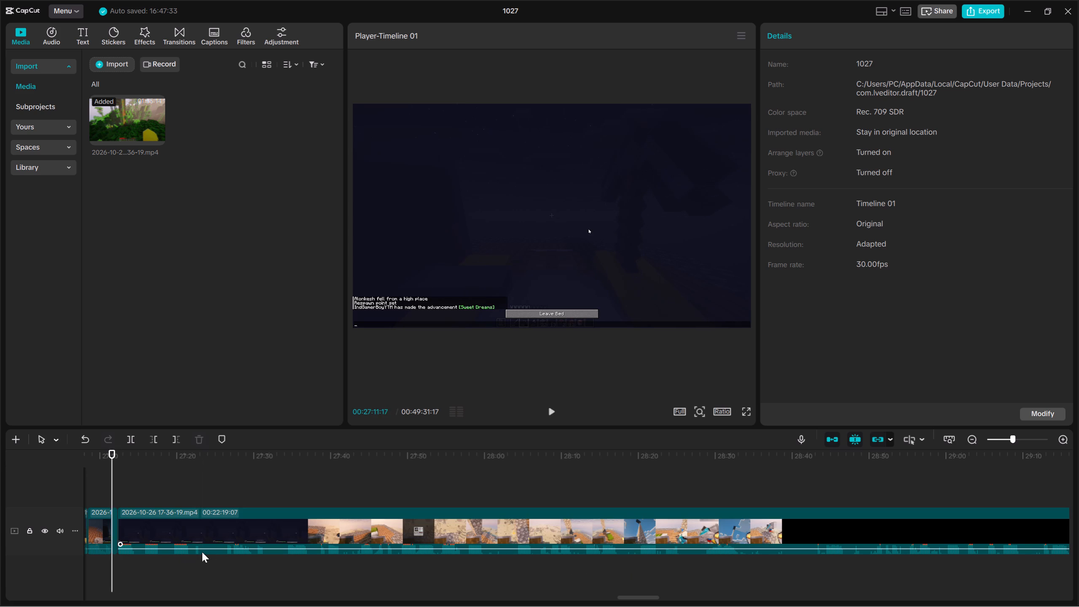
{"action": "key", "text": "space"}
{"action": "double_click", "coordinate": [1067, 442]}
{"action": "key", "text": "Up"}
{"action": "key", "text": "Up"}
{"action": "key", "text": "Up"}
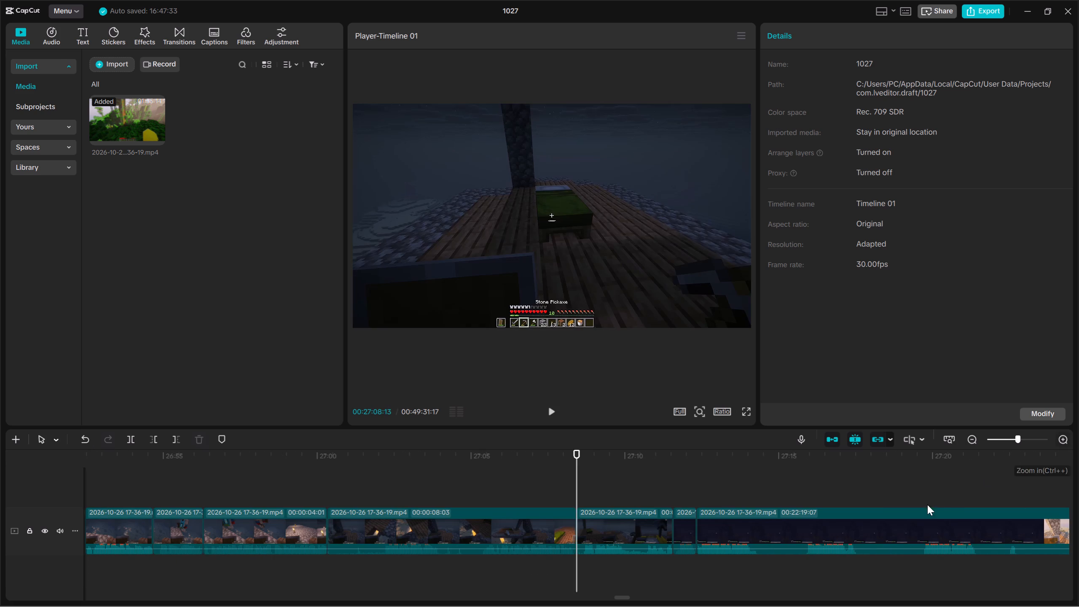
{"action": "key", "text": "Up"}
{"action": "key", "text": "space"}
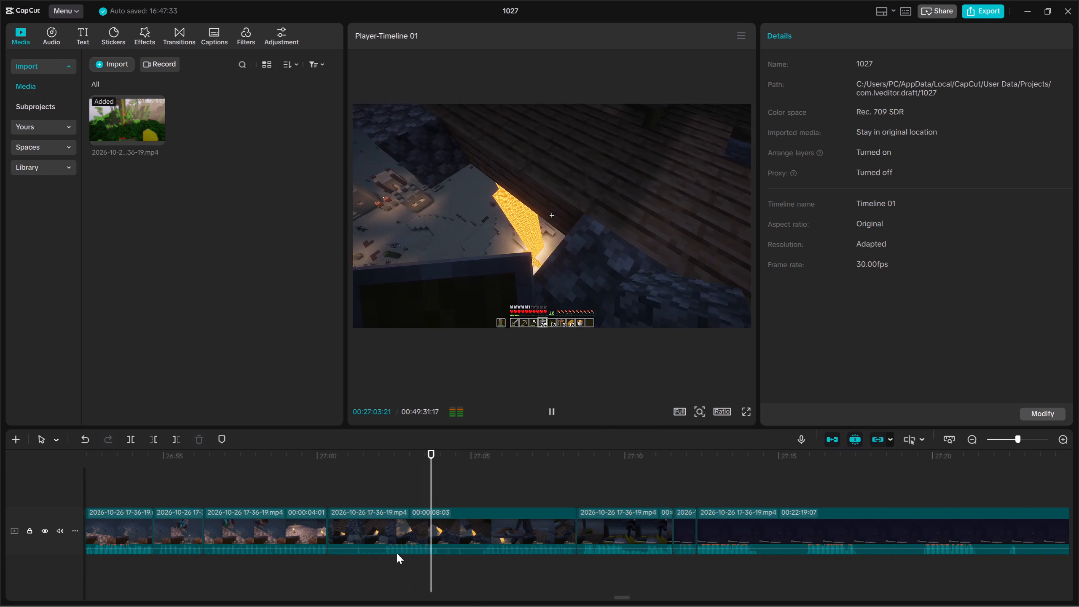
{"action": "double_click", "coordinate": [378, 559]}
{"action": "left_click_drag", "start_coordinate": [415, 563], "coordinate": [418, 492]}
{"action": "left_click", "coordinate": [155, 437]}
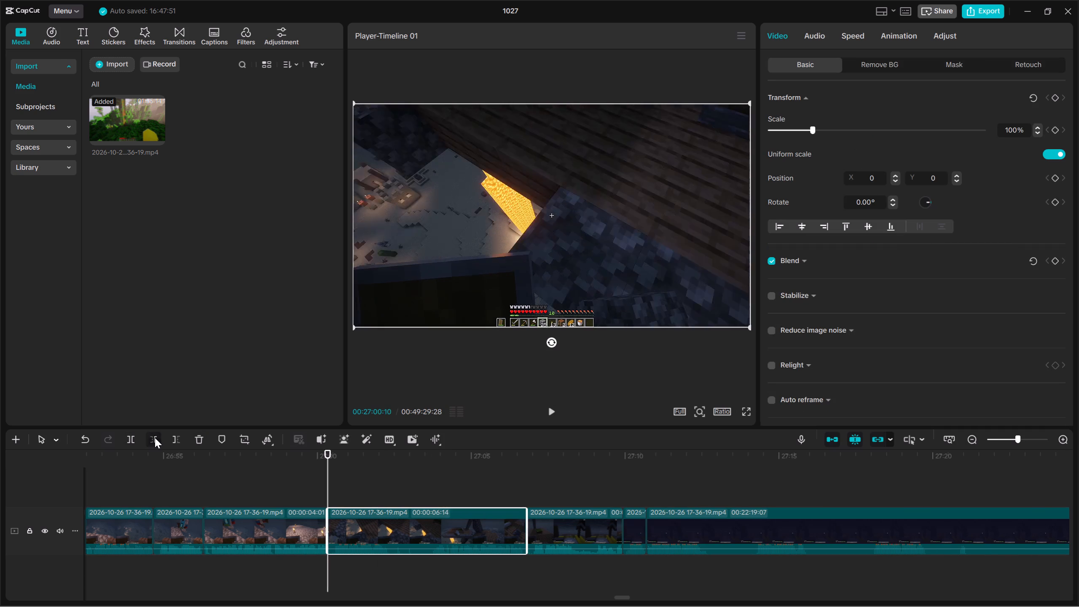
Split that clip about 2 seconds in and trim the second piece's start up to 00:27:03:16.
{"action": "key", "text": "space"}
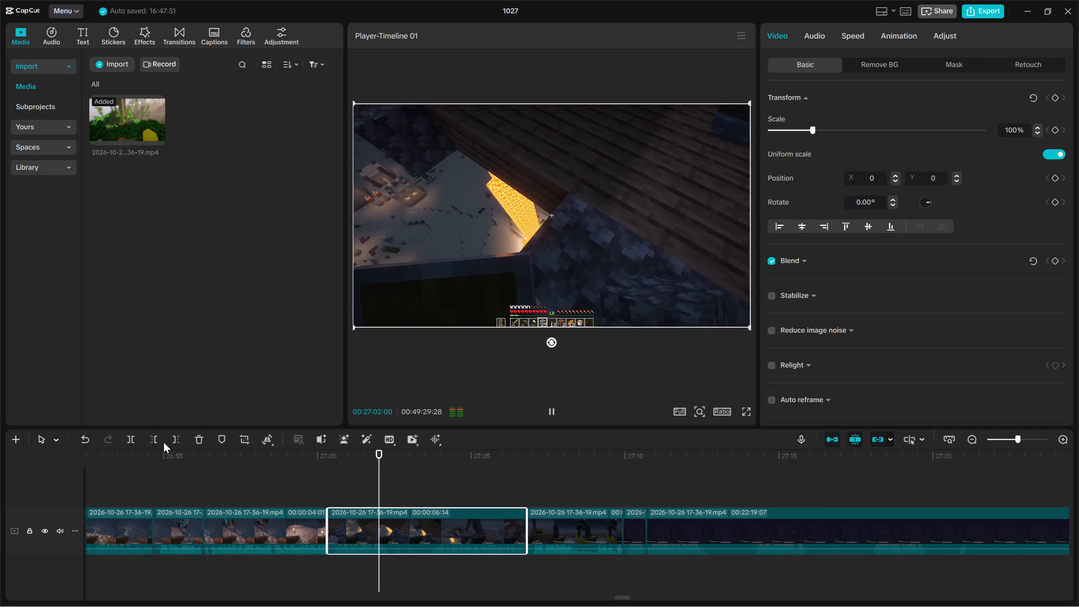
{"action": "key", "text": "space"}
{"action": "left_click", "coordinate": [129, 441]}
{"action": "left_click", "coordinate": [428, 559]}
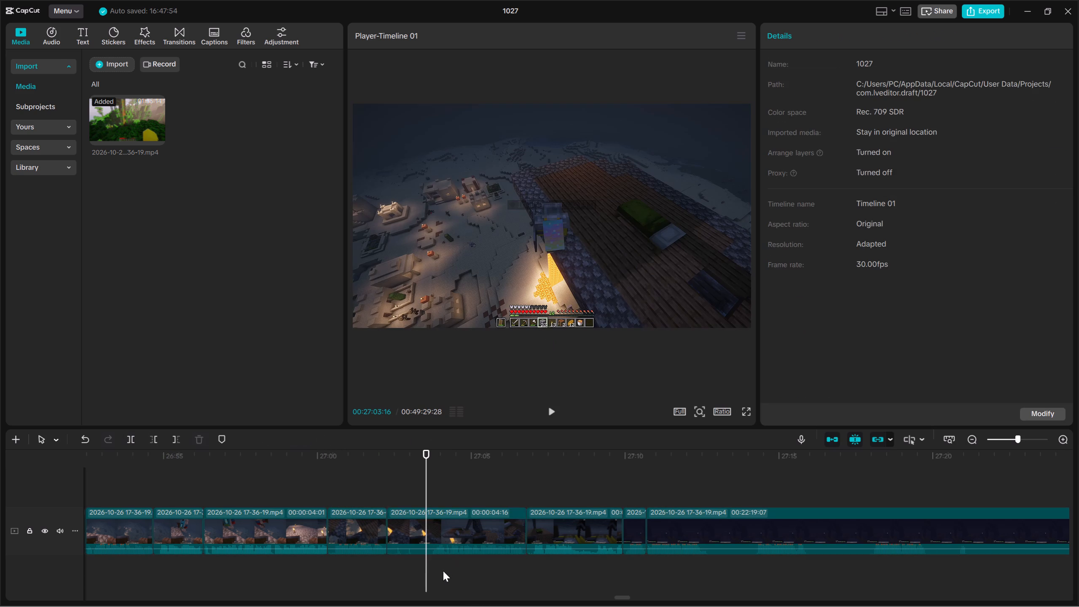
{"action": "left_click_drag", "start_coordinate": [447, 572], "coordinate": [449, 530]}
{"action": "left_click", "coordinate": [158, 439]}
Delete the roughly 3-second going-to-bed clip and the short sleeping clip right after it.
{"action": "key", "text": "space"}
{"action": "left_click_drag", "start_coordinate": [537, 572], "coordinate": [547, 520]}
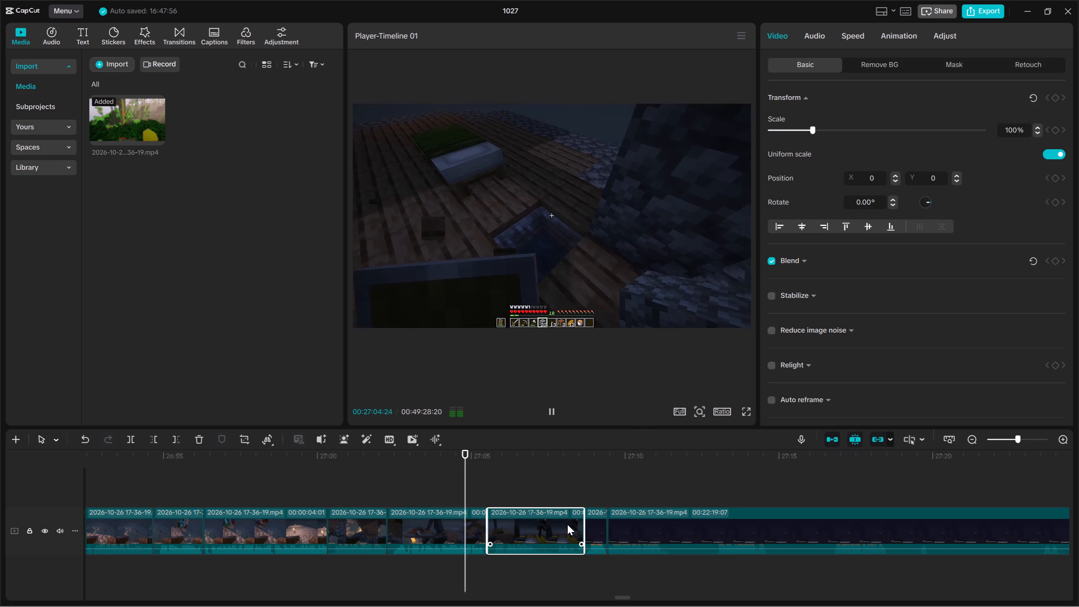
{"action": "key", "text": "Delete"}
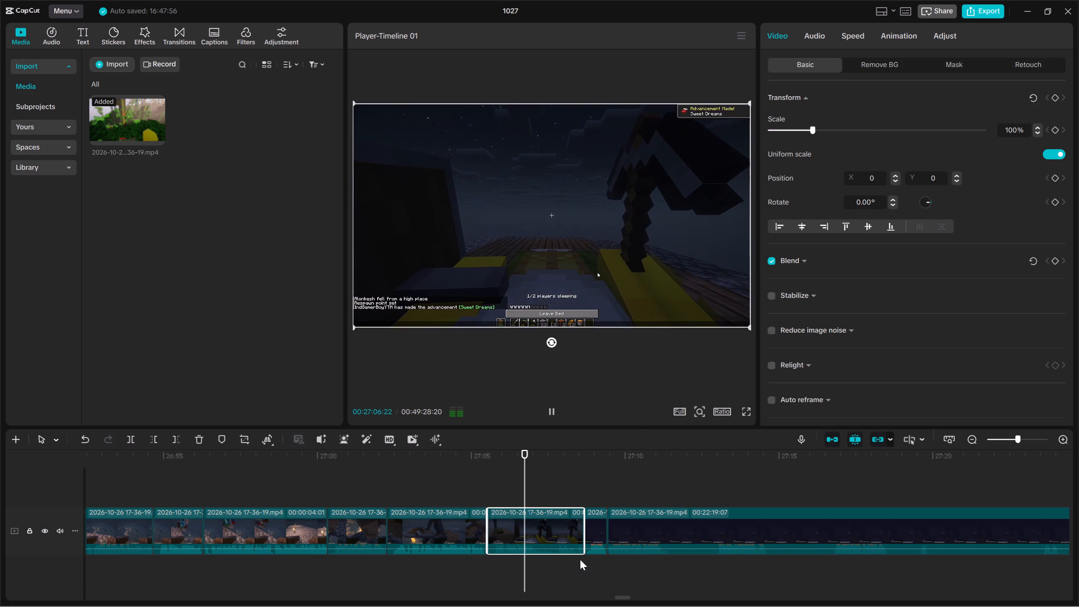
{"action": "left_click", "coordinate": [496, 535]}
{"action": "key", "text": "Delete"}
Cut the start of the long remaining clip up to 00:31:41:06, just after the in-game time command is entered.
{"action": "left_click", "coordinate": [625, 532]}
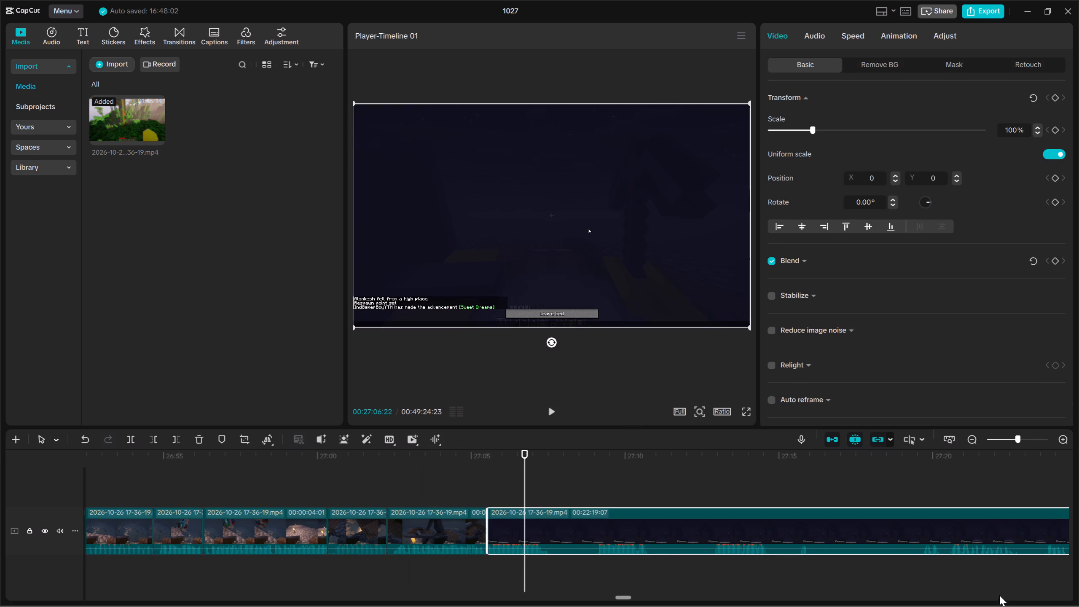
{"action": "scroll", "coordinate": [983, 575], "scroll_direction": "down", "scroll_amount": 8, "text": "ctrl"}
{"action": "scroll", "coordinate": [923, 577], "scroll_direction": "down", "scroll_amount": 11, "text": "ctrl"}
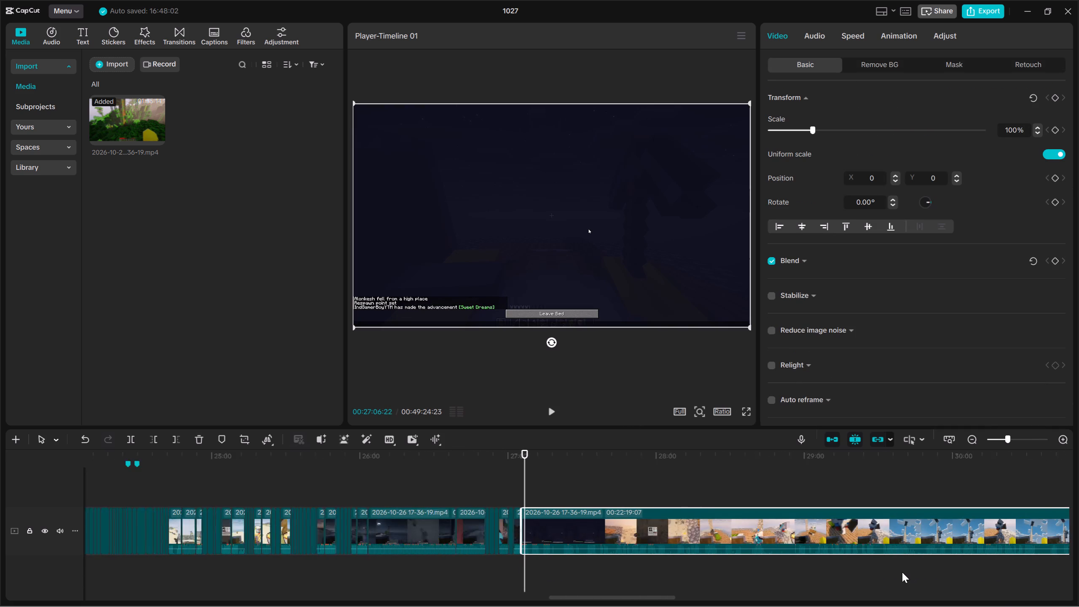
{"action": "scroll", "coordinate": [902, 572], "scroll_direction": "down", "scroll_amount": 3, "text": "ctrl"}
{"action": "left_click", "coordinate": [899, 571]}
{"action": "left_click_drag", "start_coordinate": [899, 571], "coordinate": [923, 571]}
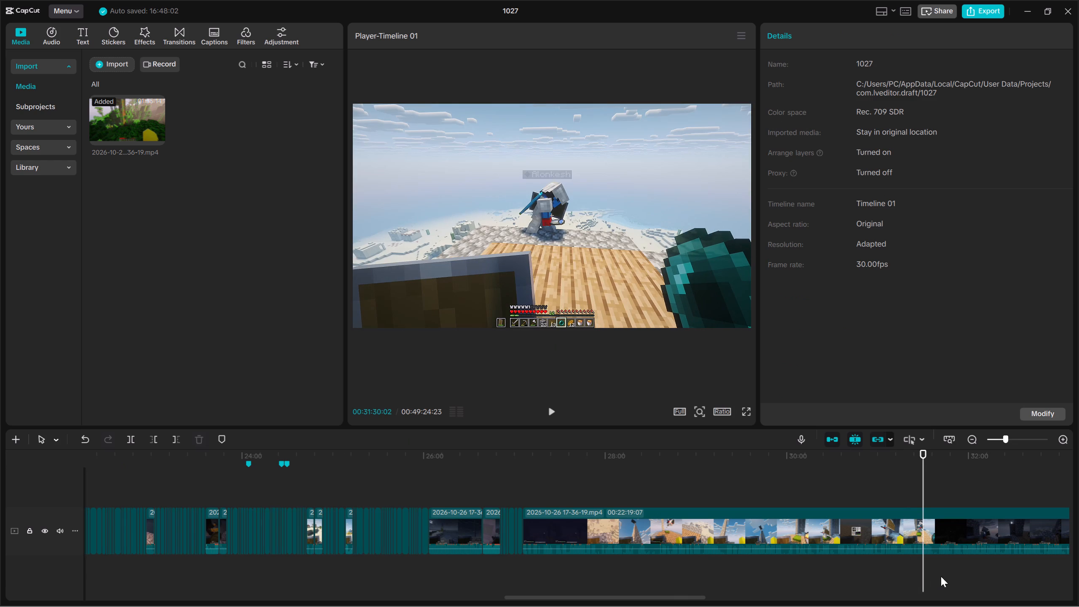
{"action": "left_click_drag", "start_coordinate": [949, 575], "coordinate": [956, 540]}
{"action": "left_click", "coordinate": [937, 565]}
{"action": "key", "text": "space"}
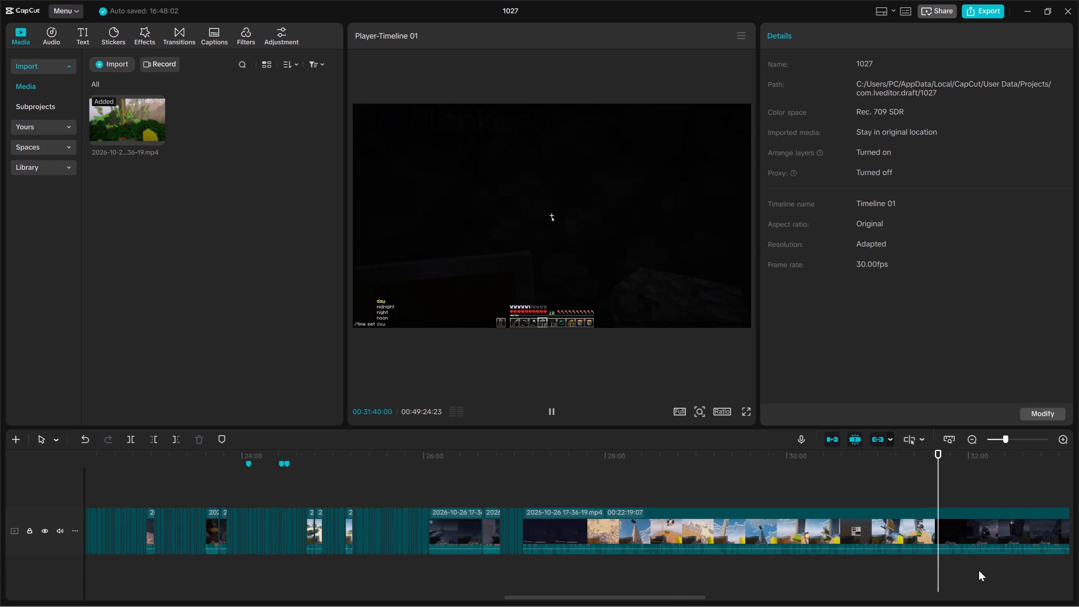
{"action": "left_click", "coordinate": [986, 571]}
{"action": "key", "text": "space"}
{"action": "left_click_drag", "start_coordinate": [1005, 562], "coordinate": [1005, 524]}
{"action": "left_click", "coordinate": [983, 564]}
{"action": "left_click_drag", "start_coordinate": [983, 564], "coordinate": [945, 560]}
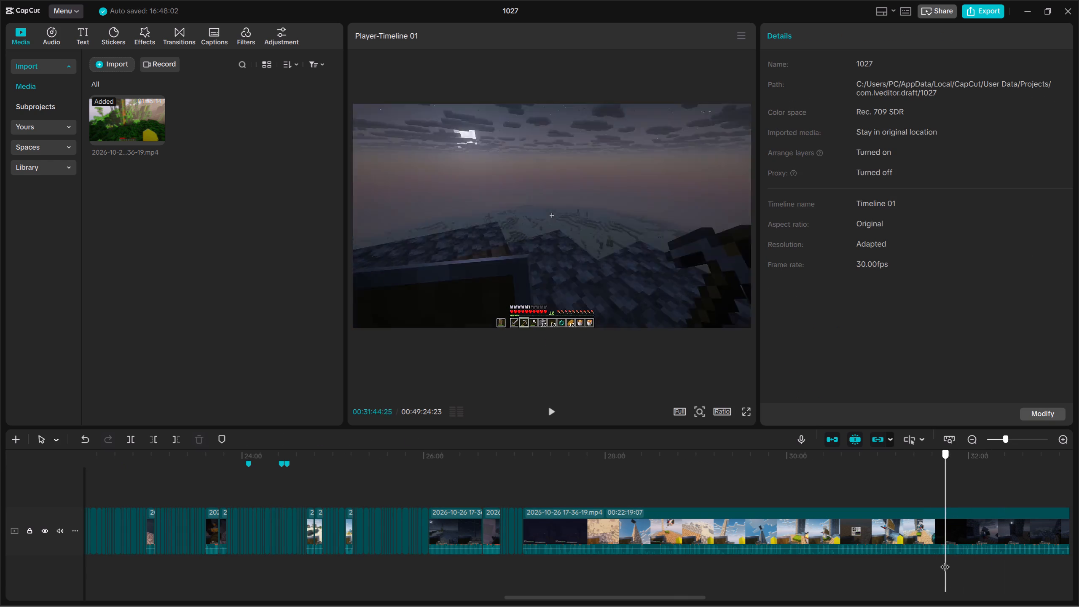
{"action": "left_click_drag", "start_coordinate": [945, 560], "coordinate": [940, 560]}
{"action": "left_click_drag", "start_coordinate": [962, 570], "coordinate": [962, 525]}
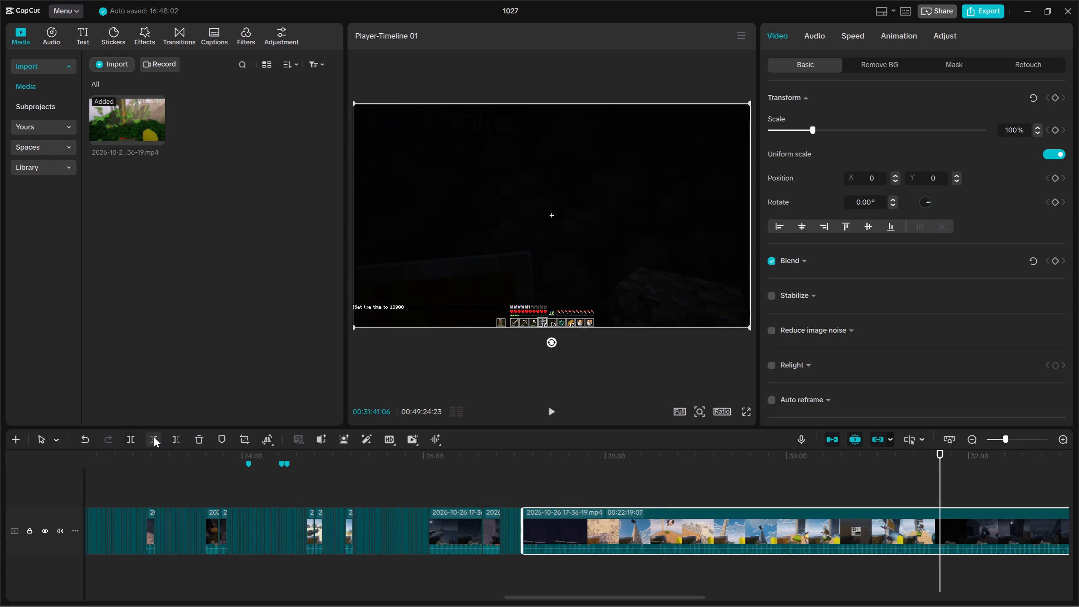
{"action": "left_click", "coordinate": [154, 437]}
Trim two more short stretches of black footage off the long clip's start, leaving it 00:17:40:22 long.
{"action": "key", "text": "space"}
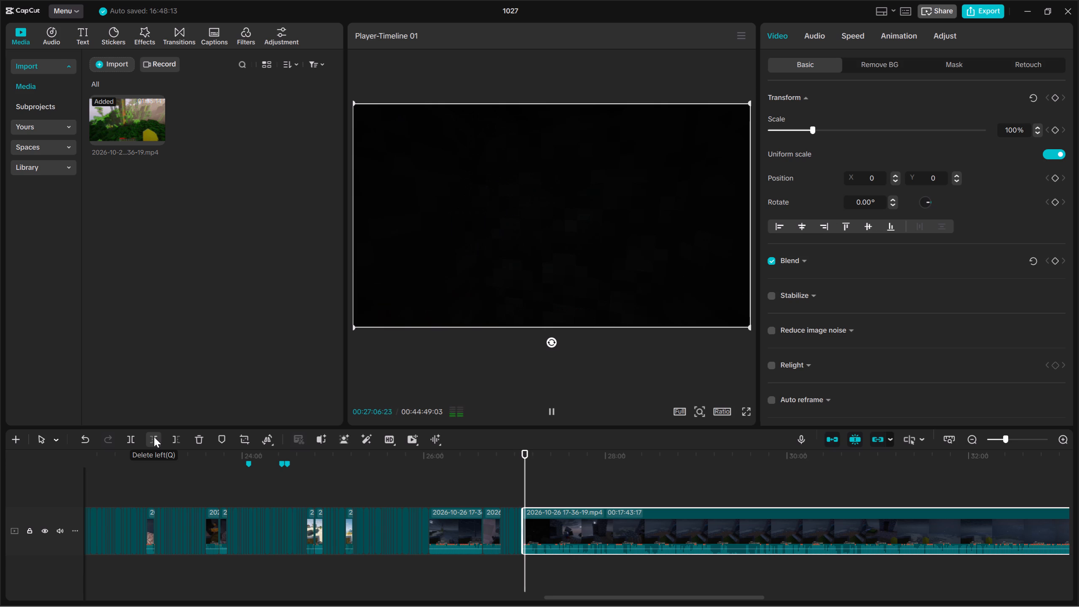
{"action": "left_click", "coordinate": [154, 437]}
{"action": "key", "text": "space"}
{"action": "triple_click", "coordinate": [1066, 440]}
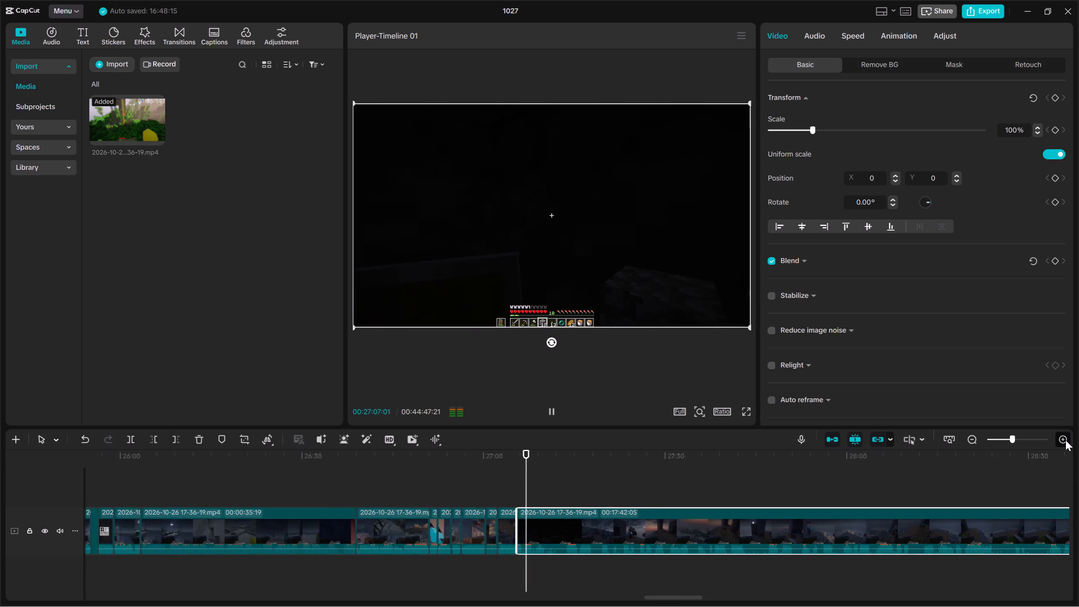
{"action": "left_click", "coordinate": [1066, 440]}
{"action": "double_click", "coordinate": [518, 559]}
{"action": "left_click_drag", "start_coordinate": [545, 574], "coordinate": [550, 541]}
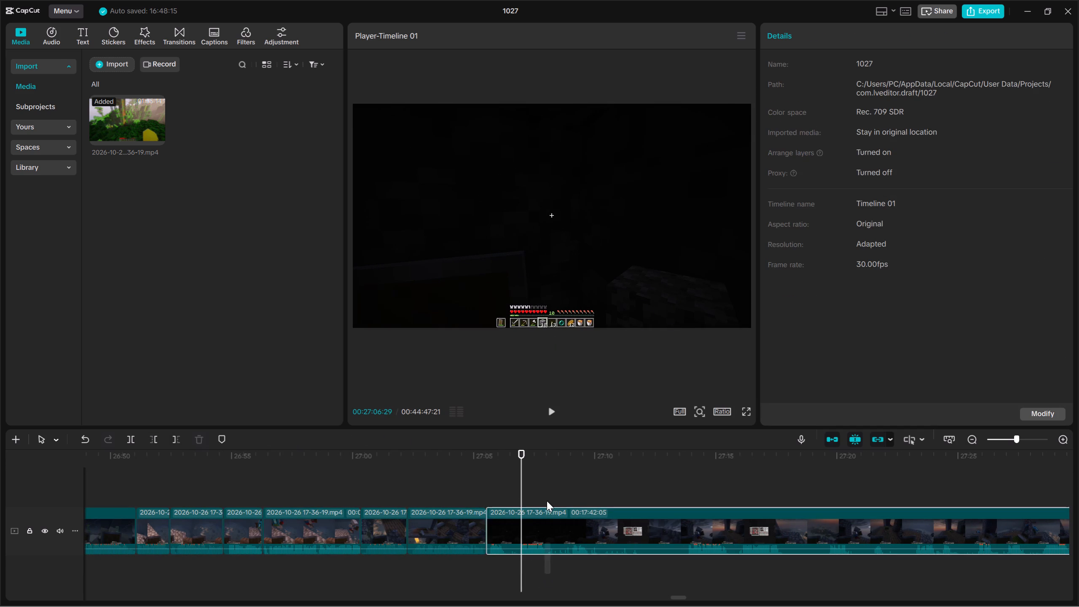
{"action": "left_click", "coordinate": [153, 441]}
Split the long clip about 1 second after its start and place the playhead at 00:27:07:20.
{"action": "key", "text": "space"}
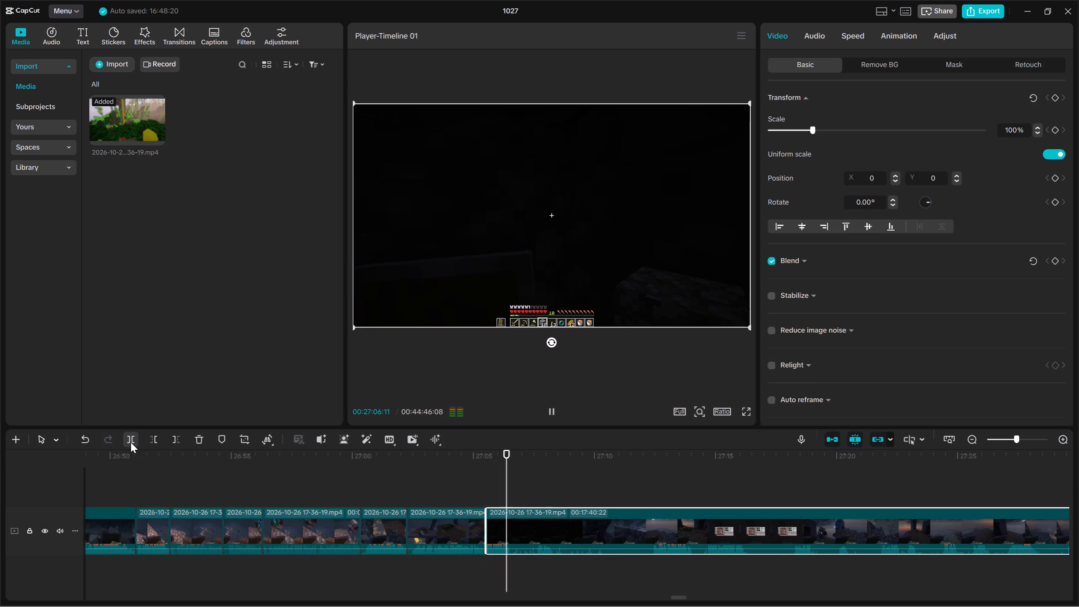
{"action": "key", "text": "space"}
{"action": "left_click", "coordinate": [131, 442]}
{"action": "key", "text": "space"}
{"action": "double_click", "coordinate": [538, 565]}
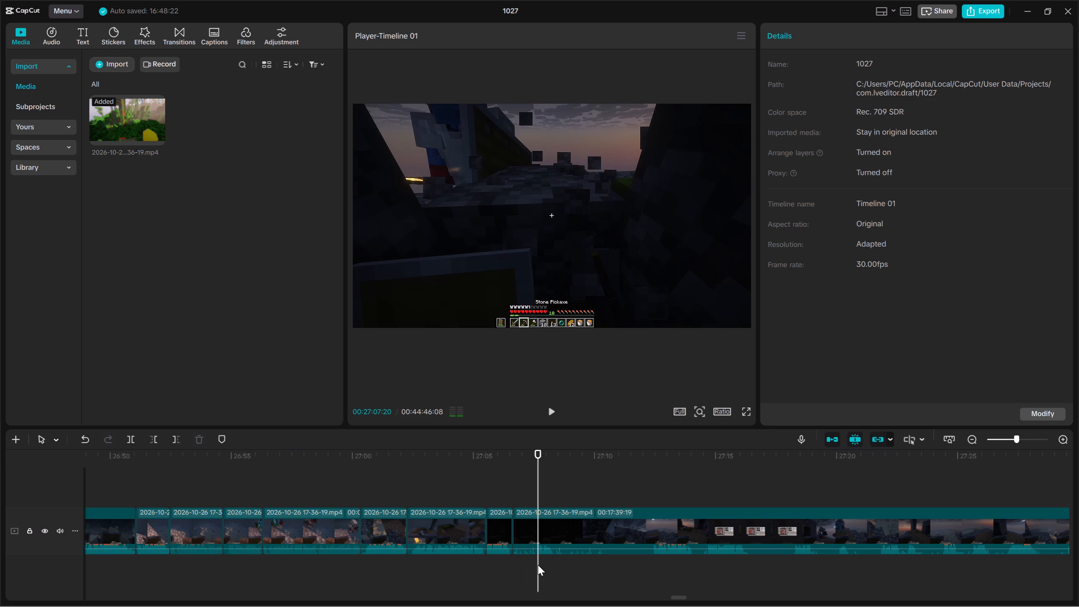
Switch to Chrome and look over the KICK home page, including its IGRI - Season 2 event and stream categories.
{"action": "left_click", "coordinate": [659, 597]}
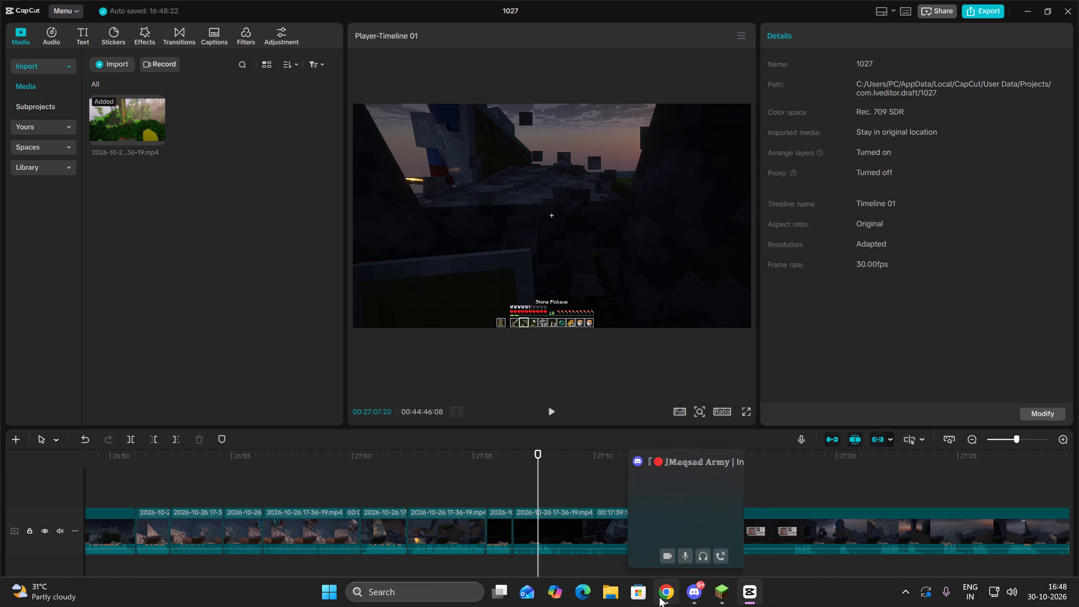
{"action": "left_click", "coordinate": [259, 0]}
{"action": "left_click_drag", "start_coordinate": [489, 226], "coordinate": [486, 232]}
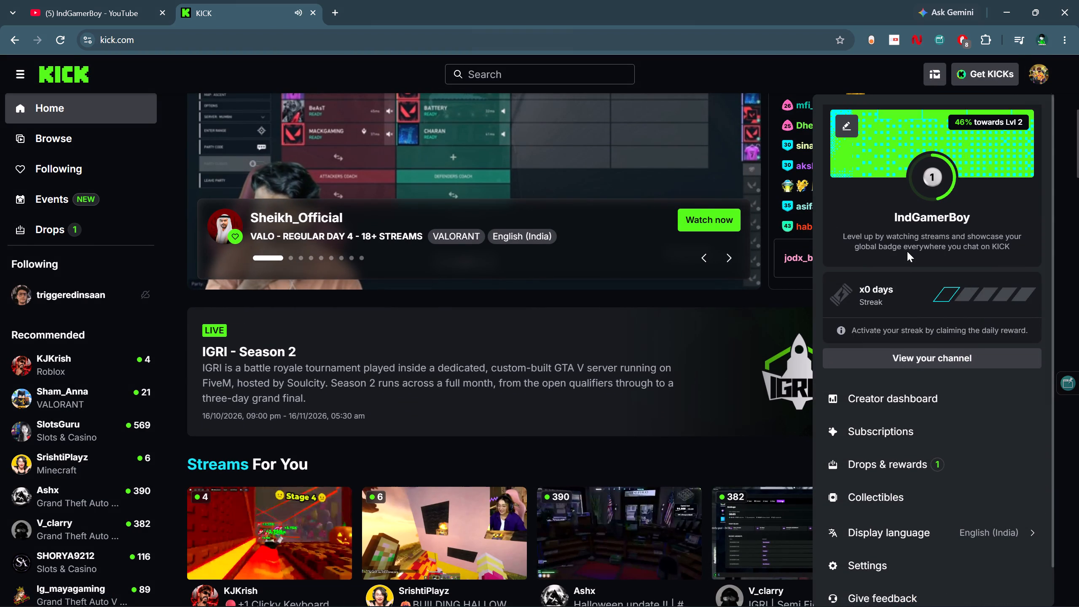
{"action": "left_click", "coordinate": [613, 371]}
{"action": "scroll", "coordinate": [613, 371], "scroll_direction": "down", "scroll_amount": 4}
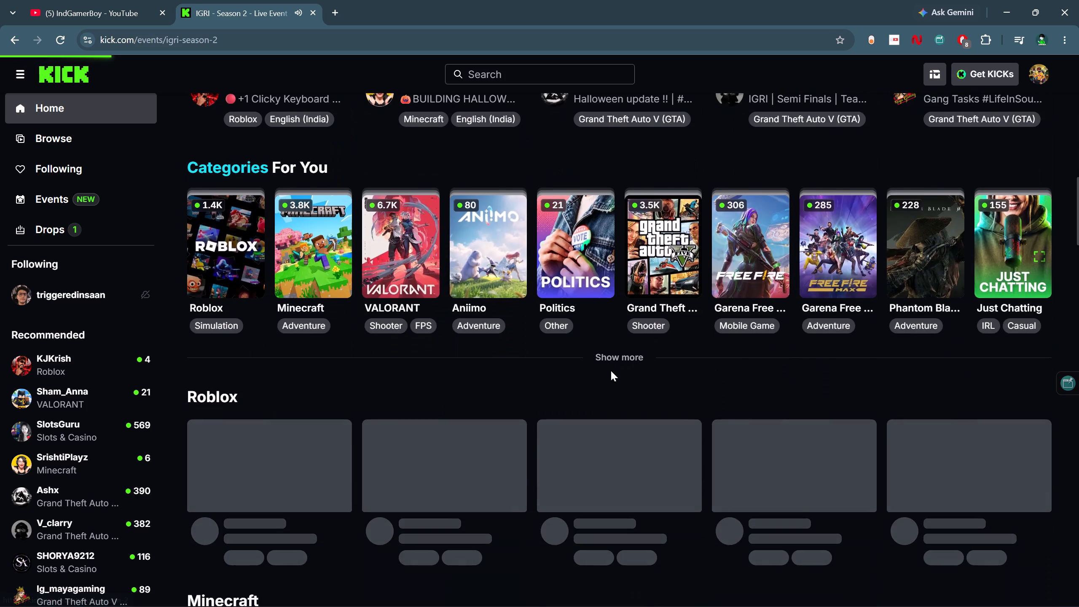
{"action": "left_click", "coordinate": [682, 266]}
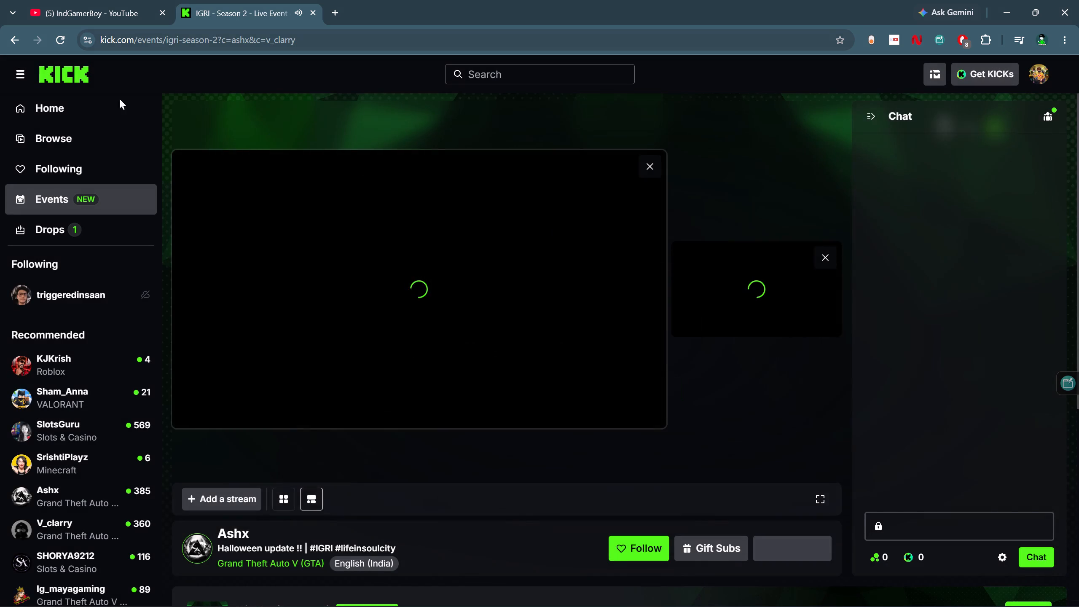
{"action": "left_click", "coordinate": [22, 37]}
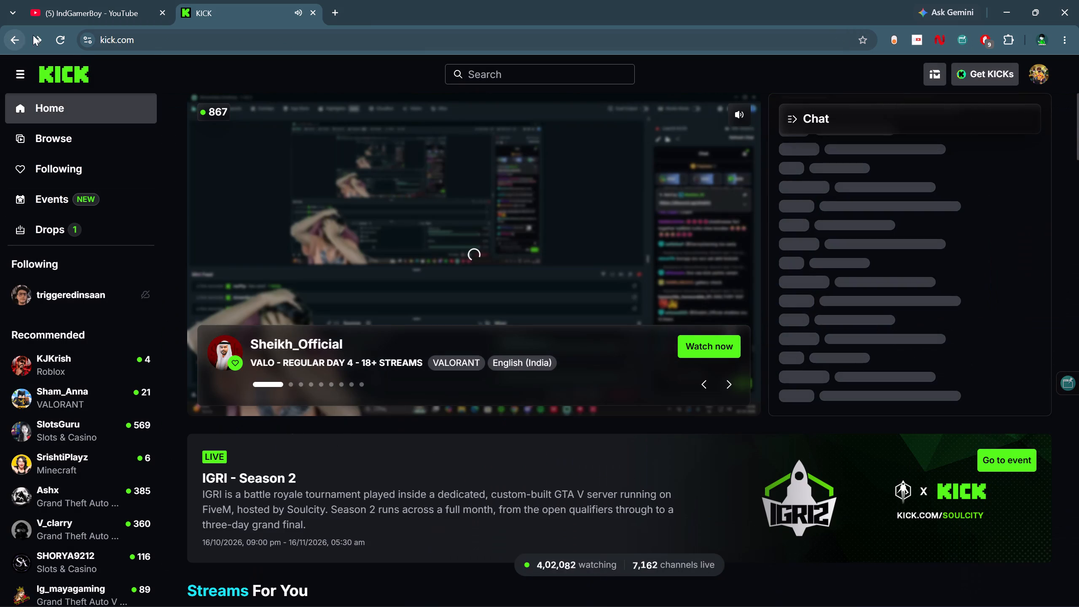
Open the IGRI - Season 2 event page and look it over down to Key moments with the Ashx and V_clarry streams paused.
{"action": "left_click", "coordinate": [1037, 70]}
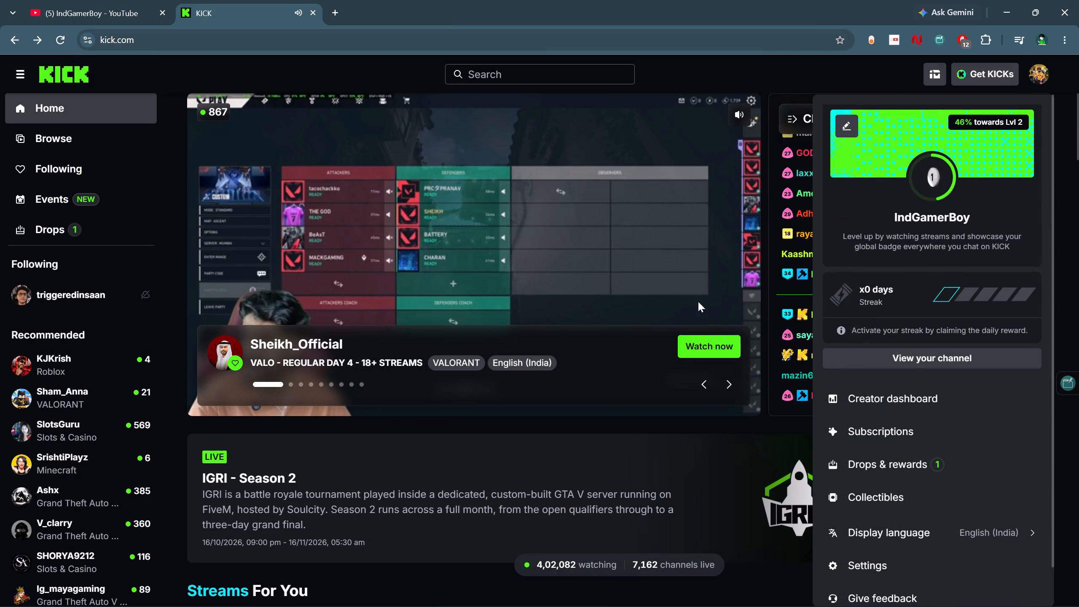
{"action": "left_click", "coordinate": [594, 458]}
{"action": "scroll", "coordinate": [583, 365], "scroll_direction": "down", "scroll_amount": 6}
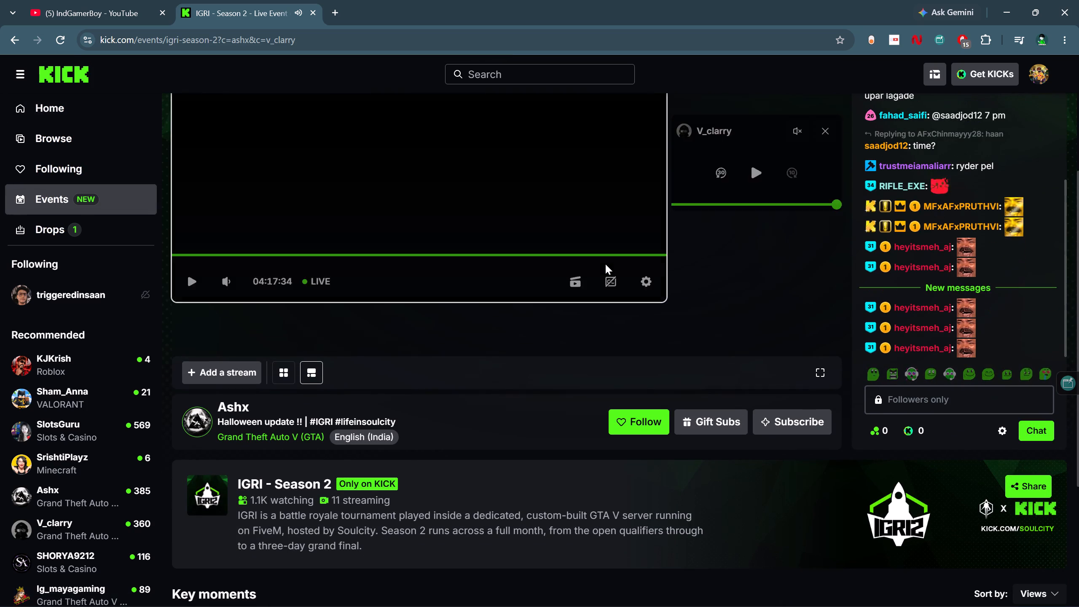
{"action": "scroll", "coordinate": [605, 264], "scroll_direction": "up", "scroll_amount": 6}
{"action": "left_click", "coordinate": [525, 280]}
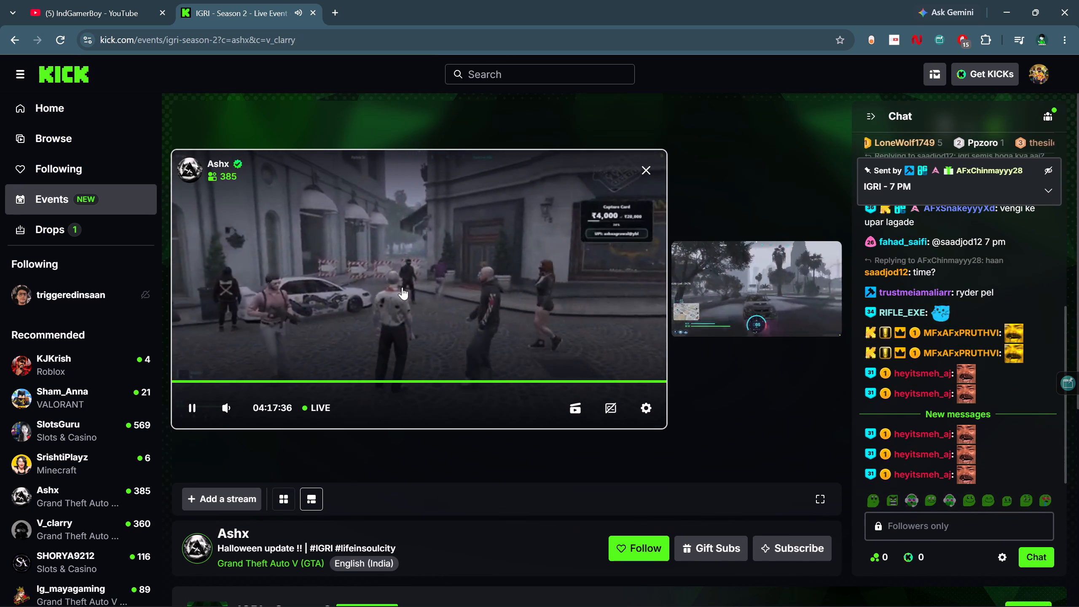
{"action": "left_click", "coordinate": [190, 415]}
{"action": "scroll", "coordinate": [752, 392], "scroll_direction": "up", "scroll_amount": 5}
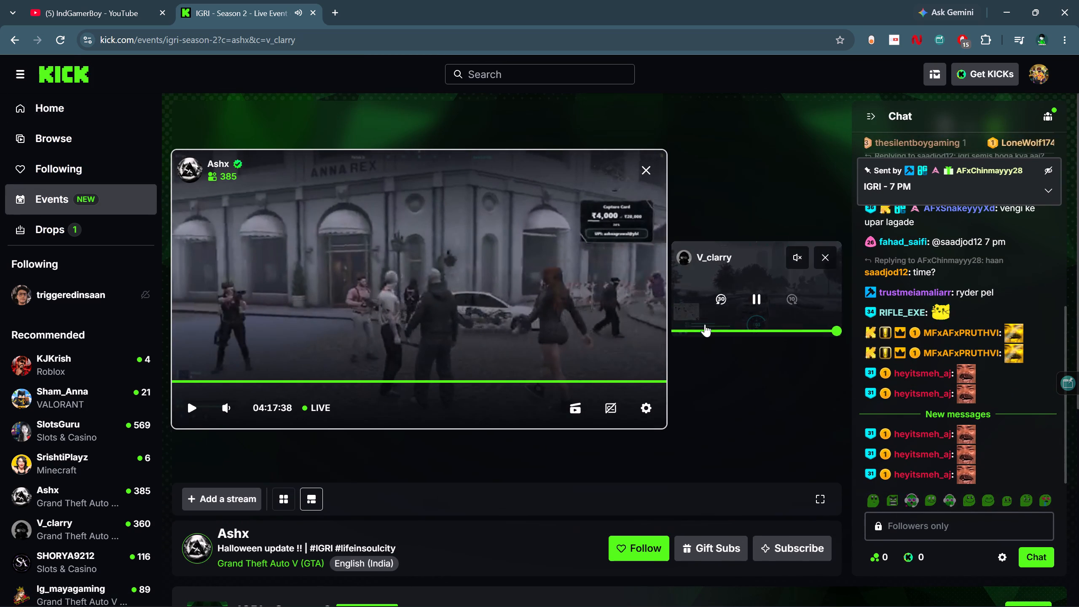
{"action": "left_click", "coordinate": [753, 298]}
{"action": "scroll", "coordinate": [741, 380], "scroll_direction": "up", "scroll_amount": 4}
{"action": "scroll", "coordinate": [1028, 384], "scroll_direction": "down", "scroll_amount": 6}
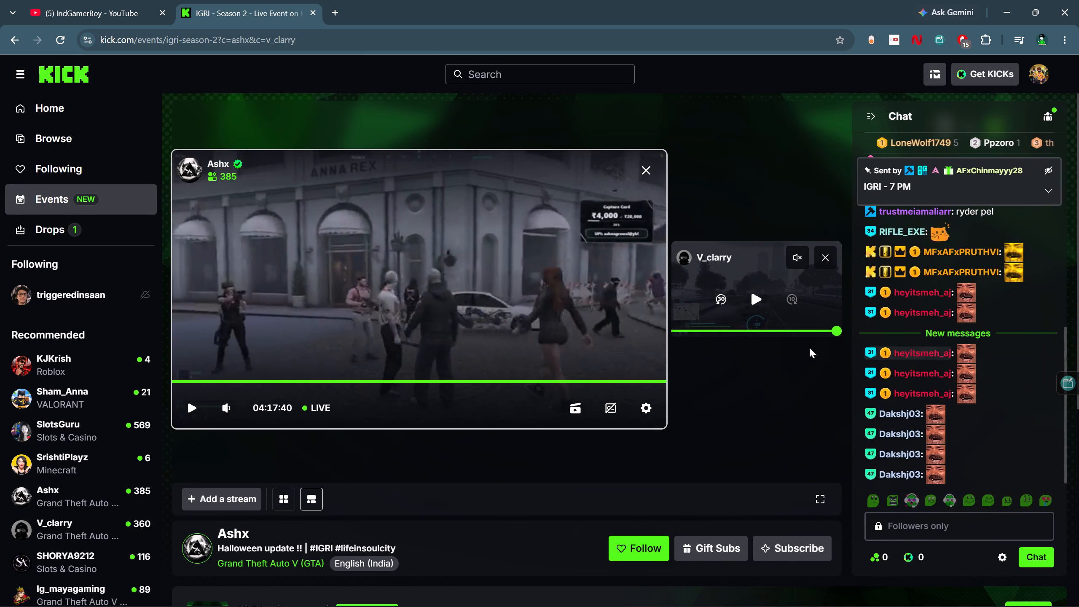
{"action": "scroll", "coordinate": [647, 465], "scroll_direction": "down", "scroll_amount": 7}
{"action": "scroll", "coordinate": [670, 456], "scroll_direction": "up", "scroll_amount": 7}
{"action": "scroll", "coordinate": [670, 456], "scroll_direction": "down", "scroll_amount": 6}
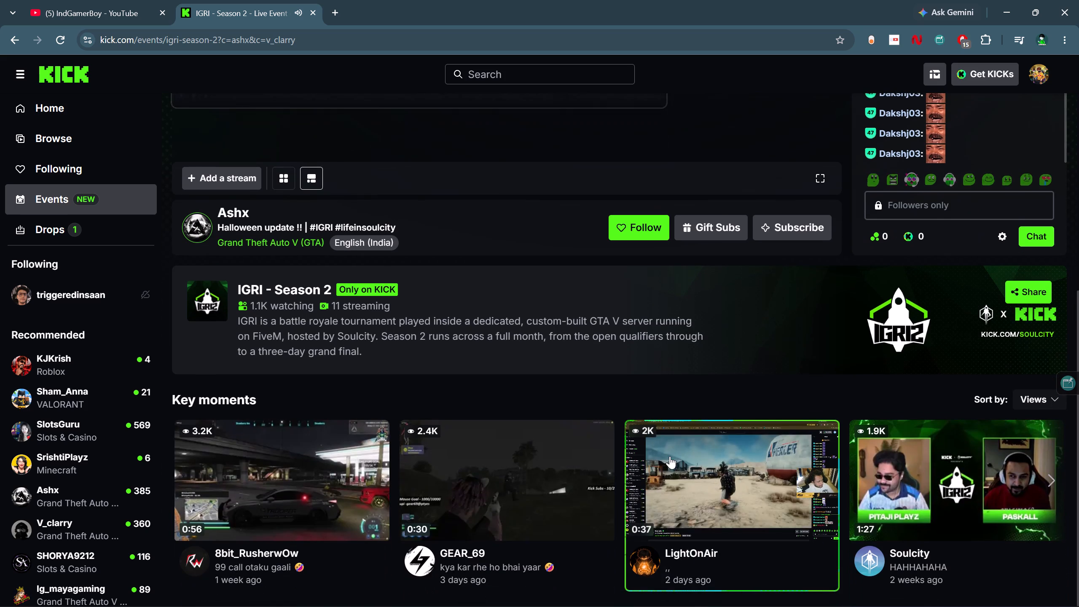
{"action": "scroll", "coordinate": [670, 456], "scroll_direction": "up", "scroll_amount": 4}
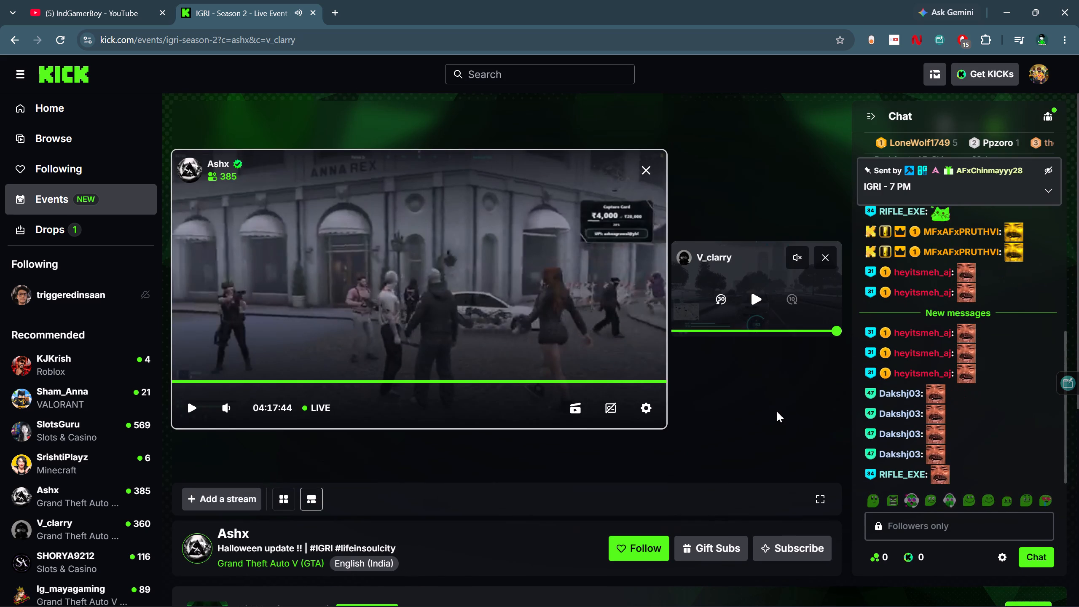
Open YouTube Studio in a new tab.
{"action": "left_click", "coordinate": [346, 6]}
{"action": "left_click", "coordinate": [341, 8]}
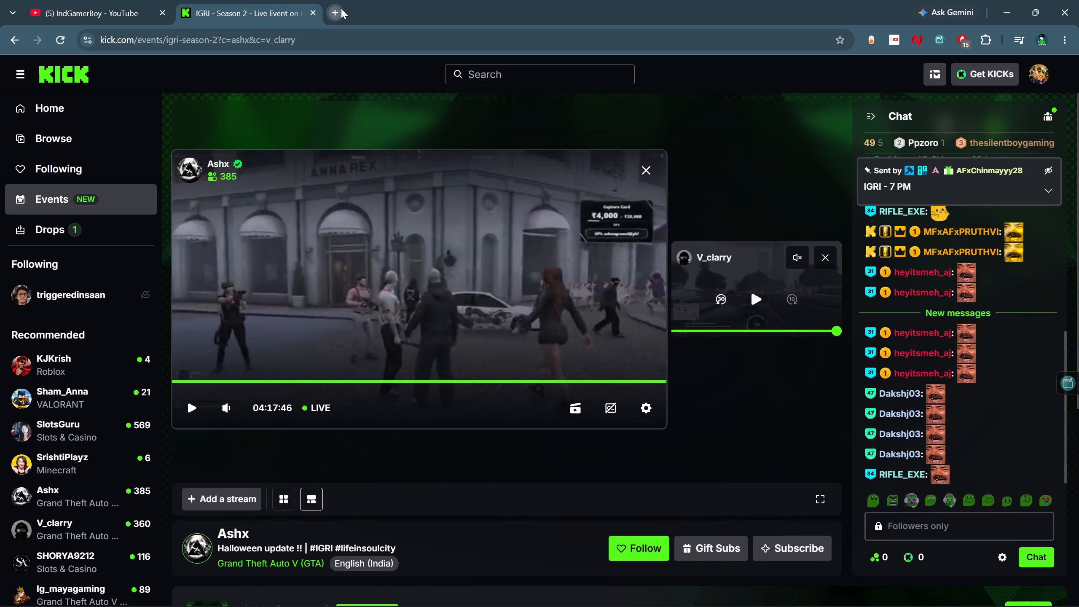
{"action": "left_click", "coordinate": [497, 353]}
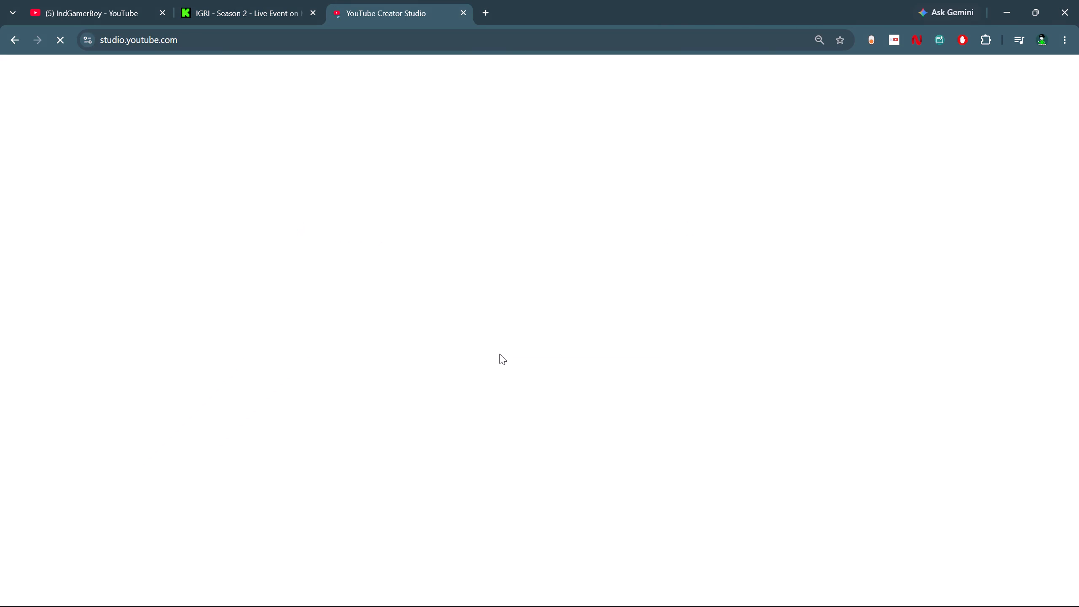
Open the Creator dashboard on KICK and look over its Stream, Stream URL & Key and Revenue pages.
{"action": "left_click", "coordinate": [274, 0]}
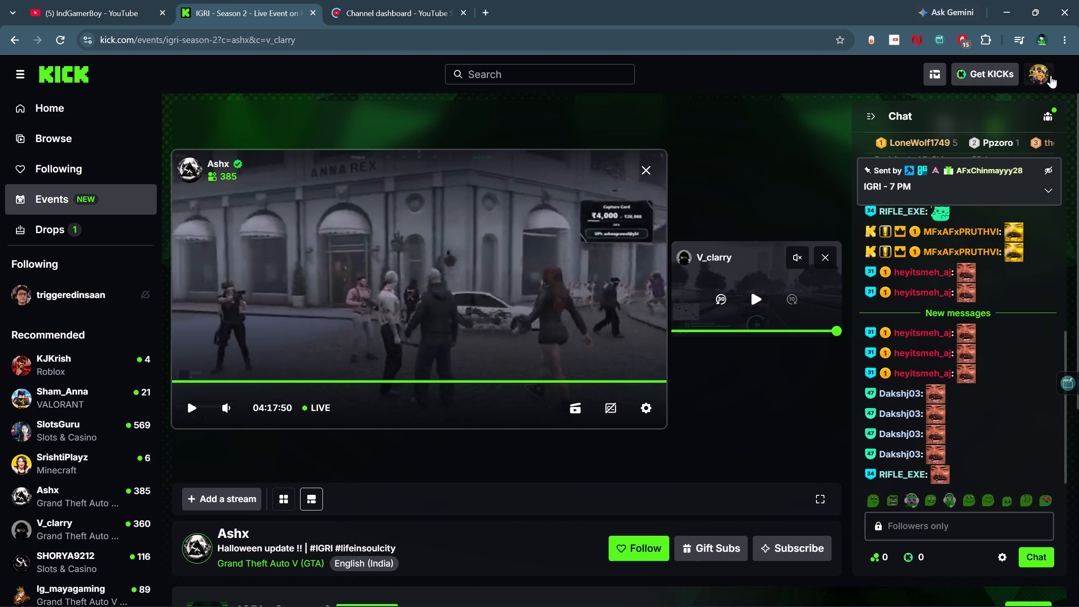
{"action": "left_click", "coordinate": [1043, 76]}
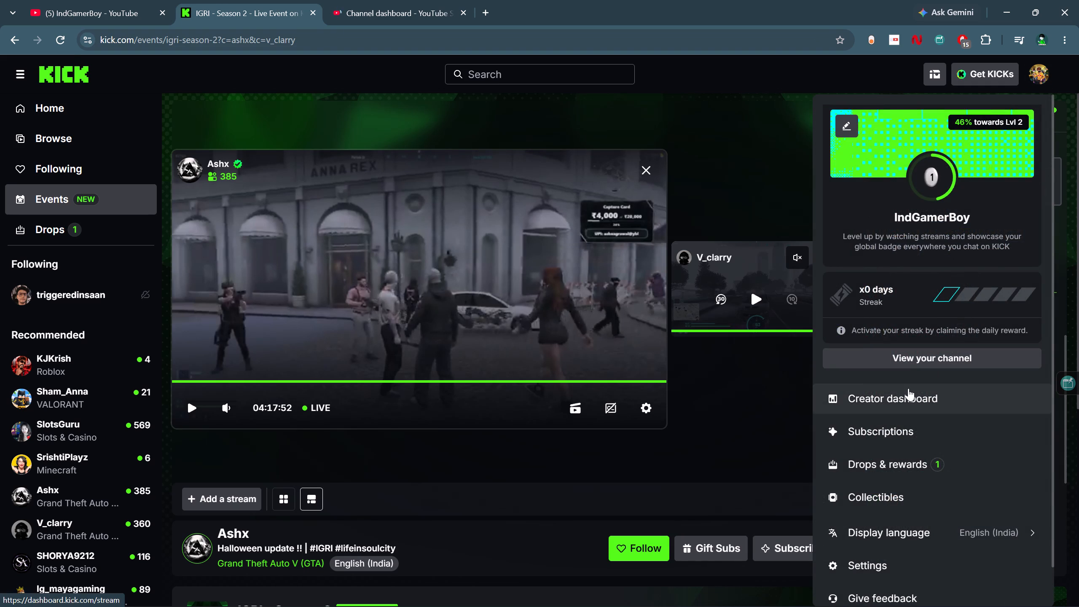
{"action": "left_click", "coordinate": [908, 388]}
{"action": "left_click", "coordinate": [1044, 75]}
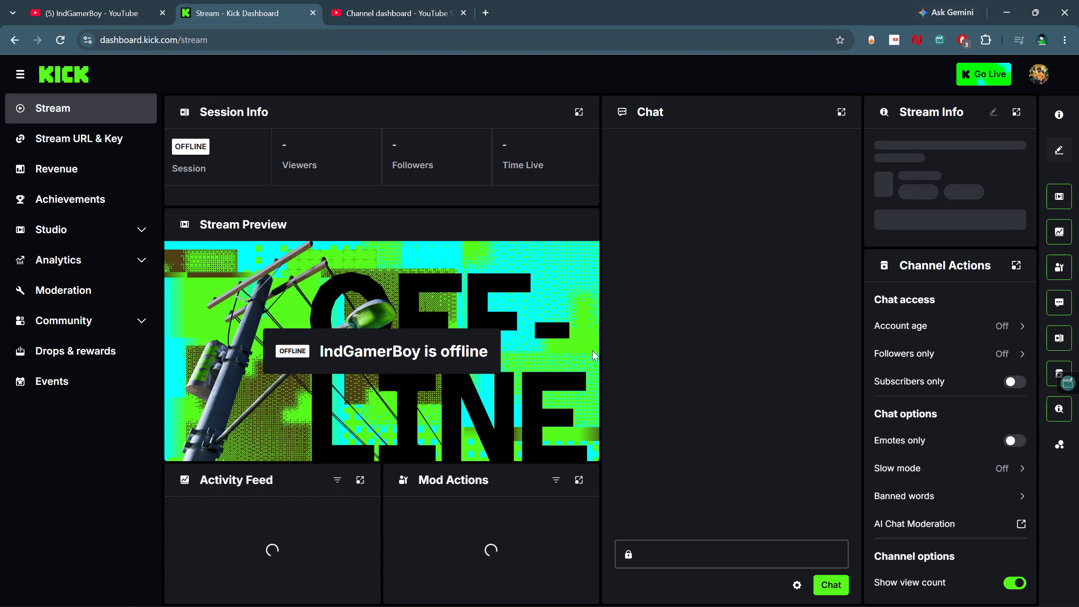
{"action": "scroll", "coordinate": [585, 353], "scroll_direction": "down", "scroll_amount": 2}
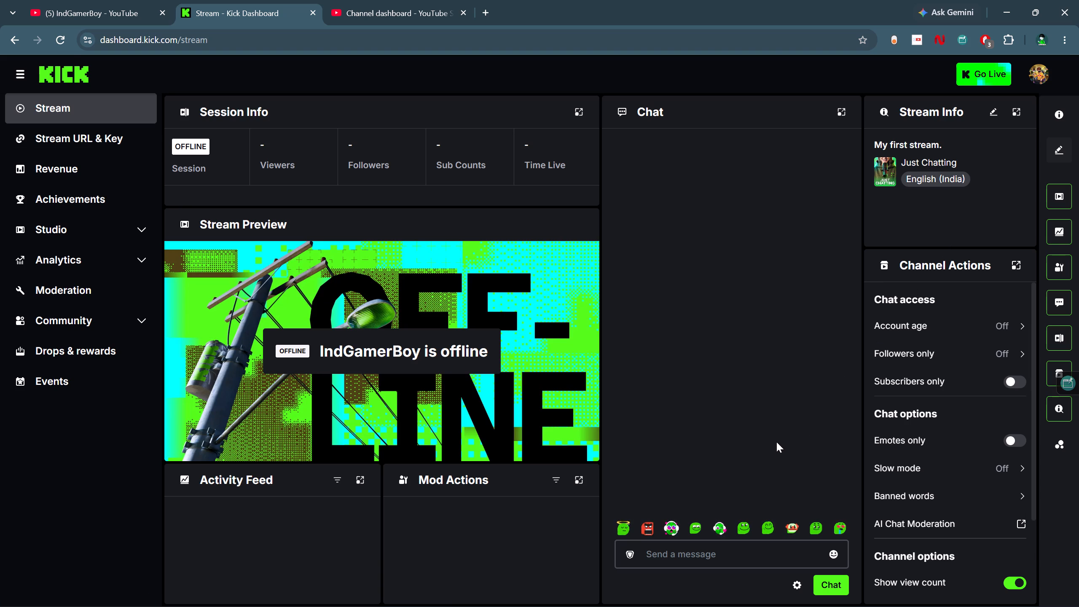
{"action": "scroll", "coordinate": [779, 444], "scroll_direction": "down", "scroll_amount": 5}
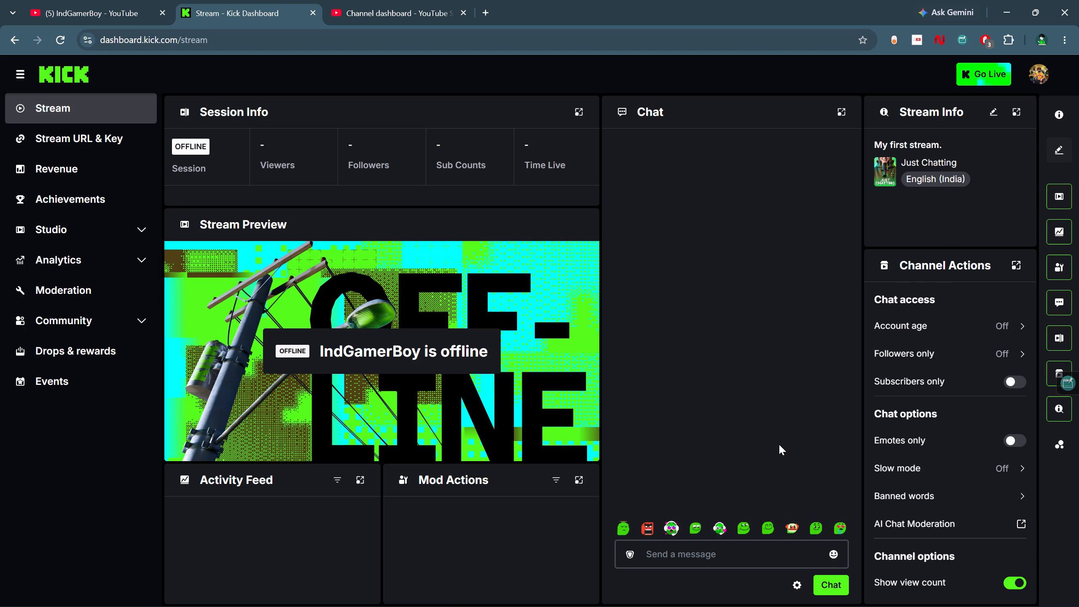
{"action": "scroll", "coordinate": [779, 444], "scroll_direction": "down", "scroll_amount": 1}
{"action": "scroll", "coordinate": [779, 444], "scroll_direction": "up", "scroll_amount": 3}
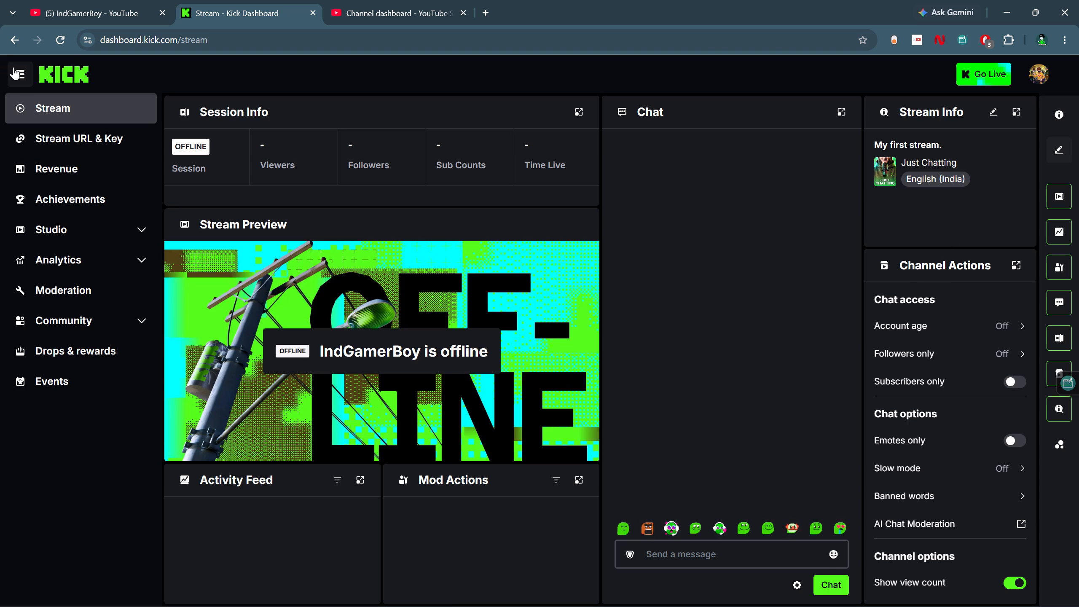
{"action": "left_click", "coordinate": [13, 67]}
{"action": "left_click", "coordinate": [11, 115]}
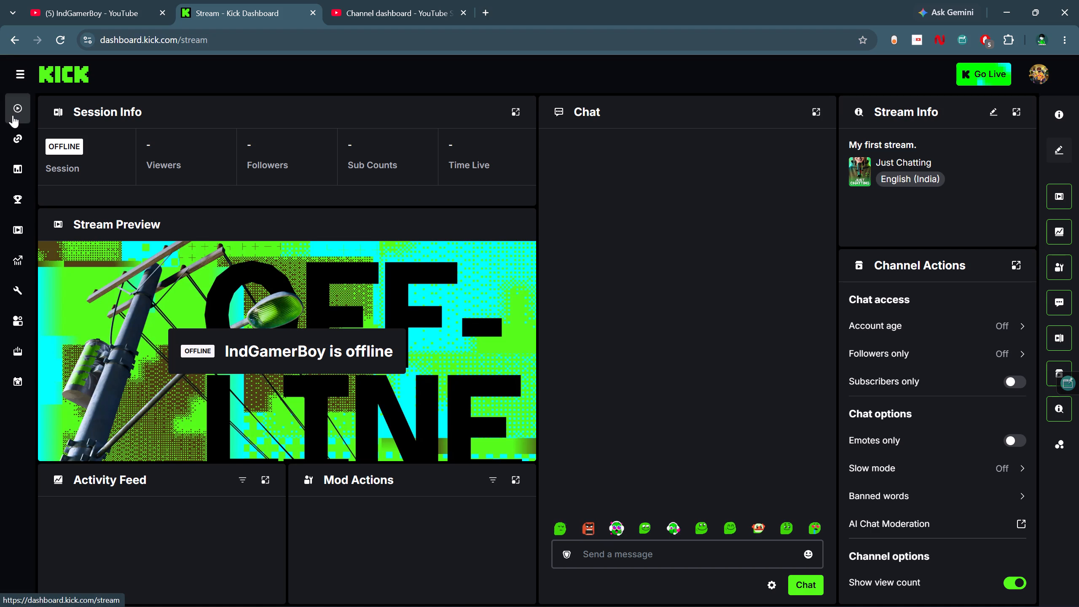
{"action": "left_click", "coordinate": [20, 75]}
{"action": "left_click", "coordinate": [56, 108]}
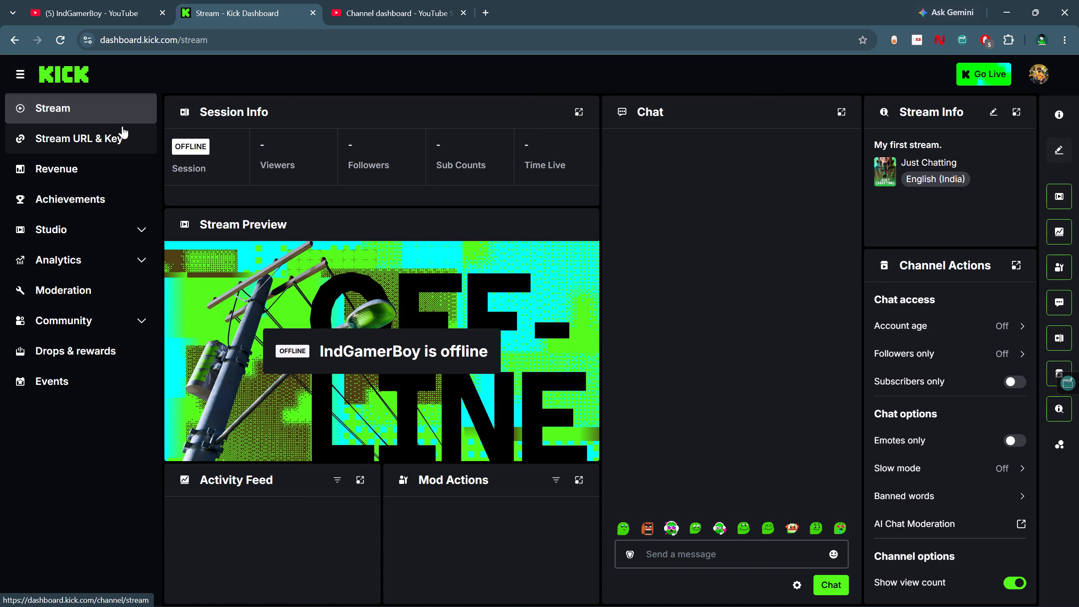
{"action": "left_click", "coordinate": [103, 129]}
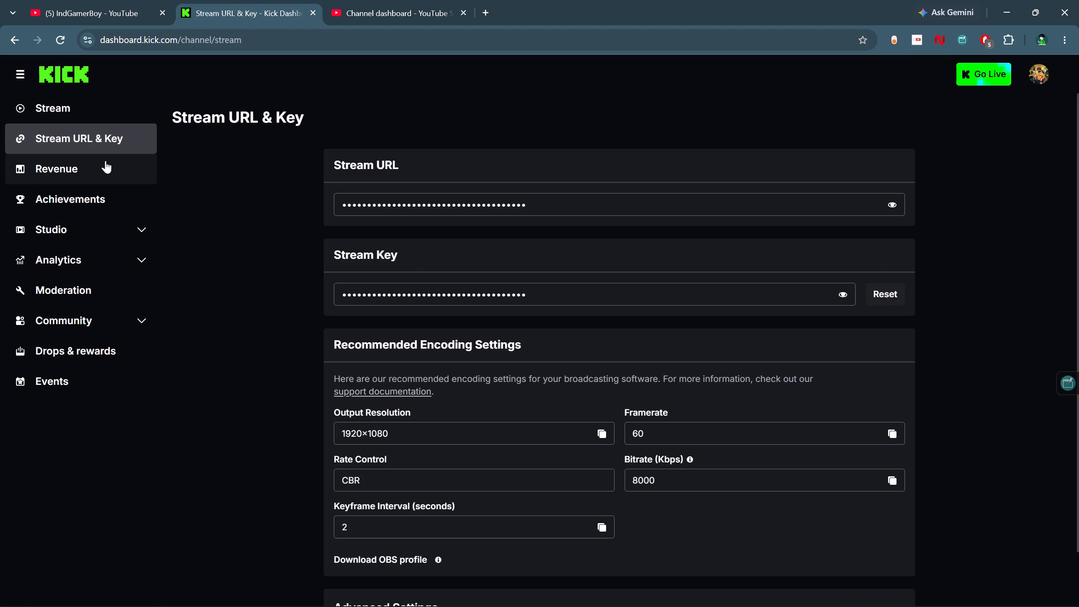
{"action": "left_click", "coordinate": [93, 158]}
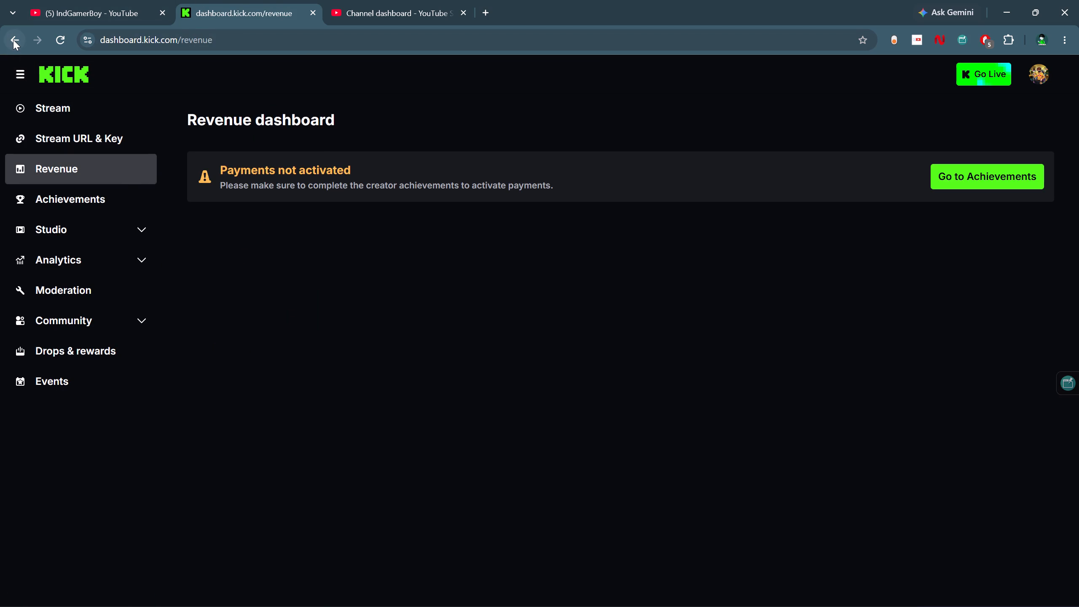
Go back to the IGRI - Season 2 event page and look over its Key moments and the Ashx live stream.
{"action": "left_click", "coordinate": [13, 40]}
{"action": "left_click", "coordinate": [13, 40]}
{"action": "left_click", "coordinate": [13, 40]}
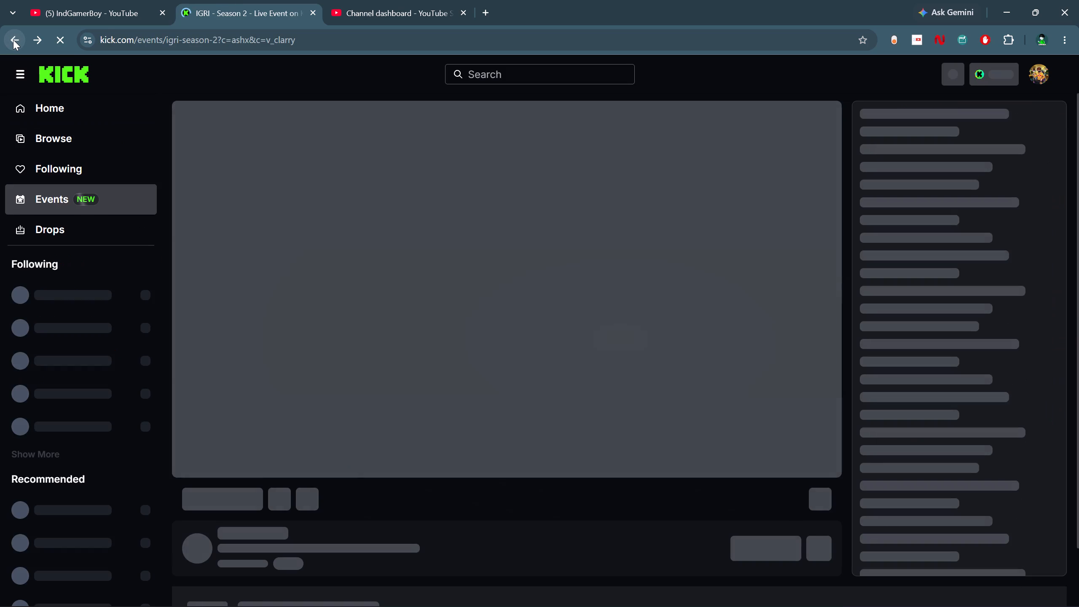
{"action": "scroll", "coordinate": [492, 286], "scroll_direction": "down", "scroll_amount": 3}
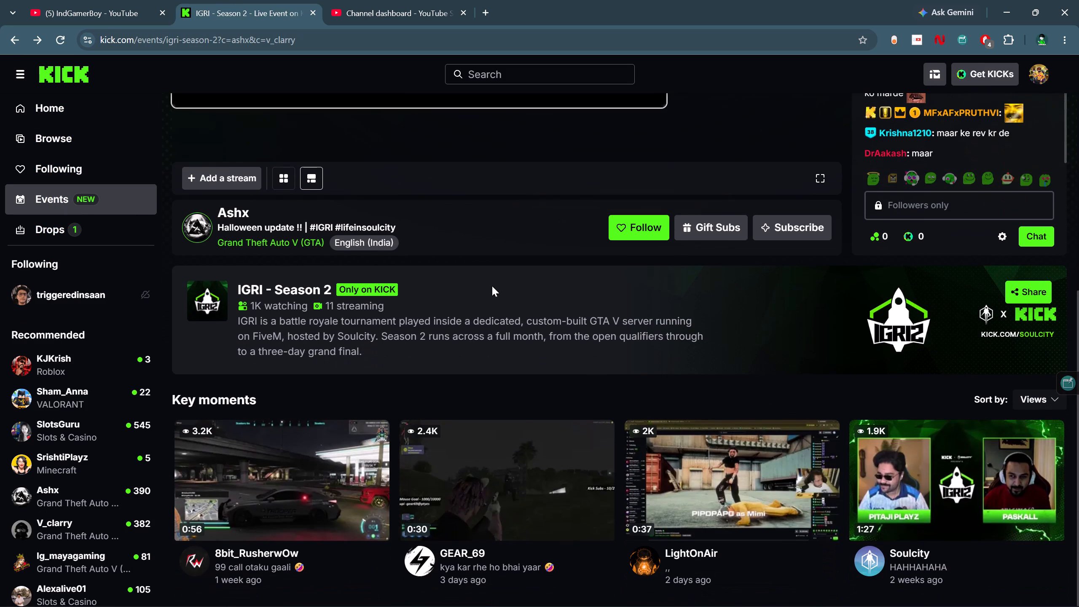
{"action": "scroll", "coordinate": [492, 286], "scroll_direction": "down", "scroll_amount": 5}
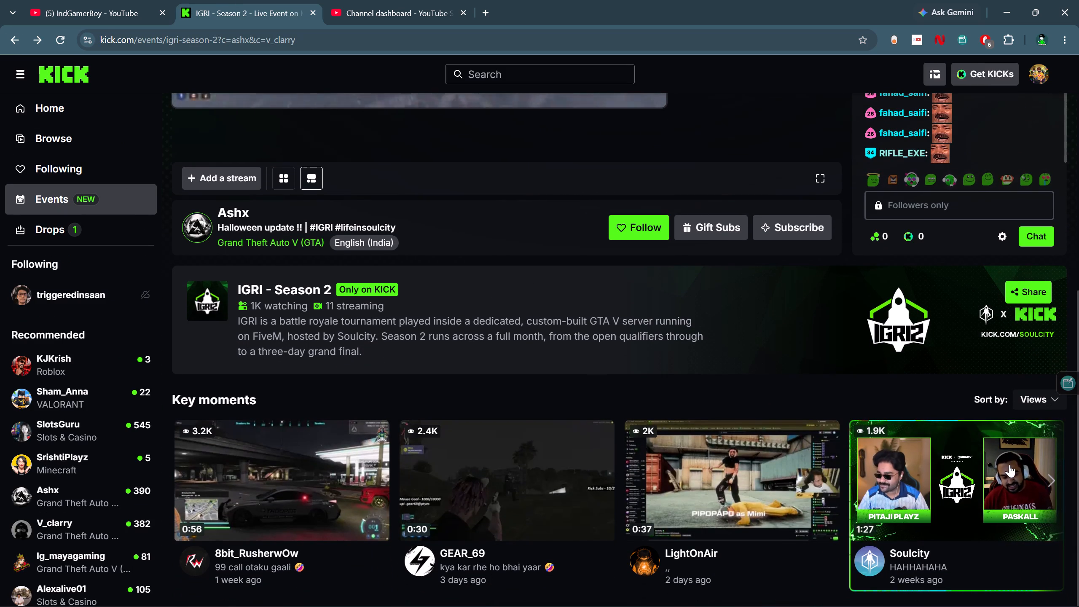
{"action": "scroll", "coordinate": [671, 301], "scroll_direction": "down", "scroll_amount": 4}
{"action": "scroll", "coordinate": [616, 288], "scroll_direction": "up", "scroll_amount": 2}
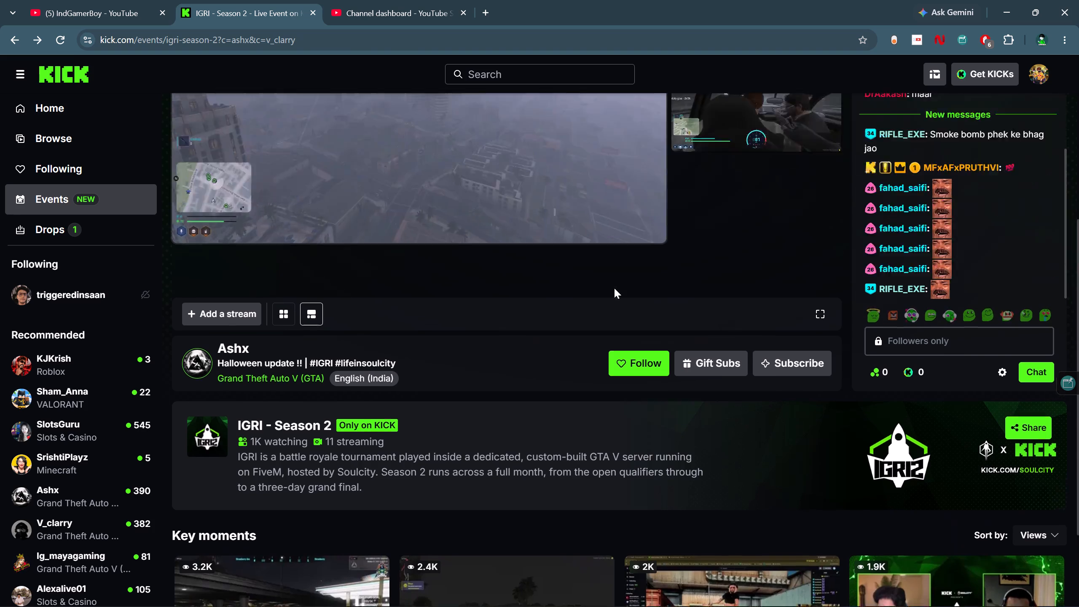
{"action": "scroll", "coordinate": [614, 288], "scroll_direction": "up", "scroll_amount": 3}
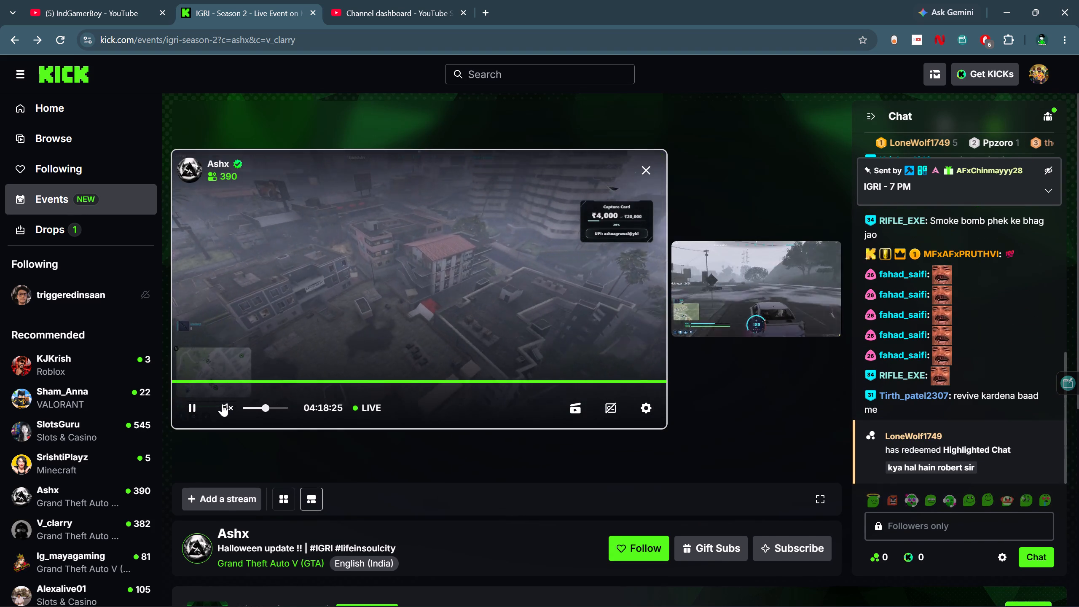
{"action": "left_click", "coordinate": [221, 404]}
{"action": "left_click", "coordinate": [223, 404]}
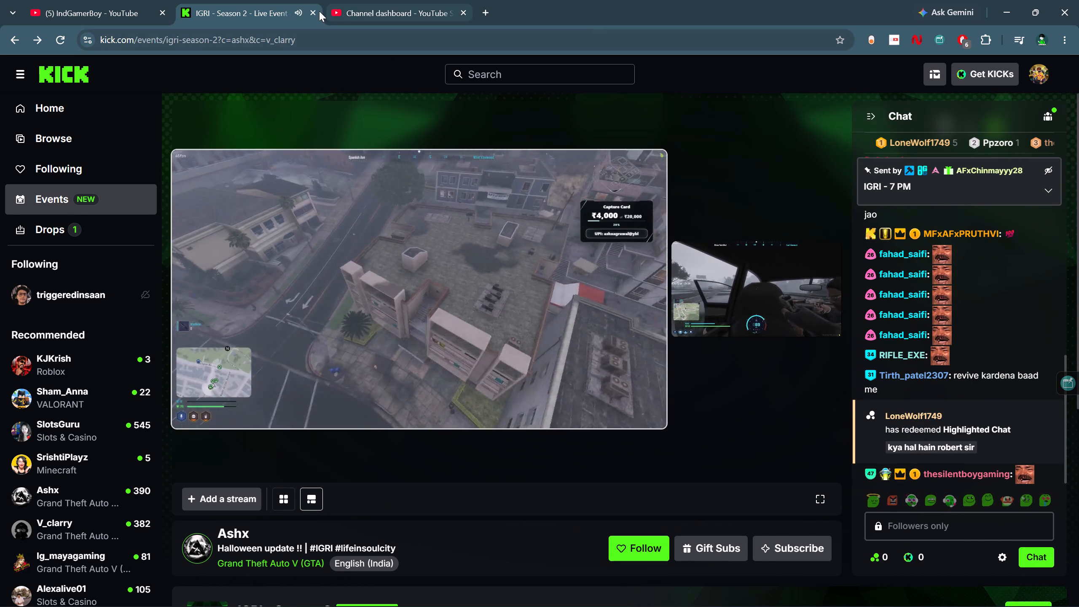
Close the KICK and YouTube tabs and reopen the YouTube Studio channel dashboard in a fresh tab.
{"action": "left_click", "coordinate": [317, 9]}
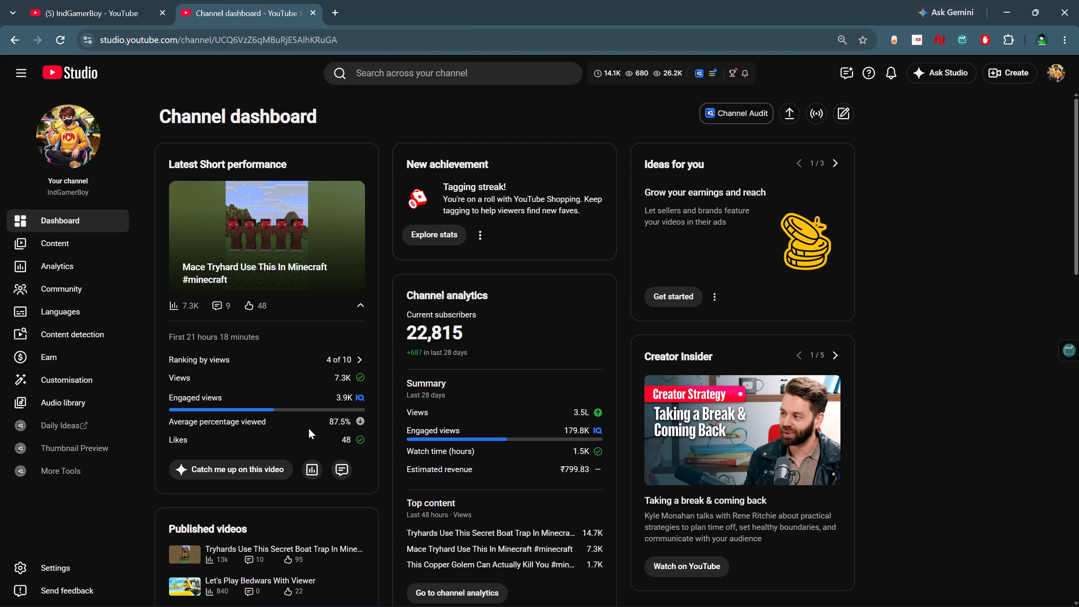
{"action": "left_click", "coordinate": [326, 6]}
{"action": "left_click", "coordinate": [310, 11]}
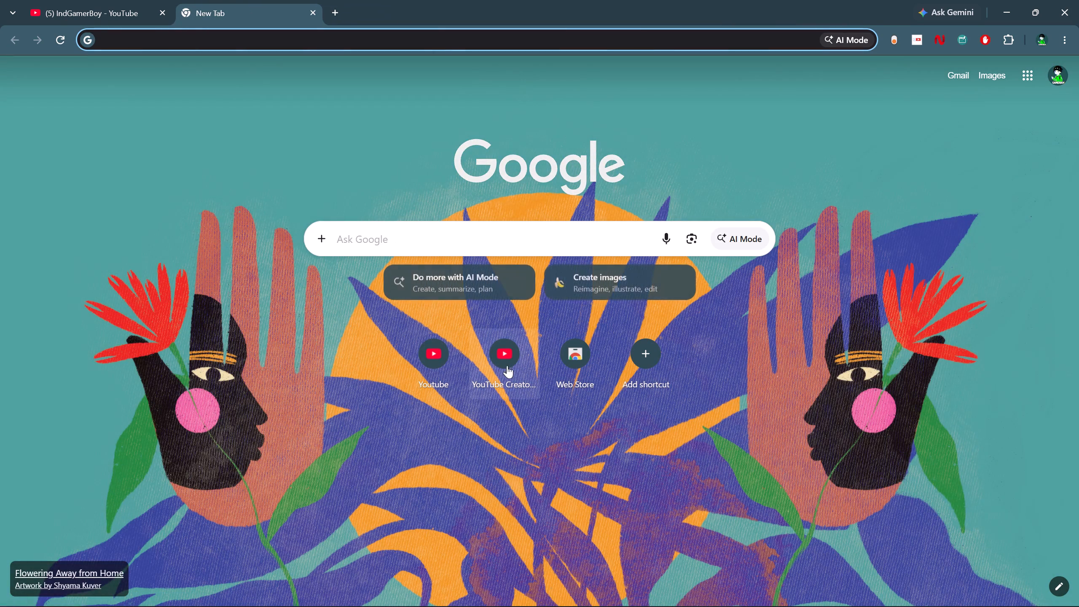
{"action": "left_click", "coordinate": [502, 362]}
{"action": "left_click", "coordinate": [146, 0]}
{"action": "left_click", "coordinate": [159, 10]}
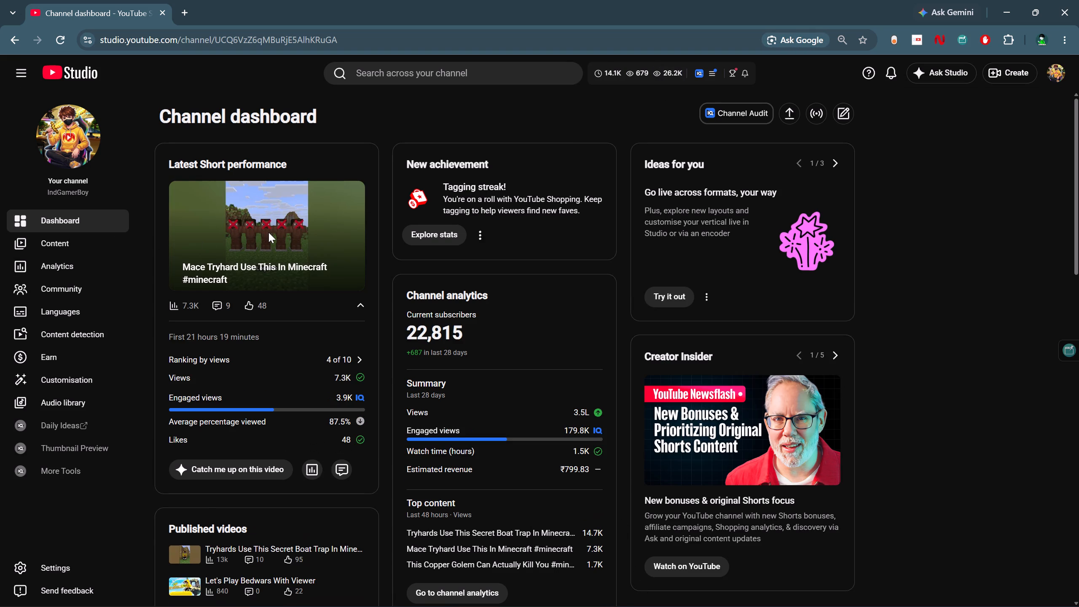
Close Chrome, return to CapCut and split the long clip at 00:27:08:23.
{"action": "left_click", "coordinate": [1078, 0]}
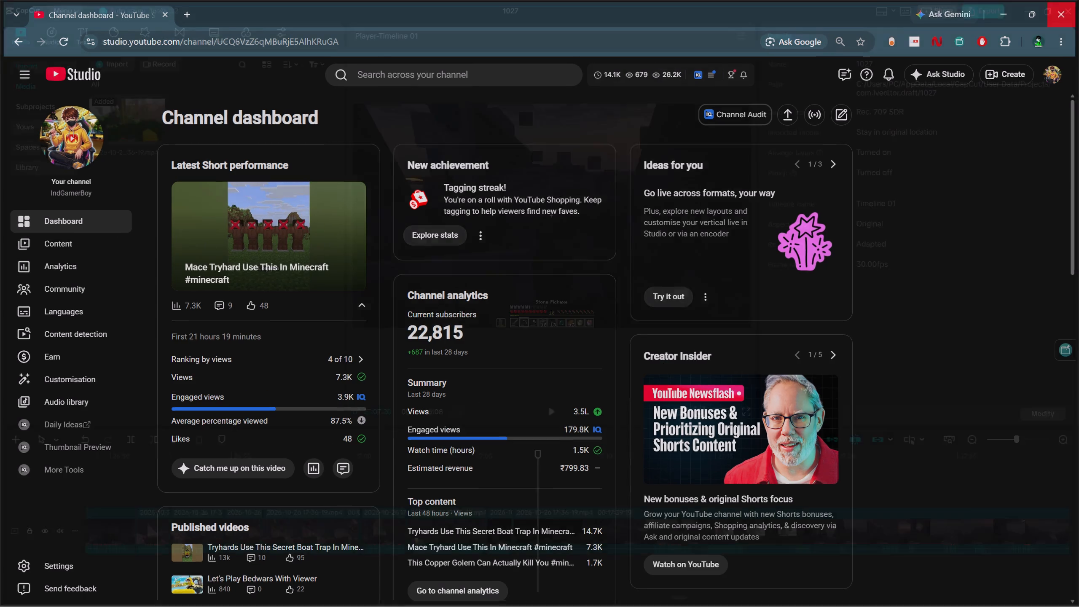
{"action": "key", "text": "Up"}
{"action": "key", "text": "space"}
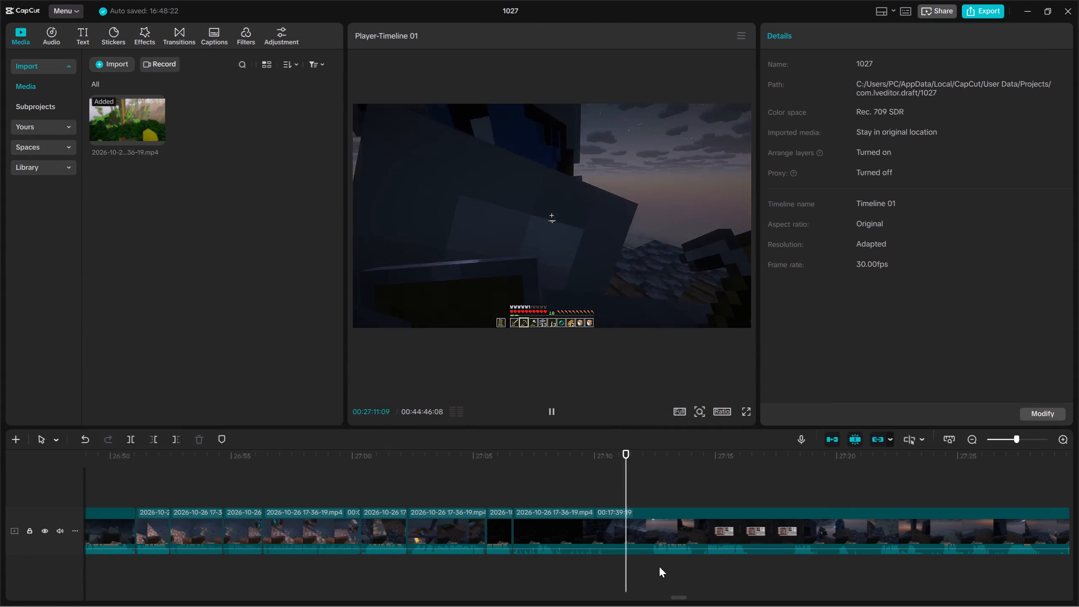
{"action": "double_click", "coordinate": [569, 564]}
{"action": "left_click_drag", "start_coordinate": [604, 563], "coordinate": [608, 526]}
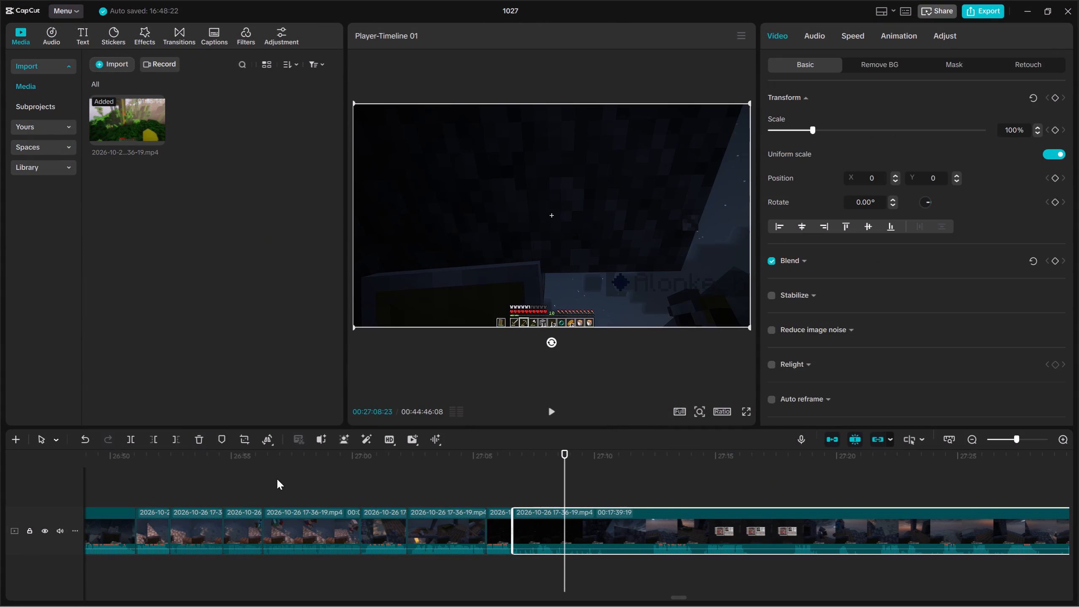
{"action": "left_click", "coordinate": [135, 440]}
Review the footage after the last split and delete the start of the long clip up to 00:27:12:26.
{"action": "left_click", "coordinate": [650, 557]}
{"action": "key", "text": "space"}
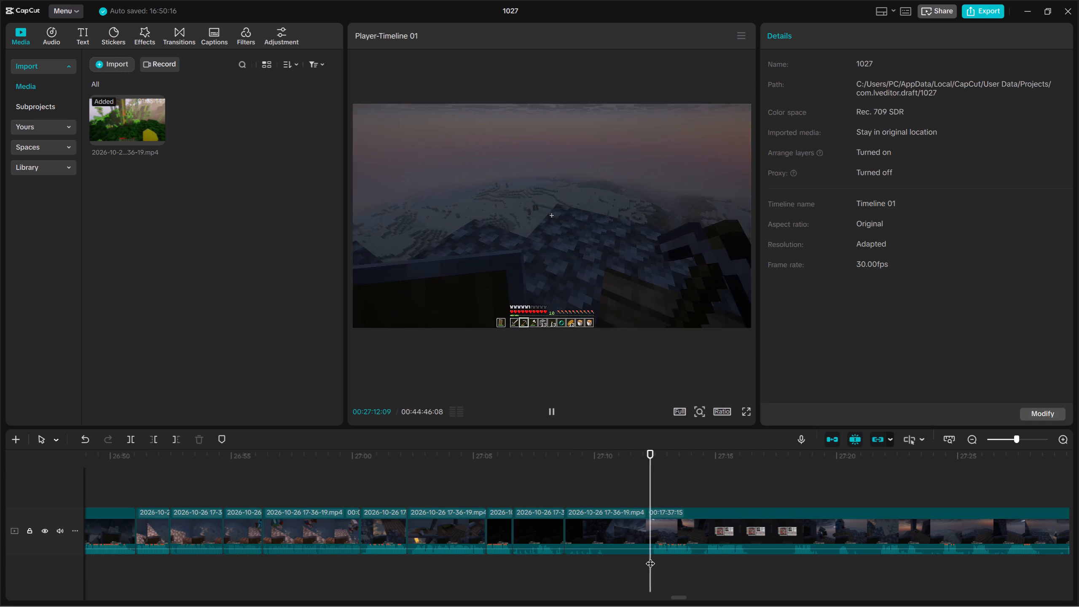
{"action": "left_click", "coordinate": [651, 558]}
{"action": "key", "text": "space"}
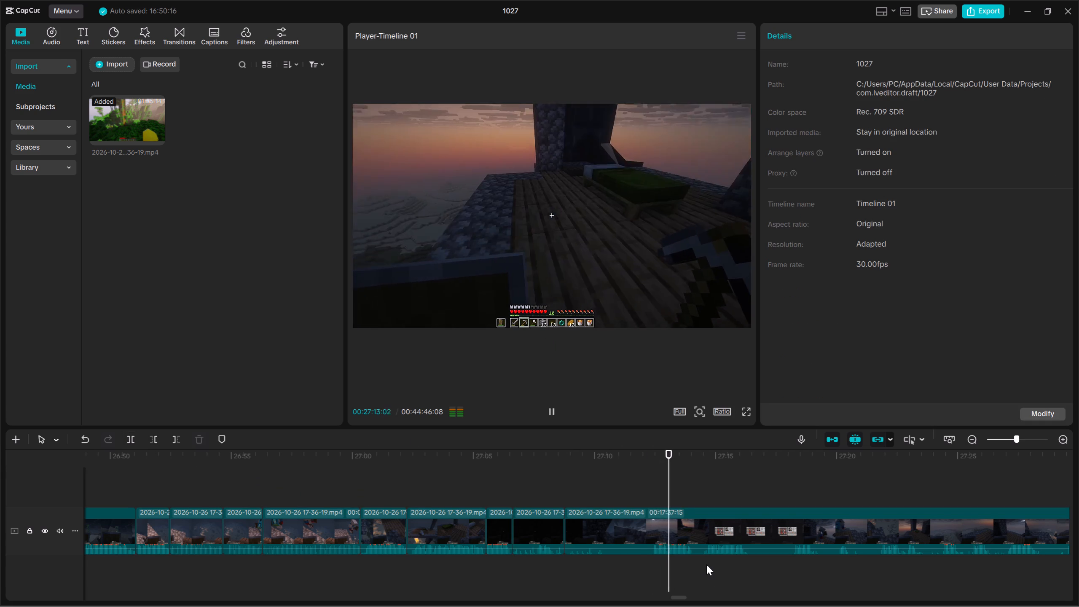
{"action": "left_click", "coordinate": [704, 564]}
{"action": "key", "text": "space"}
{"action": "left_click", "coordinate": [704, 564]}
{"action": "left_click_drag", "start_coordinate": [704, 564], "coordinate": [684, 564]}
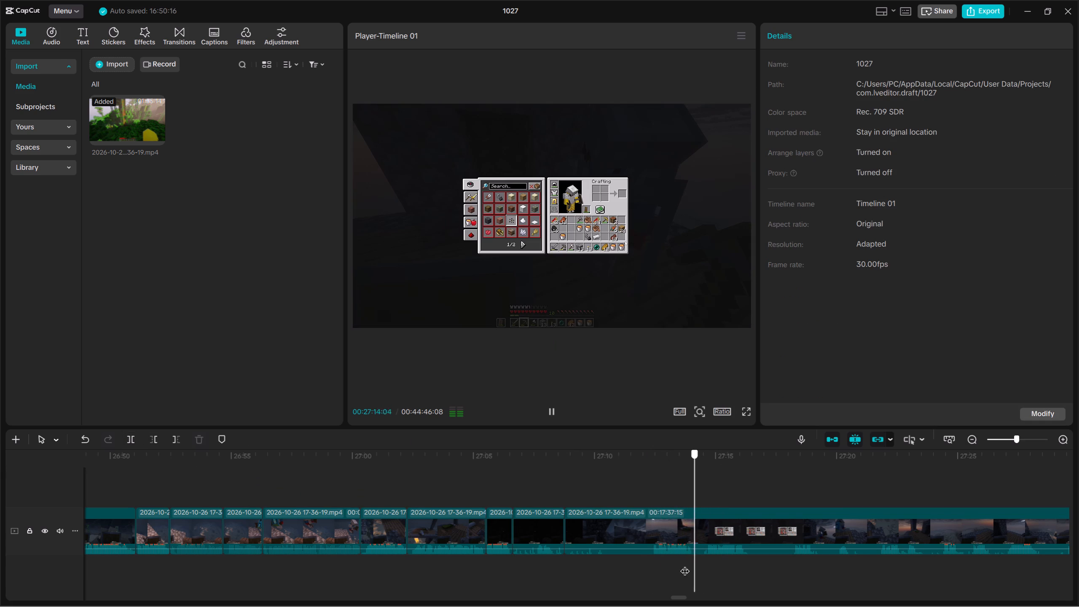
{"action": "left_click_drag", "start_coordinate": [684, 564], "coordinate": [659, 564]}
{"action": "key", "text": "space"}
{"action": "key", "text": "space"}
{"action": "key", "text": "space"}
{"action": "left_click_drag", "start_coordinate": [698, 564], "coordinate": [706, 530]}
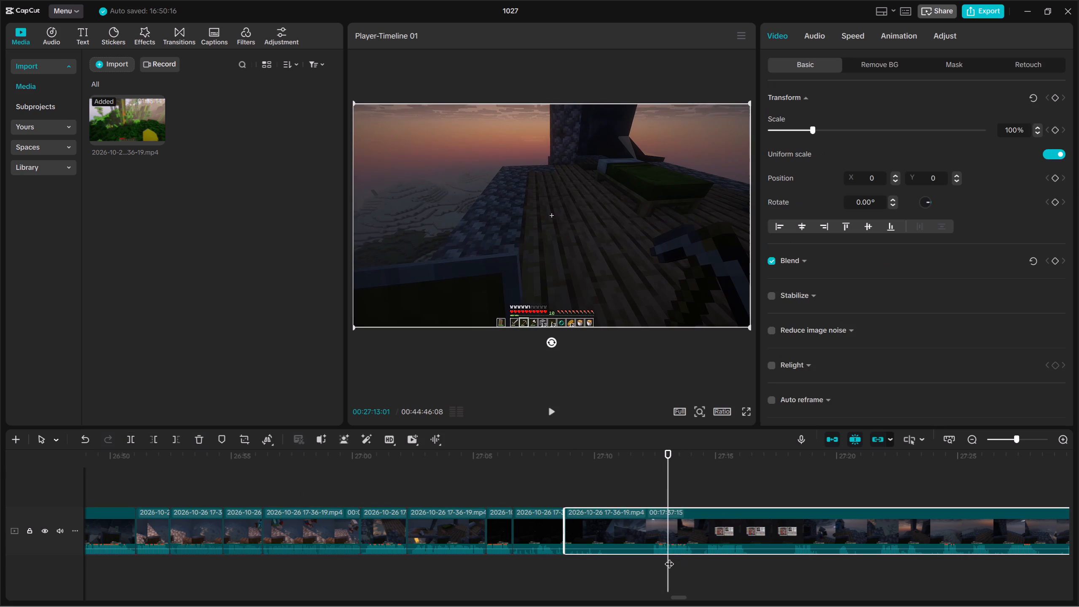
{"action": "left_click", "coordinate": [669, 557]}
{"action": "left_click_drag", "start_coordinate": [669, 557], "coordinate": [664, 557]}
{"action": "left_click_drag", "start_coordinate": [686, 563], "coordinate": [687, 549]}
{"action": "left_click", "coordinate": [155, 441]}
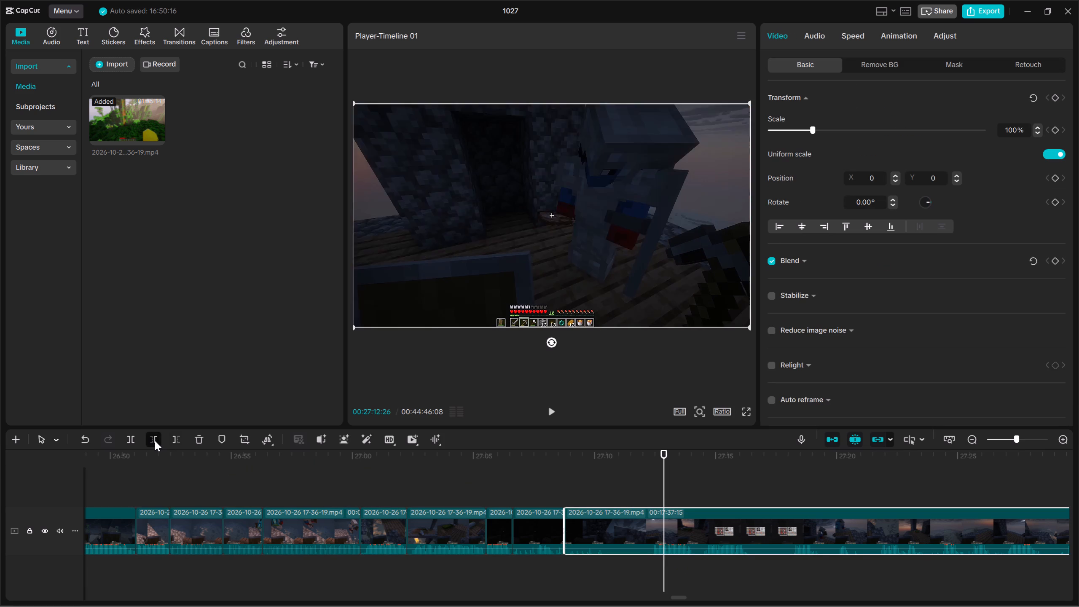
Split the long clip at about 00:27:12, where the inventory is open, and cut out roughly the following two seconds.
{"action": "key", "text": "space"}
{"action": "key", "text": "space"}
{"action": "key", "text": "space"}
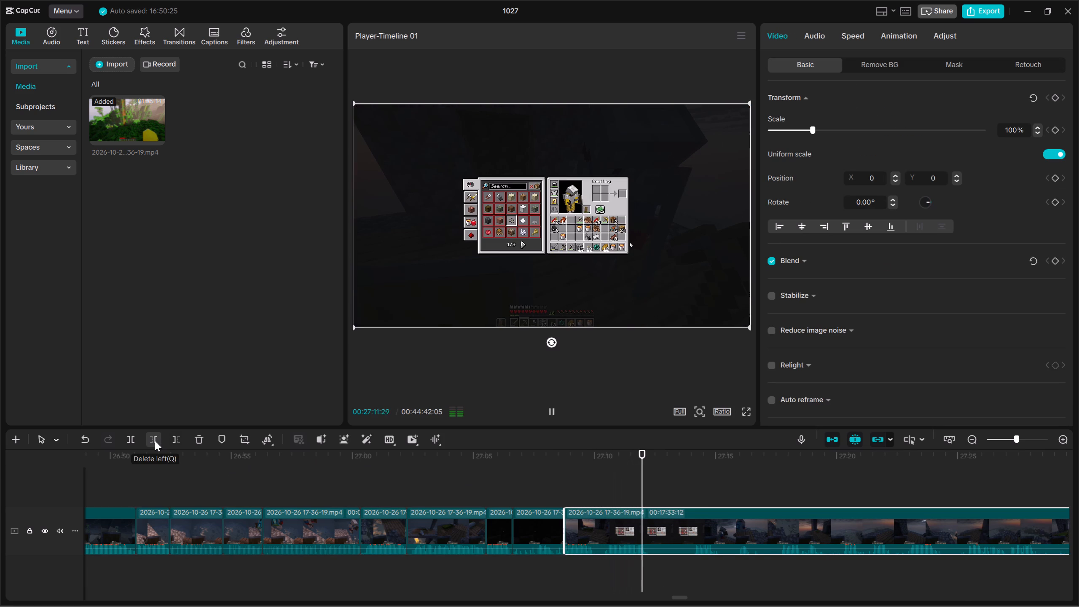
{"action": "key", "text": "space"}
{"action": "left_click", "coordinate": [134, 441]}
{"action": "key", "text": "space"}
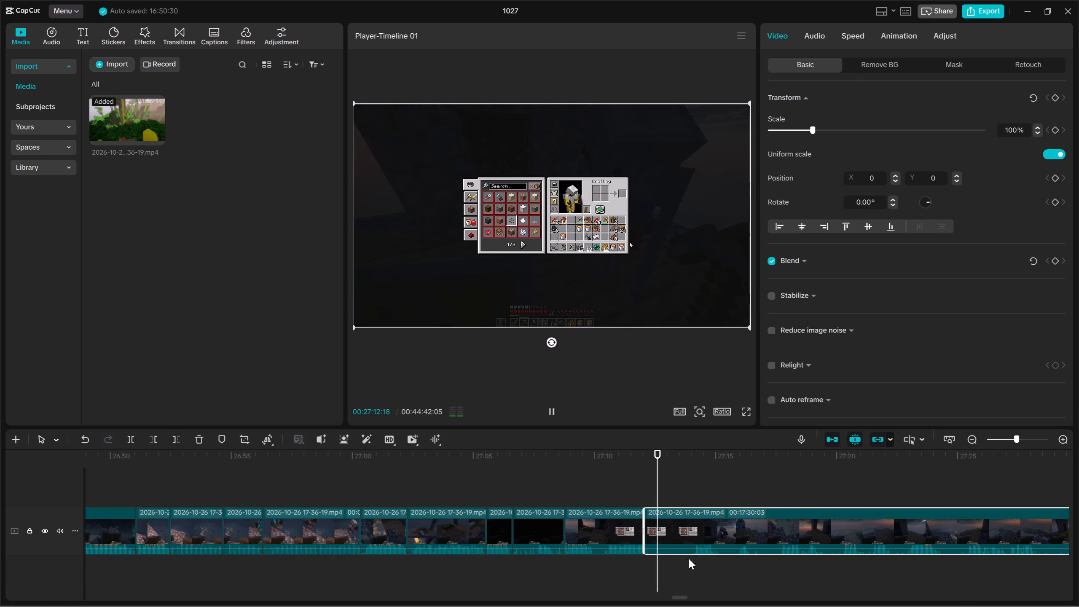
{"action": "left_click", "coordinate": [692, 559]}
{"action": "key", "text": "space"}
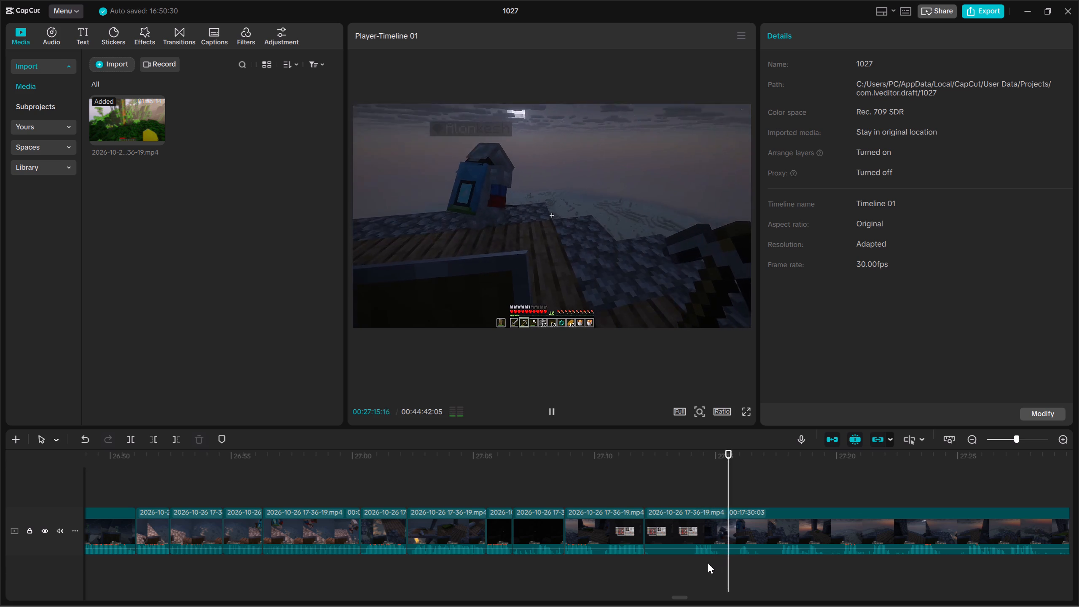
{"action": "left_click", "coordinate": [685, 558]}
{"action": "left_click_drag", "start_coordinate": [685, 558], "coordinate": [690, 560]}
{"action": "left_click_drag", "start_coordinate": [719, 568], "coordinate": [721, 535]}
{"action": "left_click", "coordinate": [161, 443]}
Split the long clip at about 00:27:13 and cut out the following stretch up to about 00:27:18.
{"action": "key", "text": "space"}
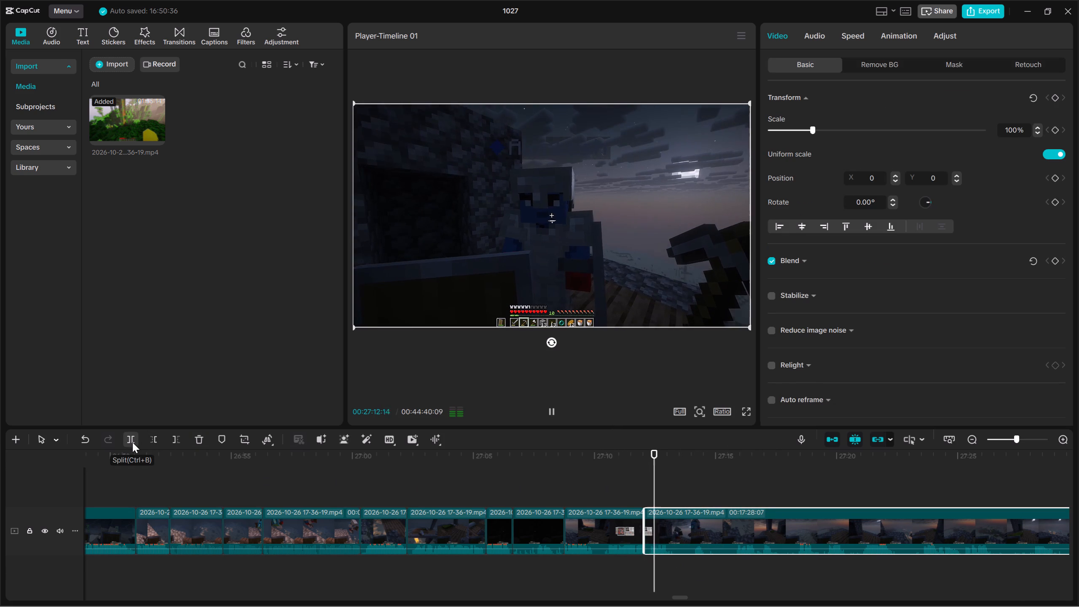
{"action": "key", "text": "space"}
{"action": "left_click", "coordinate": [132, 442]}
{"action": "key", "text": "space"}
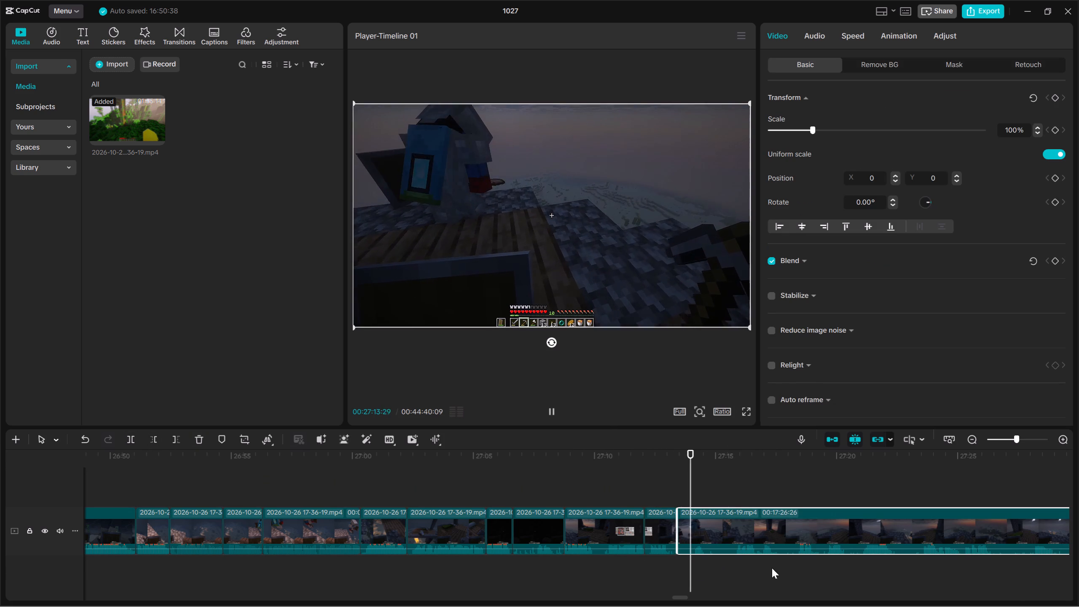
{"action": "left_click", "coordinate": [730, 560]}
{"action": "key", "text": "space"}
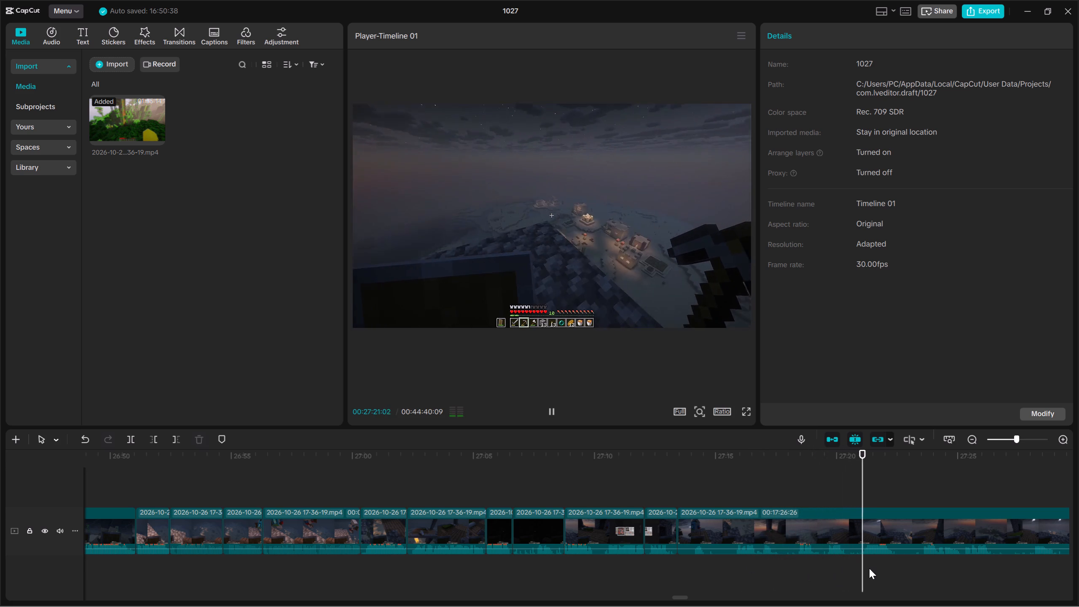
{"action": "left_click", "coordinate": [856, 568]}
{"action": "left_click_drag", "start_coordinate": [856, 568], "coordinate": [785, 567]}
{"action": "key", "text": "space"}
{"action": "key", "text": "space"}
{"action": "key", "text": "space"}
{"action": "left_click_drag", "start_coordinate": [843, 569], "coordinate": [850, 507]}
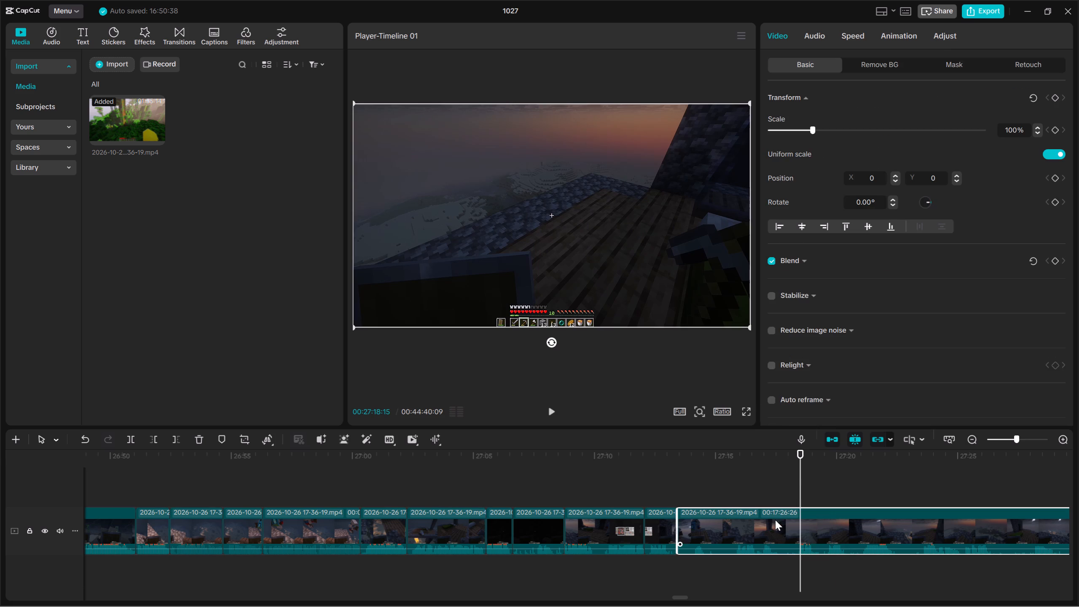
{"action": "double_click", "coordinate": [797, 486]}
{"action": "key", "text": "space"}
{"action": "double_click", "coordinate": [797, 486]}
{"action": "left_click_drag", "start_coordinate": [794, 486], "coordinate": [791, 486]}
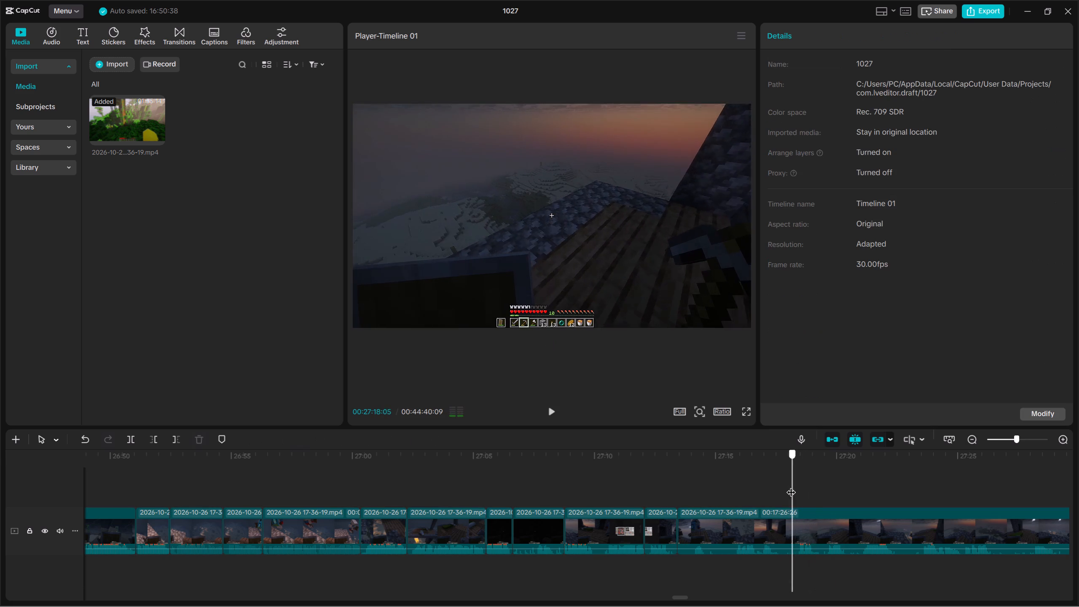
{"action": "left_click_drag", "start_coordinate": [791, 486], "coordinate": [759, 486]}
{"action": "left_click_drag", "start_coordinate": [759, 486], "coordinate": [798, 487]}
{"action": "left_click_drag", "start_coordinate": [826, 481], "coordinate": [825, 556]}
{"action": "left_click", "coordinate": [159, 440]}
Split the long clip at about 00:27:14 and cut out roughly the following two seconds.
{"action": "key", "text": "space"}
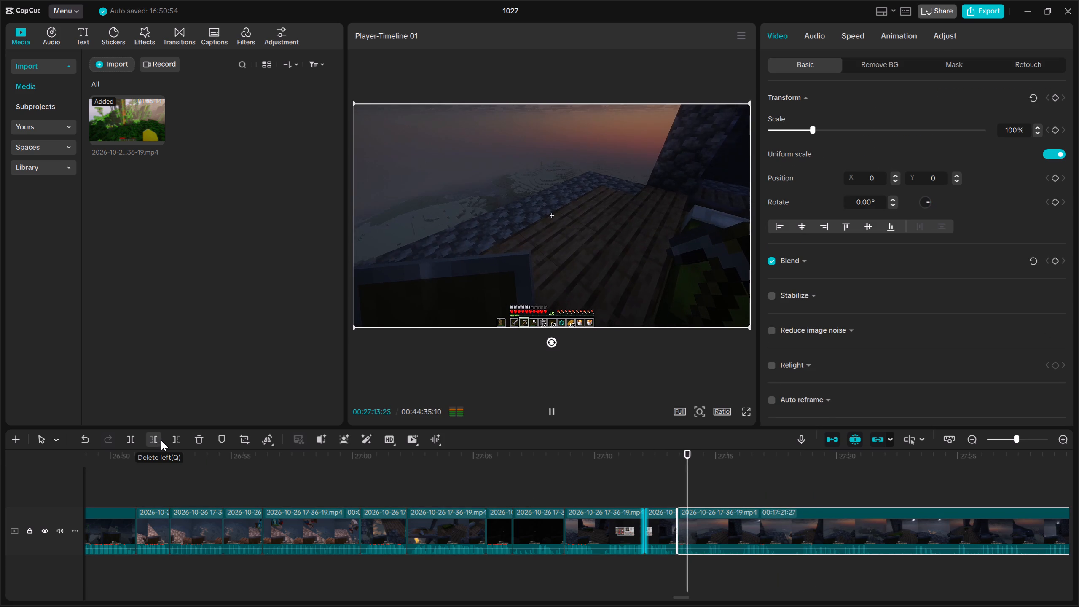
{"action": "key", "text": "space"}
{"action": "left_click", "coordinate": [134, 444]}
{"action": "key", "text": "space"}
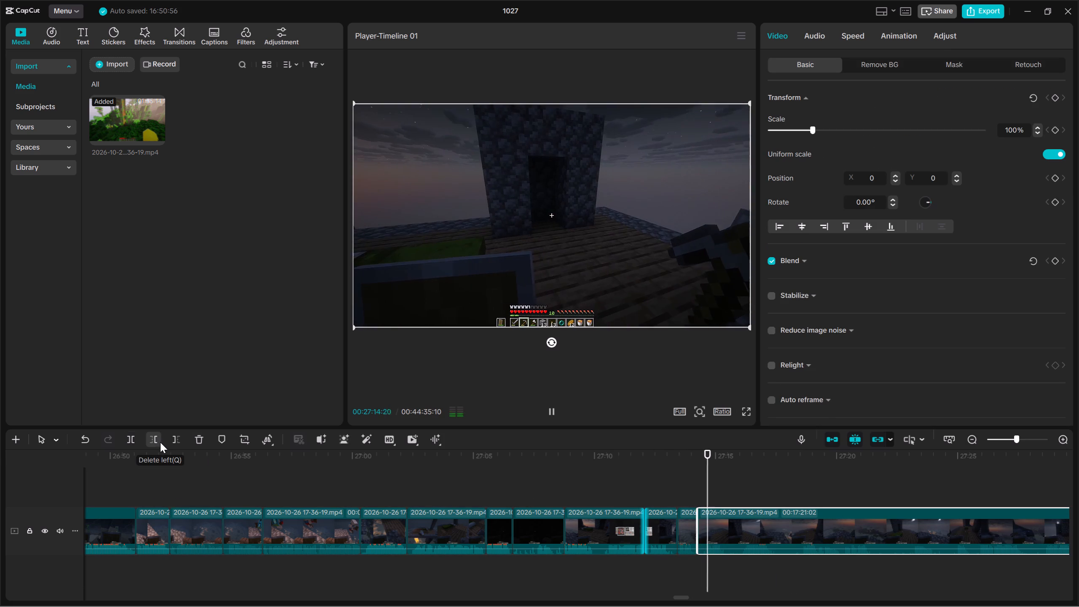
{"action": "left_click", "coordinate": [161, 442]}
Split the long clip at 00:27:15:21 and cut out roughly the following second.
{"action": "key", "text": "space"}
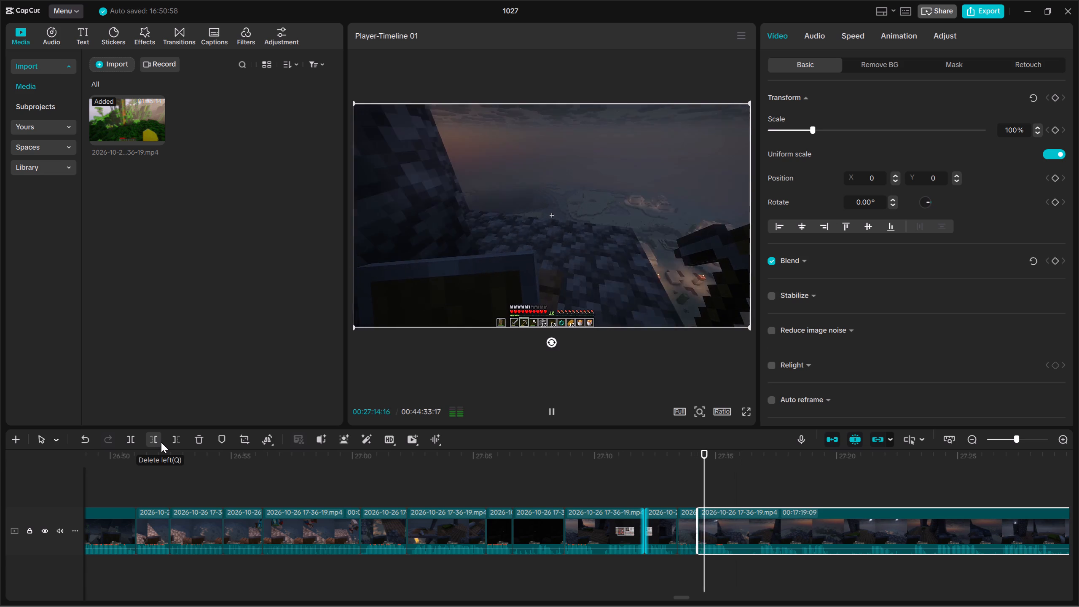
{"action": "key", "text": "space"}
{"action": "left_click", "coordinate": [133, 439]}
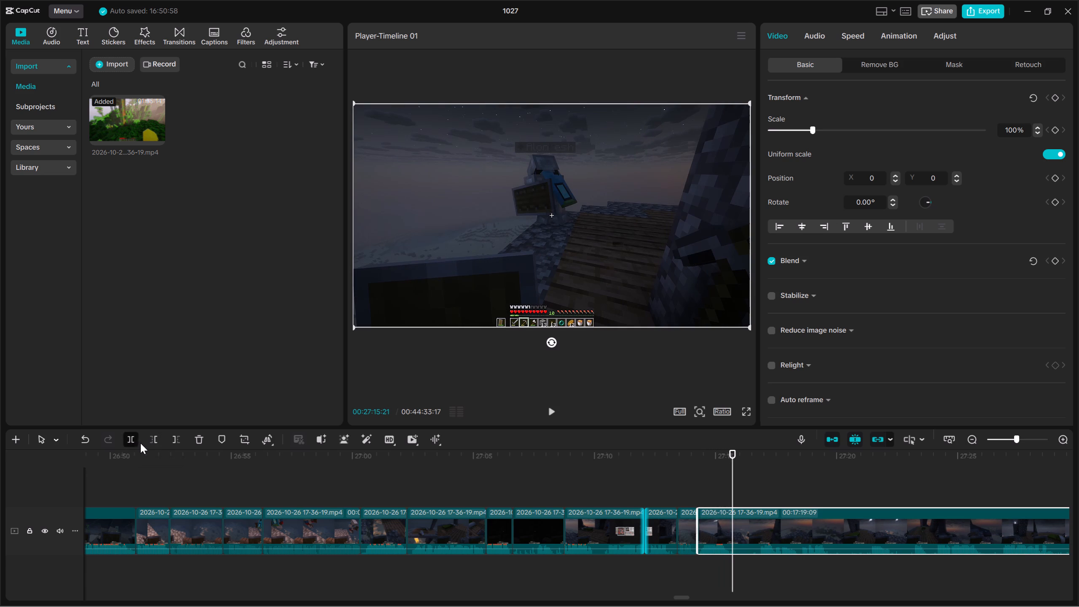
{"action": "key", "text": "space"}
{"action": "left_click", "coordinate": [153, 442]}
Play on and split the long clip at about 00:27:18.
{"action": "key", "text": "space"}
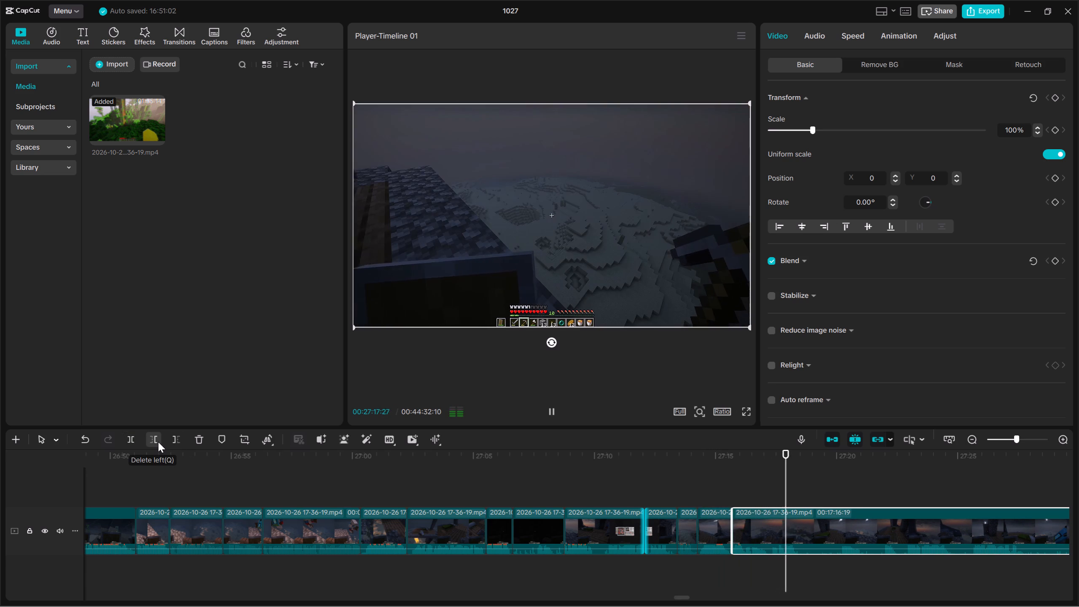
{"action": "key", "text": "space"}
{"action": "left_click", "coordinate": [134, 439]}
Skim the footage from about 00:27:18 to 00:27:52 in short playbacks to look for the next part worth keeping.
{"action": "key", "text": "space"}
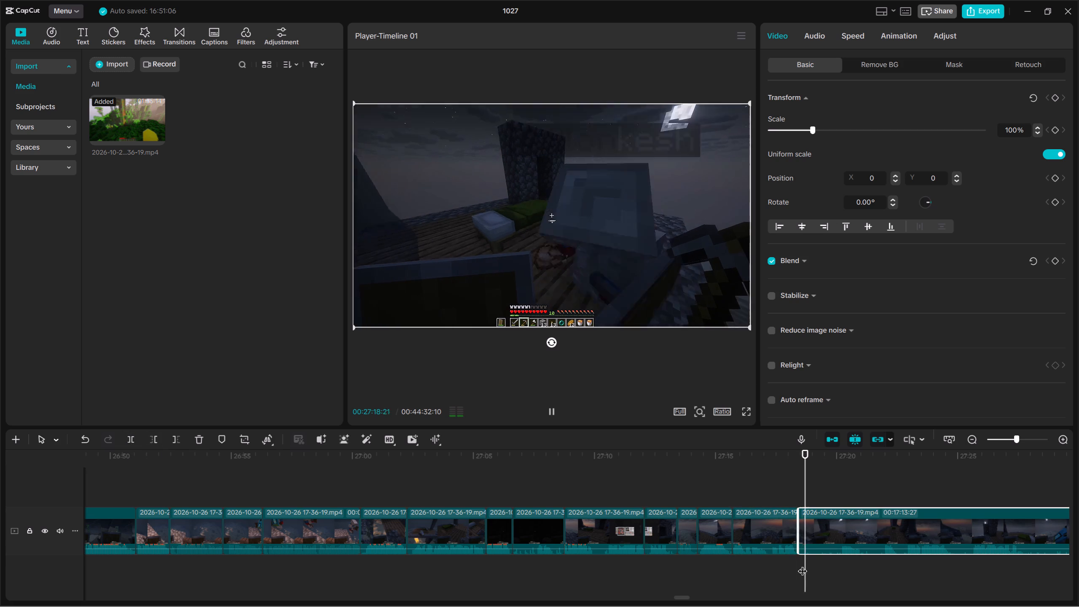
{"action": "left_click", "coordinate": [839, 569]}
{"action": "key", "text": "space"}
{"action": "key", "text": "space"}
{"action": "left_click", "coordinate": [840, 567]}
{"action": "key", "text": "space"}
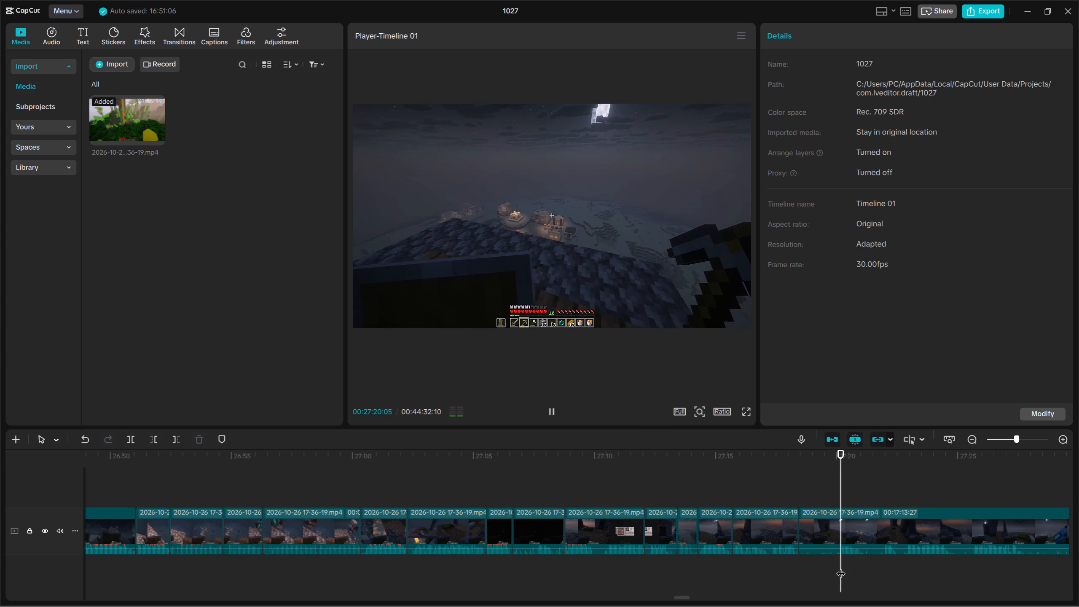
{"action": "left_click", "coordinate": [889, 553]}
{"action": "key", "text": "space"}
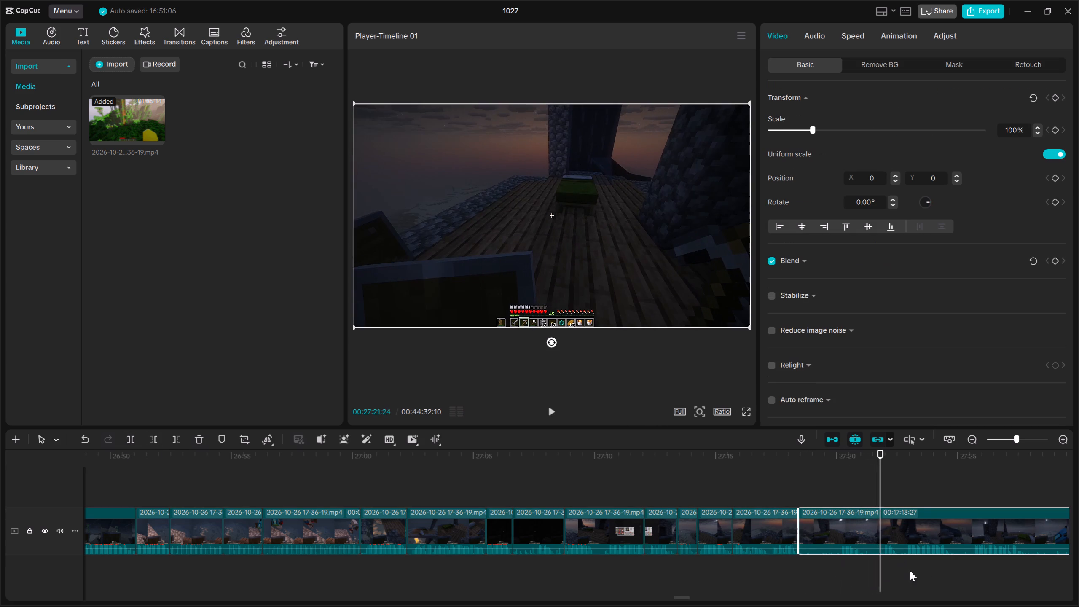
{"action": "key", "text": "space"}
{"action": "left_click", "coordinate": [907, 566]}
{"action": "key", "text": "space"}
{"action": "left_click", "coordinate": [970, 563]}
{"action": "key", "text": "space"}
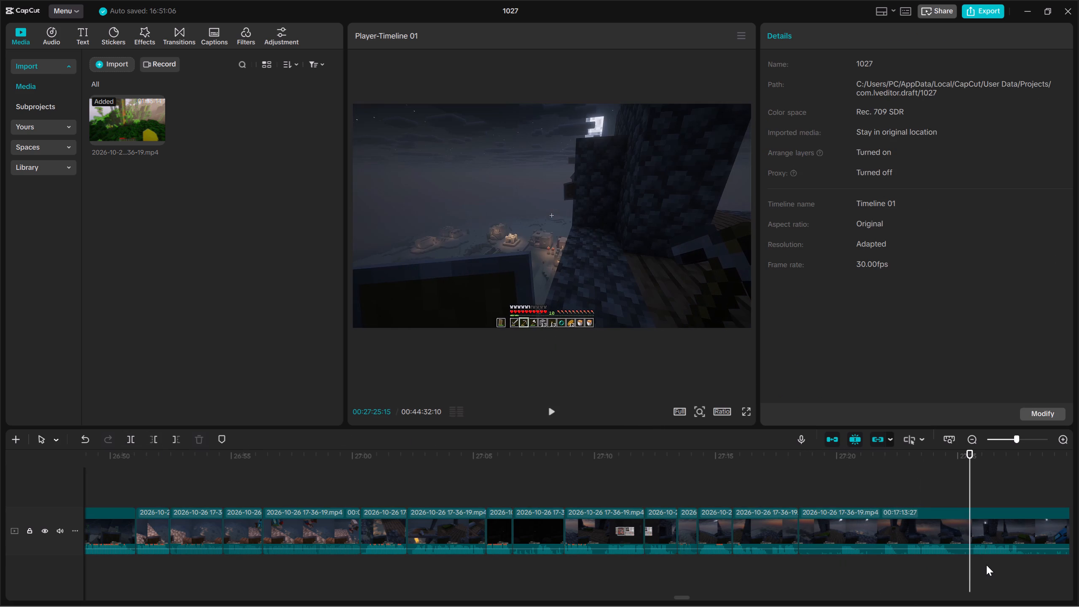
{"action": "key", "text": "space"}
{"action": "left_click_drag", "start_coordinate": [1030, 577], "coordinate": [1076, 588]}
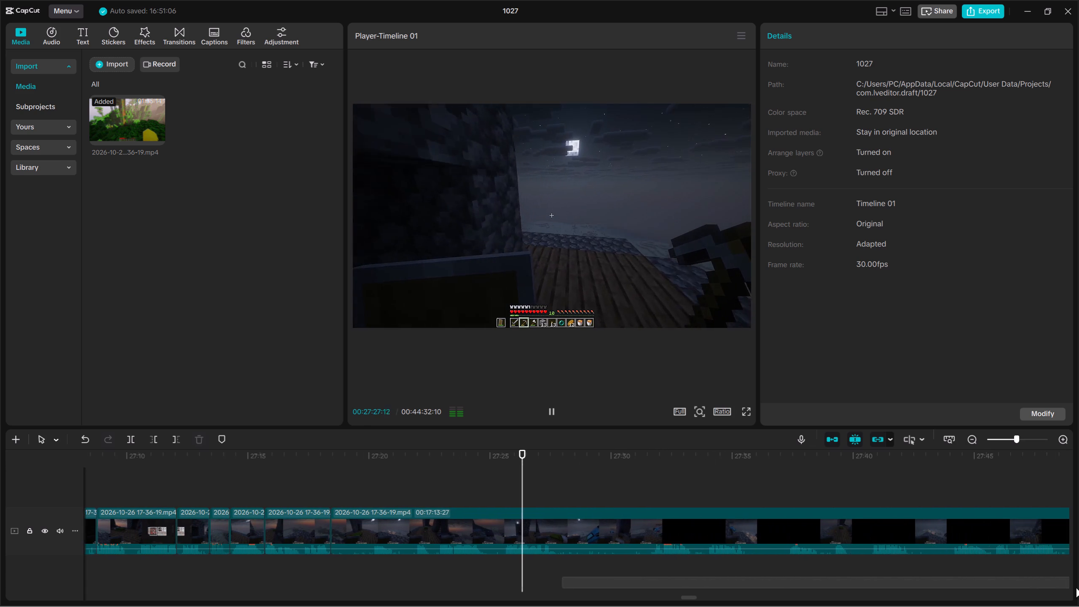
{"action": "left_click_drag", "start_coordinate": [1076, 588], "coordinate": [1074, 587]}
{"action": "left_click", "coordinate": [633, 565]}
{"action": "key", "text": "space"}
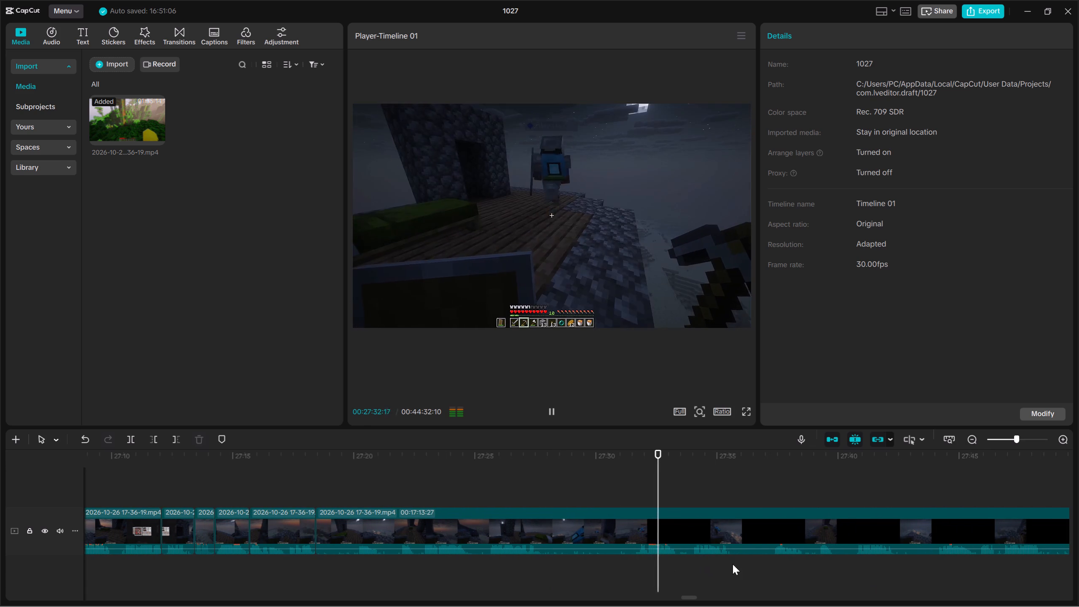
{"action": "left_click", "coordinate": [692, 566]}
{"action": "key", "text": "space"}
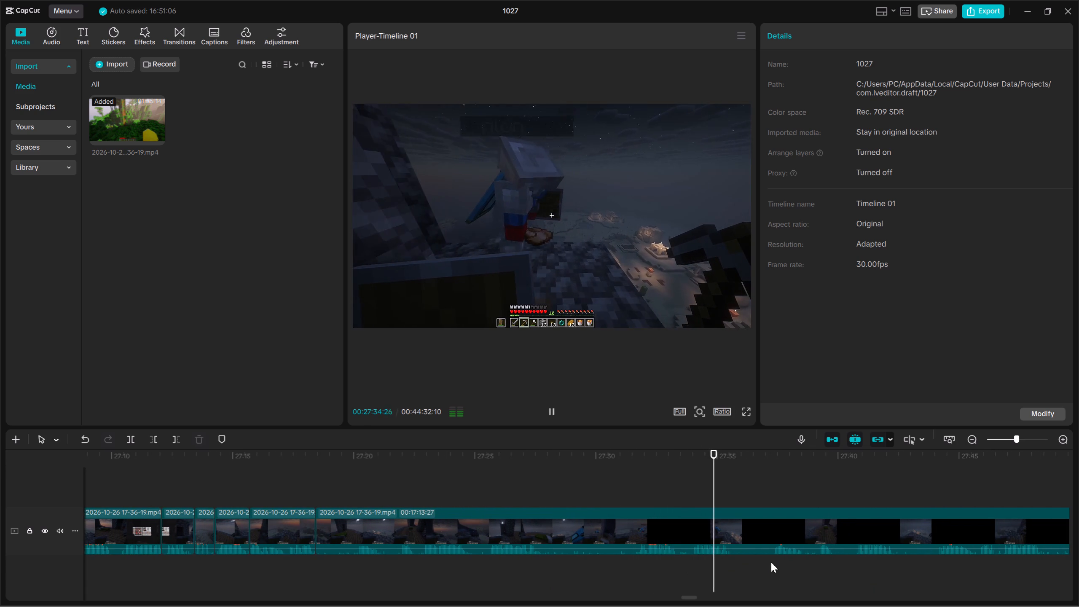
{"action": "left_click", "coordinate": [771, 562]}
{"action": "key", "text": "space"}
{"action": "left_click", "coordinate": [845, 574]}
{"action": "key", "text": "space"}
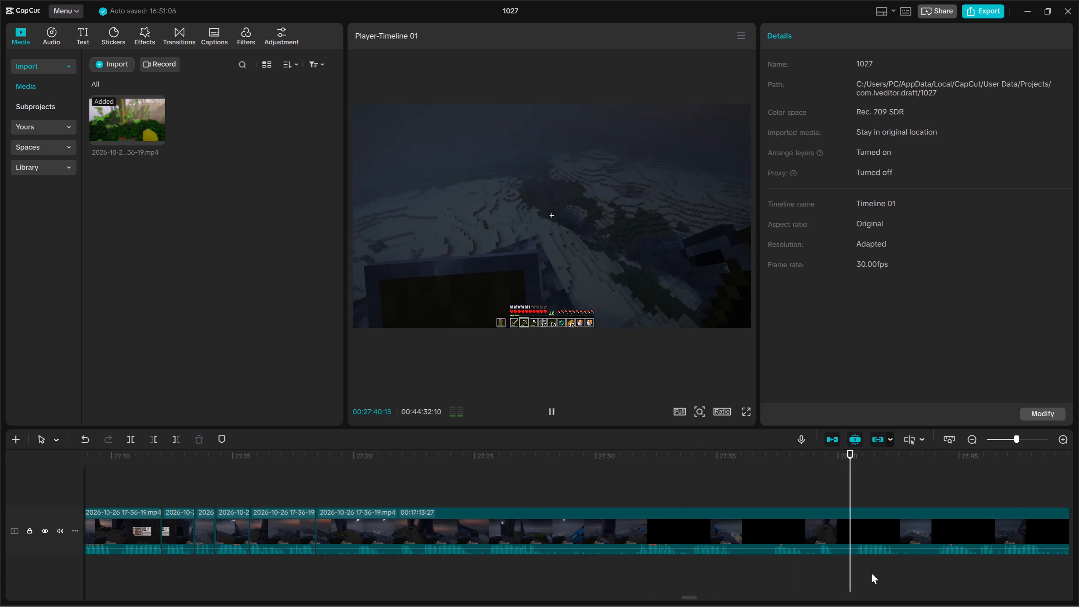
{"action": "left_click", "coordinate": [938, 563]}
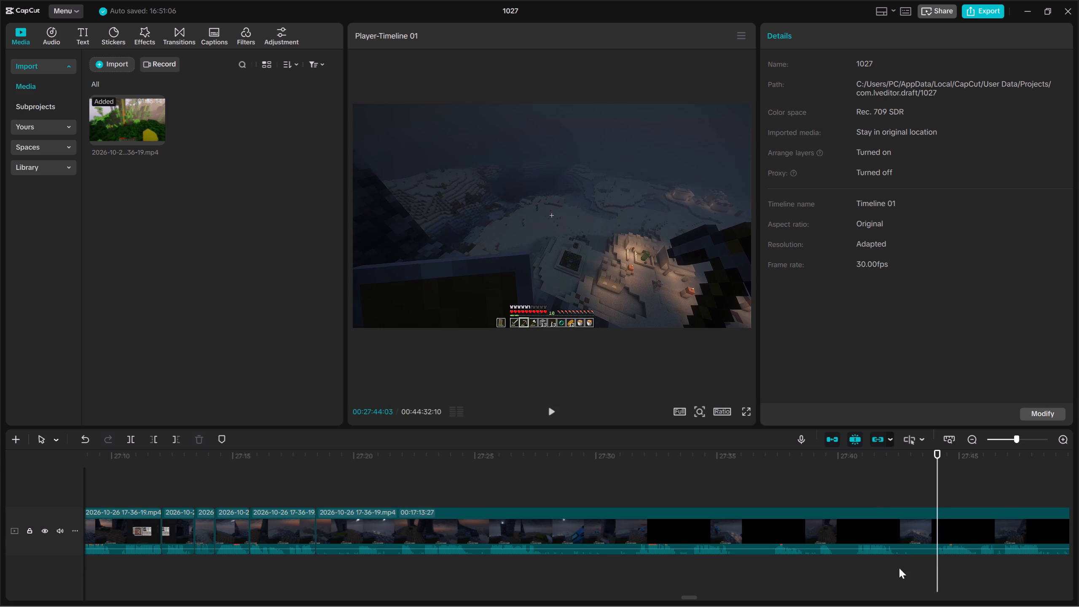
{"action": "key", "text": "space"}
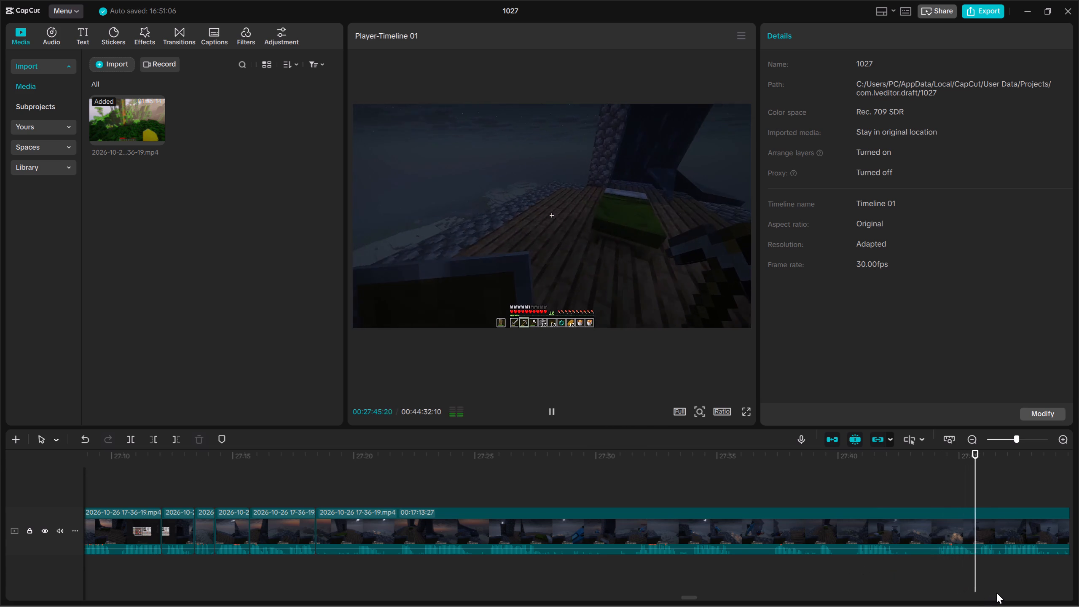
{"action": "left_click_drag", "start_coordinate": [1029, 585], "coordinate": [1078, 594]}
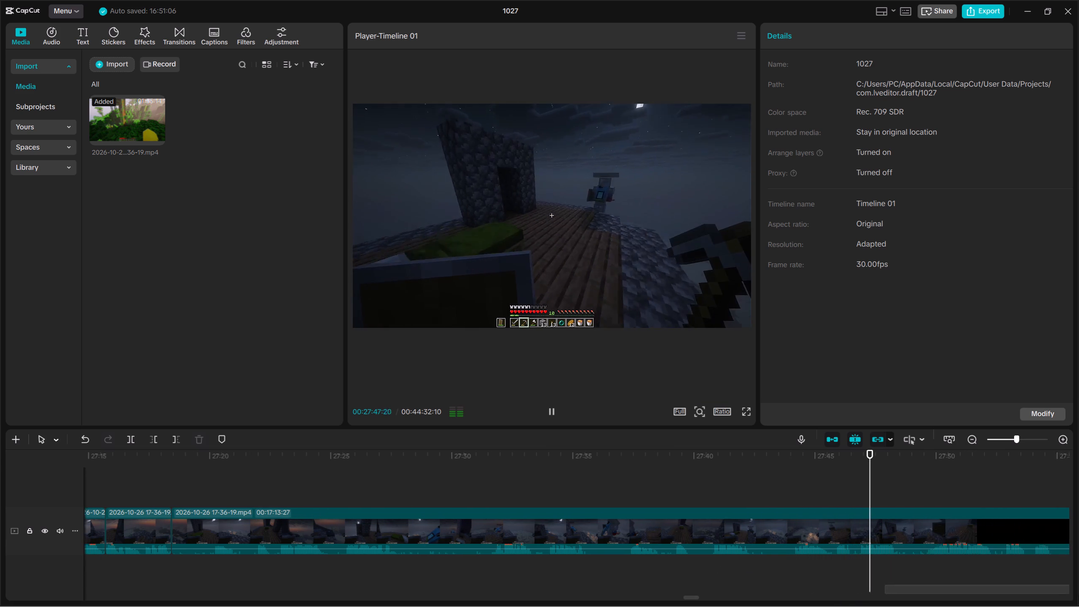
{"action": "left_click_drag", "start_coordinate": [1078, 594], "coordinate": [1078, 596]}
{"action": "left_click", "coordinate": [586, 560]}
{"action": "key", "text": "space"}
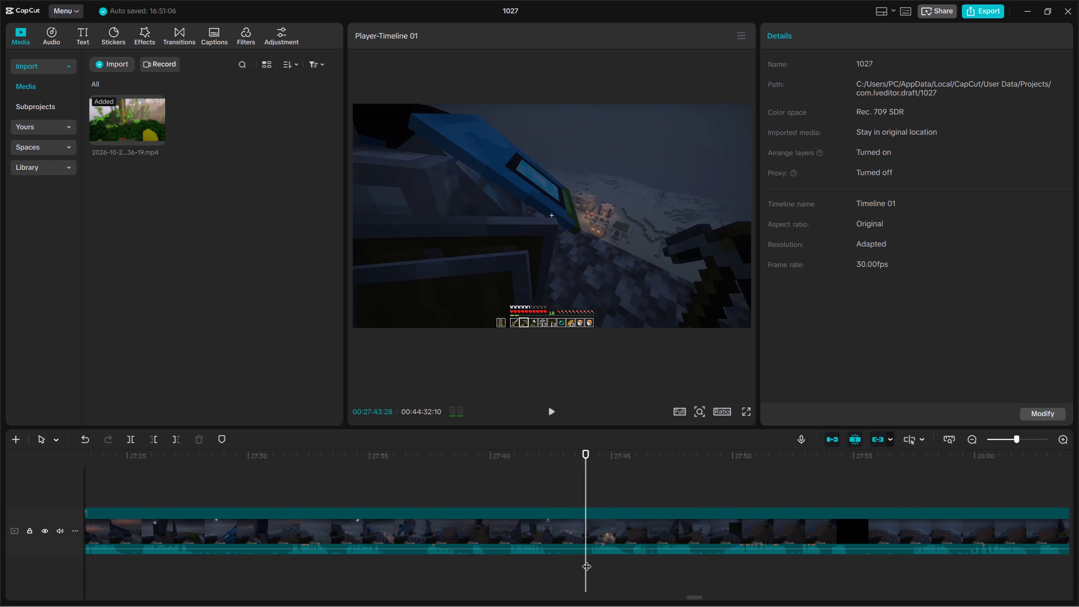
{"action": "key", "text": "space"}
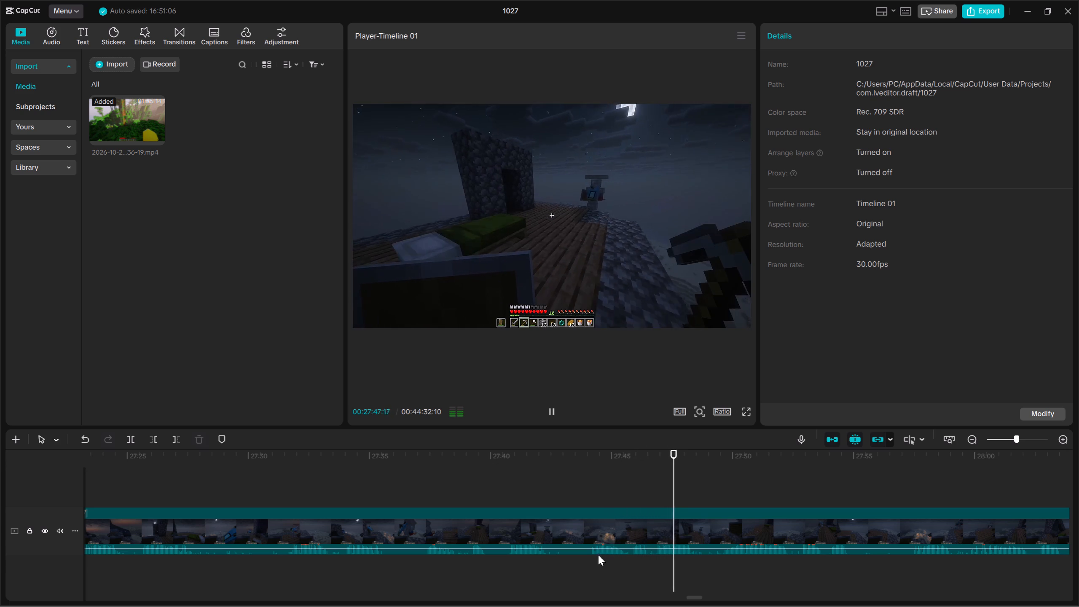
{"action": "left_click", "coordinate": [719, 560]}
{"action": "key", "text": "space"}
{"action": "left_click", "coordinate": [798, 564]}
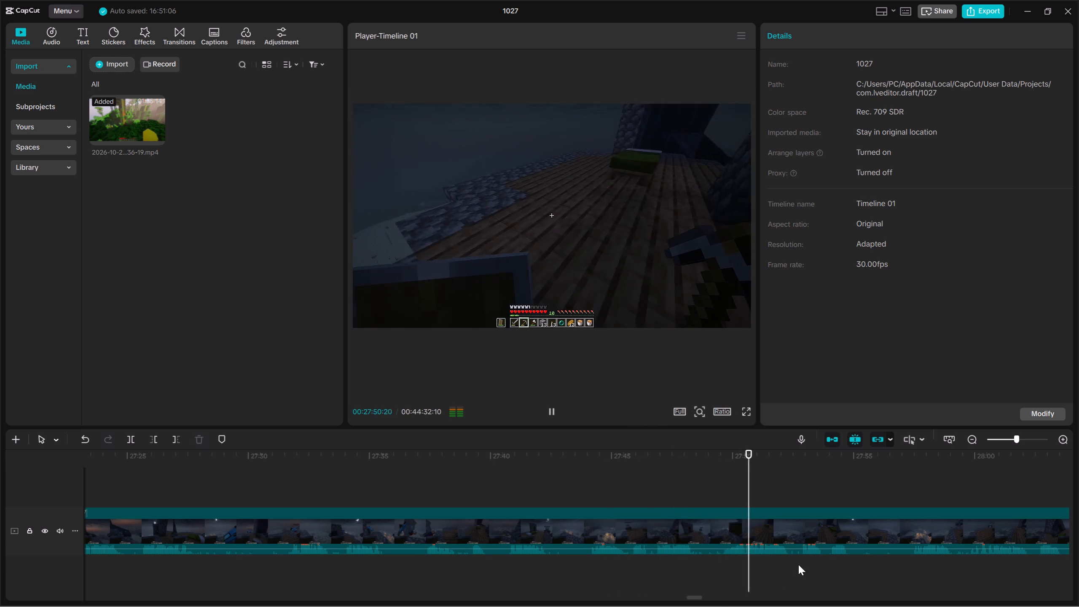
{"action": "key", "text": "space"}
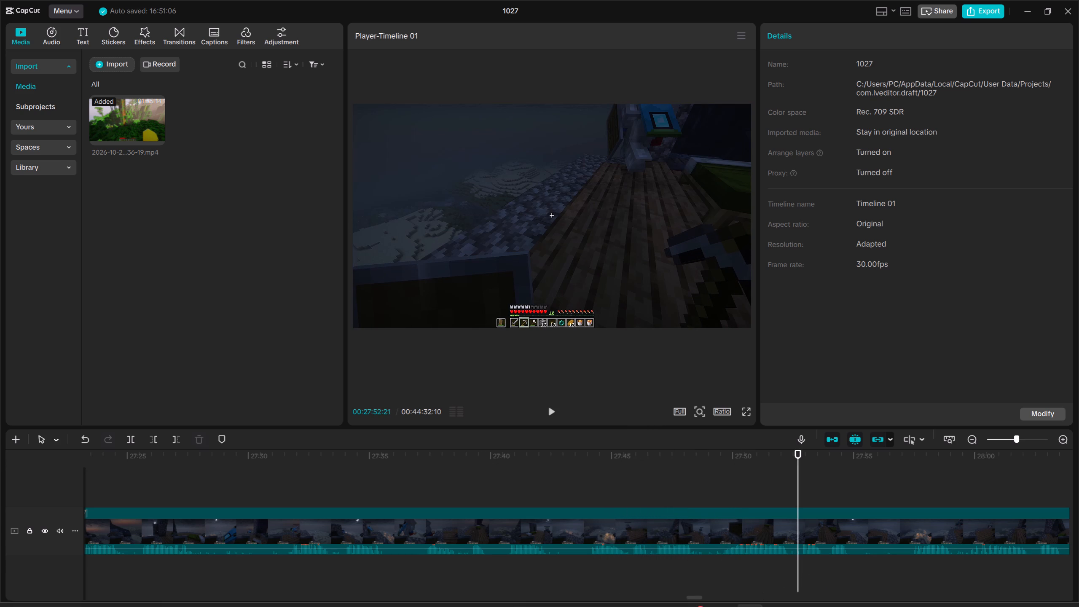
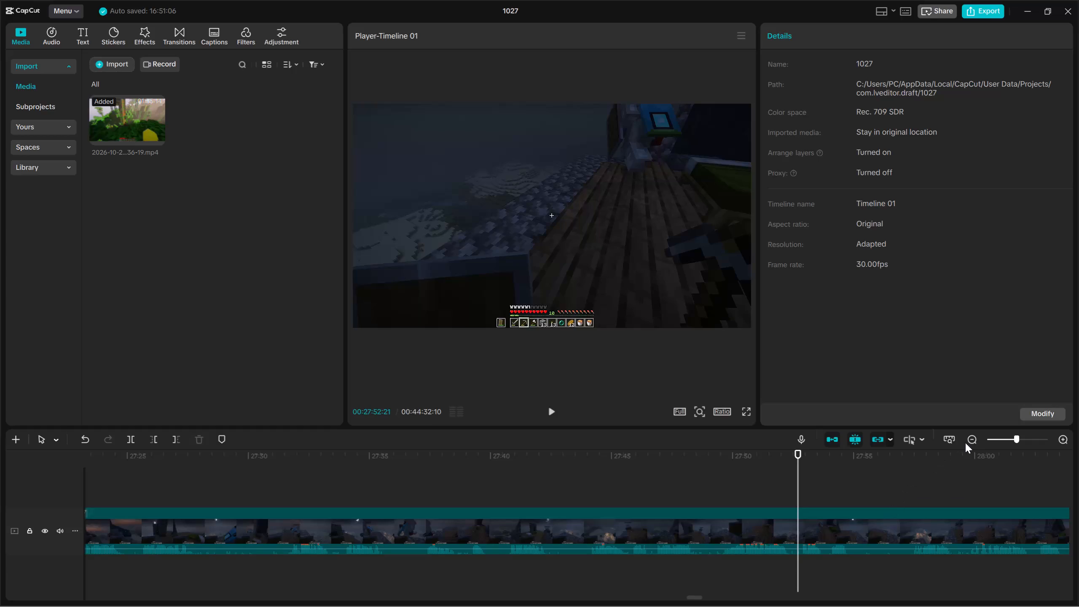
Skim the long clip from about 00:27:52 to 00:28:05 in short playbacks to look for the next part worth keeping.
{"action": "triple_click", "coordinate": [977, 434]}
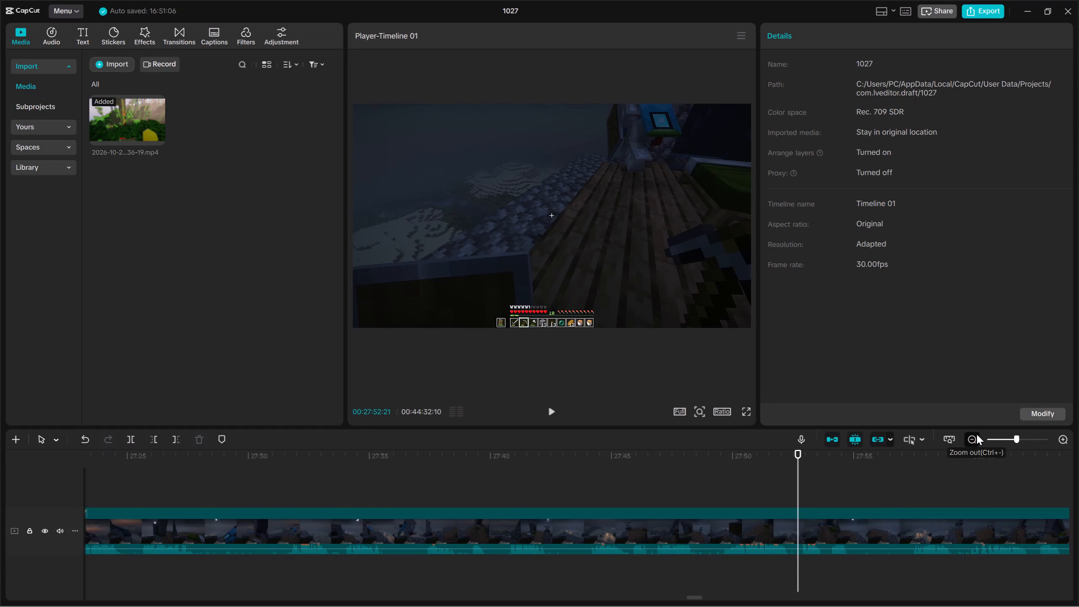
{"action": "double_click", "coordinate": [977, 434]}
{"action": "triple_click", "coordinate": [1061, 434]}
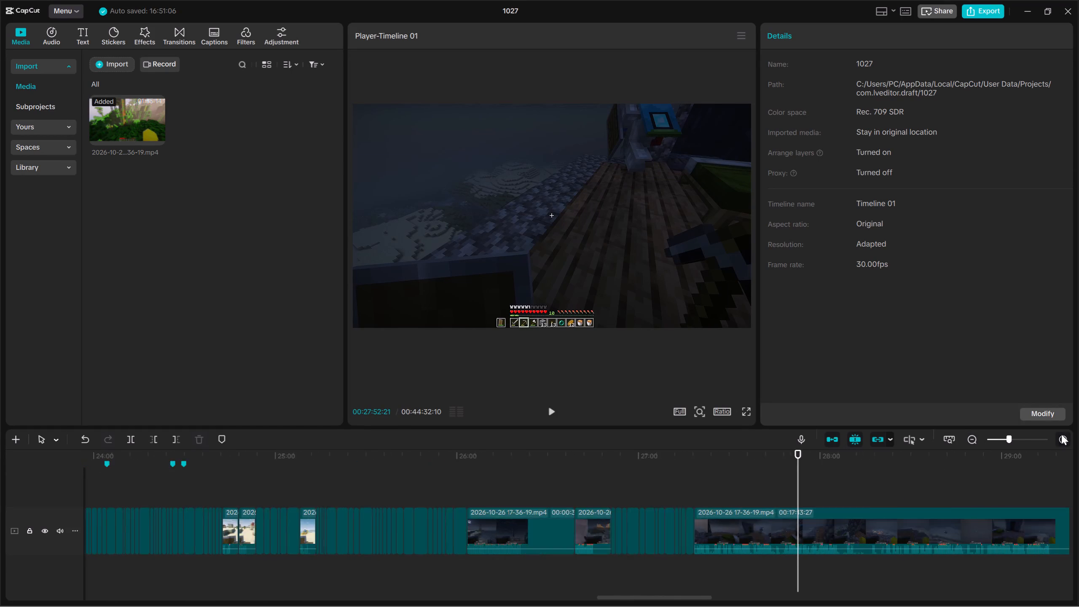
{"action": "left_click", "coordinate": [1061, 434]}
{"action": "left_click", "coordinate": [856, 565]}
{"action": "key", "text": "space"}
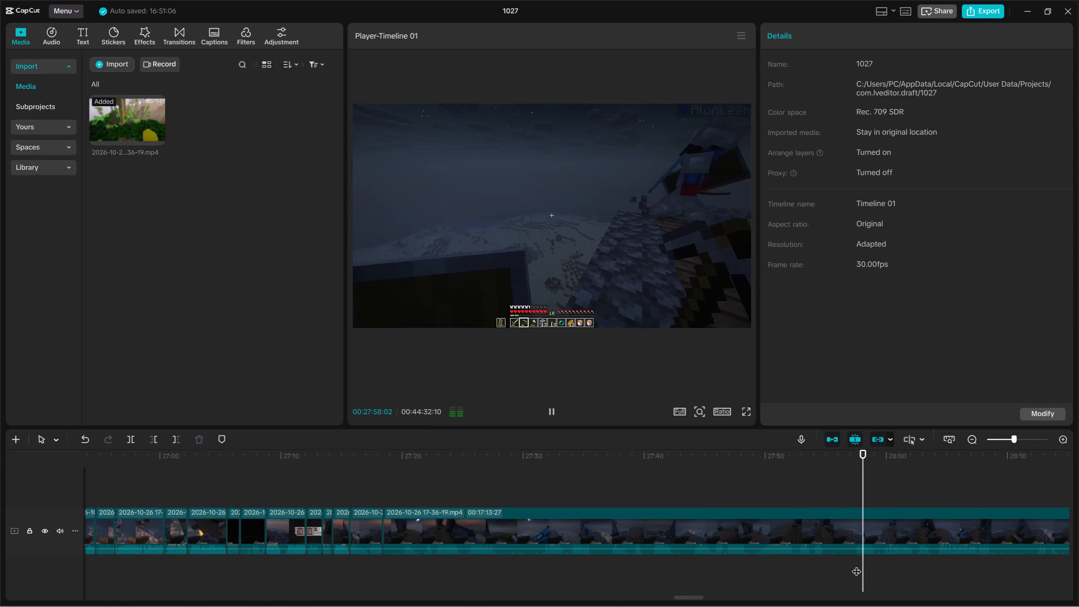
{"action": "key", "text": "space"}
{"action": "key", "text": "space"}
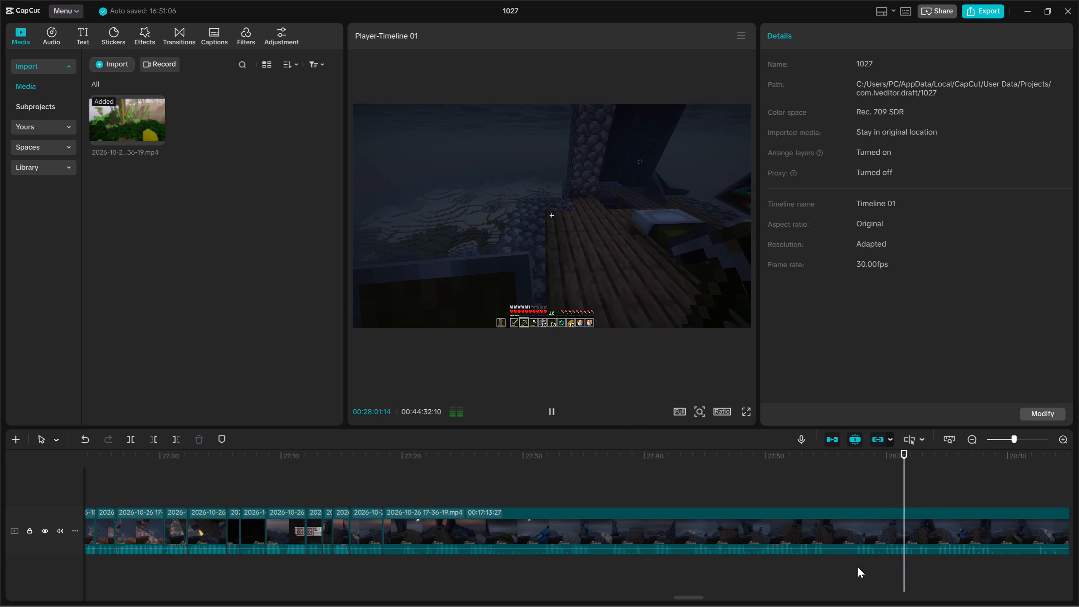
{"action": "left_click", "coordinate": [937, 570]}
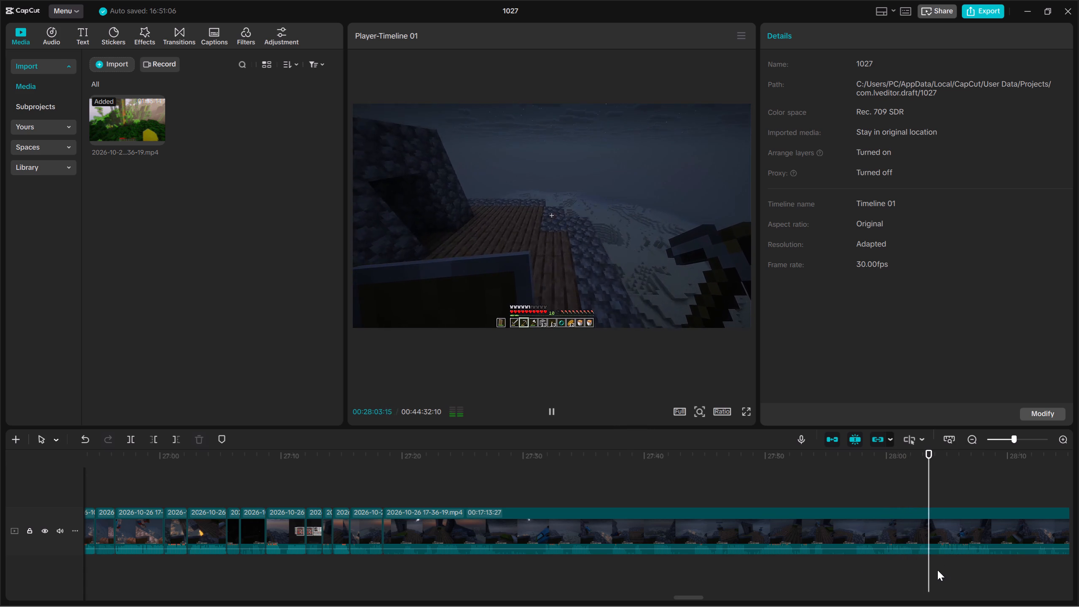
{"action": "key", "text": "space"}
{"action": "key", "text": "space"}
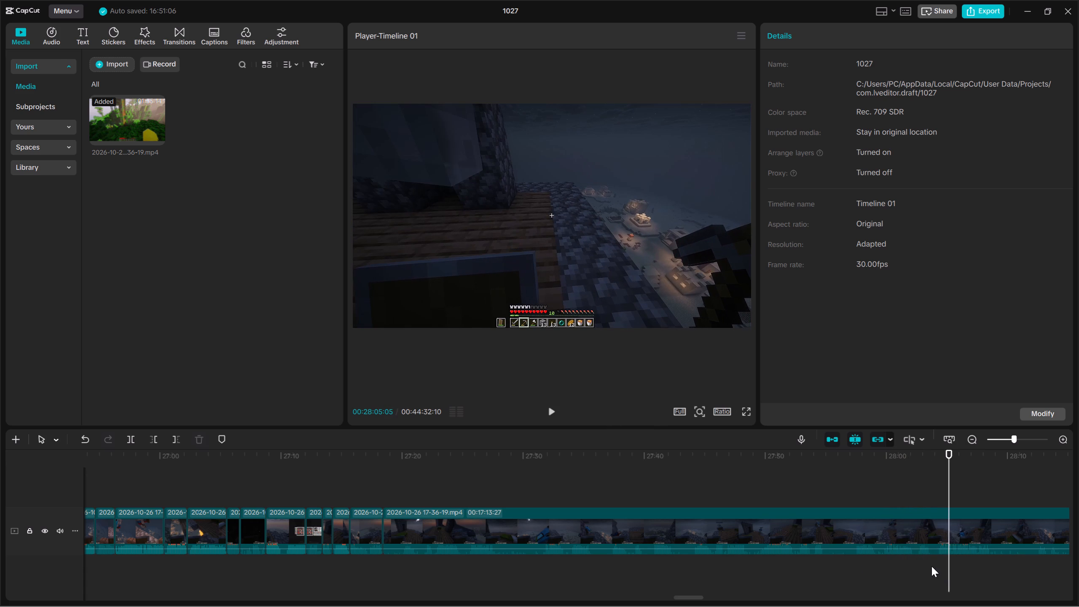
Switch to Google Chrome and open a browser window with the gaming channel's profile.
{"action": "left_click", "coordinate": [657, 594]}
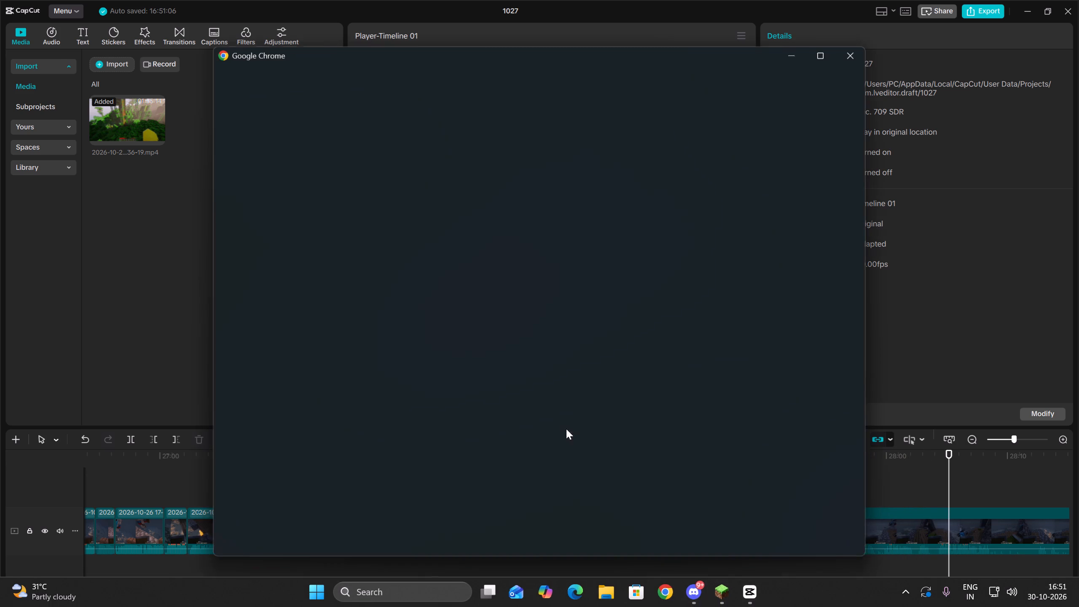
{"action": "left_click", "coordinate": [486, 308]}
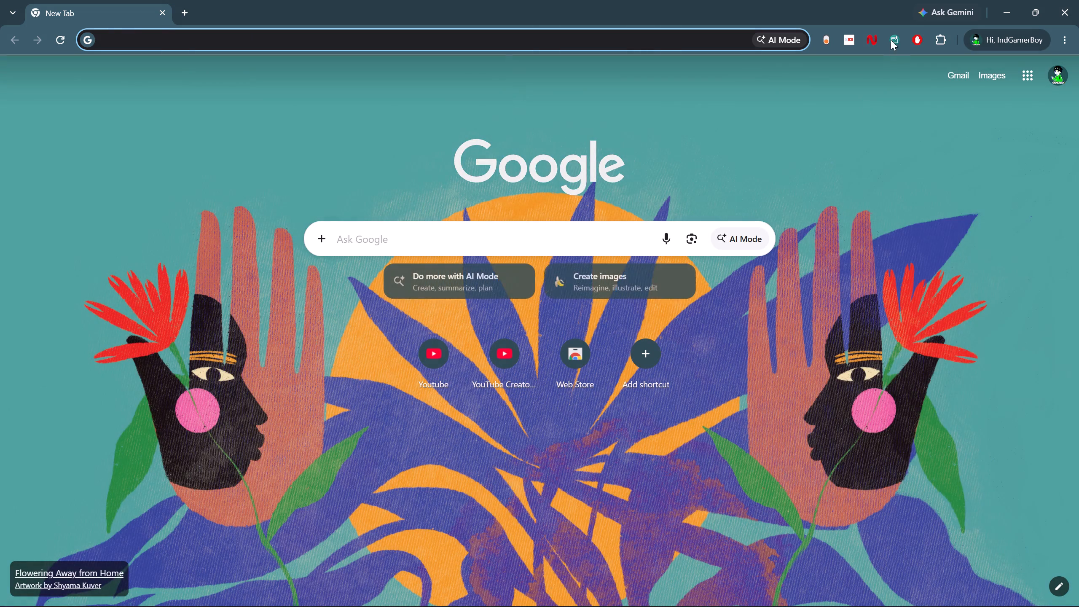
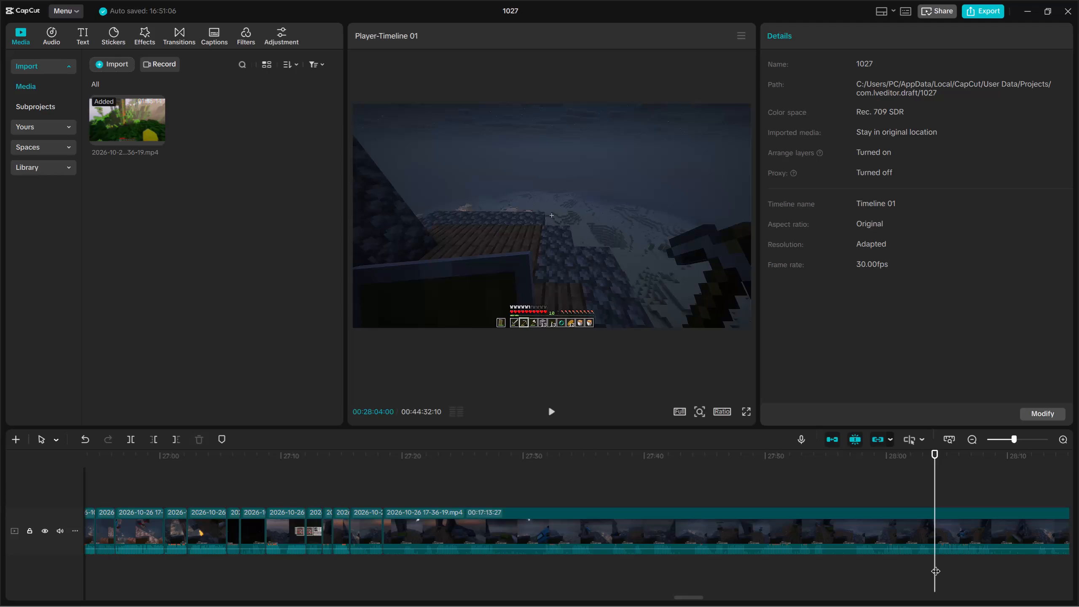
Split the long clip at 00:28:04:00 and delete the roughly 45-second piece before it.
{"action": "left_click_drag", "start_coordinate": [962, 573], "coordinate": [983, 500]}
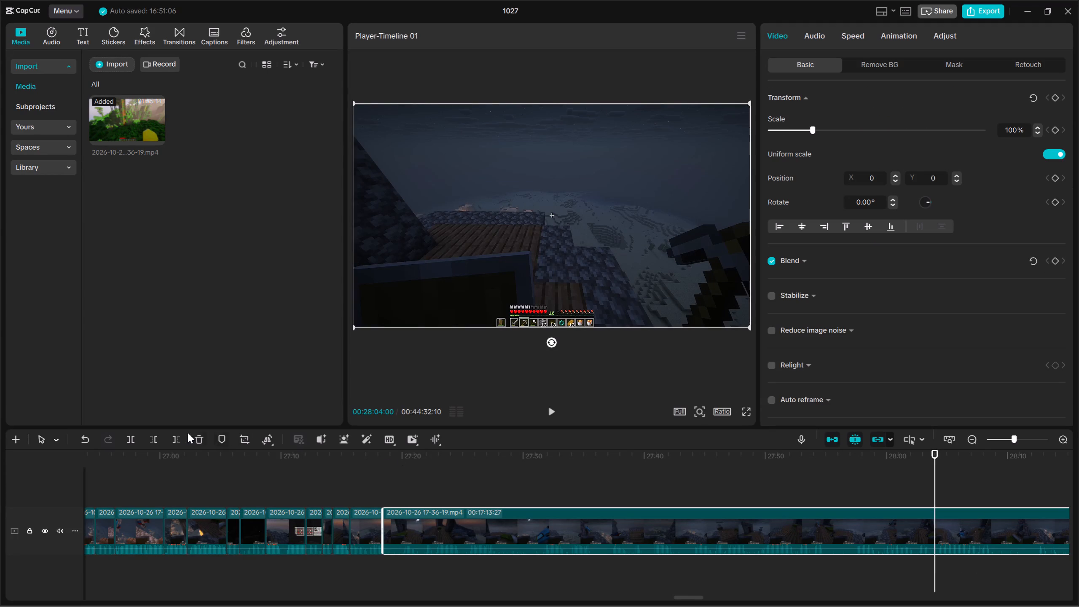
{"action": "left_click", "coordinate": [130, 436]}
{"action": "key", "text": "space"}
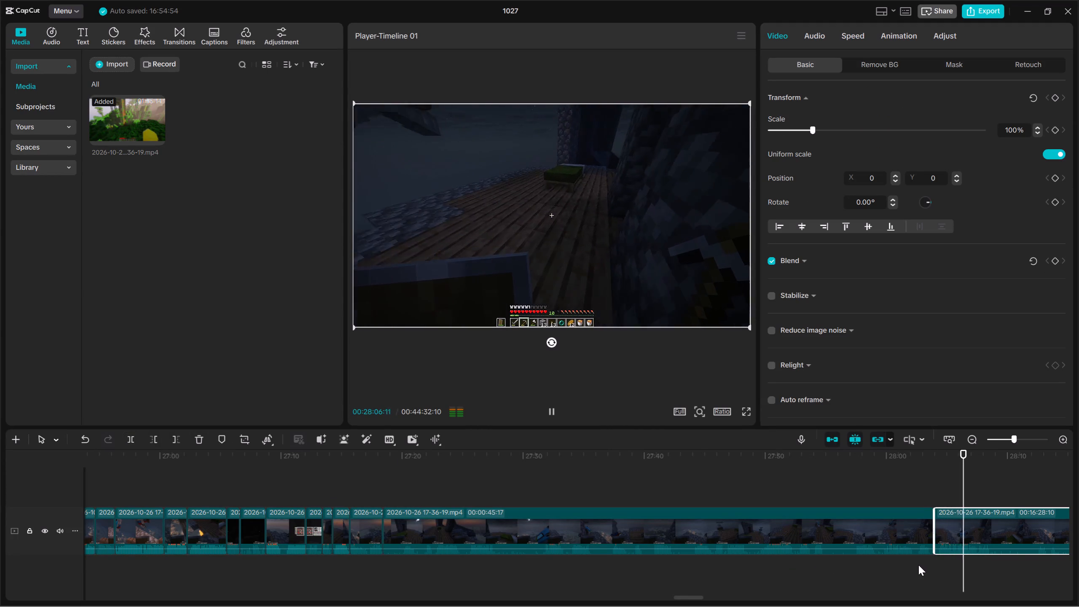
{"action": "key", "text": "space"}
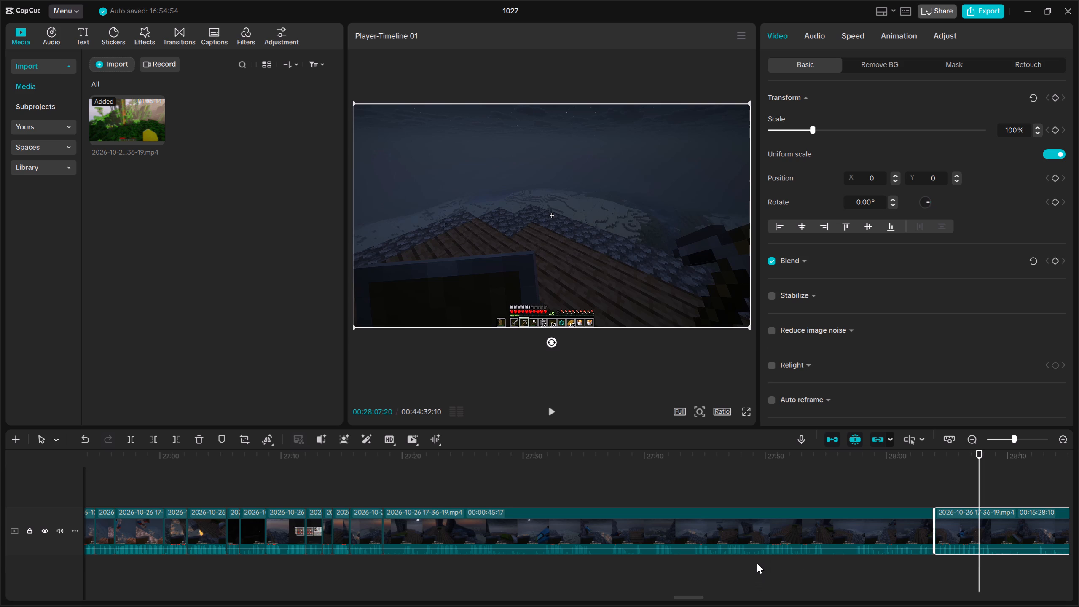
{"action": "key", "text": "Up"}
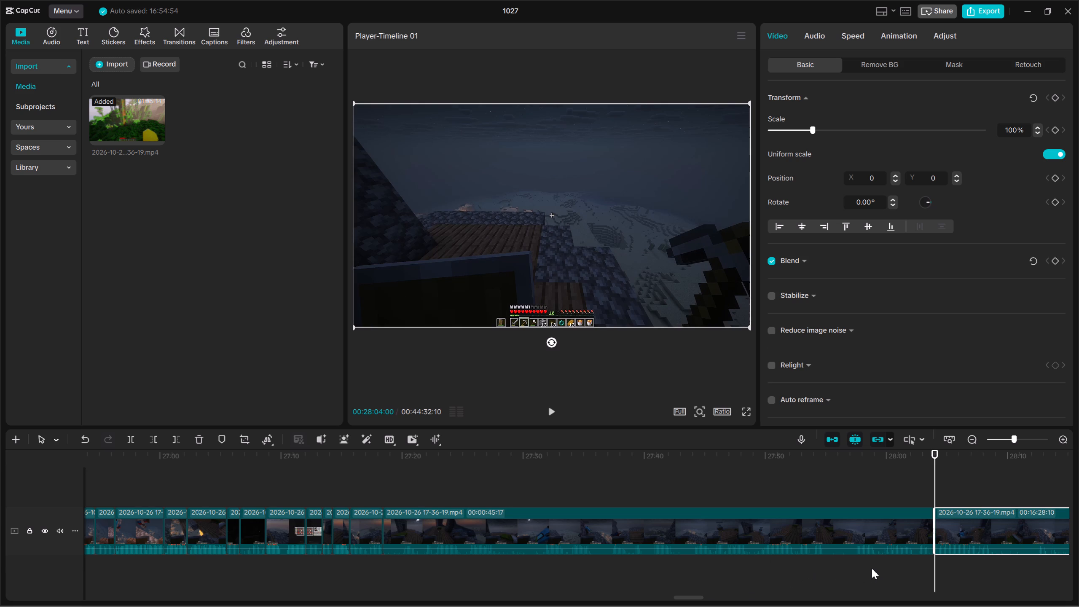
{"action": "left_click", "coordinate": [864, 565]}
{"action": "key", "text": "space"}
{"action": "left_click_drag", "start_coordinate": [850, 562], "coordinate": [710, 480]}
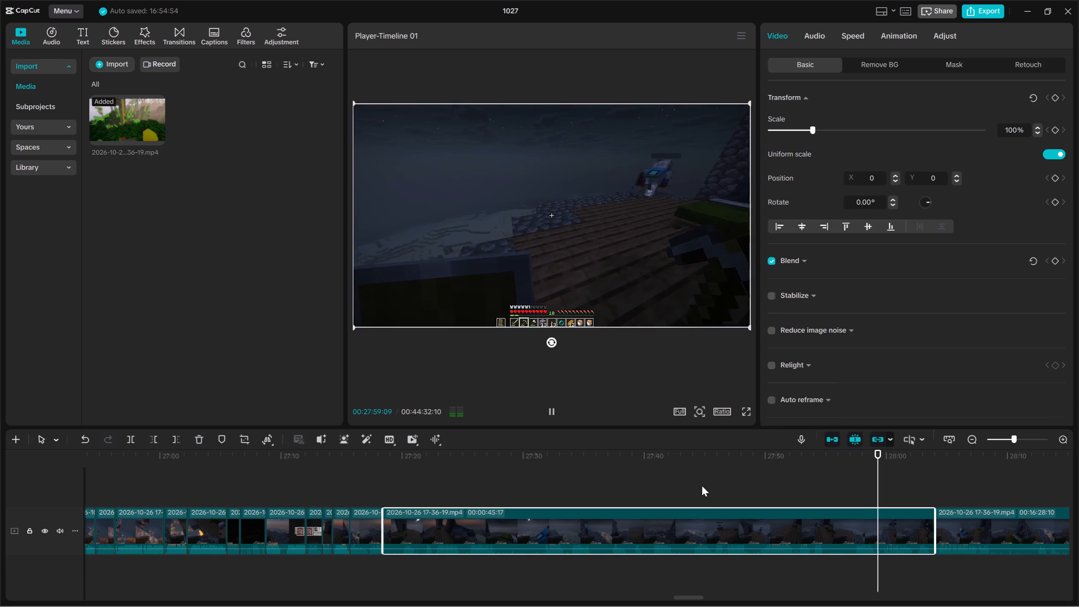
{"action": "key", "text": "Delete"}
Play the long clip from its new start and split it at about 00:27:23.
{"action": "left_click", "coordinate": [647, 525]}
{"action": "key", "text": "Up"}
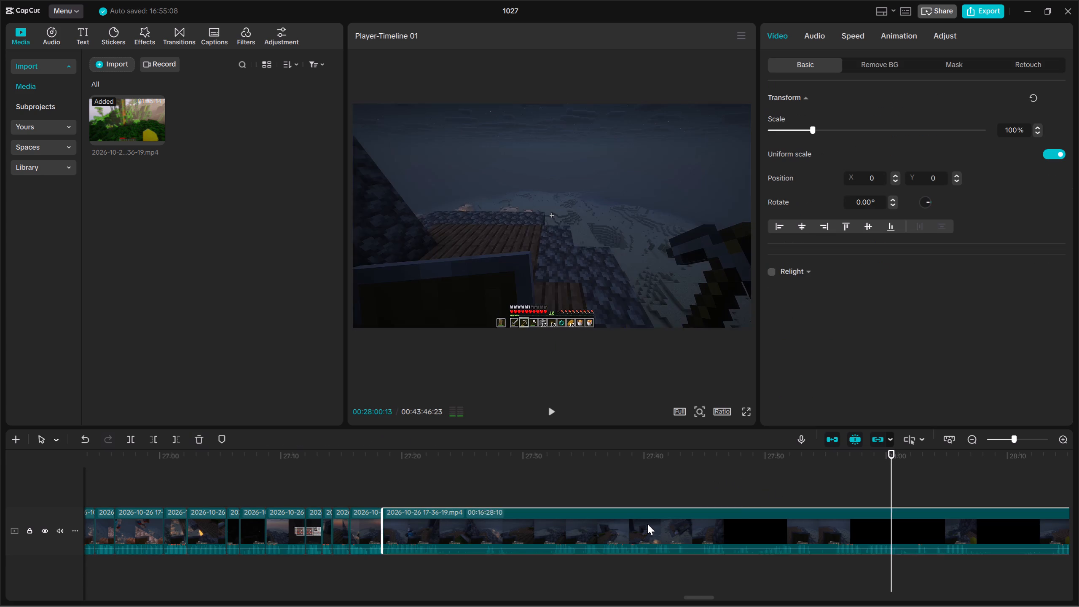
{"action": "key", "text": "space"}
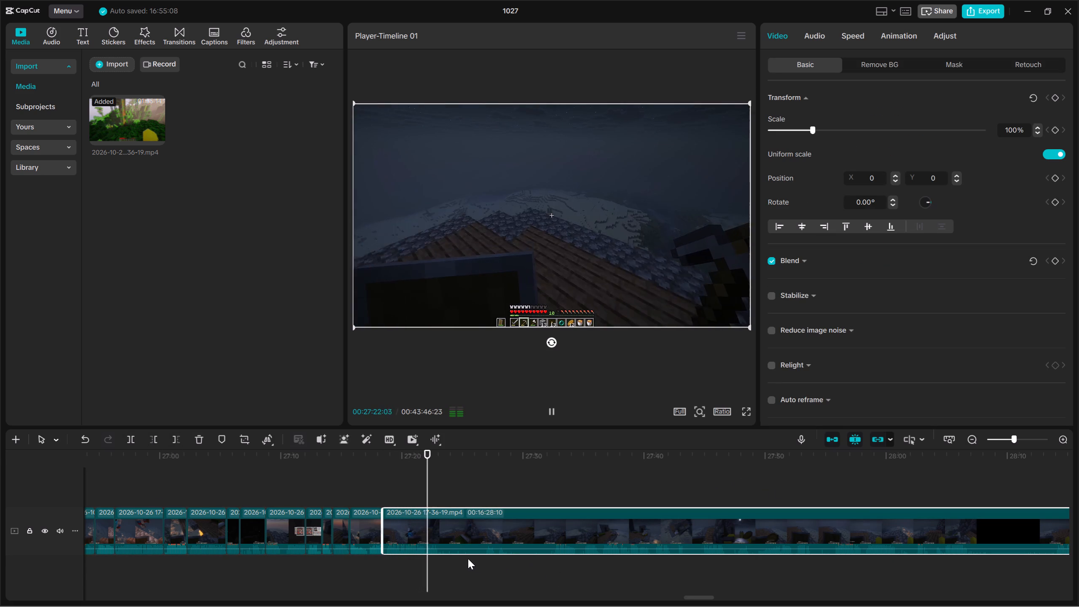
{"action": "key", "text": "space"}
{"action": "left_click_drag", "start_coordinate": [454, 566], "coordinate": [459, 469]}
{"action": "key", "text": "space"}
{"action": "key", "text": "space"}
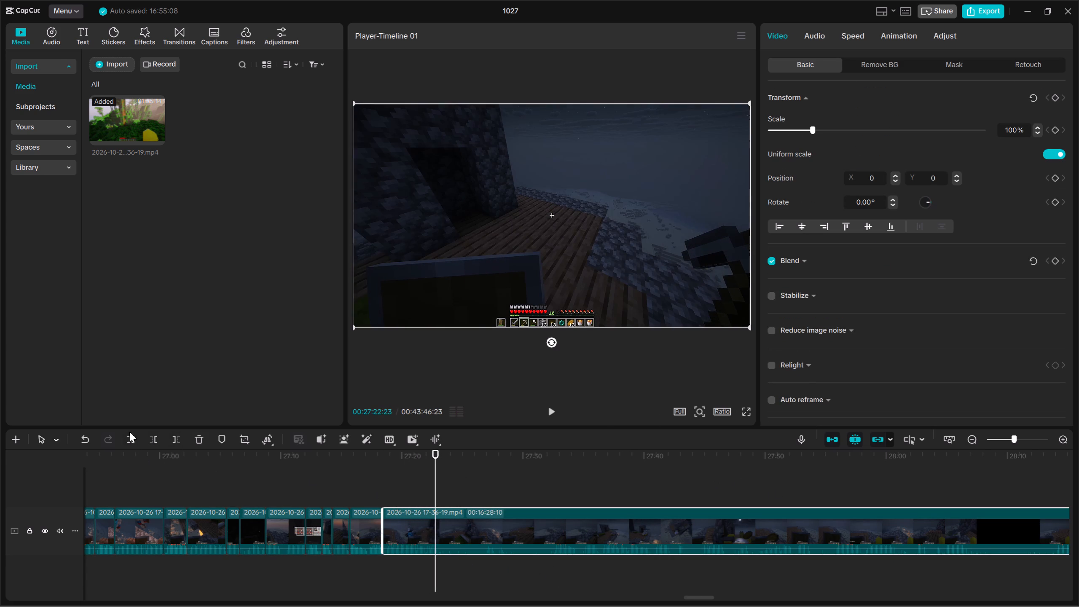
{"action": "key", "text": "space"}
{"action": "key", "text": "space"}
{"action": "left_click", "coordinate": [128, 433]}
Skim the footage from about 00:27:23 to 00:28:11 in short playbacks to look for the next part worth keeping.
{"action": "key", "text": "space"}
{"action": "left_click", "coordinate": [484, 560]}
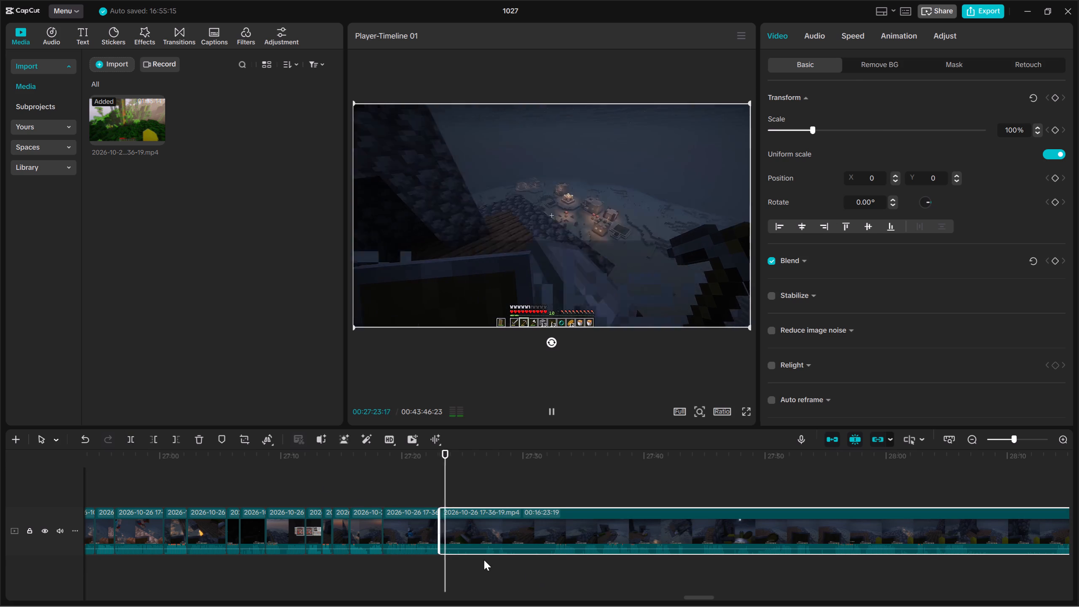
{"action": "key", "text": "space"}
{"action": "left_click", "coordinate": [552, 563]}
{"action": "key", "text": "space"}
{"action": "key", "text": "space"}
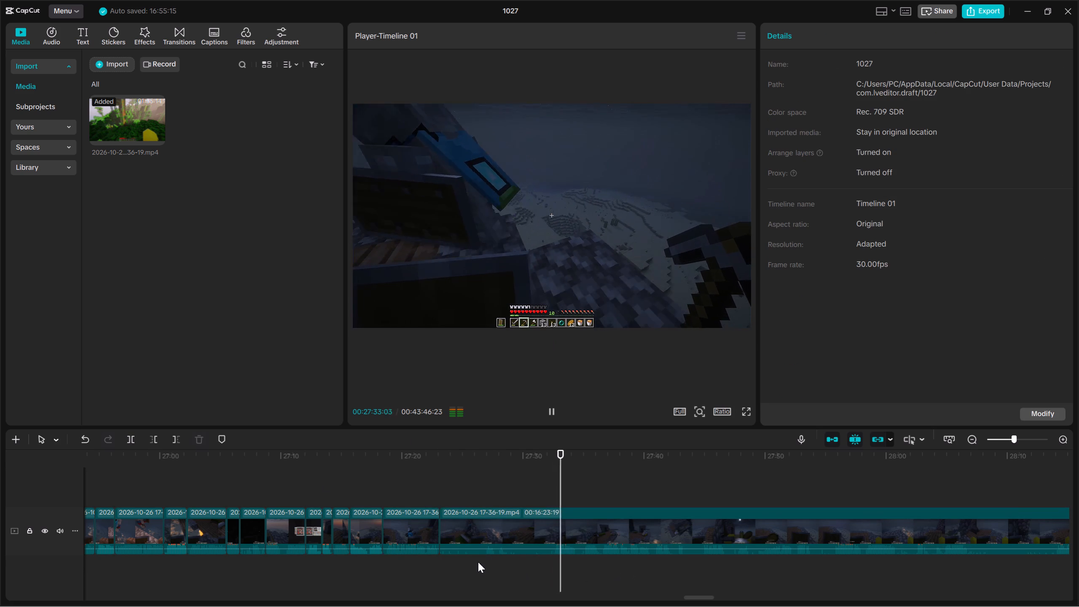
{"action": "left_click", "coordinate": [477, 561]}
{"action": "key", "text": "space"}
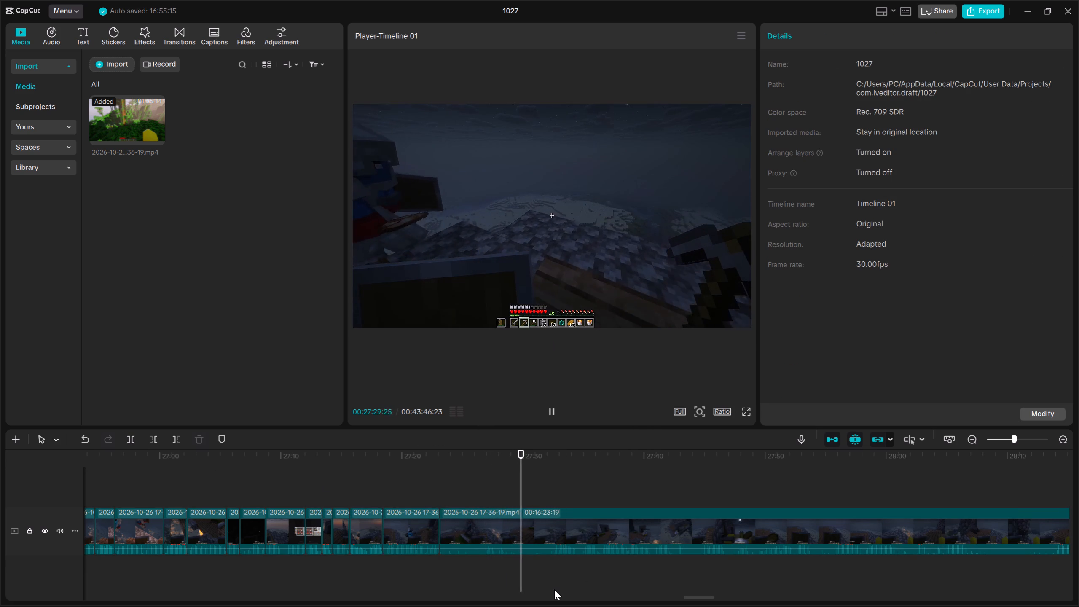
{"action": "left_click", "coordinate": [550, 564]}
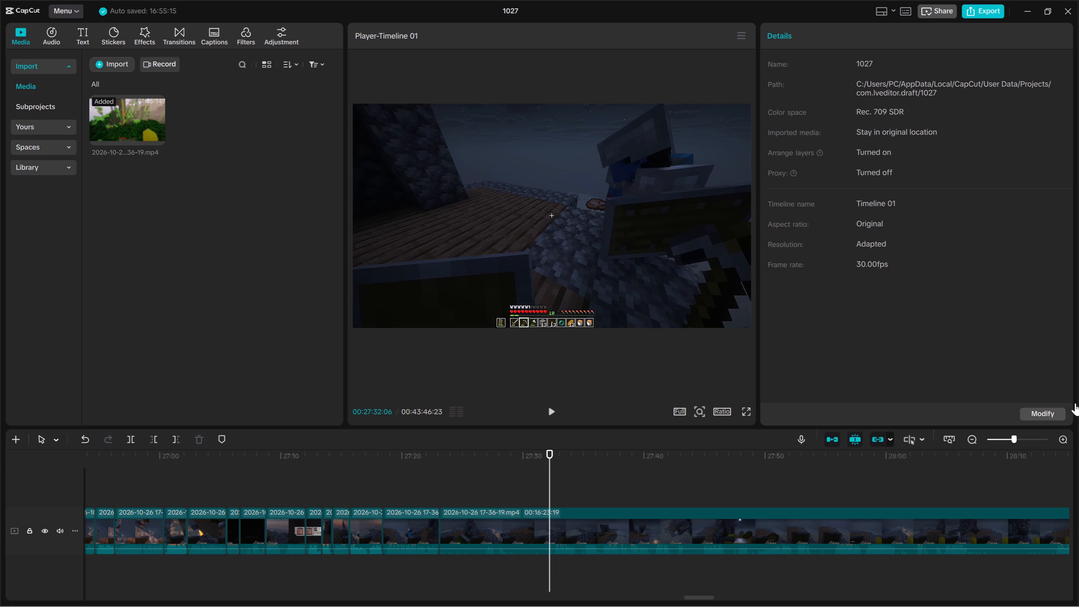
{"action": "left_click", "coordinate": [1064, 389]}
{"action": "key", "text": "space"}
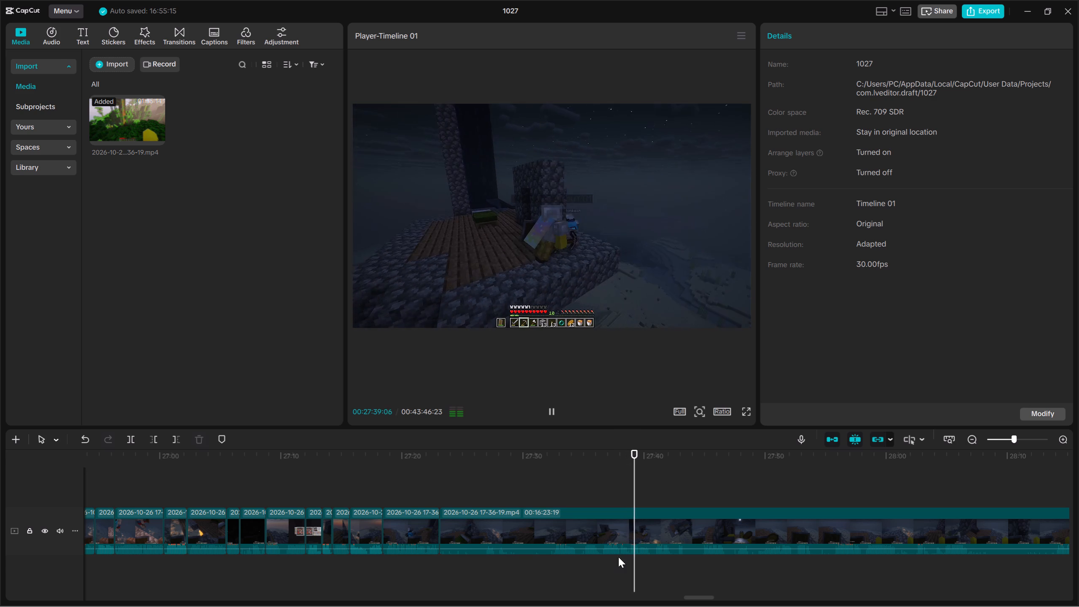
{"action": "left_click", "coordinate": [701, 559]}
{"action": "key", "text": "space"}
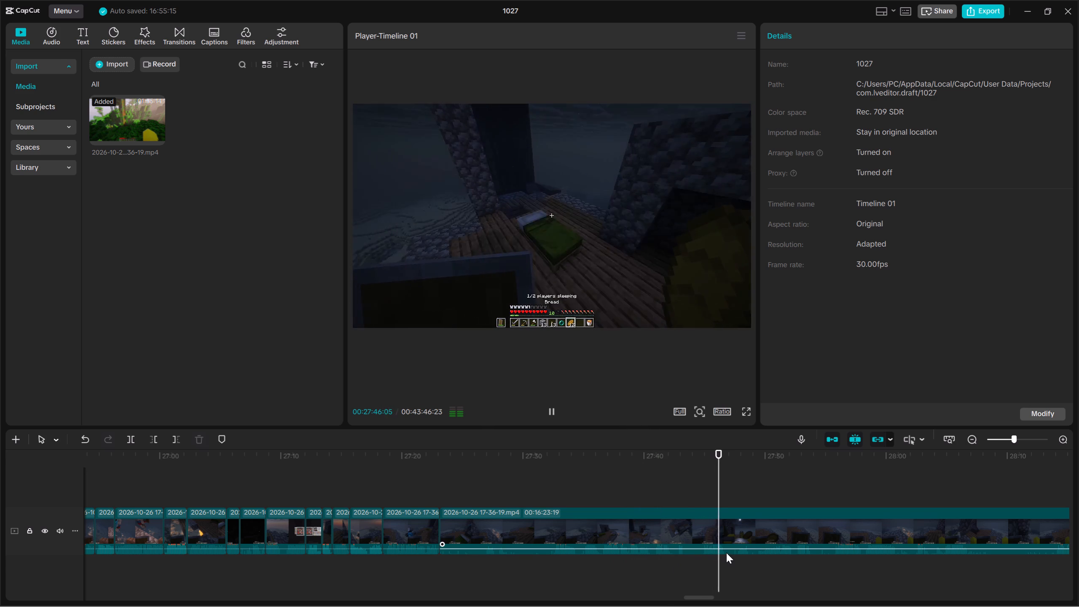
{"action": "left_click", "coordinate": [770, 565]}
{"action": "key", "text": "space"}
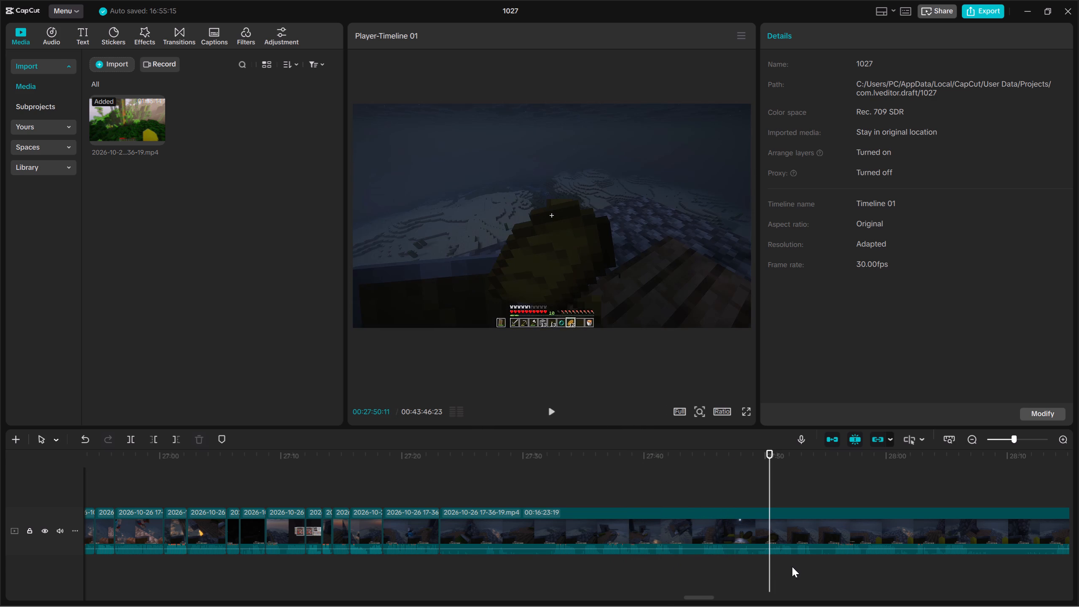
{"action": "key", "text": "space"}
{"action": "left_click", "coordinate": [833, 566]}
{"action": "key", "text": "space"}
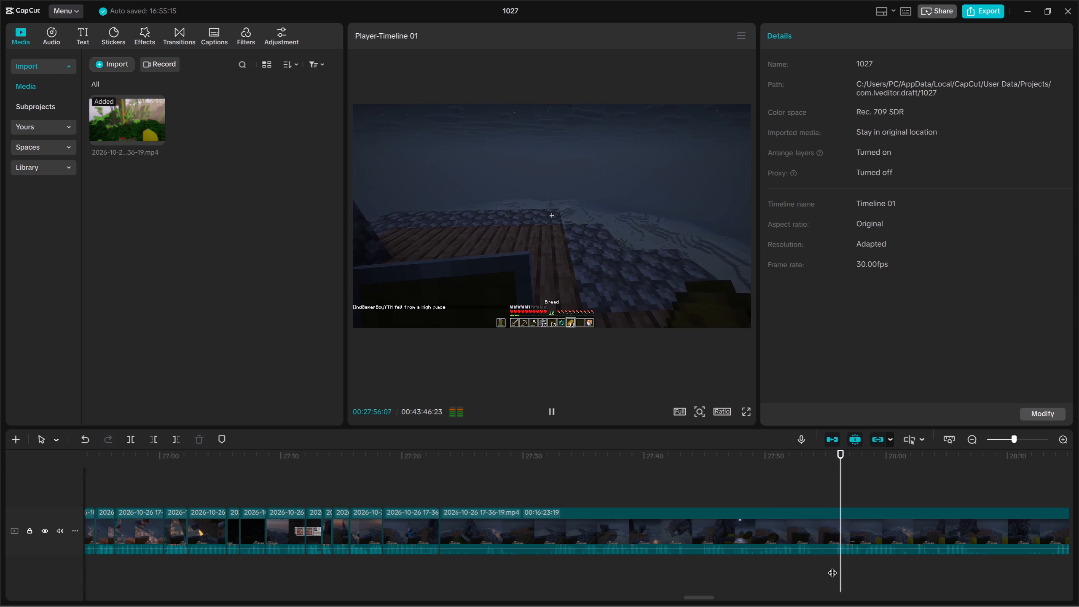
{"action": "left_click", "coordinate": [872, 567]}
{"action": "key", "text": "space"}
{"action": "key", "text": "space"}
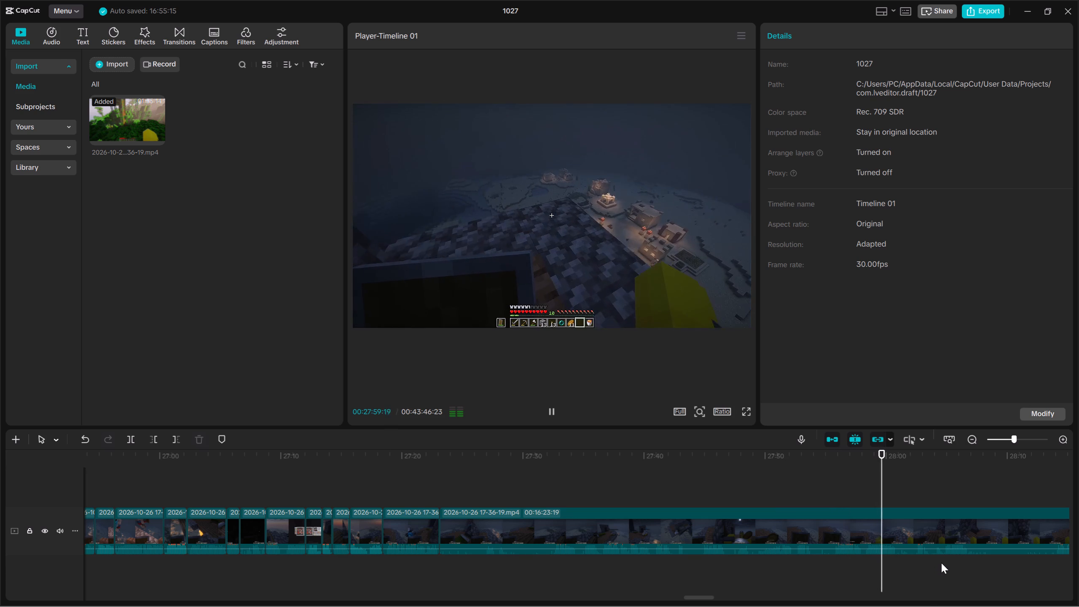
{"action": "left_click", "coordinate": [934, 561]}
{"action": "key", "text": "space"}
{"action": "left_click", "coordinate": [1025, 574]}
{"action": "key", "text": "space"}
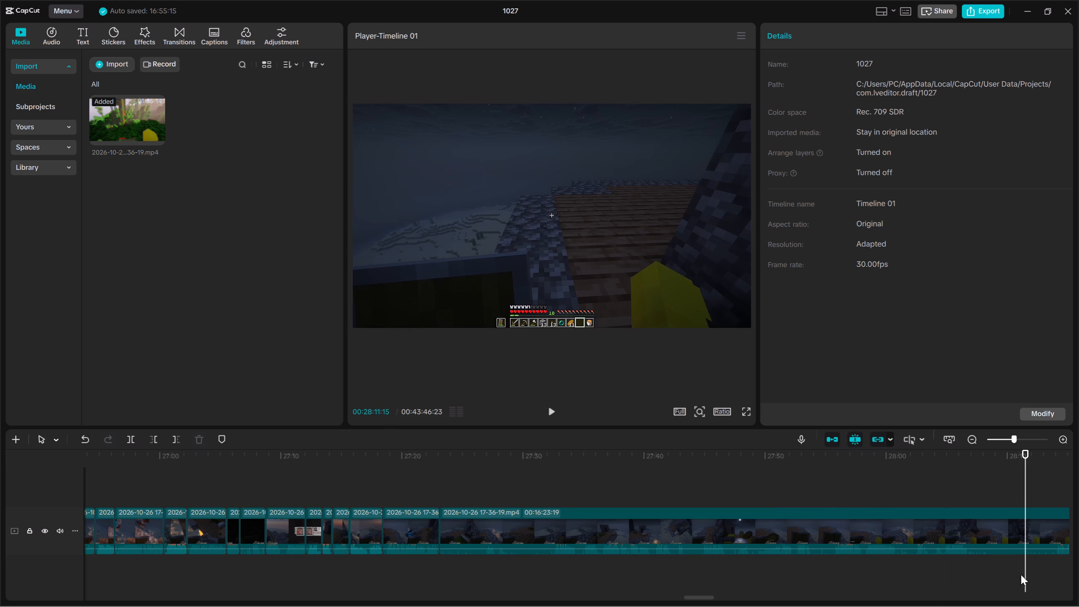
Find the cut point at about 00:29:11 and trim away the part of the long clip before it.
{"action": "left_click_drag", "start_coordinate": [986, 574], "coordinate": [1078, 587]}
{"action": "scroll", "coordinate": [899, 562], "scroll_direction": "down", "scroll_amount": 9, "text": "ctrl"}
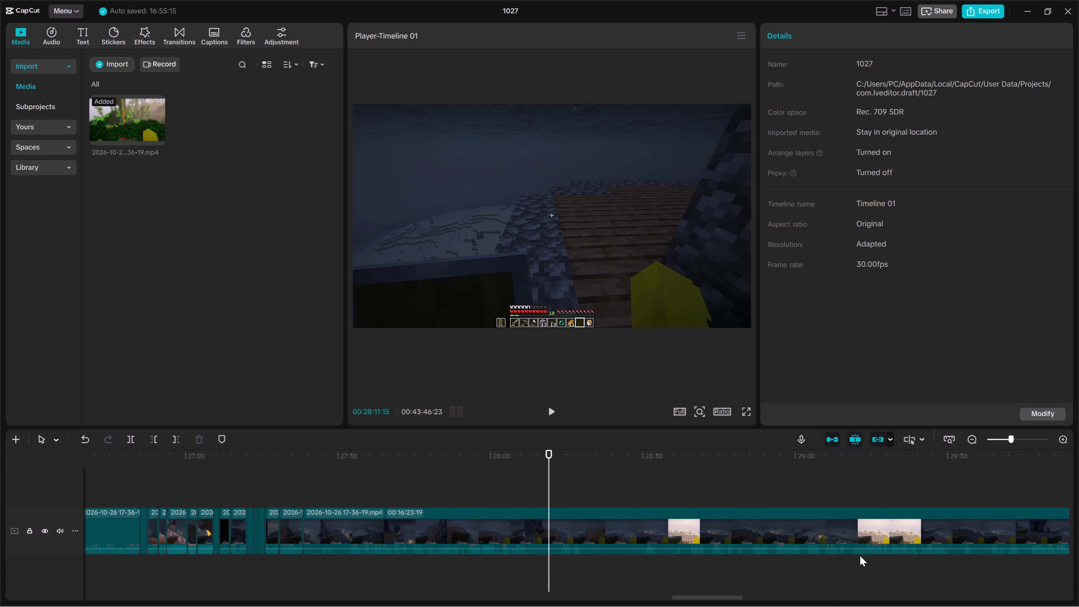
{"action": "scroll", "coordinate": [748, 568], "scroll_direction": "down", "scroll_amount": 3, "text": "ctrl"}
{"action": "left_click", "coordinate": [633, 567]}
{"action": "left_click_drag", "start_coordinate": [633, 567], "coordinate": [683, 570]}
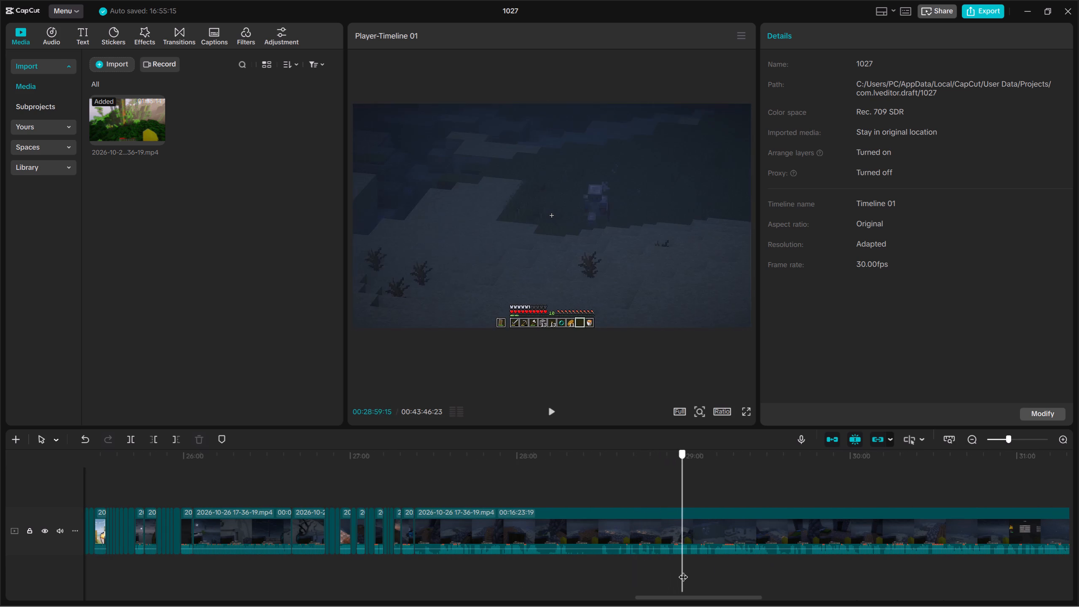
{"action": "left_click_drag", "start_coordinate": [683, 570], "coordinate": [687, 570]}
{"action": "key", "text": "space"}
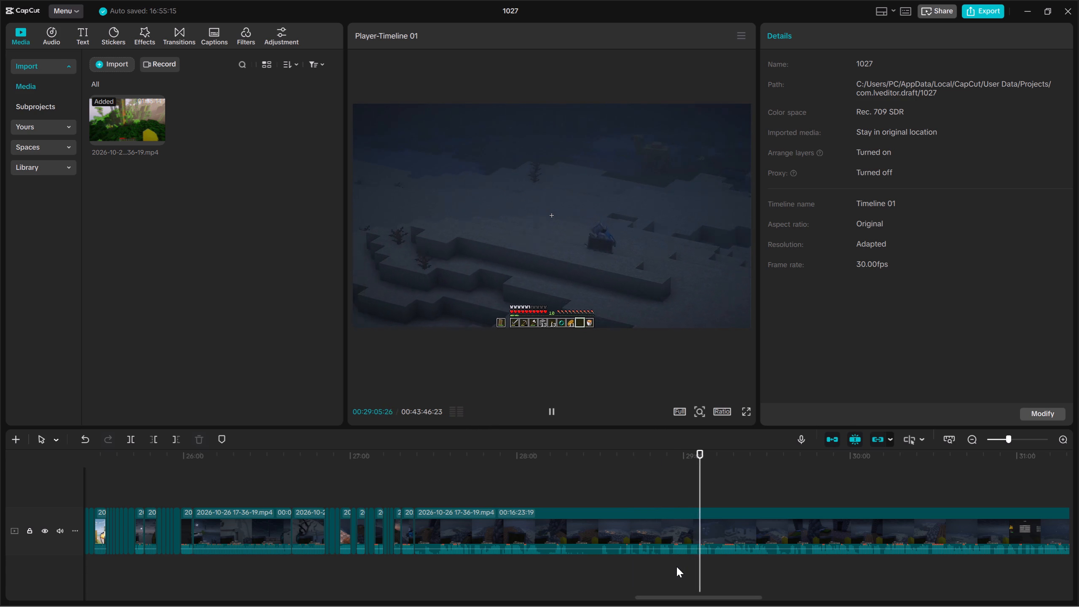
{"action": "left_click", "coordinate": [672, 554]}
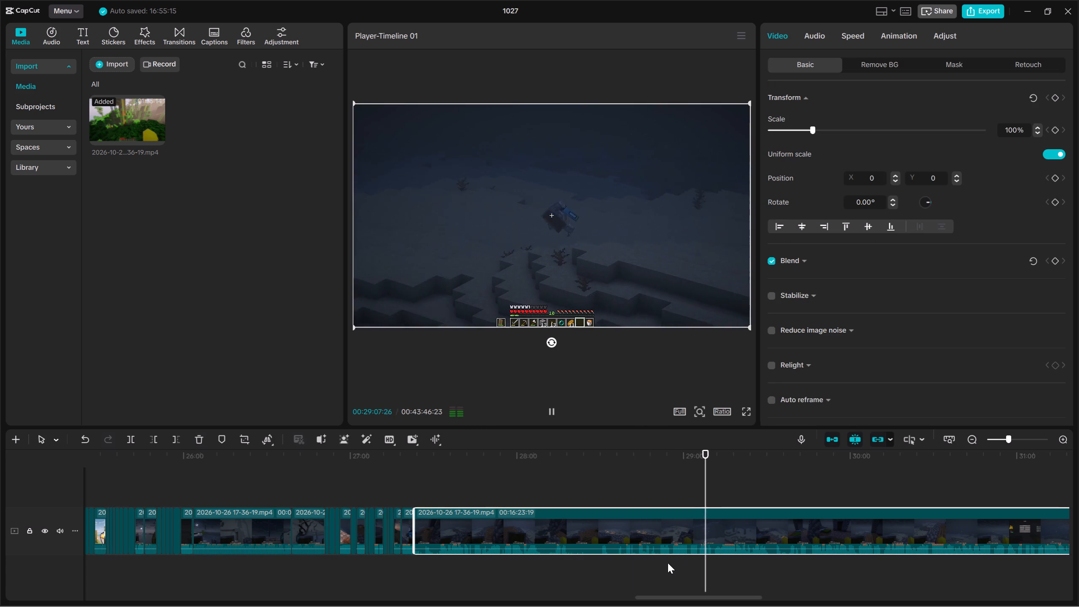
{"action": "double_click", "coordinate": [715, 559]}
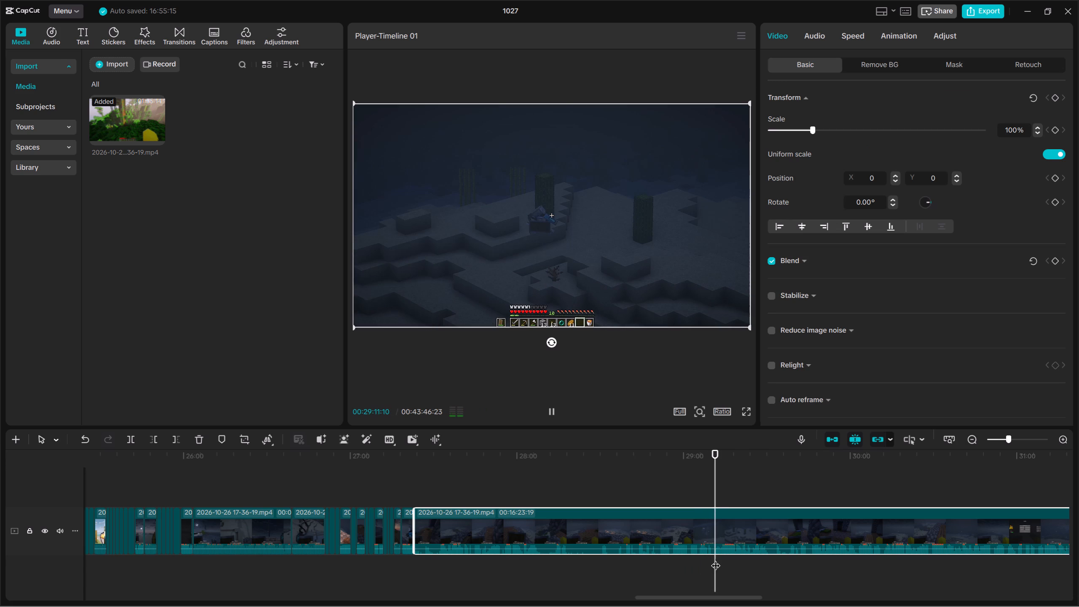
{"action": "key", "text": "space"}
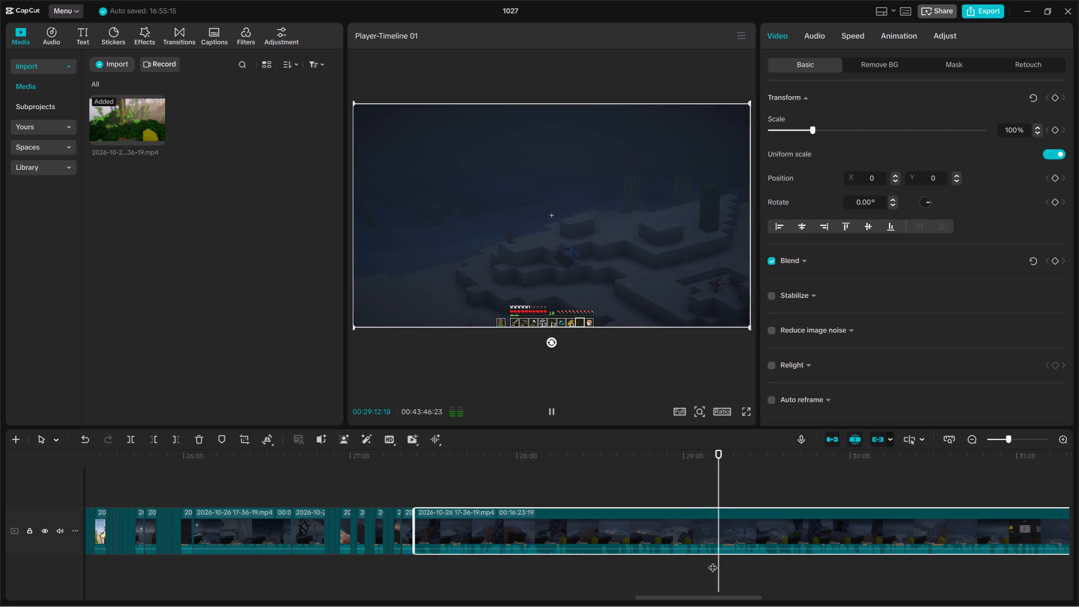
{"action": "double_click", "coordinate": [714, 560]}
{"action": "left_click_drag", "start_coordinate": [756, 580], "coordinate": [769, 529]}
{"action": "left_click", "coordinate": [153, 439]}
{"action": "key", "text": "space"}
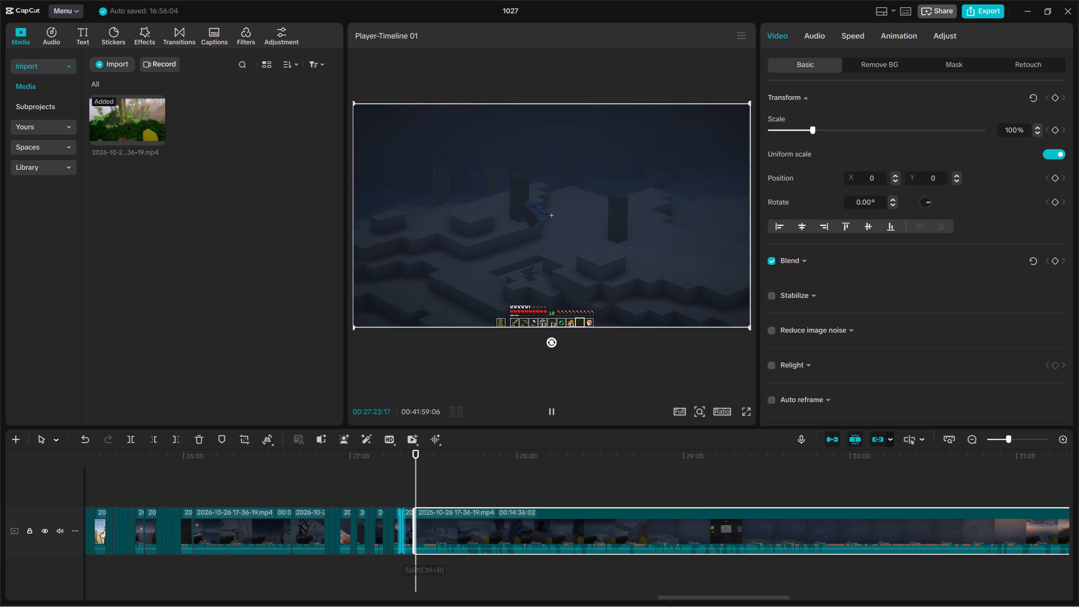
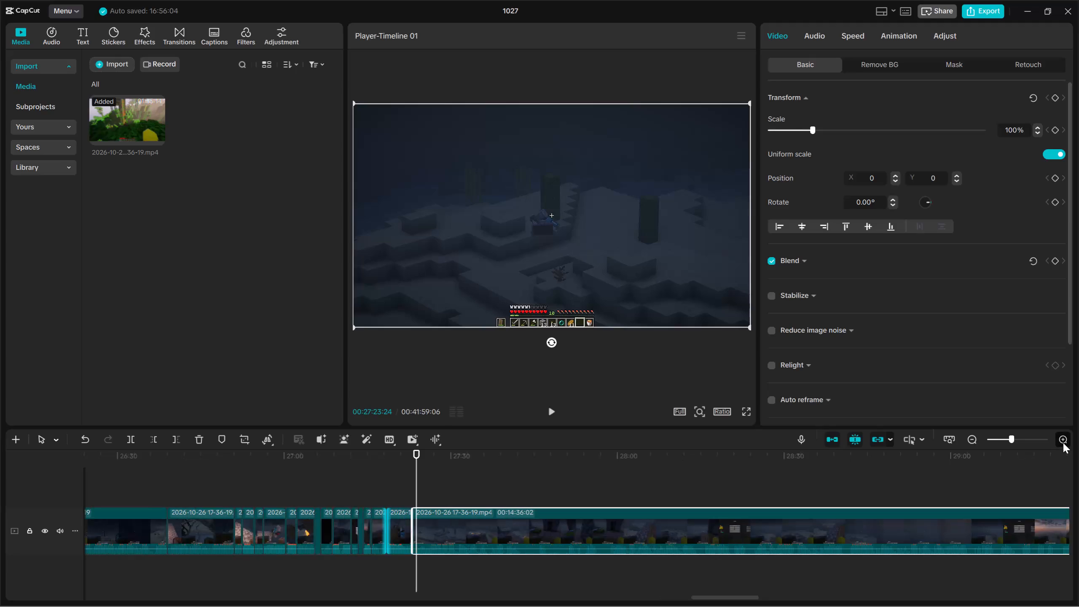
Trim away the short piece of the long clip before 00:27:23:24.
{"action": "left_click", "coordinate": [1063, 443]}
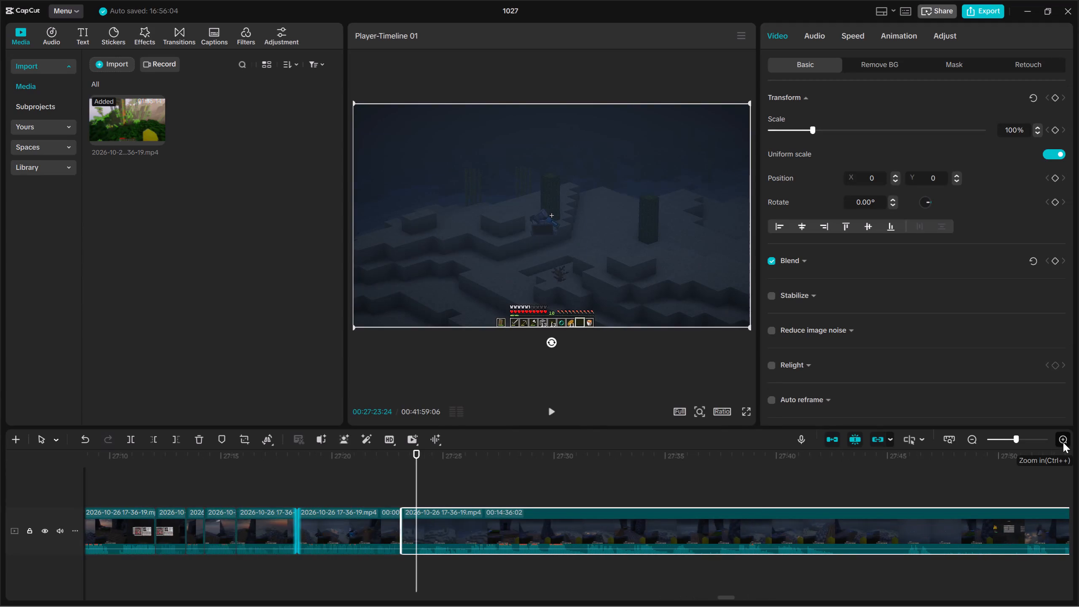
{"action": "left_click", "coordinate": [147, 438]}
Play the long clip from its new start and split it at 00:27:33:25.
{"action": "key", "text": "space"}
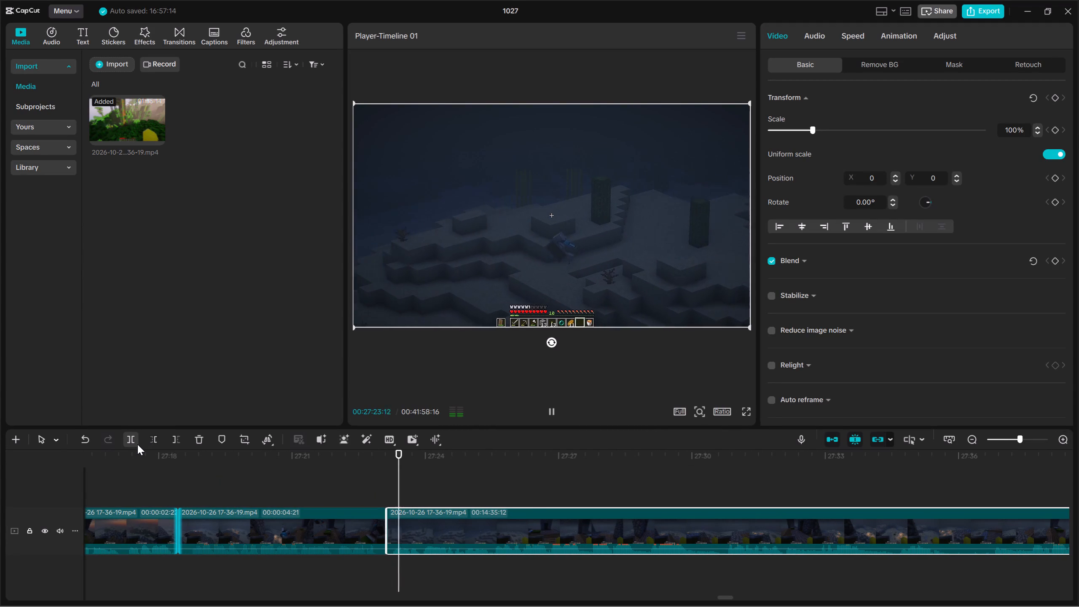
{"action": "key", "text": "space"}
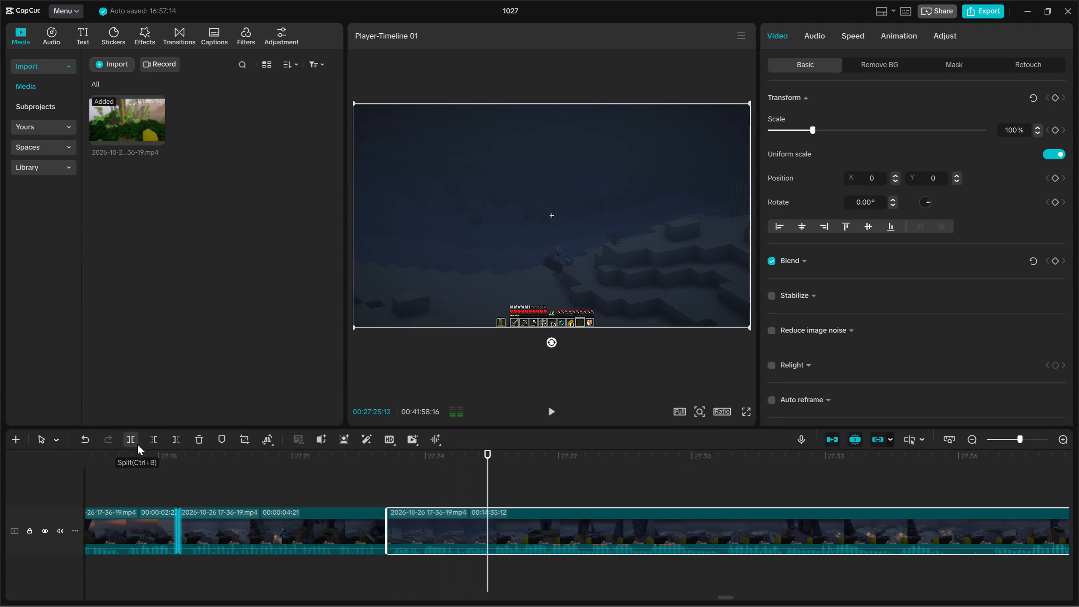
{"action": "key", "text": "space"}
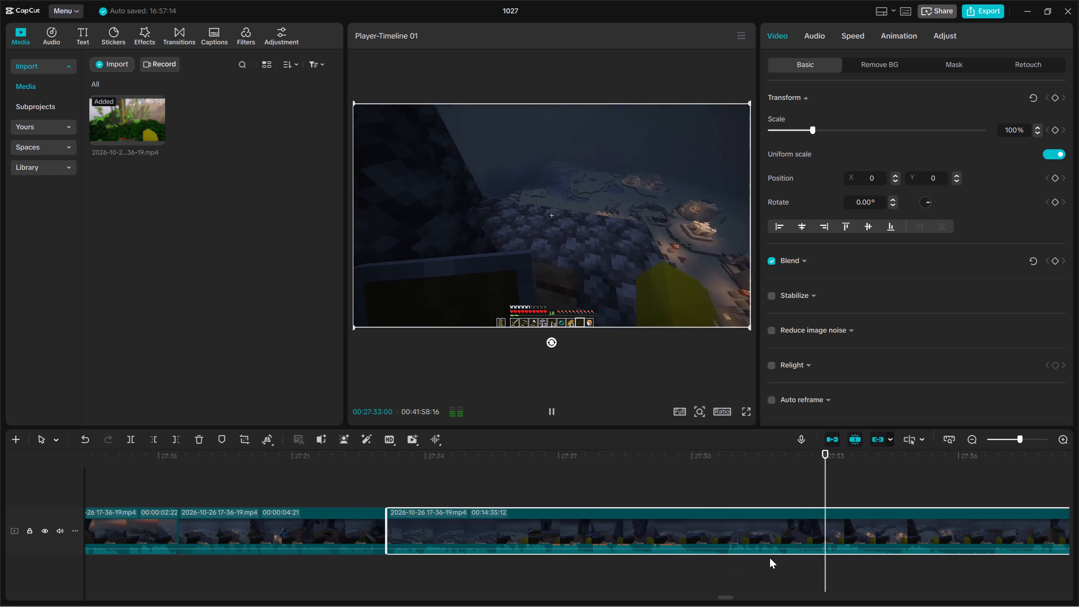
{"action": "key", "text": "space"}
{"action": "left_click", "coordinate": [867, 564]}
{"action": "left_click_drag", "start_coordinate": [867, 564], "coordinate": [862, 564]}
{"action": "left_click_drag", "start_coordinate": [896, 575], "coordinate": [905, 531]}
{"action": "left_click", "coordinate": [129, 433]}
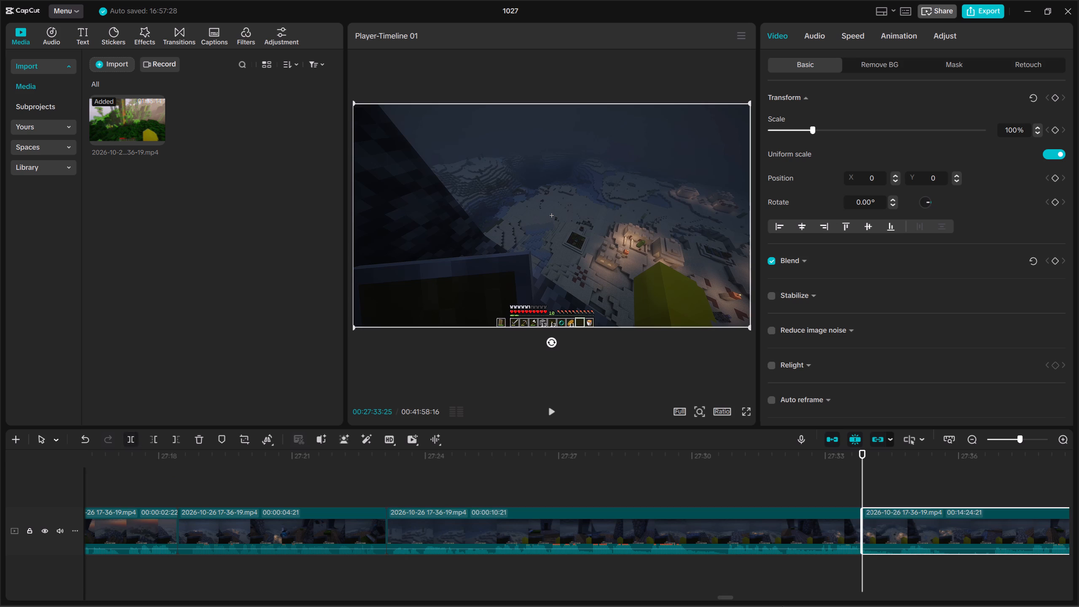
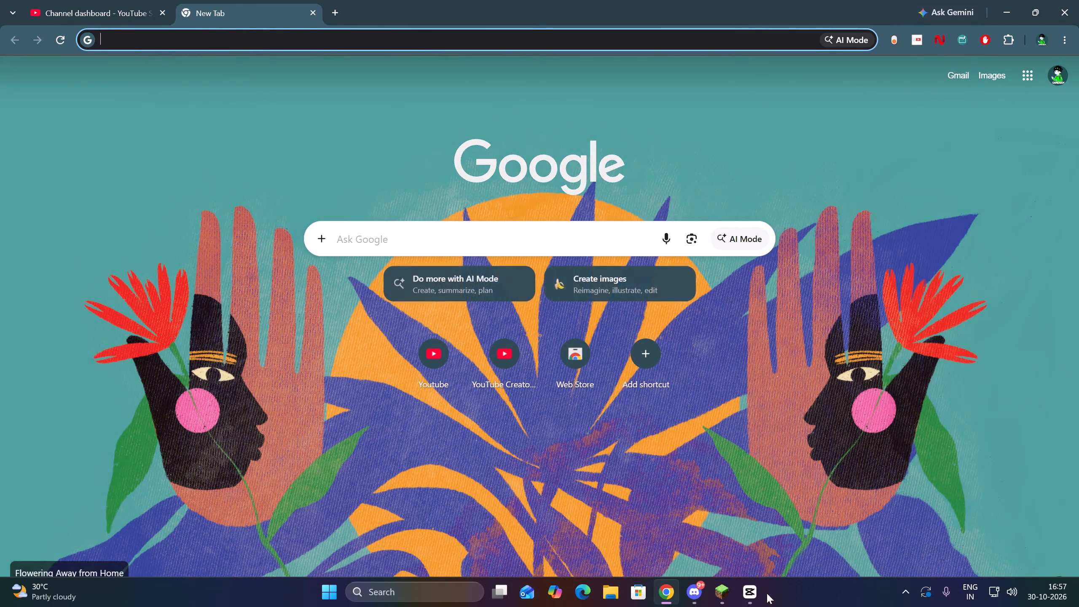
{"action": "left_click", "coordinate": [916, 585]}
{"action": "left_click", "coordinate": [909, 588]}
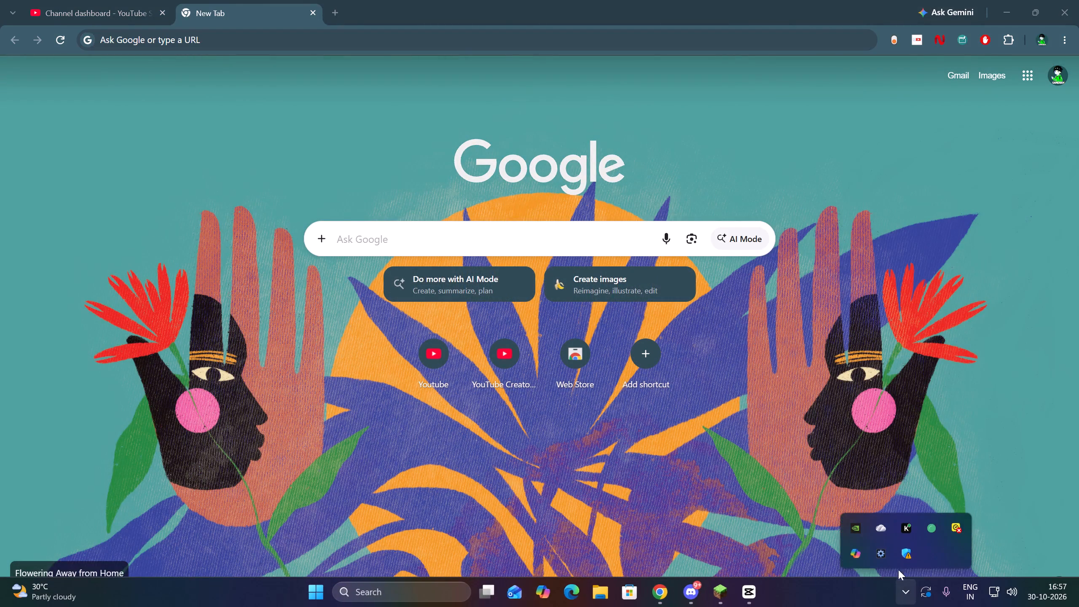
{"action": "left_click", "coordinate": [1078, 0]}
Minimize the Chrome and CapCut windows to show the desktop.
{"action": "left_click", "coordinate": [1002, 0]}
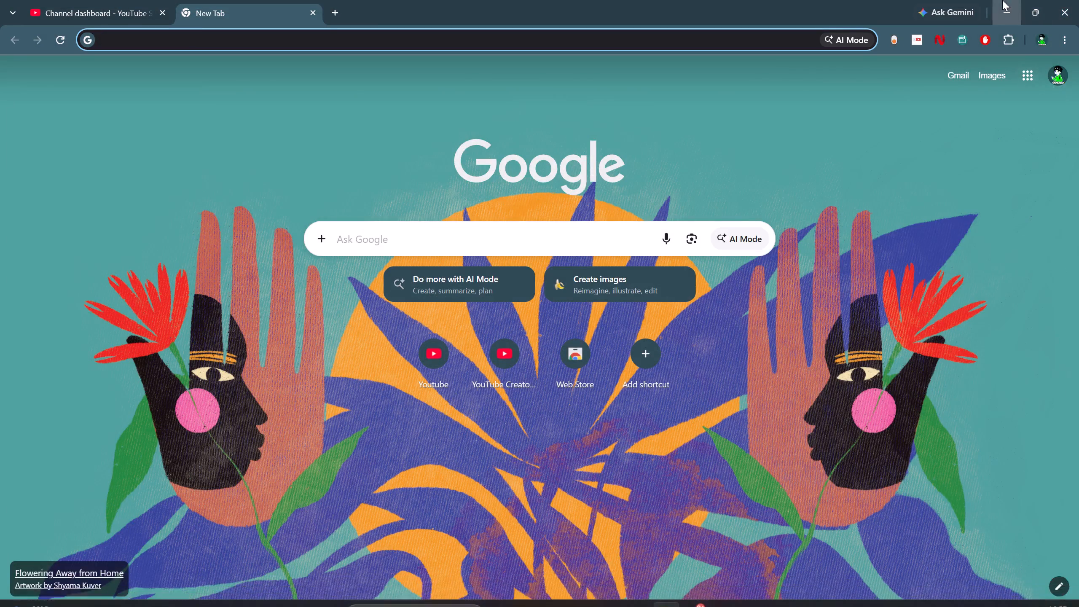
{"action": "left_click", "coordinate": [1025, 9]}
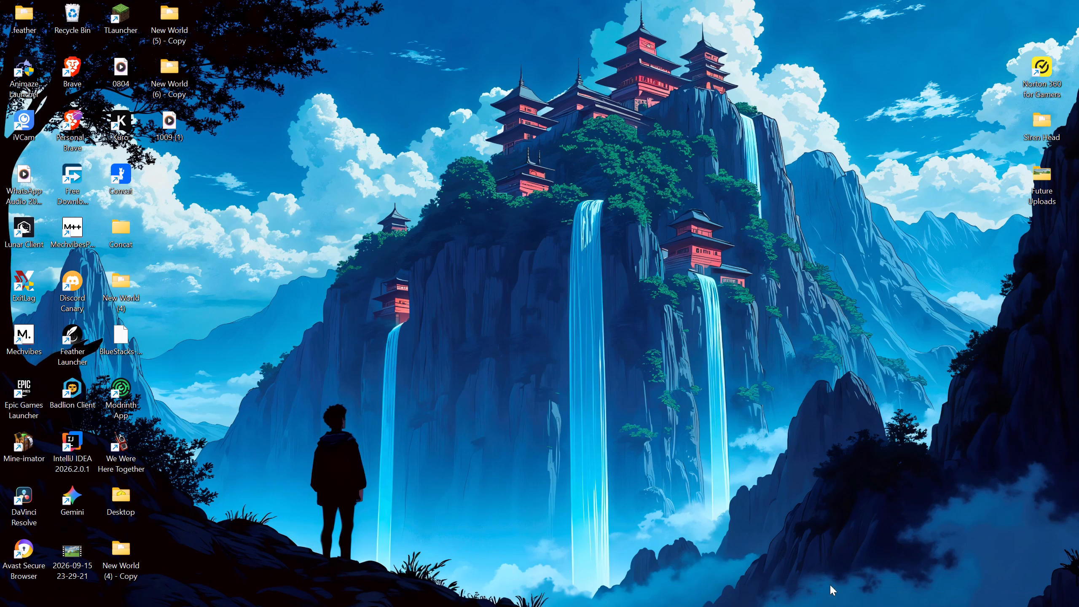
Switch back to CapCut and trim away the start of the long clip up to 00:27:34:17.
{"action": "left_click", "coordinate": [739, 599]}
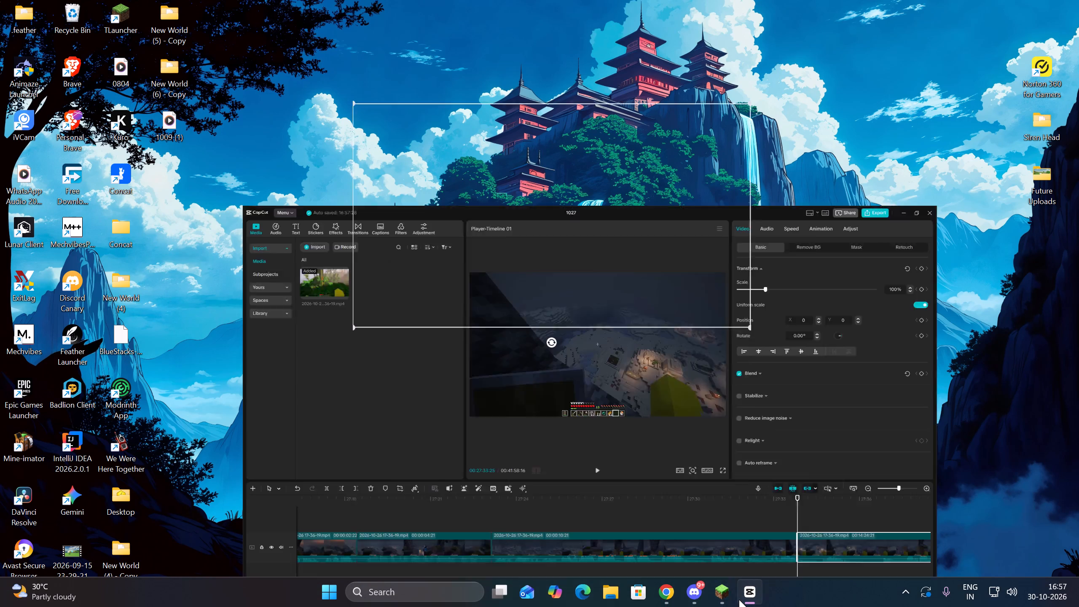
{"action": "key", "text": "space"}
{"action": "key", "text": "space"}
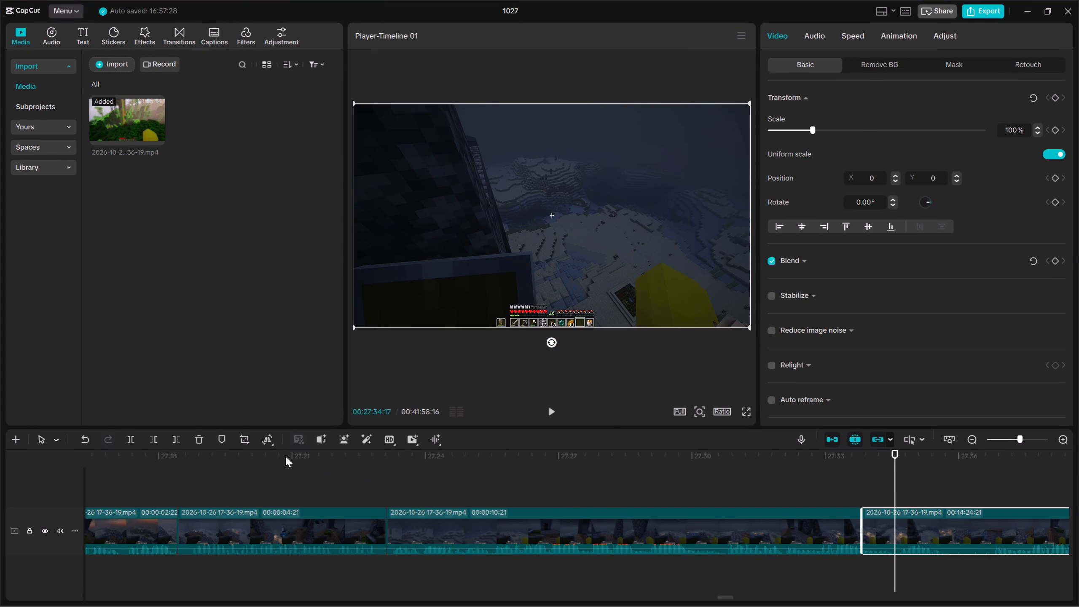
{"action": "left_click", "coordinate": [153, 438]}
Split the long clip at about 00:27:35 and trim away the footage after the split up to 00:27:35:29.
{"action": "key", "text": "space"}
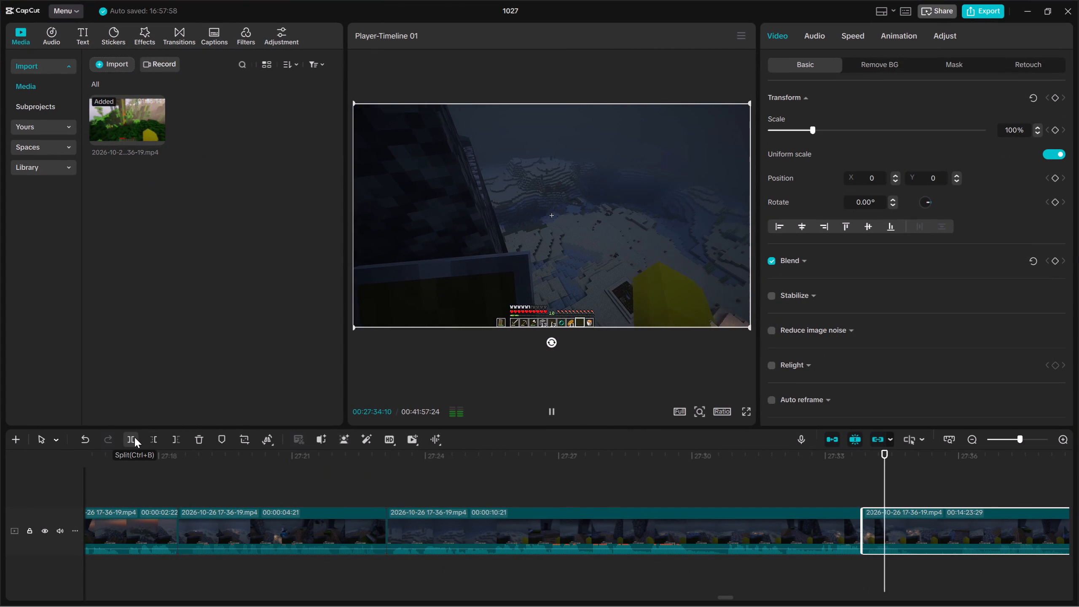
{"action": "key", "text": "space"}
{"action": "left_click", "coordinate": [134, 437]}
{"action": "key", "text": "space"}
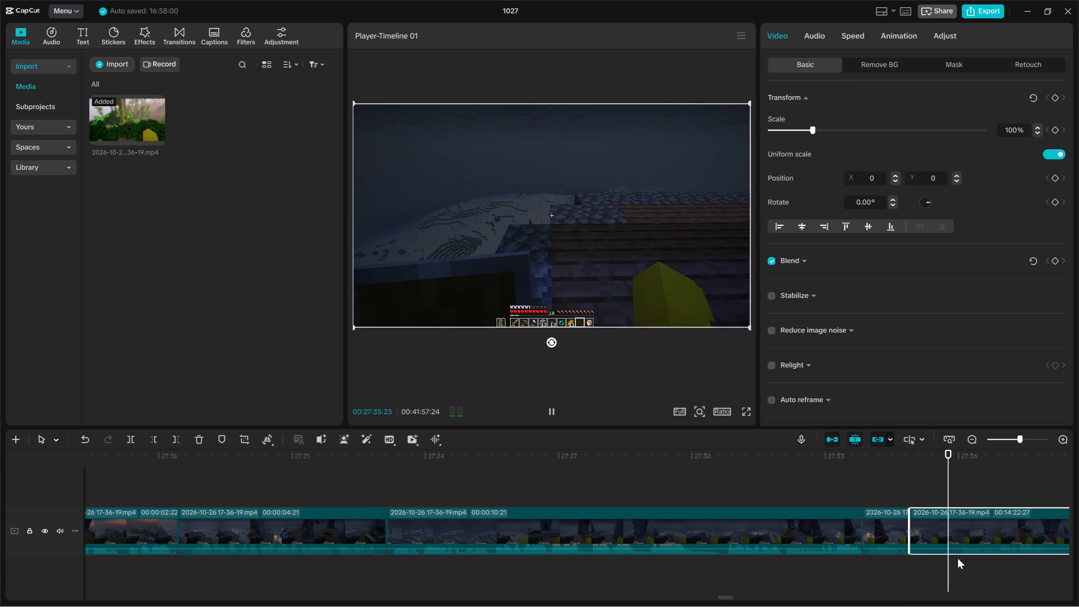
{"action": "double_click", "coordinate": [958, 558]}
{"action": "left_click_drag", "start_coordinate": [986, 570], "coordinate": [988, 501]}
{"action": "left_click", "coordinate": [161, 439]}
{"action": "left_click", "coordinate": [156, 439]}
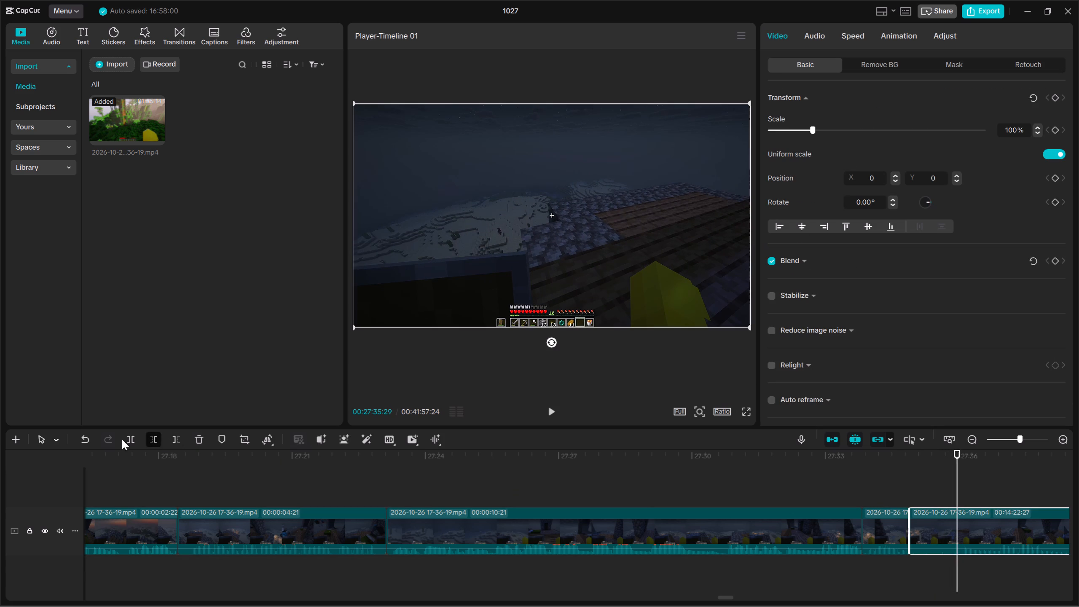
Play on, split the long clip at about 00:27:37, and trim the remainder's start up to 00:27:37:14.
{"action": "key", "text": "space"}
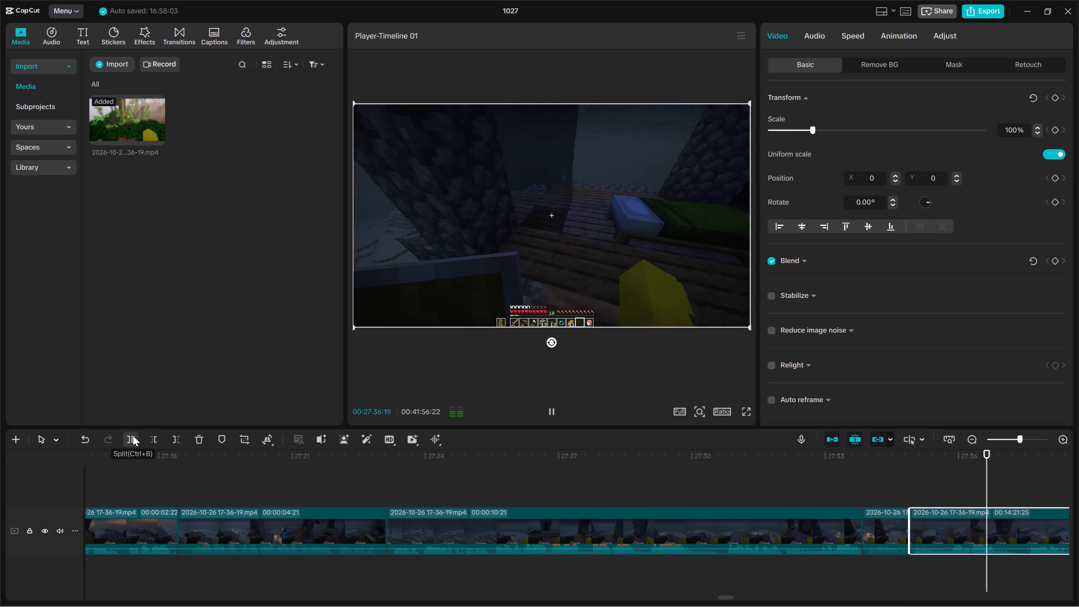
{"action": "key", "text": "space"}
{"action": "left_click", "coordinate": [134, 435]}
{"action": "key", "text": "space"}
{"action": "key", "text": "space"}
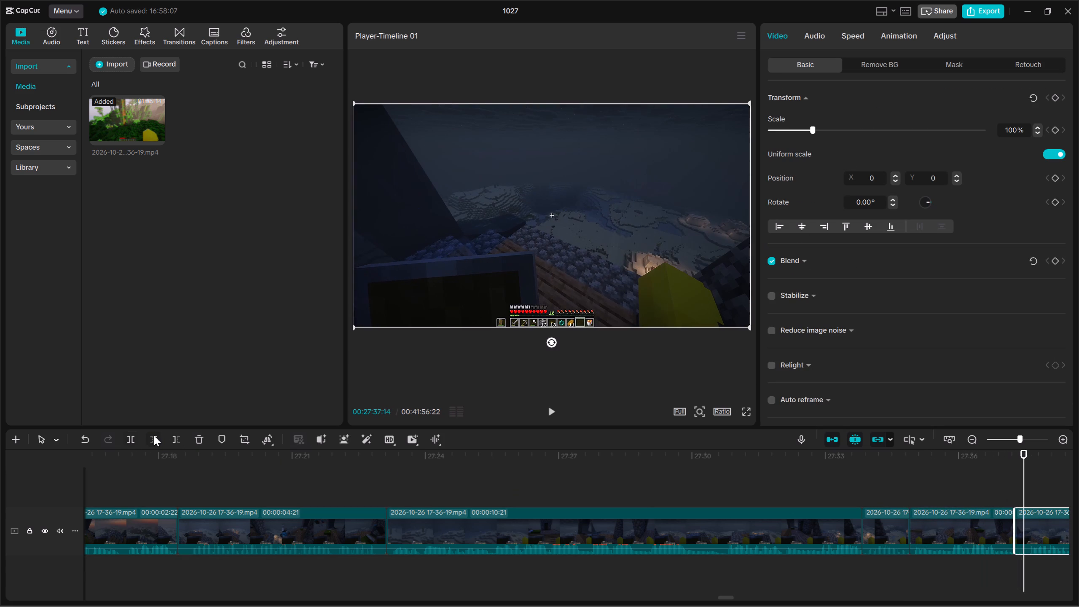
{"action": "left_click", "coordinate": [158, 435]}
Review the recent cuts and delete the roughly 2-second piece between about 00:27:35 and 00:27:37.
{"action": "key", "text": "space"}
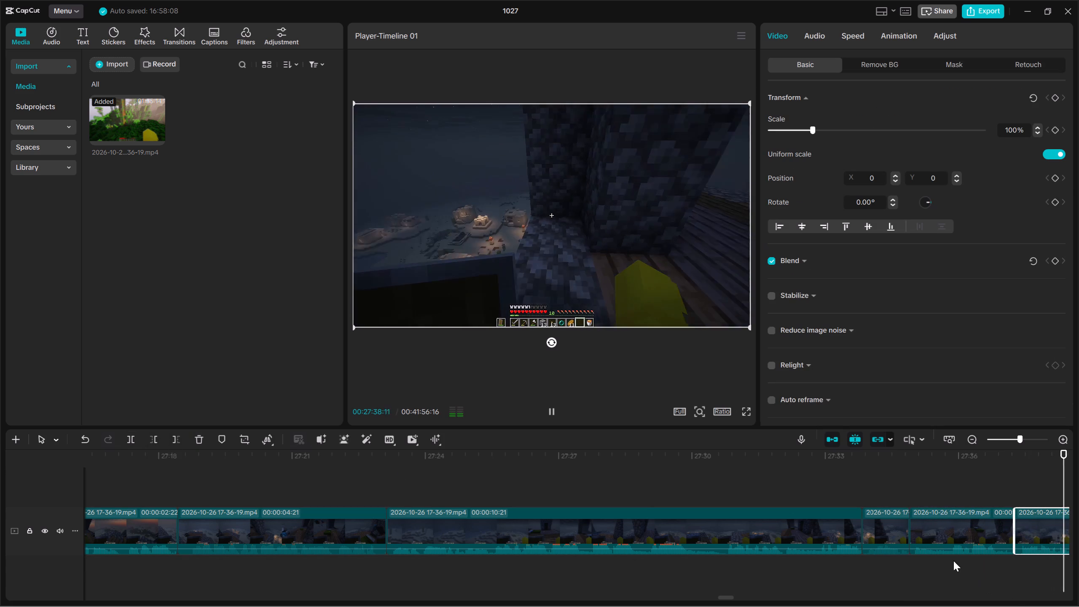
{"action": "key", "text": "Up"}
{"action": "key", "text": "Up"}
{"action": "key", "text": "Up"}
{"action": "key", "text": "space"}
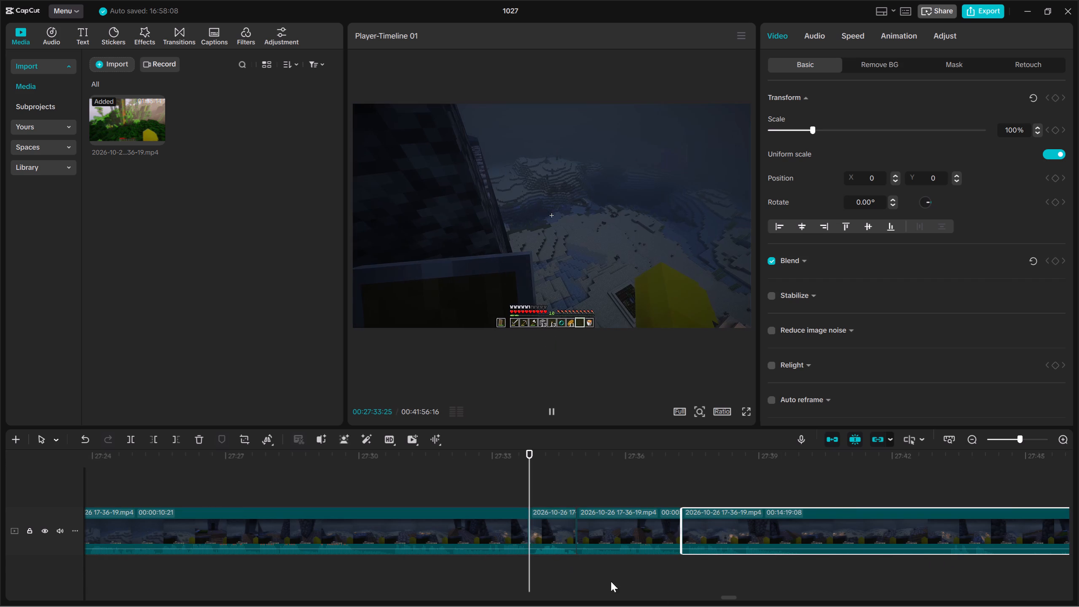
{"action": "left_click_drag", "start_coordinate": [635, 577], "coordinate": [623, 527]}
{"action": "key", "text": "Delete"}
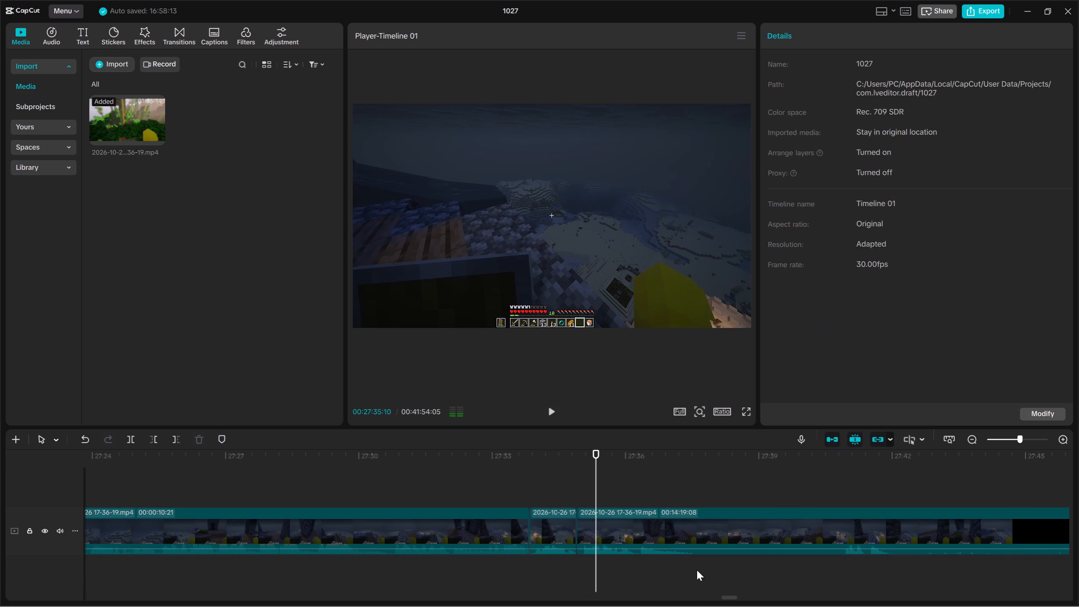
Skim the long clip from about 00:27:35 to 00:28:20 in short playbacks to look for the next part worth keeping.
{"action": "left_click", "coordinate": [695, 572]}
{"action": "left_click_drag", "start_coordinate": [725, 567], "coordinate": [785, 564]}
{"action": "left_click", "coordinate": [867, 565]}
{"action": "key", "text": "space"}
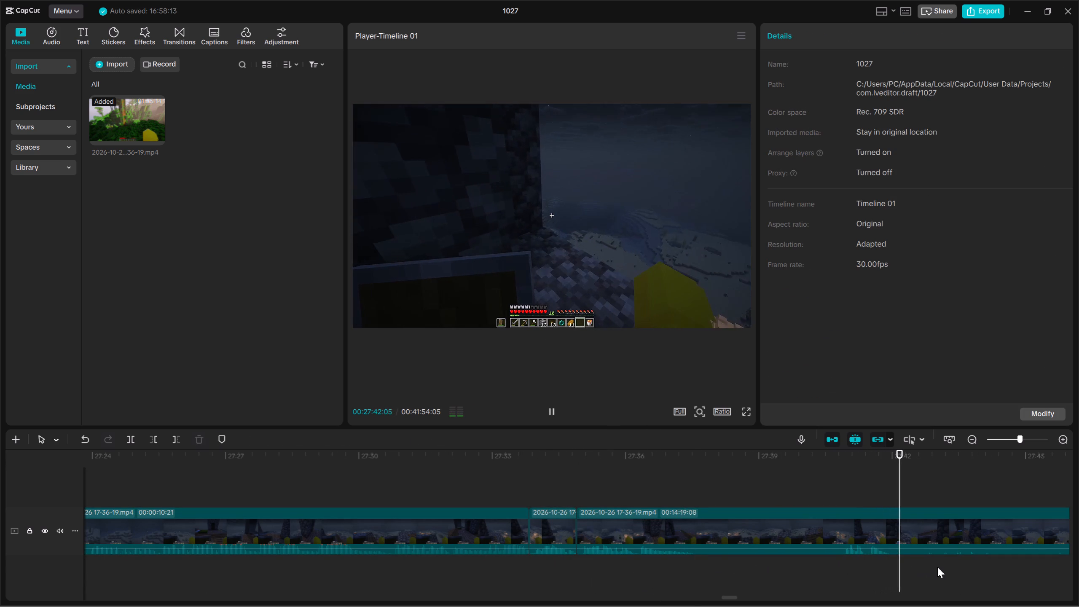
{"action": "left_click", "coordinate": [844, 560]}
{"action": "key", "text": "space"}
{"action": "key", "text": "space"}
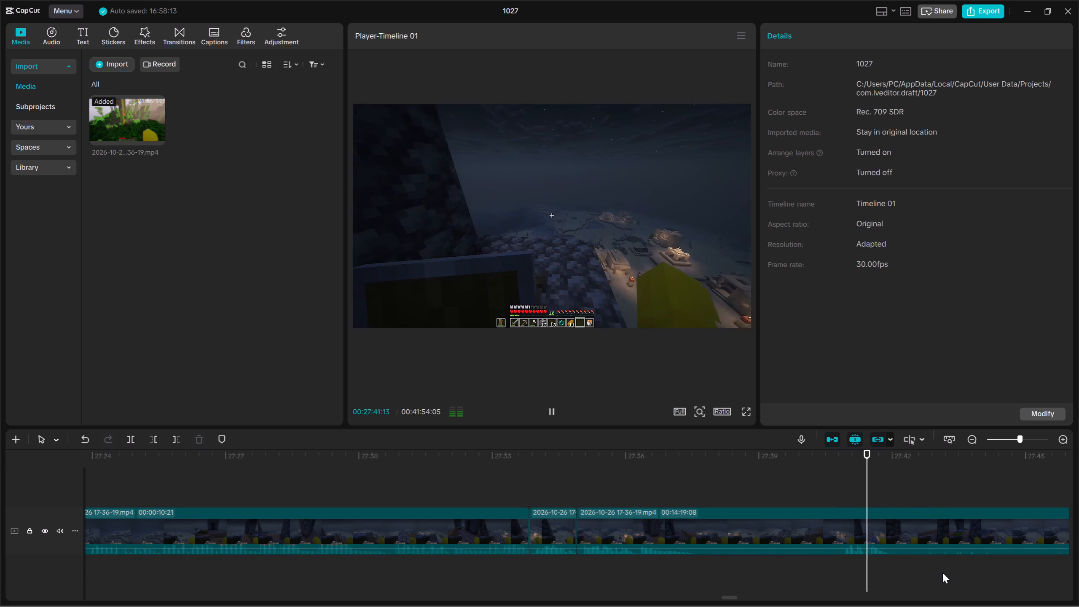
{"action": "left_click_drag", "start_coordinate": [980, 565], "coordinate": [1056, 556]}
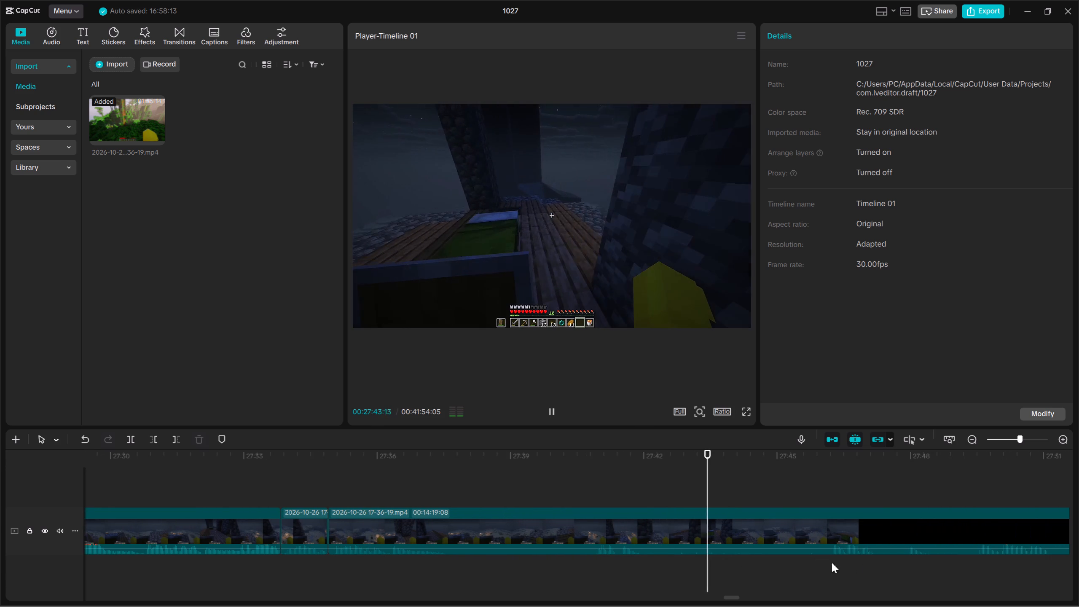
{"action": "left_click", "coordinate": [821, 560]}
{"action": "left_click_drag", "start_coordinate": [824, 560], "coordinate": [831, 560]}
{"action": "key", "text": "space"}
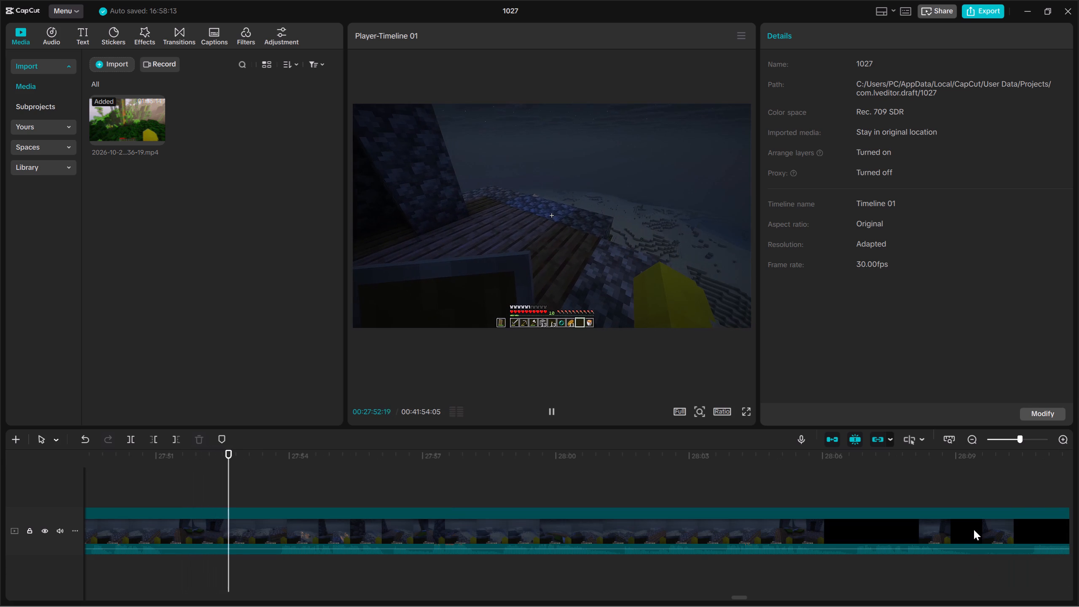
{"action": "scroll", "coordinate": [951, 537], "scroll_direction": "down", "scroll_amount": 9, "text": "ctrl"}
{"action": "scroll", "coordinate": [695, 545], "scroll_direction": "down", "scroll_amount": 6, "text": "ctrl"}
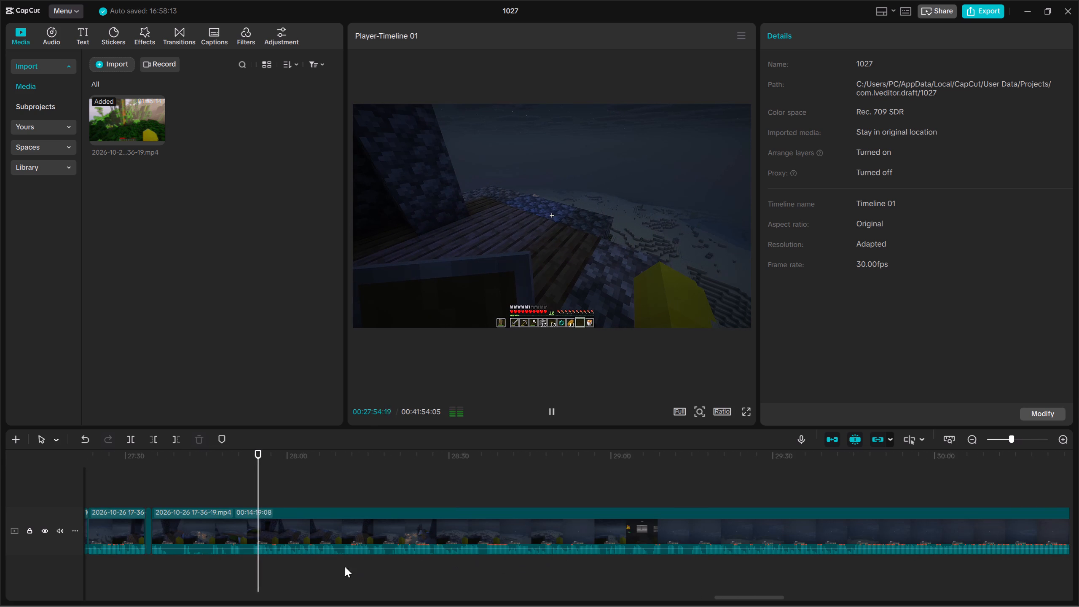
{"action": "scroll", "coordinate": [317, 566], "scroll_direction": "up", "scroll_amount": 5}
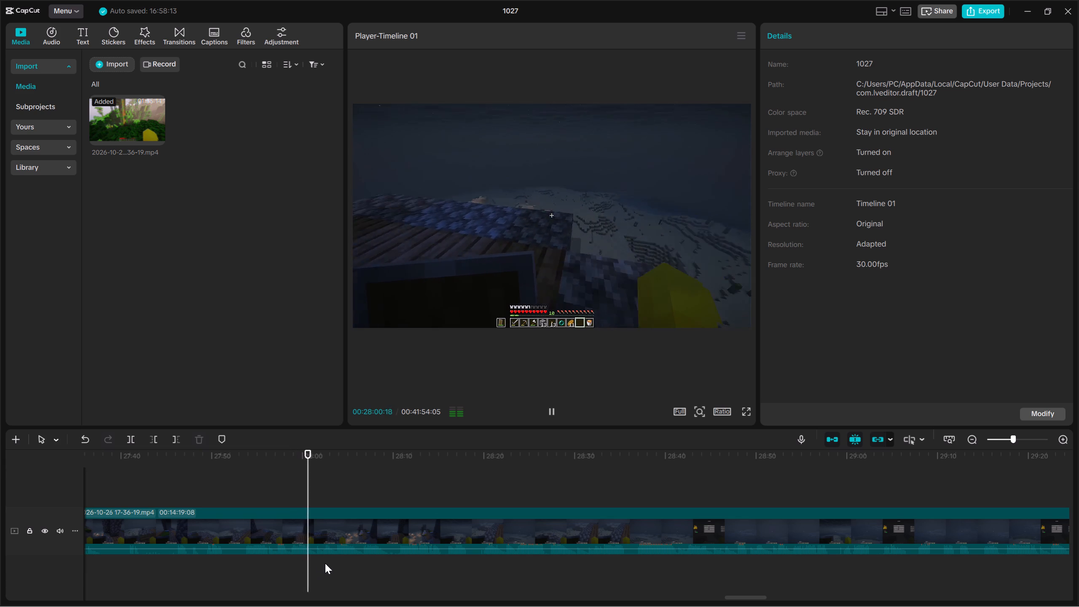
{"action": "left_click", "coordinate": [397, 559]}
{"action": "key", "text": "space"}
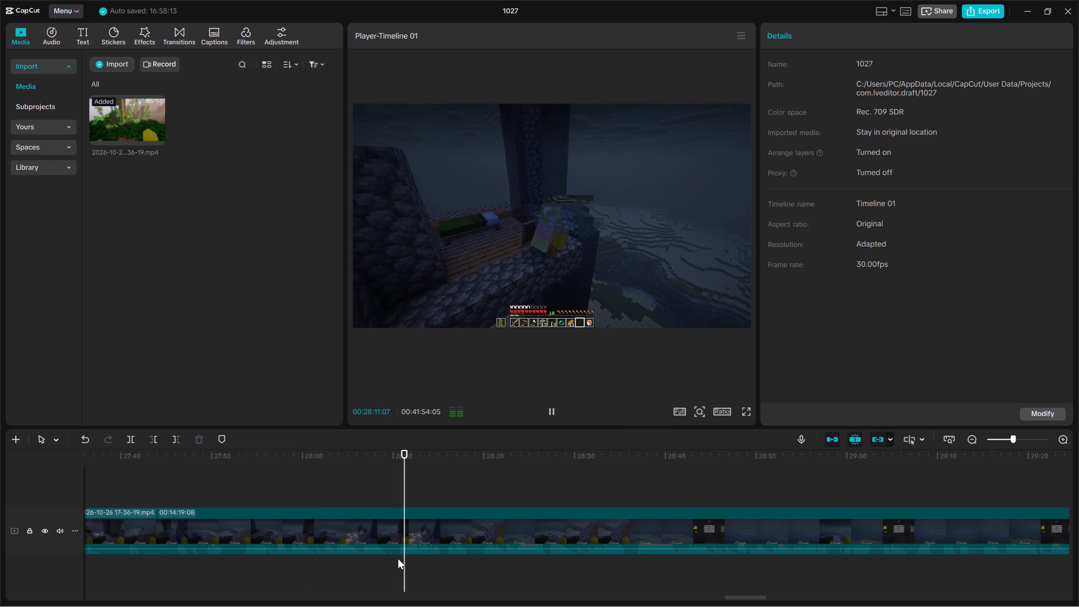
{"action": "left_click", "coordinate": [445, 554]}
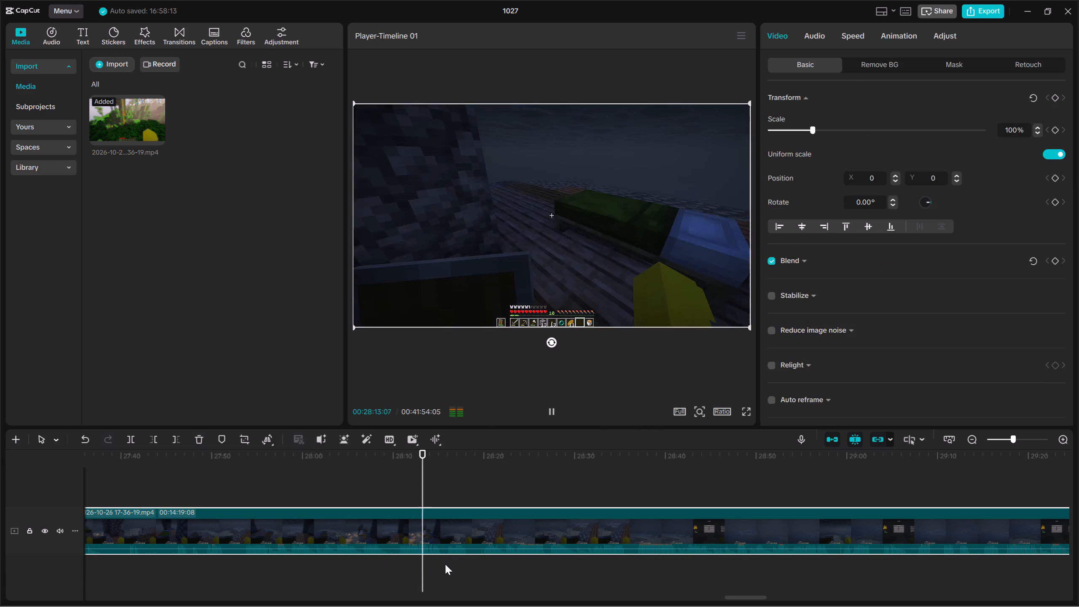
{"action": "left_click", "coordinate": [445, 564]}
{"action": "key", "text": "space"}
{"action": "key", "text": "space"}
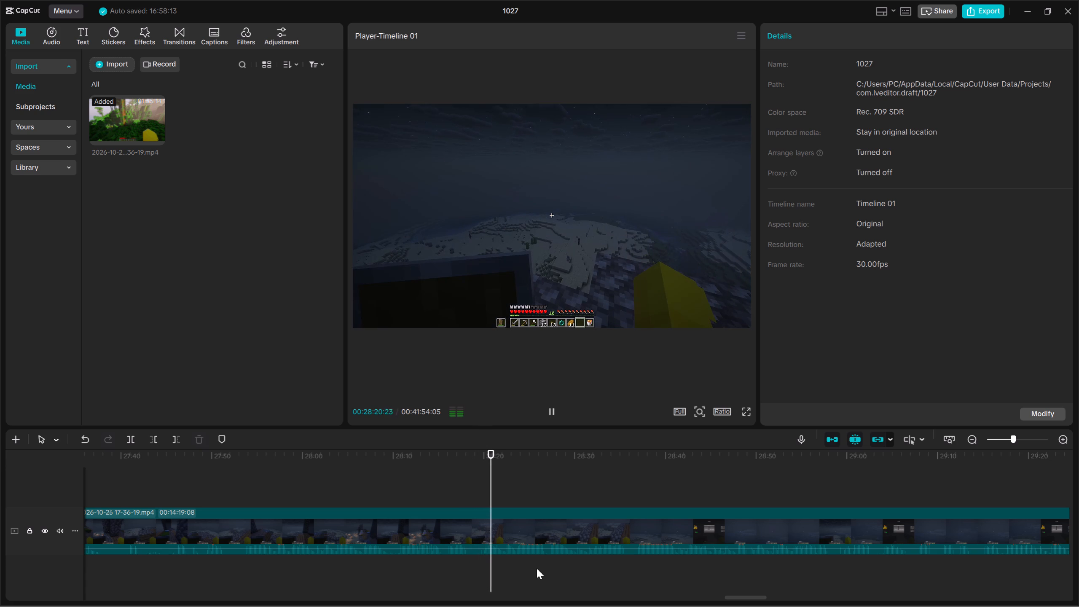
Find the cut point at 00:28:23:03 and trim away the part of the long clip before it.
{"action": "left_click", "coordinate": [553, 565]}
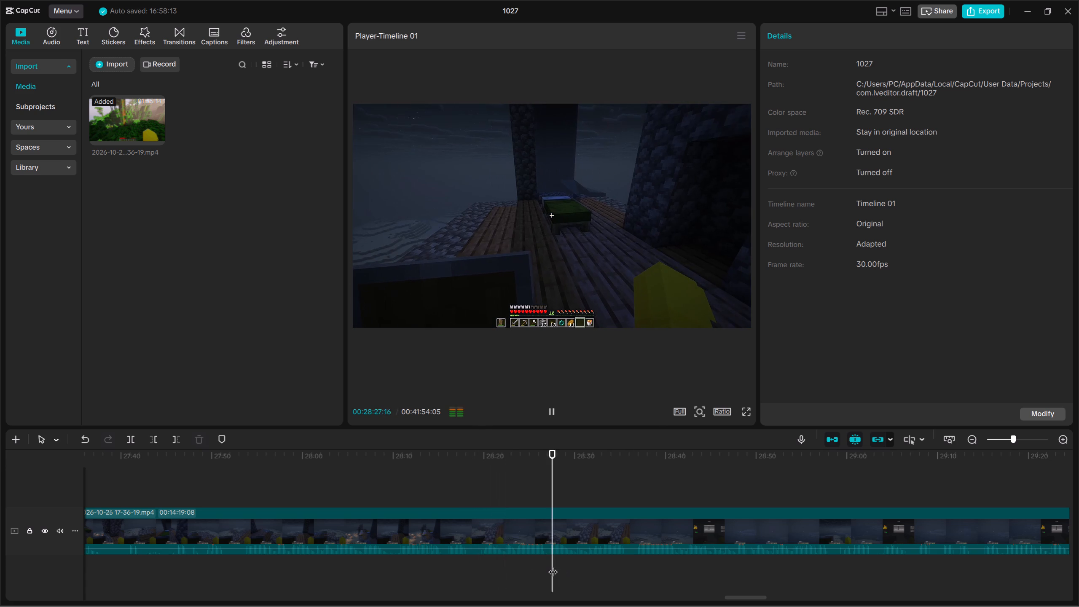
{"action": "key", "text": "space"}
{"action": "left_click", "coordinate": [505, 562]}
{"action": "key", "text": "space"}
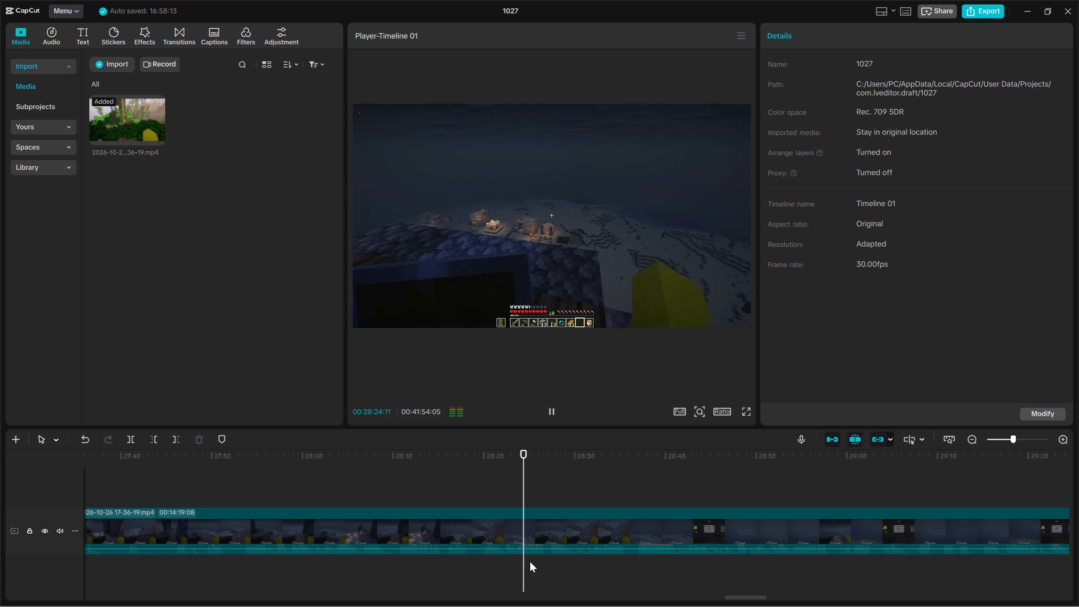
{"action": "key", "text": "space"}
{"action": "left_click", "coordinate": [531, 561]}
{"action": "left_click_drag", "start_coordinate": [523, 560], "coordinate": [512, 558]}
{"action": "left_click", "coordinate": [512, 558]}
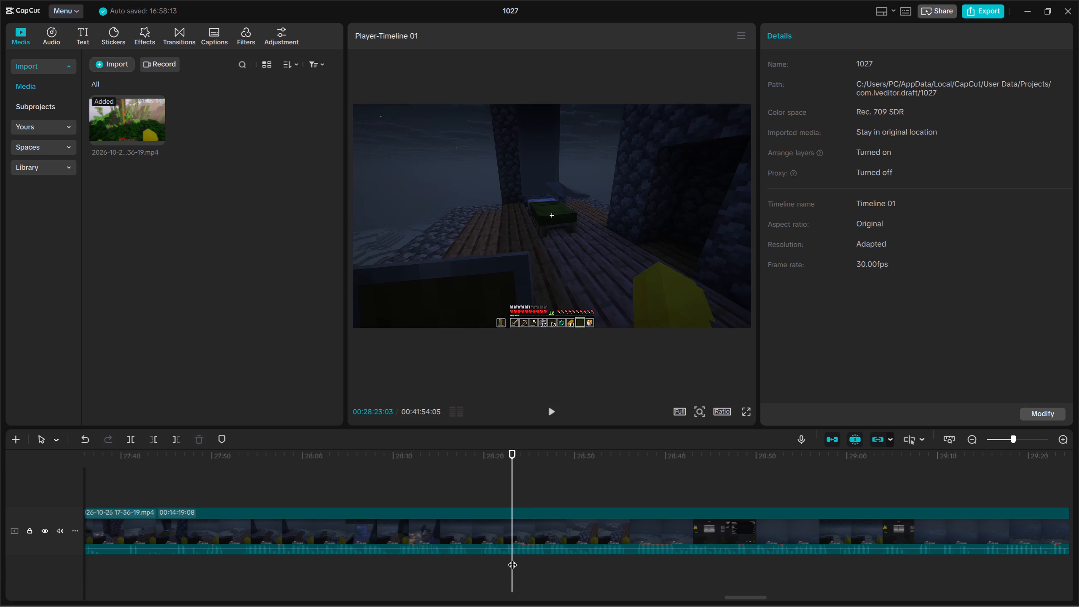
{"action": "left_click_drag", "start_coordinate": [528, 572], "coordinate": [542, 518]}
{"action": "left_click", "coordinate": [156, 441]}
Split the long clip at about 00:27:41 and trim away the footage after the split up to 00:27:43:00.
{"action": "key", "text": "space"}
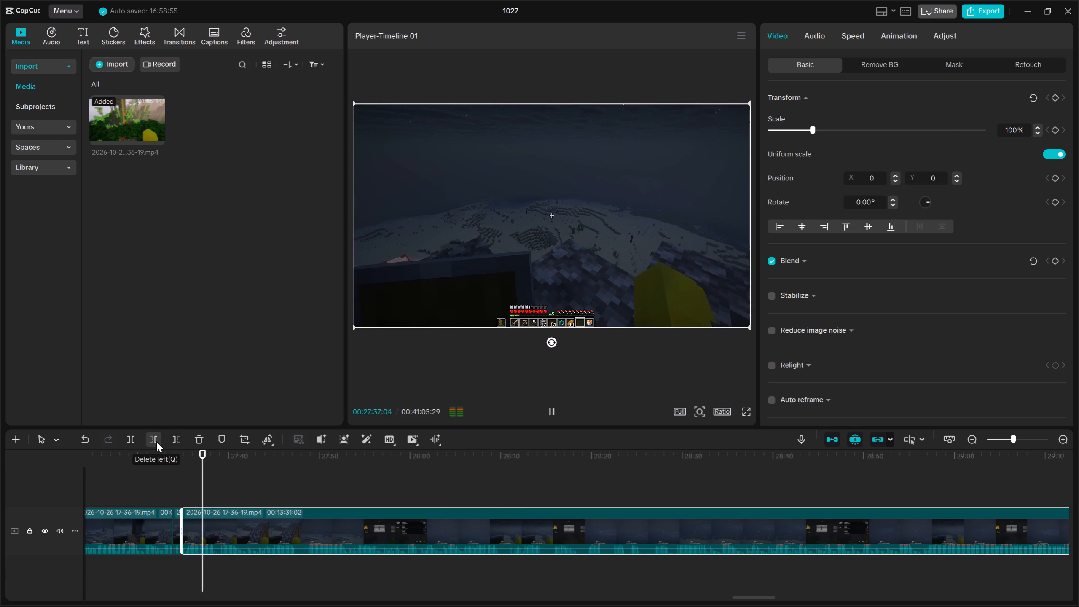
{"action": "key", "text": "space"}
{"action": "key", "text": "space"}
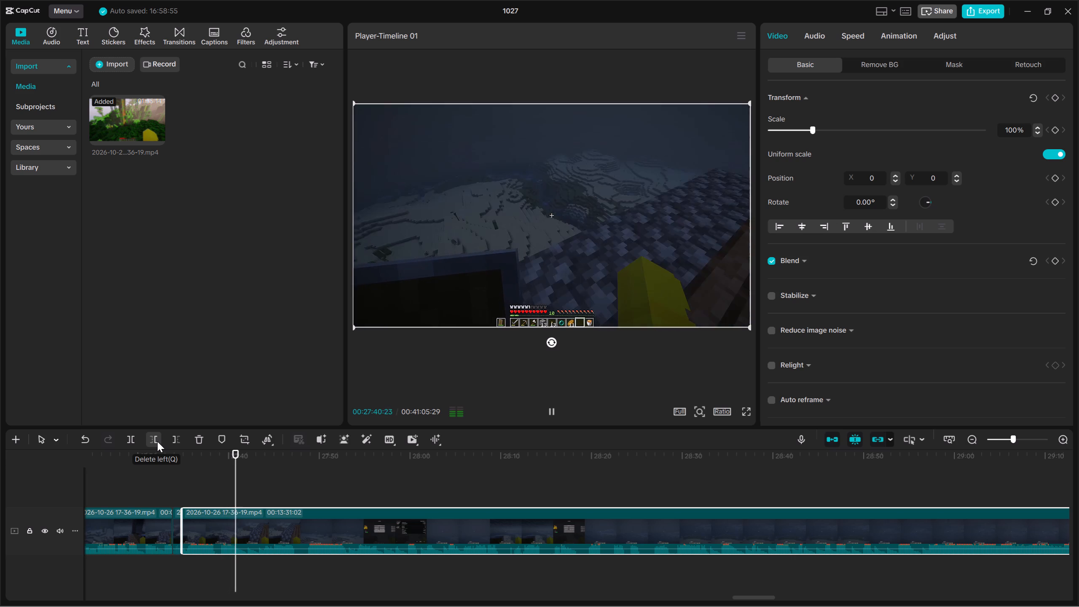
{"action": "key", "text": "space"}
{"action": "left_click", "coordinate": [131, 441]}
{"action": "key", "text": "space"}
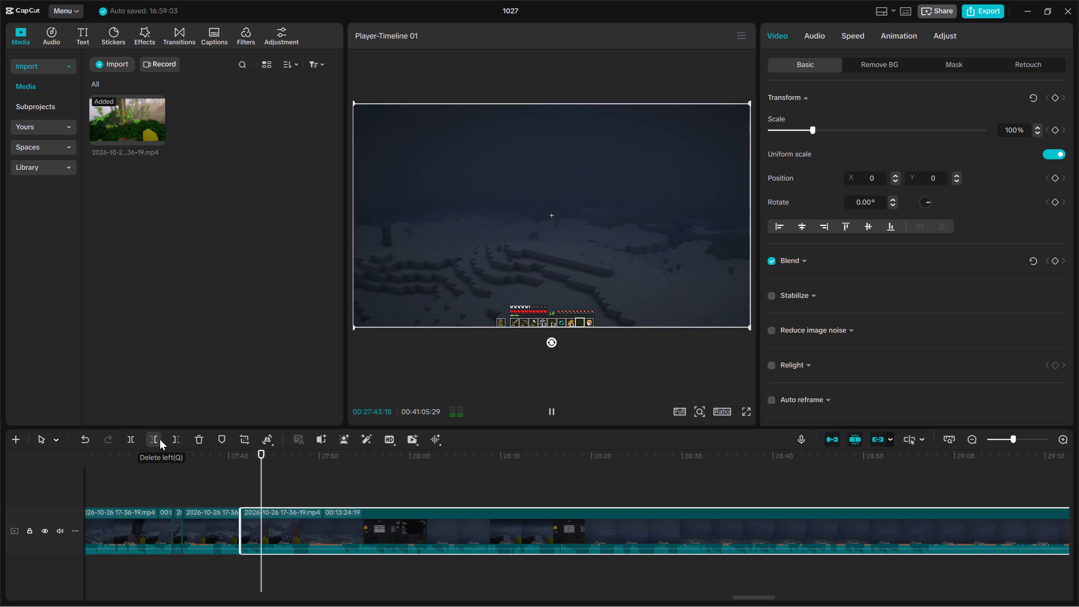
{"action": "key", "text": "Up"}
{"action": "key", "text": "space"}
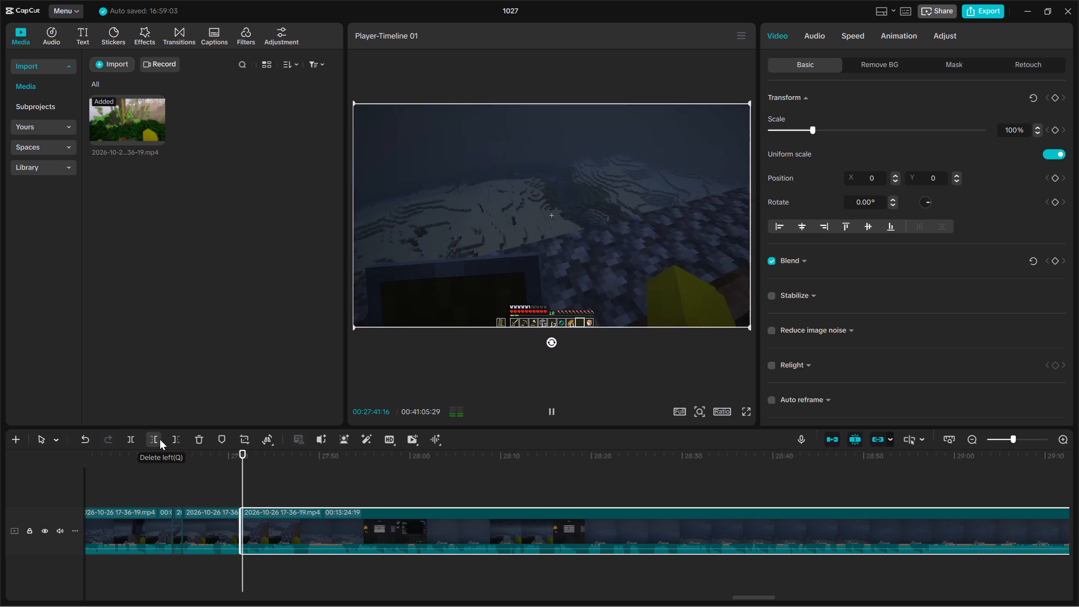
{"action": "key", "text": "space"}
{"action": "left_click", "coordinate": [160, 439]}
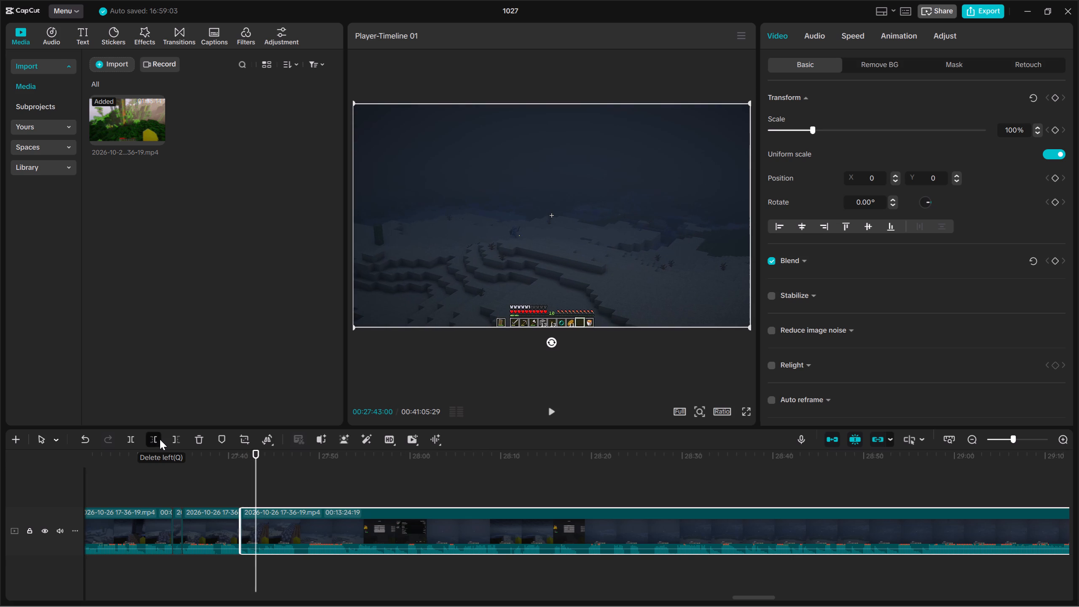
Split the long clip at about 00:27:45 and trim away roughly the next 1.5 seconds after the split.
{"action": "key", "text": "space"}
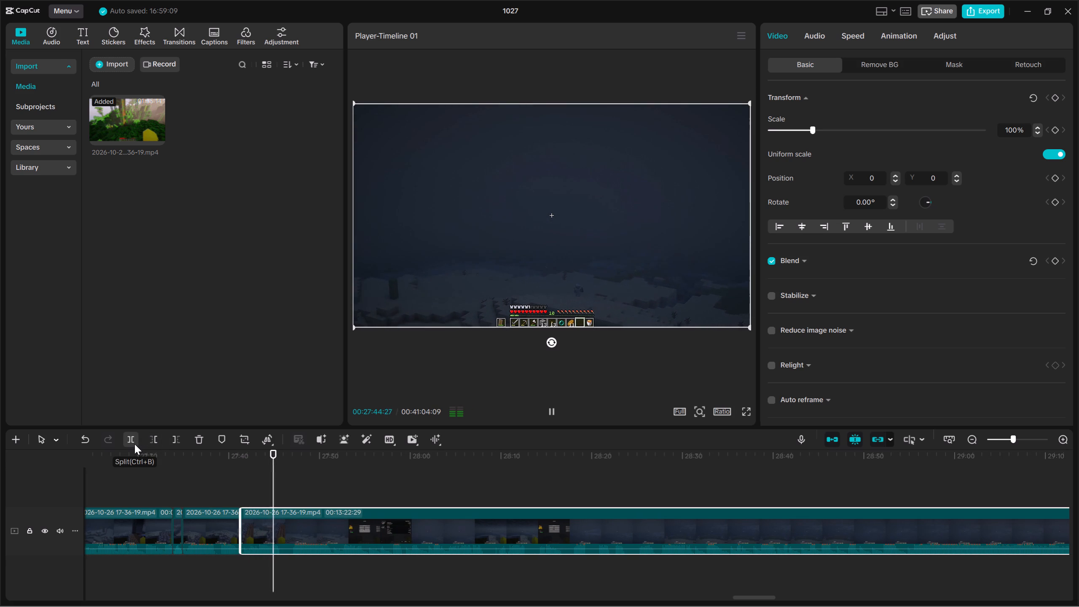
{"action": "key", "text": "space"}
{"action": "left_click", "coordinate": [134, 444]}
{"action": "key", "text": "space"}
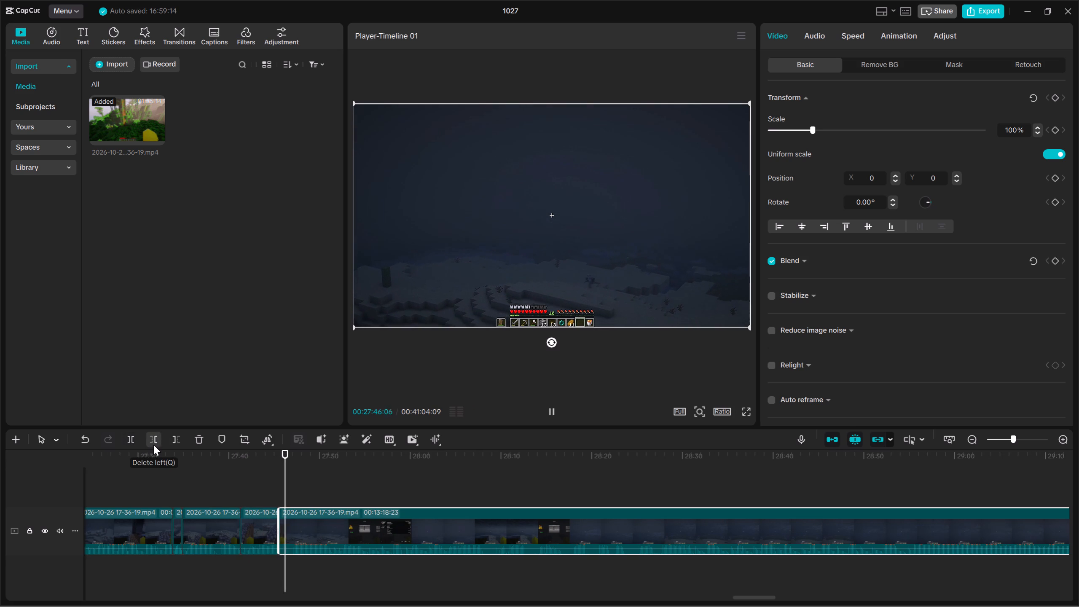
{"action": "left_click", "coordinate": [153, 445]}
Split the long clip at 00:27:49:19 and trim away the footage after the split up to 00:27:56:03.
{"action": "key", "text": "space"}
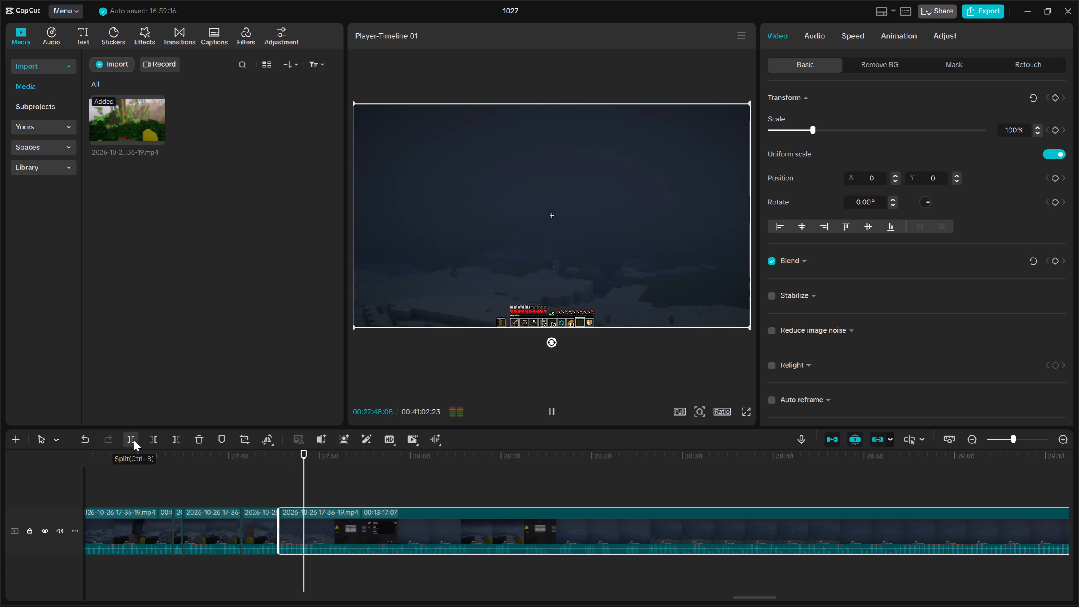
{"action": "key", "text": "space"}
{"action": "left_click", "coordinate": [134, 440]}
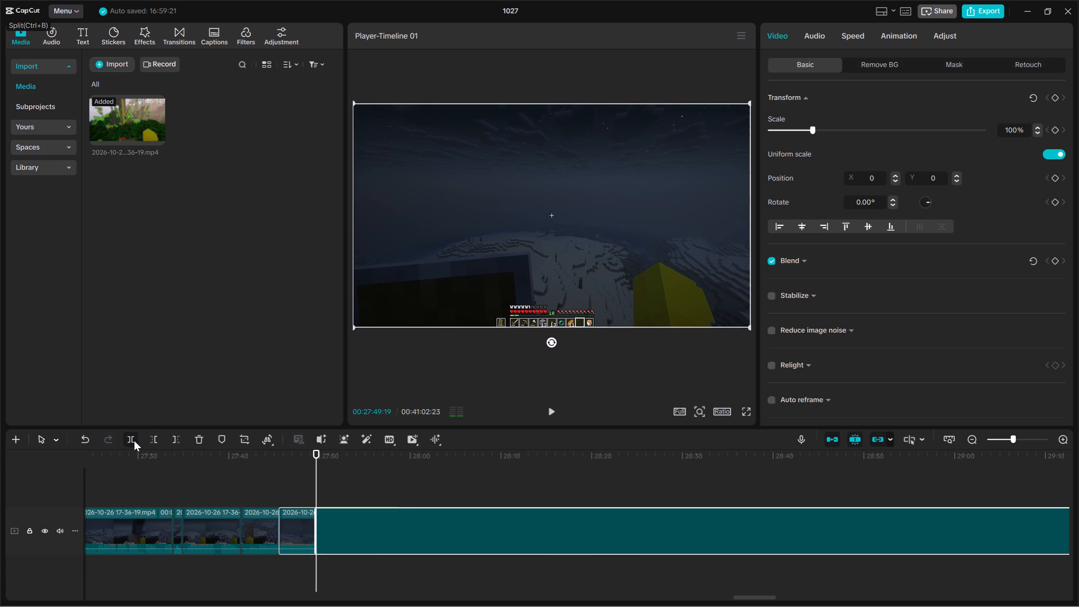
{"action": "key", "text": "space"}
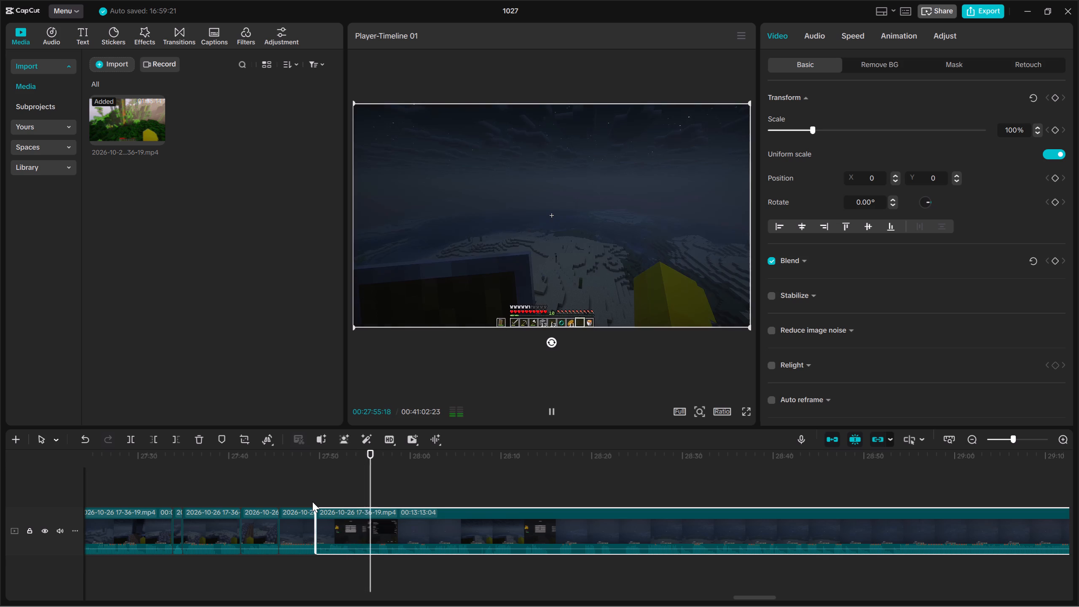
{"action": "key", "text": "space"}
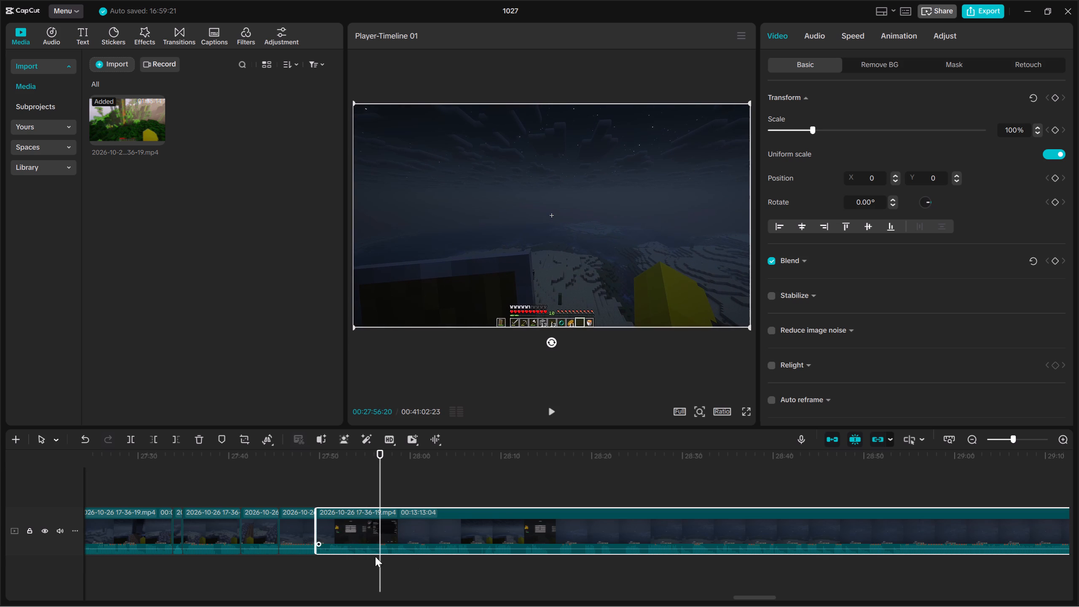
{"action": "left_click", "coordinate": [380, 569]}
{"action": "left_click_drag", "start_coordinate": [380, 569], "coordinate": [375, 569]}
{"action": "left_click_drag", "start_coordinate": [391, 580], "coordinate": [401, 528]}
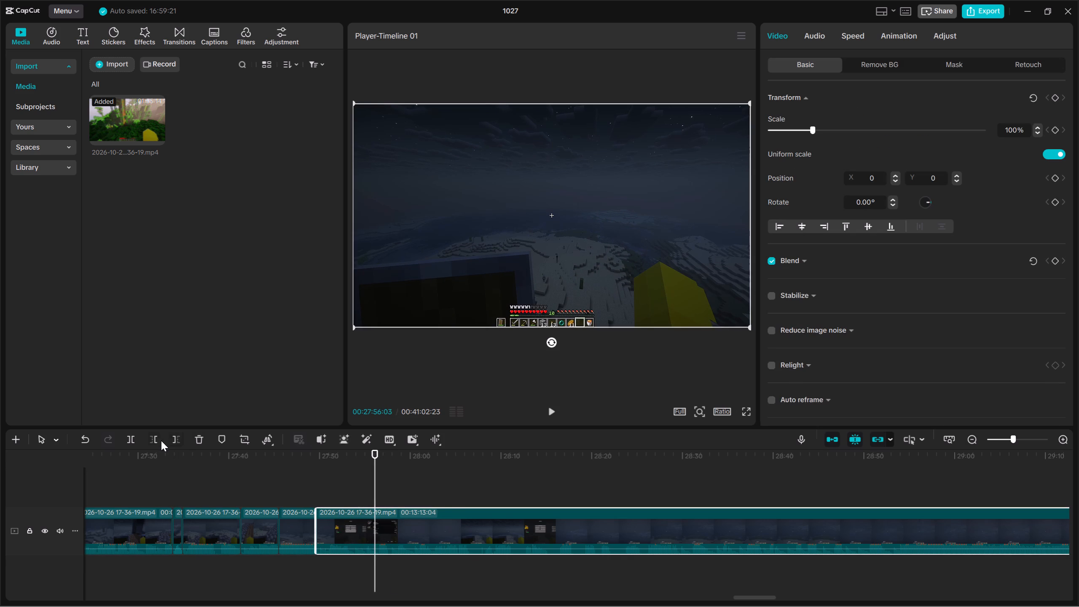
{"action": "left_click", "coordinate": [158, 439]}
Preview the start of the long clip and trim away its footage before 00:27:51:14.
{"action": "key", "text": "Up"}
{"action": "key", "text": "space"}
{"action": "left_click", "coordinate": [300, 537]}
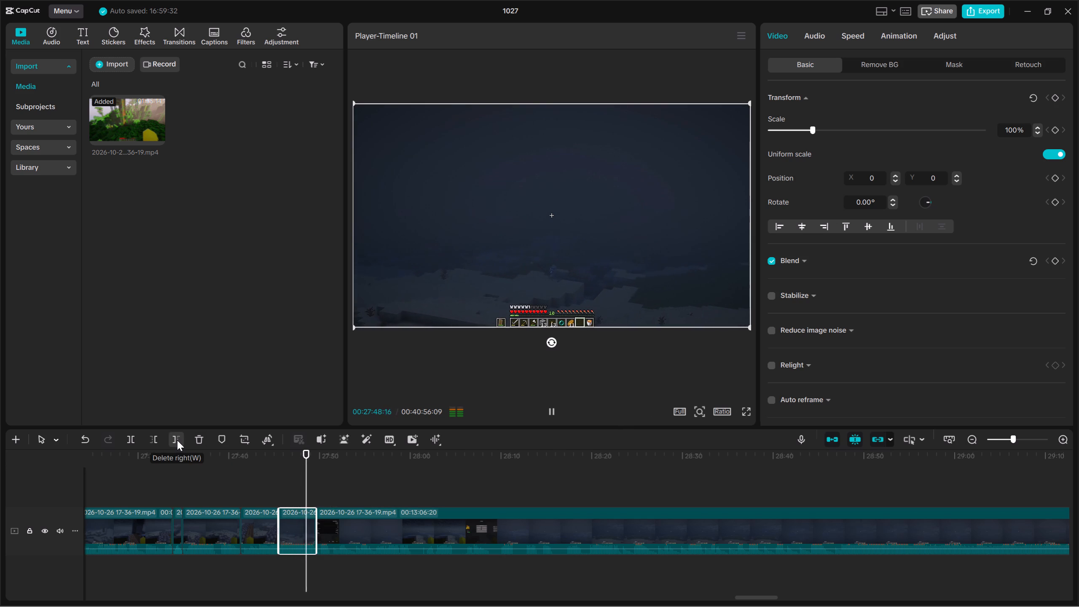
{"action": "left_click", "coordinate": [395, 537]}
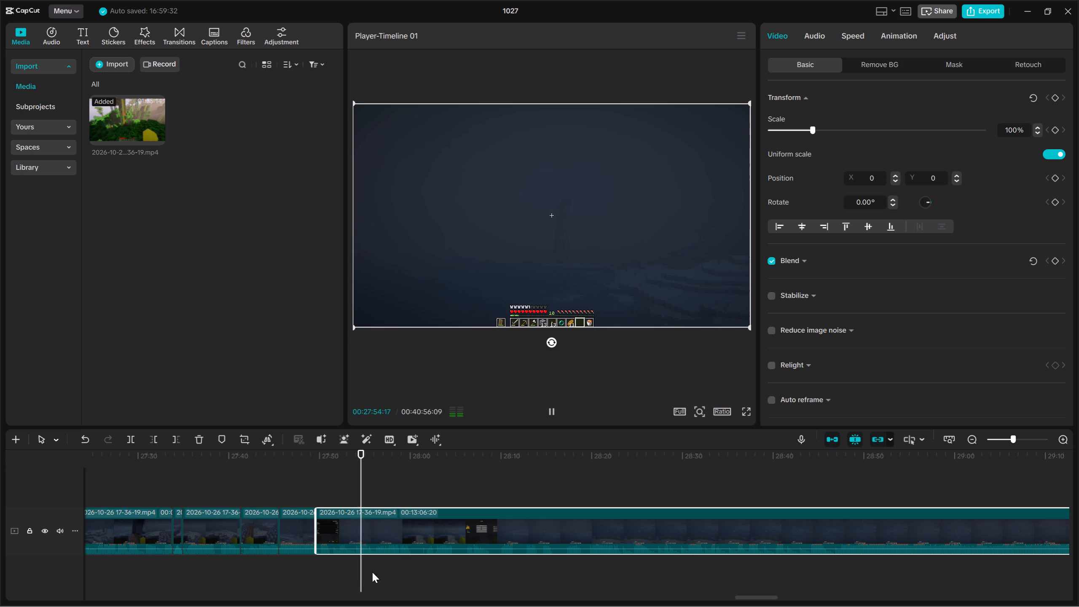
{"action": "left_click", "coordinate": [333, 560]}
{"action": "left_click_drag", "start_coordinate": [354, 571], "coordinate": [370, 520]}
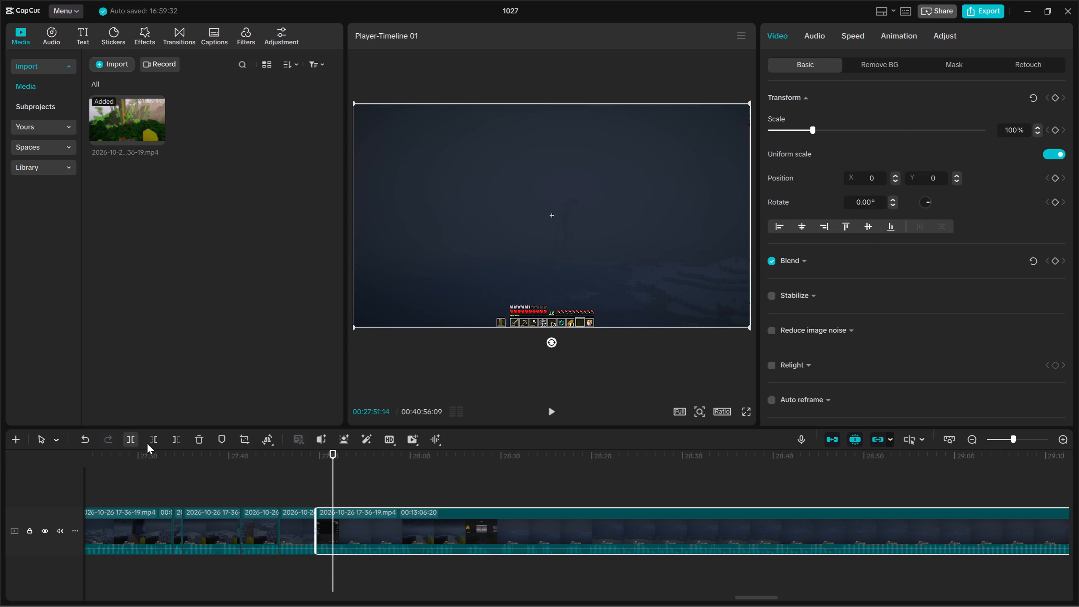
{"action": "left_click", "coordinate": [156, 442]}
Split the long clip at about 00:27:51 and trim away the footage after the split up to about 00:27:52:03.
{"action": "key", "text": "space"}
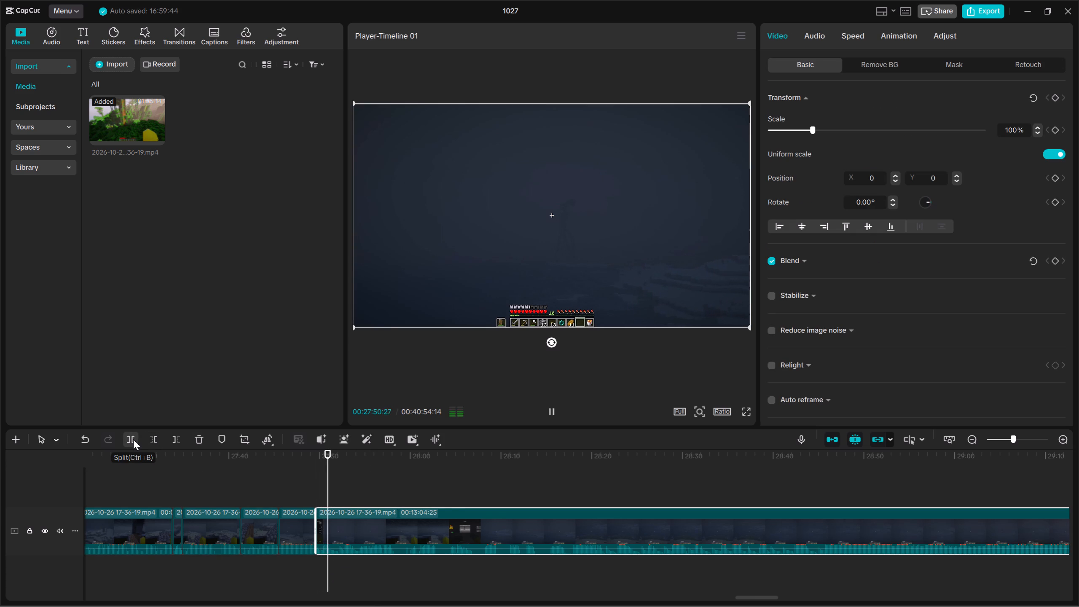
{"action": "key", "text": "space"}
{"action": "left_click", "coordinate": [133, 439]}
{"action": "key", "text": "space"}
{"action": "left_click", "coordinate": [153, 440]}
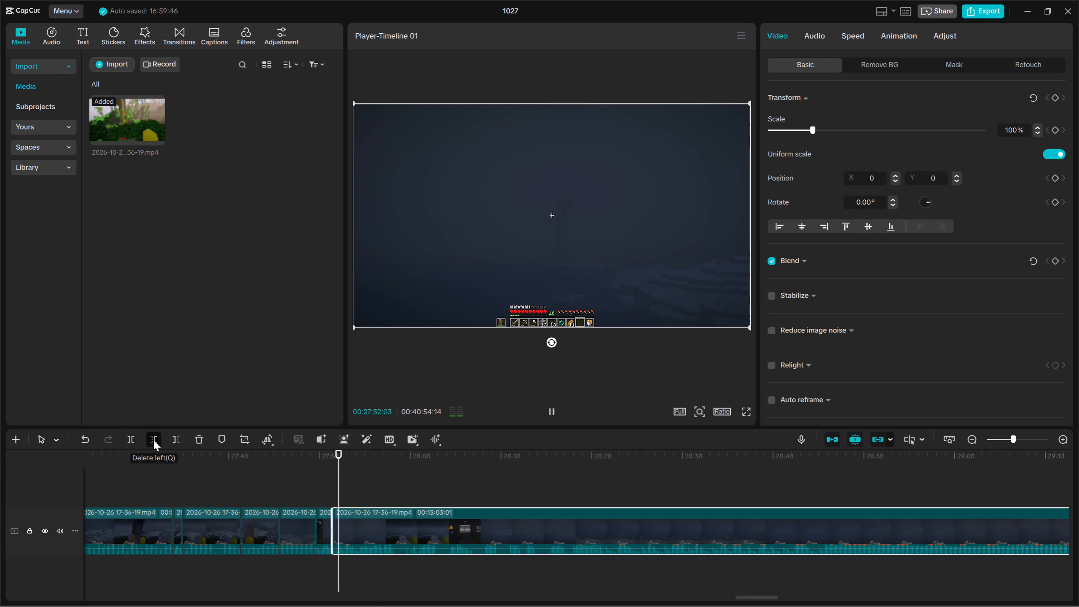
Split the long clip at about 00:27:53 and trim away roughly the next 0.6 seconds after the split.
{"action": "key", "text": "space"}
{"action": "left_click", "coordinate": [124, 435]}
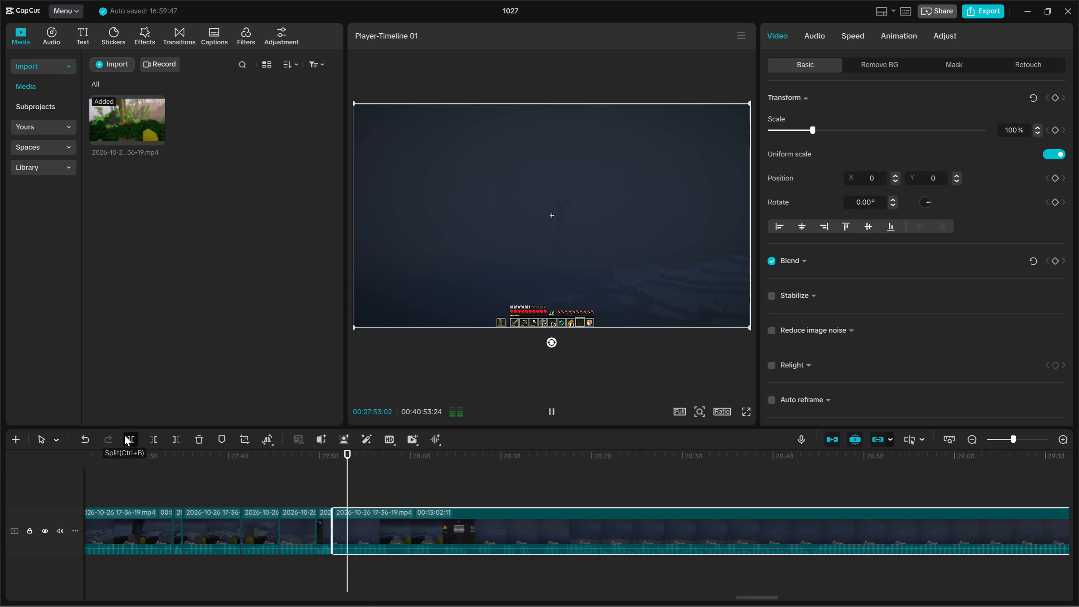
{"action": "key", "text": "space"}
{"action": "key", "text": "space"}
{"action": "left_click", "coordinate": [152, 435]}
Play the long clip on and split it at 00:27:56:29.
{"action": "key", "text": "space"}
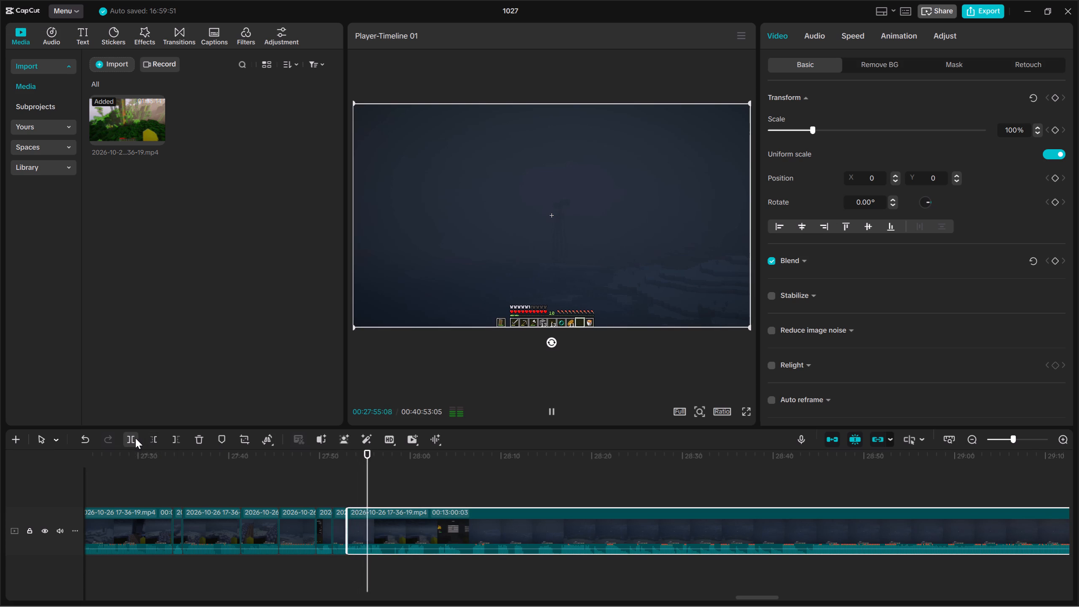
{"action": "key", "text": "space"}
{"action": "left_click", "coordinate": [135, 438]}
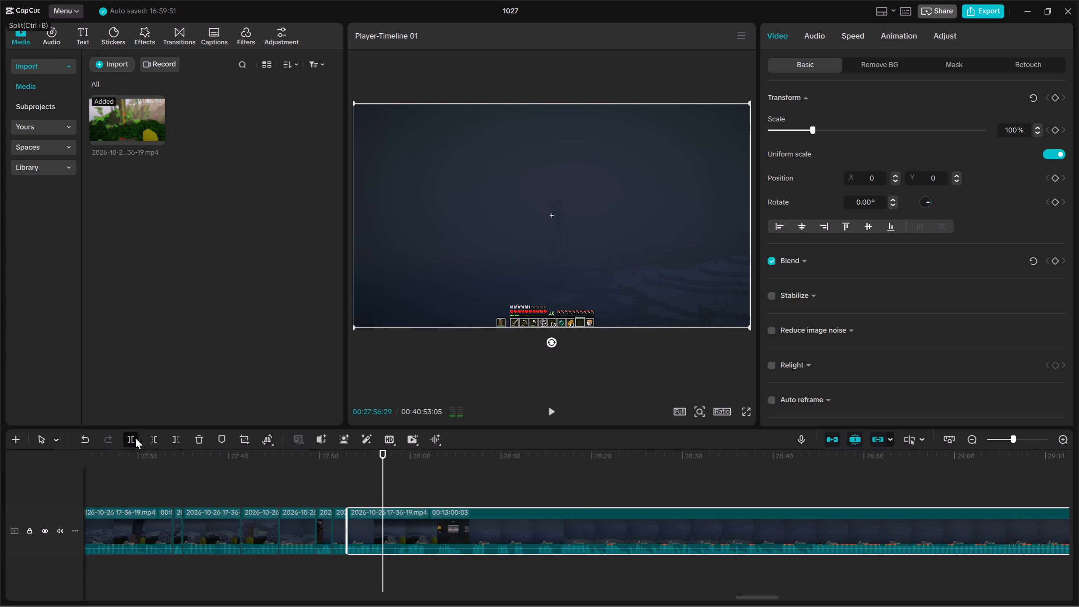
Examine the dark footage after the last split, between about 00:27:58 and 00:29:33, for the next cut point.
{"action": "key", "text": "space"}
{"action": "left_click", "coordinate": [393, 565]}
{"action": "key", "text": "space"}
{"action": "left_click_drag", "start_coordinate": [395, 565], "coordinate": [400, 565]}
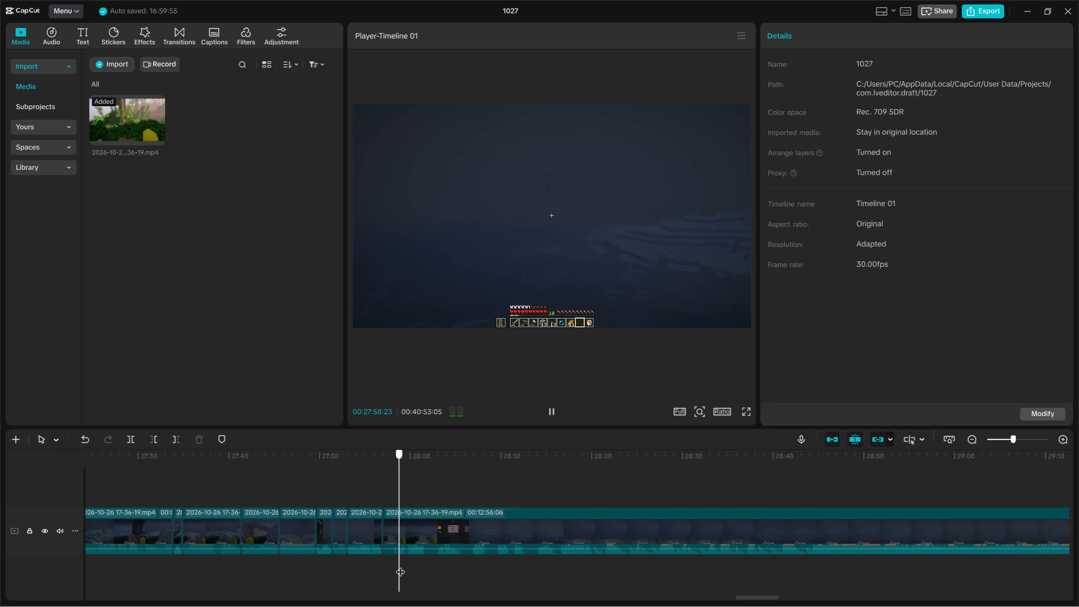
{"action": "left_click_drag", "start_coordinate": [400, 565], "coordinate": [730, 569]}
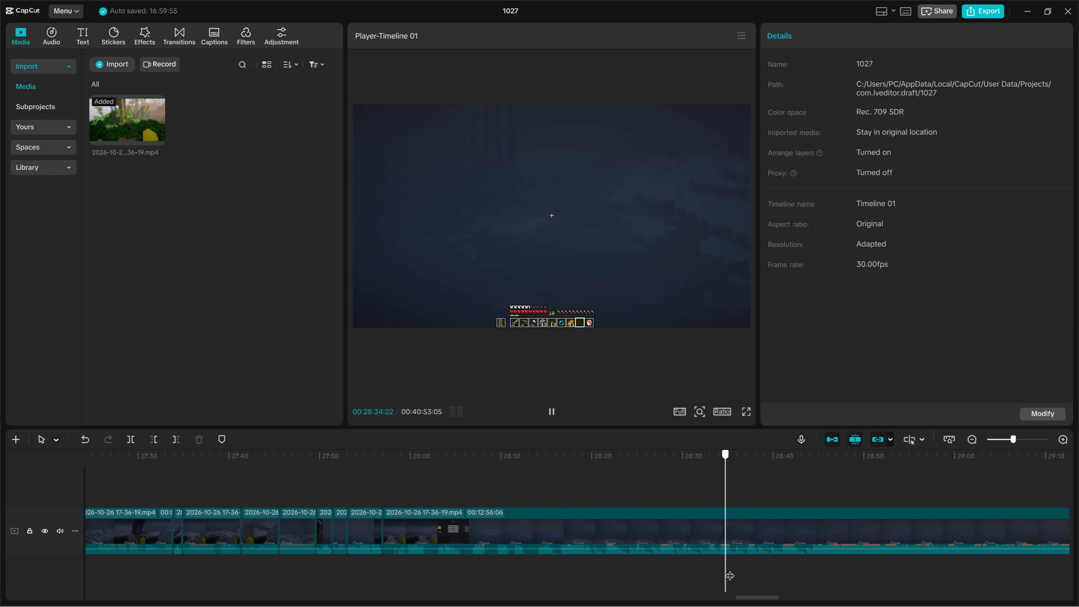
{"action": "left_click_drag", "start_coordinate": [730, 569], "coordinate": [872, 573]}
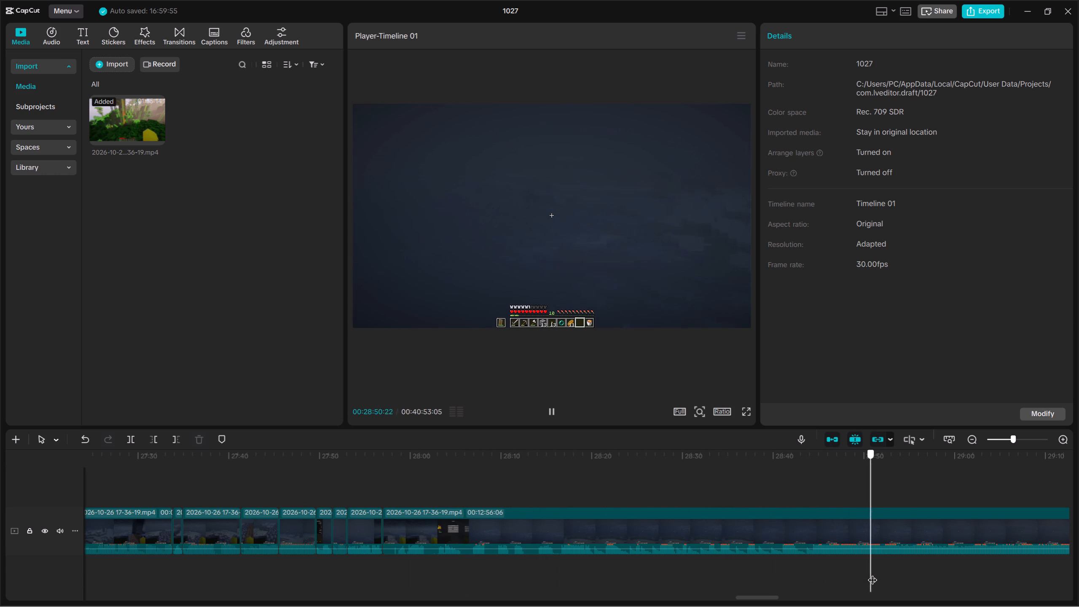
{"action": "left_click_drag", "start_coordinate": [872, 573], "coordinate": [943, 573]}
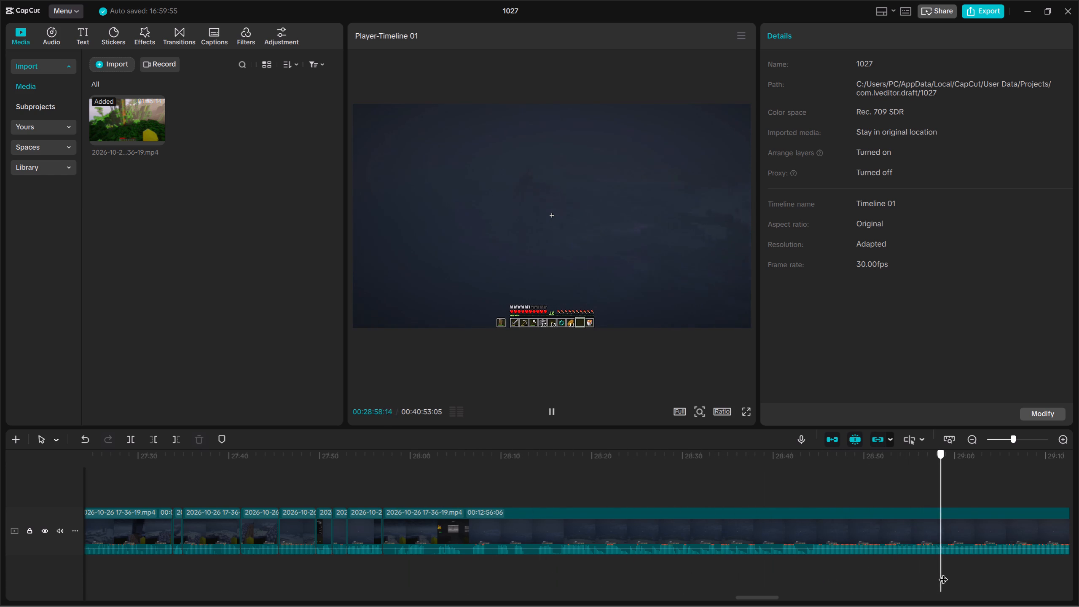
{"action": "left_click_drag", "start_coordinate": [943, 573], "coordinate": [1025, 564]}
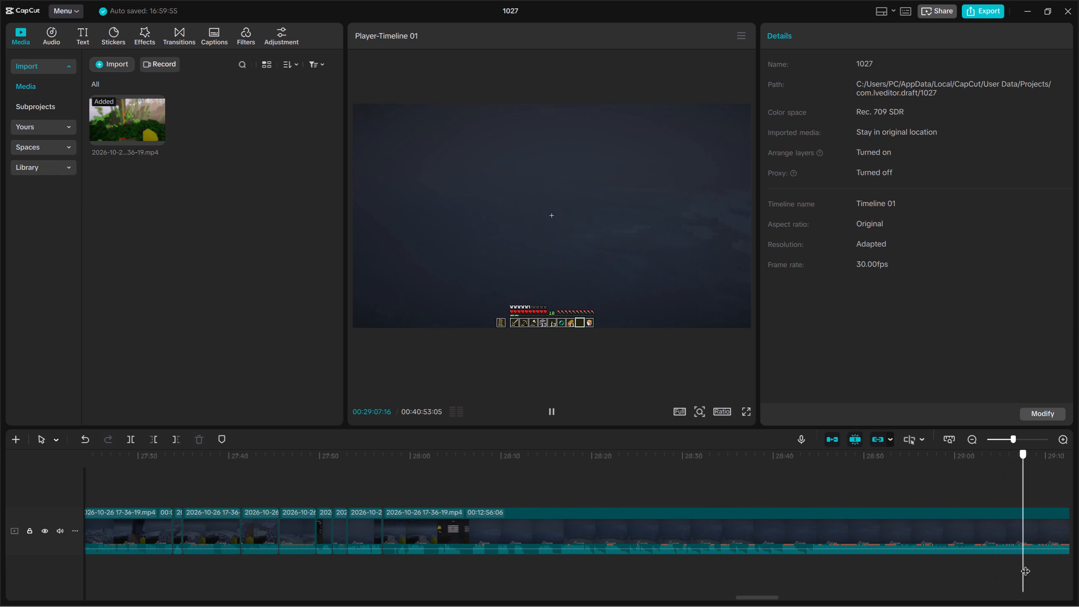
{"action": "left_click_drag", "start_coordinate": [1025, 564], "coordinate": [1063, 556]}
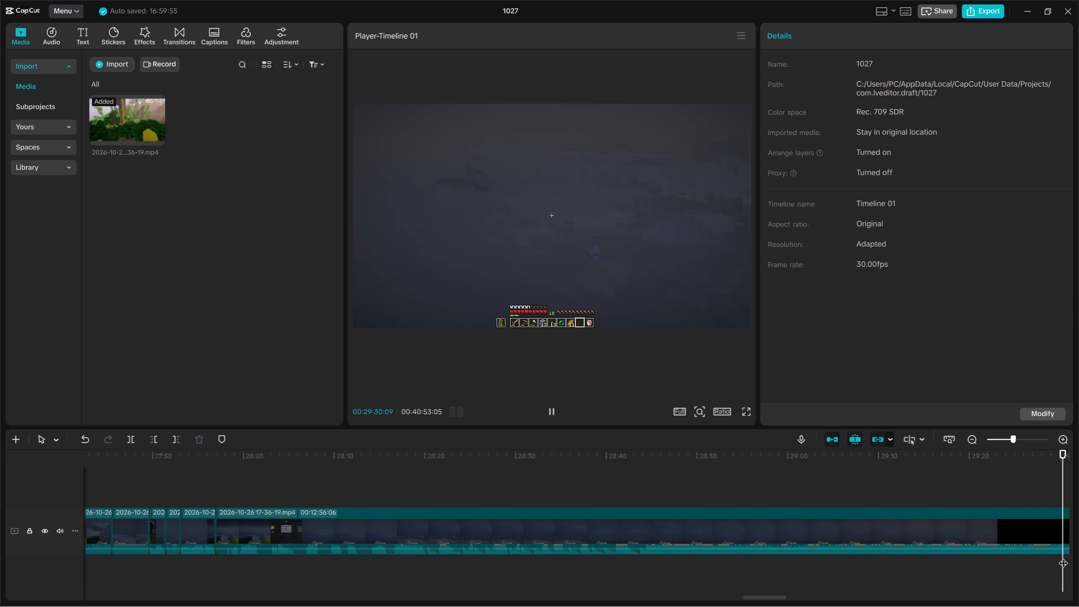
{"action": "key", "text": "space"}
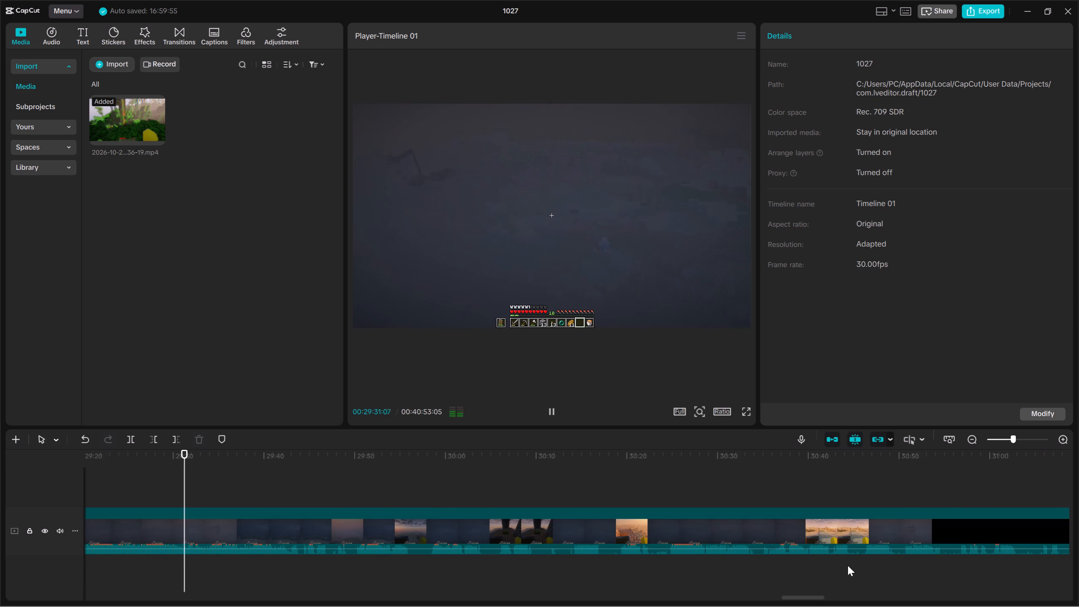
{"action": "left_click", "coordinate": [973, 438]}
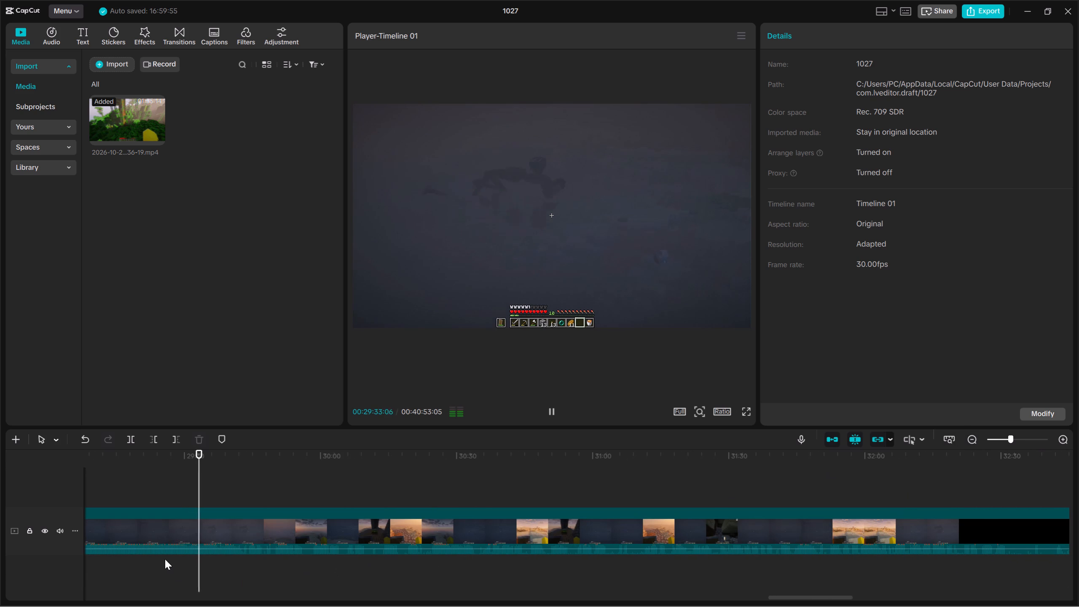
{"action": "left_click", "coordinate": [168, 559]}
{"action": "left_click_drag", "start_coordinate": [166, 559], "coordinate": [120, 553]}
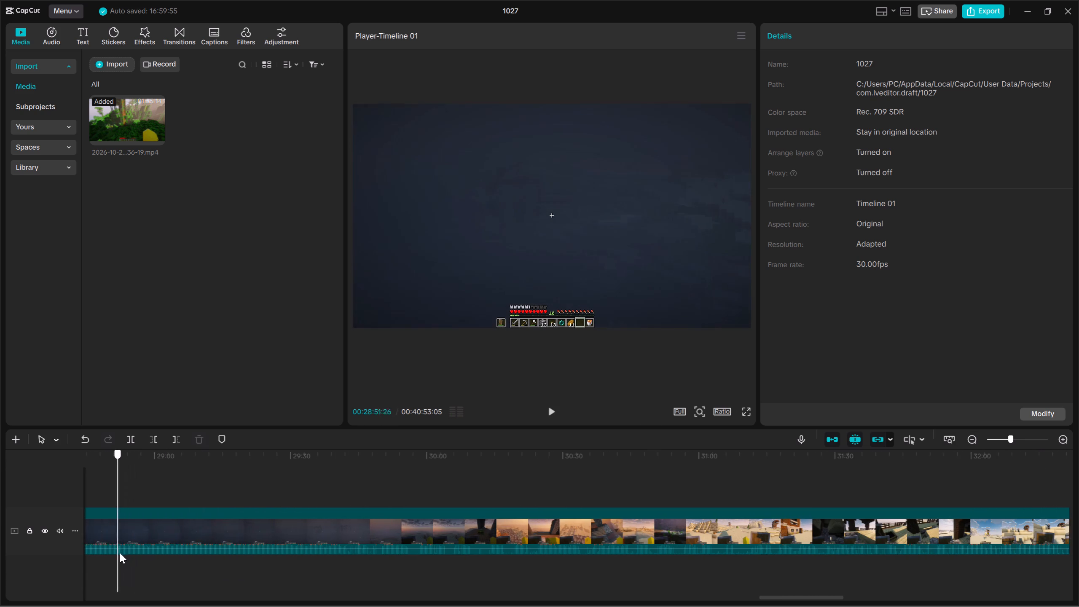
{"action": "left_click_drag", "start_coordinate": [120, 553], "coordinate": [142, 555]}
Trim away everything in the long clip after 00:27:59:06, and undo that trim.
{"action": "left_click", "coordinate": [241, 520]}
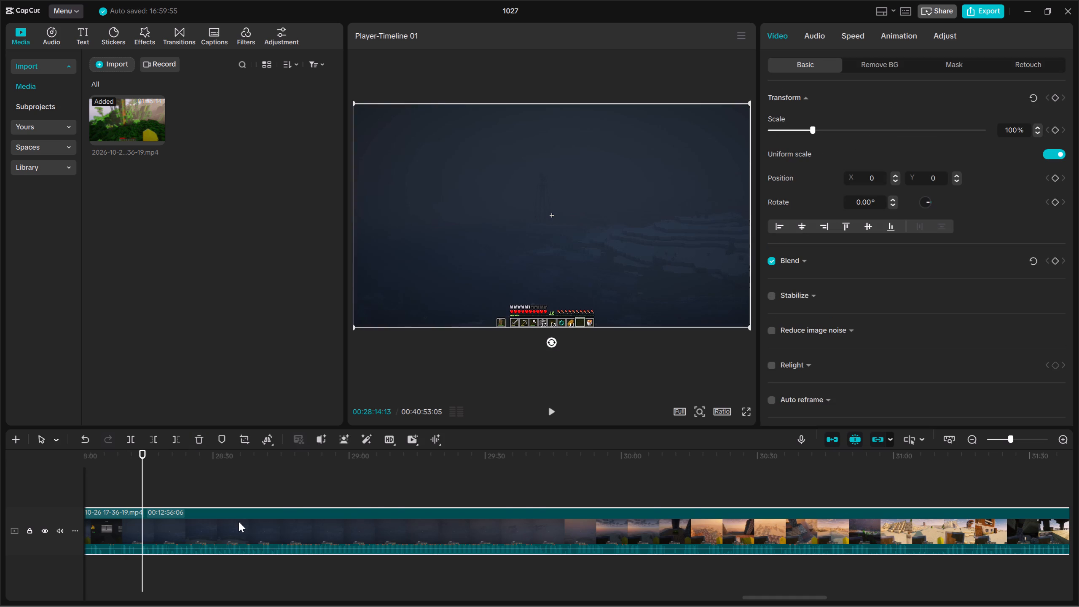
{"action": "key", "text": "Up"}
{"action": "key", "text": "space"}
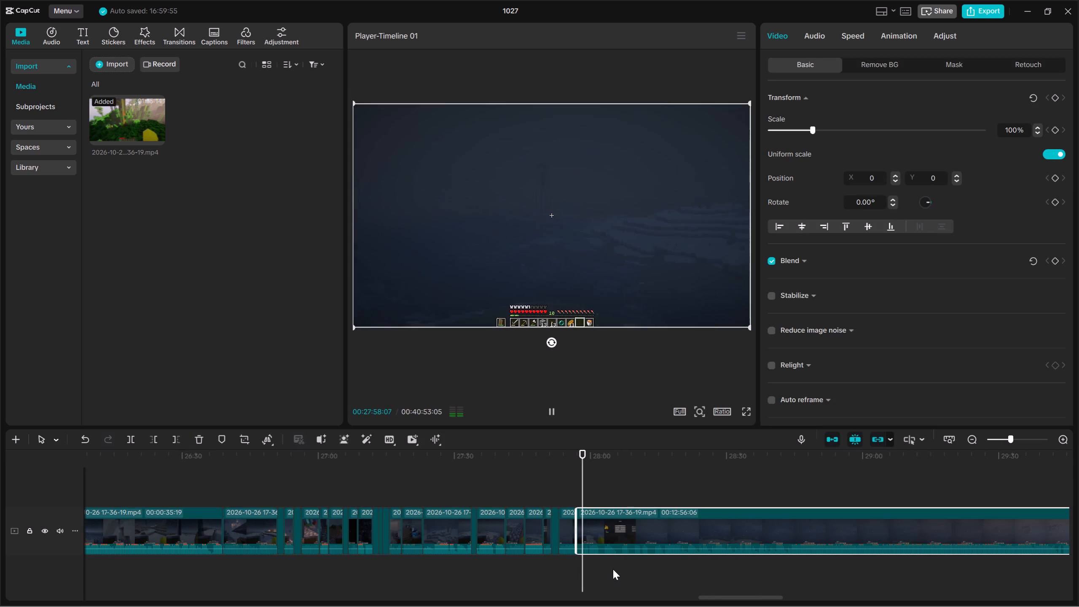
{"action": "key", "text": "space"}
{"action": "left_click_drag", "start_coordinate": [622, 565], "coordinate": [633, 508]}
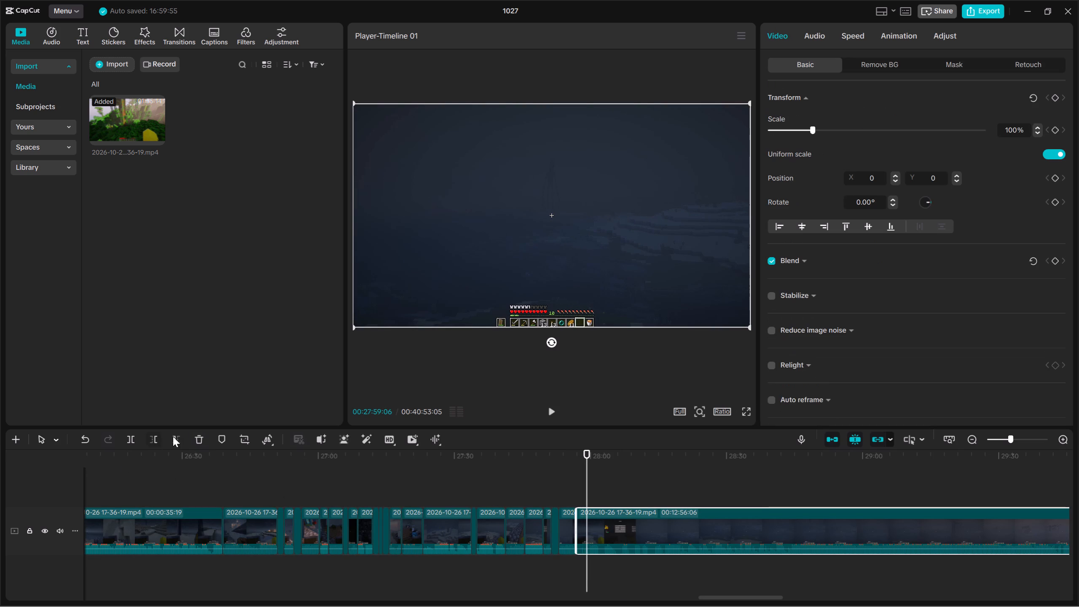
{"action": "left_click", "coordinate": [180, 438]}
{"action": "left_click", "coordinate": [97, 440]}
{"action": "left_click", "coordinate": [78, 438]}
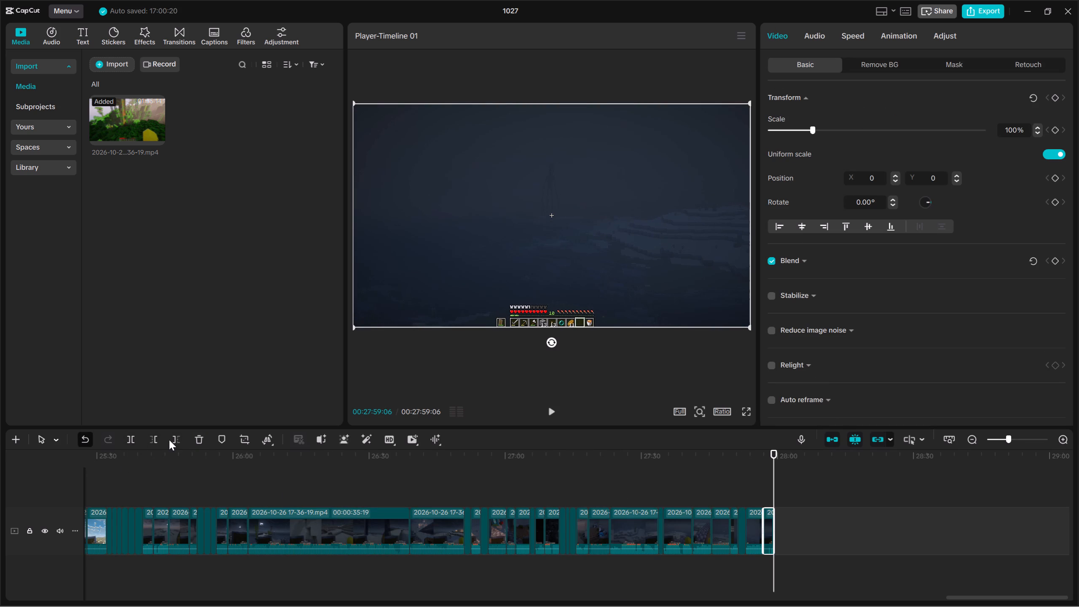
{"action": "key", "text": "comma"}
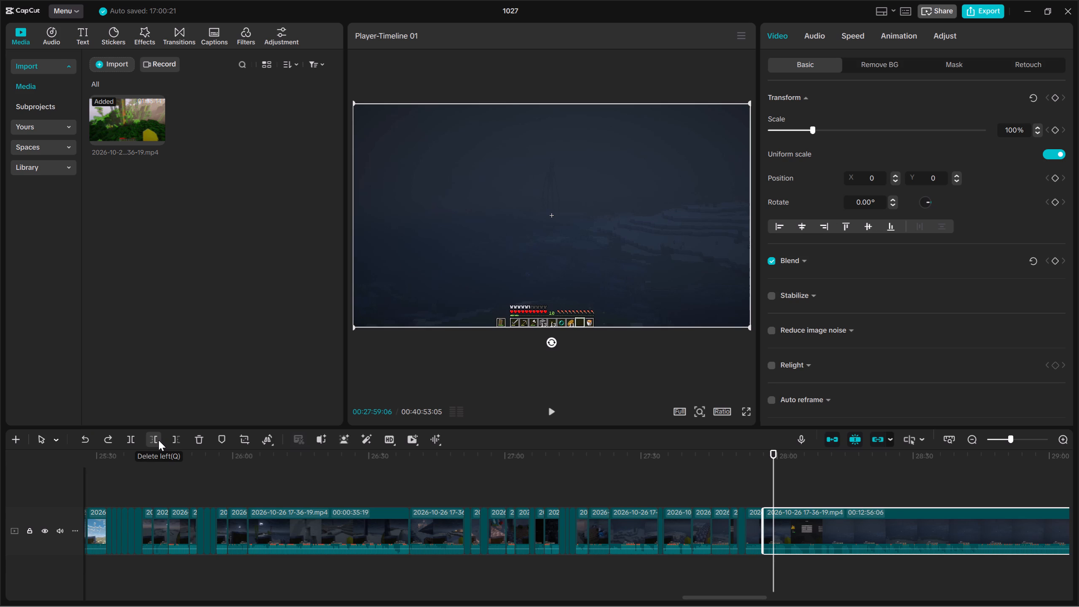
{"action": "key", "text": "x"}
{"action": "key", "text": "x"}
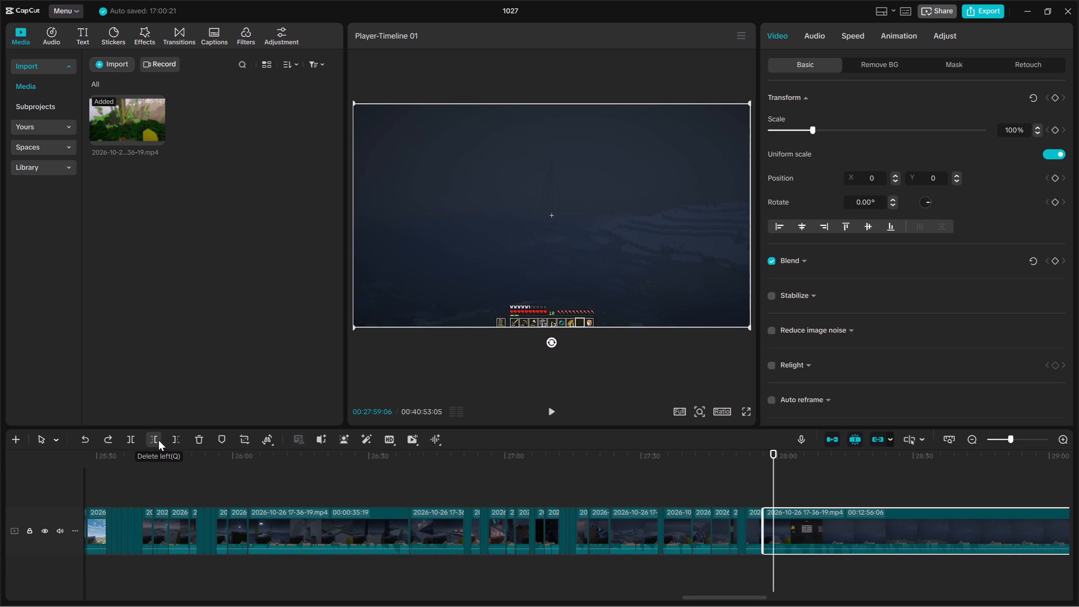
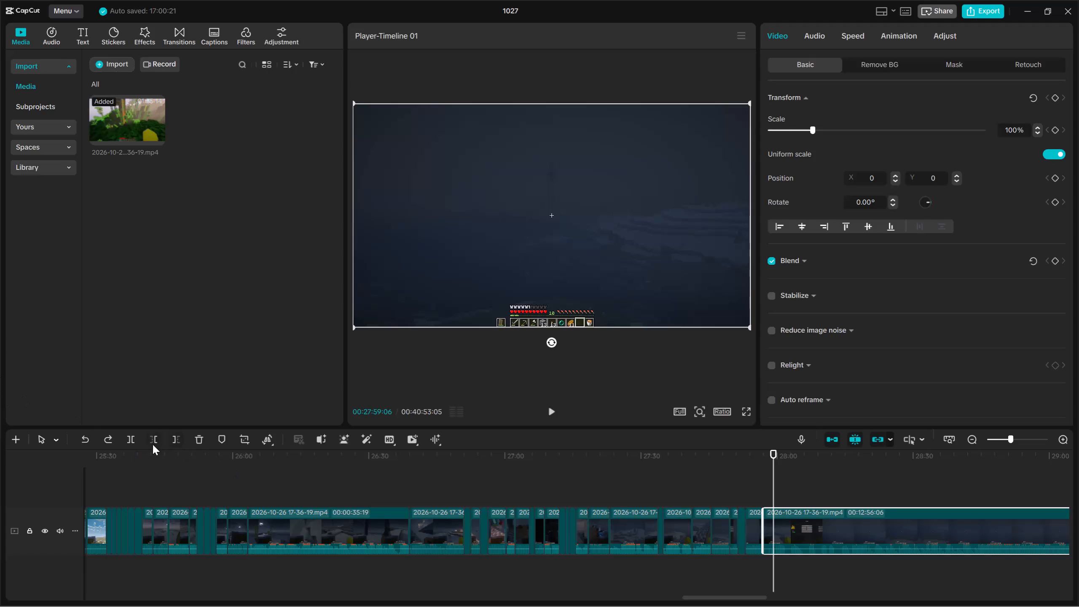
Trim away the start of the long clip up to 00:27:59:06 and play on from the cut.
{"action": "left_click", "coordinate": [151, 443]}
{"action": "key", "text": "space"}
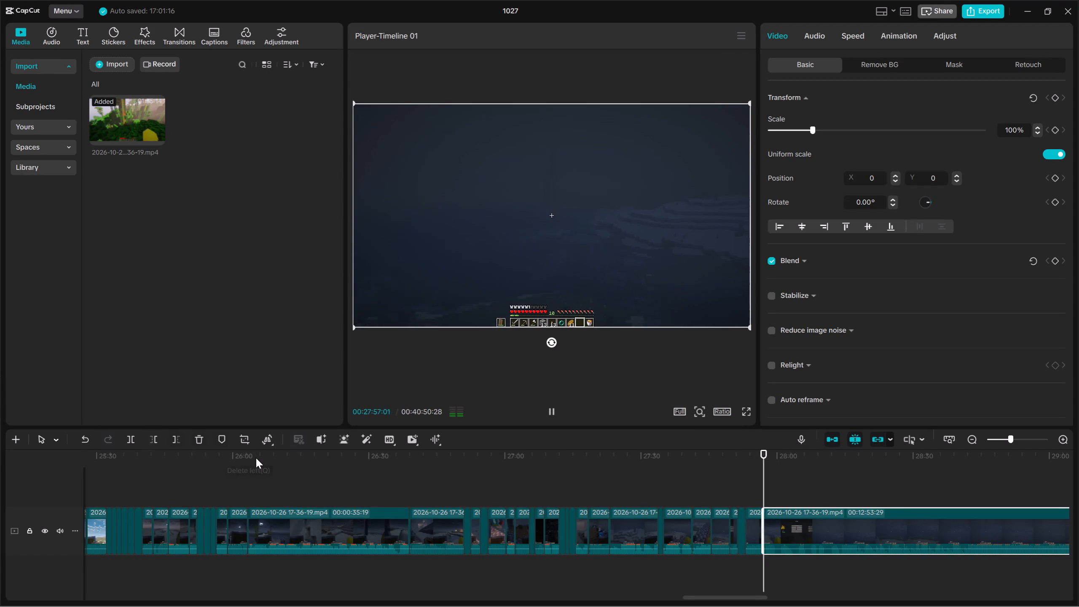
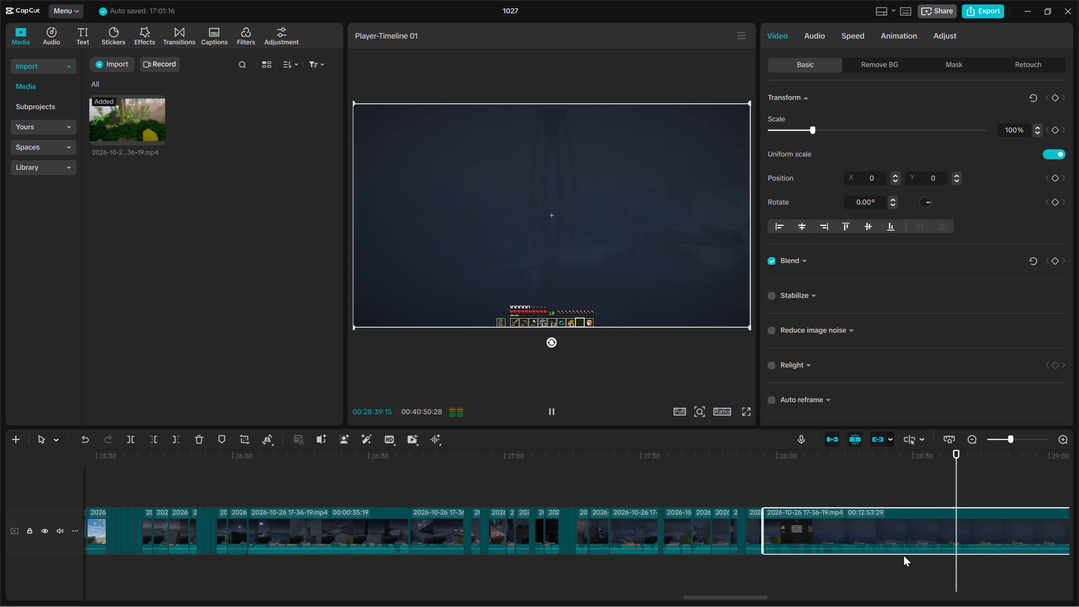
Trim away the start of the long clip up to 00:28:24:03 and play on from the cut.
{"action": "double_click", "coordinate": [889, 562]}
{"action": "left_click_drag", "start_coordinate": [936, 570], "coordinate": [944, 508]}
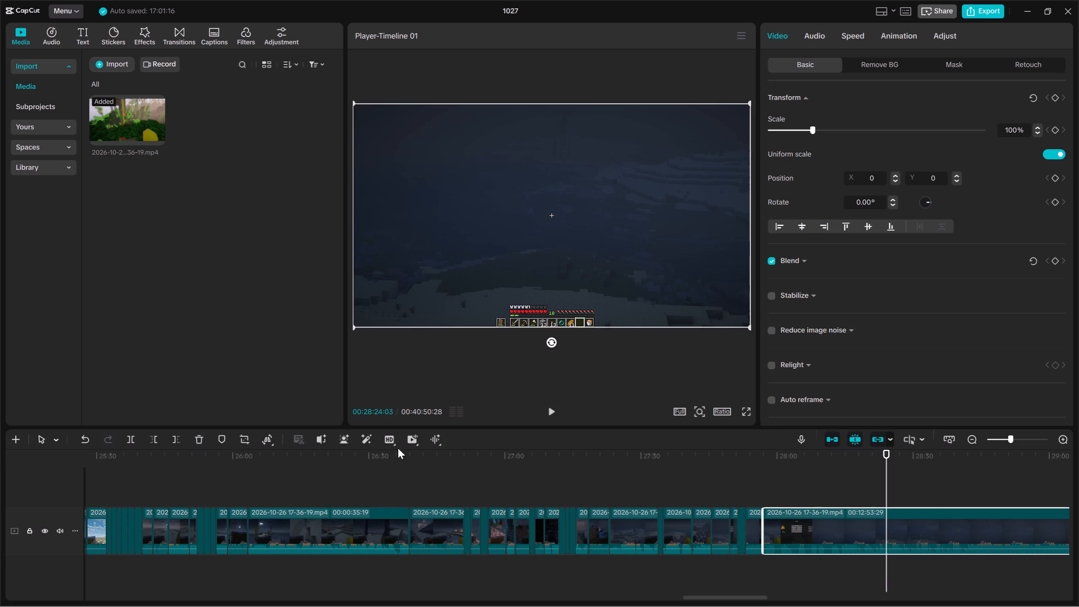
{"action": "left_click", "coordinate": [152, 435]}
{"action": "key", "text": "space"}
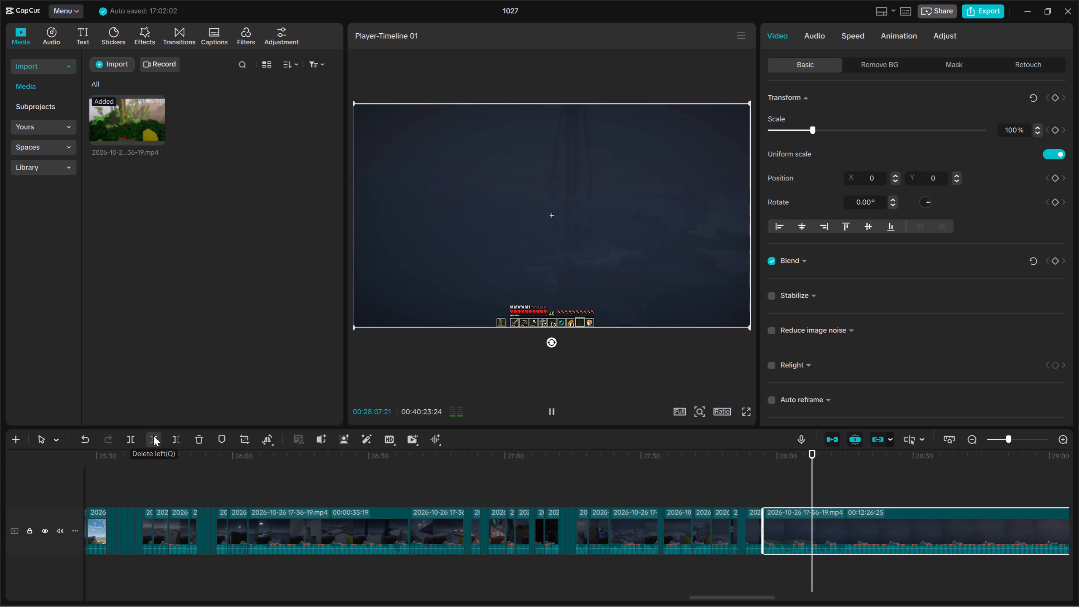
Split the long clip at 00:28:09:18 and trim about one second off the start of the part after the split.
{"action": "key", "text": "space"}
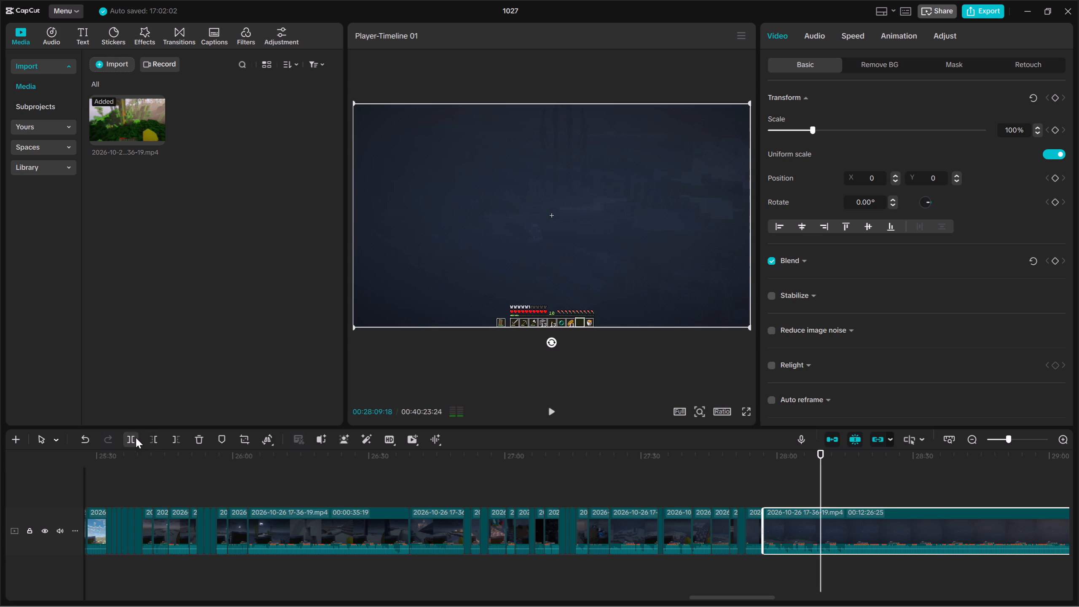
{"action": "left_click", "coordinate": [136, 438]}
{"action": "key", "text": "space"}
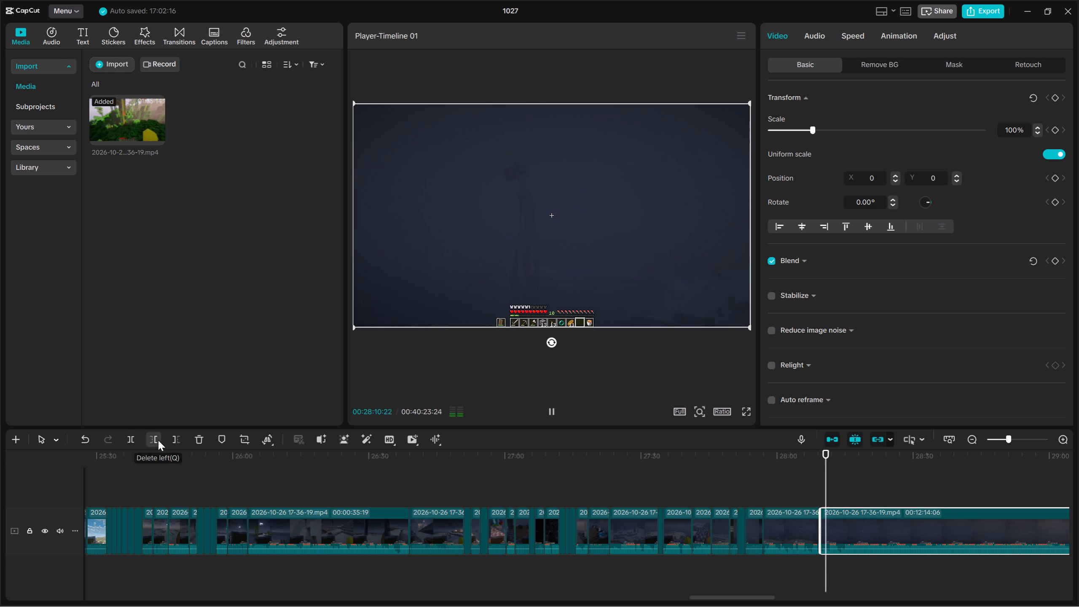
{"action": "left_click", "coordinate": [158, 440]}
{"action": "key", "text": "space"}
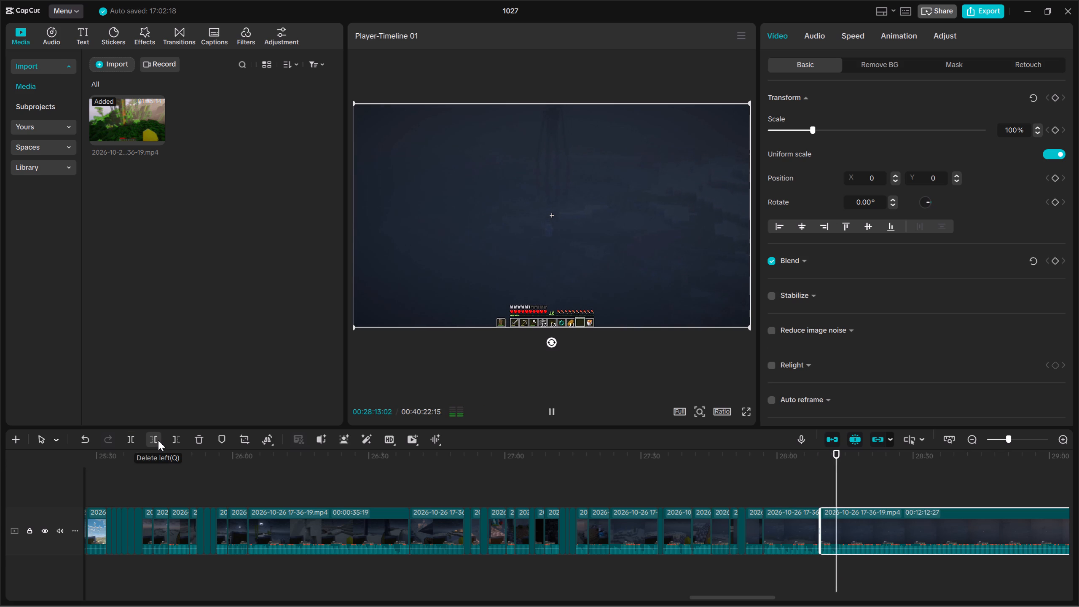
Play on through the dark footage and split the long clip at 00:28:23:02.
{"action": "key", "text": "space"}
{"action": "key", "text": "space"}
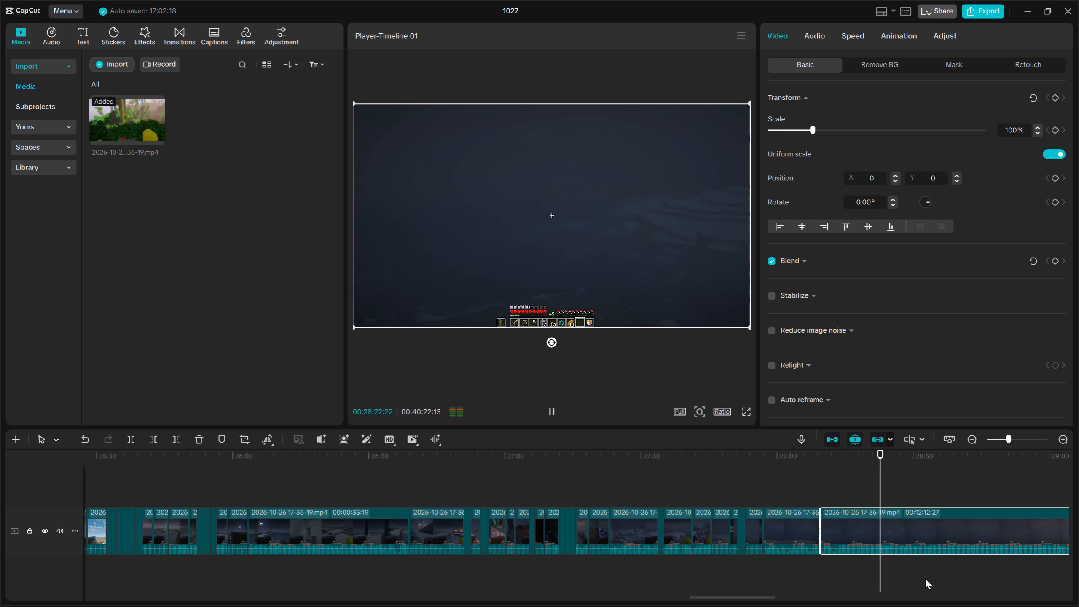
{"action": "key", "text": "space"}
{"action": "left_click_drag", "start_coordinate": [925, 578], "coordinate": [924, 529]}
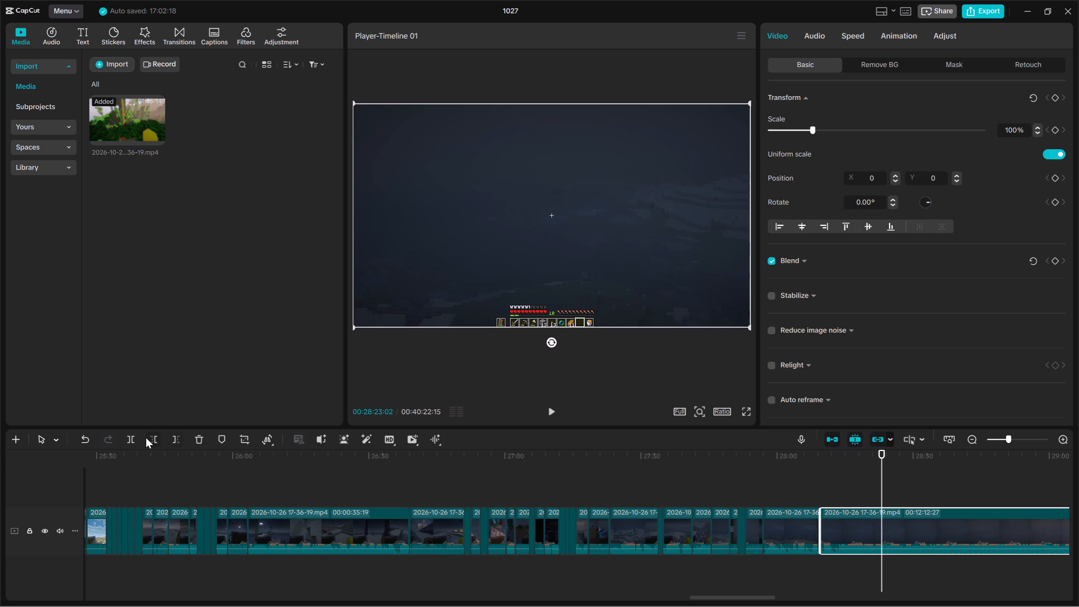
{"action": "left_click", "coordinate": [129, 441]}
{"action": "key", "text": "space"}
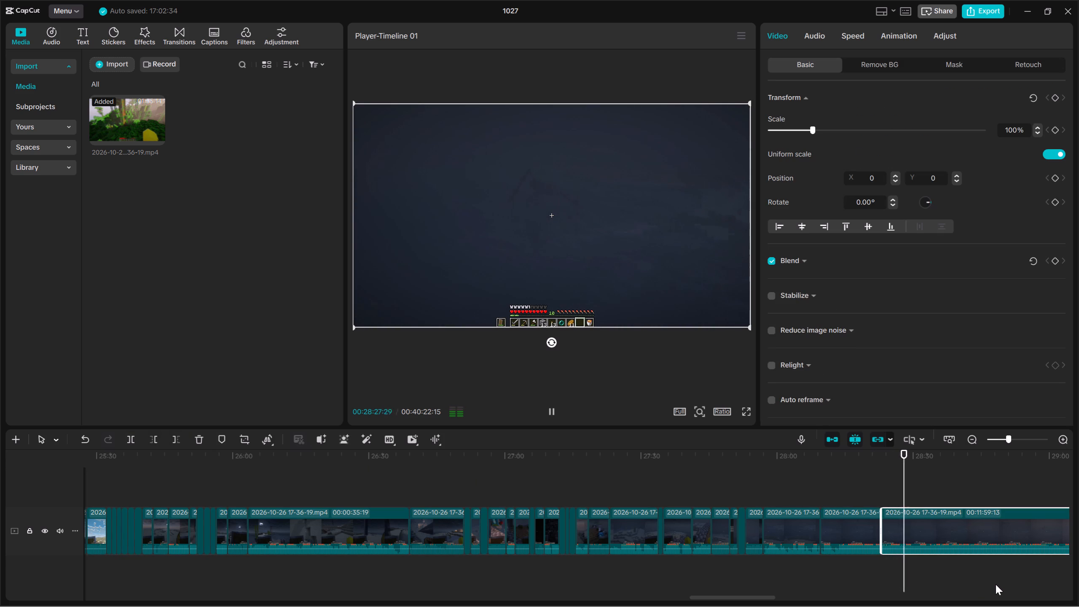
Split the long clip again at 00:28:29:23 and keep playing.
{"action": "key", "text": "space"}
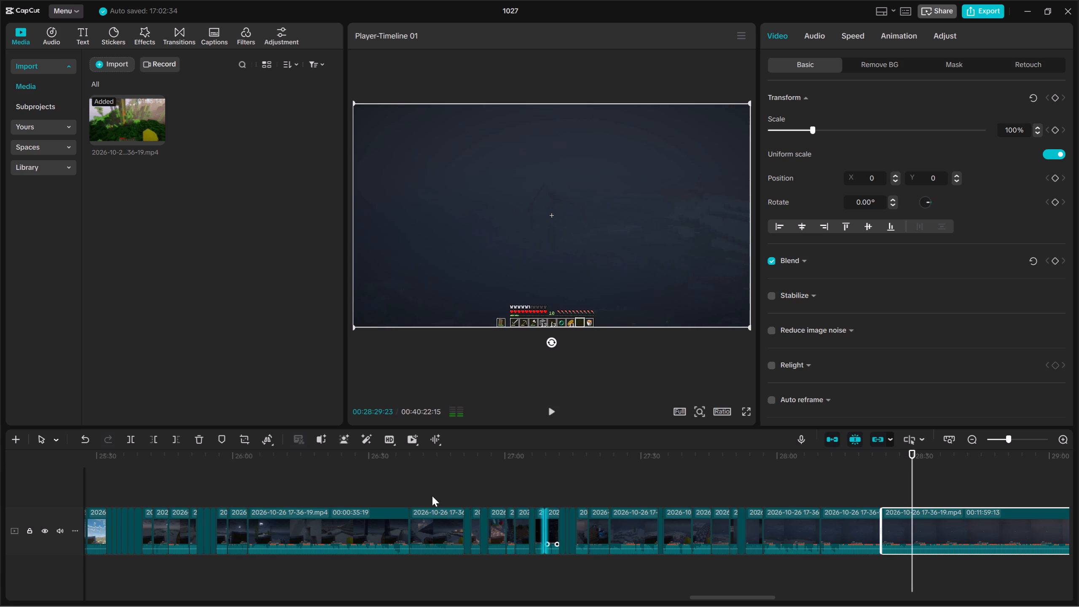
{"action": "left_click", "coordinate": [122, 444]}
{"action": "left_click", "coordinate": [129, 438]}
{"action": "key", "text": "space"}
Skim ahead through the last clip to the night boat scene and trim away its start up to about 00:34:52.
{"action": "left_click", "coordinate": [991, 567]}
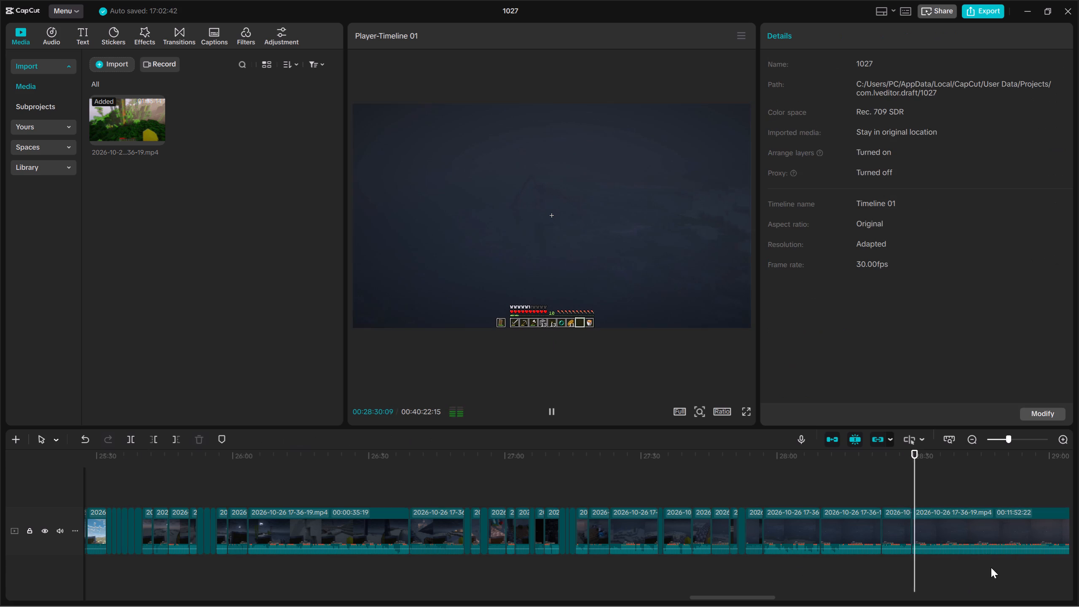
{"action": "left_click_drag", "start_coordinate": [991, 567], "coordinate": [1007, 566]}
{"action": "key", "text": "space"}
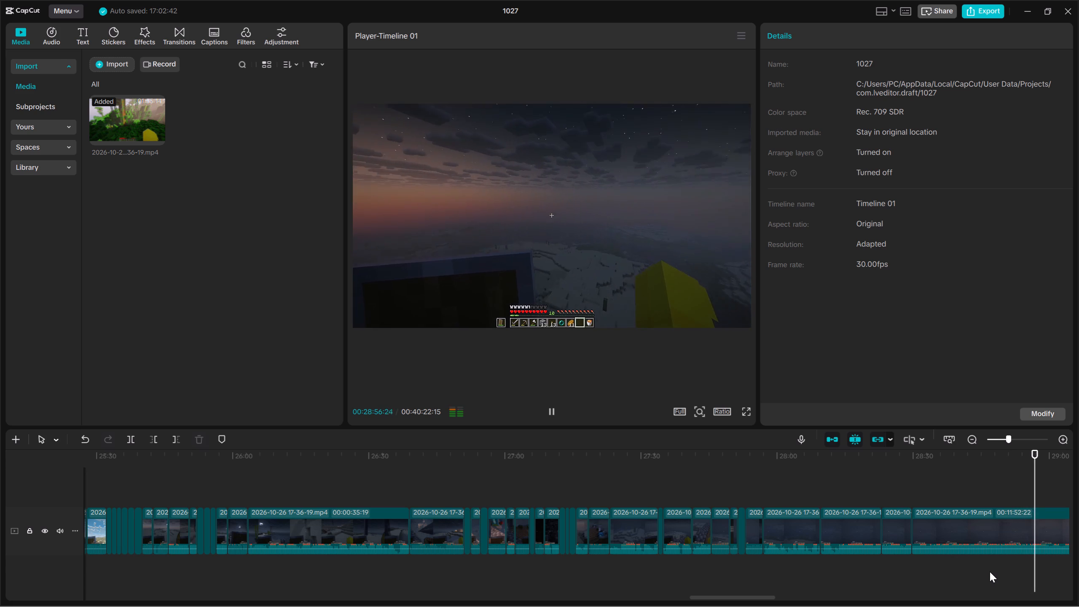
{"action": "left_click_drag", "start_coordinate": [1001, 569], "coordinate": [1075, 586]}
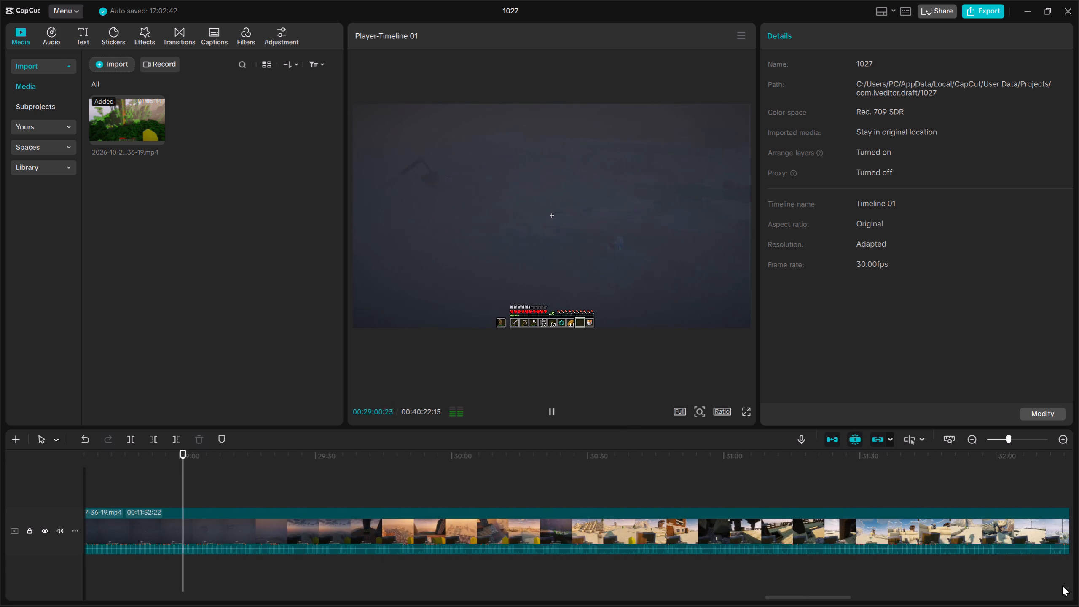
{"action": "scroll", "coordinate": [716, 579], "scroll_direction": "down", "scroll_amount": 18, "text": "ctrl"}
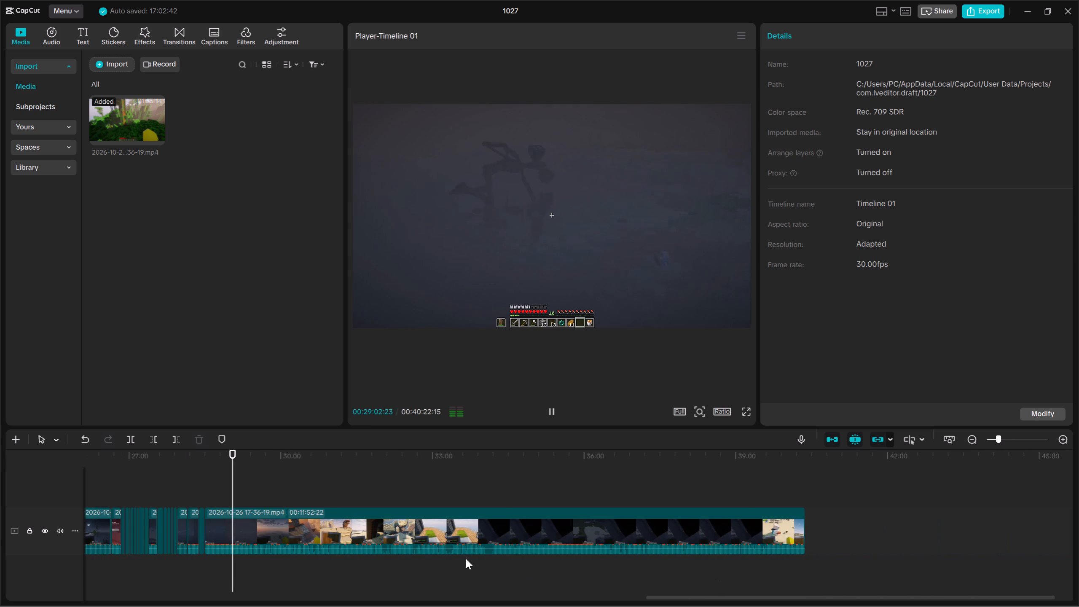
{"action": "left_click", "coordinate": [365, 568]}
{"action": "left_click_drag", "start_coordinate": [365, 568], "coordinate": [429, 564]}
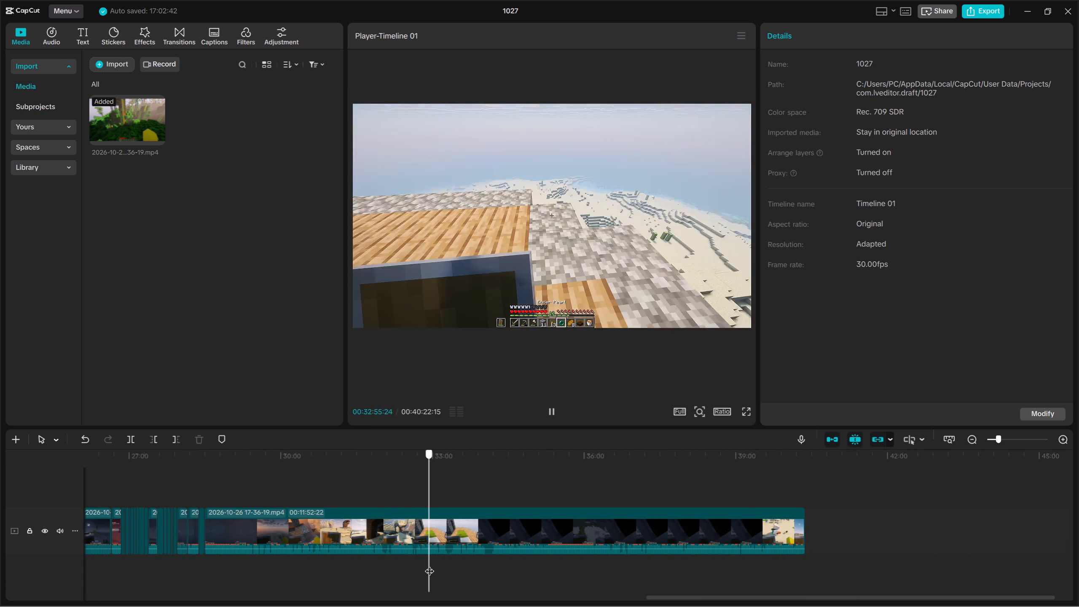
{"action": "left_click_drag", "start_coordinate": [429, 564], "coordinate": [499, 564]}
{"action": "left_click_drag", "start_coordinate": [549, 577], "coordinate": [569, 533]}
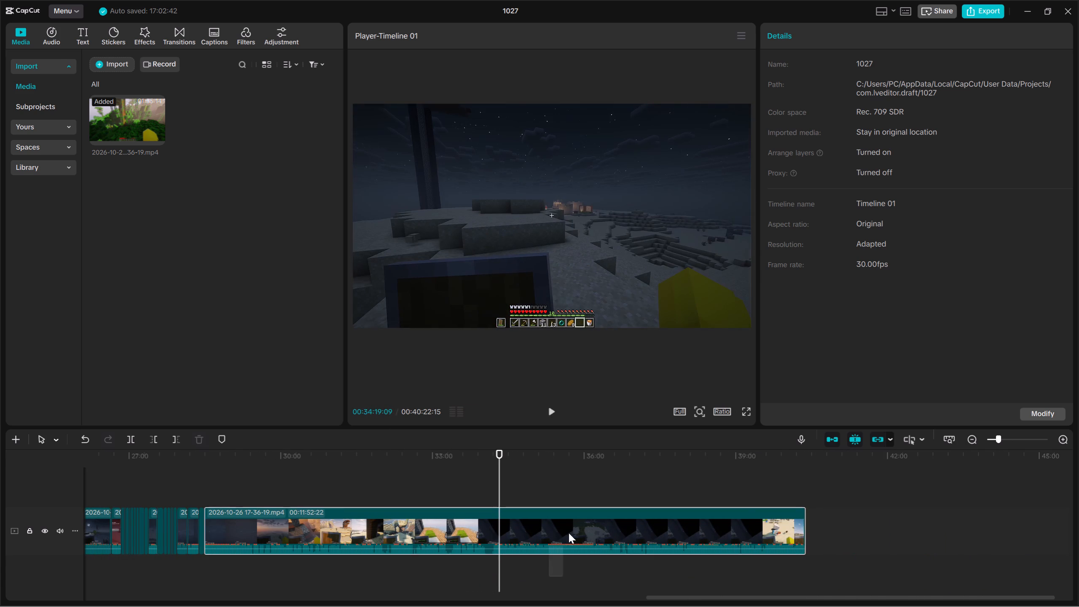
{"action": "left_click_drag", "start_coordinate": [569, 533], "coordinate": [571, 528]}
{"action": "key", "text": "space"}
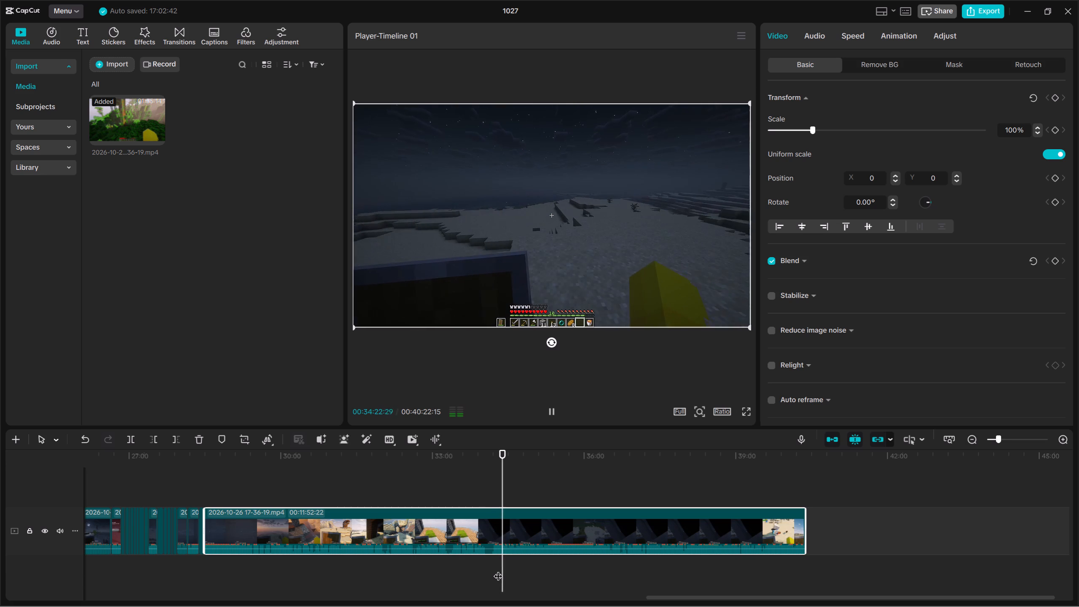
{"action": "left_click", "coordinate": [519, 565]}
{"action": "left_click", "coordinate": [519, 565]}
{"action": "left_click_drag", "start_coordinate": [519, 565], "coordinate": [526, 563]}
{"action": "left_click_drag", "start_coordinate": [555, 575], "coordinate": [562, 543]}
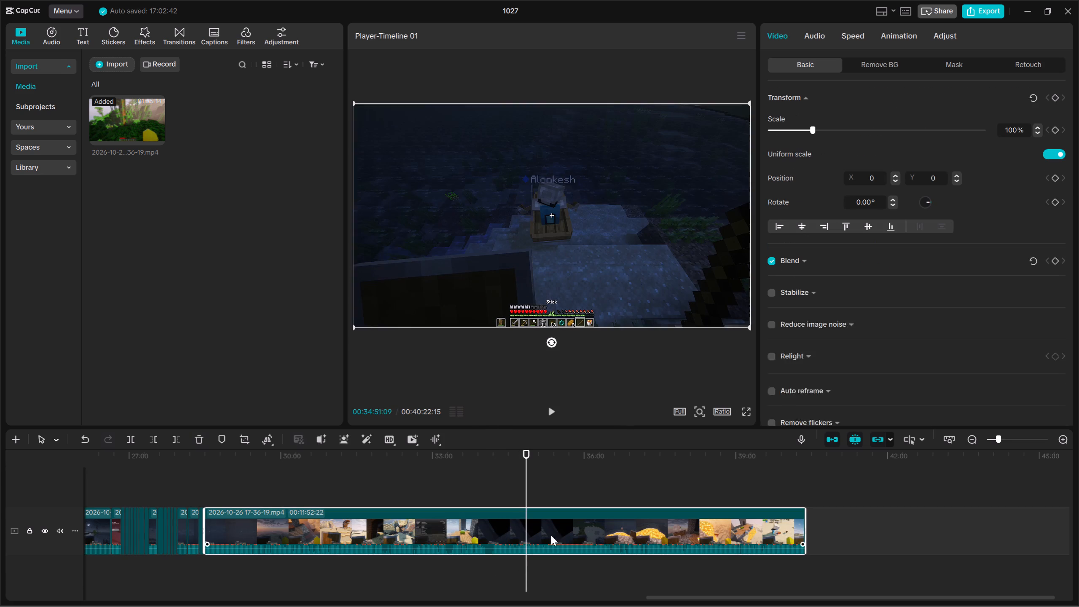
{"action": "key", "text": "space"}
{"action": "left_click", "coordinate": [157, 442]}
{"action": "key", "text": "space"}
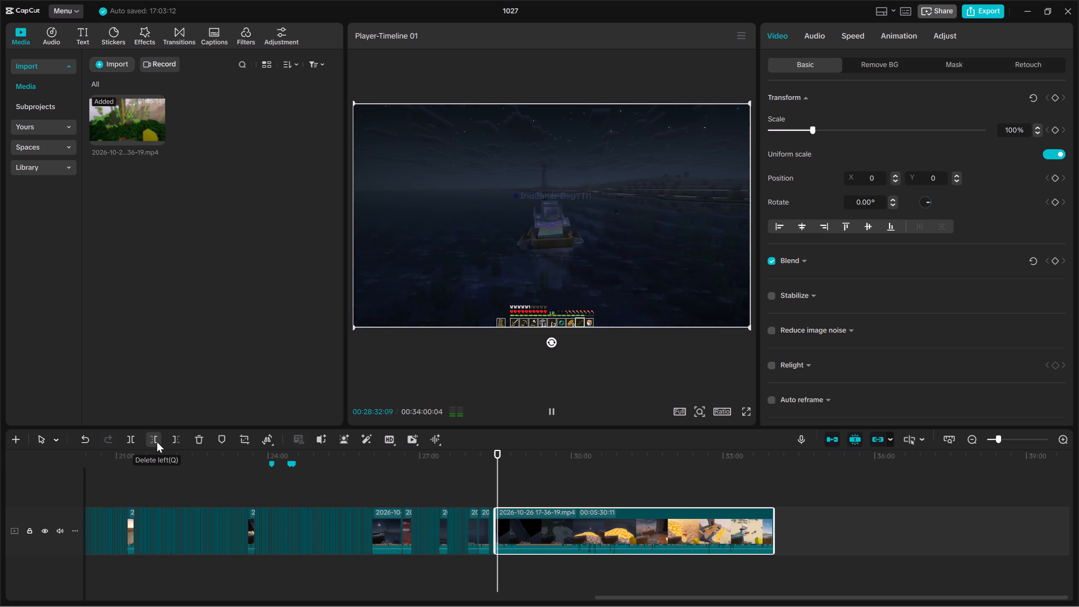
Trim about four more seconds off the start of the last clip and play on.
{"action": "left_click", "coordinate": [157, 442]}
{"action": "key", "text": "space"}
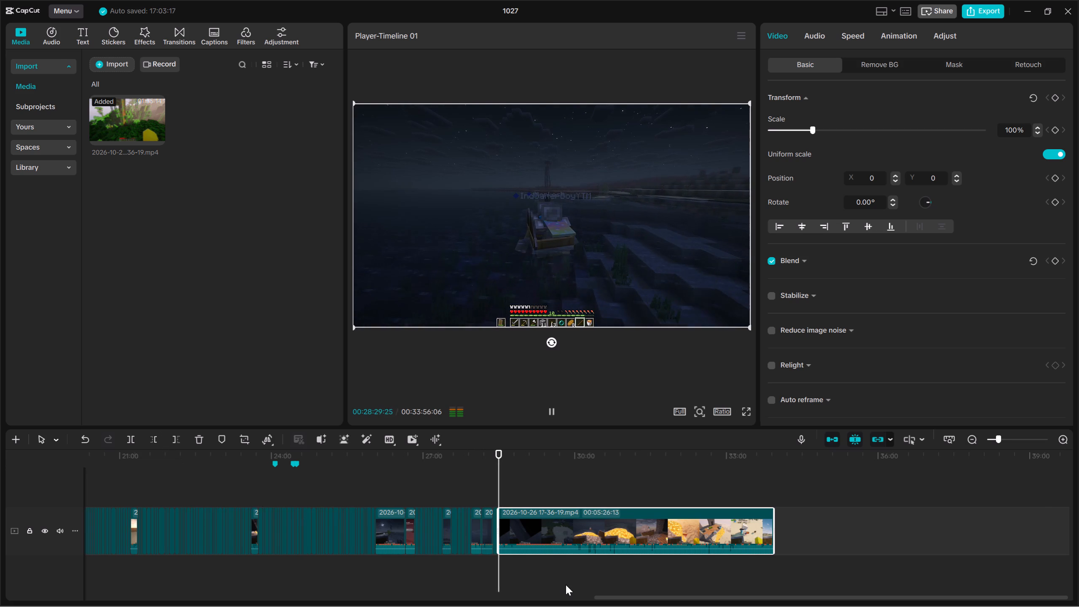
Skim the last clip to the enderman scene on the shore and trim away its start up to 00:28:57:00.
{"action": "left_click", "coordinate": [505, 563]}
{"action": "left_click_drag", "start_coordinate": [505, 563], "coordinate": [519, 560]}
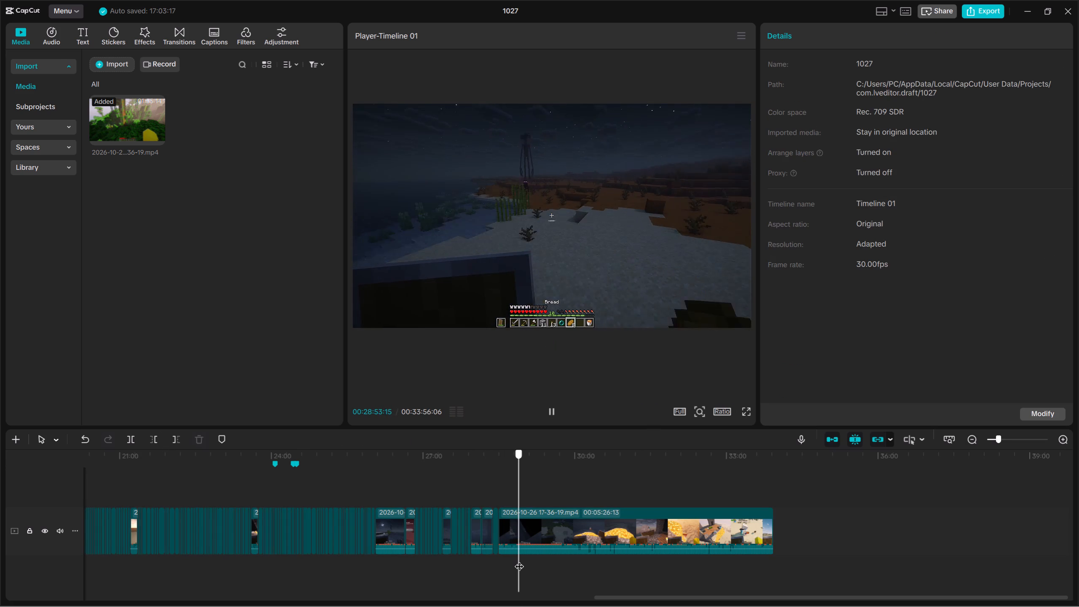
{"action": "left_click_drag", "start_coordinate": [519, 560], "coordinate": [519, 560]}
{"action": "left_click_drag", "start_coordinate": [543, 572], "coordinate": [548, 533]}
{"action": "key", "text": "space"}
{"action": "double_click", "coordinate": [532, 562]}
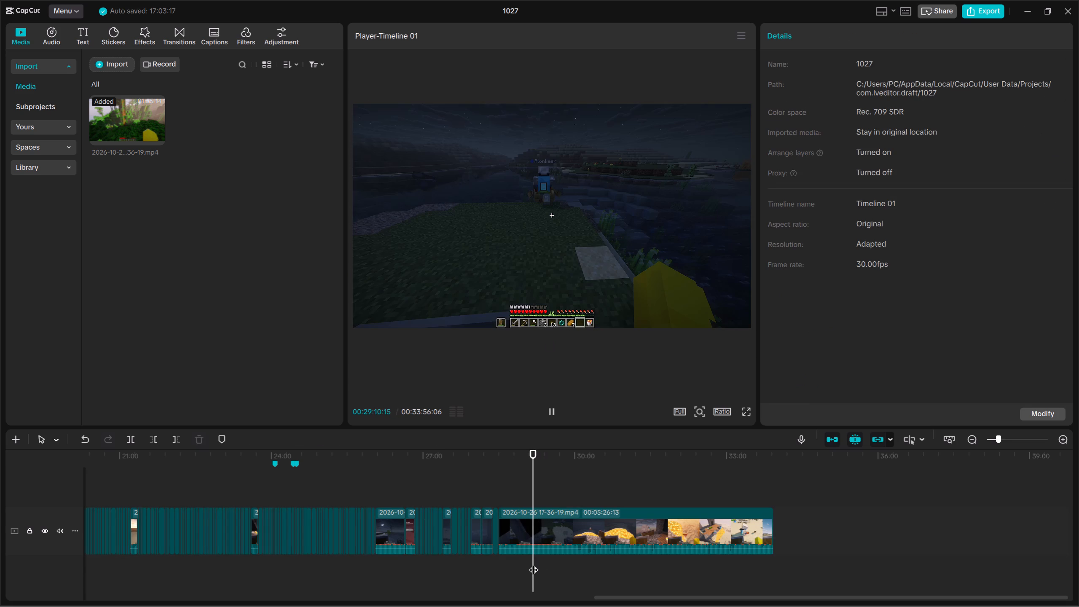
{"action": "left_click_drag", "start_coordinate": [556, 564], "coordinate": [561, 524]}
{"action": "triple_click", "coordinate": [1061, 443]}
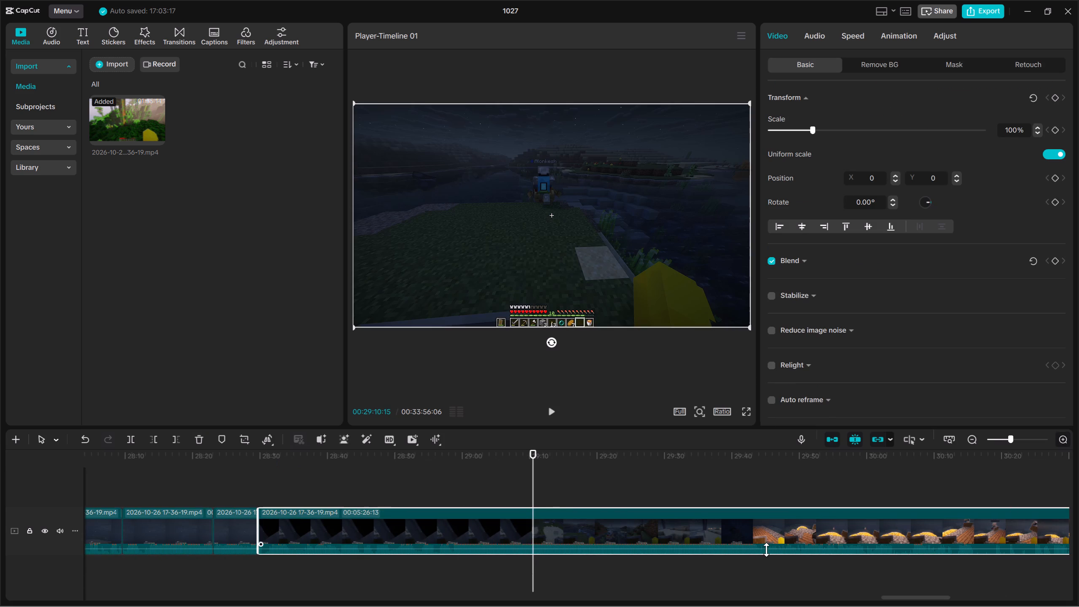
{"action": "key", "text": "space"}
{"action": "left_click", "coordinate": [489, 562]}
{"action": "left_click_drag", "start_coordinate": [489, 562], "coordinate": [442, 560]}
{"action": "left_click_drag", "start_coordinate": [497, 576], "coordinate": [539, 476]}
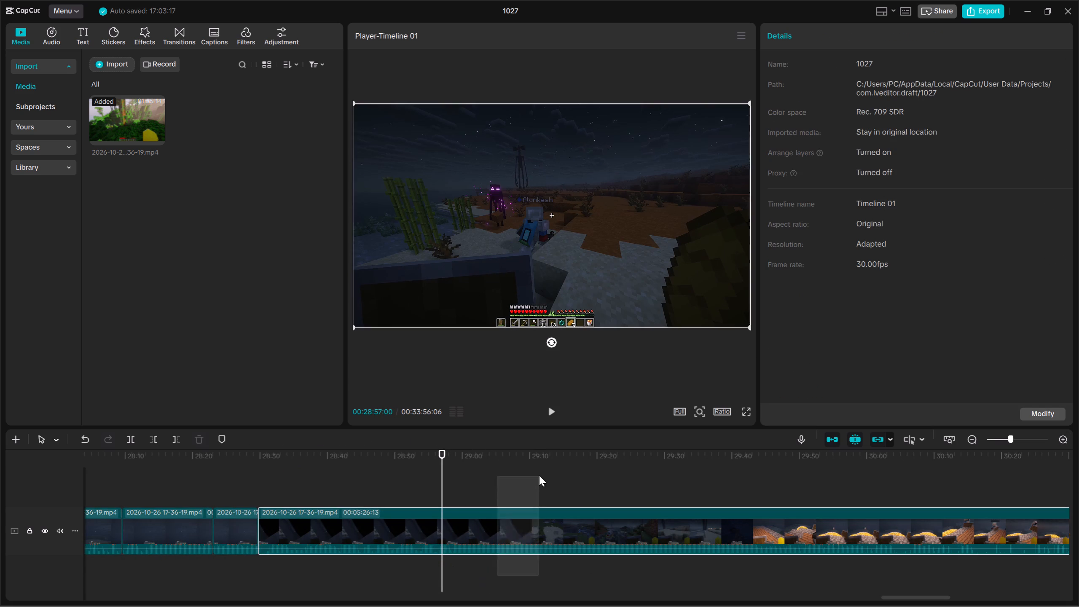
{"action": "left_click", "coordinate": [152, 448]}
{"action": "left_click", "coordinate": [157, 435]}
{"action": "key", "text": "space"}
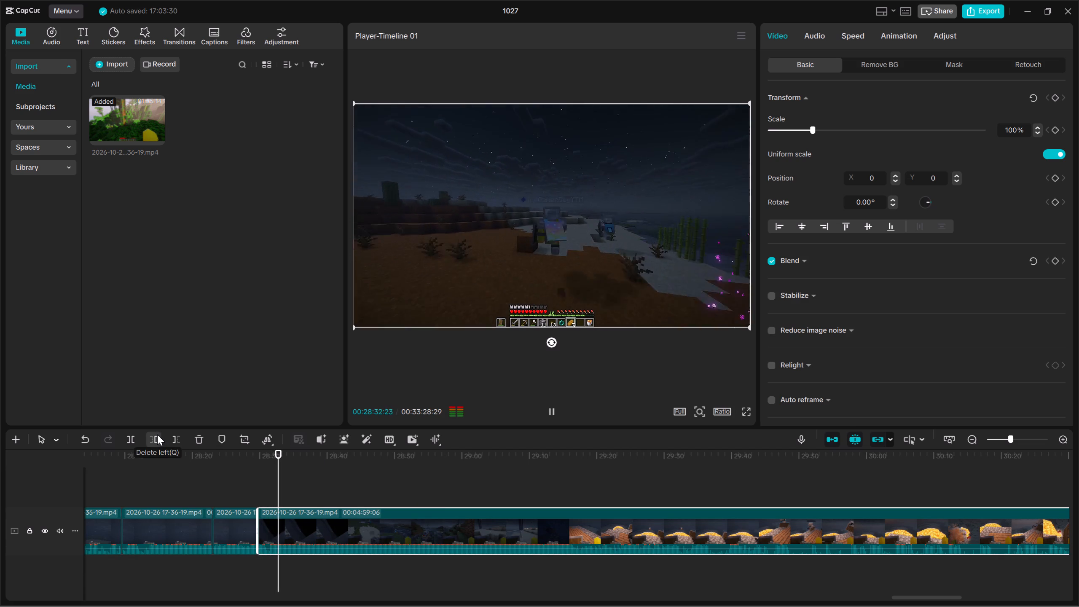
Replay the footage around the cut at 00:28:29:23 to check how the last clip follows the previous one.
{"action": "key", "text": "space"}
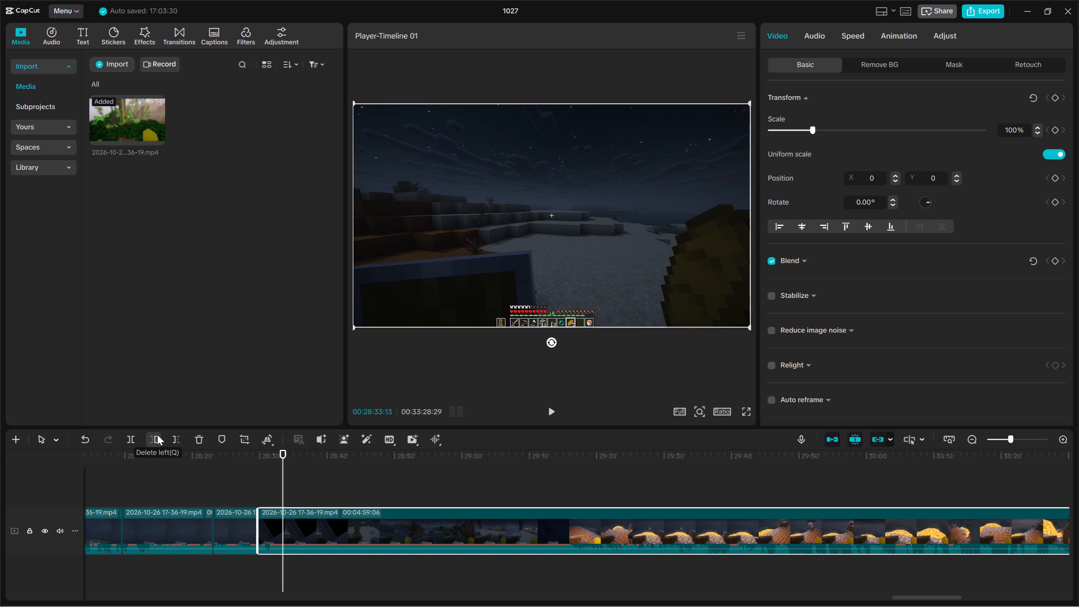
{"action": "key", "text": "Up"}
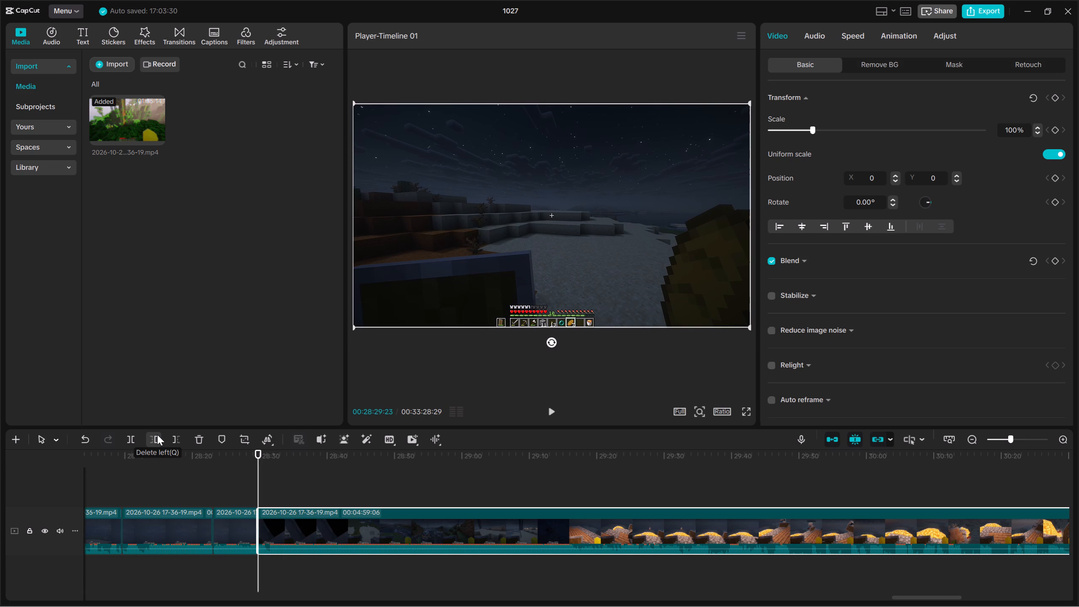
{"action": "key", "text": "space"}
{"action": "key", "text": "space"}
{"action": "key", "text": "space"}
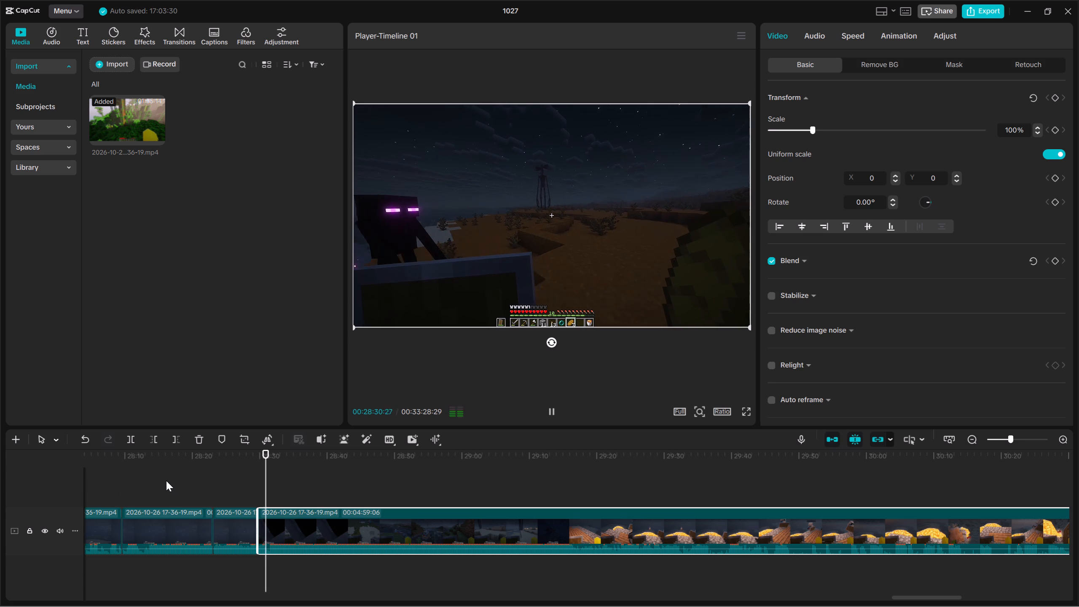
{"action": "key", "text": "space"}
{"action": "key", "text": "space"}
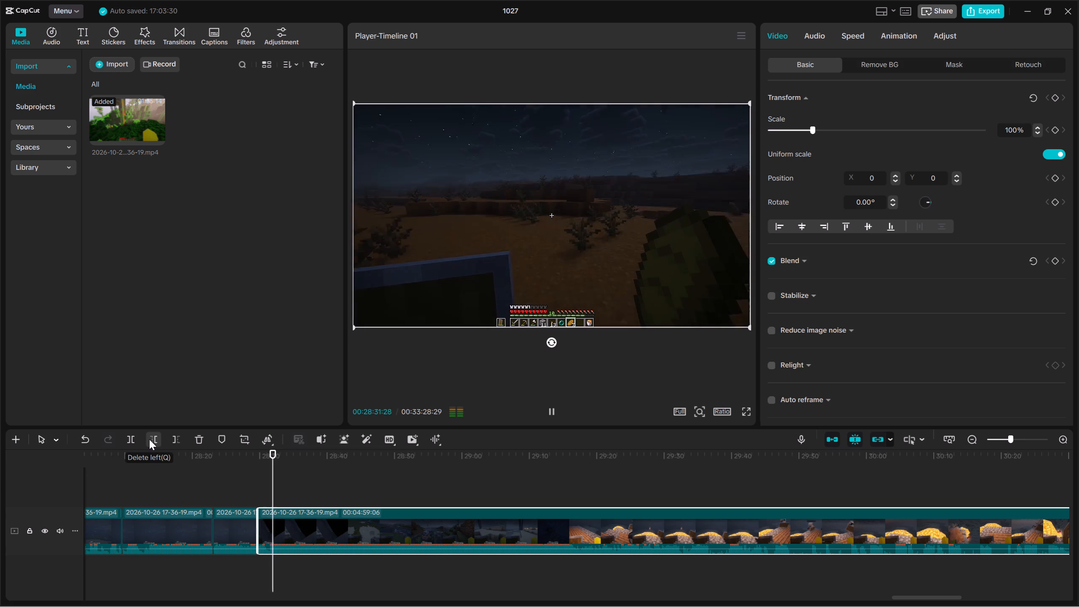
{"action": "key", "text": "Up"}
{"action": "key", "text": "Up"}
{"action": "key", "text": "space"}
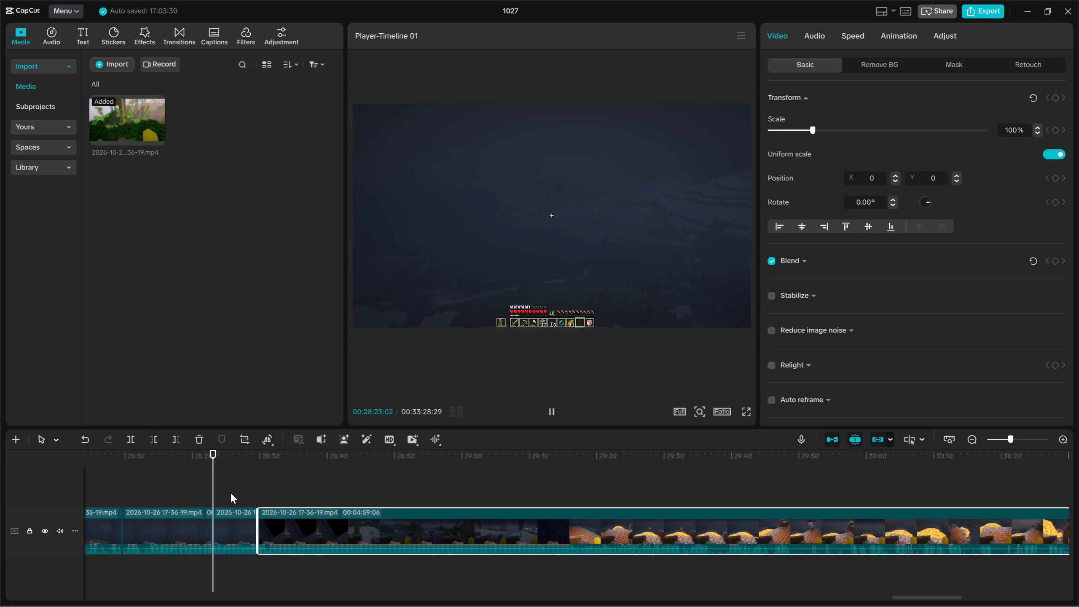
Extend the end of the clip just before the last one in stages to a duration of 00:00:53:26.
{"action": "left_click", "coordinate": [226, 522]}
{"action": "left_click_drag", "start_coordinate": [258, 515], "coordinate": [342, 516]}
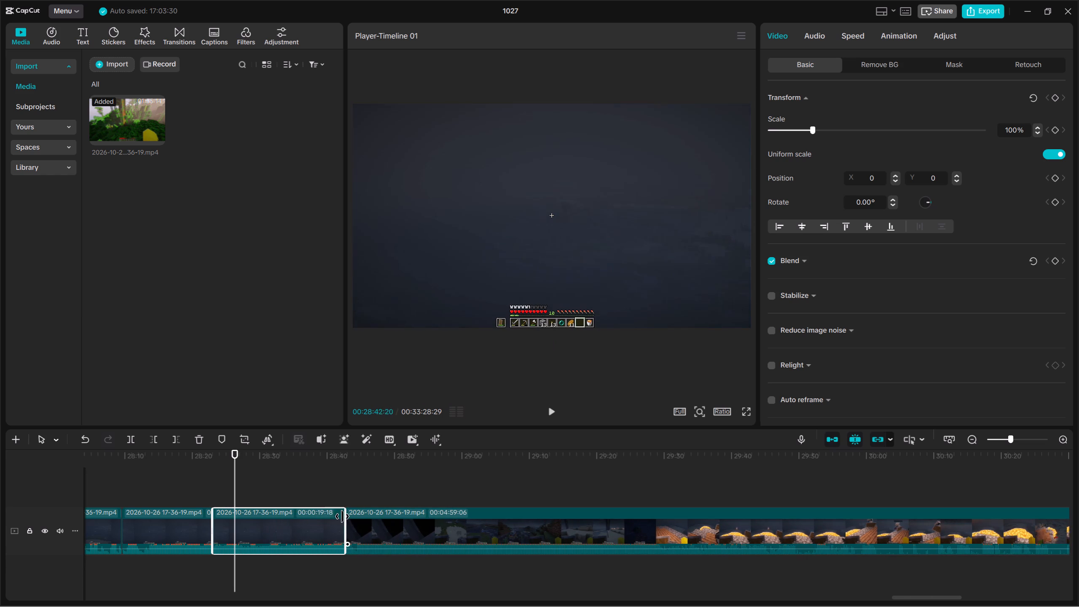
{"action": "left_click_drag", "start_coordinate": [342, 516], "coordinate": [345, 516]}
{"action": "key", "text": "space"}
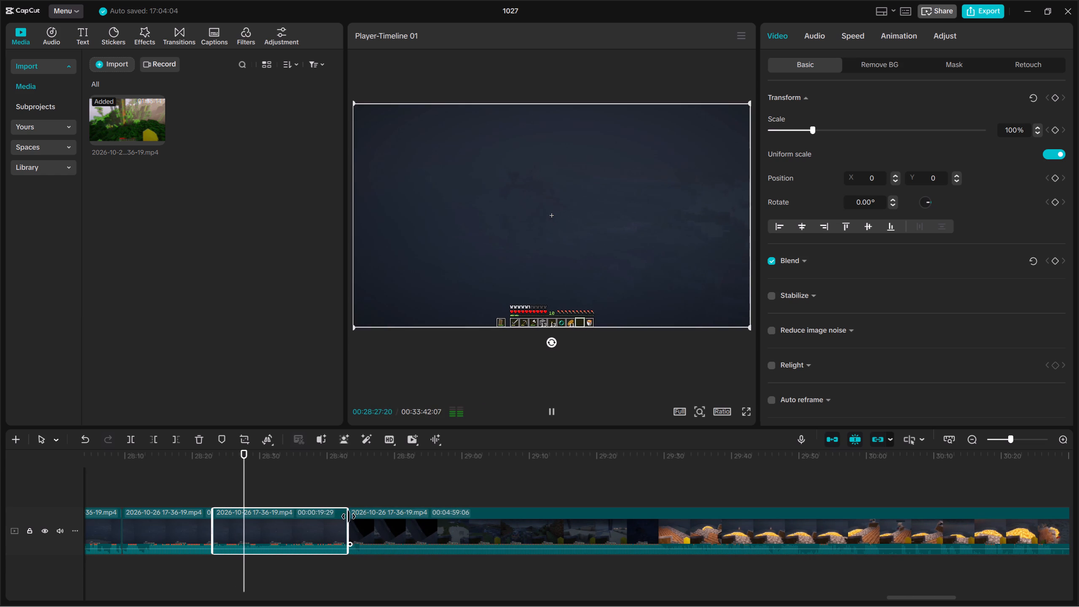
{"action": "left_click_drag", "start_coordinate": [349, 516], "coordinate": [420, 520]}
{"action": "key", "text": "space"}
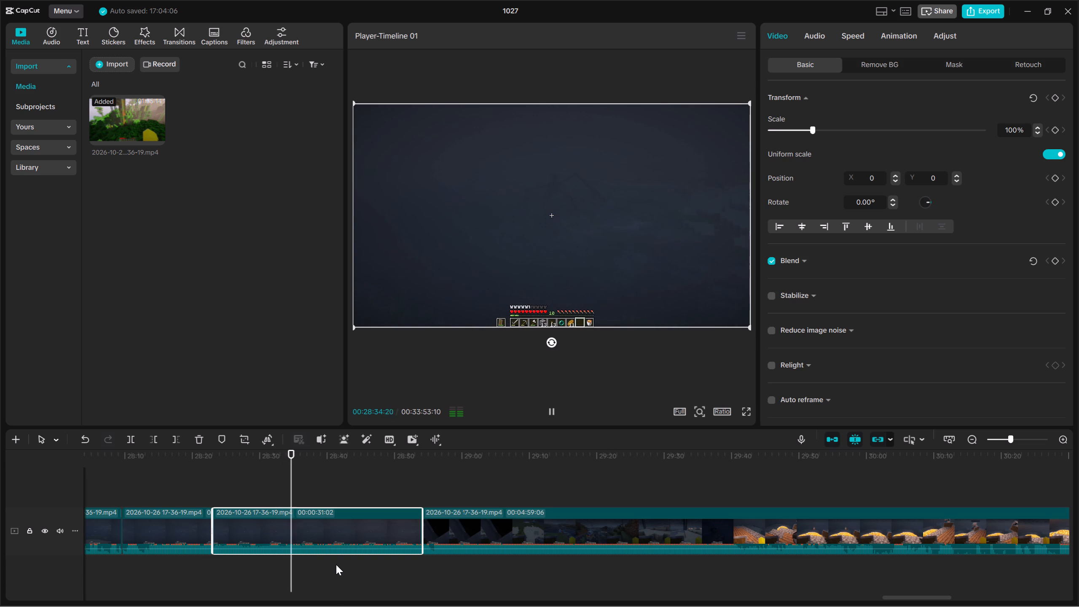
{"action": "left_click_drag", "start_coordinate": [421, 521], "coordinate": [521, 532]}
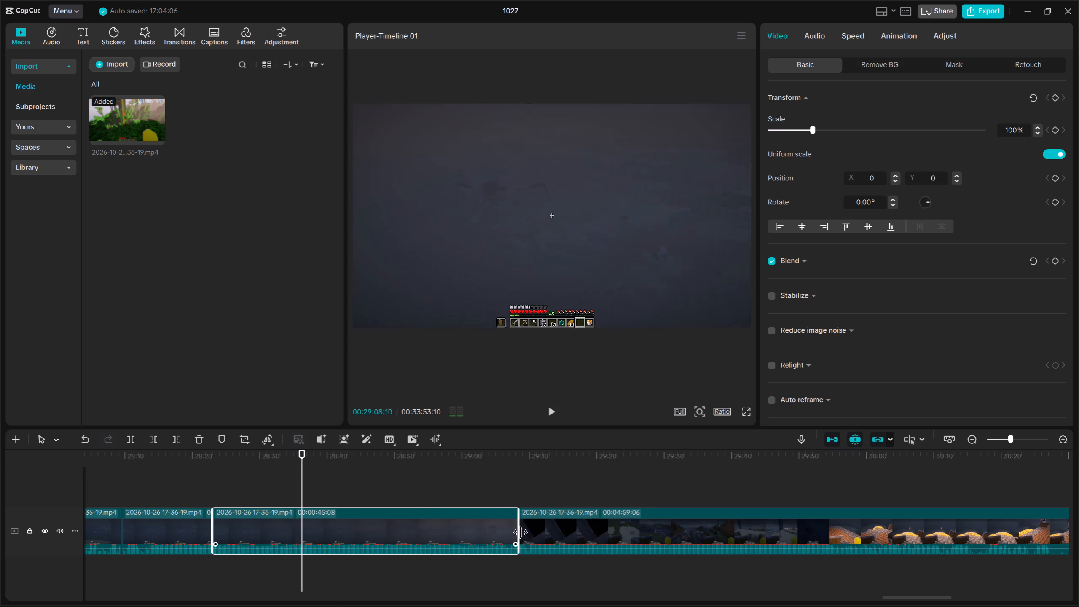
{"action": "left_click_drag", "start_coordinate": [521, 532], "coordinate": [574, 526]}
Play on through the extended clip and split it at about 00:28:40.
{"action": "key", "text": "space"}
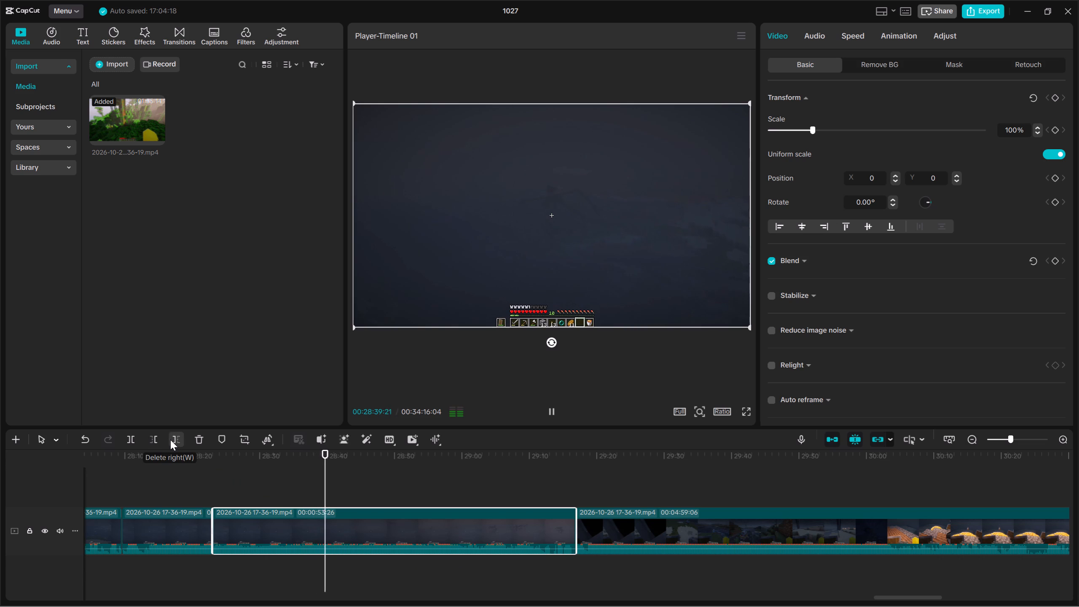
{"action": "left_click", "coordinate": [129, 438]}
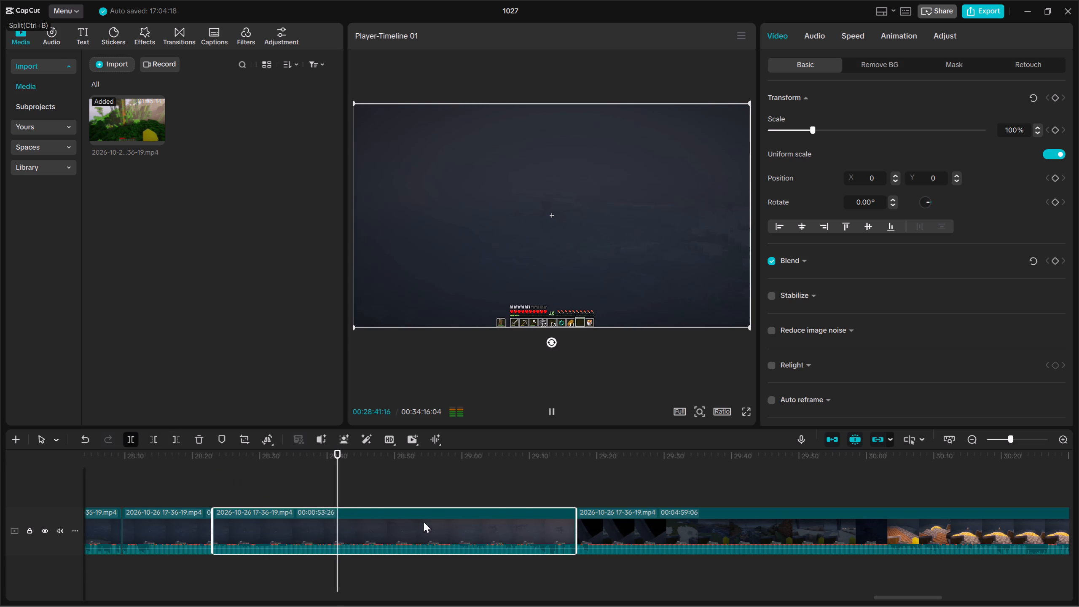
Skim the just-split second part of the clip to the tall creature and trim away its start up to 00:29:04:01.
{"action": "key", "text": "space"}
{"action": "left_click", "coordinate": [477, 566]}
{"action": "key", "text": "space"}
{"action": "left_click_drag", "start_coordinate": [520, 567], "coordinate": [532, 494]}
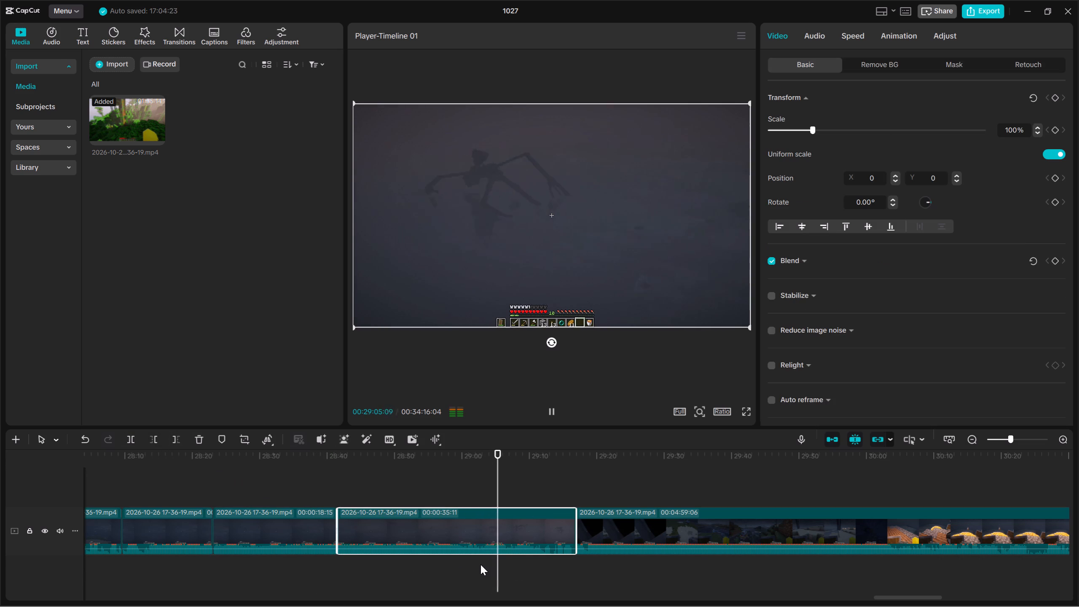
{"action": "left_click", "coordinate": [495, 573]}
{"action": "left_click_drag", "start_coordinate": [495, 573], "coordinate": [489, 573]}
{"action": "left_click_drag", "start_coordinate": [529, 564], "coordinate": [531, 532]}
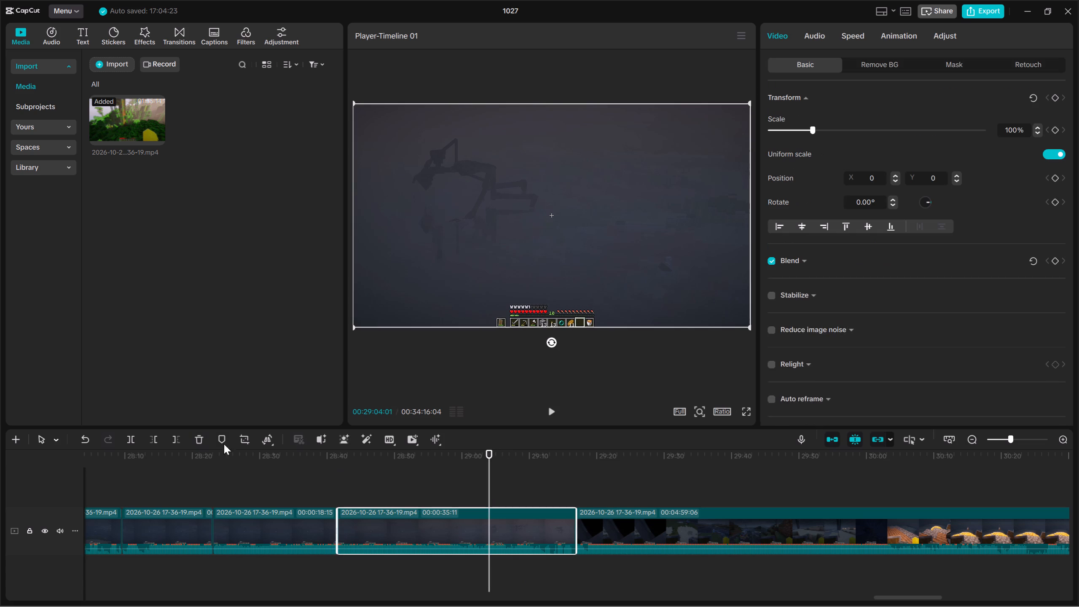
{"action": "left_click", "coordinate": [151, 437]}
Play the shortened clip on and trim off its end from about 00:28:53.
{"action": "key", "text": "space"}
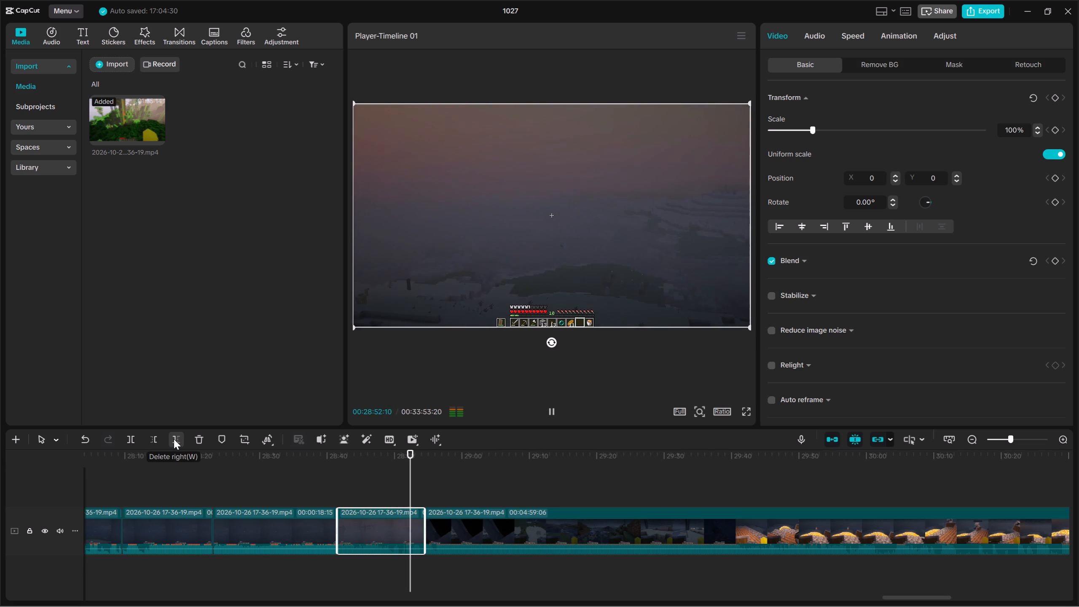
{"action": "key", "text": "space"}
{"action": "left_click", "coordinate": [174, 439]}
Select the last clip, check its opening enderman footage and trim its start up to 00:28:53:16.
{"action": "key", "text": "space"}
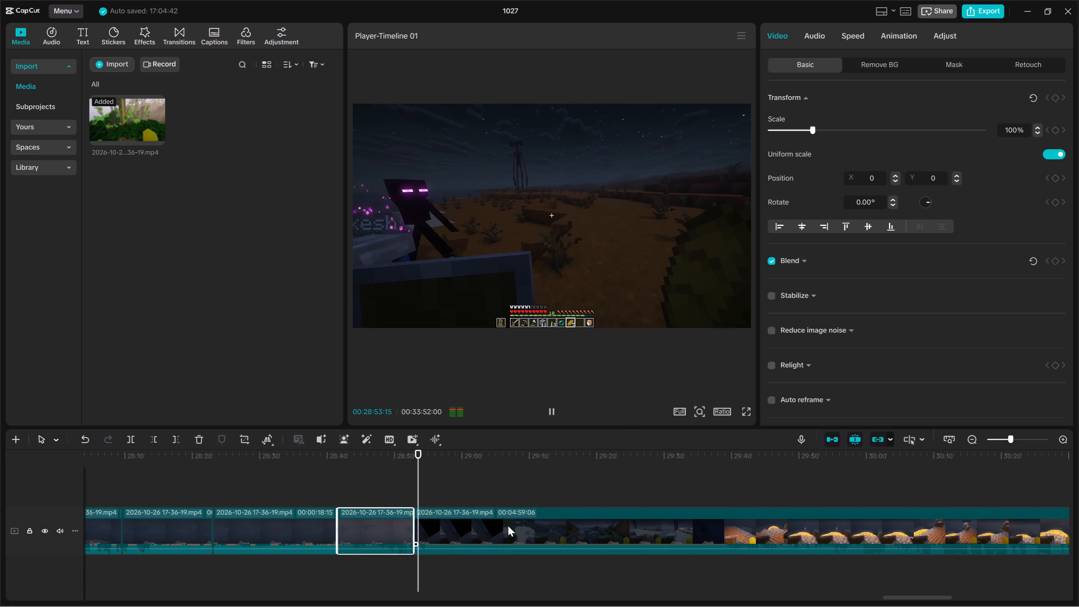
{"action": "left_click", "coordinate": [508, 526]}
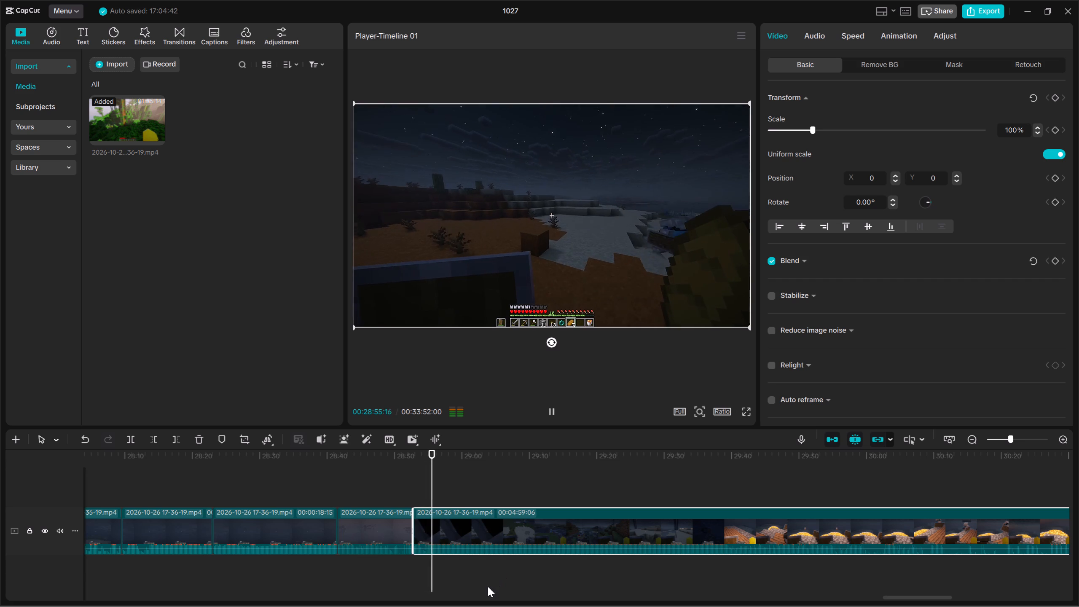
{"action": "key", "text": "Up"}
{"action": "key", "text": "space"}
{"action": "key", "text": "space"}
{"action": "left_click", "coordinate": [153, 439]}
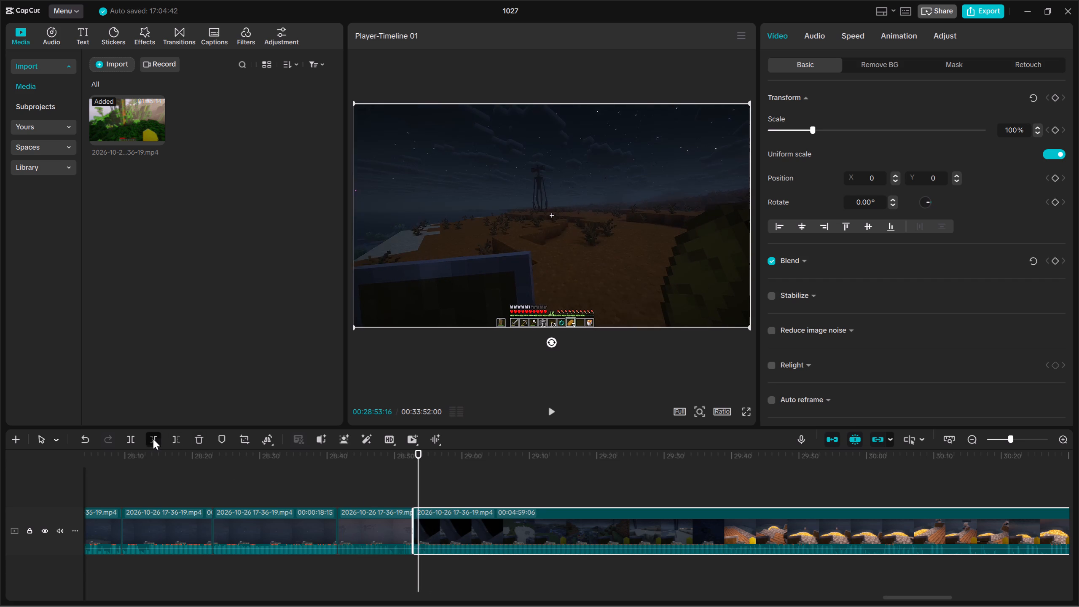
Play the last clip through the snowy night walk and split it at about 00:29:29.
{"action": "key", "text": "space"}
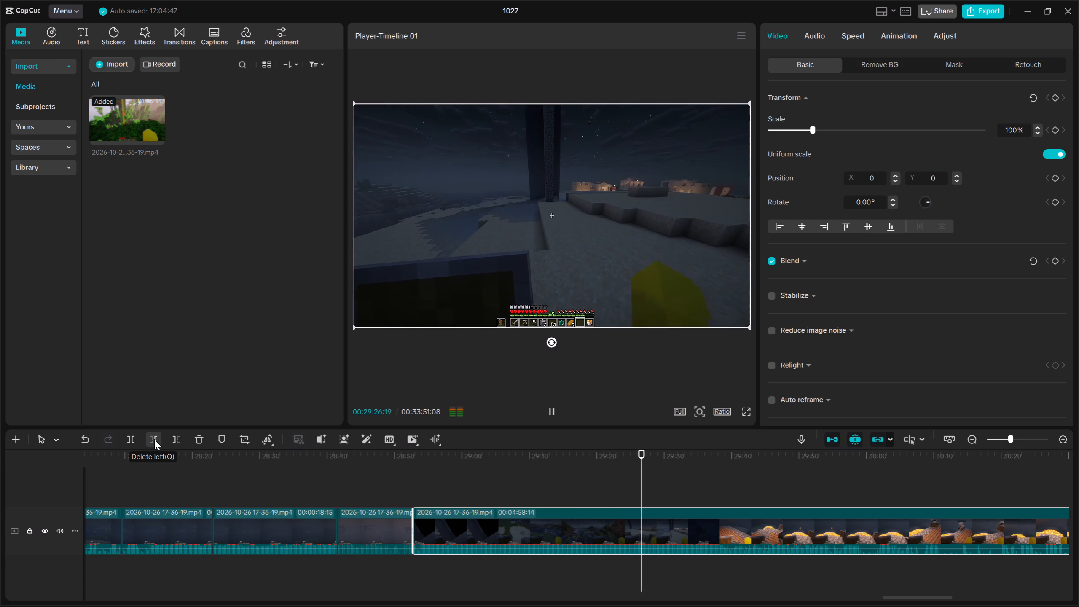
{"action": "key", "text": "space"}
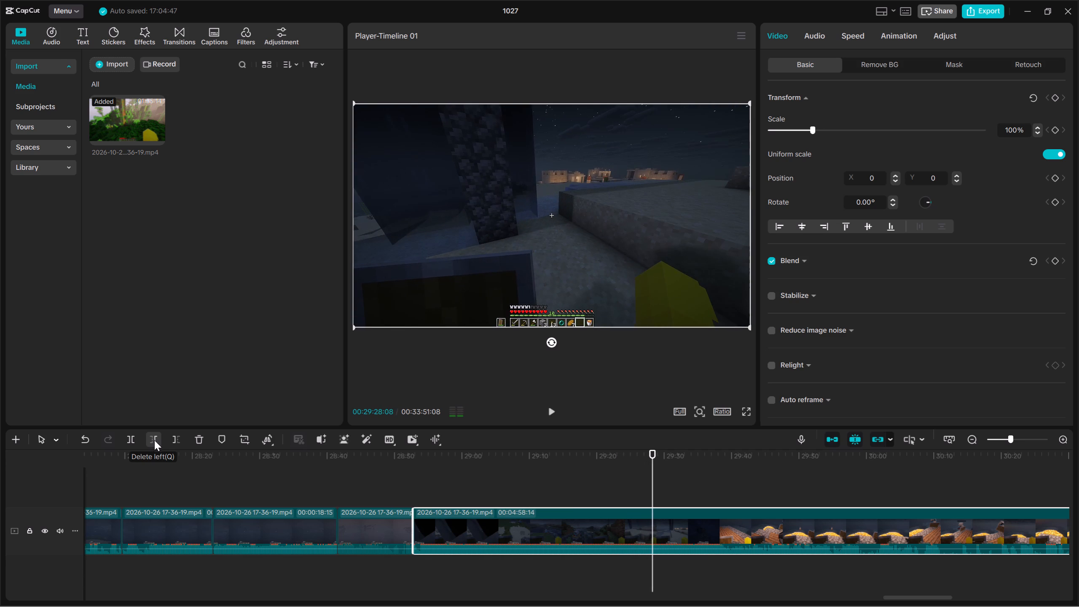
{"action": "key", "text": "space"}
{"action": "key", "text": "space"}
{"action": "left_click", "coordinate": [138, 437]}
Skim the new last clip up to the lava bucket scene, return to its beginning and trim its start up to about 00:29:34.
{"action": "key", "text": "space"}
{"action": "left_click", "coordinate": [687, 567]}
{"action": "left_click_drag", "start_coordinate": [687, 567], "coordinate": [708, 567]}
{"action": "left_click_drag", "start_coordinate": [743, 575], "coordinate": [751, 537]}
{"action": "key", "text": "space"}
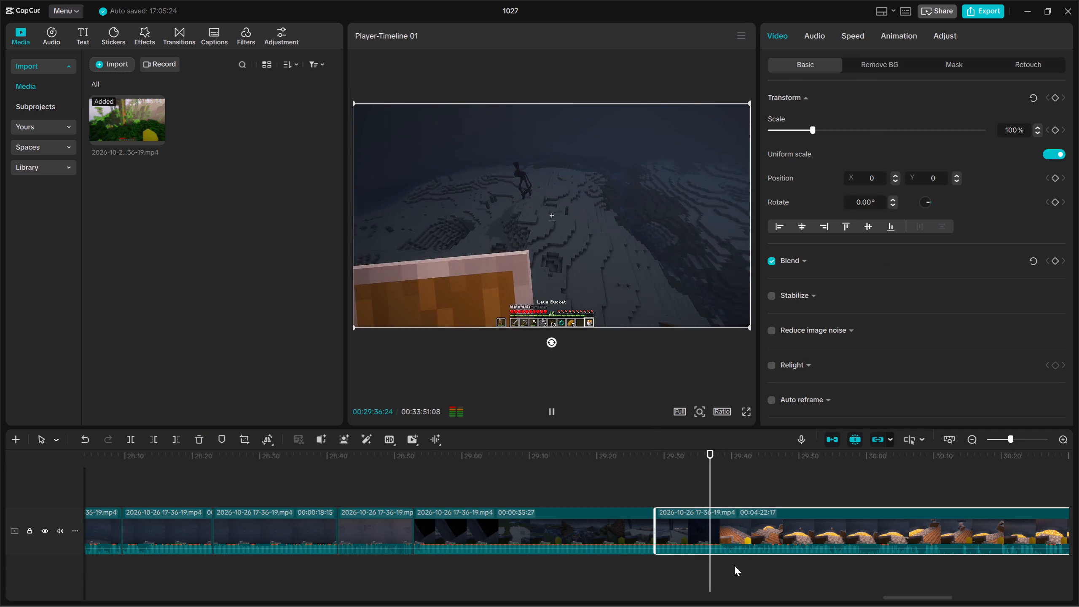
{"action": "left_click", "coordinate": [734, 565]}
{"action": "left_click_drag", "start_coordinate": [734, 565], "coordinate": [762, 556]}
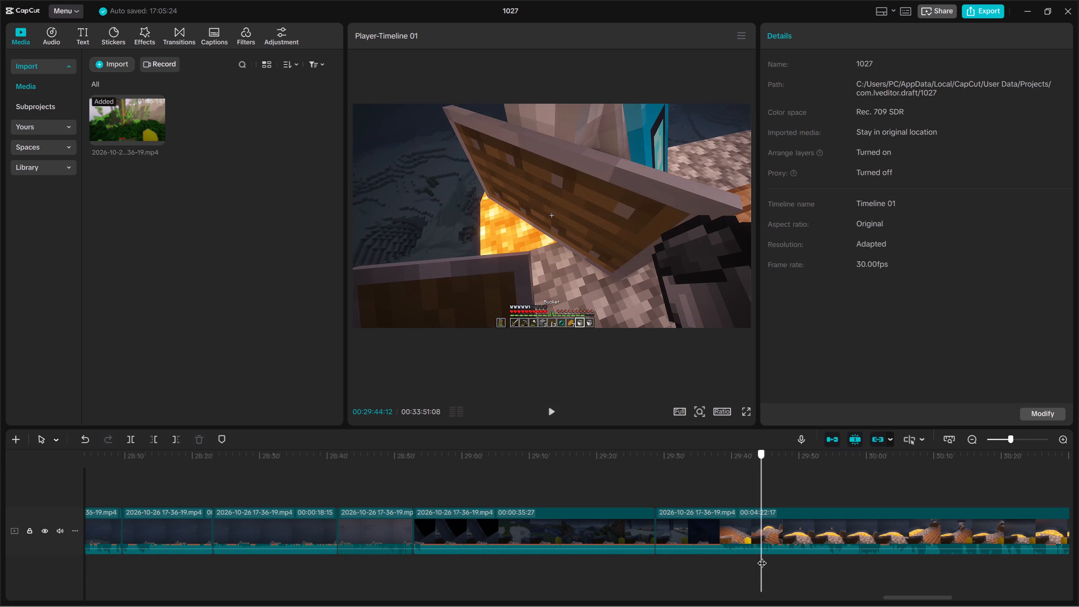
{"action": "left_click_drag", "start_coordinate": [762, 556], "coordinate": [721, 553]}
{"action": "key", "text": "Up"}
{"action": "left_click", "coordinate": [741, 531]}
{"action": "key", "text": "space"}
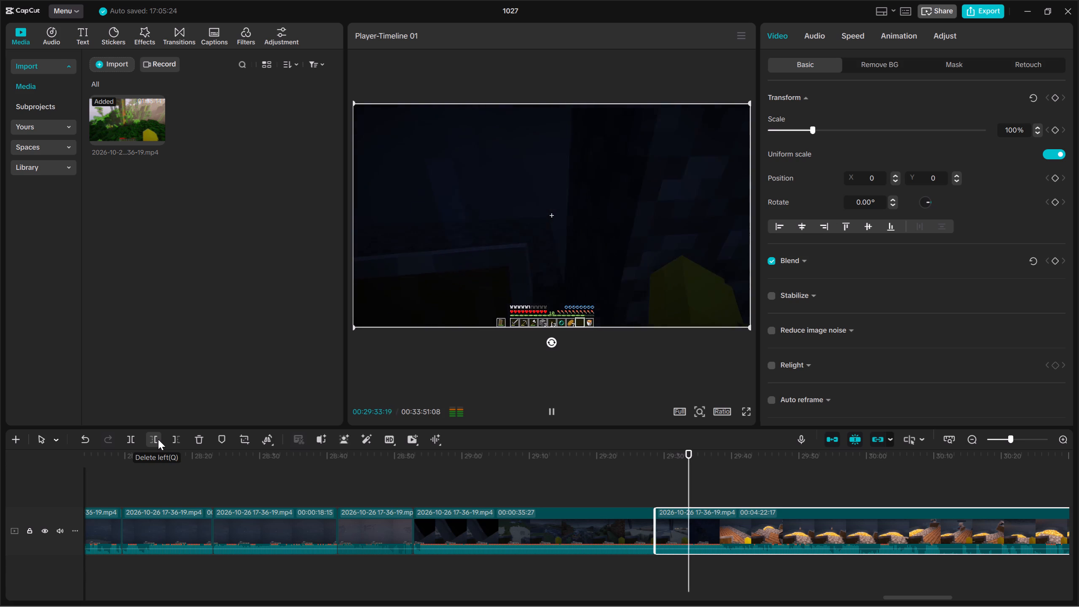
{"action": "key", "text": "space"}
{"action": "left_click", "coordinate": [158, 439]}
Review the lava-pouring footage in the last clip and split the clip at 00:29:38:25.
{"action": "key", "text": "space"}
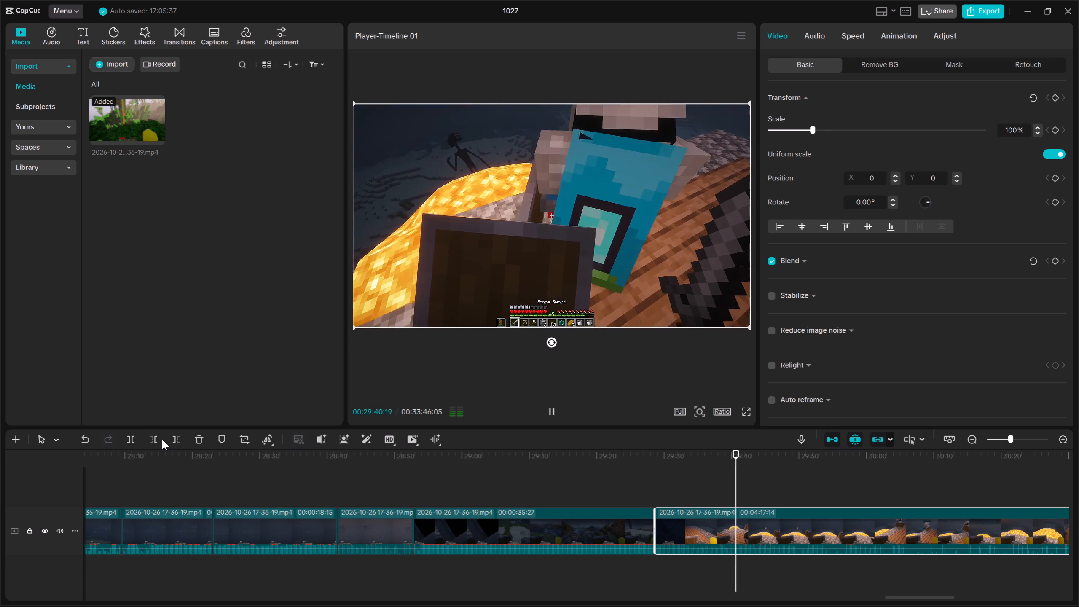
{"action": "key", "text": "space"}
{"action": "key", "text": "space"}
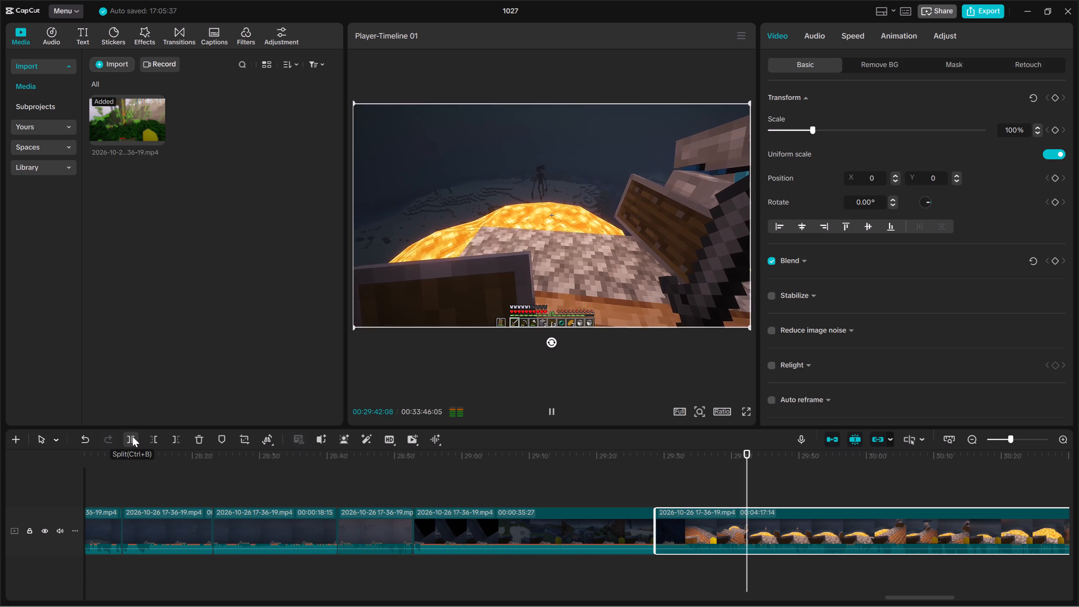
{"action": "key", "text": "Up"}
{"action": "key", "text": "space"}
{"action": "left_click", "coordinate": [694, 567]}
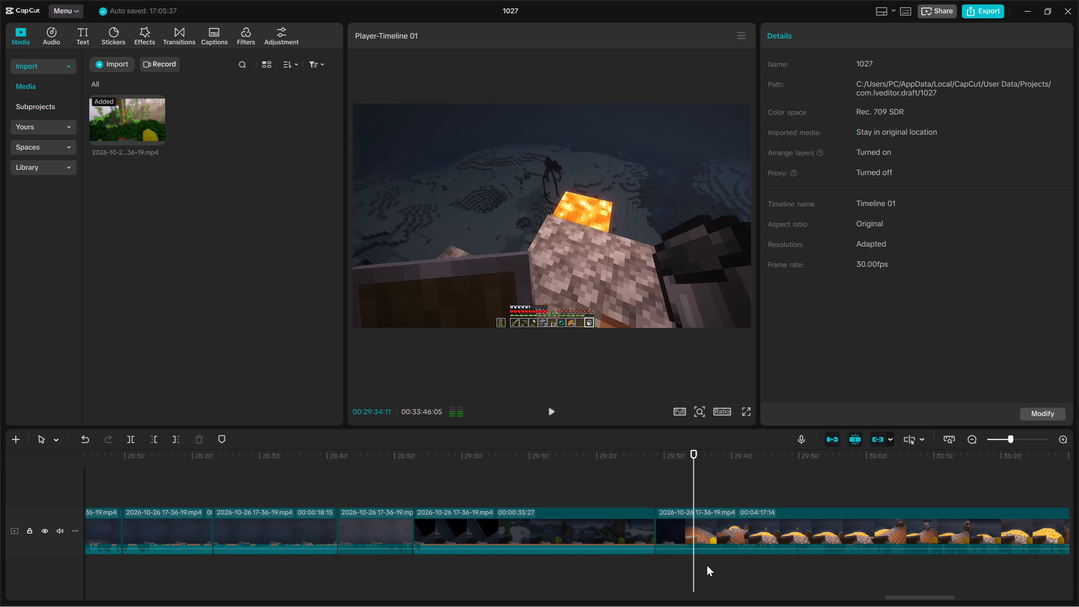
{"action": "key", "text": "space"}
{"action": "left_click_drag", "start_coordinate": [725, 577], "coordinate": [728, 532]}
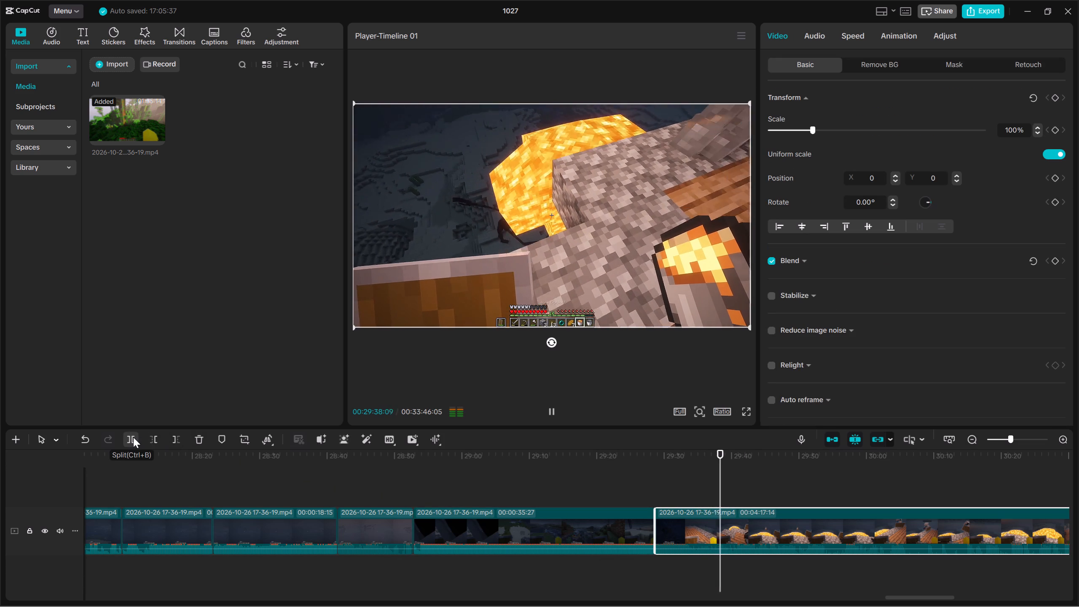
{"action": "key", "text": "space"}
{"action": "left_click", "coordinate": [133, 437]}
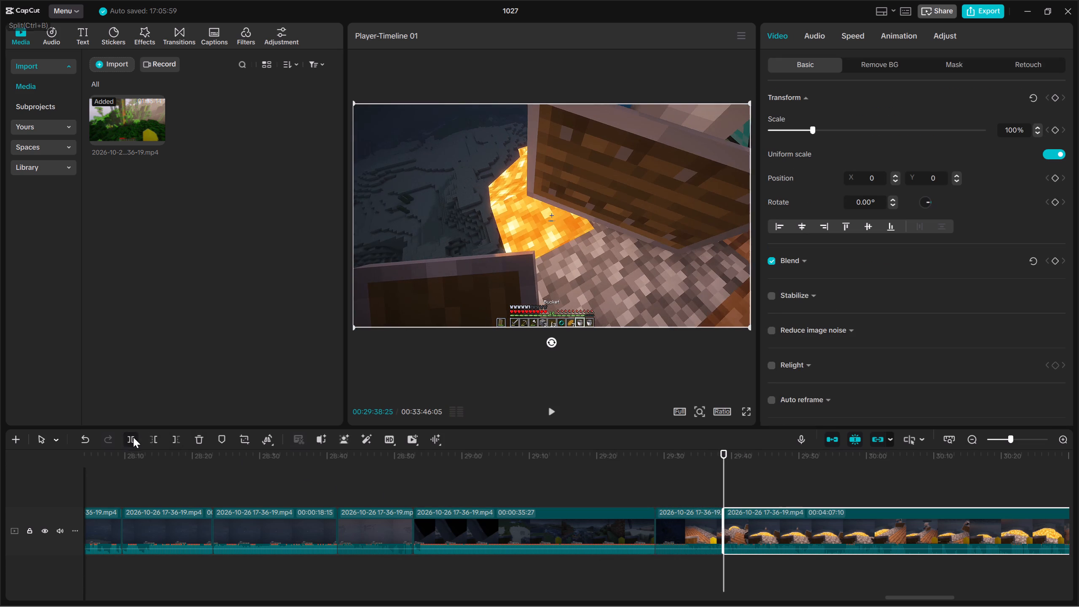
Skim ahead through the last clip's lava platform footage to about 00:31:15 to find the next part worth keeping.
{"action": "key", "text": "space"}
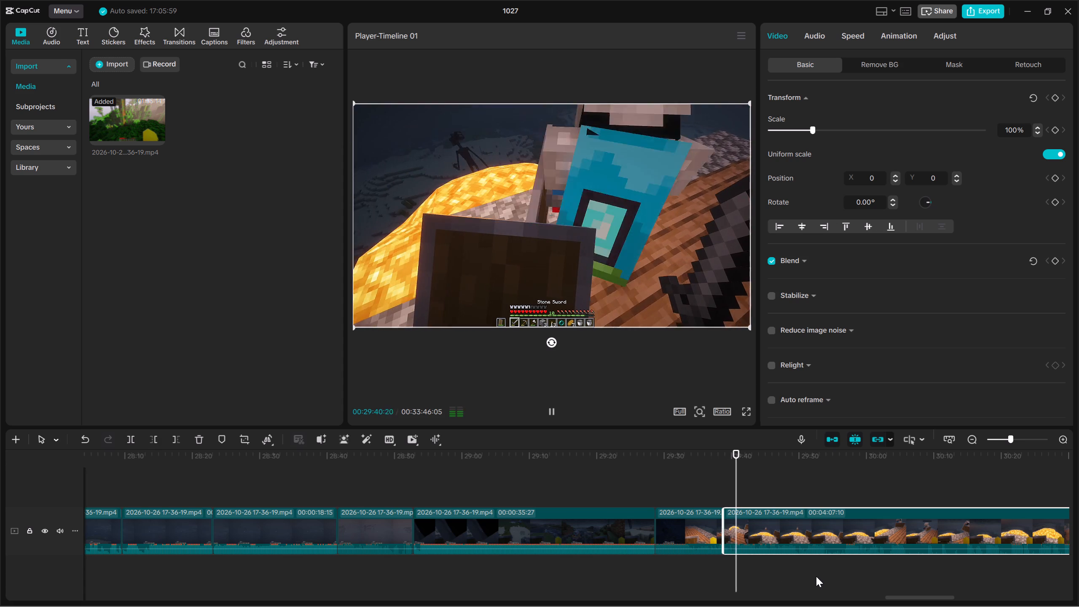
{"action": "left_click", "coordinate": [841, 557]}
{"action": "key", "text": "space"}
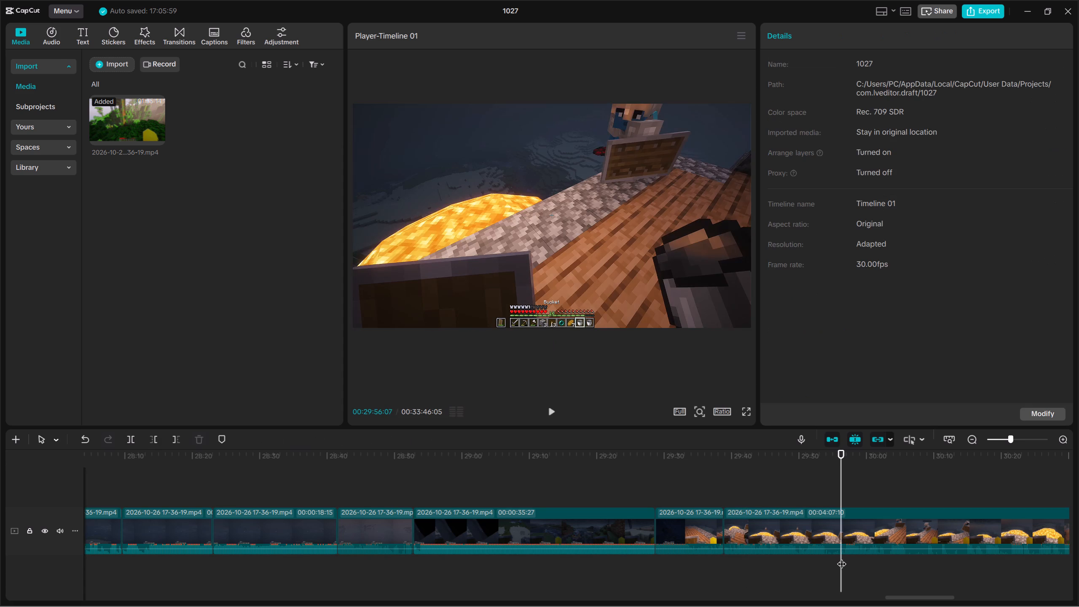
{"action": "key", "text": "space"}
{"action": "left_click", "coordinate": [941, 568]}
{"action": "left_click_drag", "start_coordinate": [941, 568], "coordinate": [1060, 570]}
{"action": "key", "text": "space"}
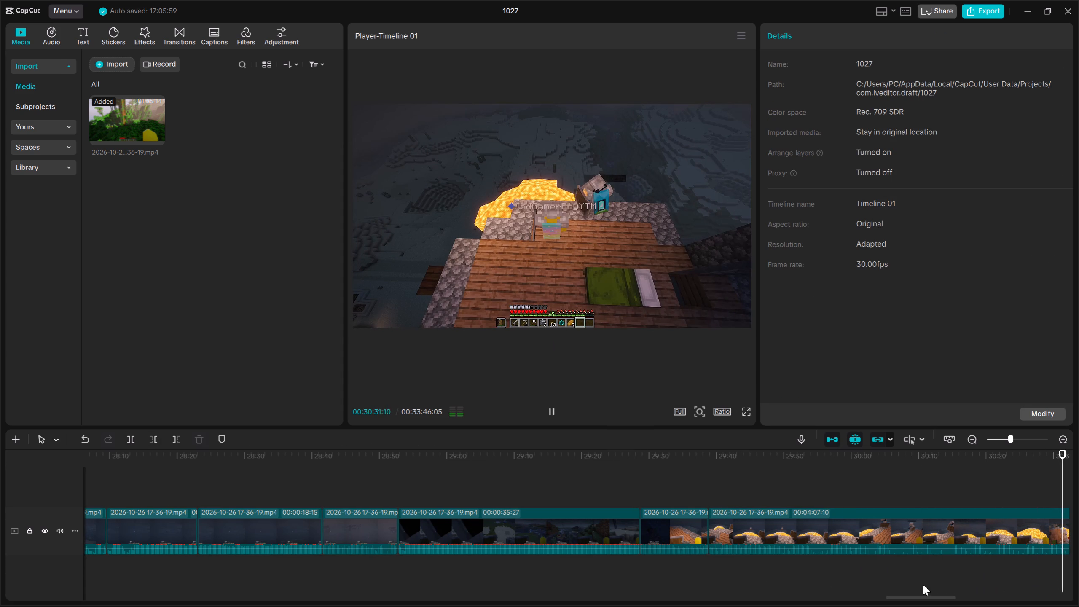
{"action": "left_click_drag", "start_coordinate": [868, 579], "coordinate": [883, 505]}
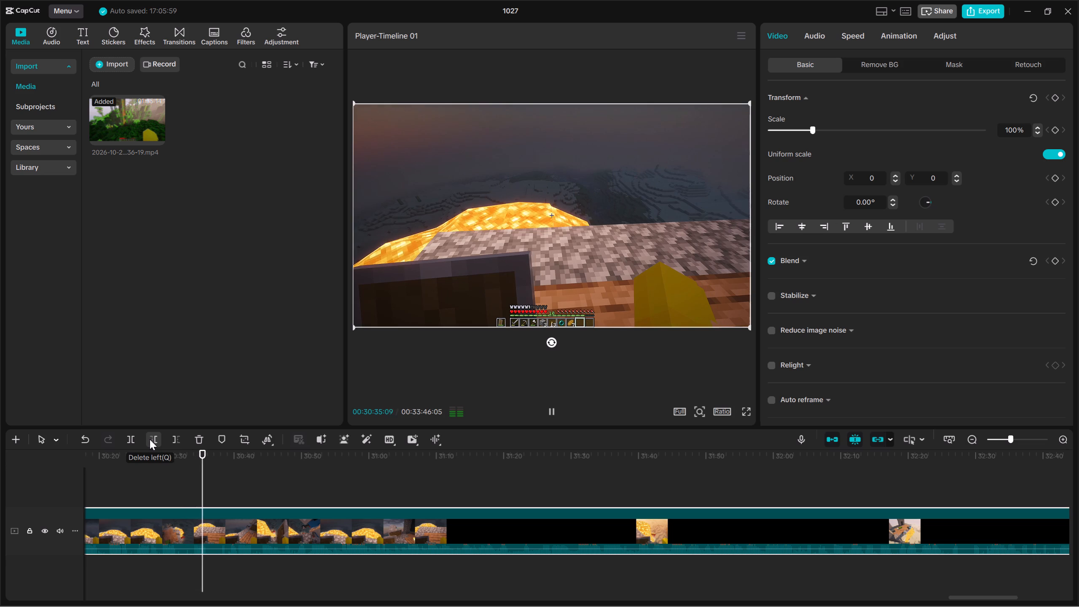
{"action": "left_click", "coordinate": [470, 575]}
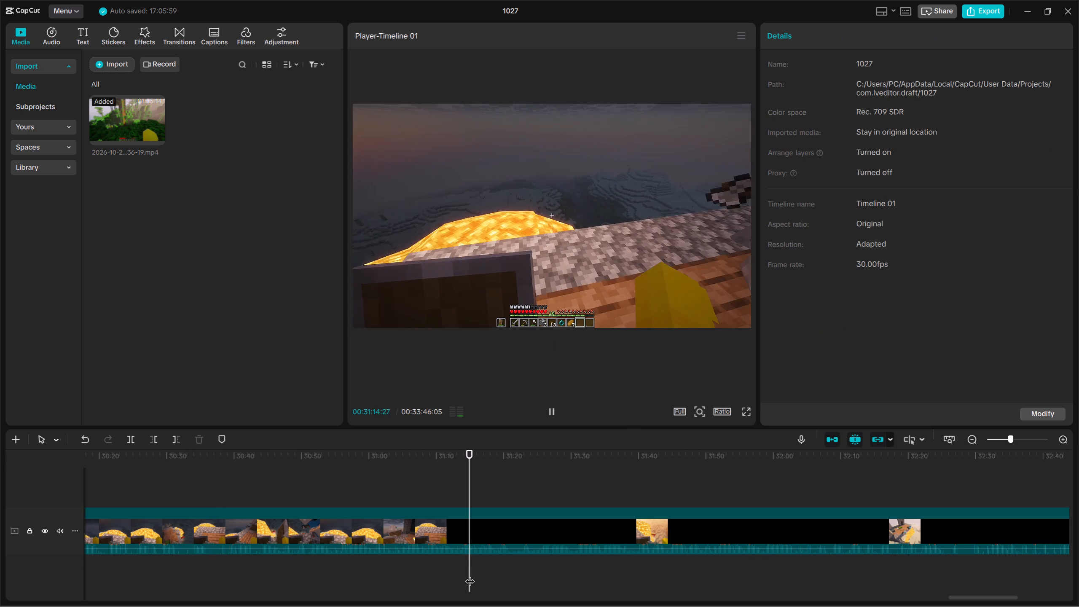
{"action": "key", "text": "space"}
{"action": "left_click_drag", "start_coordinate": [569, 582], "coordinate": [581, 538]}
Work back through the red mob footage beside the lava and trim the last clip's start up to 00:30:38:03.
{"action": "left_click", "coordinate": [438, 567]}
{"action": "left_click_drag", "start_coordinate": [438, 567], "coordinate": [396, 559]}
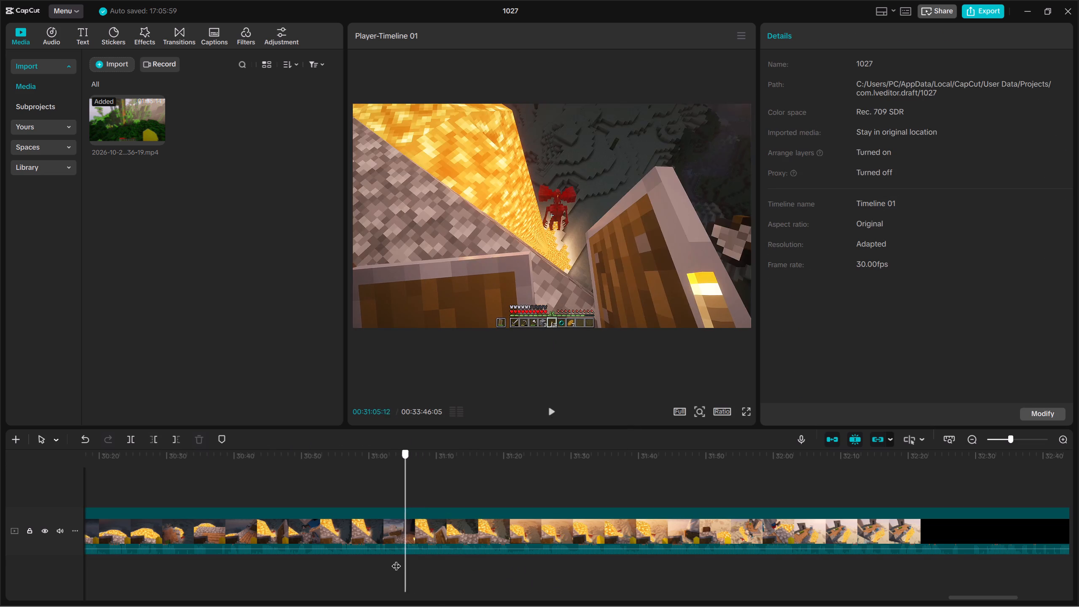
{"action": "left_click_drag", "start_coordinate": [396, 559], "coordinate": [372, 557]}
{"action": "left_click_drag", "start_coordinate": [411, 570], "coordinate": [420, 524]}
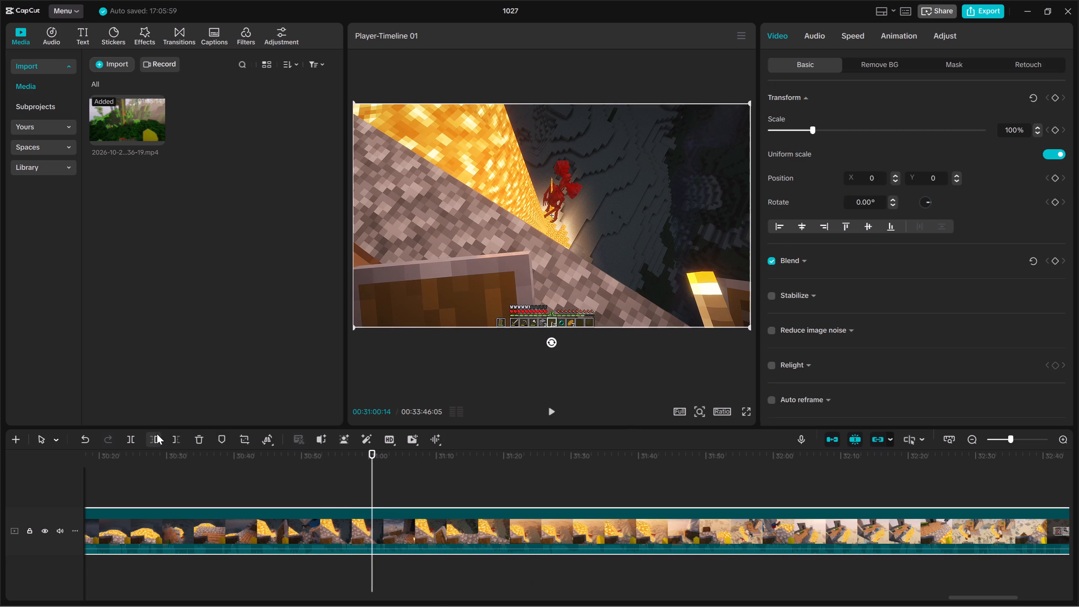
{"action": "left_click", "coordinate": [315, 555]}
{"action": "key", "text": "space"}
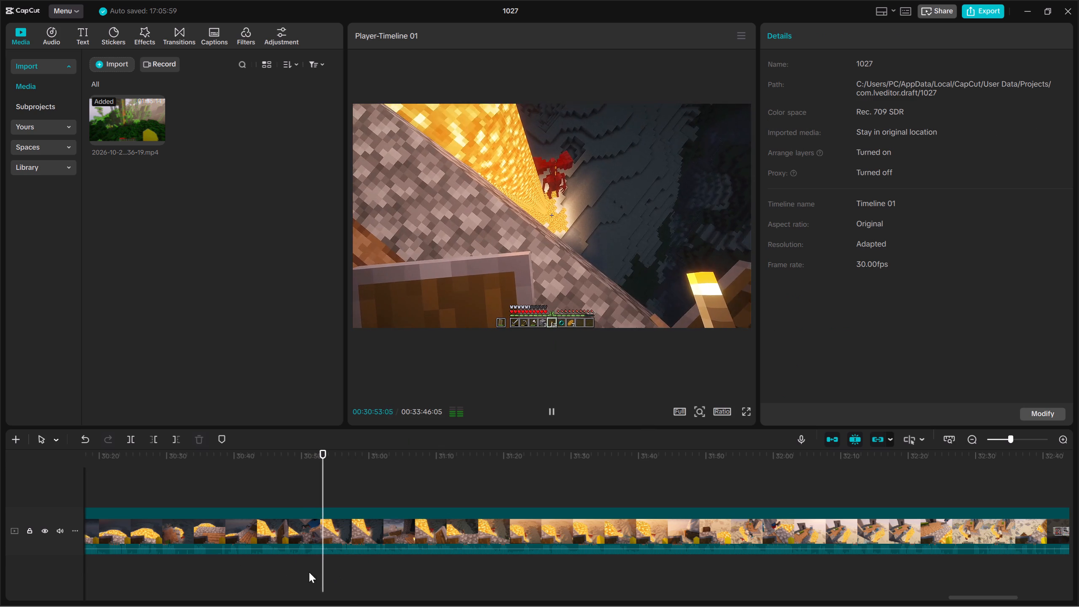
{"action": "left_click", "coordinate": [266, 561]}
{"action": "key", "text": "space"}
{"action": "left_click", "coordinate": [239, 557]}
{"action": "key", "text": "space"}
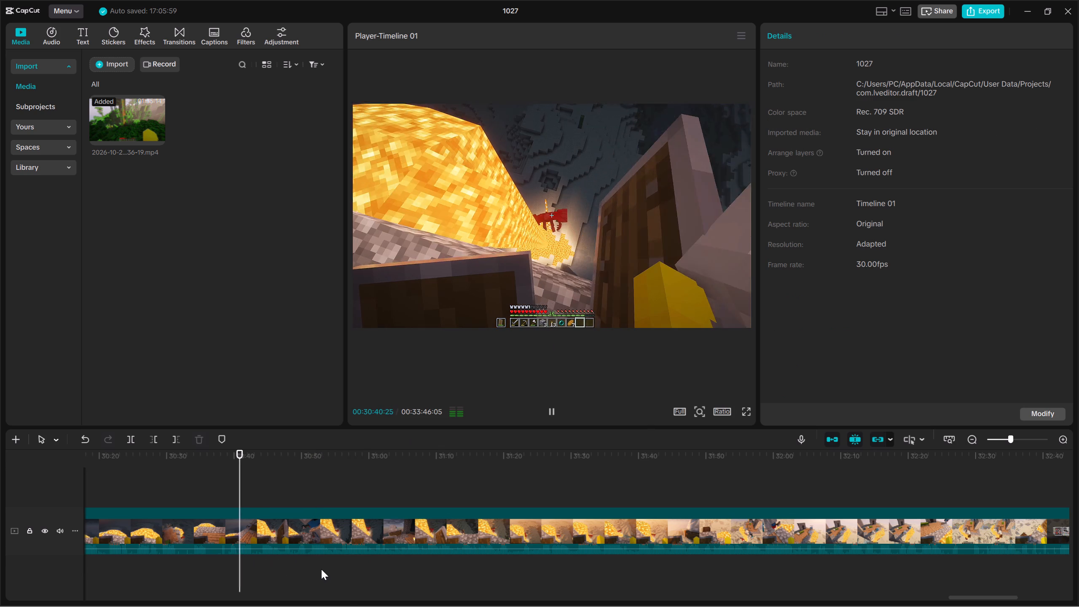
{"action": "left_click", "coordinate": [221, 558]}
{"action": "key", "text": "space"}
{"action": "left_click_drag", "start_coordinate": [272, 573], "coordinate": [292, 532]}
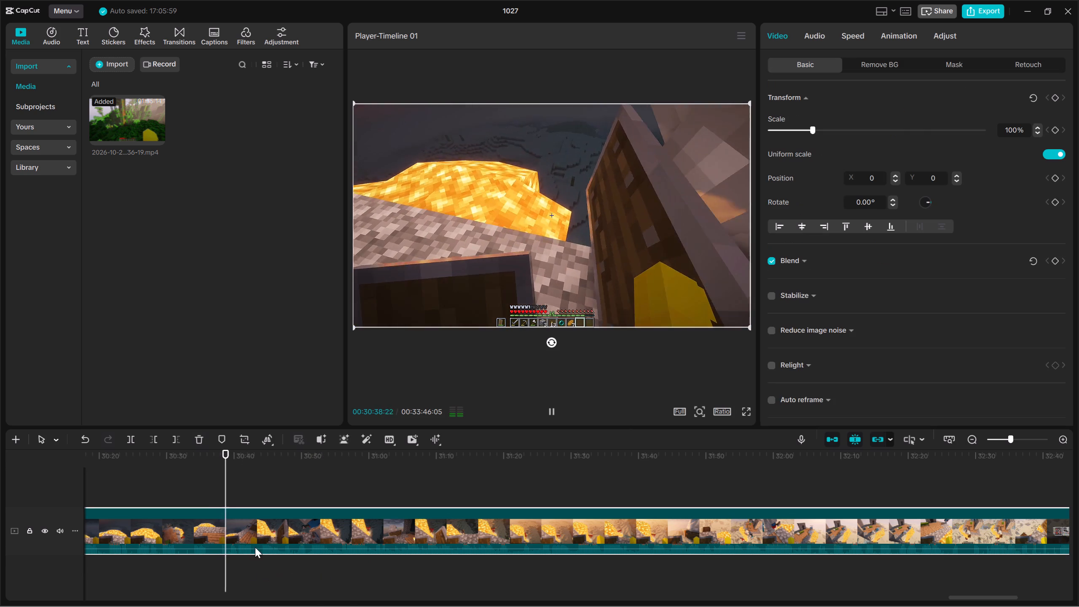
{"action": "left_click", "coordinate": [226, 567]}
{"action": "left_click_drag", "start_coordinate": [226, 566], "coordinate": [221, 565]}
{"action": "left_click", "coordinate": [158, 439]}
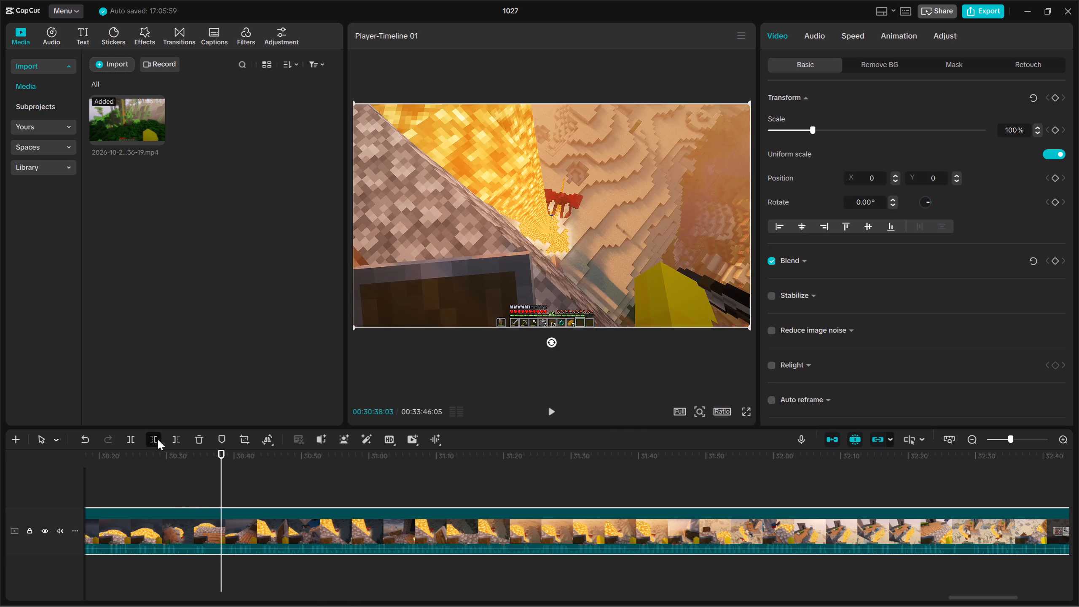
Split the last clip at about 00:29:43 and trim about one second off the start of the remaining part.
{"action": "key", "text": "space"}
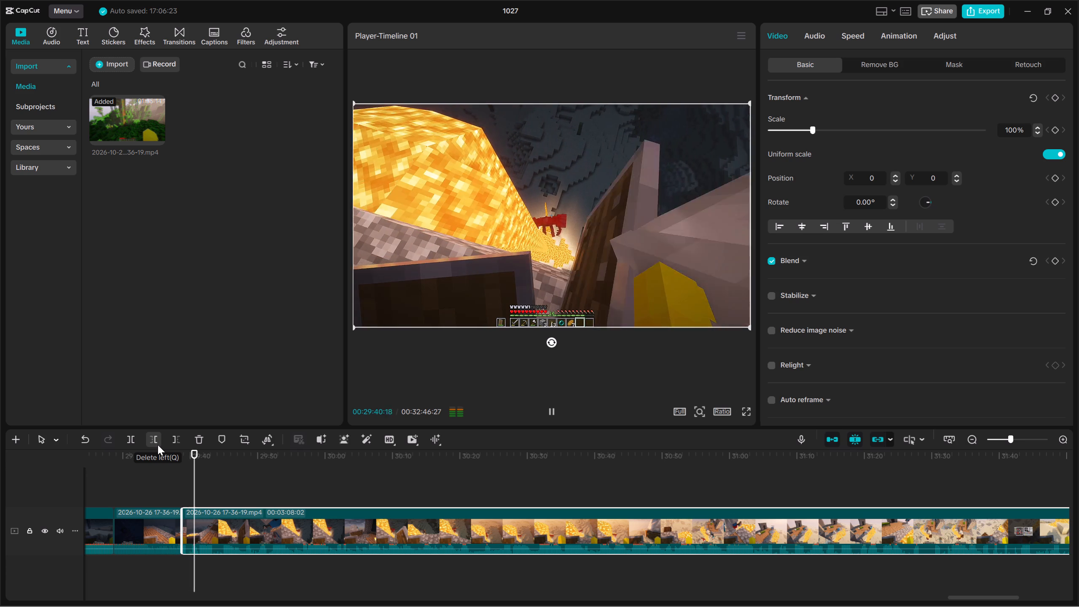
{"action": "key", "text": "space"}
{"action": "left_click", "coordinate": [131, 442]}
{"action": "key", "text": "space"}
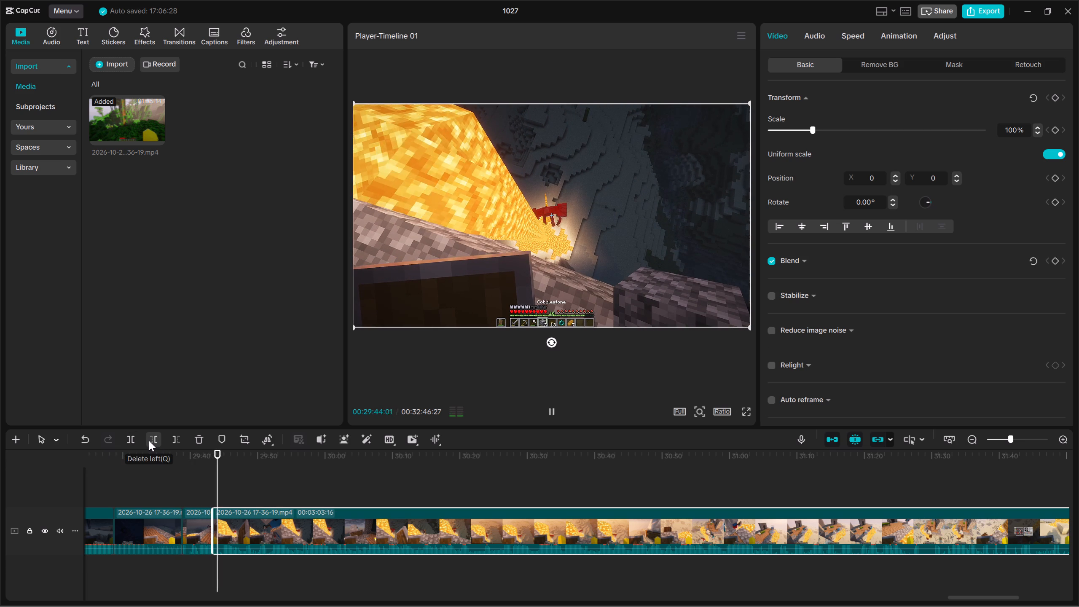
{"action": "left_click", "coordinate": [151, 438]}
Split the last clip again at about 00:29:48 and trim a fraction of a second off the start of the remaining part.
{"action": "key", "text": "space"}
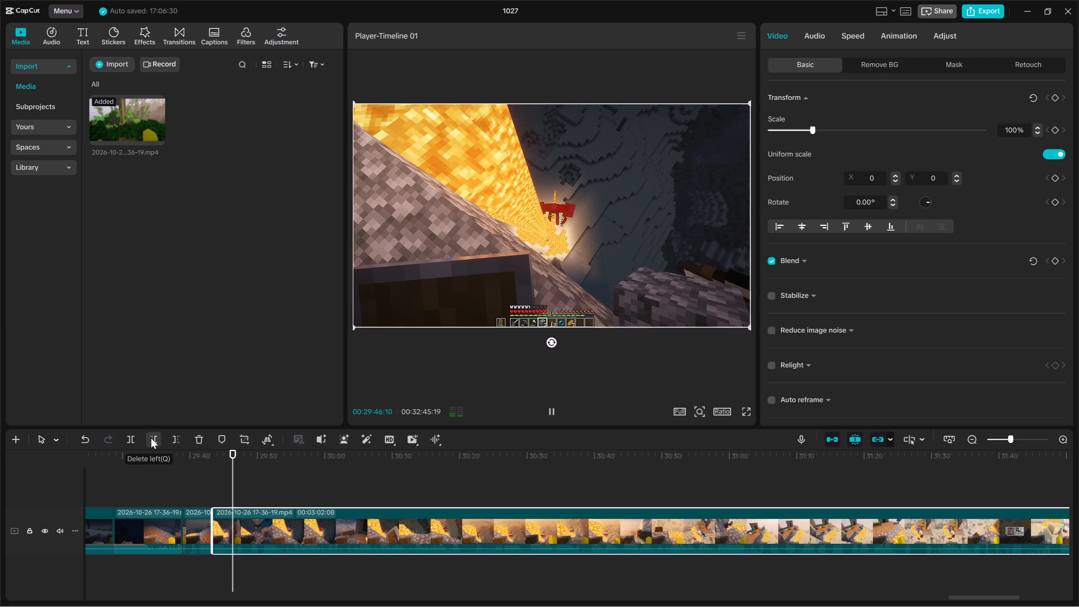
{"action": "left_click", "coordinate": [132, 440]}
{"action": "key", "text": "space"}
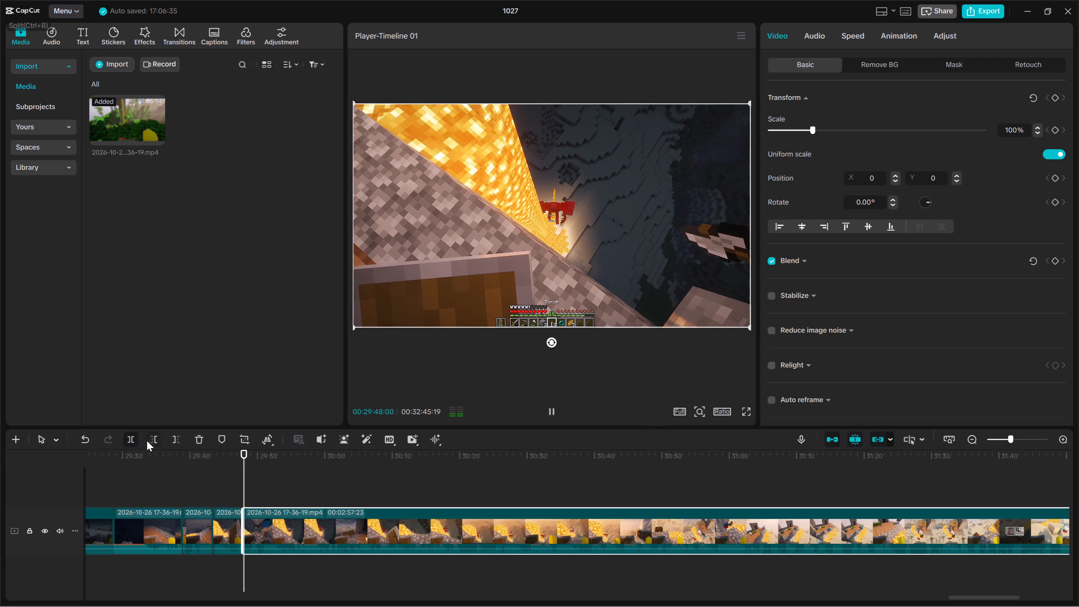
{"action": "key", "text": "space"}
{"action": "left_click", "coordinate": [156, 438]}
Play on through the lava platform footage and split the last clip at 00:30:15:13.
{"action": "key", "text": "space"}
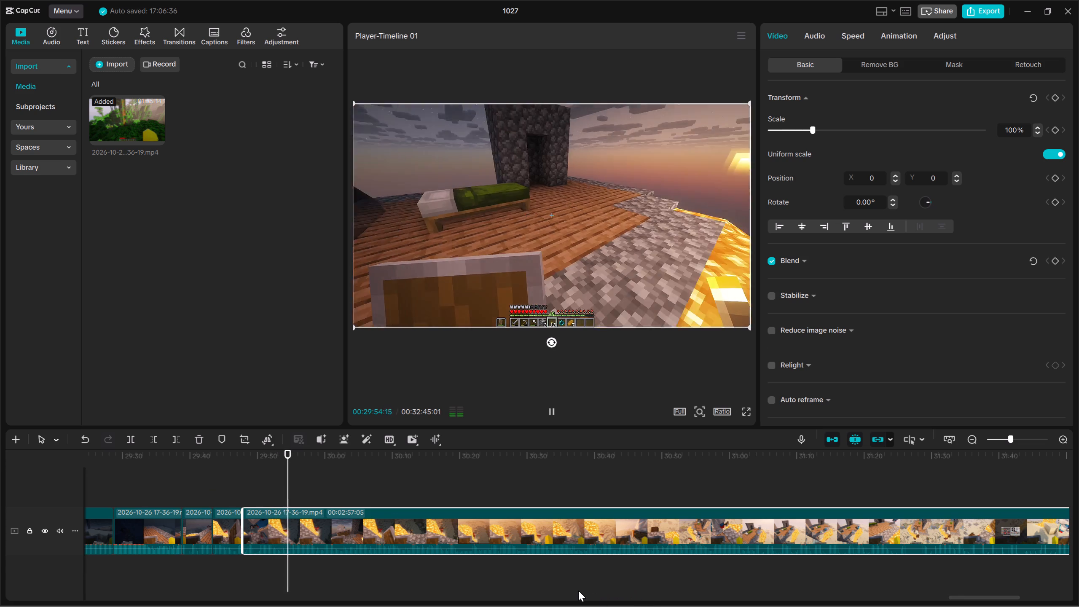
{"action": "scroll", "coordinate": [577, 590], "scroll_direction": "down", "scroll_amount": 9}
{"action": "scroll", "coordinate": [526, 586], "scroll_direction": "up", "scroll_amount": 3, "text": "ctrl"}
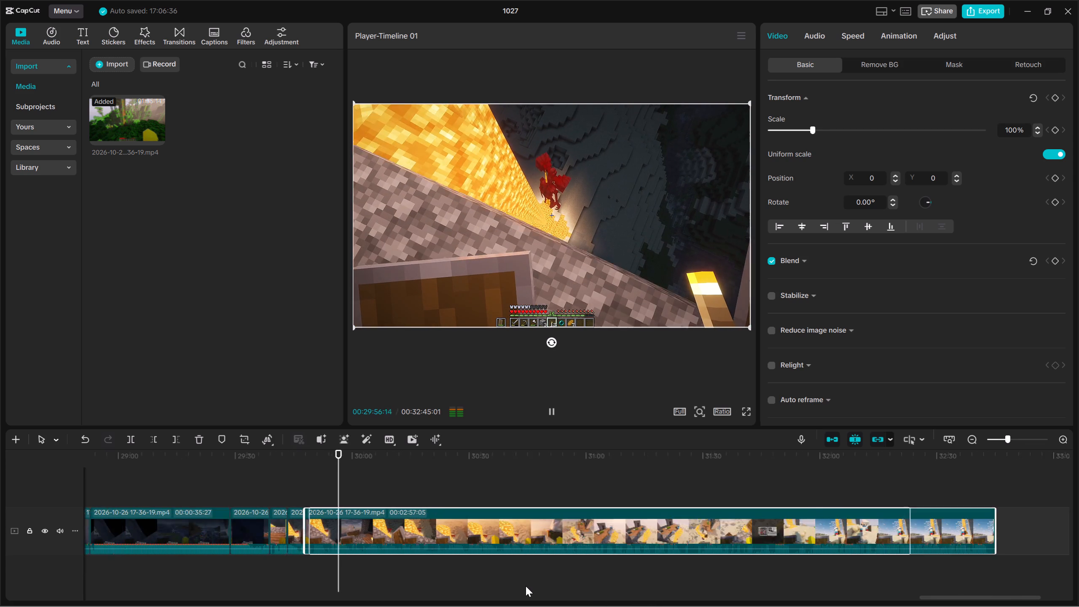
{"action": "scroll", "coordinate": [526, 586], "scroll_direction": "up", "scroll_amount": 2, "text": "ctrl"}
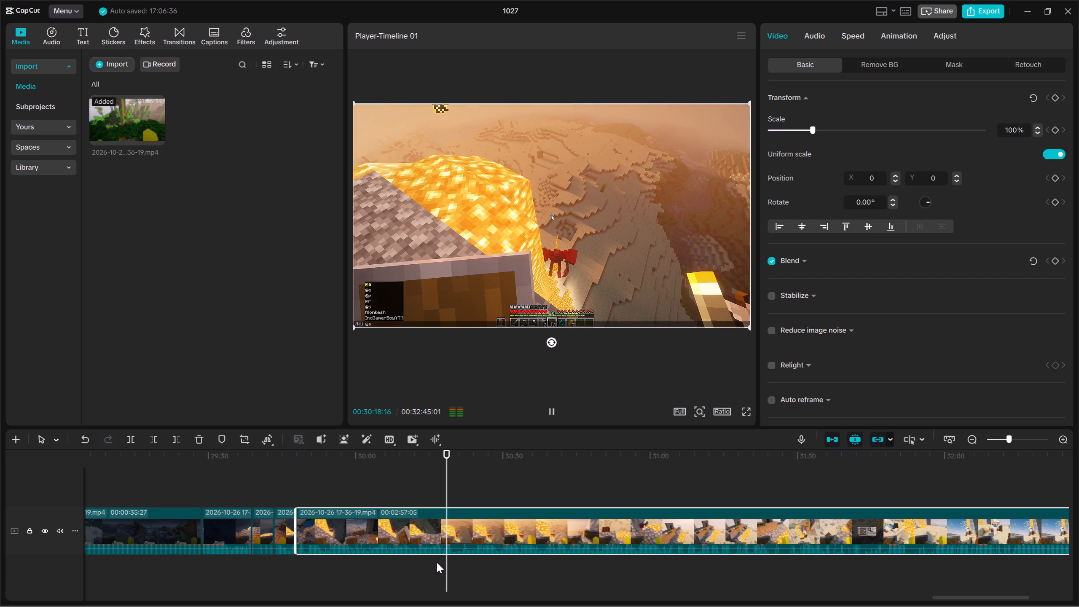
{"action": "left_click", "coordinate": [437, 562]}
{"action": "left_click_drag", "start_coordinate": [437, 562], "coordinate": [432, 562]}
{"action": "left_click_drag", "start_coordinate": [475, 571], "coordinate": [483, 528]}
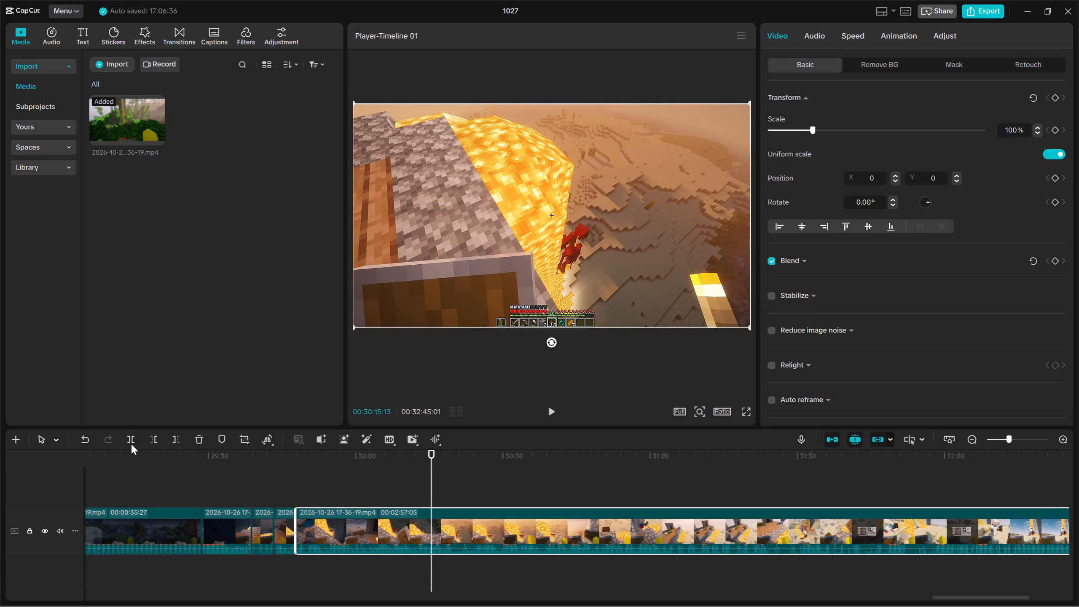
{"action": "left_click", "coordinate": [131, 444]}
Trim about nine seconds off the start of the remaining last clip, up to about 00:30:25.
{"action": "key", "text": "space"}
{"action": "left_click", "coordinate": [470, 560]}
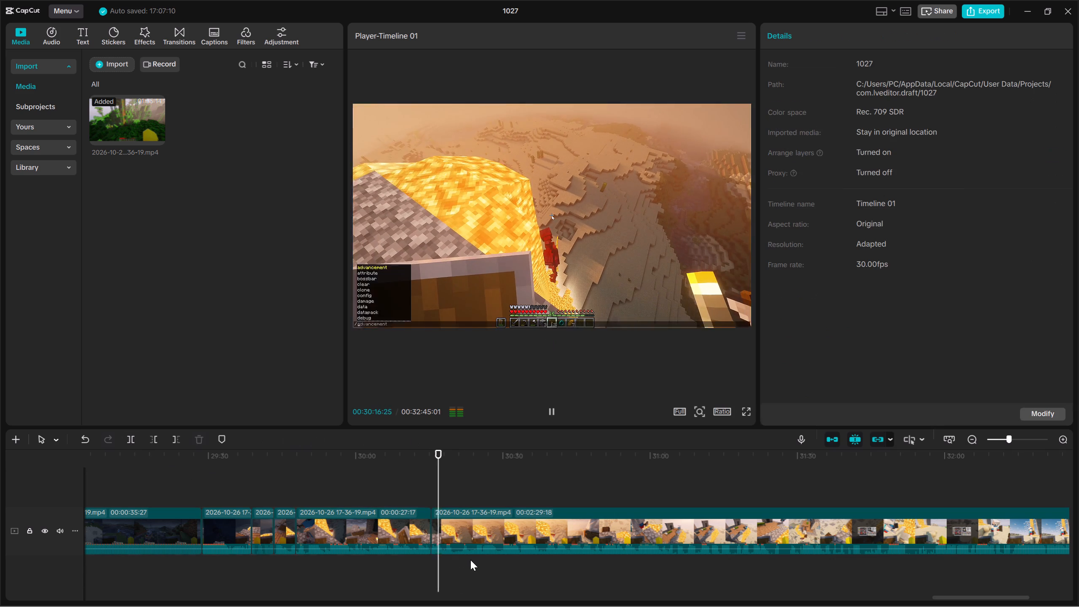
{"action": "key", "text": "space"}
{"action": "left_click_drag", "start_coordinate": [489, 563], "coordinate": [490, 531]}
{"action": "left_click", "coordinate": [155, 433]}
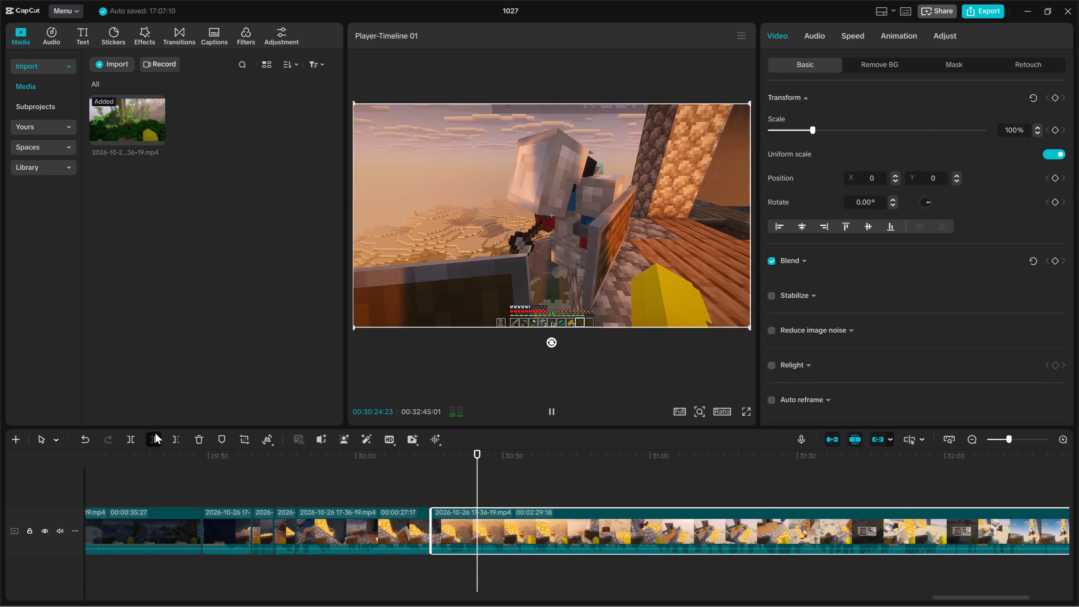
Split the last clip again at 00:30:27:27, after the short red mob shot beside the lava.
{"action": "key", "text": "space"}
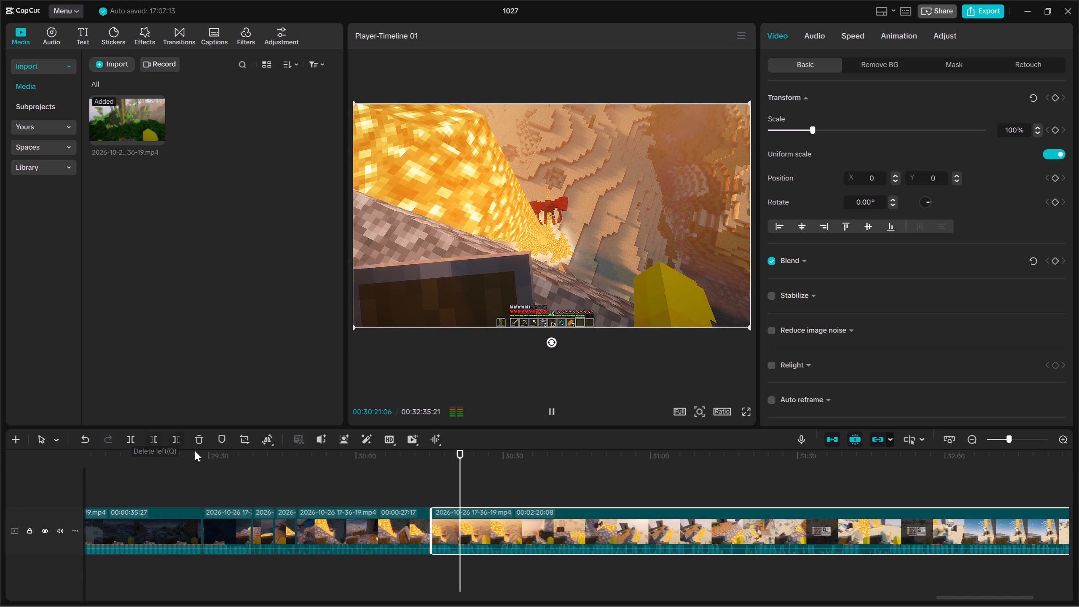
{"action": "left_click", "coordinate": [484, 575]}
{"action": "left_click_drag", "start_coordinate": [484, 575], "coordinate": [493, 575]}
{"action": "left_click_drag", "start_coordinate": [517, 569], "coordinate": [524, 537]}
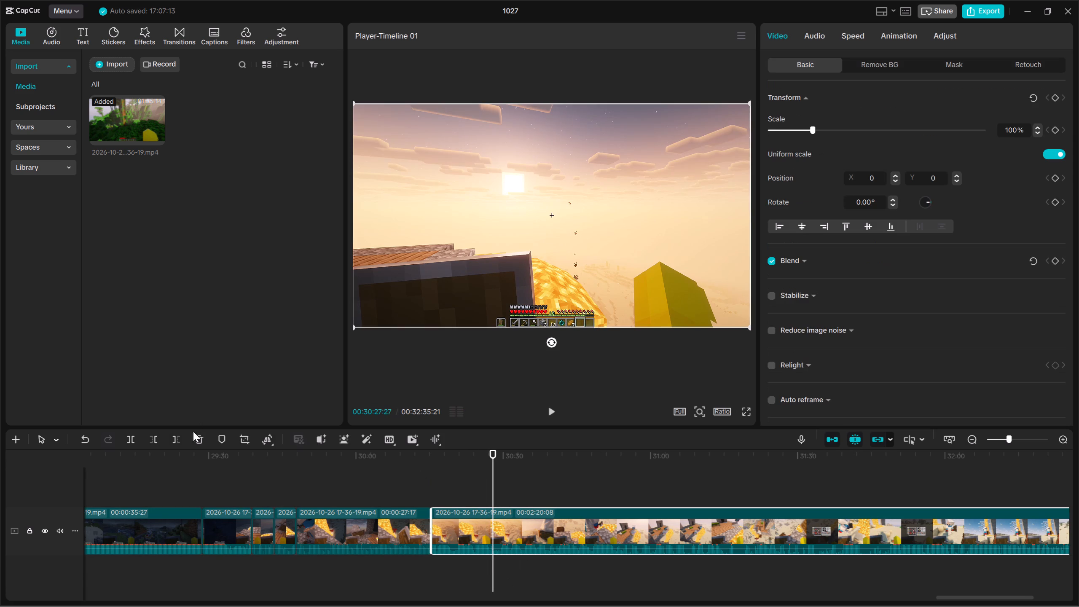
{"action": "left_click", "coordinate": [134, 437]}
Skim the remaining platform footage and trim the last clip's start up to 00:31:03:00, plus about two more seconds.
{"action": "key", "text": "space"}
{"action": "left_click", "coordinate": [782, 562]}
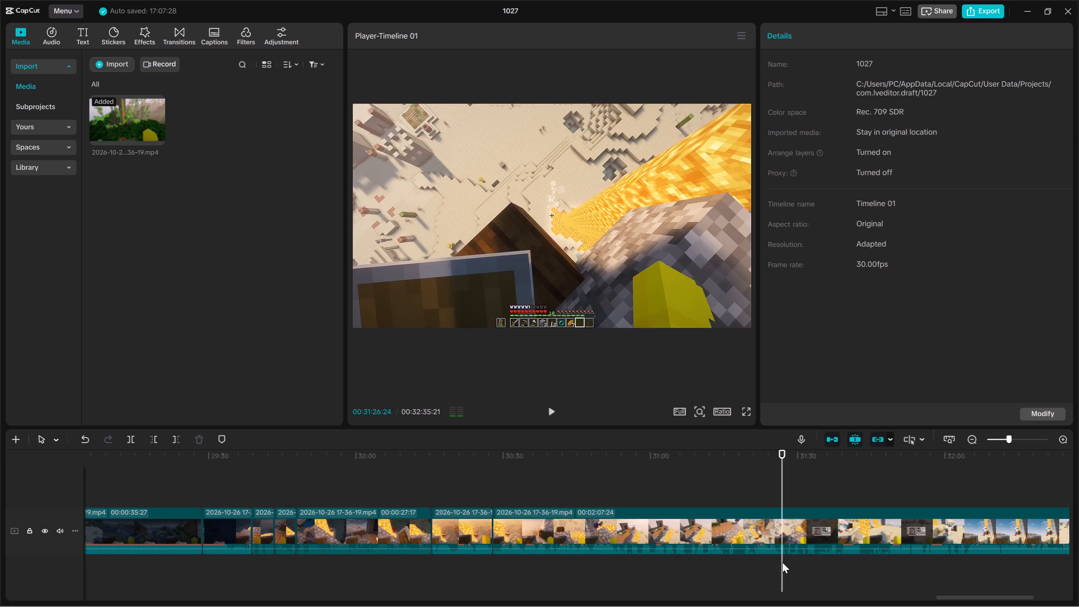
{"action": "key", "text": "space"}
{"action": "left_click", "coordinate": [722, 563]}
{"action": "key", "text": "space"}
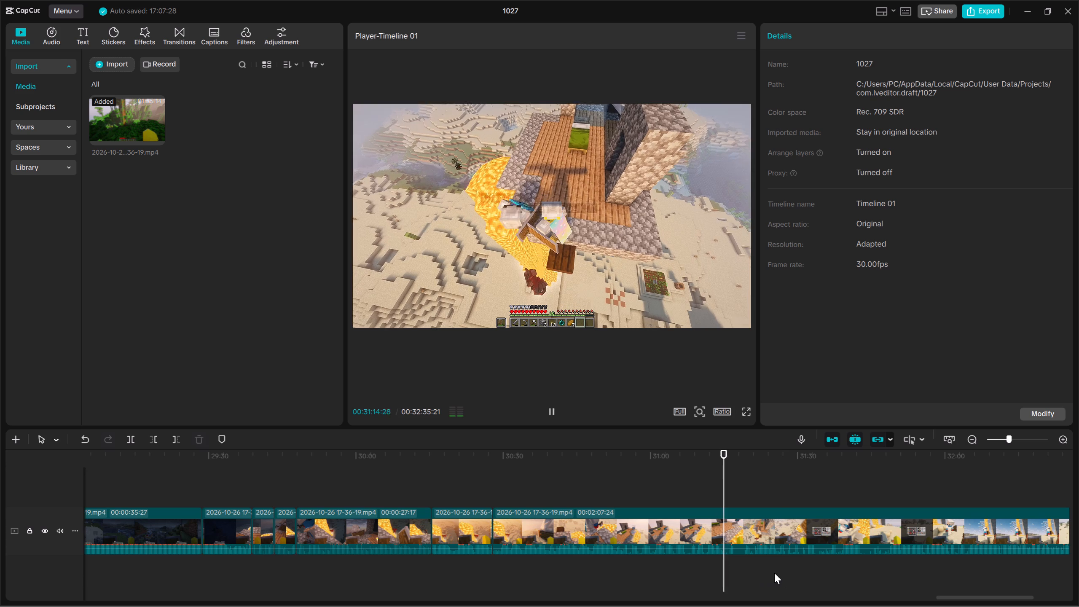
{"action": "left_click", "coordinate": [677, 567]}
{"action": "key", "text": "space"}
{"action": "left_click_drag", "start_coordinate": [730, 562], "coordinate": [741, 487]}
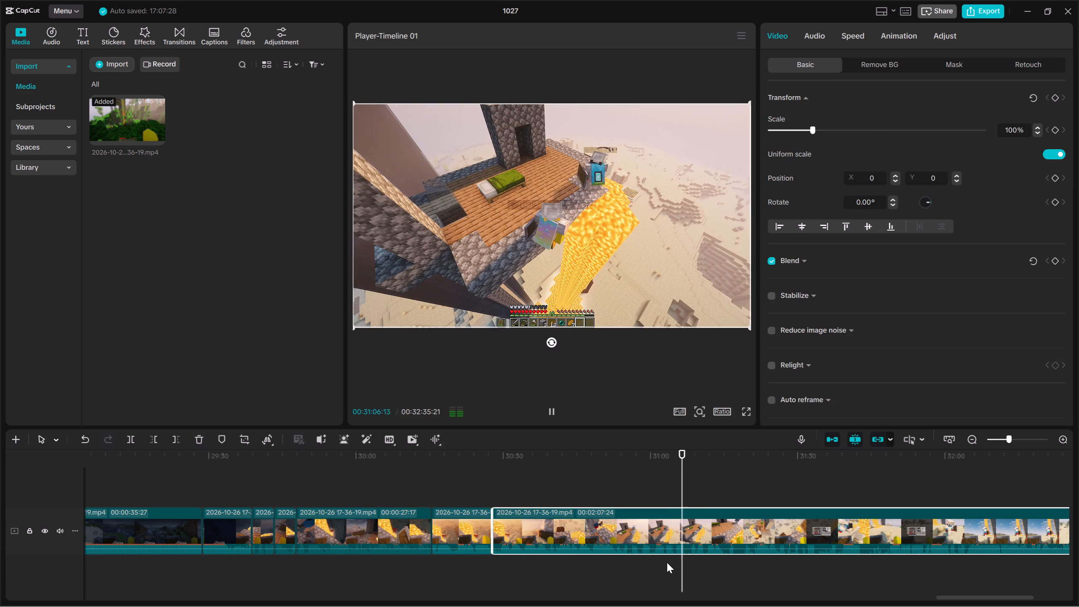
{"action": "left_click", "coordinate": [660, 560]}
{"action": "left_click_drag", "start_coordinate": [660, 560], "coordinate": [666, 560]}
{"action": "left_click_drag", "start_coordinate": [703, 586], "coordinate": [700, 513]}
{"action": "left_click", "coordinate": [150, 441]}
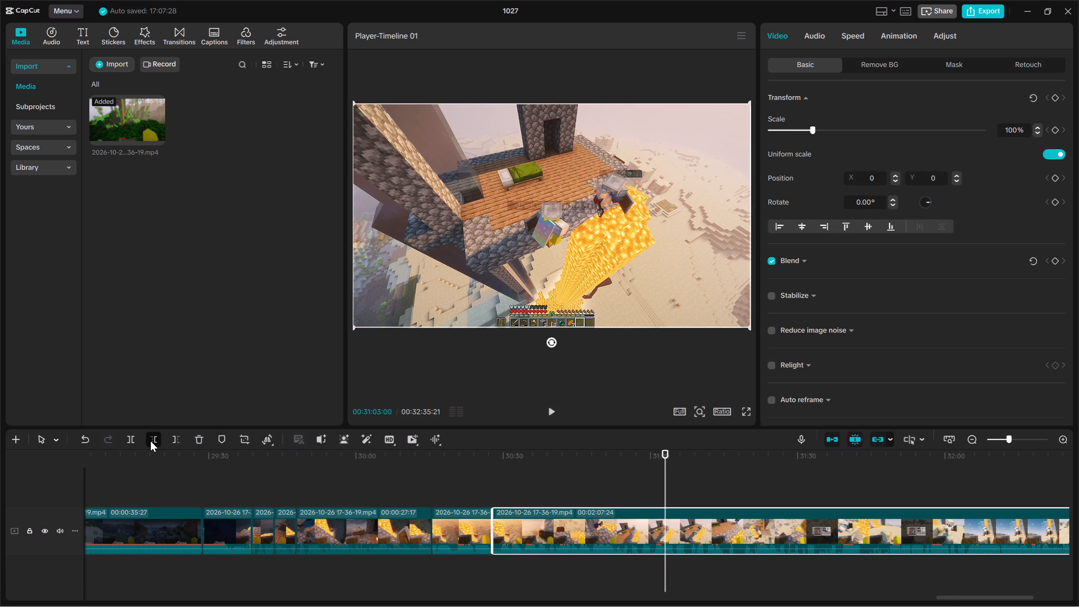
{"action": "key", "text": "space"}
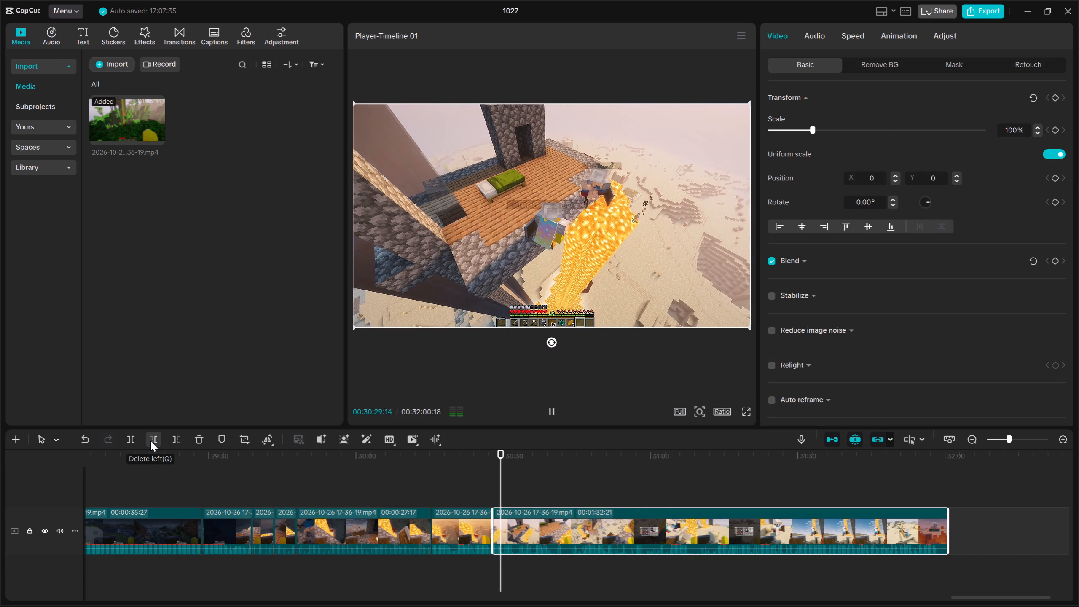
{"action": "key", "text": "space"}
{"action": "left_click", "coordinate": [150, 441]}
Split the last clip at 00:30:40:16 and trim about one second off the start of the remaining part.
{"action": "key", "text": "space"}
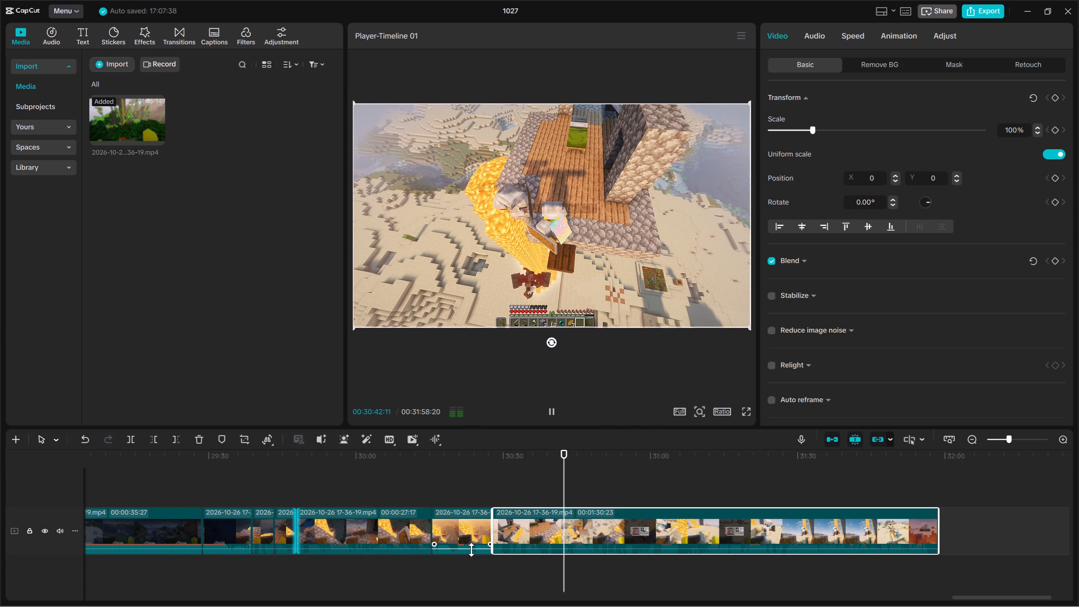
{"action": "left_click", "coordinate": [551, 563]}
{"action": "left_click_drag", "start_coordinate": [551, 563], "coordinate": [555, 562]}
{"action": "left_click_drag", "start_coordinate": [576, 586], "coordinate": [582, 543]}
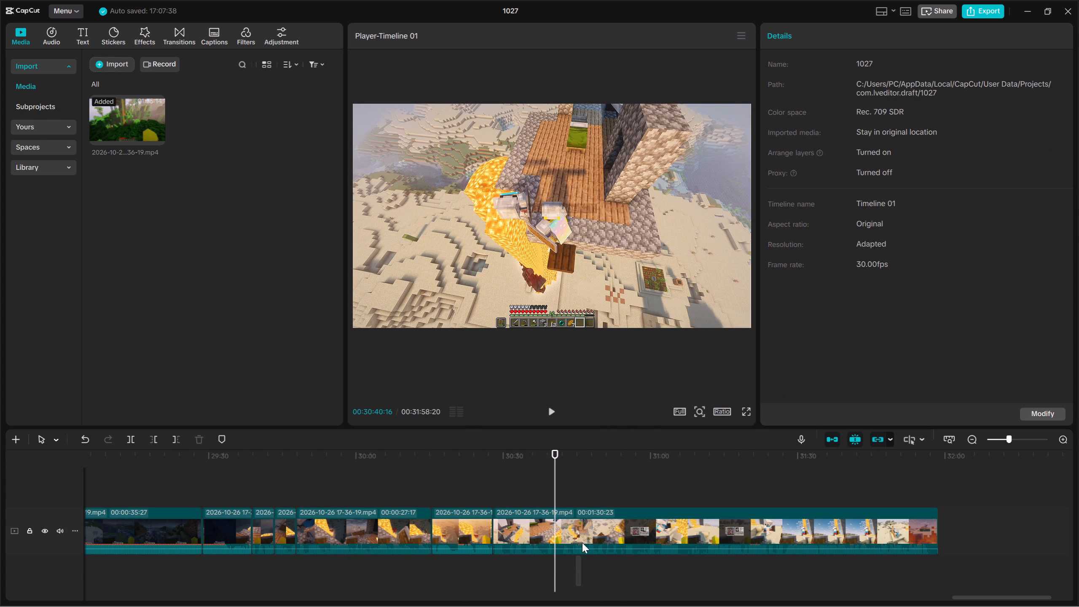
{"action": "left_click_drag", "start_coordinate": [582, 543], "coordinate": [582, 529]}
{"action": "left_click", "coordinate": [132, 439]}
{"action": "key", "text": "space"}
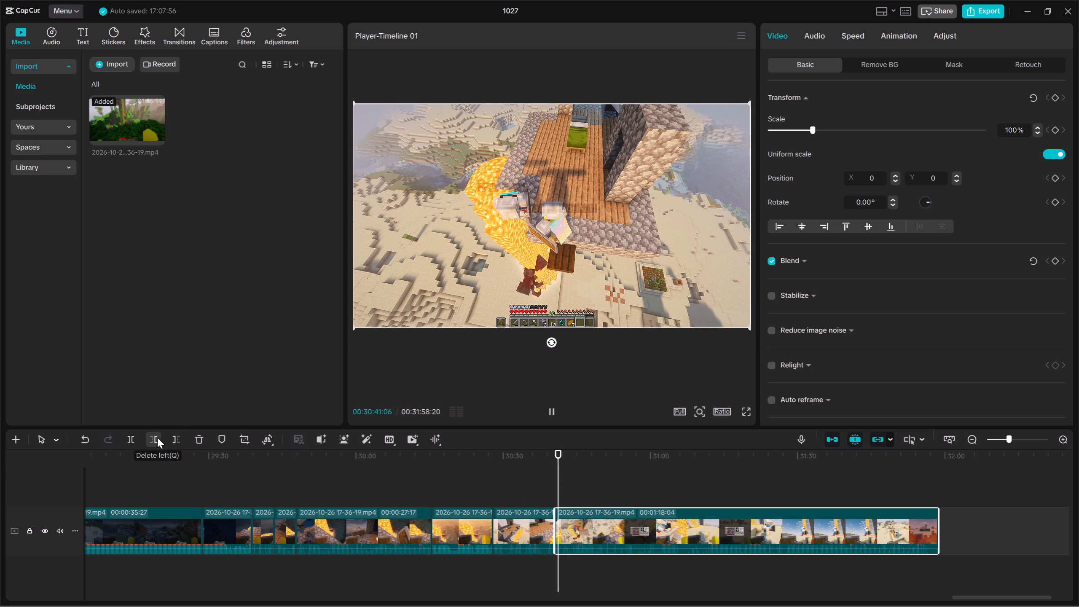
{"action": "left_click", "coordinate": [157, 438]}
Play on to the footage on the sand below the tower and split the last clip at 00:31:22:08.
{"action": "key", "text": "space"}
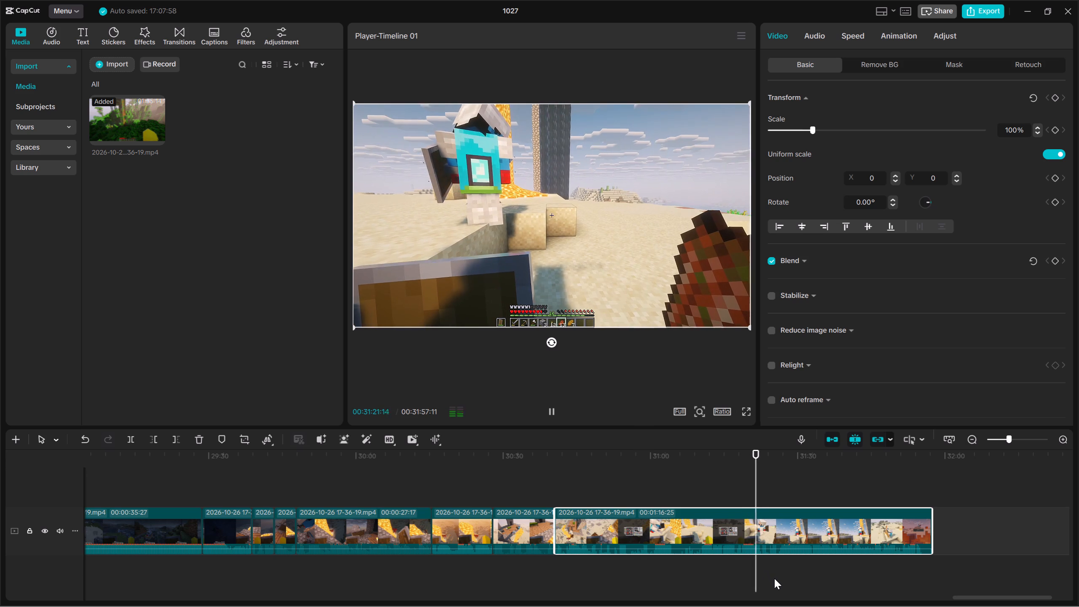
{"action": "key", "text": "space"}
{"action": "left_click_drag", "start_coordinate": [774, 578], "coordinate": [778, 513]}
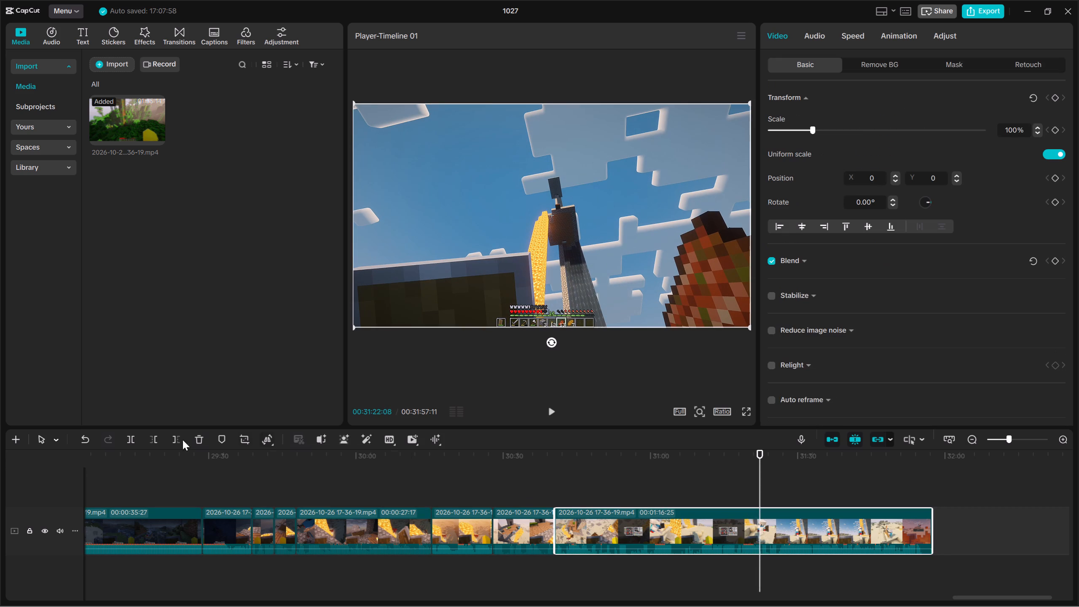
{"action": "left_click", "coordinate": [135, 438]}
Review the last clip's desert footage with the burning player and cut off everything after 00:31:38:14.
{"action": "key", "text": "space"}
{"action": "left_click", "coordinate": [816, 564]}
{"action": "key", "text": "space"}
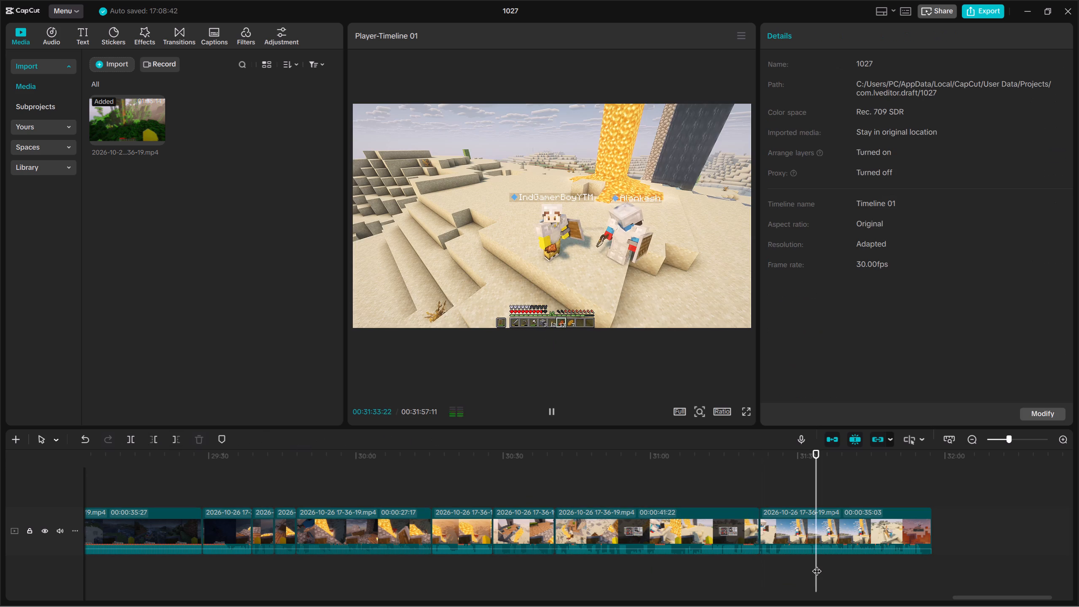
{"action": "double_click", "coordinate": [808, 566]}
{"action": "key", "text": "space"}
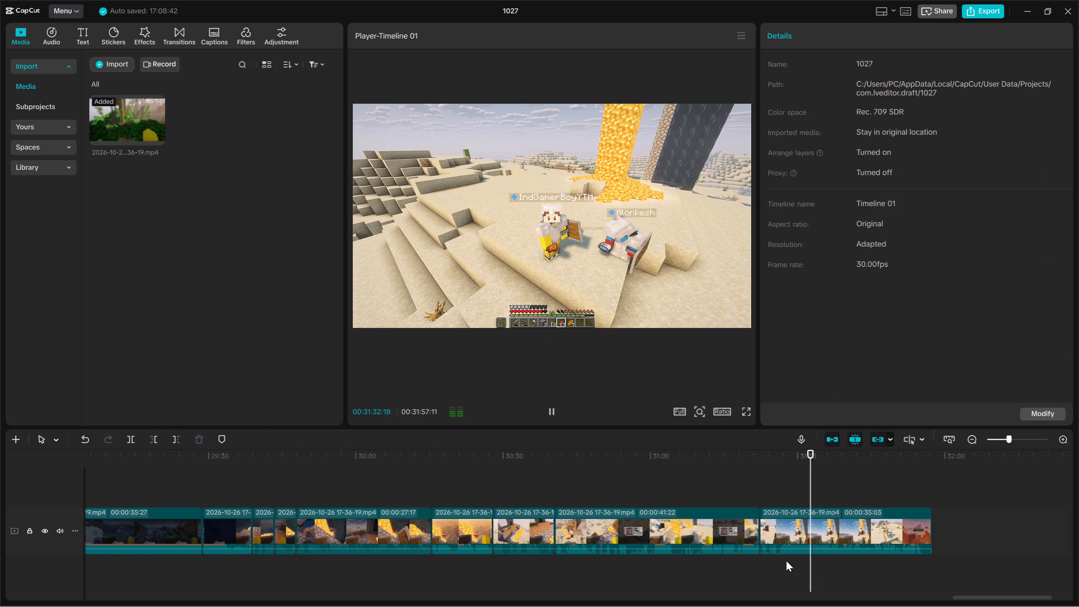
{"action": "left_click", "coordinate": [779, 559]}
{"action": "left_click_drag", "start_coordinate": [815, 572], "coordinate": [823, 521]}
{"action": "key", "text": "space"}
{"action": "left_click", "coordinate": [158, 431]}
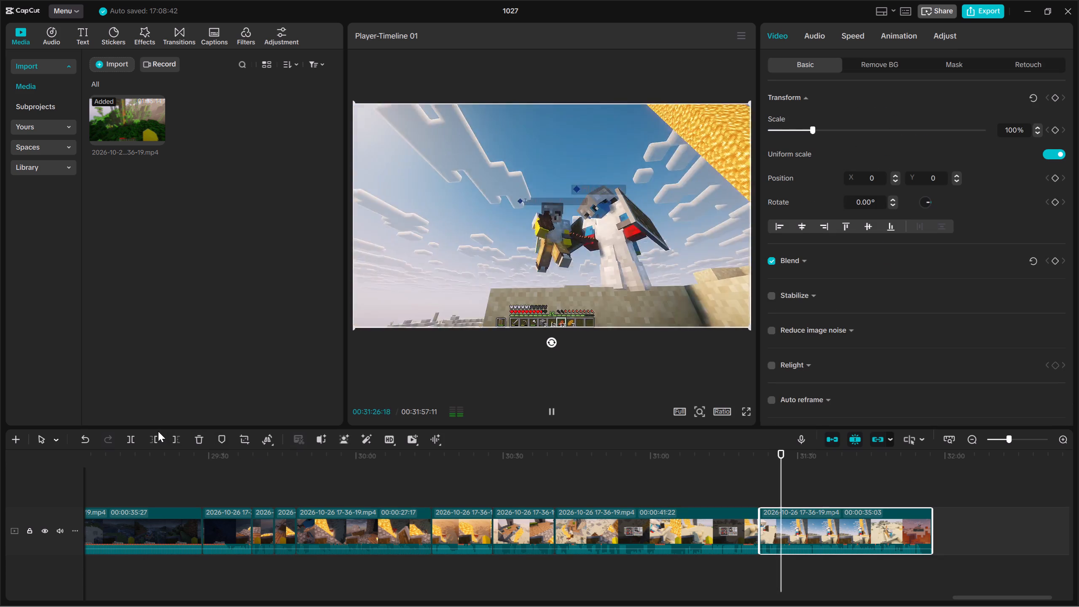
{"action": "left_click", "coordinate": [158, 431]}
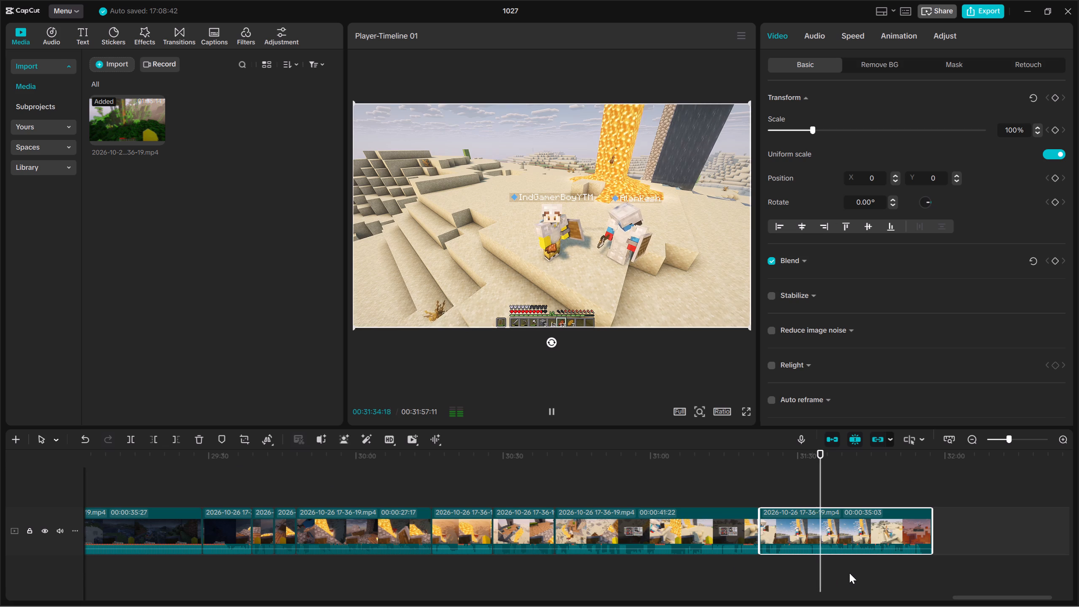
{"action": "key", "text": "space"}
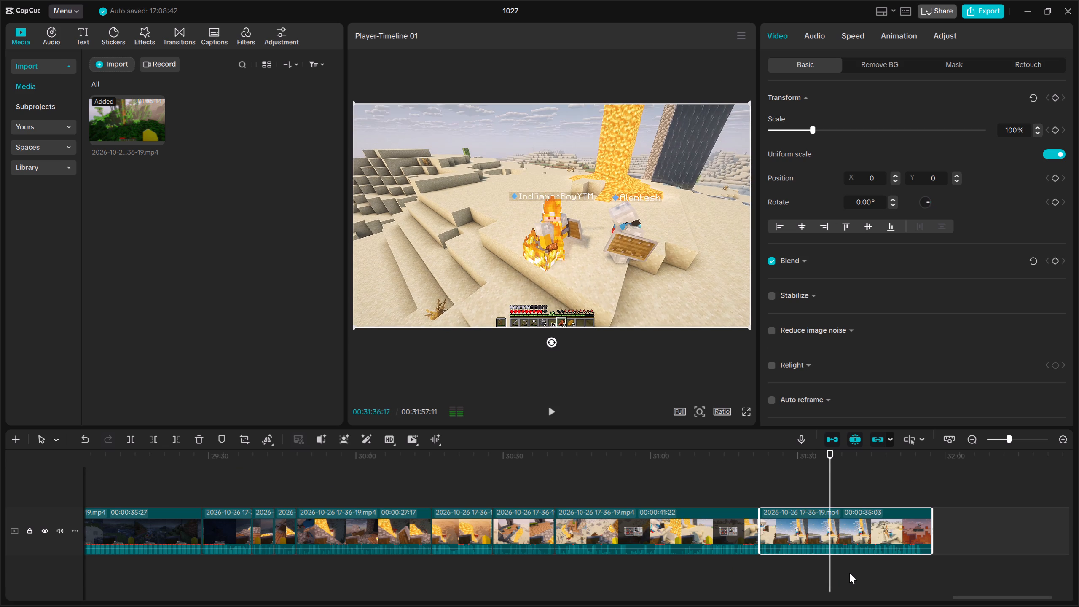
{"action": "key", "text": "space"}
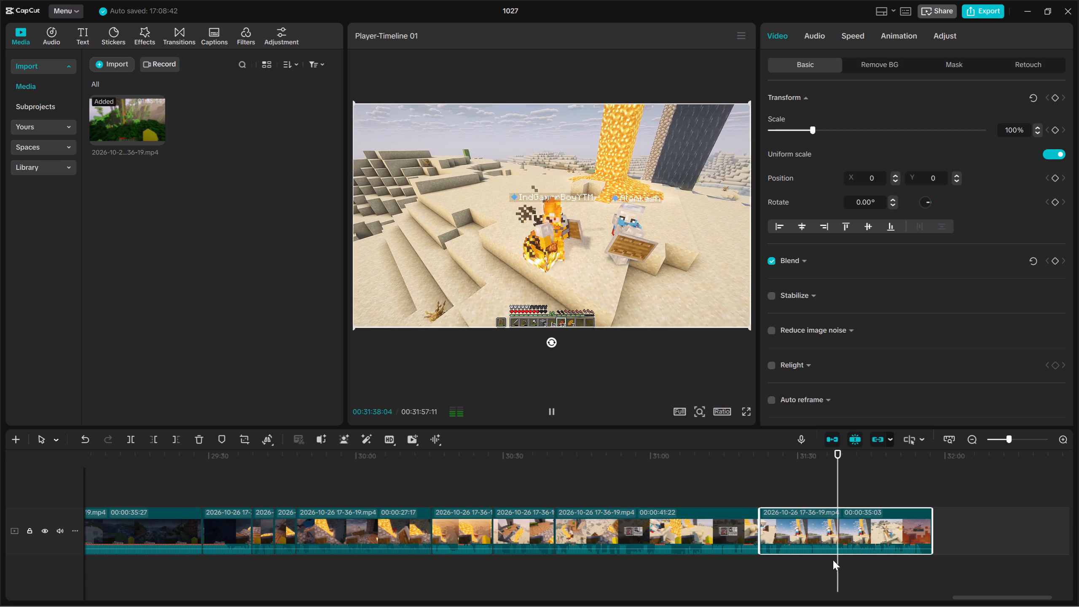
{"action": "key", "text": "space"}
{"action": "left_click", "coordinate": [179, 440]}
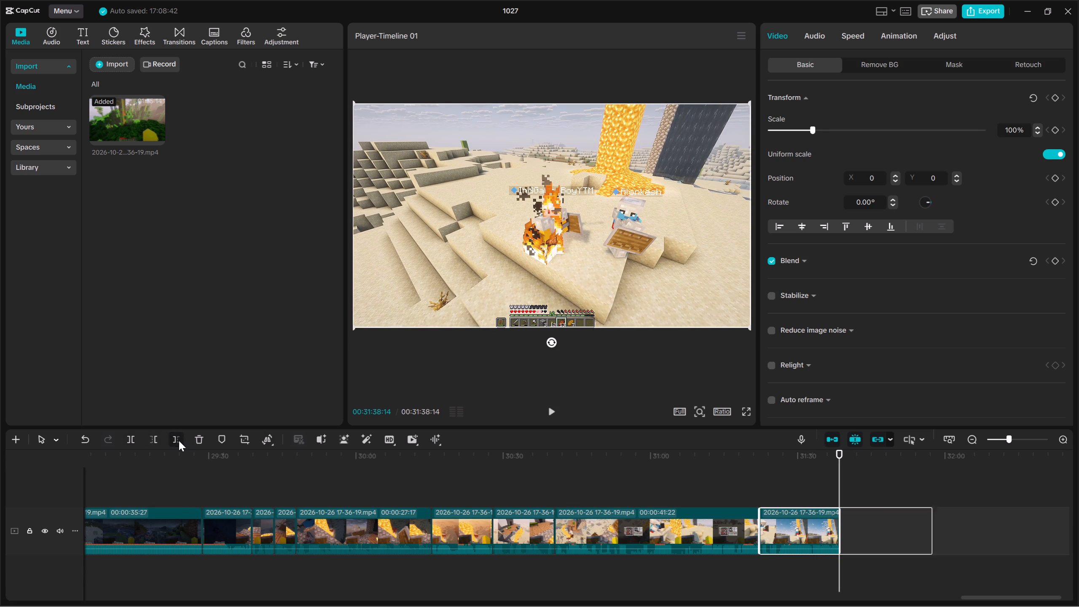
Trim about four and a half seconds off the last clip's start in several short passes.
{"action": "key", "text": "Up"}
{"action": "key", "text": "space"}
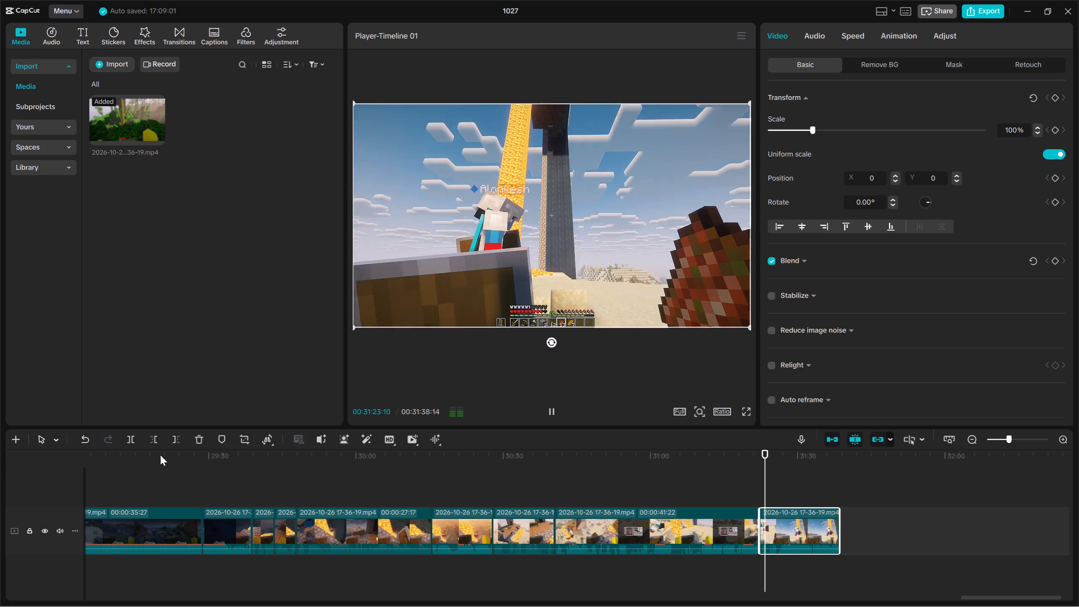
{"action": "key", "text": "space"}
{"action": "left_click", "coordinate": [151, 440]}
{"action": "key", "text": "space"}
{"action": "left_click", "coordinate": [151, 440]}
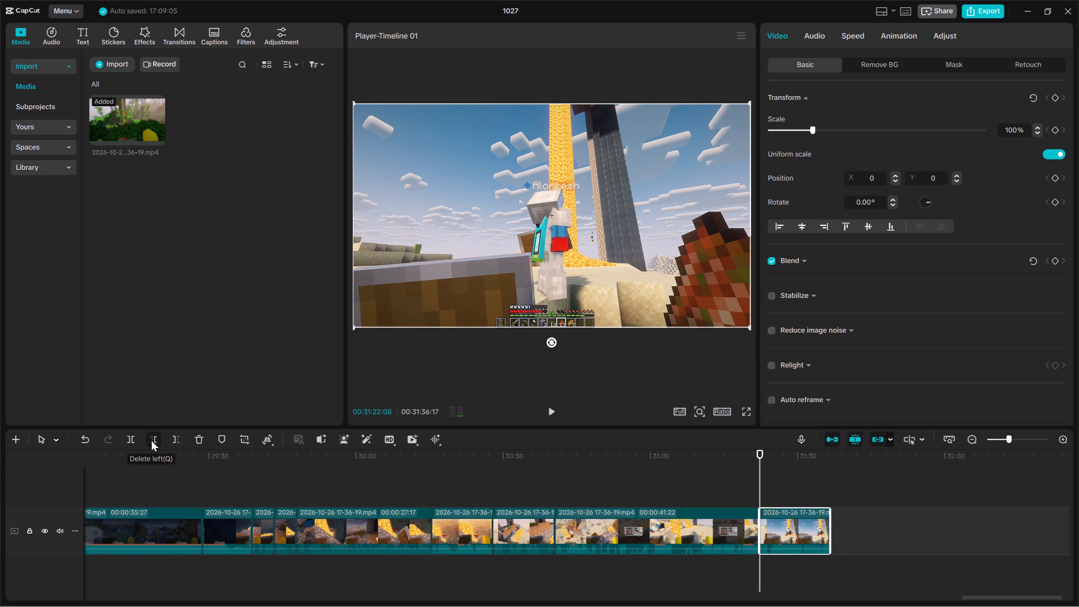
{"action": "key", "text": "space"}
{"action": "key", "text": "space"}
{"action": "key", "text": "space"}
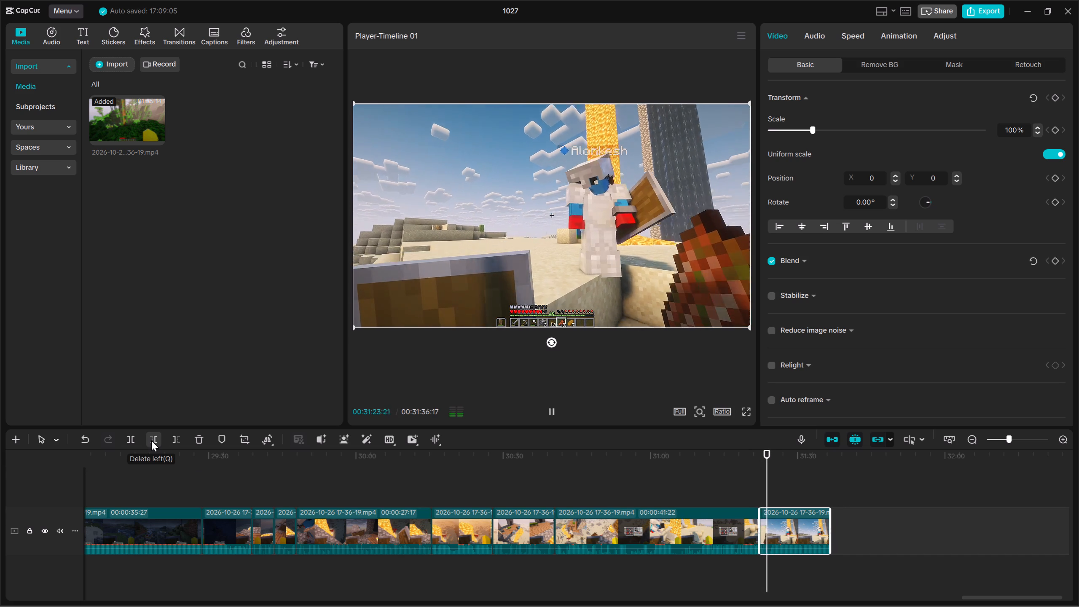
{"action": "key", "text": "space"}
{"action": "left_click", "coordinate": [151, 440]}
{"action": "key", "text": "space"}
{"action": "left_click", "coordinate": [151, 440]}
{"action": "key", "text": "space"}
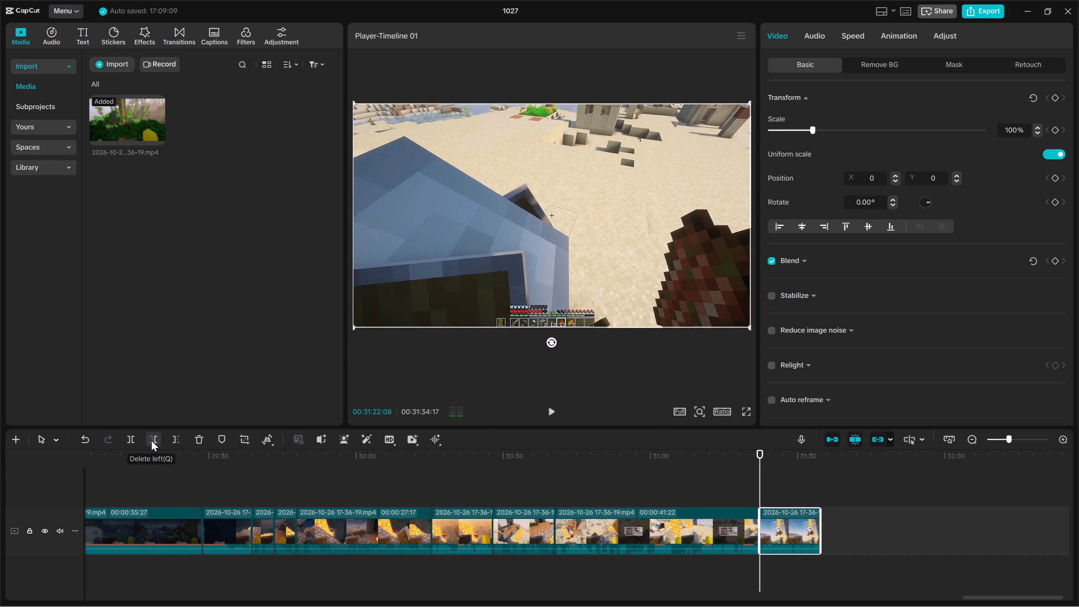
{"action": "left_click", "coordinate": [151, 440]}
Look over the whole trimmed timeline from its end back to the opening forest footage.
{"action": "key", "text": "space"}
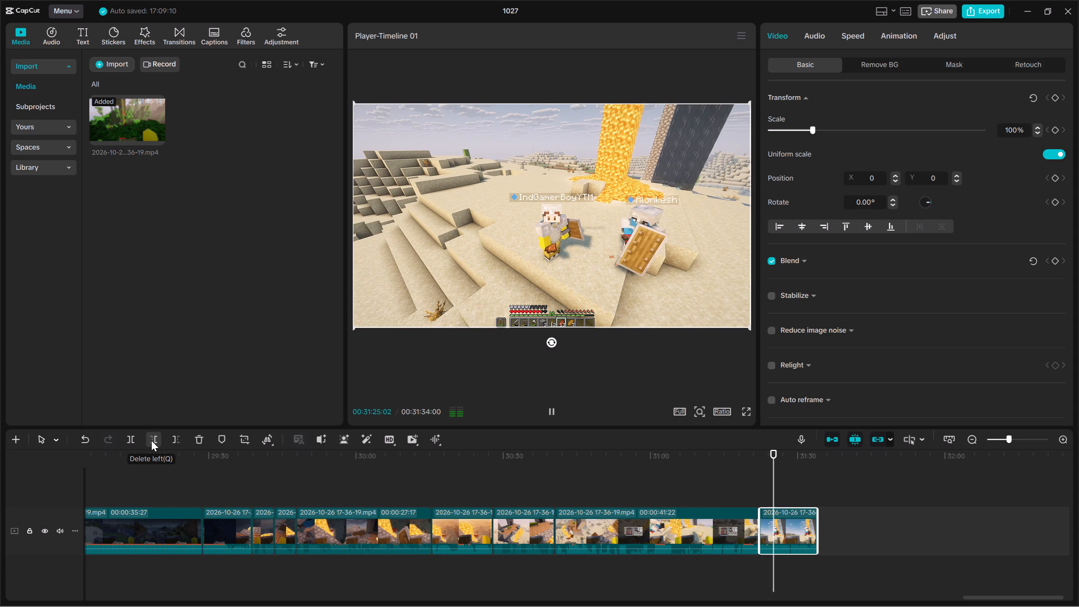
{"action": "triple_click", "coordinate": [977, 436]}
{"action": "left_click", "coordinate": [977, 436]}
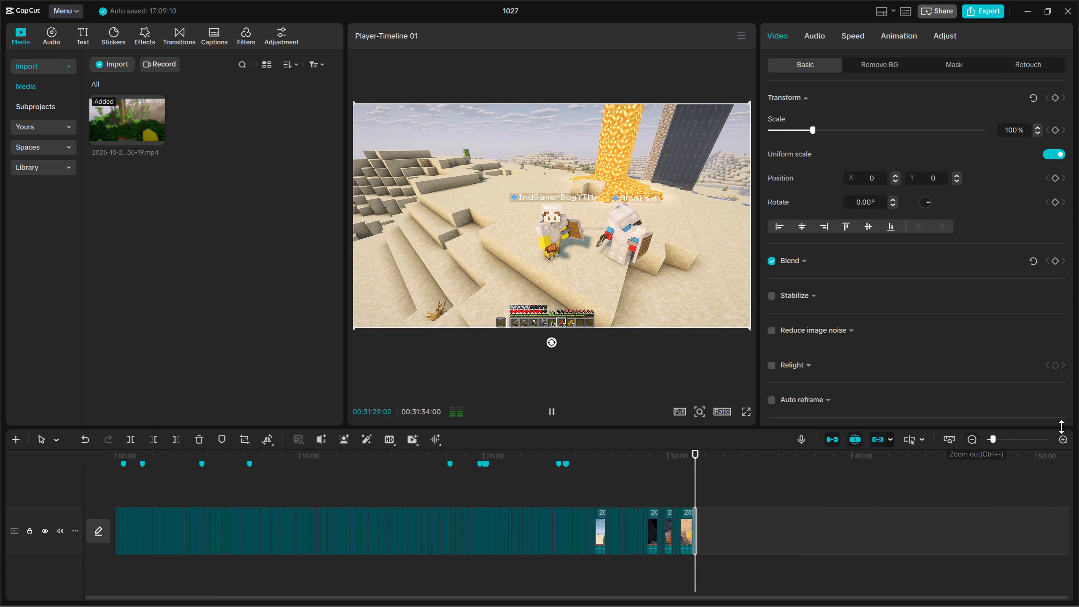
{"action": "double_click", "coordinate": [1067, 438]}
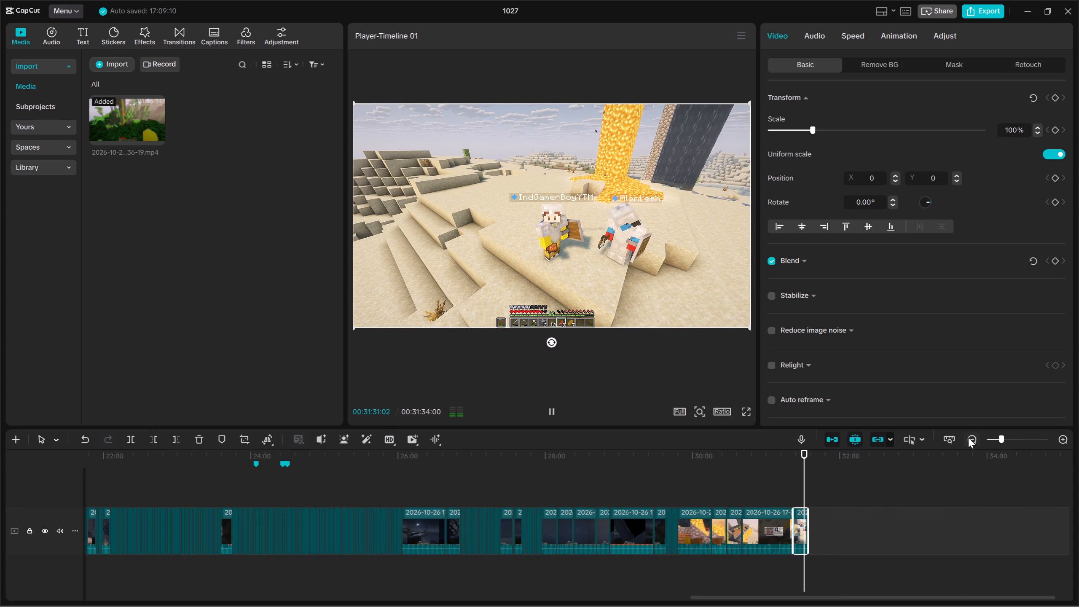
{"action": "triple_click", "coordinate": [968, 438]}
{"action": "double_click", "coordinate": [969, 438]}
{"action": "left_click", "coordinate": [333, 473]}
{"action": "left_click_drag", "start_coordinate": [333, 473], "coordinate": [342, 473]}
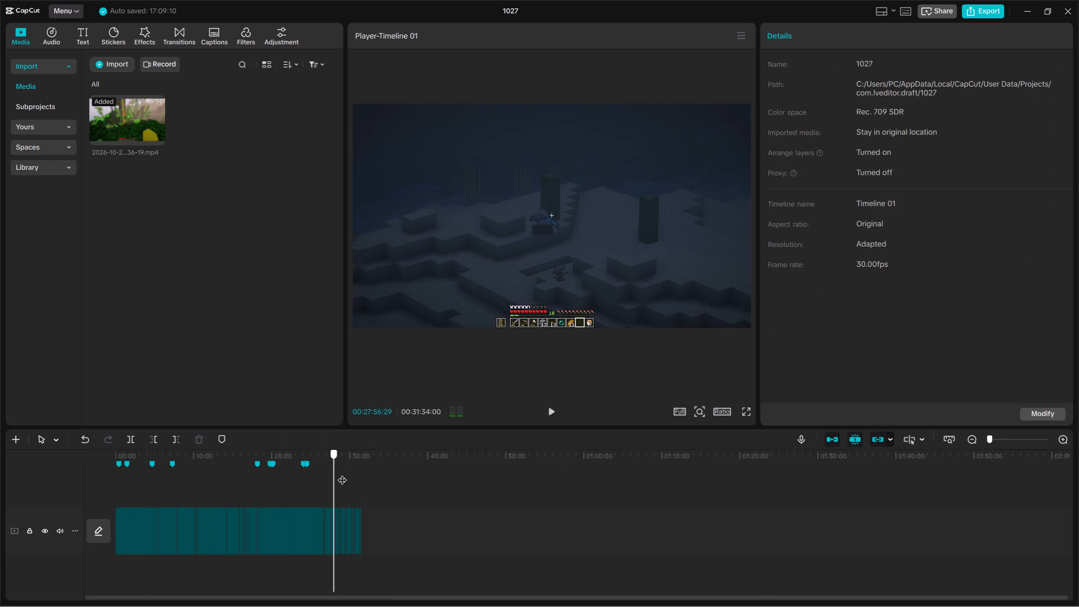
{"action": "left_click_drag", "start_coordinate": [342, 473], "coordinate": [429, 470]}
{"action": "left_click", "coordinate": [1059, 437]}
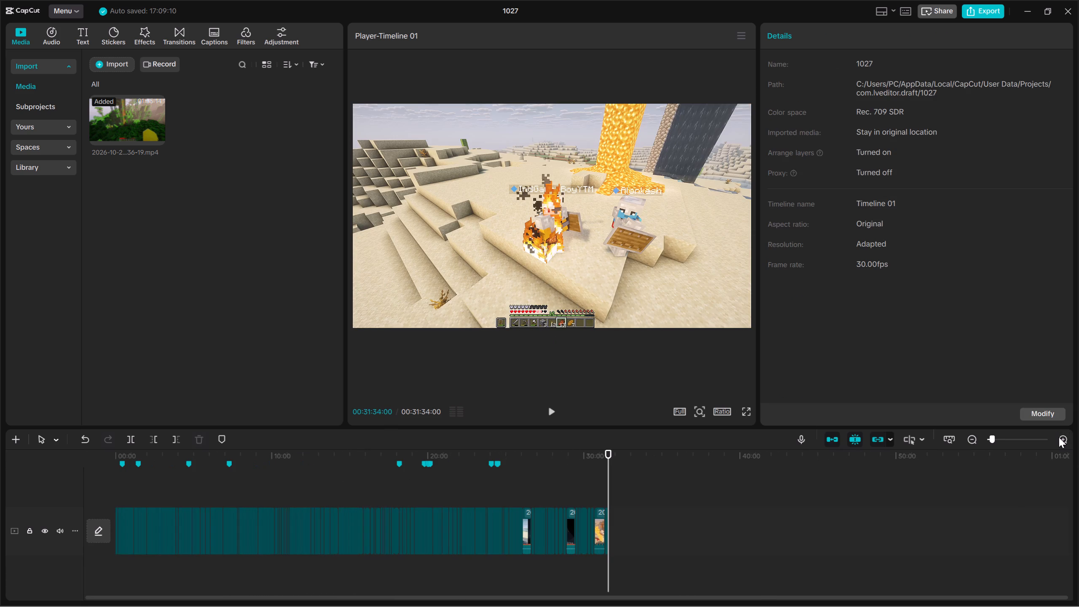
{"action": "left_click", "coordinate": [1071, 439]}
{"action": "left_click", "coordinate": [1062, 437]}
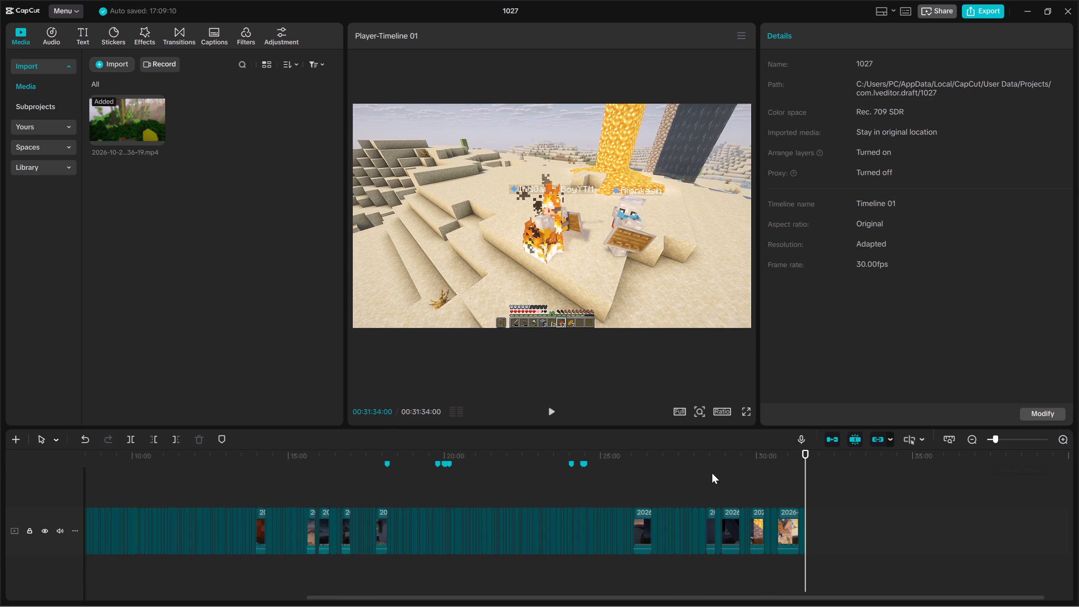
{"action": "left_click_drag", "start_coordinate": [761, 477], "coordinate": [738, 476]}
{"action": "left_click", "coordinate": [738, 476]}
{"action": "left_click_drag", "start_coordinate": [738, 476], "coordinate": [0, 457]}
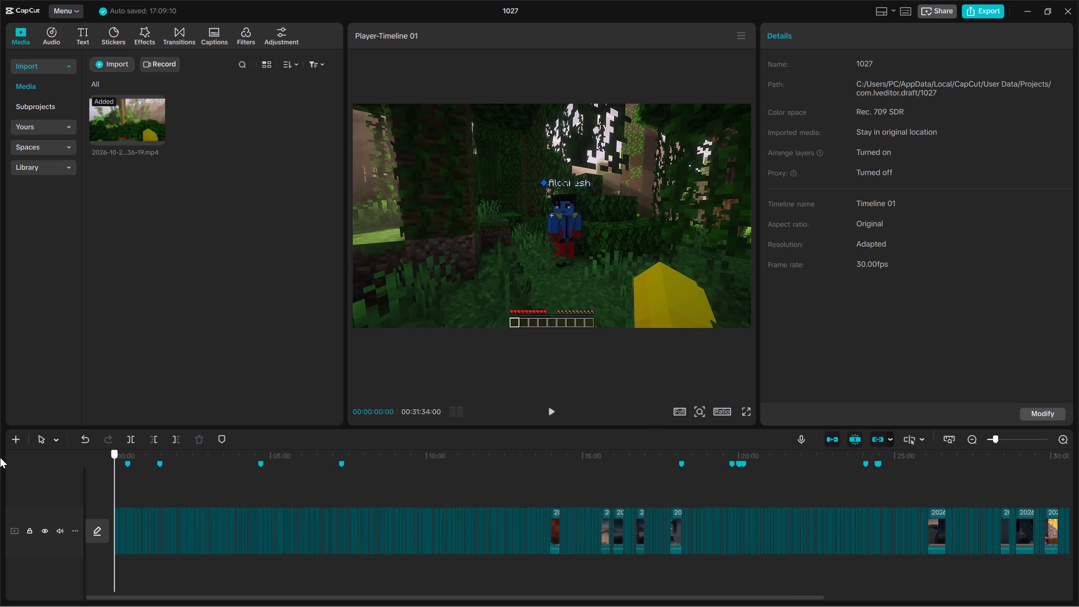
{"action": "left_click_drag", "start_coordinate": [0, 457], "coordinate": [123, 457]}
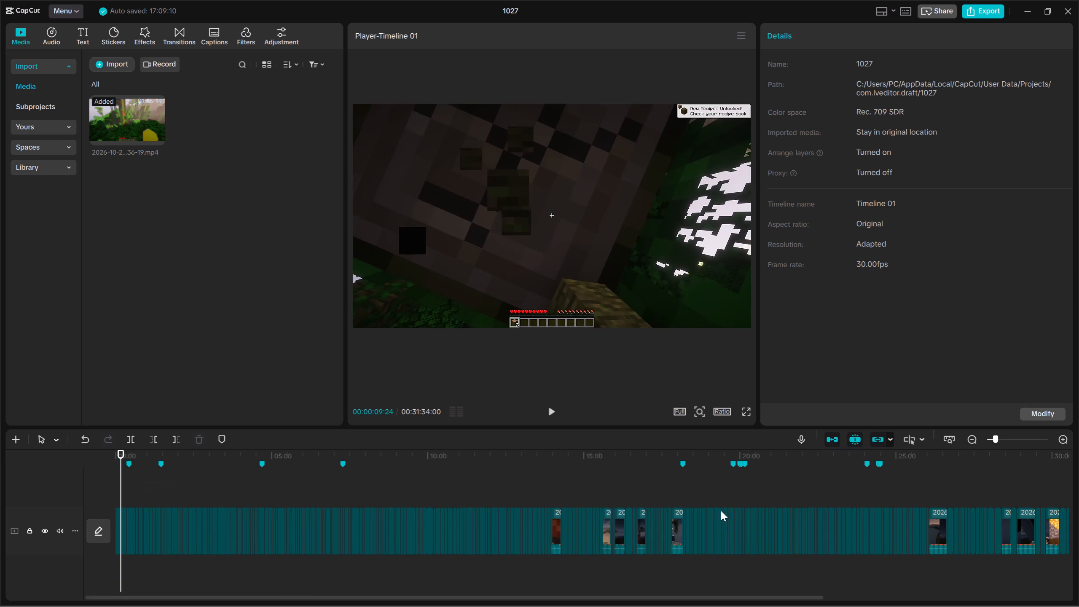
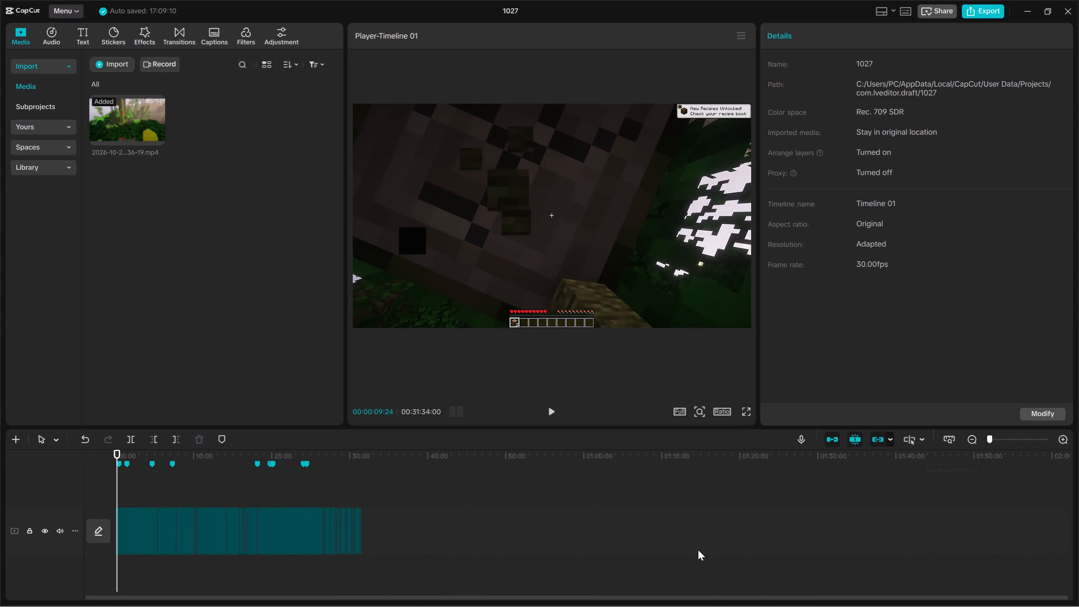
Capture a rectangular screenshot with Snipping Tool covering the timeline's cut clips and markers and the lower edge of the player.
{"action": "key", "text": "shift+super+s"}
{"action": "left_click_drag", "start_coordinate": [68, 381], "coordinate": [703, 601]}
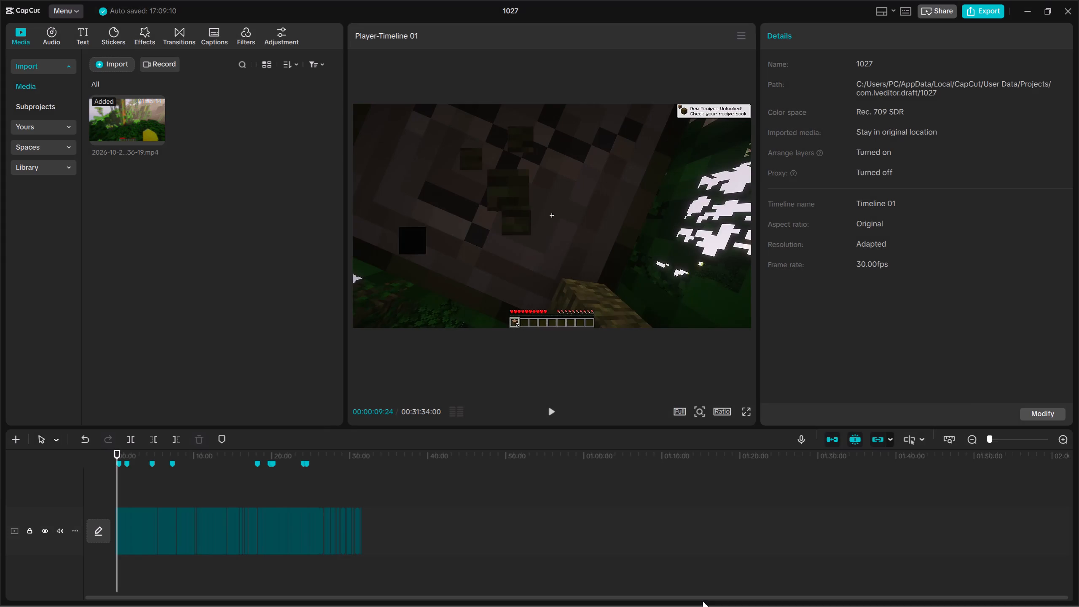
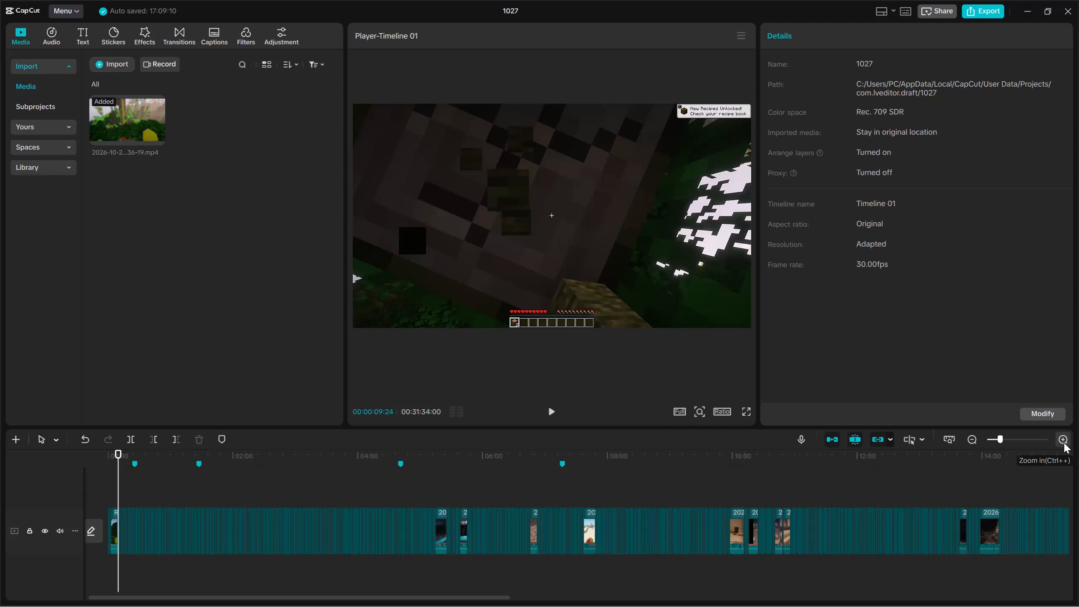
Return the playhead to the start of the timeline and look over the whole edit with its cuts and markers.
{"action": "triple_click", "coordinate": [1064, 443]}
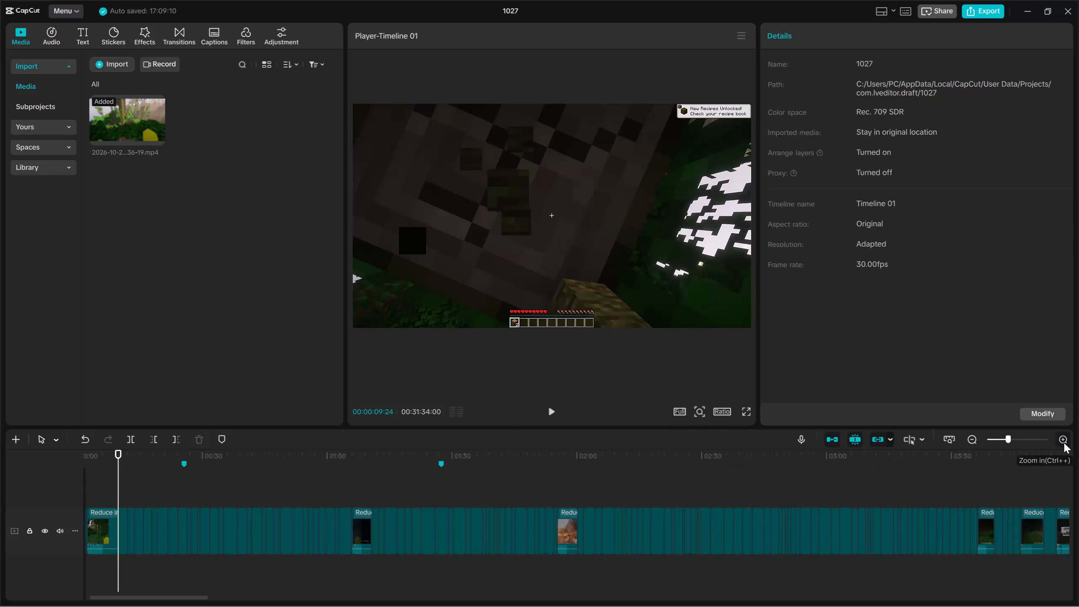
{"action": "double_click", "coordinate": [1064, 443]}
{"action": "left_click", "coordinate": [287, 466]}
{"action": "left_click_drag", "start_coordinate": [287, 466], "coordinate": [0, 460]}
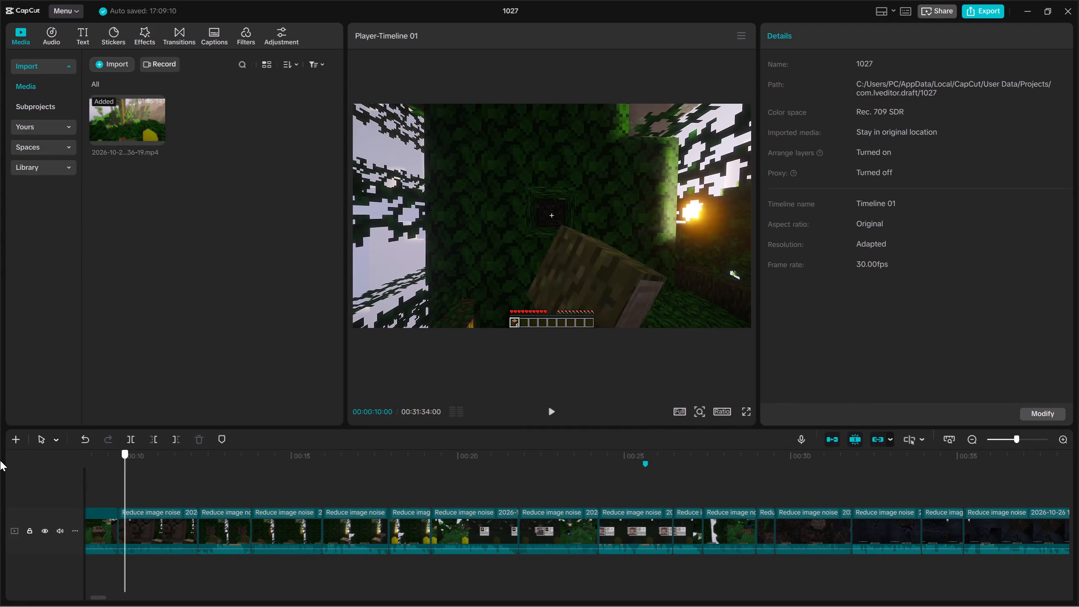
{"action": "left_click_drag", "start_coordinate": [0, 460], "coordinate": [0, 454]}
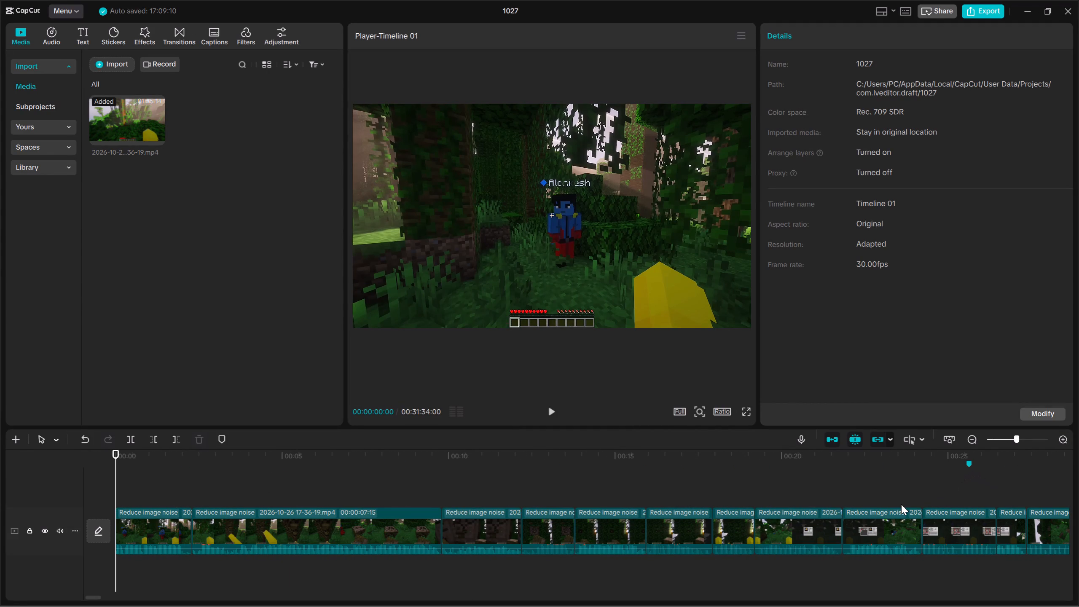
{"action": "triple_click", "coordinate": [973, 443]}
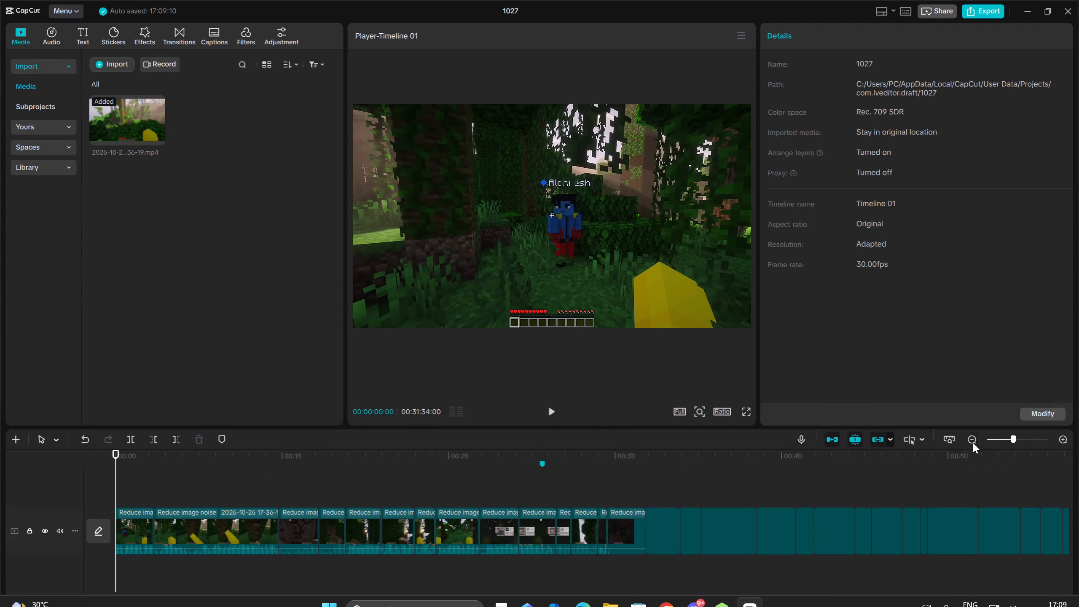
{"action": "double_click", "coordinate": [973, 443]}
{"action": "double_click", "coordinate": [973, 443]}
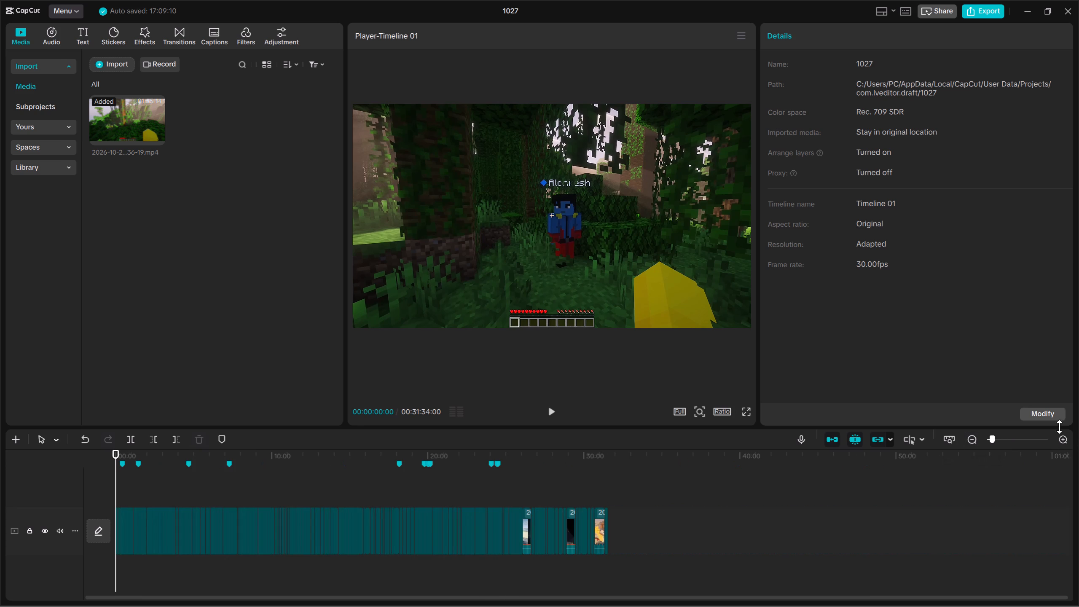
{"action": "triple_click", "coordinate": [1063, 443]}
{"action": "left_click", "coordinate": [971, 438]}
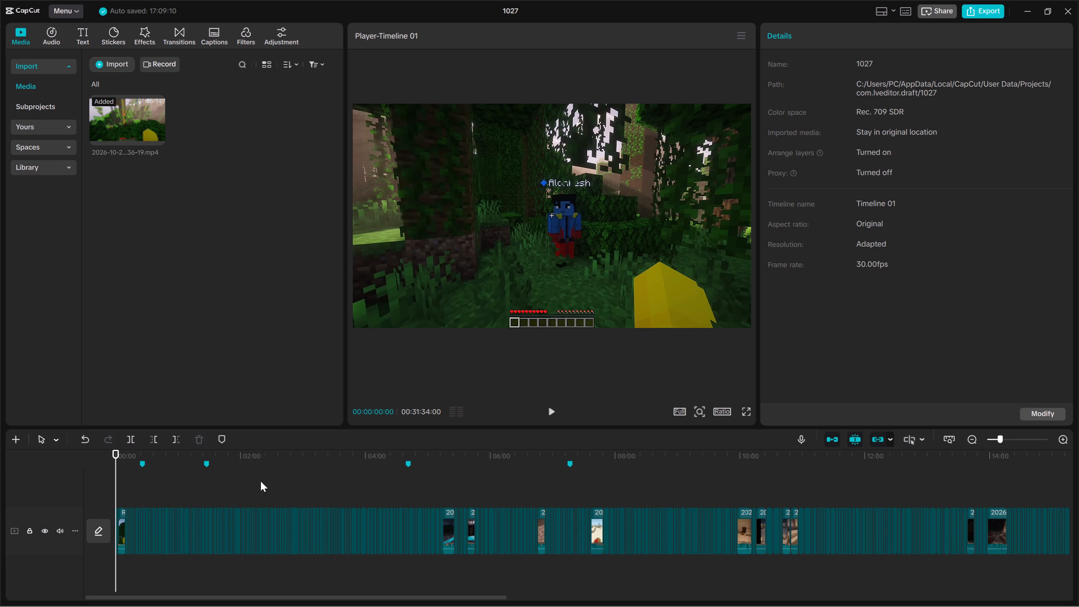
Replay the crafting-table clip at the first timeline marker from its start to review the marked moment.
{"action": "triple_click", "coordinate": [1064, 439]}
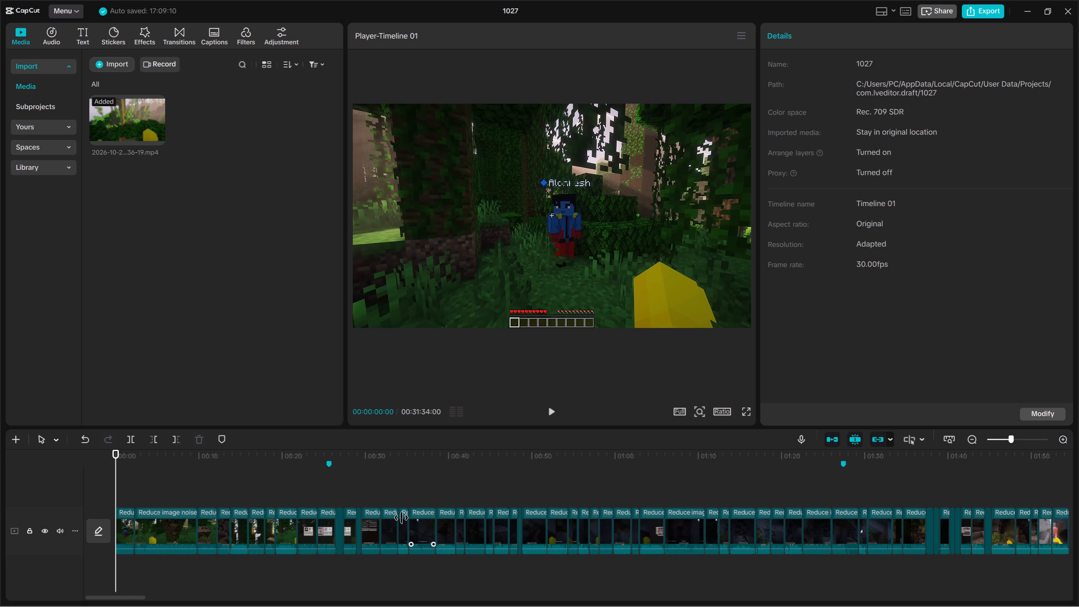
{"action": "left_click", "coordinate": [330, 487]}
{"action": "key", "text": "Up"}
{"action": "key", "text": "Down"}
{"action": "key", "text": "Up"}
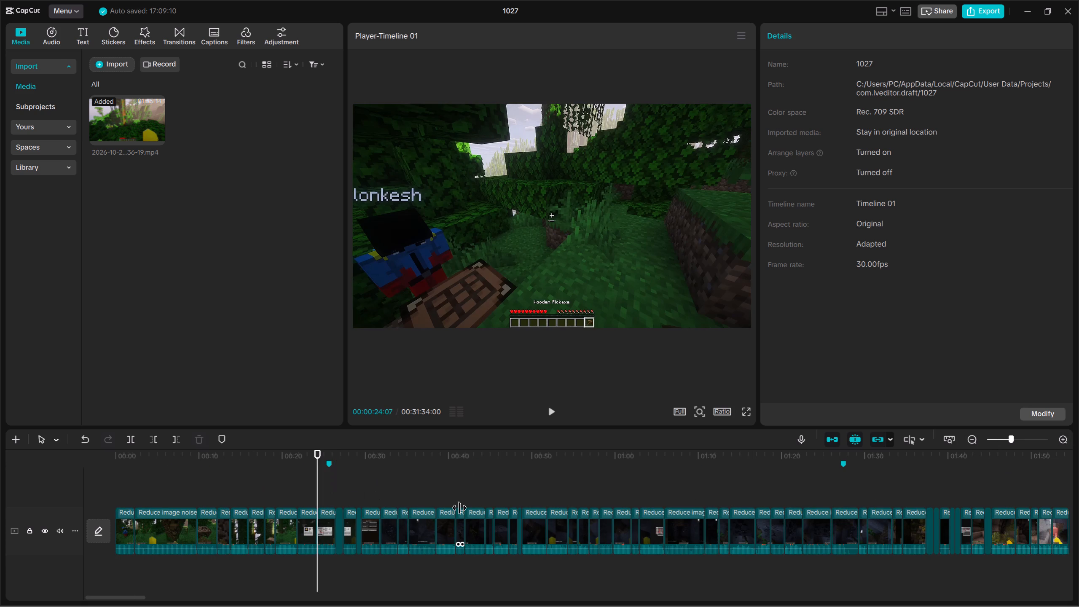
{"action": "key", "text": "space"}
{"action": "triple_click", "coordinate": [1071, 435]}
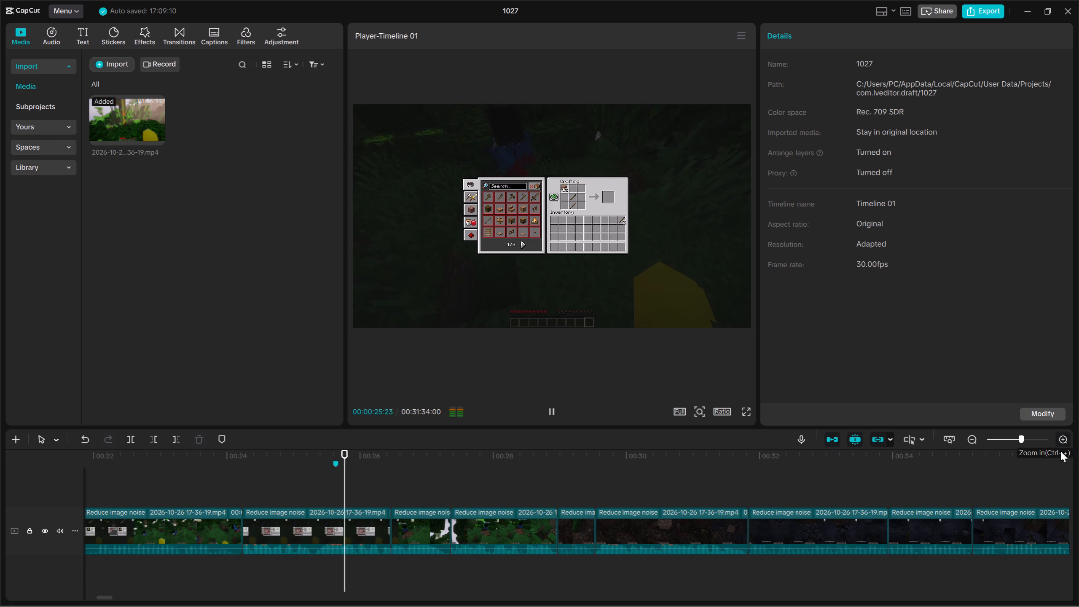
{"action": "key", "text": "Up"}
{"action": "key", "text": "space"}
{"action": "key", "text": "space"}
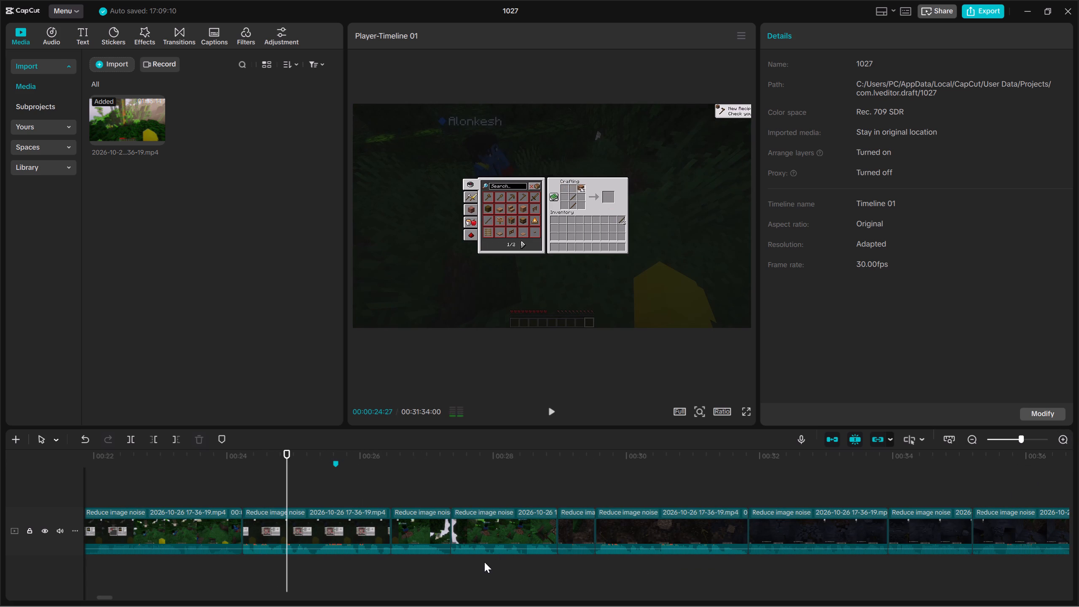
{"action": "key", "text": "Up"}
{"action": "key", "text": "space"}
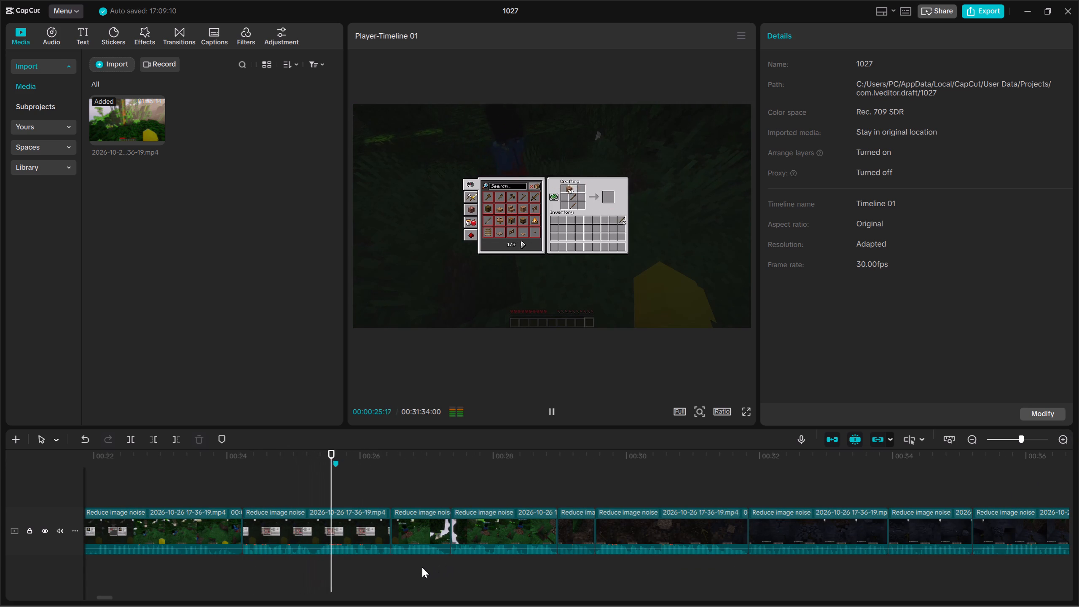
{"action": "key", "text": "space"}
{"action": "key", "text": "Up"}
{"action": "key", "text": "space"}
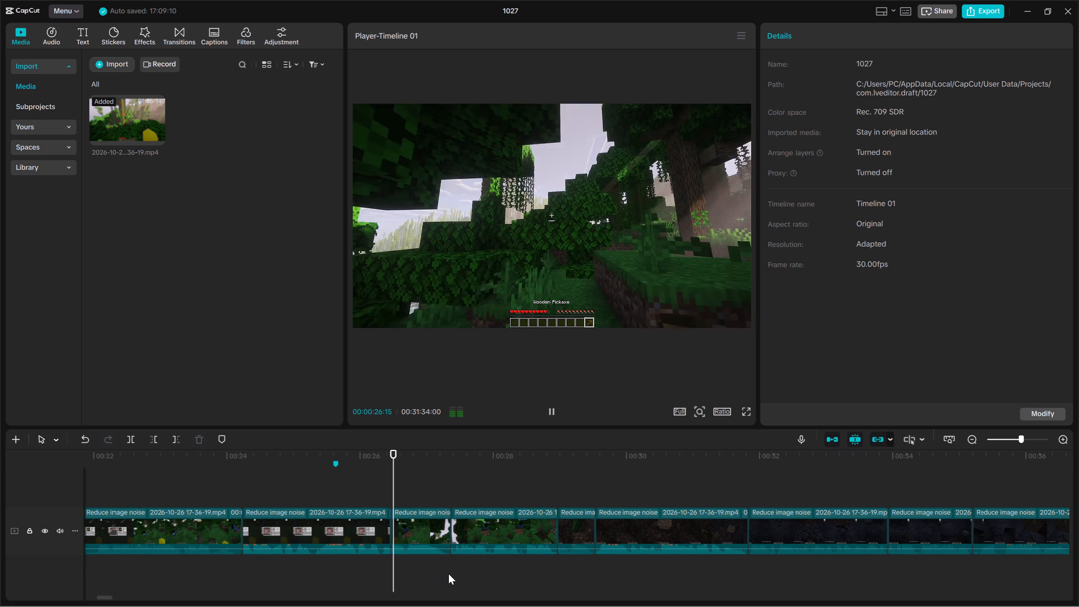
Play the cave mining clip at the second timeline marker from its beginning to review the marked moment.
{"action": "scroll", "coordinate": [594, 577], "scroll_direction": "down", "scroll_amount": 8, "text": "ctrl"}
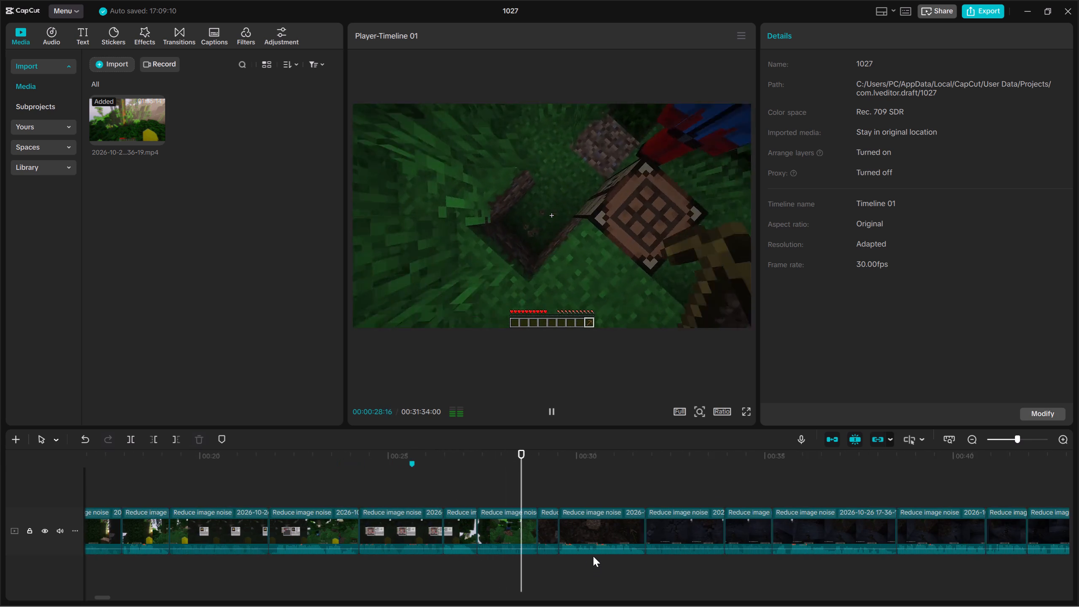
{"action": "scroll", "coordinate": [593, 556], "scroll_direction": "down", "scroll_amount": 16, "text": "ctrl"}
{"action": "left_click", "coordinate": [503, 479]}
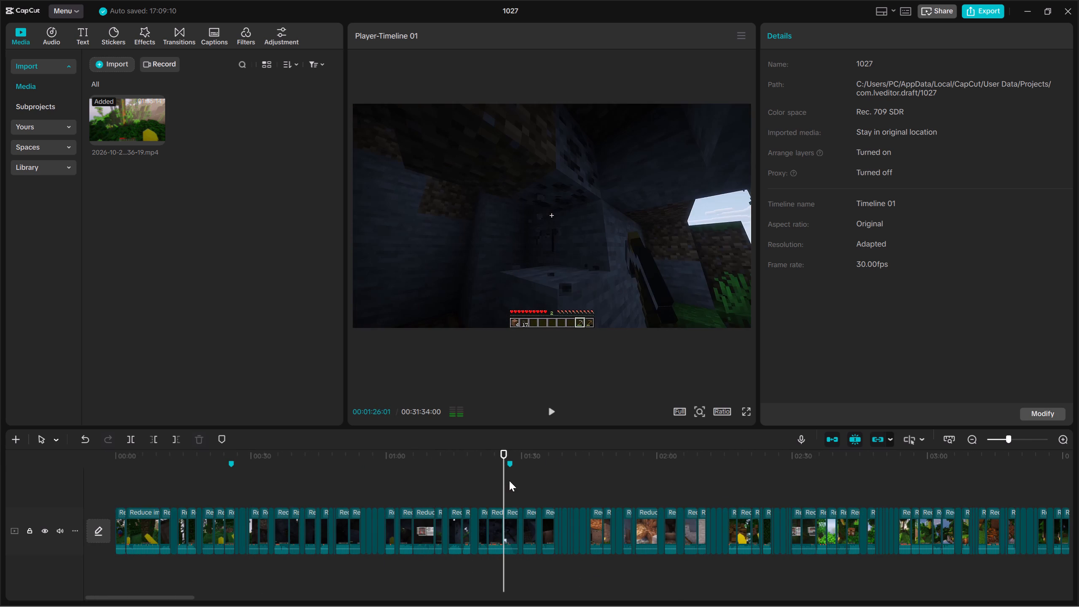
{"action": "key", "text": "Down"}
{"action": "key", "text": "Up"}
{"action": "triple_click", "coordinate": [1065, 439]}
{"action": "left_click", "coordinate": [1065, 439]}
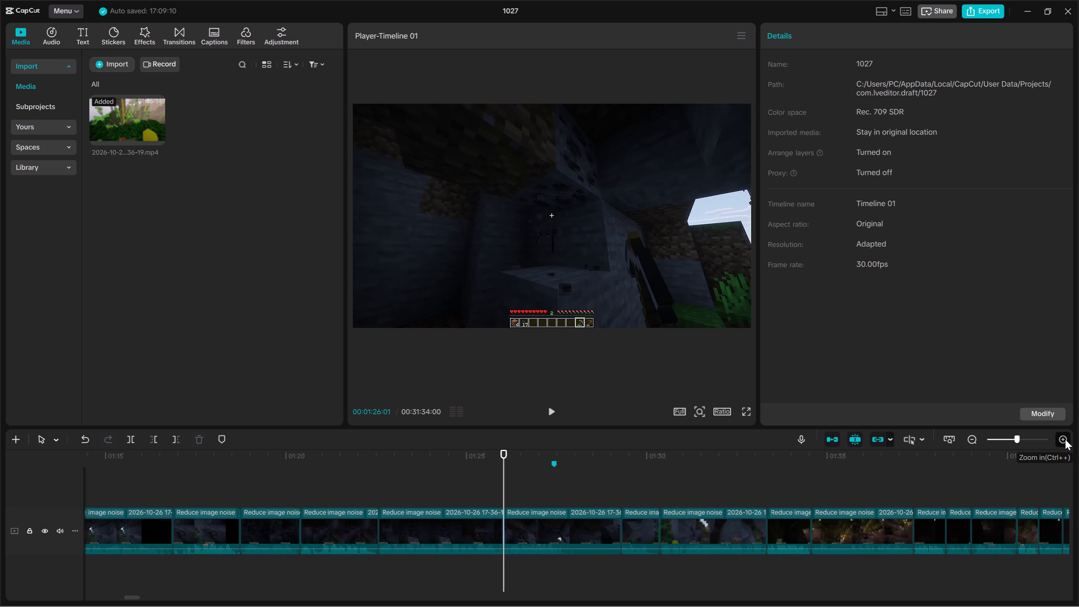
{"action": "key", "text": "space"}
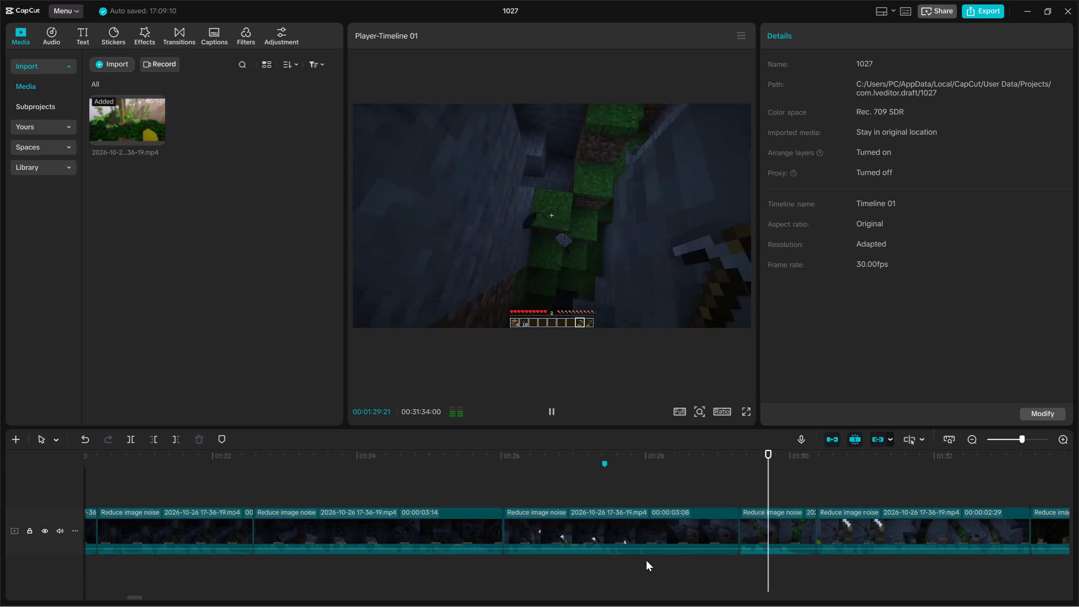
{"action": "key", "text": "Up"}
{"action": "key", "text": "Up"}
{"action": "key", "text": "Up"}
{"action": "key", "text": "space"}
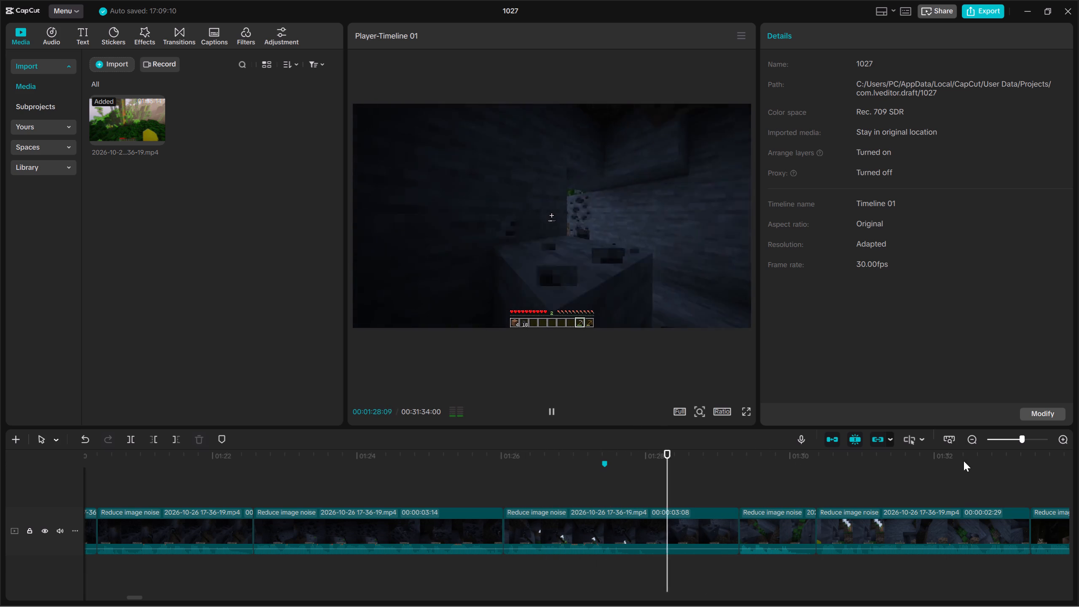
Review the jungle plank-placing clip at the third timeline marker, replaying it from the clip's start.
{"action": "triple_click", "coordinate": [969, 438]}
{"action": "triple_click", "coordinate": [969, 438]}
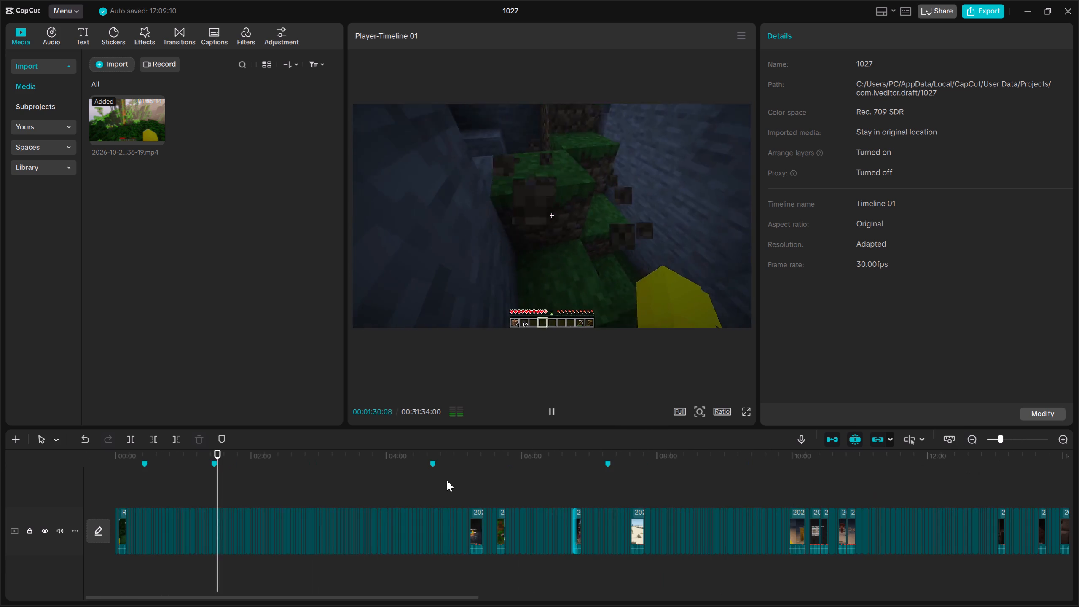
{"action": "left_click", "coordinate": [433, 478]}
{"action": "key", "text": "Up"}
{"action": "left_click", "coordinate": [1068, 441]}
{"action": "triple_click", "coordinate": [1065, 441]}
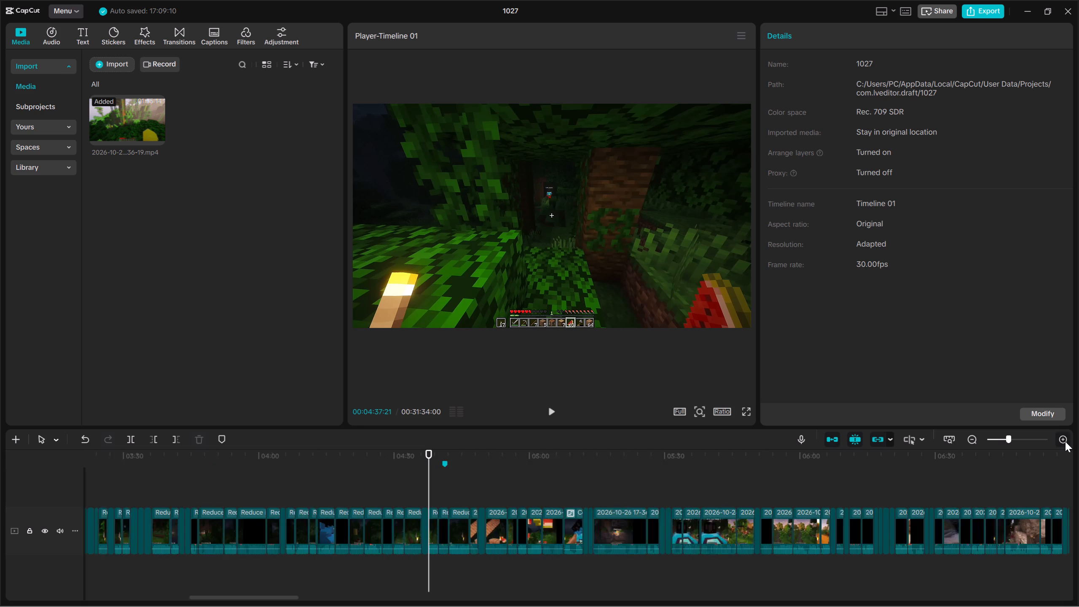
{"action": "double_click", "coordinate": [1065, 441]}
{"action": "key", "text": "Down"}
{"action": "key", "text": "Down"}
{"action": "left_click", "coordinate": [684, 461]}
{"action": "left_click", "coordinate": [687, 484]}
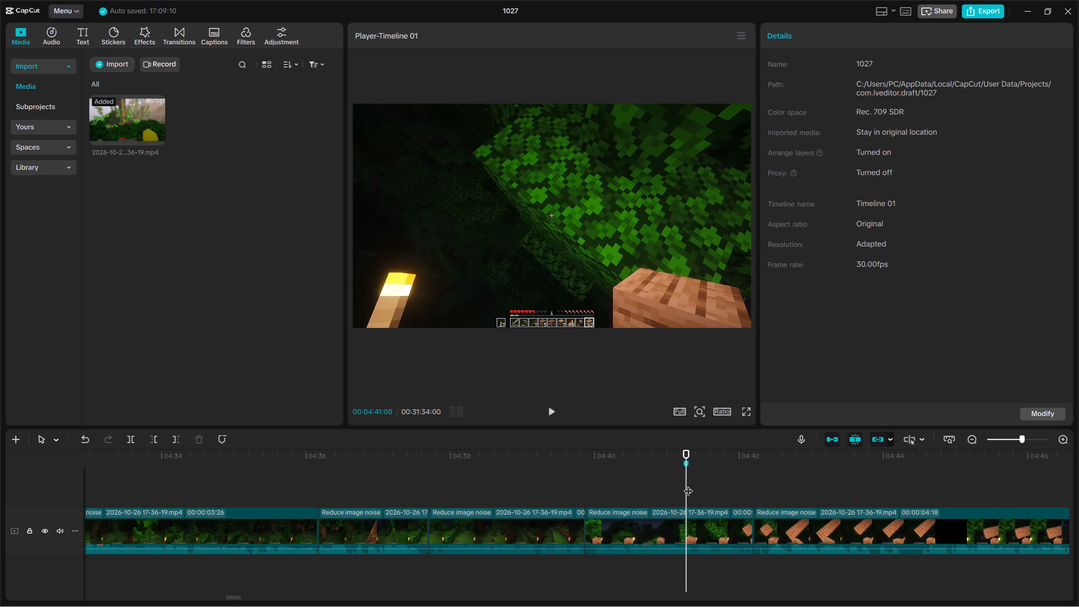
{"action": "key", "text": "space"}
{"action": "key", "text": "Up"}
{"action": "key", "text": "Up"}
{"action": "key", "text": "space"}
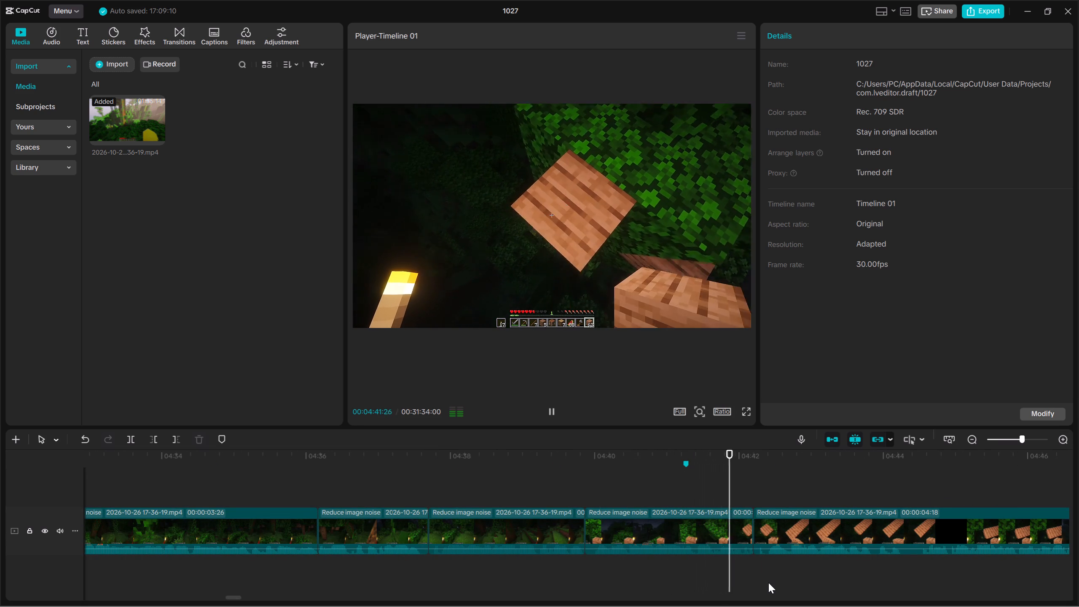
{"action": "key", "text": "space"}
{"action": "key", "text": "comma"}
{"action": "left_click", "coordinate": [706, 586]}
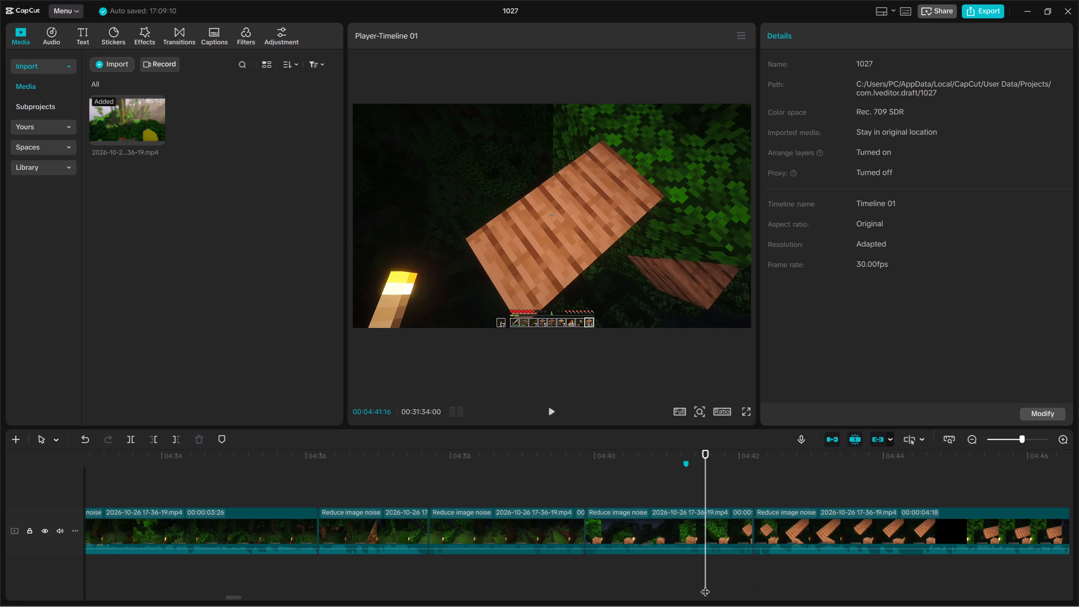
{"action": "key", "text": "comma"}
{"action": "key", "text": "Up"}
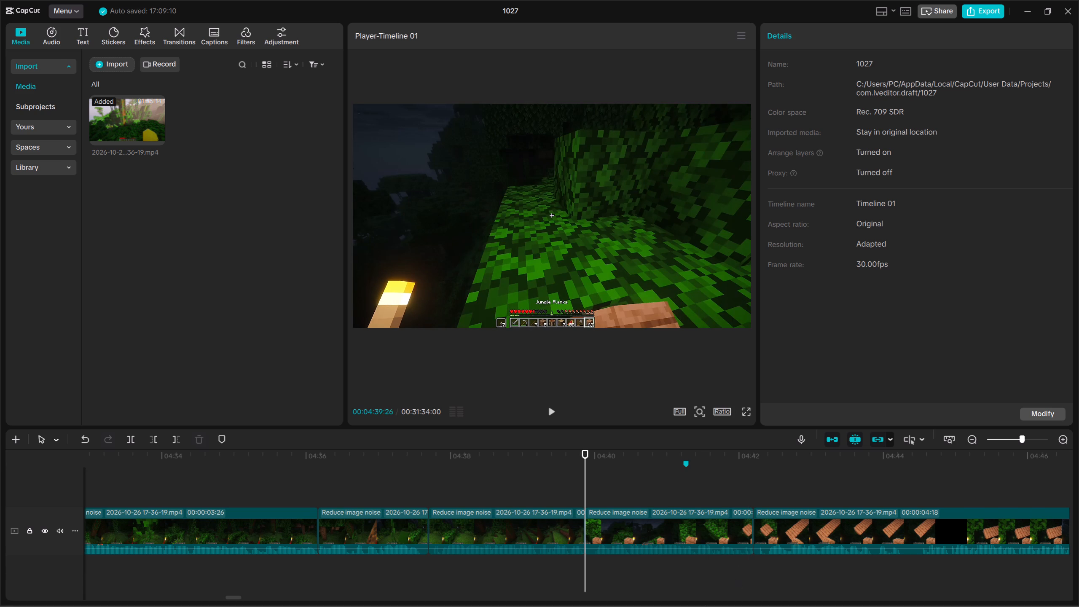
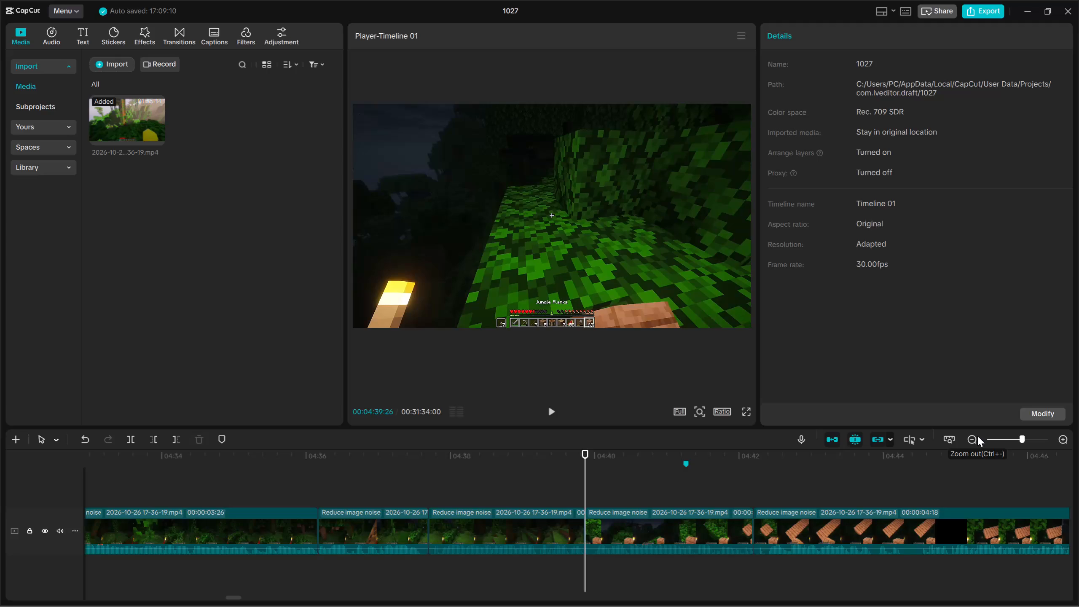
Look over the timeline around the third marker and further along, at the unprocessed clips around 20:56.
{"action": "triple_click", "coordinate": [972, 437]}
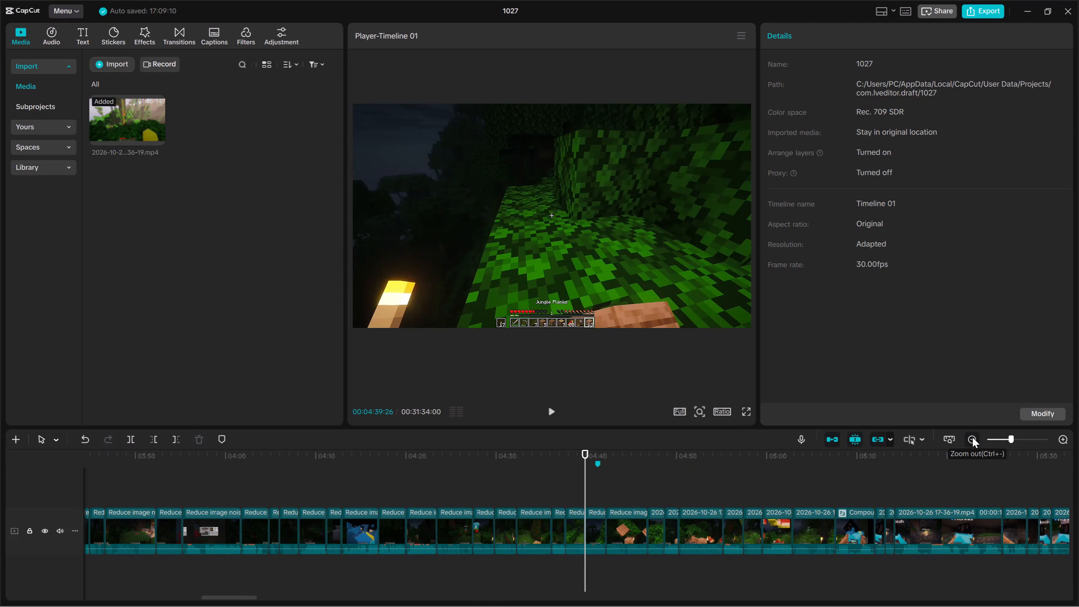
{"action": "triple_click", "coordinate": [1070, 438]}
{"action": "left_click", "coordinate": [1070, 438]}
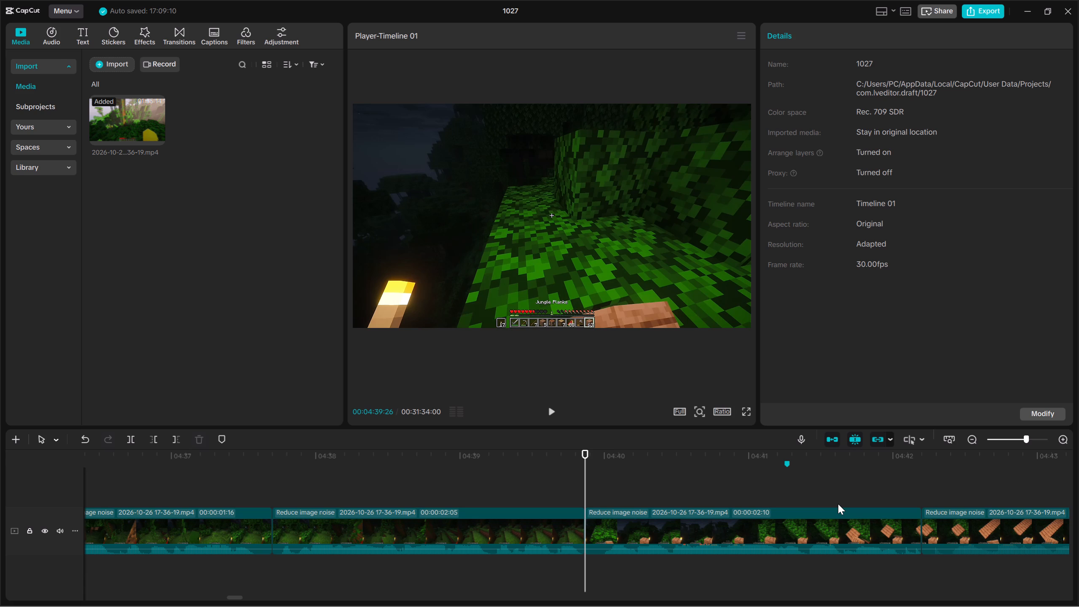
{"action": "key", "text": "comma"}
{"action": "left_click_drag", "start_coordinate": [737, 596], "coordinate": [735, 600]}
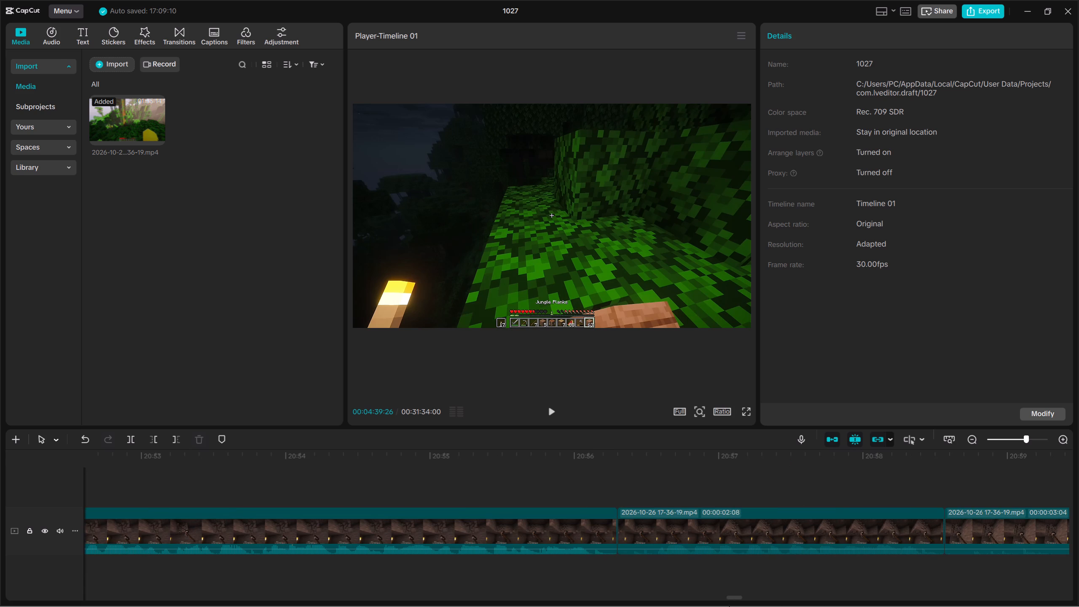
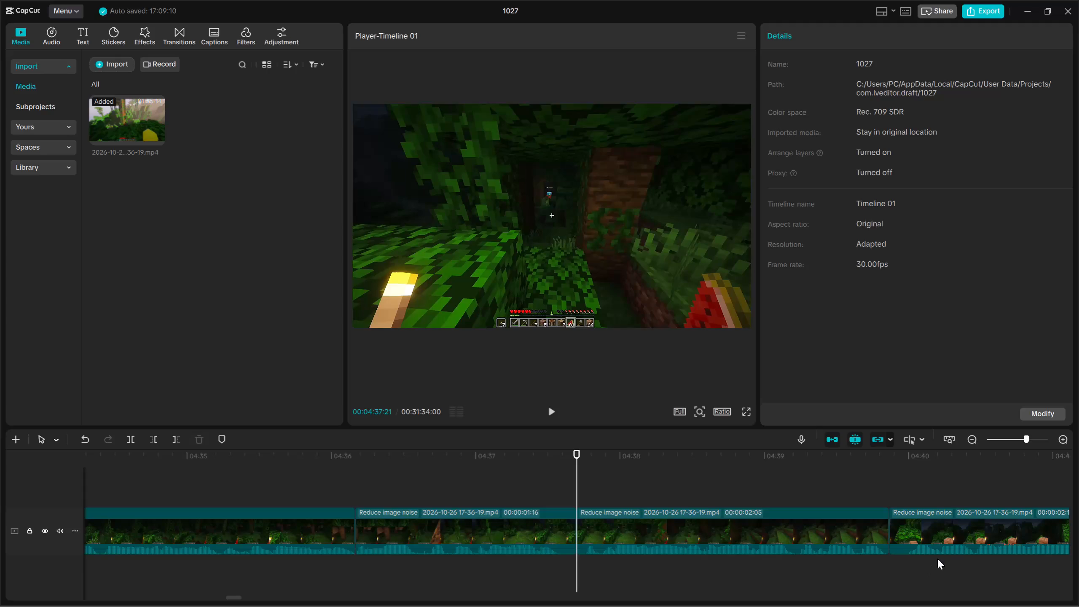
Check the footage around Marker 03 and move the marker back to 00:04:39:29.
{"action": "triple_click", "coordinate": [973, 443]}
{"action": "left_click", "coordinate": [973, 443]}
{"action": "left_click", "coordinate": [615, 477]}
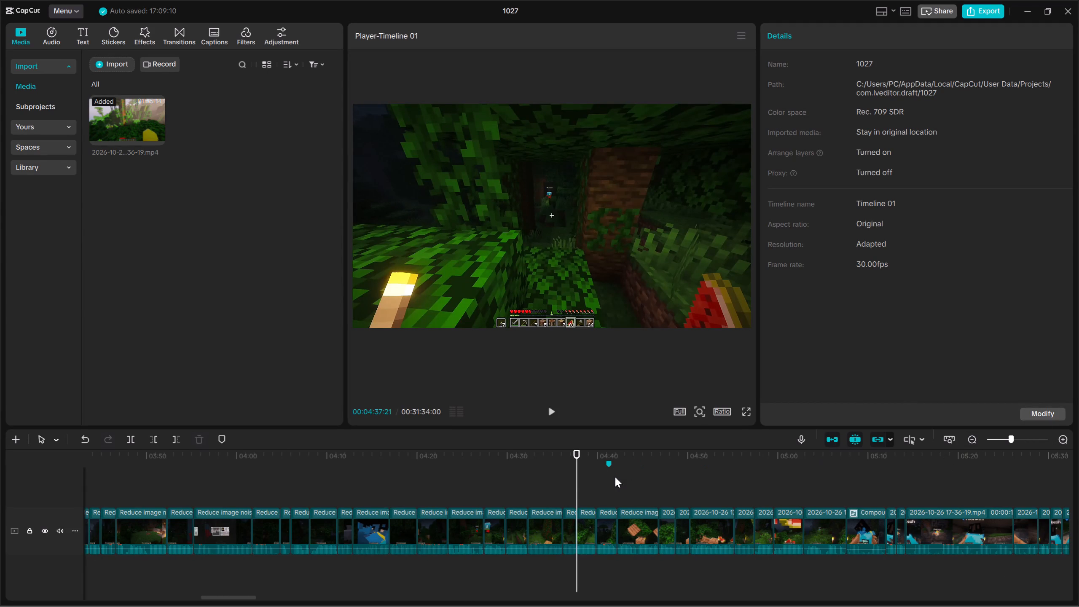
{"action": "left_click", "coordinate": [611, 459]}
{"action": "key", "text": "space"}
{"action": "key", "text": "Up"}
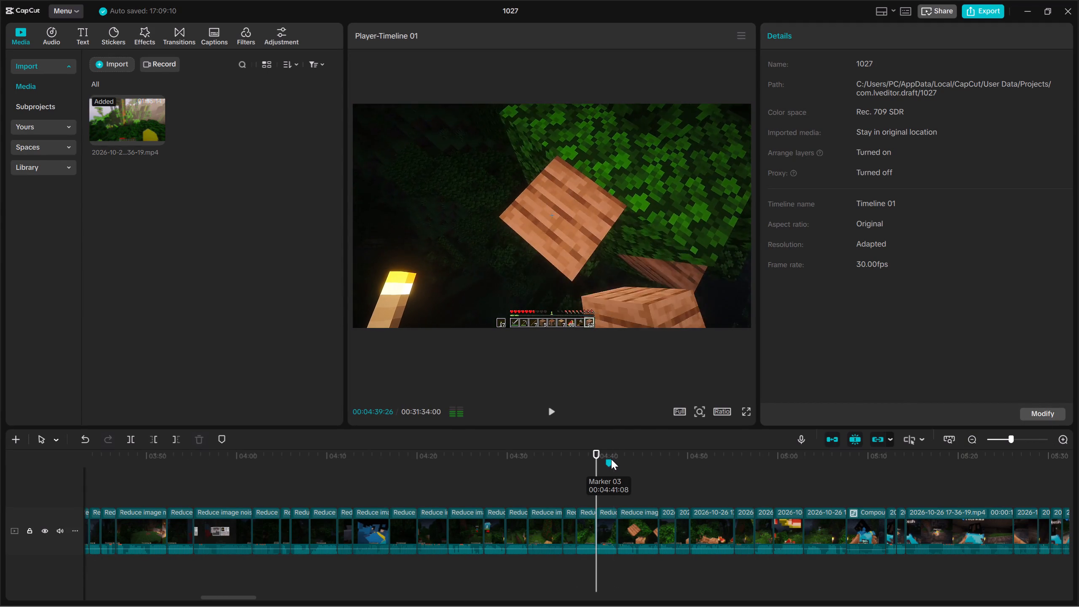
{"action": "left_click_drag", "start_coordinate": [609, 463], "coordinate": [599, 464]}
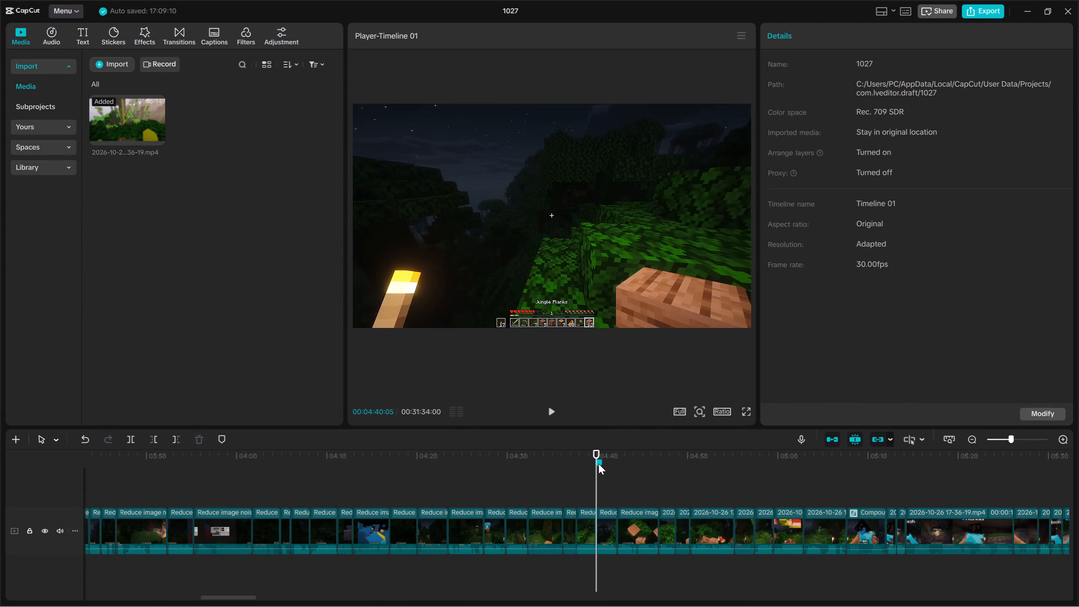
{"action": "left_click_drag", "start_coordinate": [599, 464], "coordinate": [597, 464]}
Delete the first two timeline markers, at 00:01:27:13 and 00:00:25:19.
{"action": "triple_click", "coordinate": [970, 440]}
{"action": "left_click", "coordinate": [970, 440]}
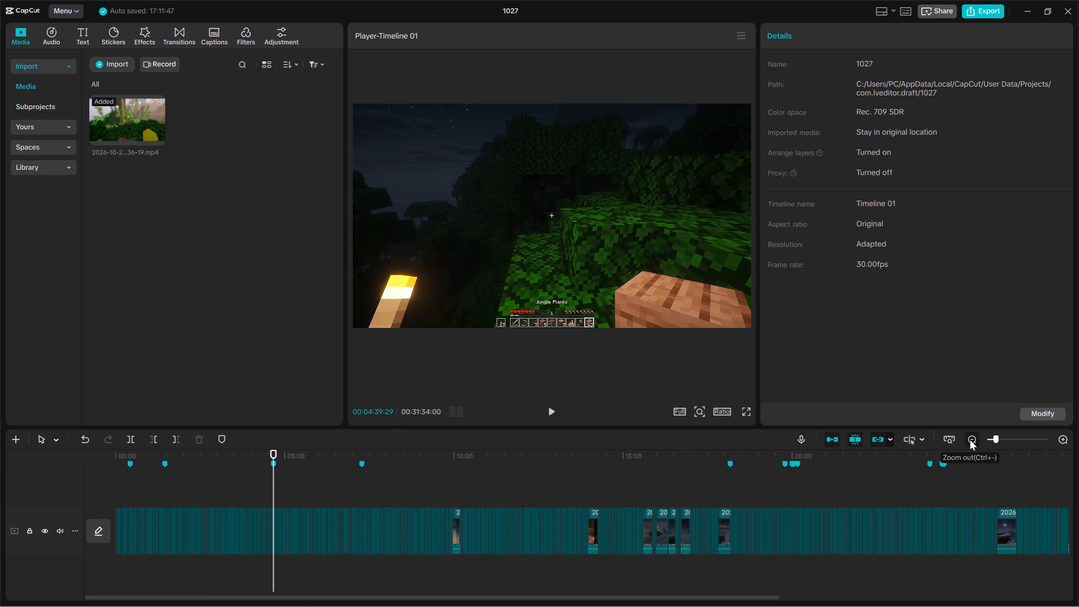
{"action": "left_click_drag", "start_coordinate": [234, 473], "coordinate": [91, 429]}
{"action": "key", "text": "Delete"}
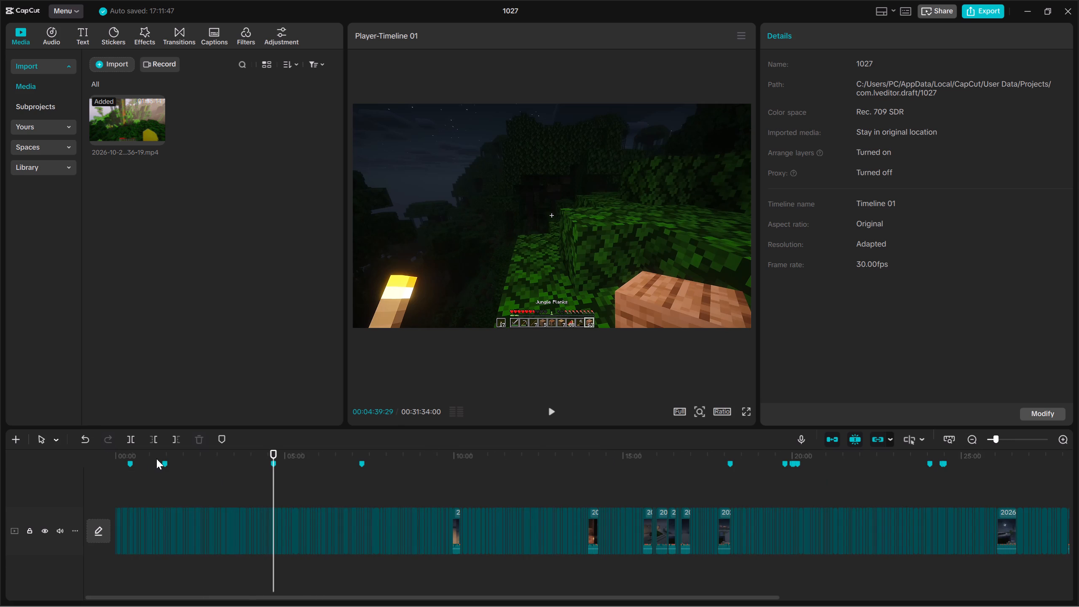
{"action": "left_click", "coordinate": [163, 461]}
{"action": "left_click", "coordinate": [220, 440]}
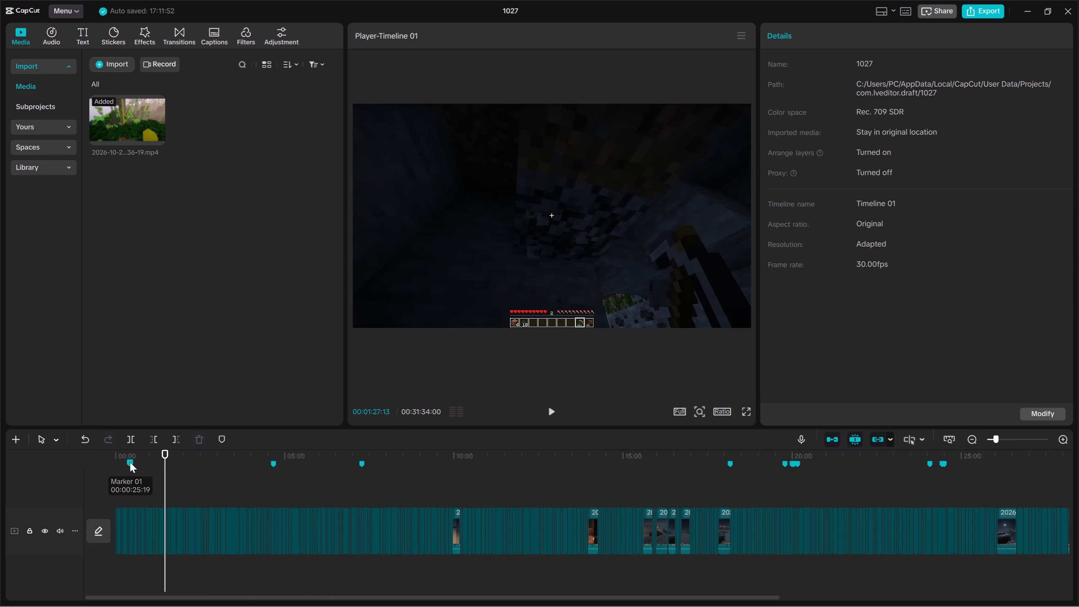
{"action": "left_click", "coordinate": [130, 462]}
{"action": "left_click", "coordinate": [222, 439]}
Play the footage from the marker at 00:04:39:29 and review the desert clips around the marker at 00:07:16:19.
{"action": "left_click", "coordinate": [271, 461]}
{"action": "key", "text": "space"}
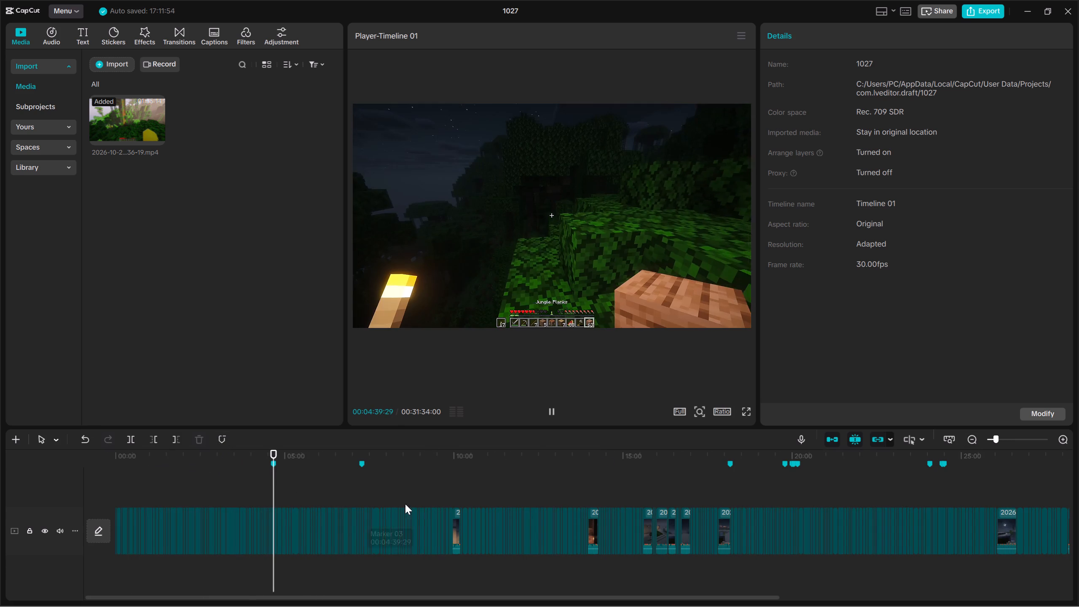
{"action": "left_click", "coordinate": [359, 463]}
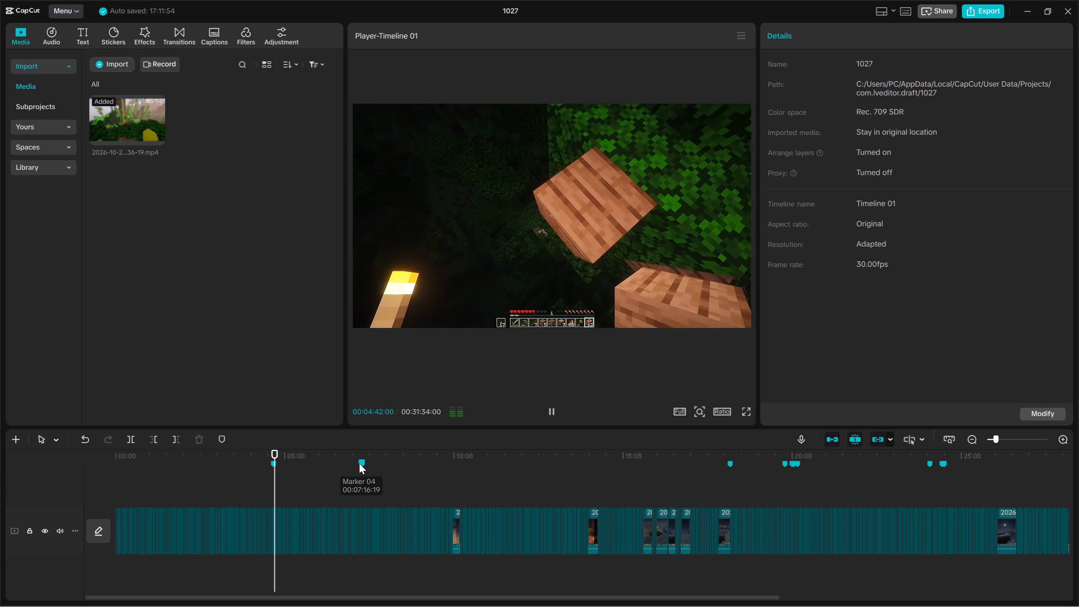
{"action": "key", "text": "space"}
{"action": "key", "text": "space"}
{"action": "triple_click", "coordinate": [1068, 439]}
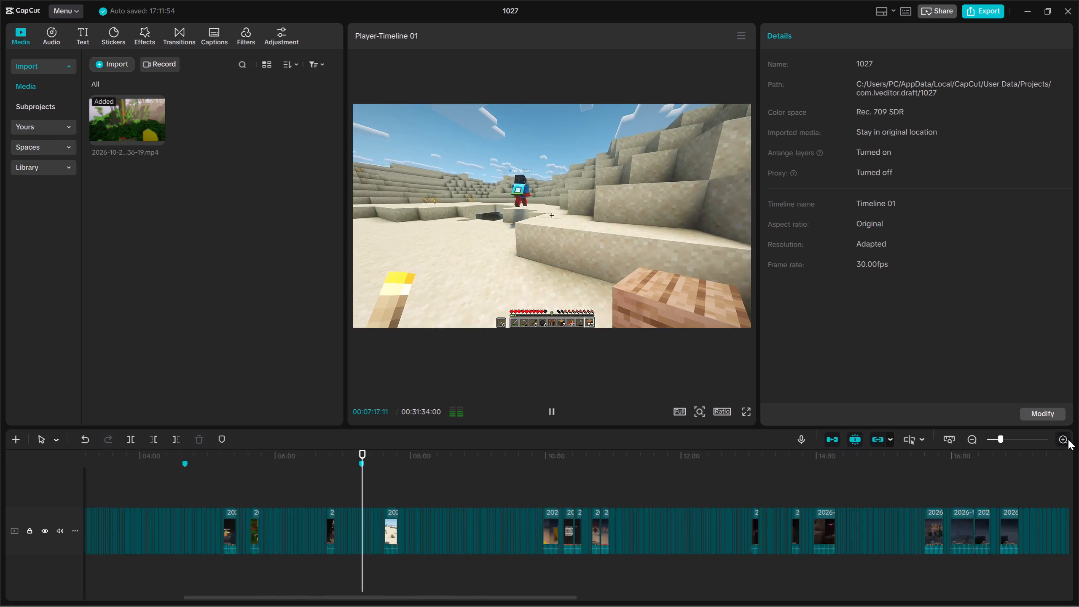
{"action": "key", "text": "Up"}
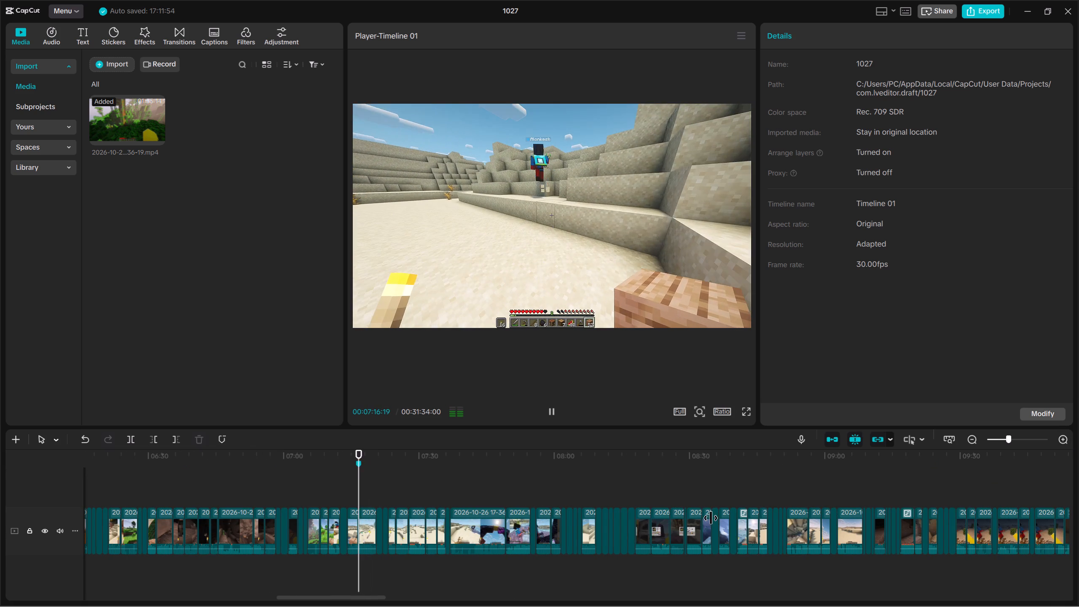
{"action": "key", "text": "Up"}
{"action": "key", "text": "space"}
{"action": "double_click", "coordinate": [1061, 438]}
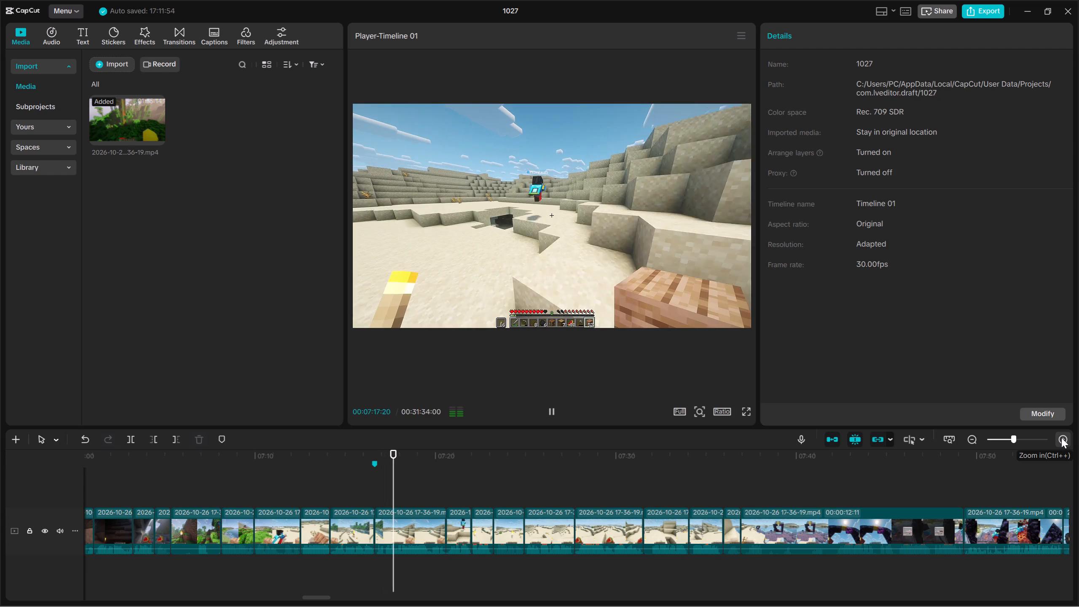
{"action": "left_click", "coordinate": [376, 465]}
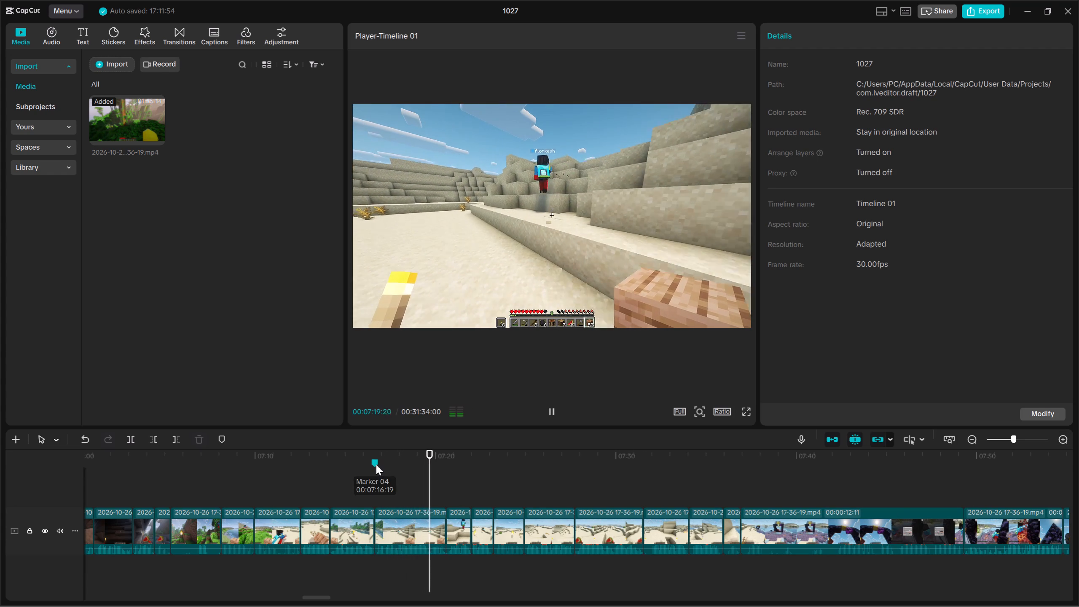
{"action": "left_click", "coordinate": [424, 498]}
{"action": "key", "text": "space"}
{"action": "left_click", "coordinate": [426, 529]}
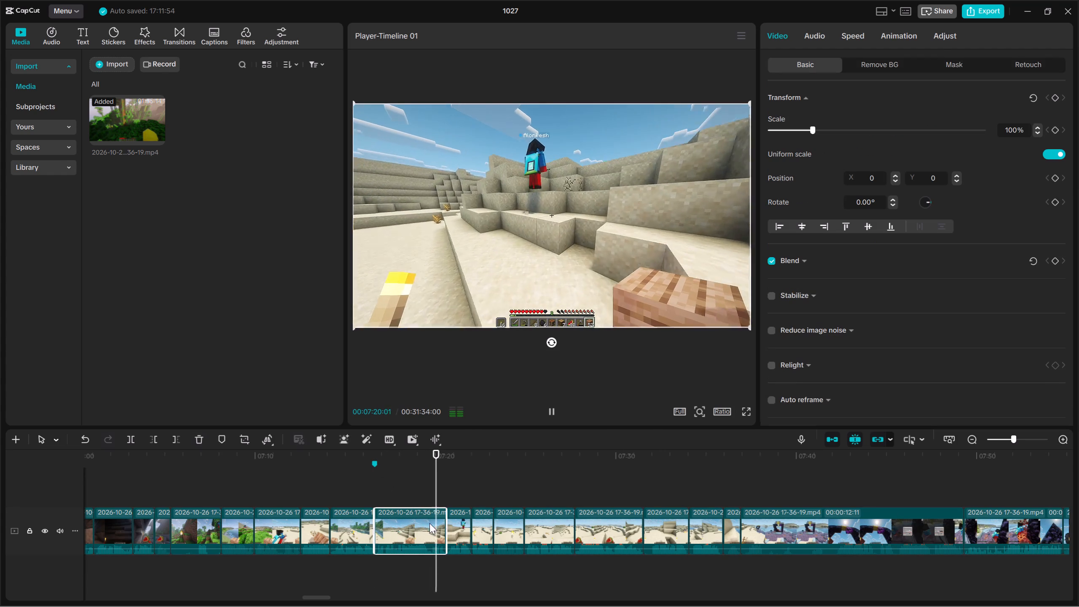
Delete the marker at 00:07:16:19.
{"action": "left_click", "coordinate": [372, 462]}
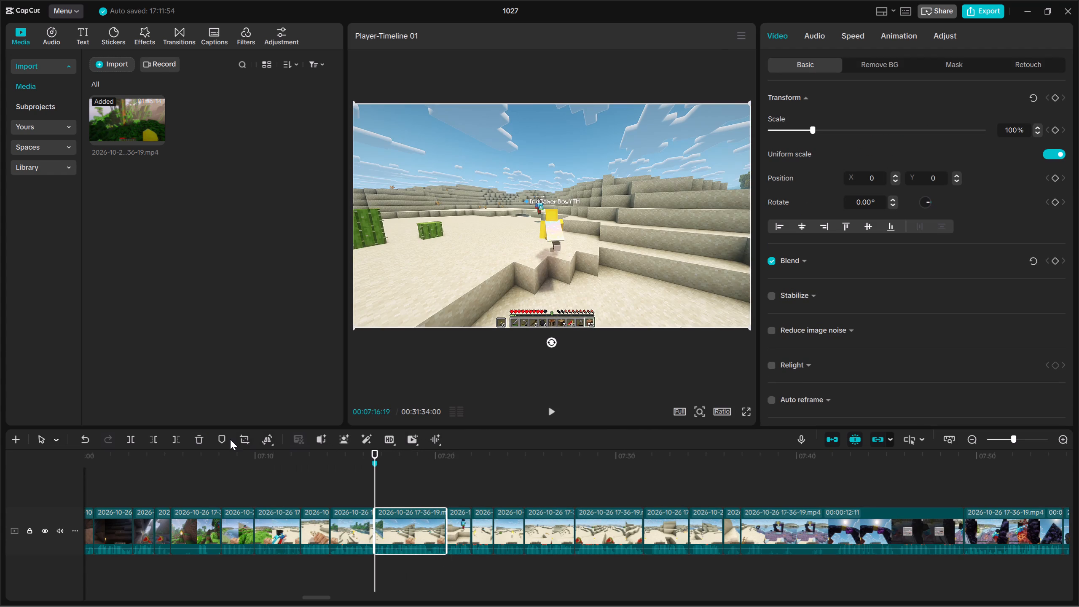
{"action": "left_click", "coordinate": [225, 438]}
{"action": "left_click", "coordinate": [225, 438]}
{"action": "left_click", "coordinate": [417, 483]}
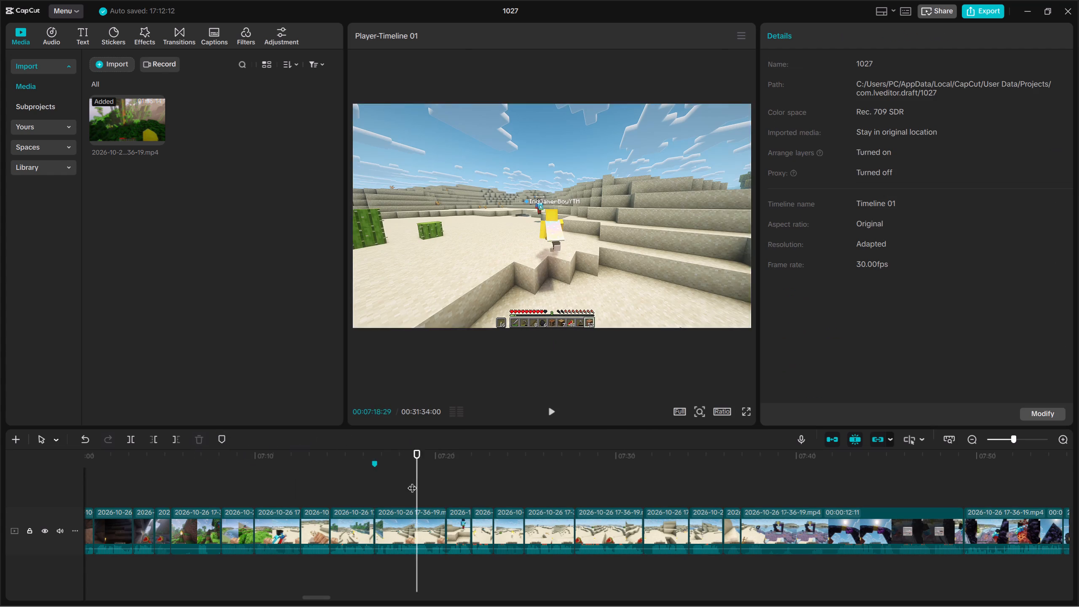
{"action": "key", "text": "Up"}
{"action": "left_click", "coordinate": [378, 463]}
{"action": "left_click", "coordinate": [375, 461]}
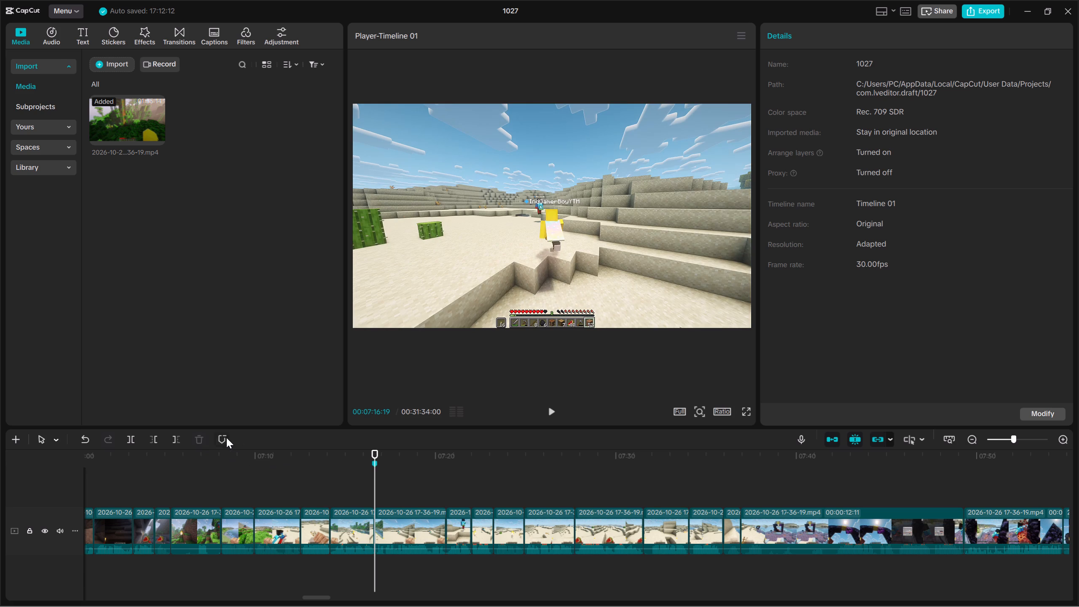
{"action": "left_click", "coordinate": [226, 438]}
Play the desert footage following 00:07:16:19 and look over the timeline further along, up to around 16:00.
{"action": "key", "text": "space"}
{"action": "left_click", "coordinate": [484, 484]}
{"action": "key", "text": "Up"}
{"action": "key", "text": "space"}
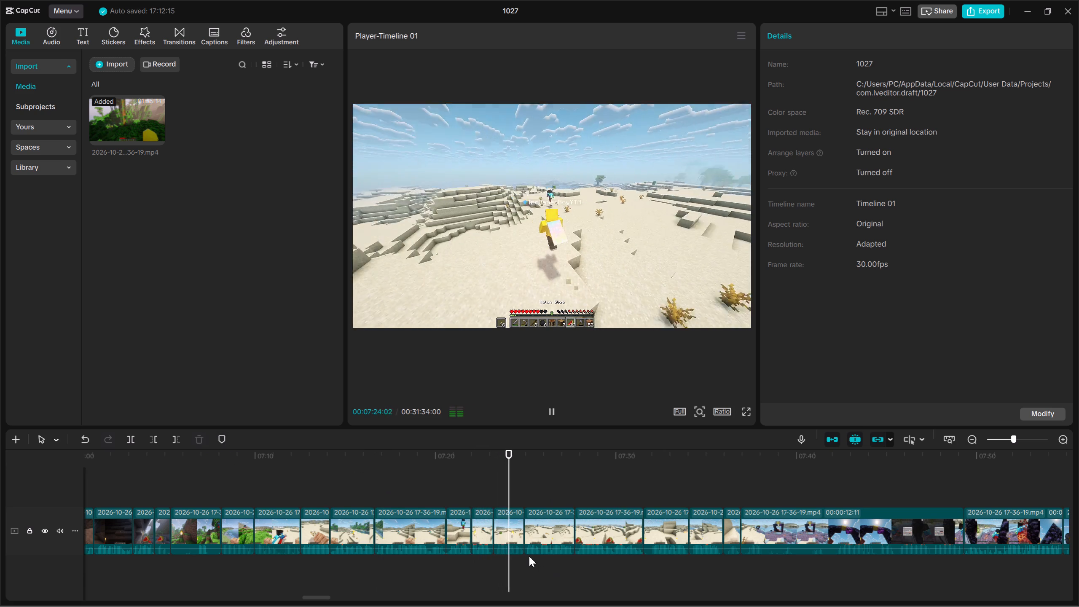
{"action": "double_click", "coordinate": [969, 438]}
{"action": "left_click", "coordinate": [974, 445]}
{"action": "left_click_drag", "start_coordinate": [977, 473], "coordinate": [988, 473]}
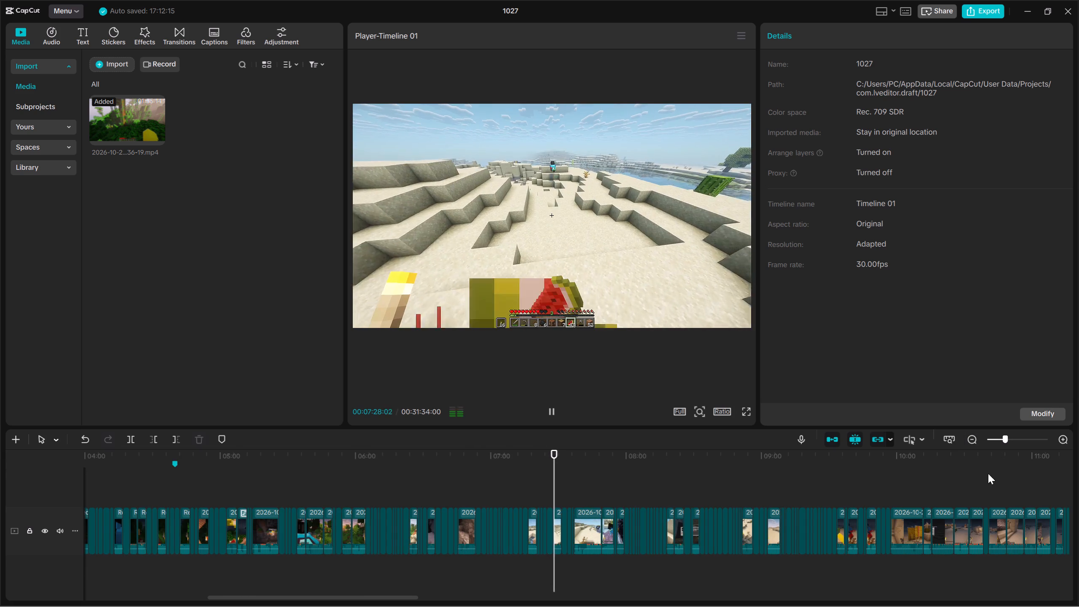
{"action": "left_click_drag", "start_coordinate": [988, 473], "coordinate": [1067, 490]}
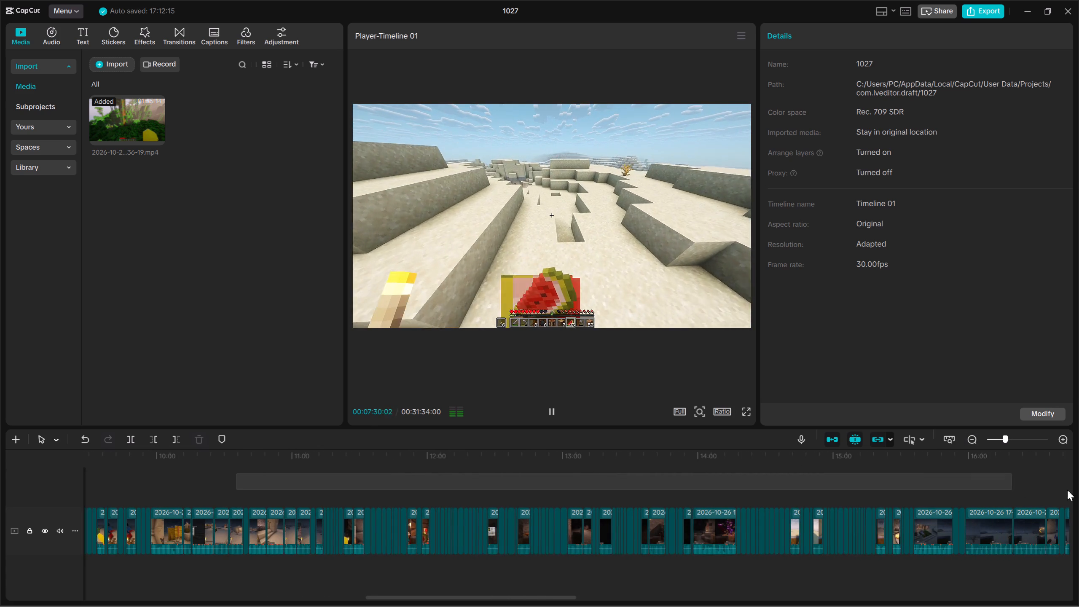
{"action": "left_click_drag", "start_coordinate": [1067, 490], "coordinate": [1078, 488]}
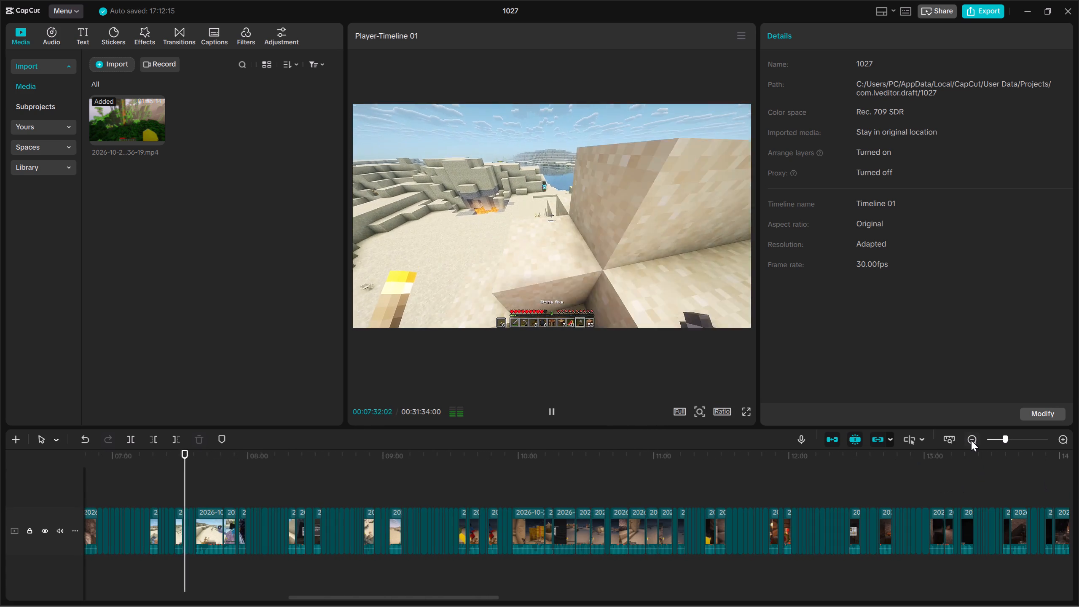
Review the 23-second night boat clip that leads up to Marker 05 at 00:18:10:06.
{"action": "triple_click", "coordinate": [971, 440]}
{"action": "left_click", "coordinate": [421, 460]}
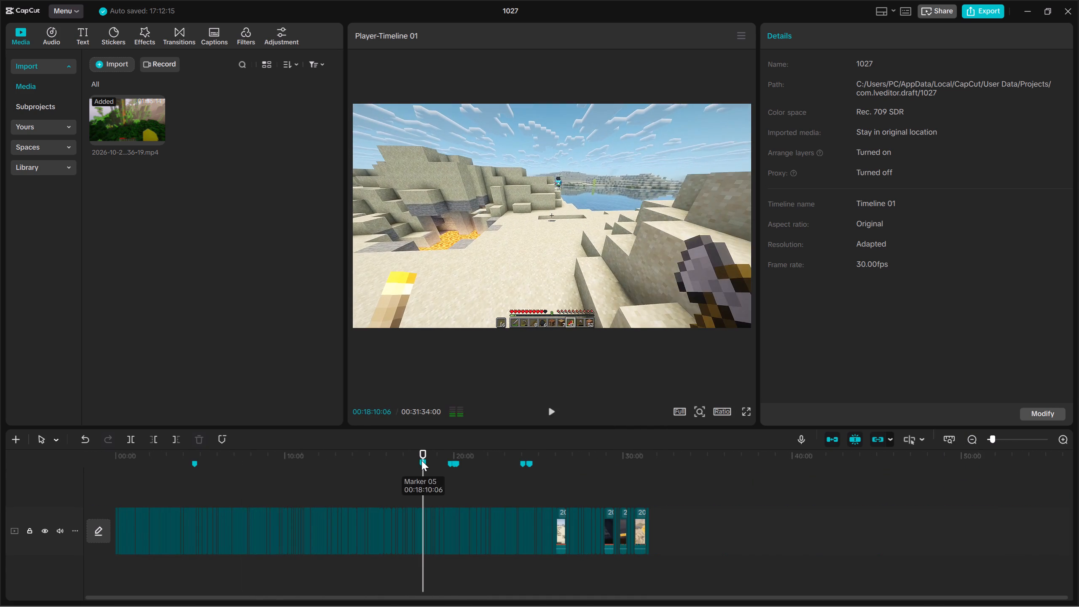
{"action": "key", "text": "space"}
{"action": "triple_click", "coordinate": [1062, 445]}
{"action": "triple_click", "coordinate": [1062, 445]}
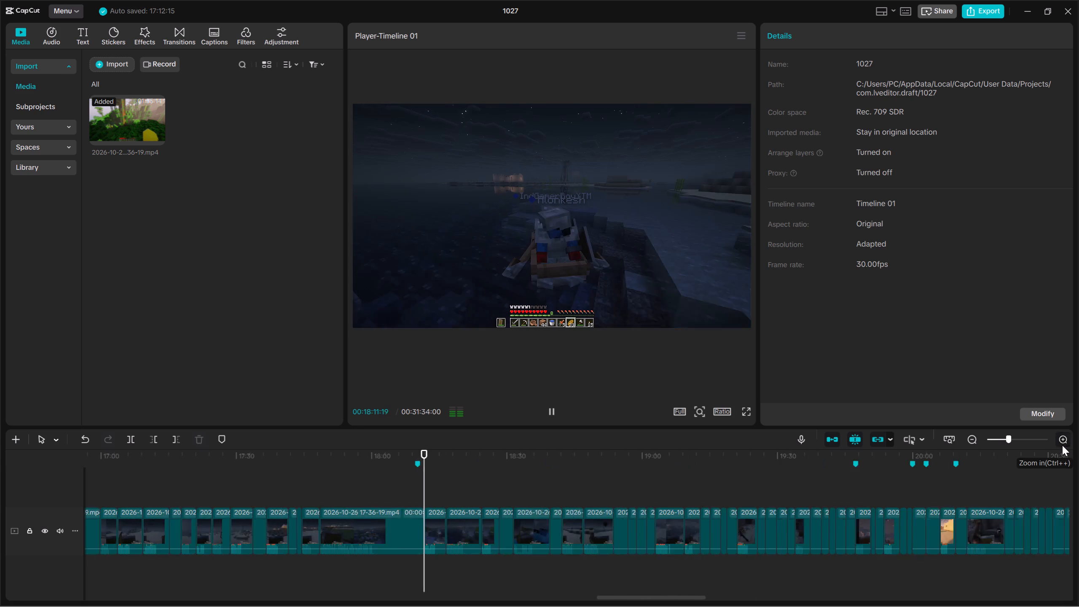
{"action": "key", "text": "Up"}
{"action": "key", "text": "Up"}
{"action": "key", "text": "space"}
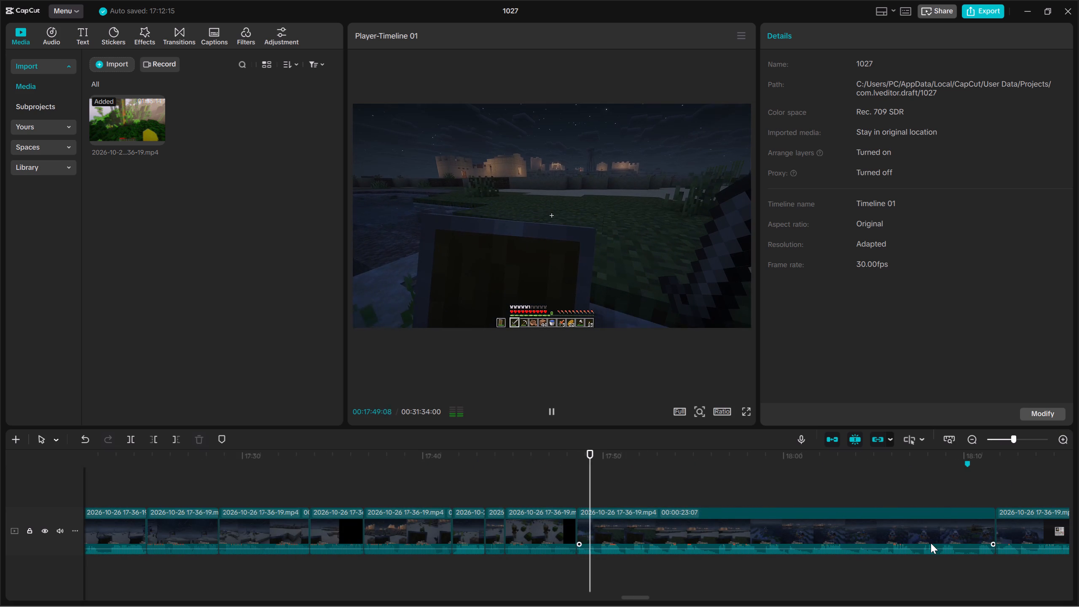
{"action": "left_click", "coordinate": [931, 543]}
{"action": "key", "text": "space"}
{"action": "key", "text": "space"}
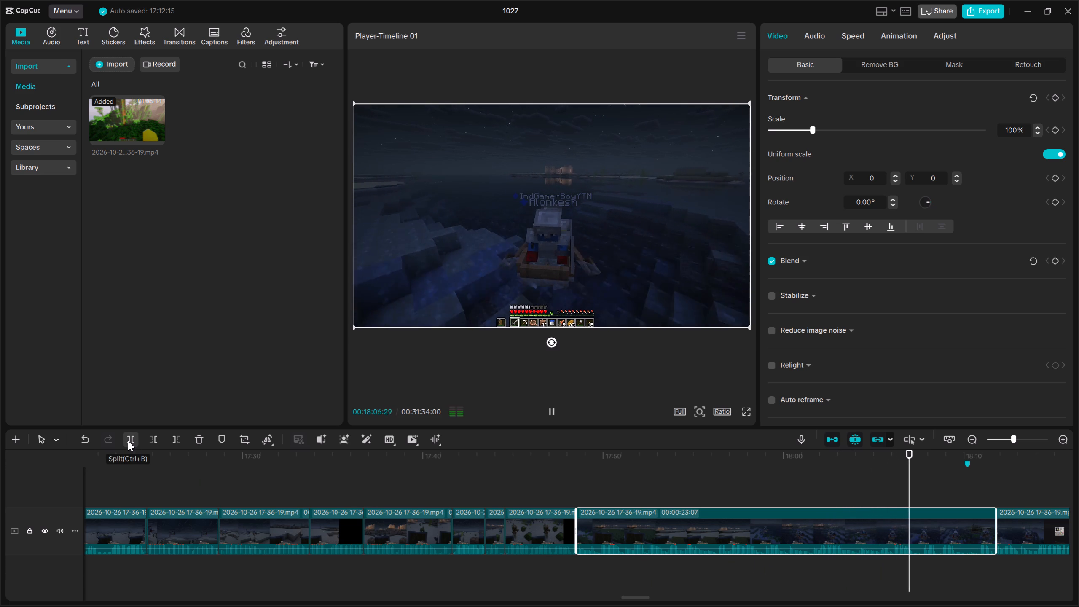
Split the night boat clip at the marker at 00:18:10:06.
{"action": "left_click", "coordinate": [966, 466]}
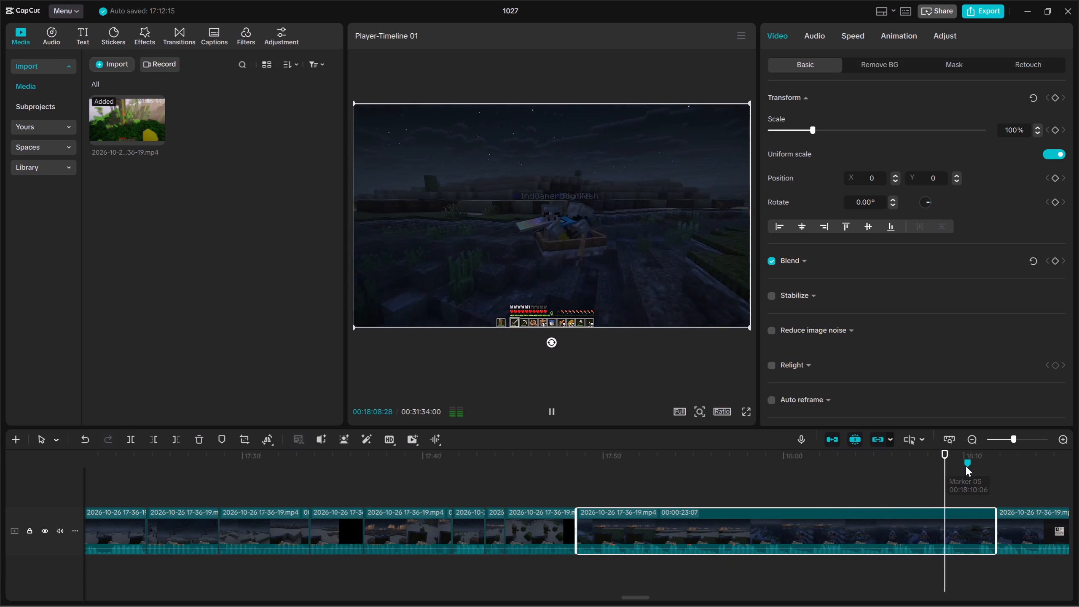
{"action": "key", "text": "space"}
{"action": "left_click", "coordinate": [1023, 534]}
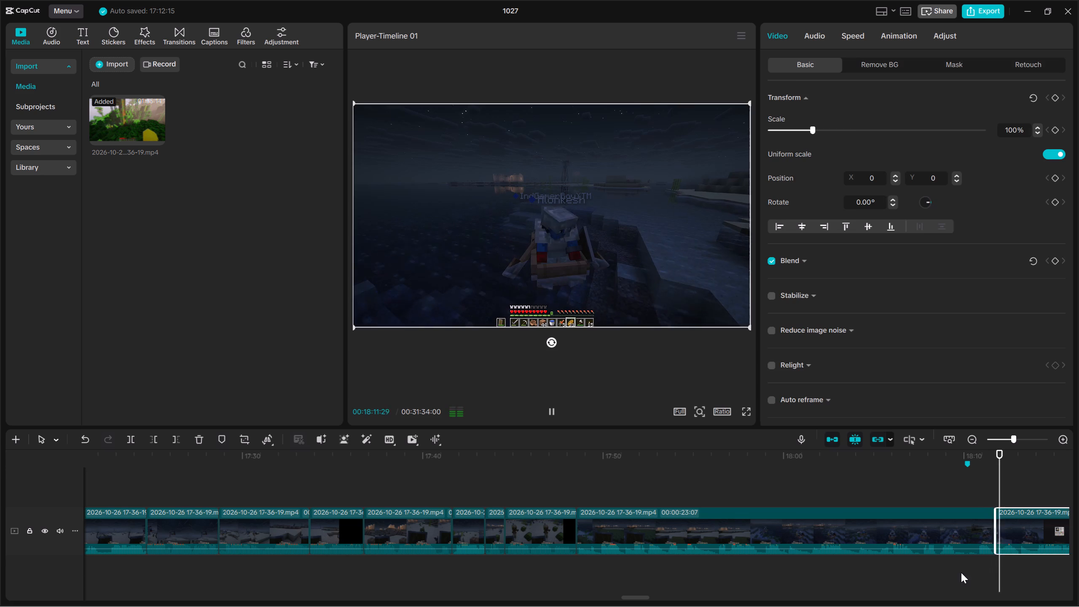
{"action": "double_click", "coordinate": [961, 572]}
{"action": "left_click_drag", "start_coordinate": [963, 571], "coordinate": [969, 570]}
{"action": "left_click", "coordinate": [955, 531]}
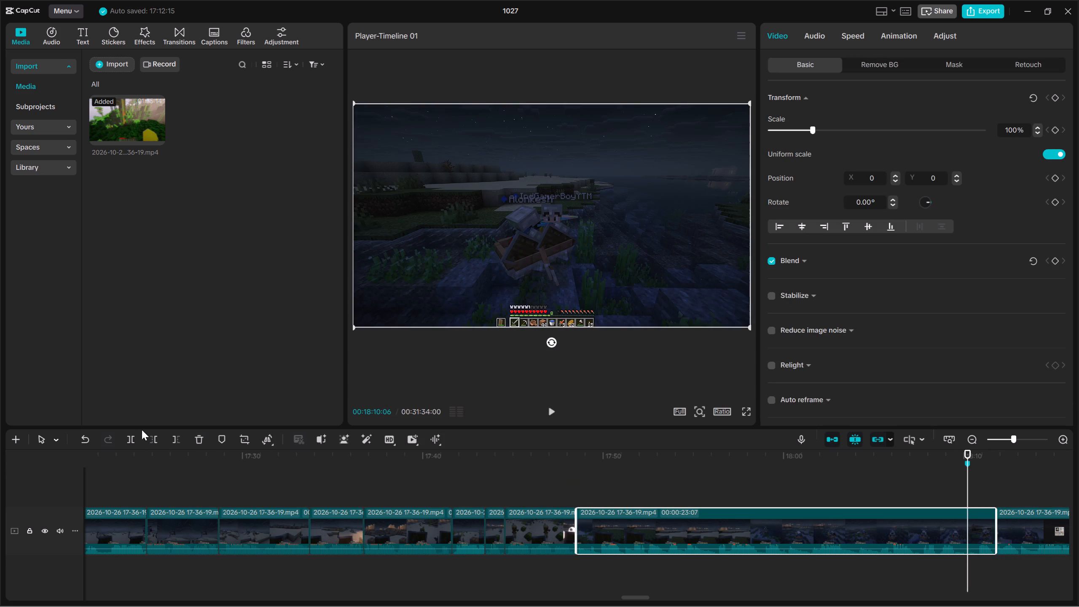
{"action": "left_click", "coordinate": [132, 432]}
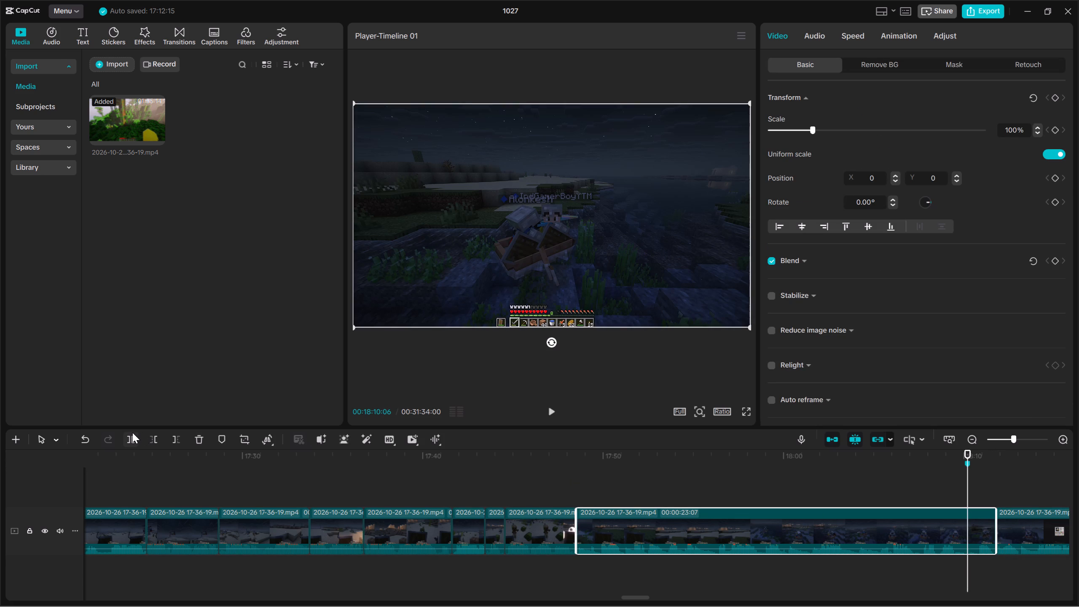
{"action": "left_click", "coordinate": [132, 440]}
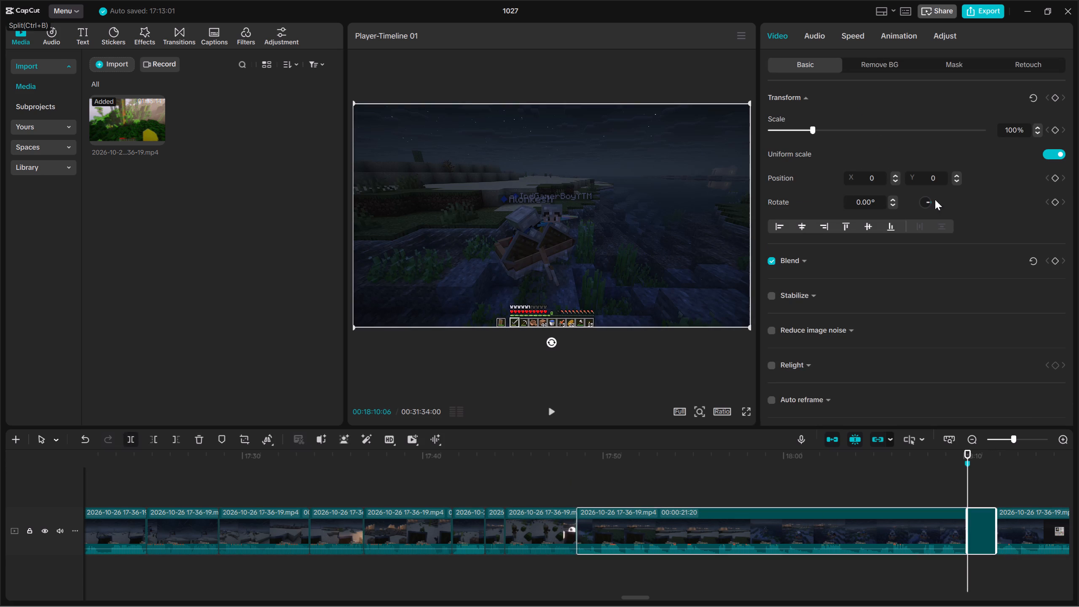
Close the project window.
{"action": "left_click", "coordinate": [1071, 8]}
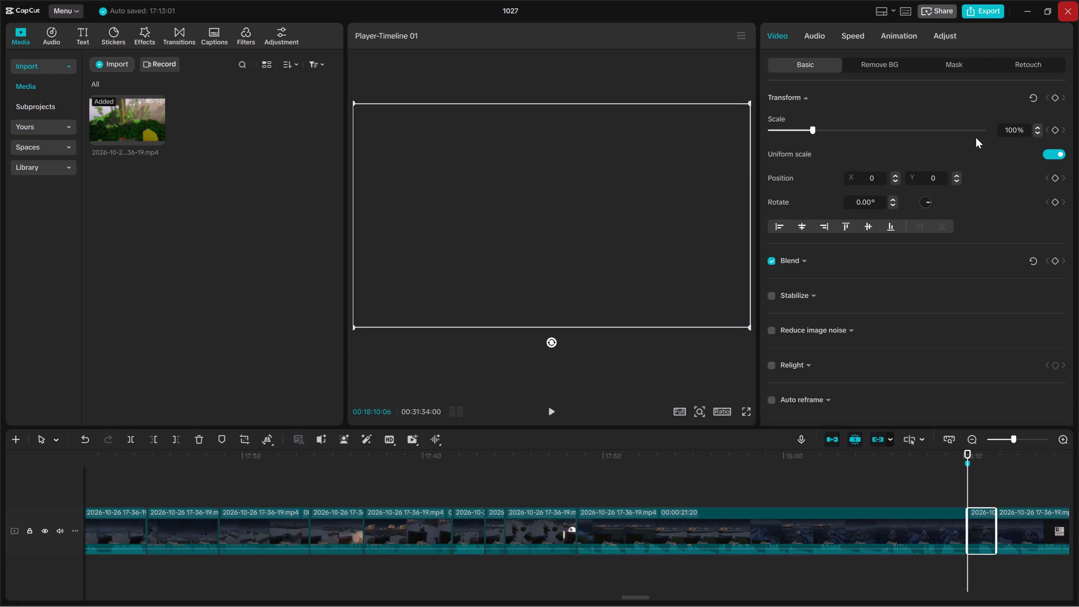
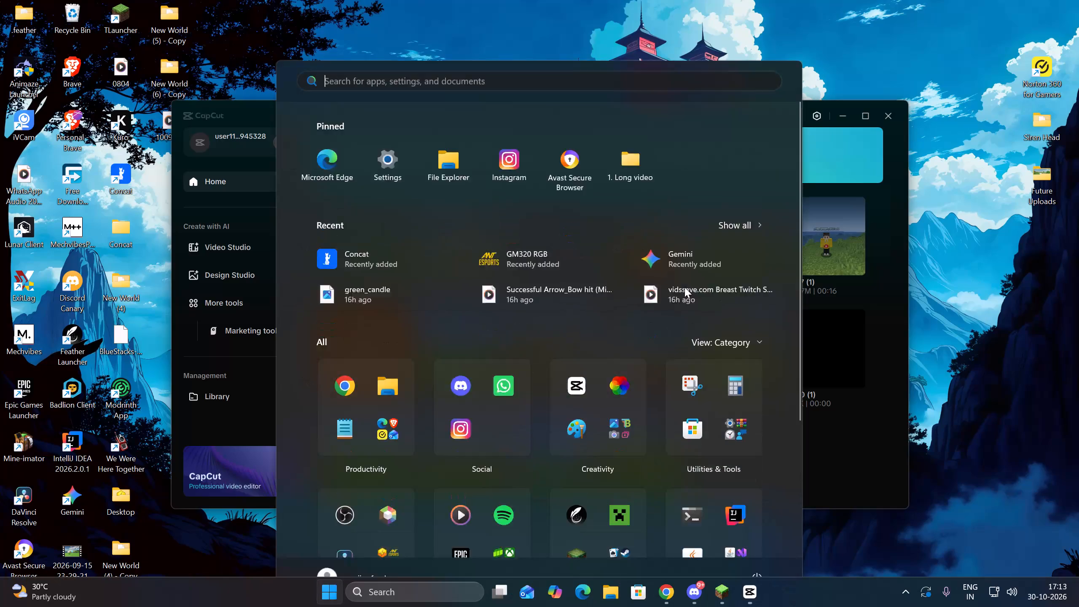
Find and launch Turbo VPN.
{"action": "type", "text": "turb"}
{"action": "key", "text": "Return"}
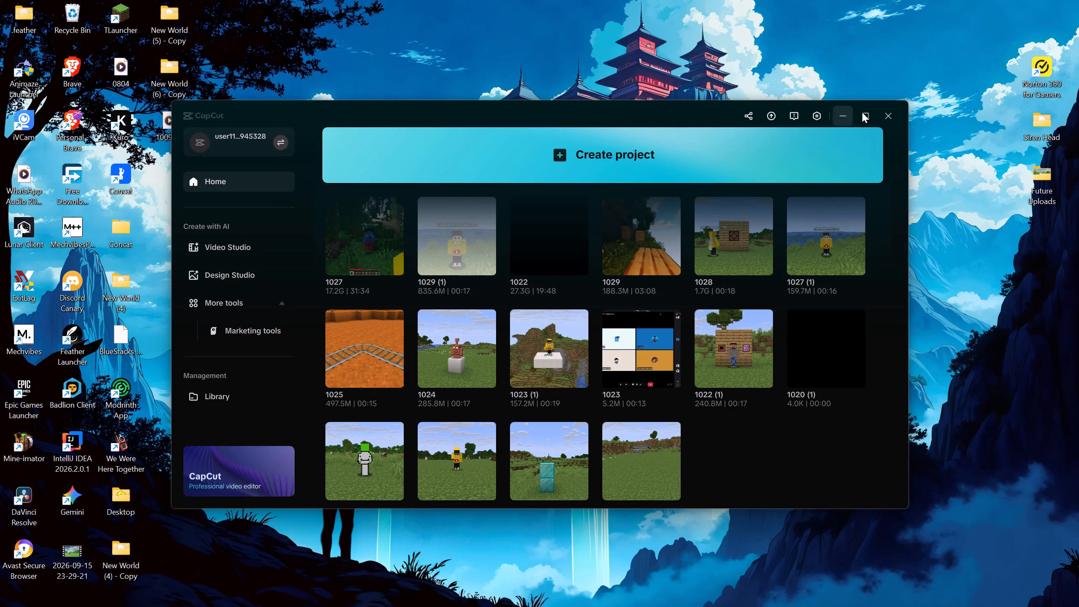
Restart CapCut with the VPN running, dismissing its environment test.
{"action": "left_click", "coordinate": [889, 118]}
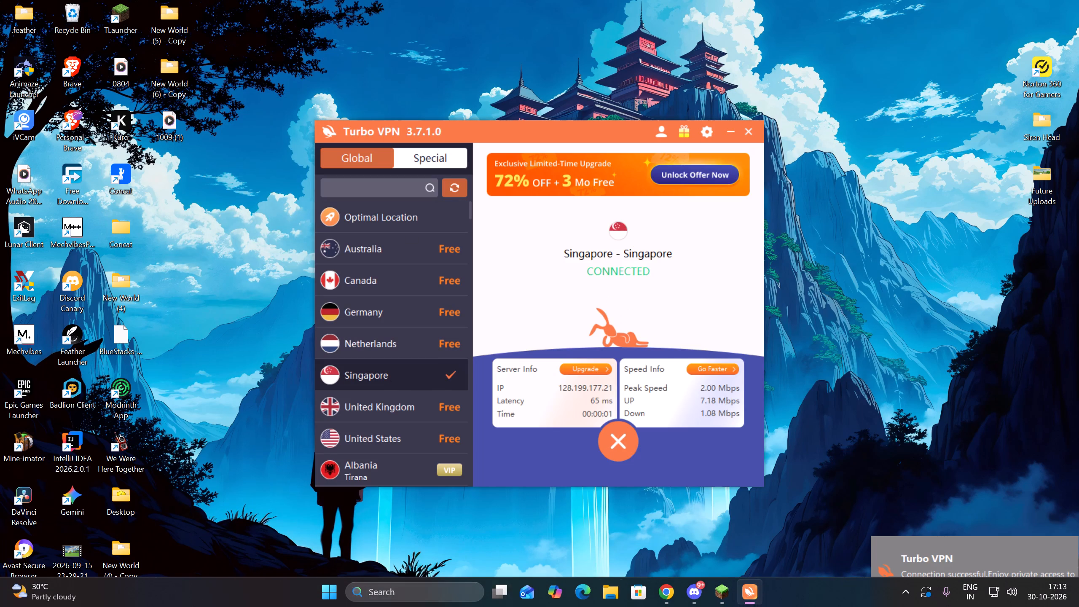
{"action": "left_click", "coordinate": [442, 587]}
{"action": "left_click", "coordinate": [456, 85]}
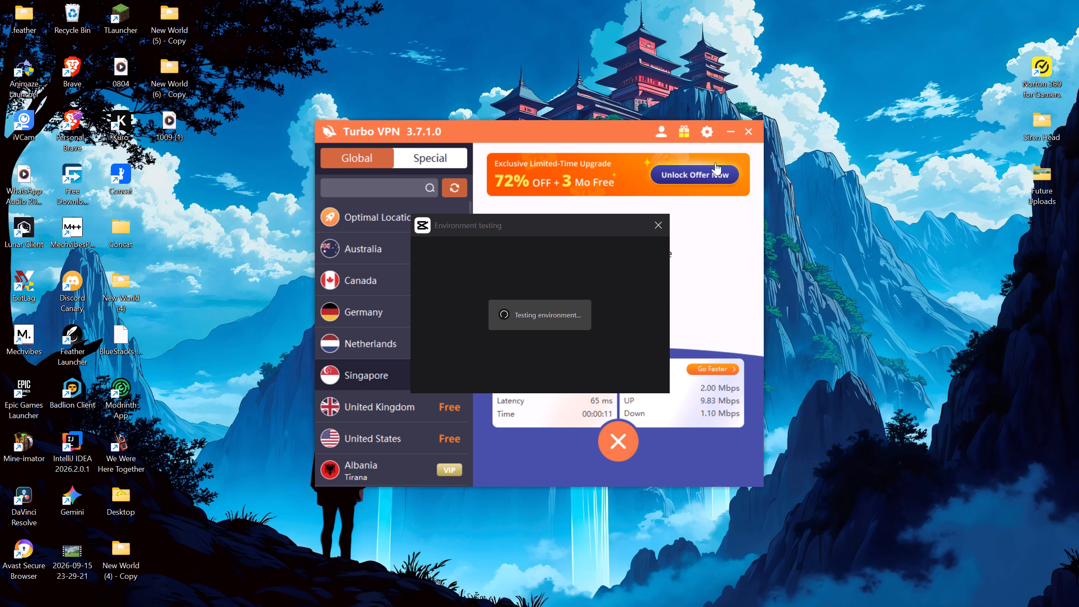
{"action": "left_click", "coordinate": [652, 231]}
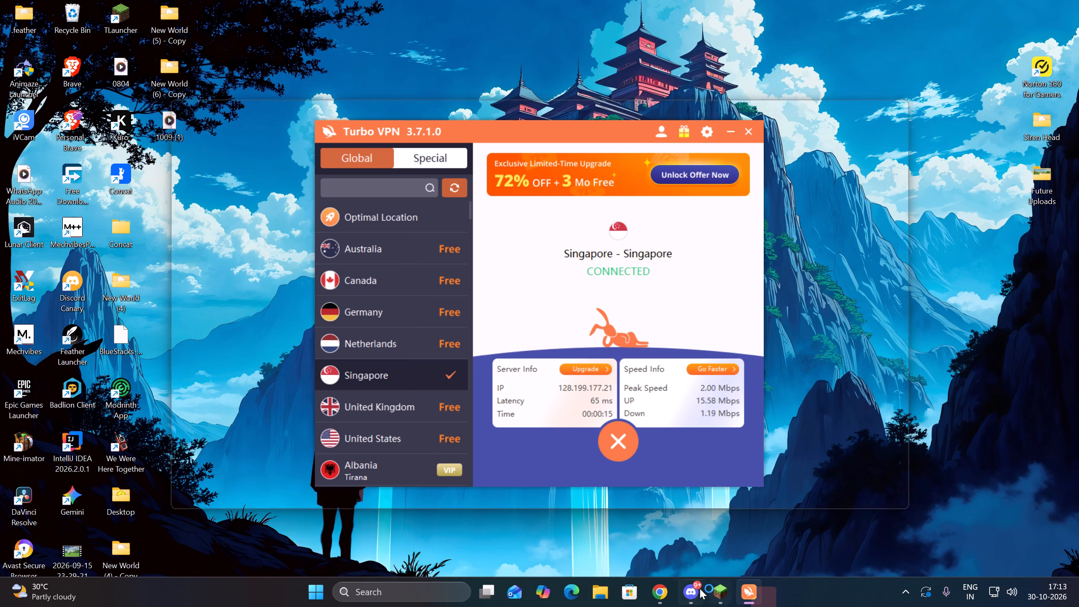
Open project 1027 from CapCut's project list.
{"action": "left_click", "coordinate": [792, 364]}
{"action": "scroll", "coordinate": [595, 376], "scroll_direction": "down", "scroll_amount": 3}
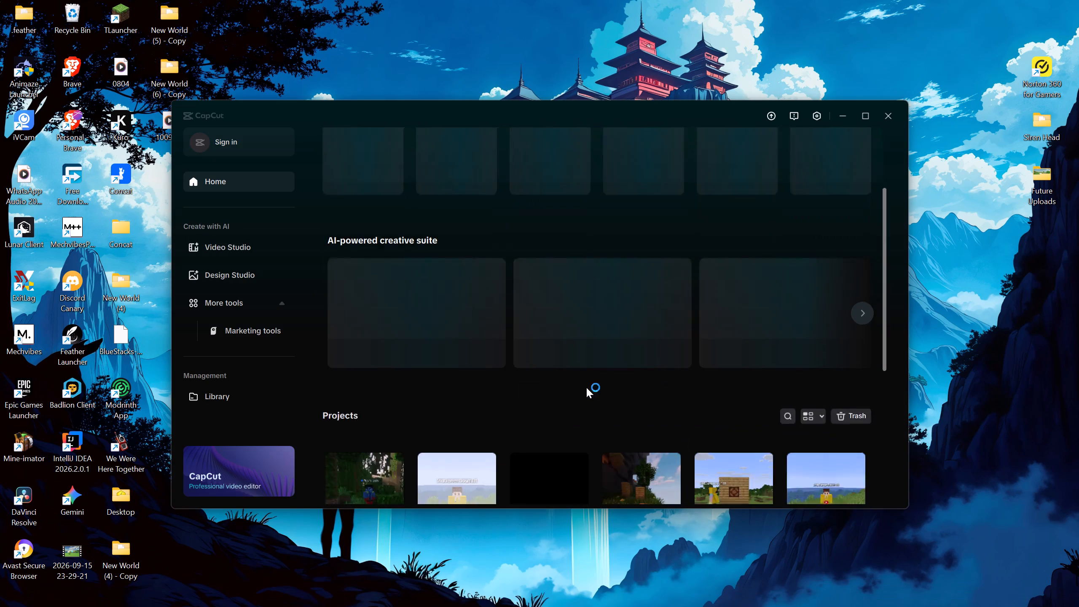
{"action": "scroll", "coordinate": [586, 387], "scroll_direction": "down", "scroll_amount": 3}
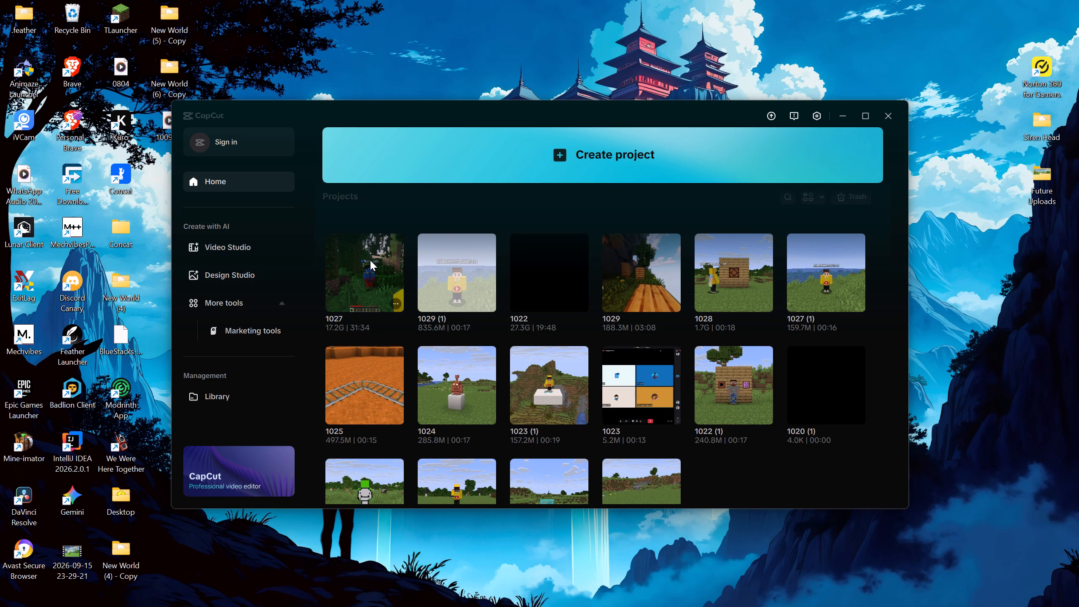
{"action": "left_click", "coordinate": [370, 260]}
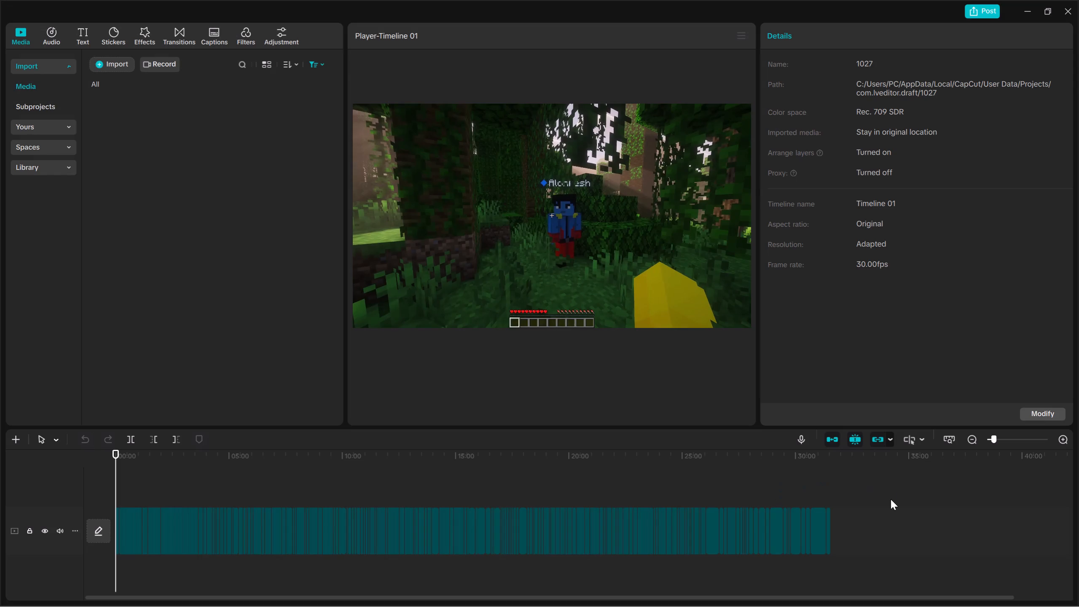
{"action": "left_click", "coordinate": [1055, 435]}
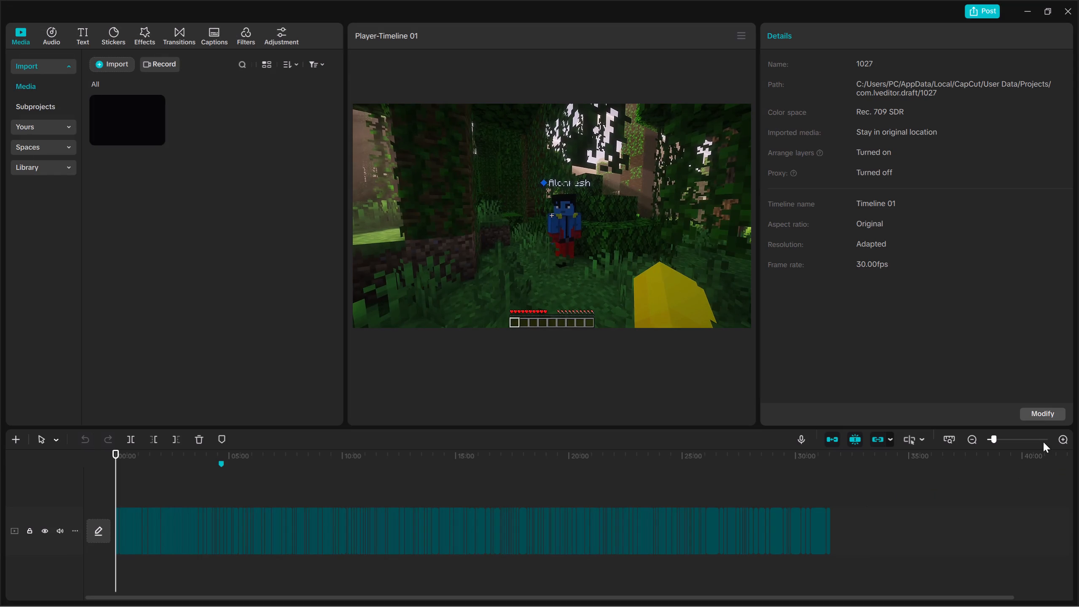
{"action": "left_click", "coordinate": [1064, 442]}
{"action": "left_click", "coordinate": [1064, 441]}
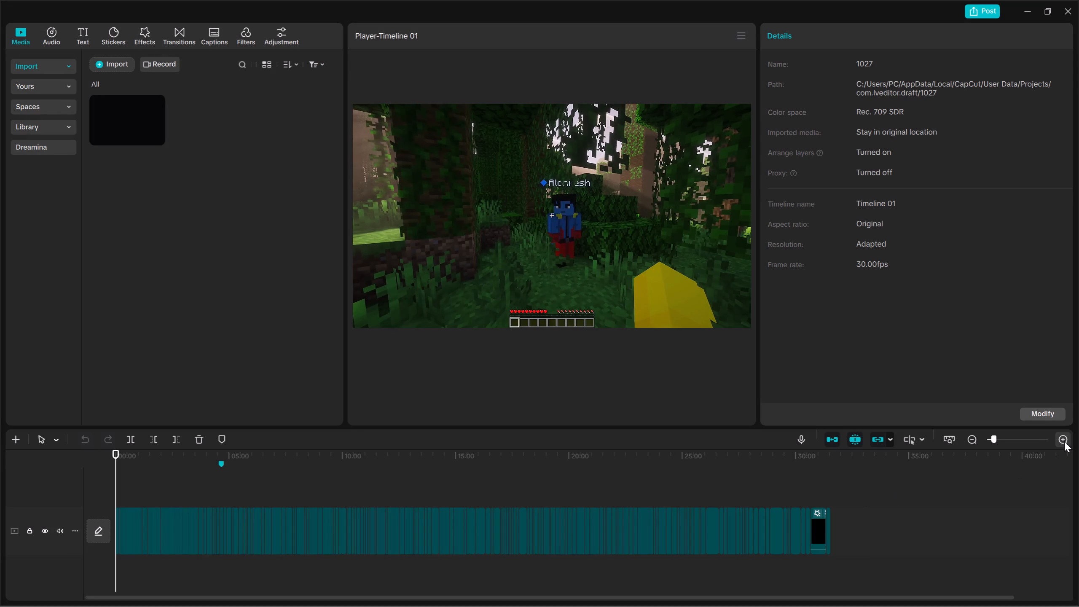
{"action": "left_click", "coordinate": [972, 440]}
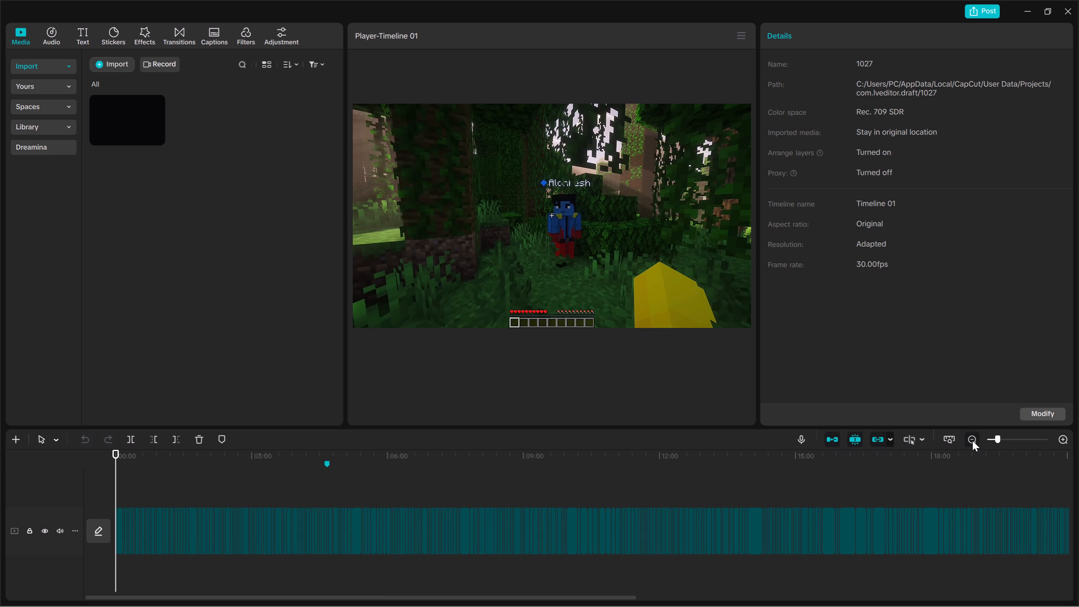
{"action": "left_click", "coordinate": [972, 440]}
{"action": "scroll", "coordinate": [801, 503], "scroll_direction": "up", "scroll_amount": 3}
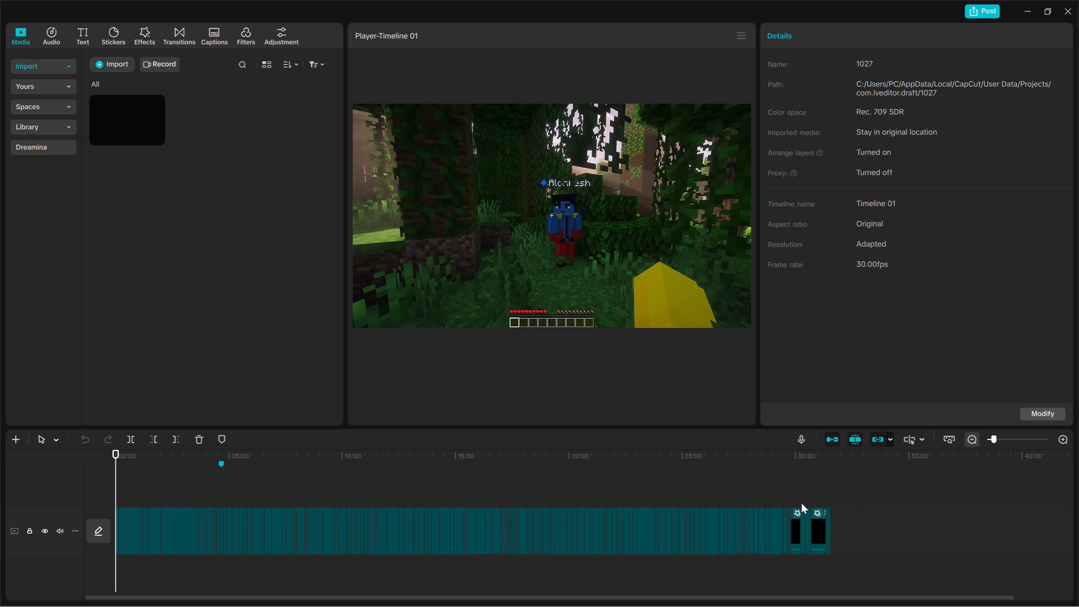
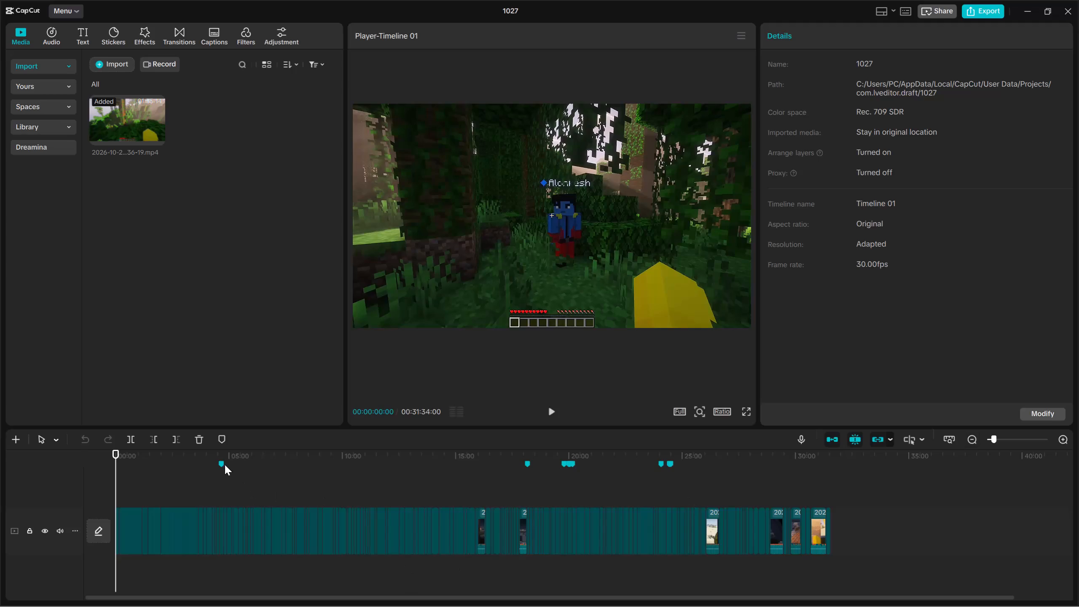
Turn the volume of the clip beginning at 00:04:39:26, beside the first timeline marker, all the way down.
{"action": "left_click", "coordinate": [223, 465]}
{"action": "key", "text": "space"}
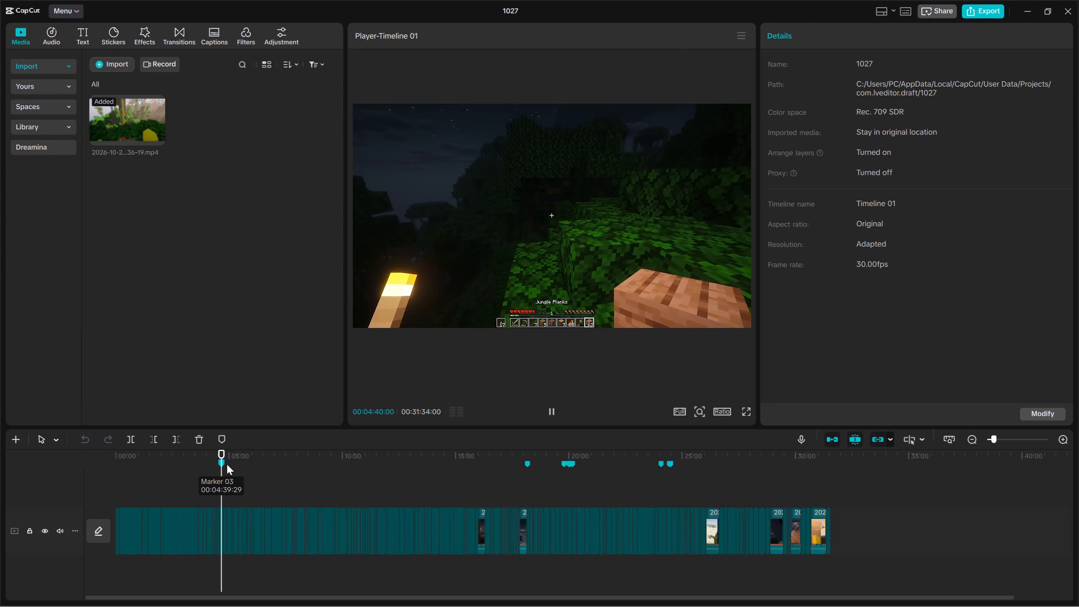
{"action": "triple_click", "coordinate": [1063, 438]}
{"action": "left_click", "coordinate": [1063, 438]}
{"action": "key", "text": "Up"}
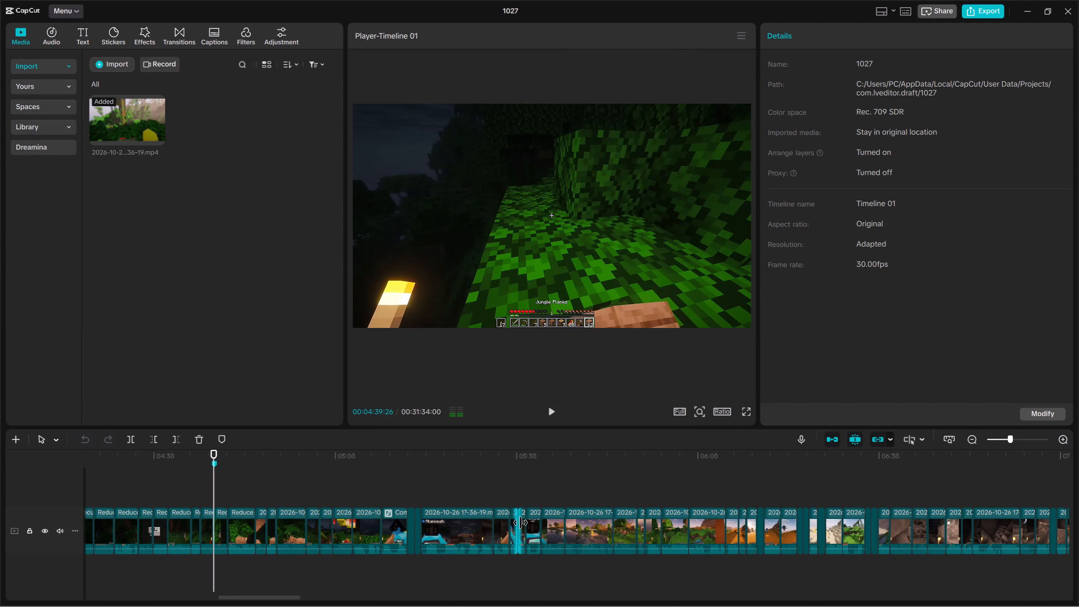
{"action": "key", "text": "Up"}
{"action": "double_click", "coordinate": [1063, 447]}
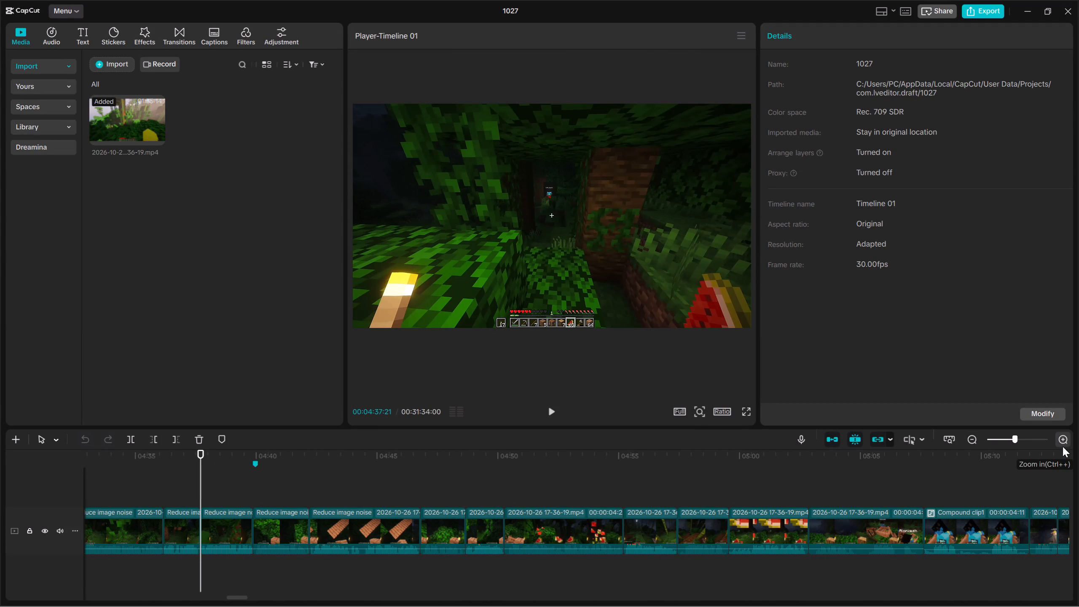
{"action": "key", "text": "comma"}
{"action": "key", "text": "Down"}
{"action": "left_click", "coordinate": [264, 529]}
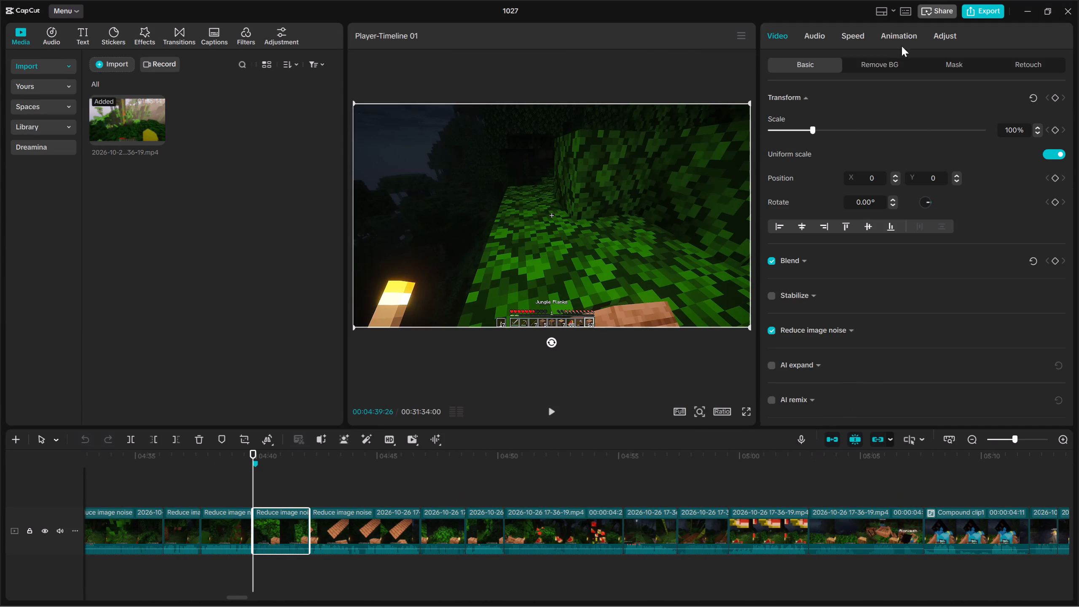
{"action": "left_click", "coordinate": [807, 27]}
{"action": "left_click_drag", "start_coordinate": [859, 127], "coordinate": [663, 137]}
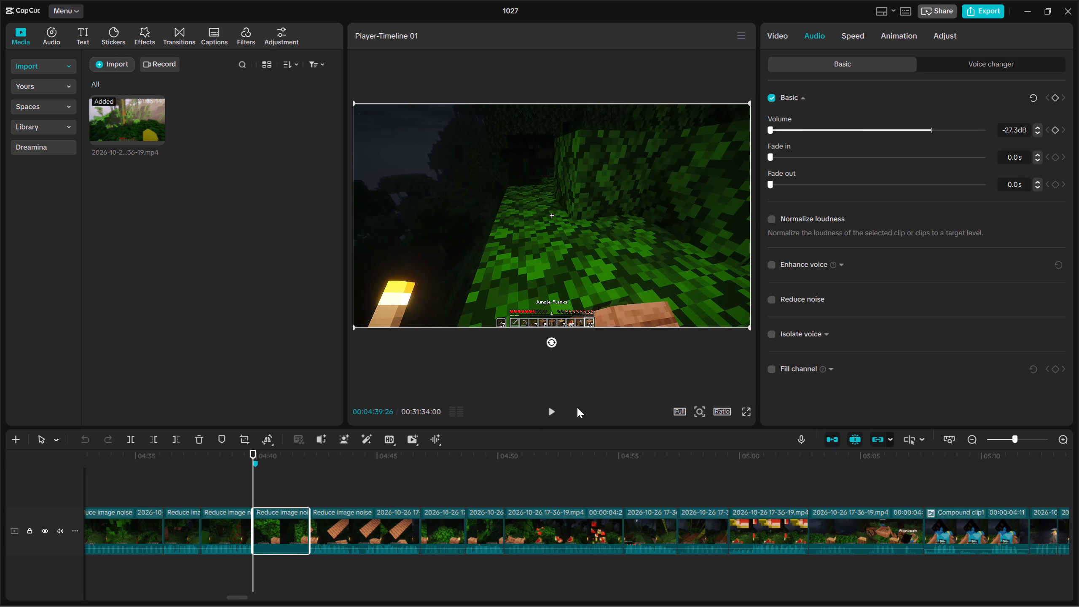
{"action": "left_click", "coordinate": [286, 489]}
{"action": "key", "text": "Up"}
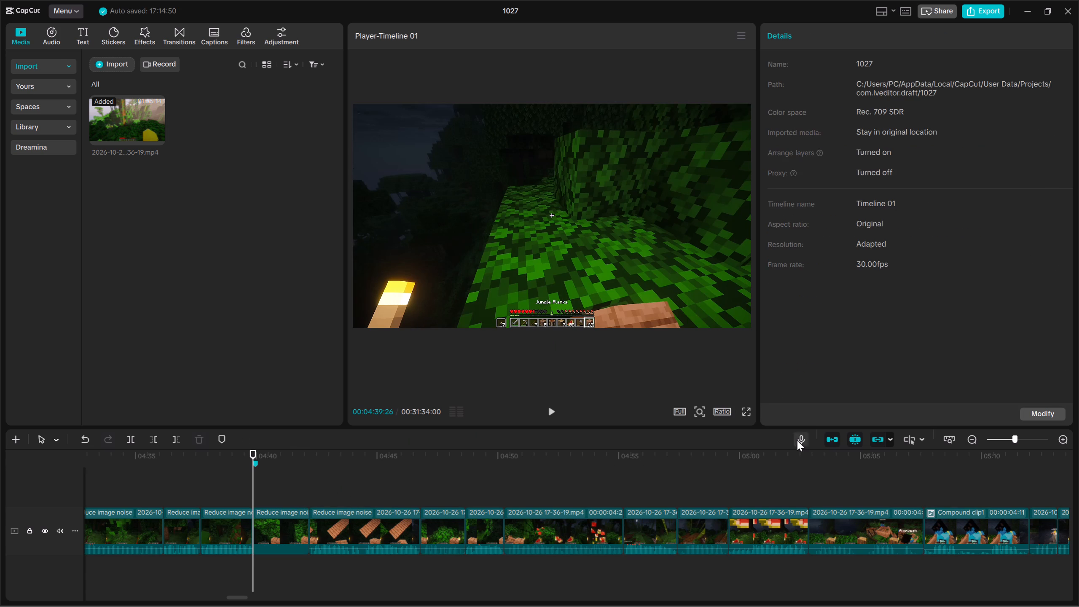
Set up voiceover recording with volume 125, echo reduction on and Mute project on.
{"action": "left_click", "coordinate": [797, 440]}
{"action": "left_click_drag", "start_coordinate": [925, 236], "coordinate": [932, 237]}
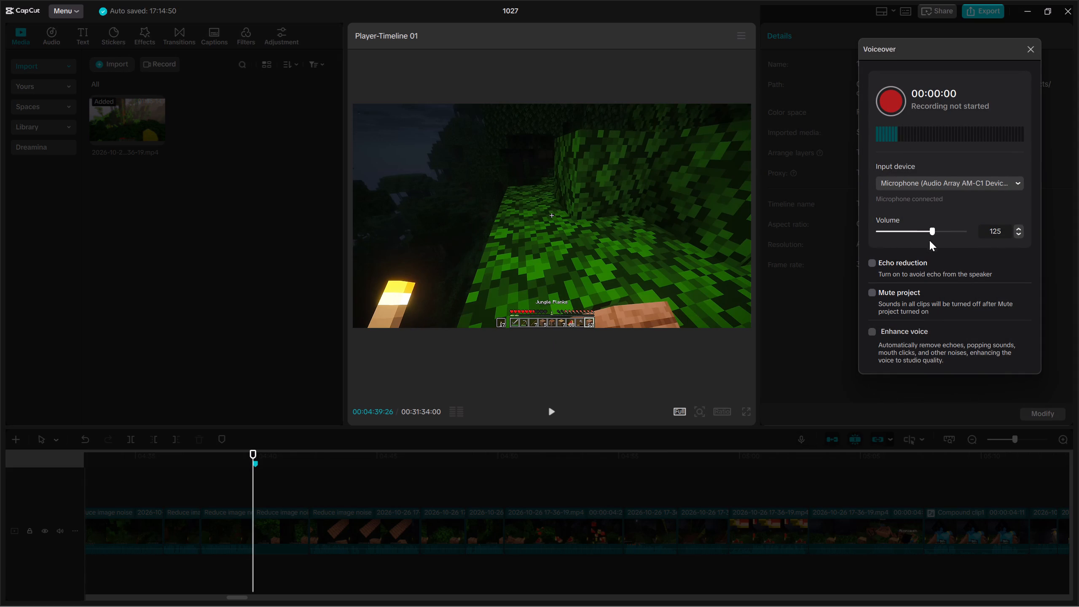
{"action": "left_click", "coordinate": [873, 259]}
{"action": "left_click", "coordinate": [872, 293]}
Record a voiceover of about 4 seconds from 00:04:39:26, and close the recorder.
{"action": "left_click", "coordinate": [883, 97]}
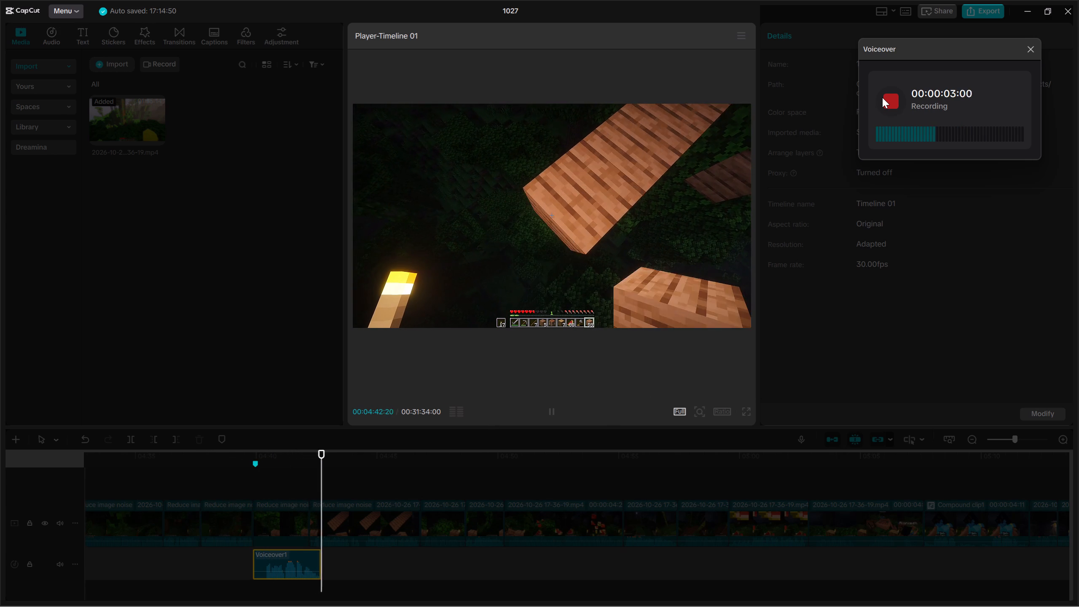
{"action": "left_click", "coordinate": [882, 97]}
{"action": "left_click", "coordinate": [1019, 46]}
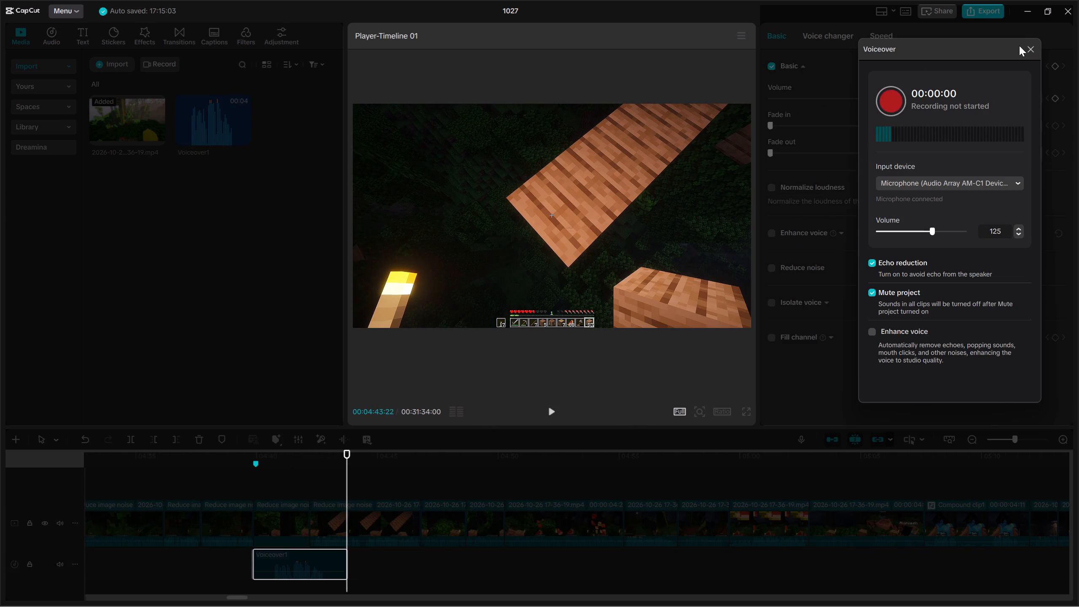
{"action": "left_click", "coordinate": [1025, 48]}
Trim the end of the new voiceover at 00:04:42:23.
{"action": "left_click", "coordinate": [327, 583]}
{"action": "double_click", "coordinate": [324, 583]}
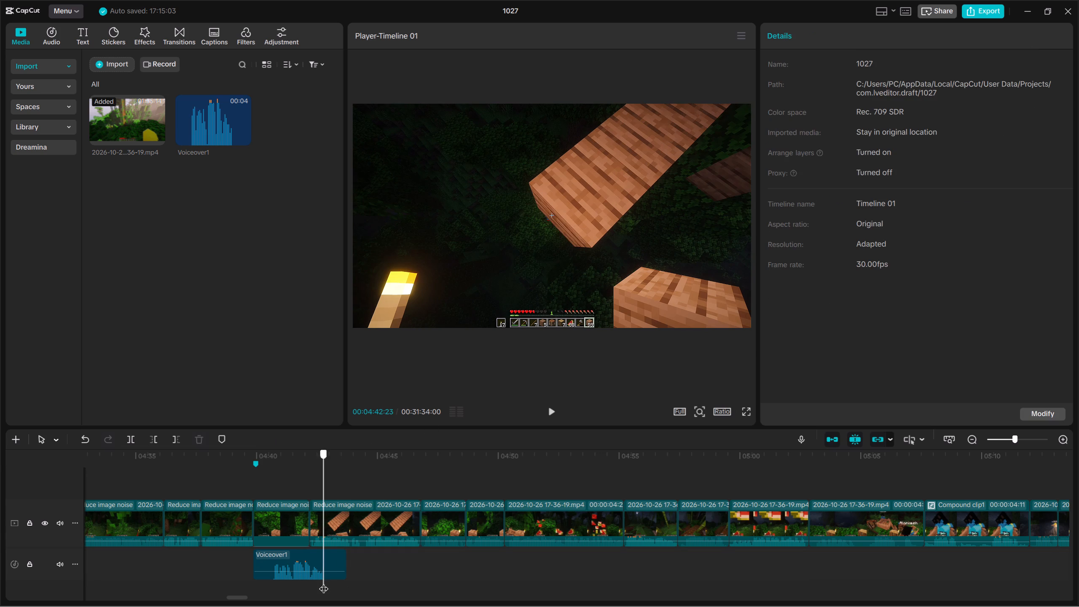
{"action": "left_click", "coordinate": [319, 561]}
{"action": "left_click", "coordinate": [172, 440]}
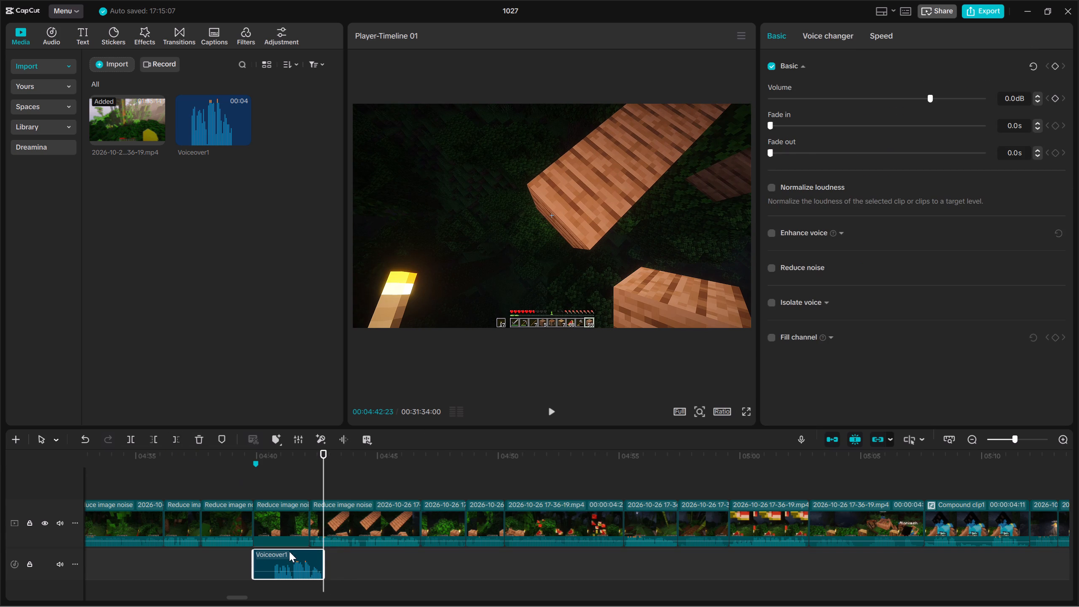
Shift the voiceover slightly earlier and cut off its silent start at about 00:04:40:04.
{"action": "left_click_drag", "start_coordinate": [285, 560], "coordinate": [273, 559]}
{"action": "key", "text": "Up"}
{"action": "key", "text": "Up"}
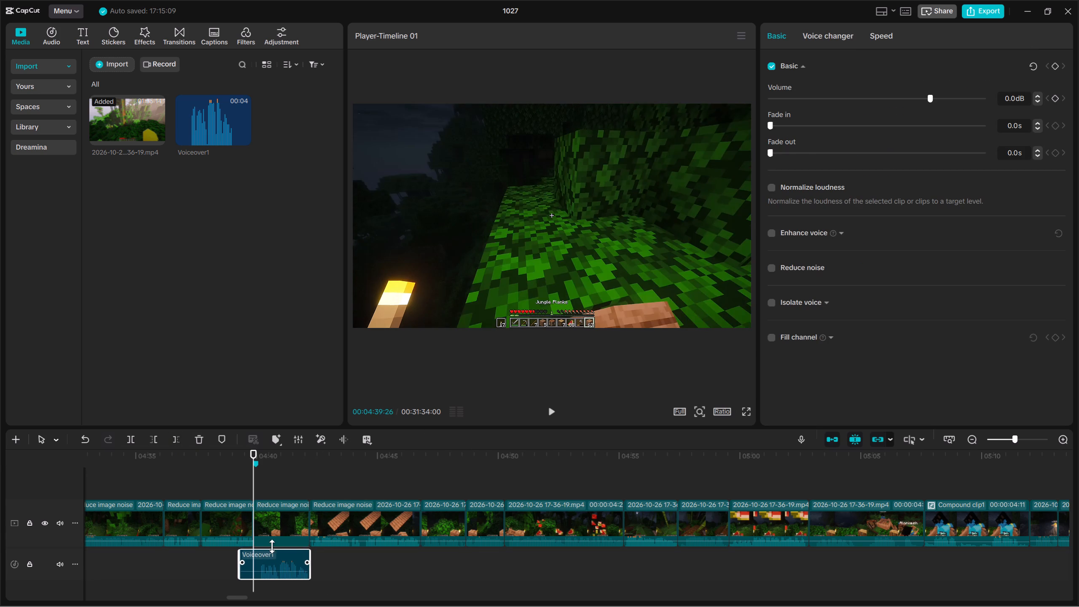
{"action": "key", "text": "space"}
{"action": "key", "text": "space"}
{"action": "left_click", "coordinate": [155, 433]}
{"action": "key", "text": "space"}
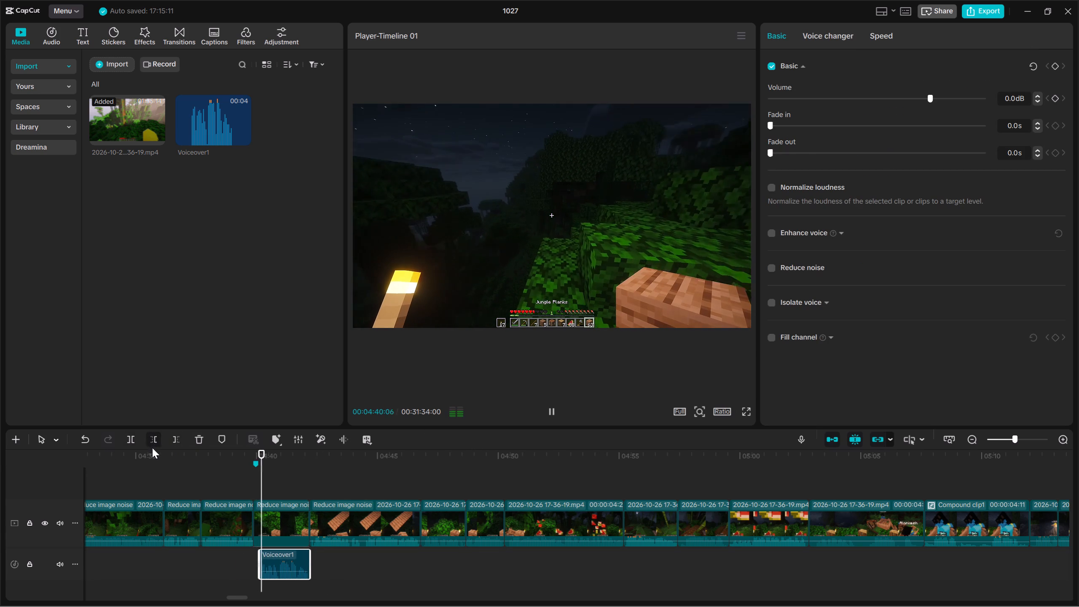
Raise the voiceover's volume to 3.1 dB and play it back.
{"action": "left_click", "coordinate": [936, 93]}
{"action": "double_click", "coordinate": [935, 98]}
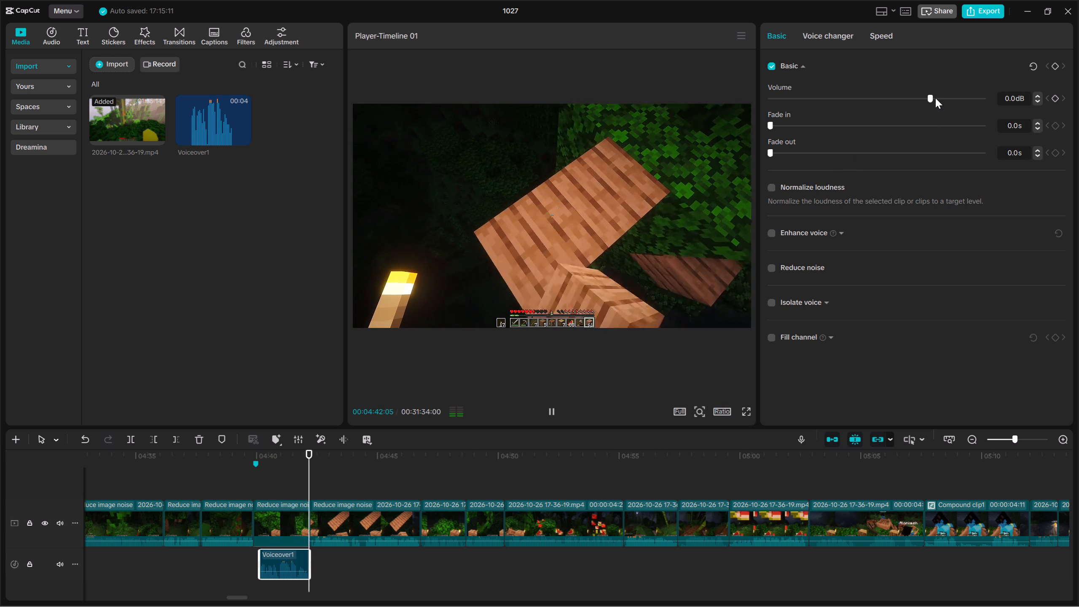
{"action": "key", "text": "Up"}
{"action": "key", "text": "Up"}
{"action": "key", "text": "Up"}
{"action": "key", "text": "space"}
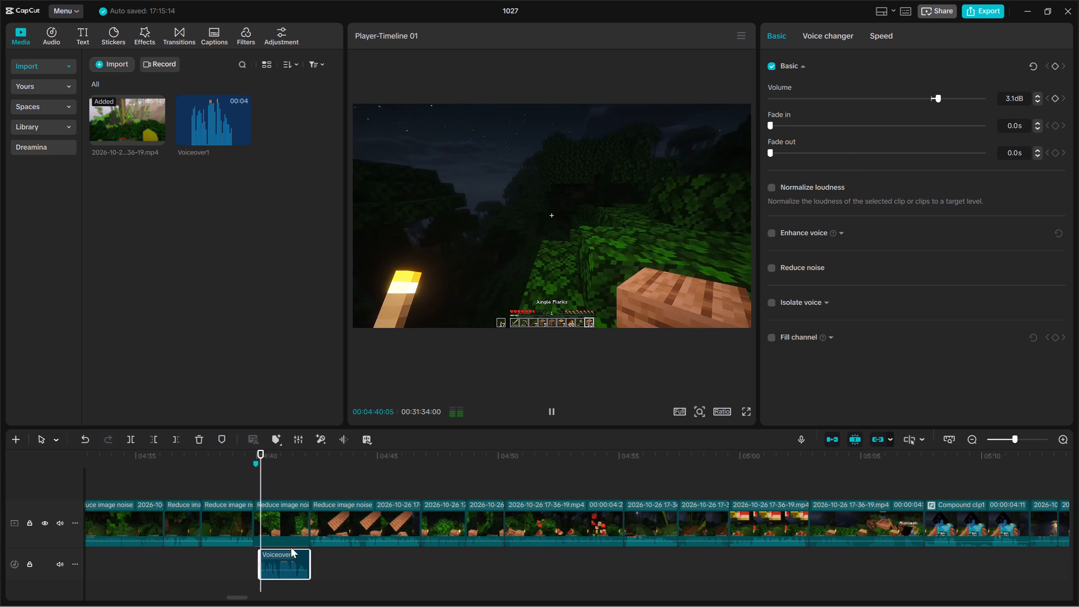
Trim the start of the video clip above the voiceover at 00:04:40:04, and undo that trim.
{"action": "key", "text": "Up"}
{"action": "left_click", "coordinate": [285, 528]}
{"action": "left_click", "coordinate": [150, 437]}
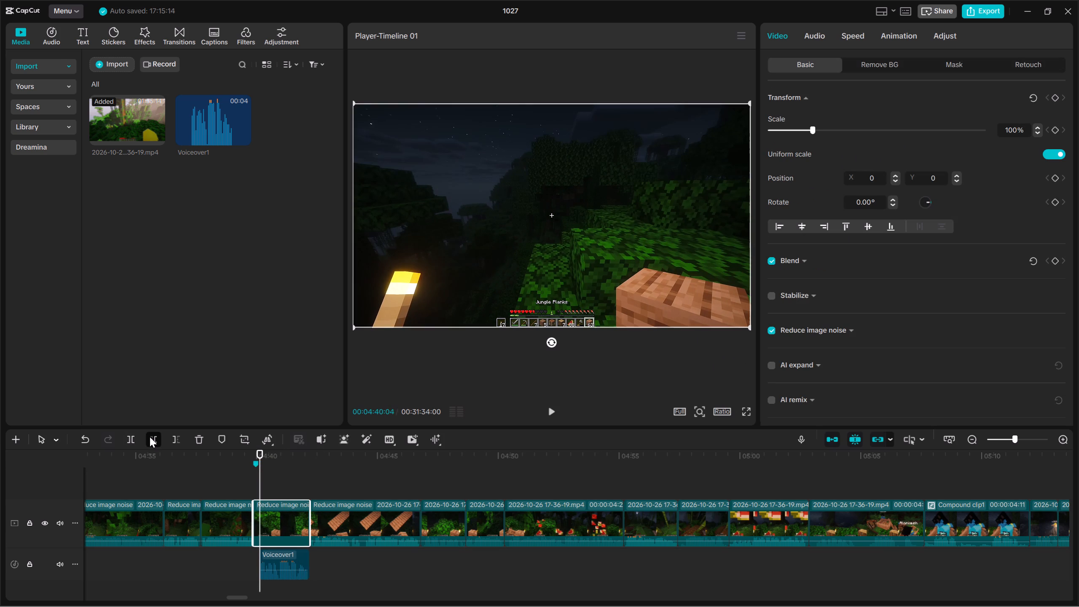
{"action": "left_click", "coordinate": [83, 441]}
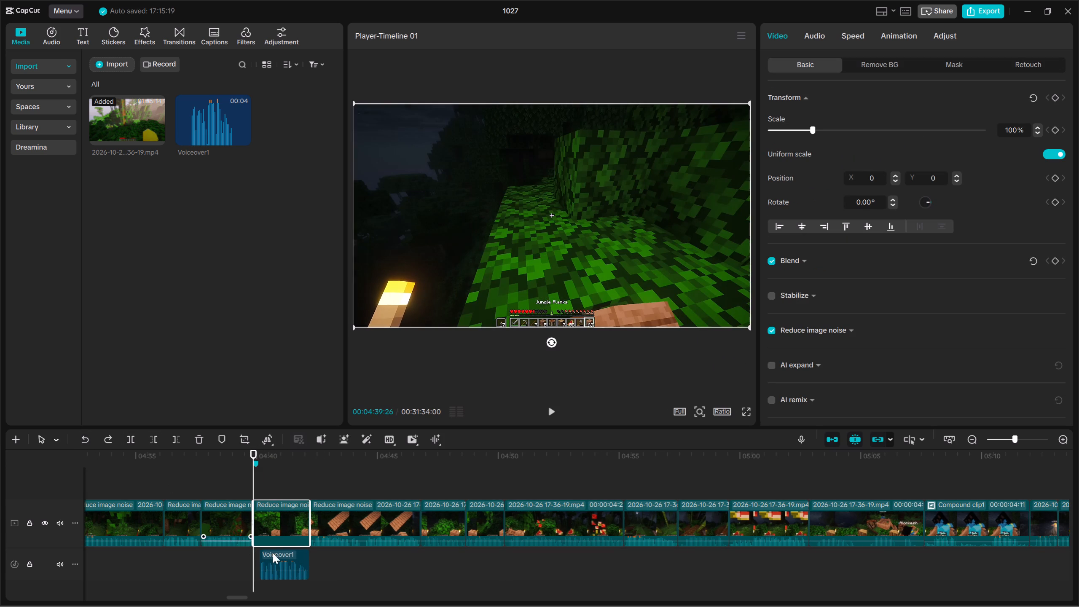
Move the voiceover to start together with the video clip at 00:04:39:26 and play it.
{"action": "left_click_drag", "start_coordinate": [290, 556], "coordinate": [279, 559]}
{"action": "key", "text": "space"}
Trim the end of the video clip above the voiceover to the voiceover's end at 00:04:41:28.
{"action": "left_click", "coordinate": [290, 529]}
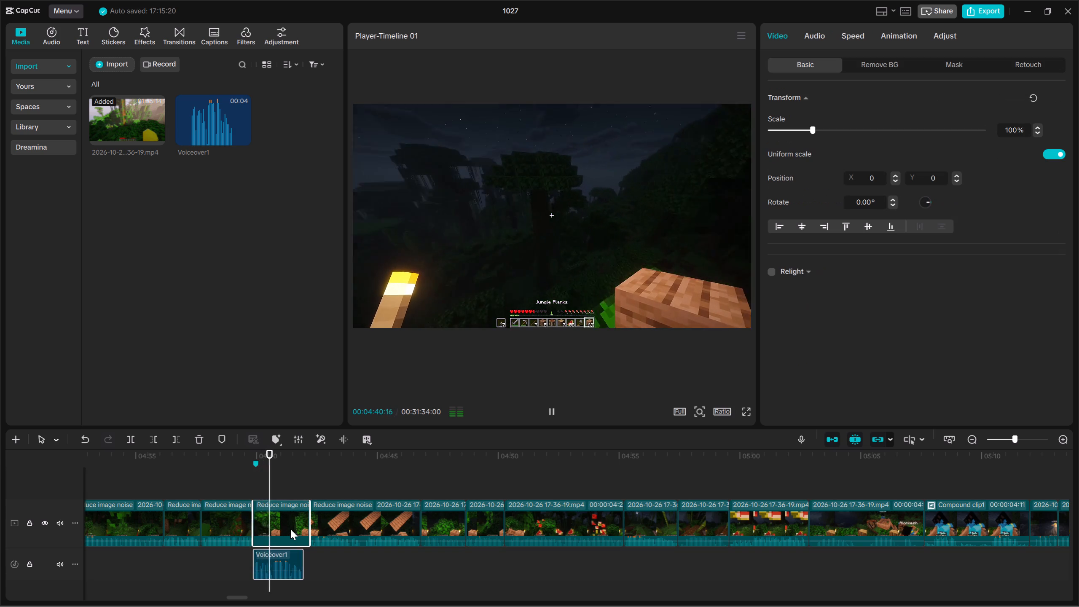
{"action": "key", "text": "space"}
{"action": "key", "text": "space"}
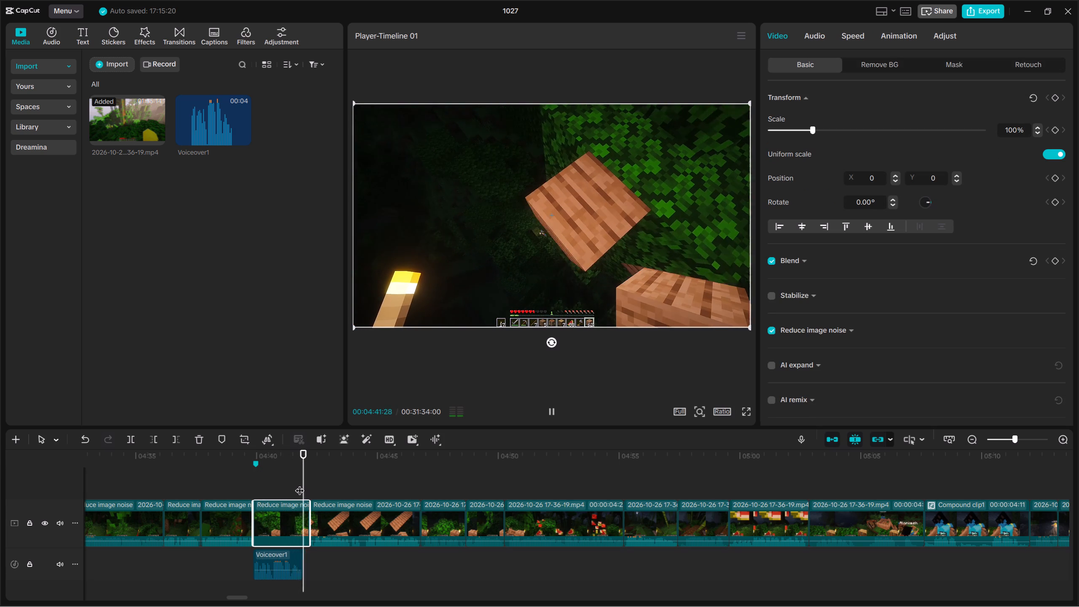
{"action": "key", "text": "Up"}
{"action": "left_click", "coordinate": [179, 441]}
{"action": "left_click_drag", "start_coordinate": [278, 481], "coordinate": [278, 486]}
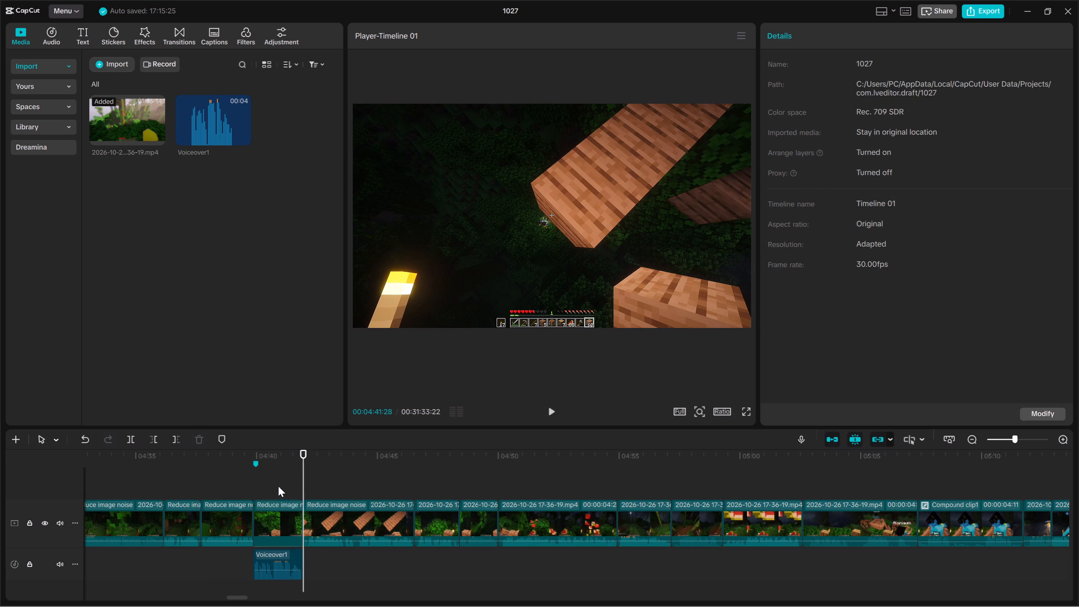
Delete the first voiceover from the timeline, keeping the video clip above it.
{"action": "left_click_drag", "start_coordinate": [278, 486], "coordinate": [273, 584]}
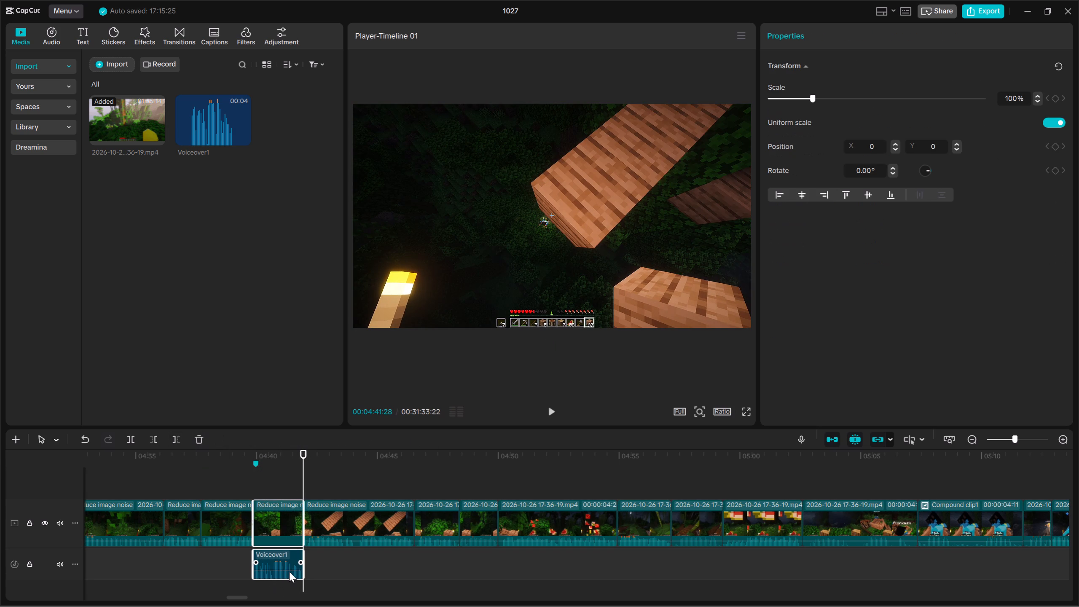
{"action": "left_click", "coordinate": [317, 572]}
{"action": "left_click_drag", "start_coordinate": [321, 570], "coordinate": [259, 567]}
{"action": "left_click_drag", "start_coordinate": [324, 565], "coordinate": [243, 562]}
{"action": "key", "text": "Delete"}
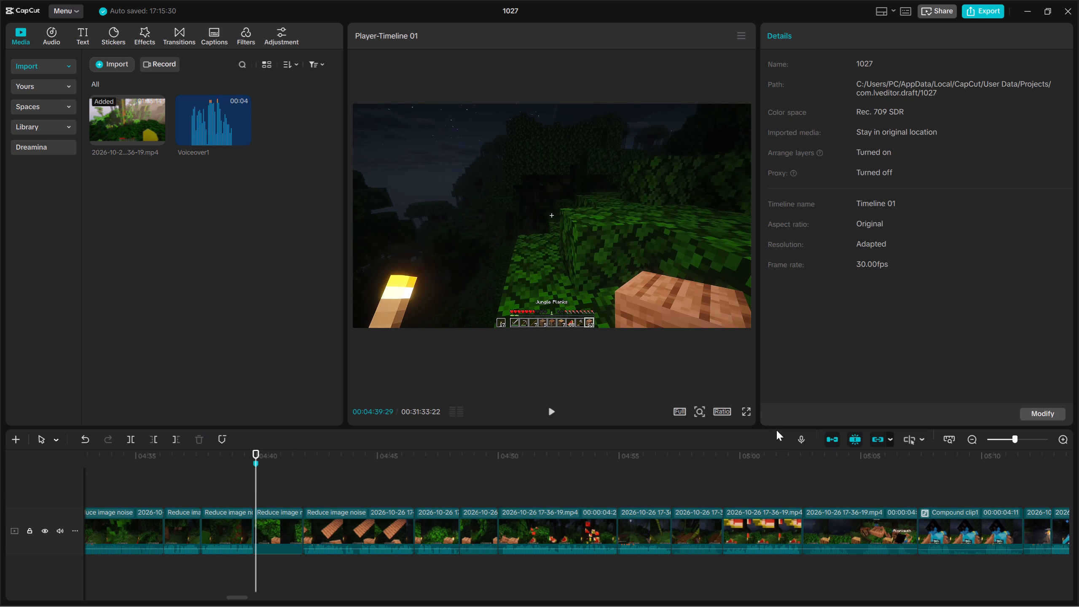
Record a new voiceover of about 7 seconds from the marker at 00:04:39:29, and close the recorder.
{"action": "left_click", "coordinate": [804, 438]}
{"action": "left_click", "coordinate": [887, 110]}
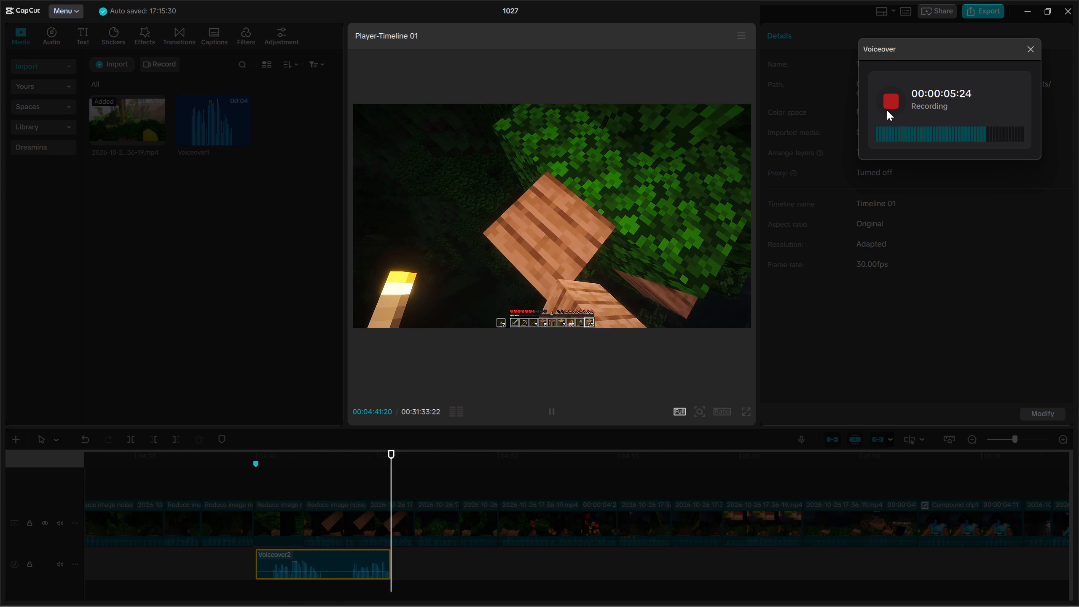
{"action": "left_click", "coordinate": [897, 89]}
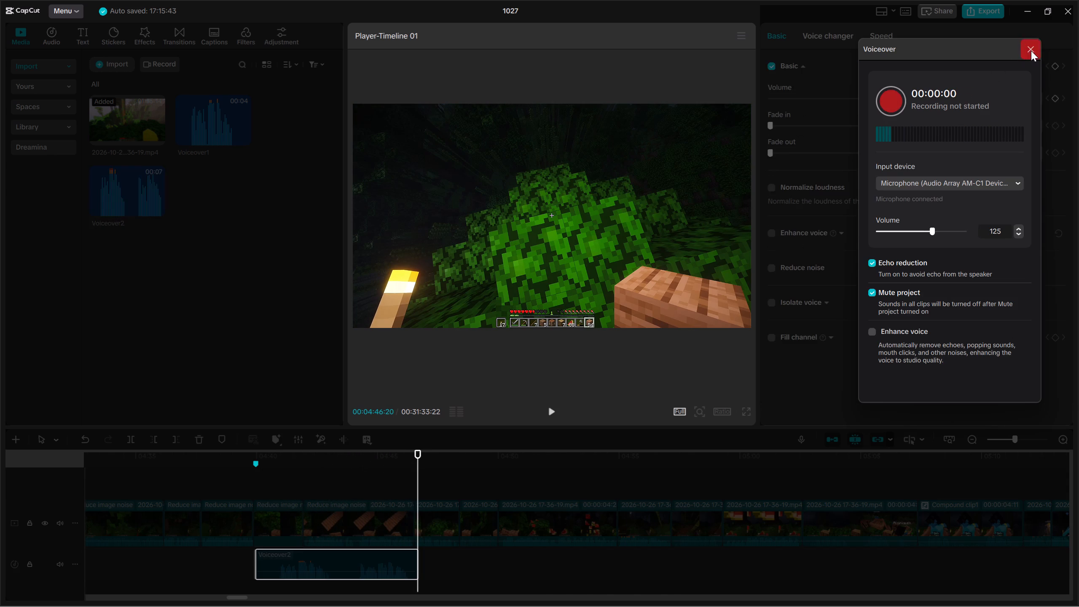
{"action": "left_click", "coordinate": [1031, 50]}
Cut off the start of the new voiceover at 00:04:40:29.
{"action": "left_click_drag", "start_coordinate": [282, 576], "coordinate": [280, 580]}
{"action": "left_click", "coordinate": [280, 583]}
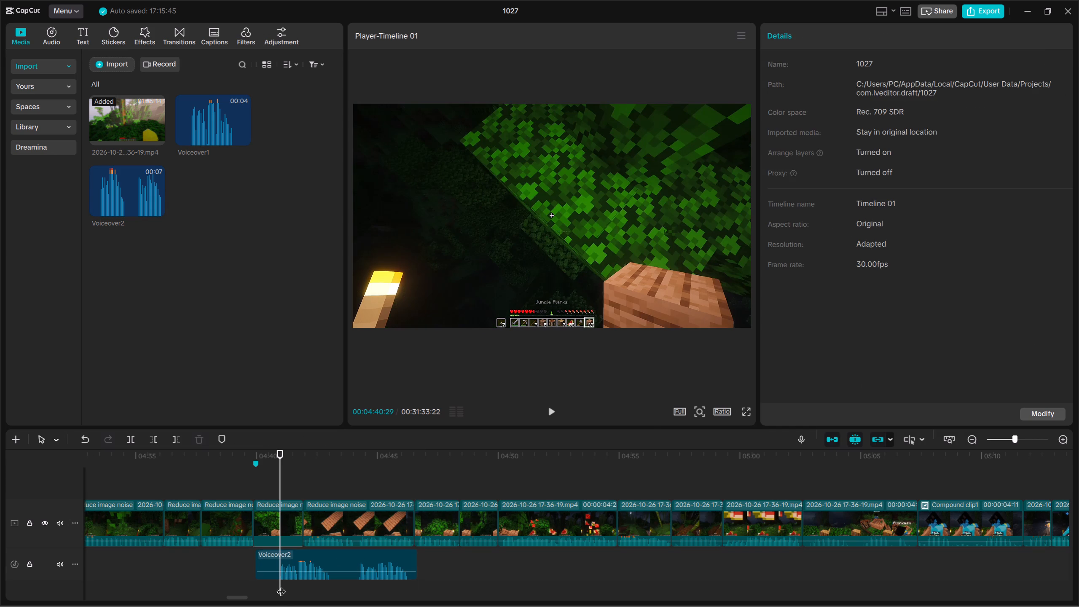
{"action": "left_click", "coordinate": [302, 566]}
{"action": "left_click", "coordinate": [160, 436]}
Move the trimmed voiceover to start with the video clip at 00:04:39:26.
{"action": "left_click_drag", "start_coordinate": [299, 561], "coordinate": [298, 561]}
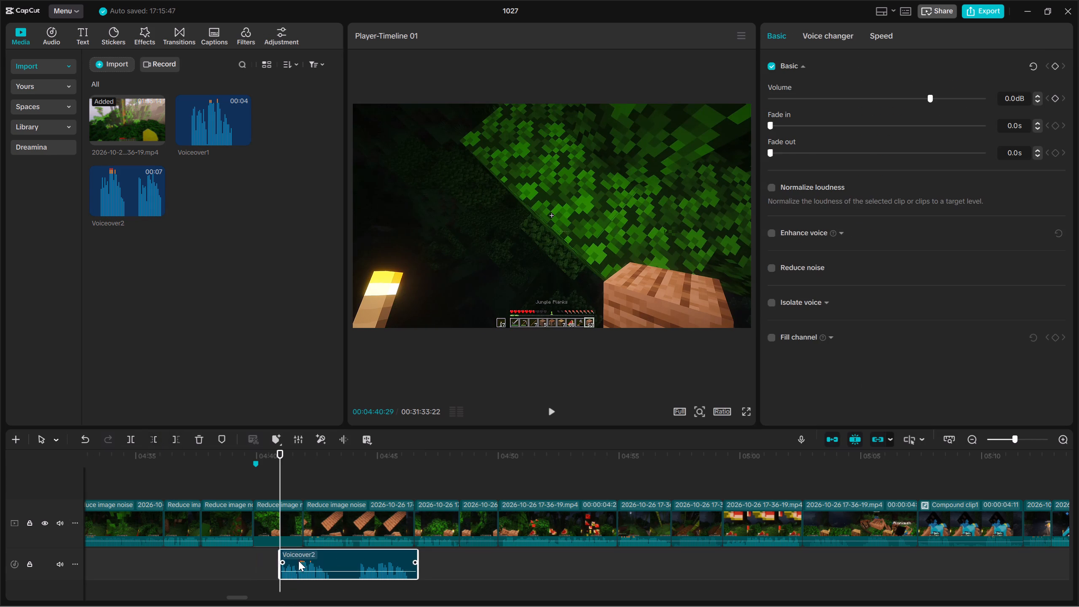
{"action": "left_click_drag", "start_coordinate": [298, 561], "coordinate": [277, 563]}
{"action": "key", "text": "Up"}
{"action": "key", "text": "Up"}
{"action": "left_click_drag", "start_coordinate": [277, 563], "coordinate": [272, 562]}
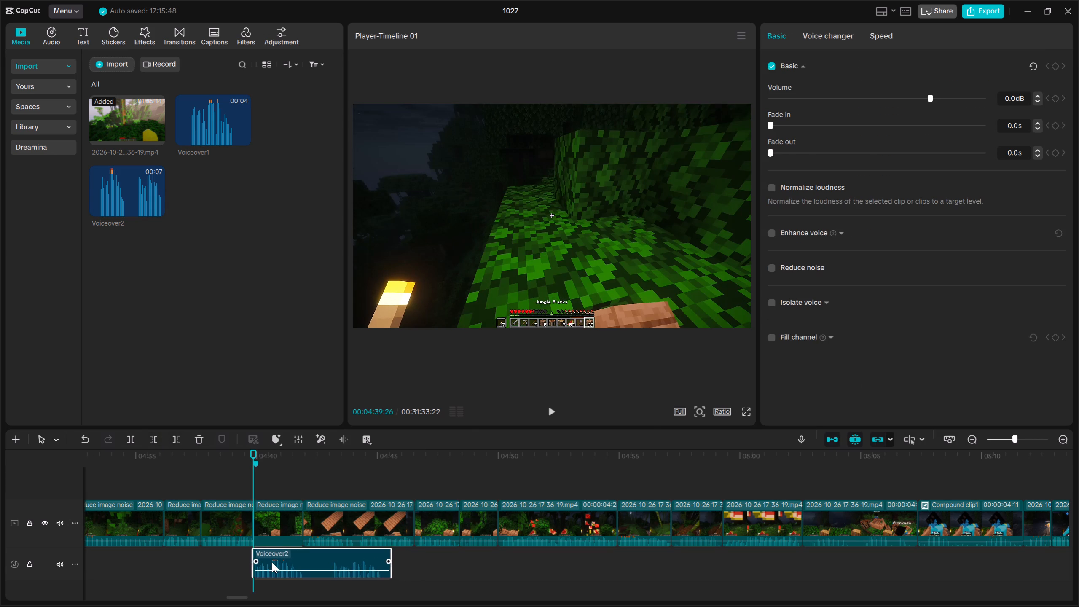
Play the voiceover and split it after the first spoken take, at about 00:04:41:23.
{"action": "key", "text": "space"}
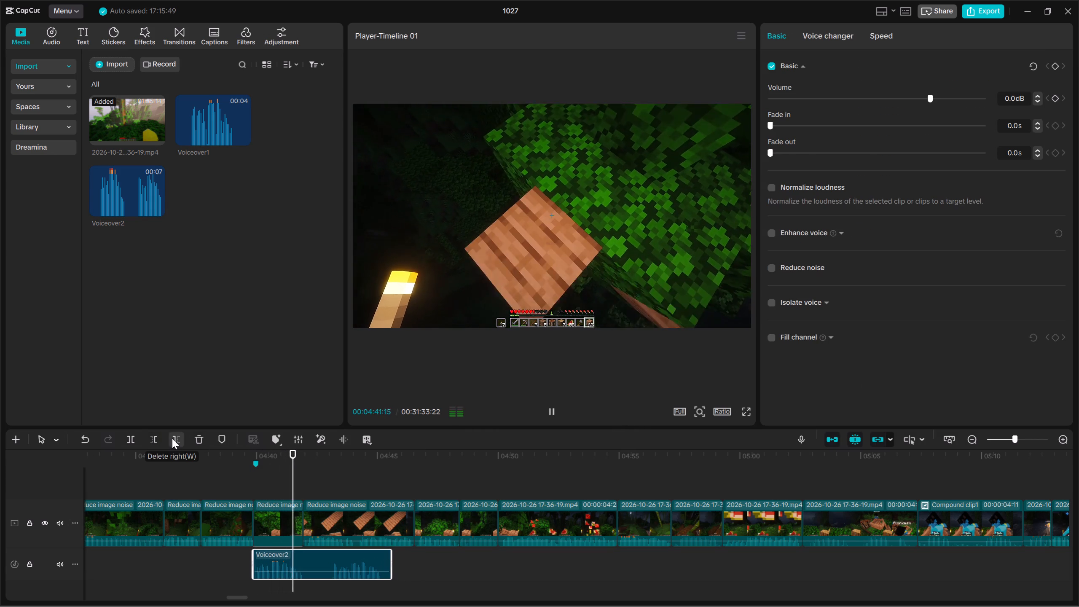
{"action": "key", "text": "space"}
{"action": "left_click", "coordinate": [132, 438]}
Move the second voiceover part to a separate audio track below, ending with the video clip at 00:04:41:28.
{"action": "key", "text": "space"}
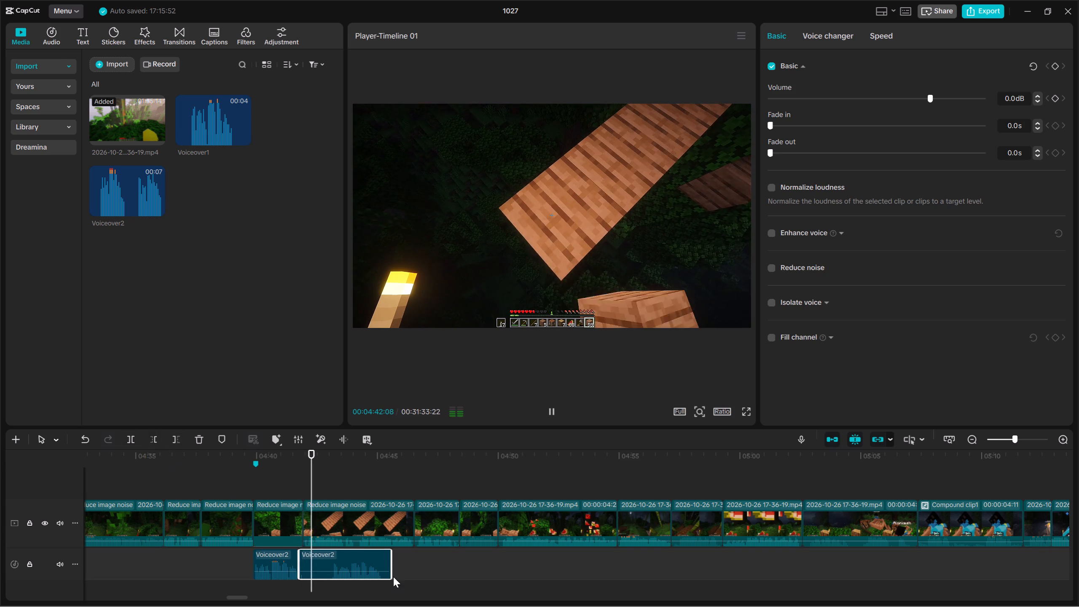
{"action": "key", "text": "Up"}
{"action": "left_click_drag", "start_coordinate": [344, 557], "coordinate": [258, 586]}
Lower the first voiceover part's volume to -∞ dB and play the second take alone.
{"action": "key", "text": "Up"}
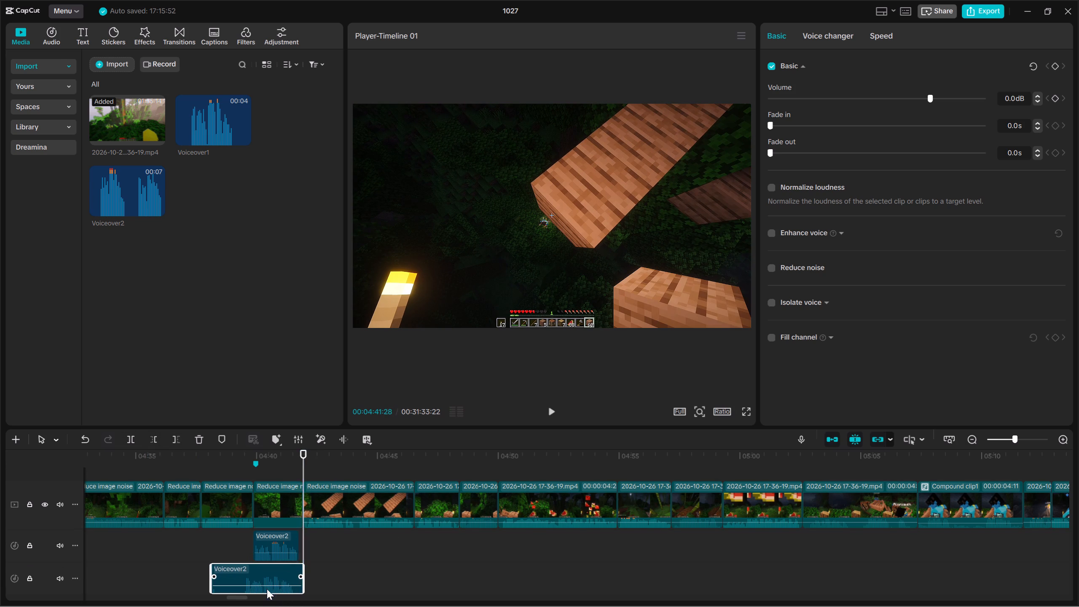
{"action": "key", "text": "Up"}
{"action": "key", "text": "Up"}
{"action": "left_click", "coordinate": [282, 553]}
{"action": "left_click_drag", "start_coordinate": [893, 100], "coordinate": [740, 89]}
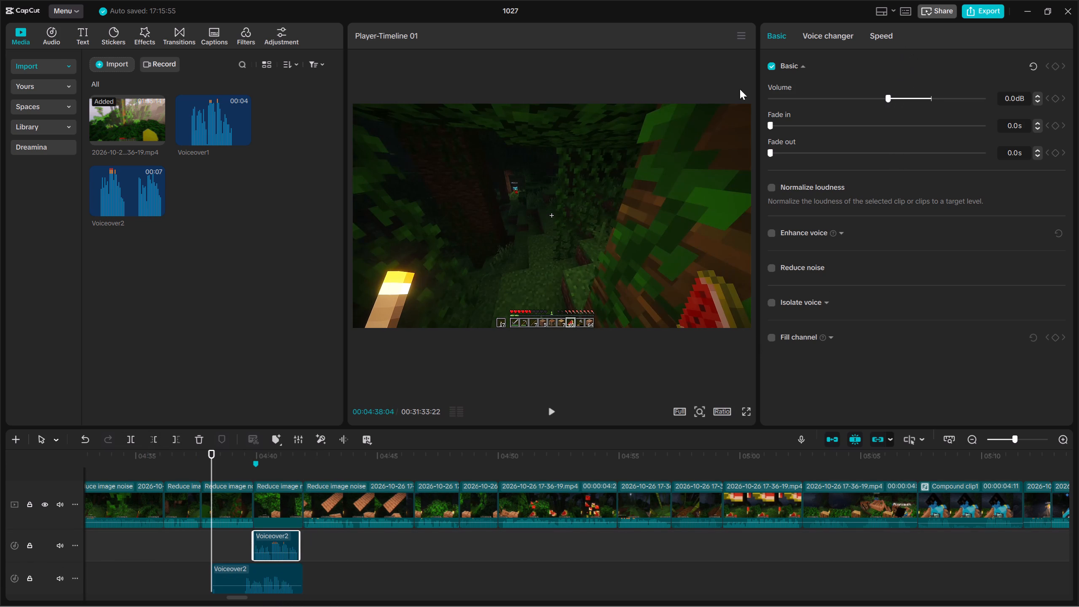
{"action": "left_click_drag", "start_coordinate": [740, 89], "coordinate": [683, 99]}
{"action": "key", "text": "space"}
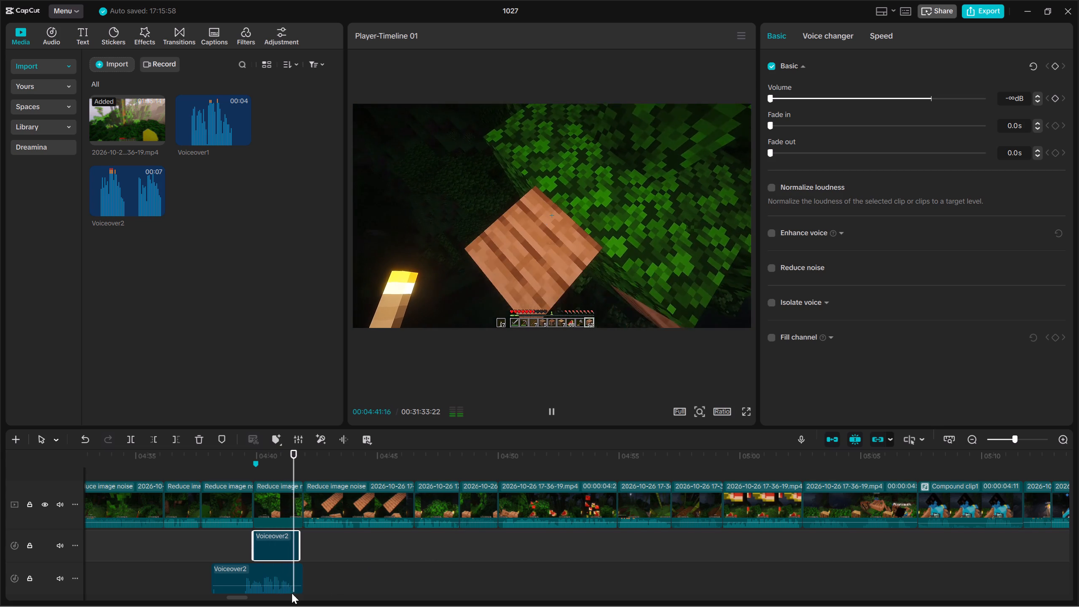
Delete the second voiceover part from the lower audio track.
{"action": "key", "text": "Up"}
{"action": "left_click", "coordinate": [276, 575]}
{"action": "key", "text": "Delete"}
Set the remaining voiceover part's volume to 3.9 dB and play it back.
{"action": "left_click", "coordinate": [283, 547]}
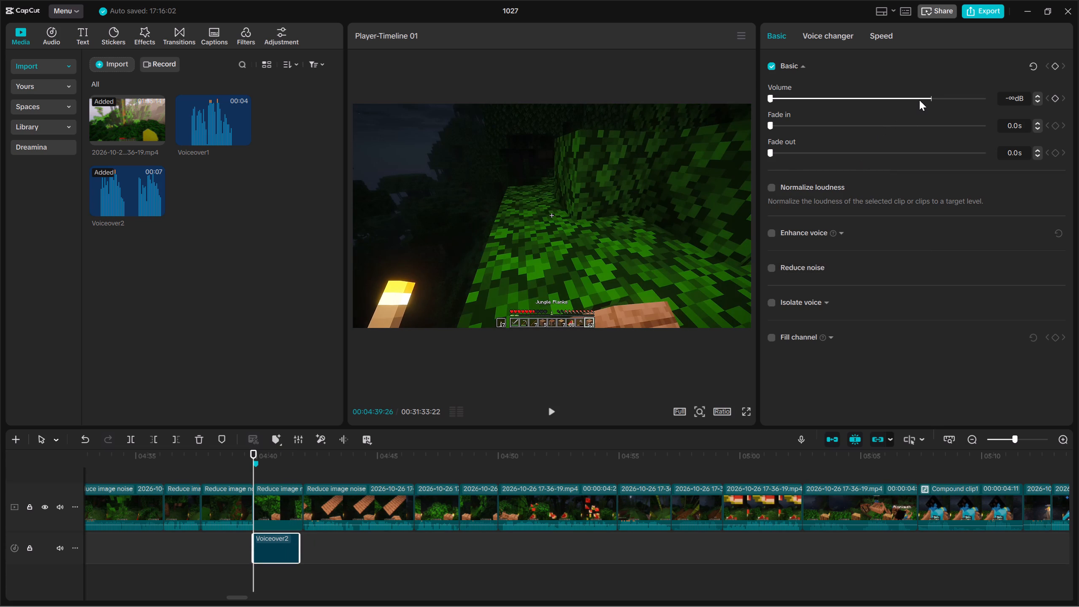
{"action": "left_click_drag", "start_coordinate": [919, 99], "coordinate": [938, 98]}
{"action": "key", "text": "space"}
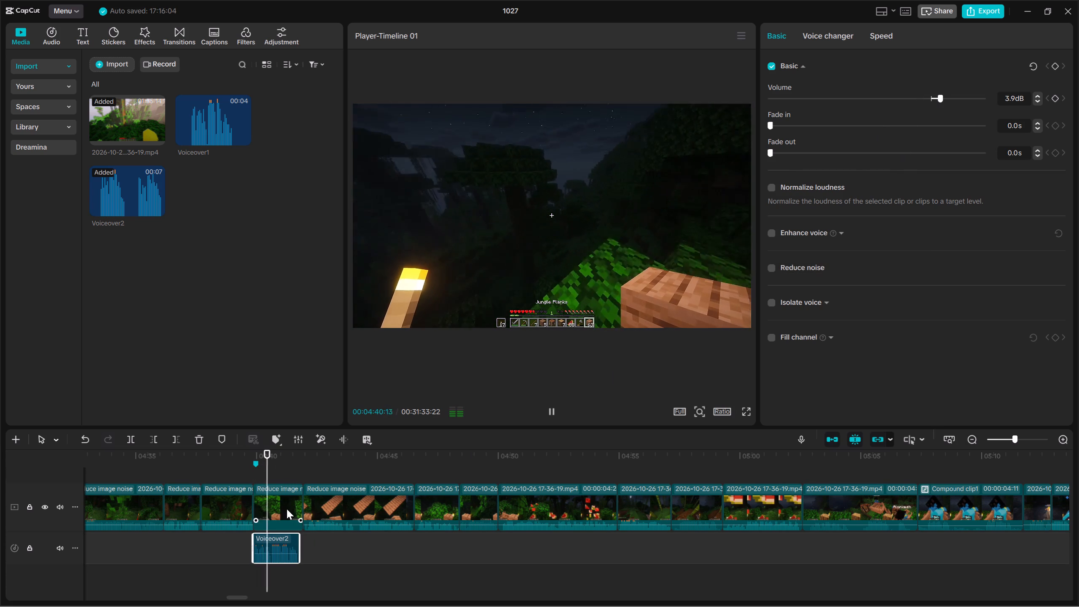
Trim the end of the video clip above the voiceover to the voiceover's end at 00:04:41:23.
{"action": "key", "text": "space"}
{"action": "left_click", "coordinate": [275, 510]}
{"action": "key", "text": "Up"}
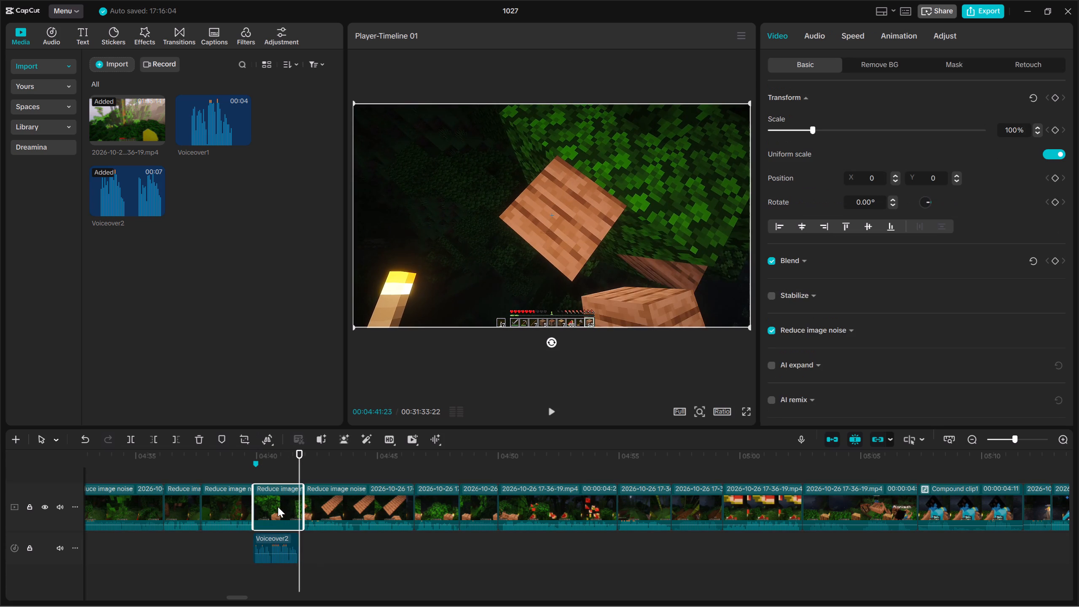
{"action": "left_click", "coordinate": [167, 440]}
{"action": "left_click", "coordinate": [172, 440]}
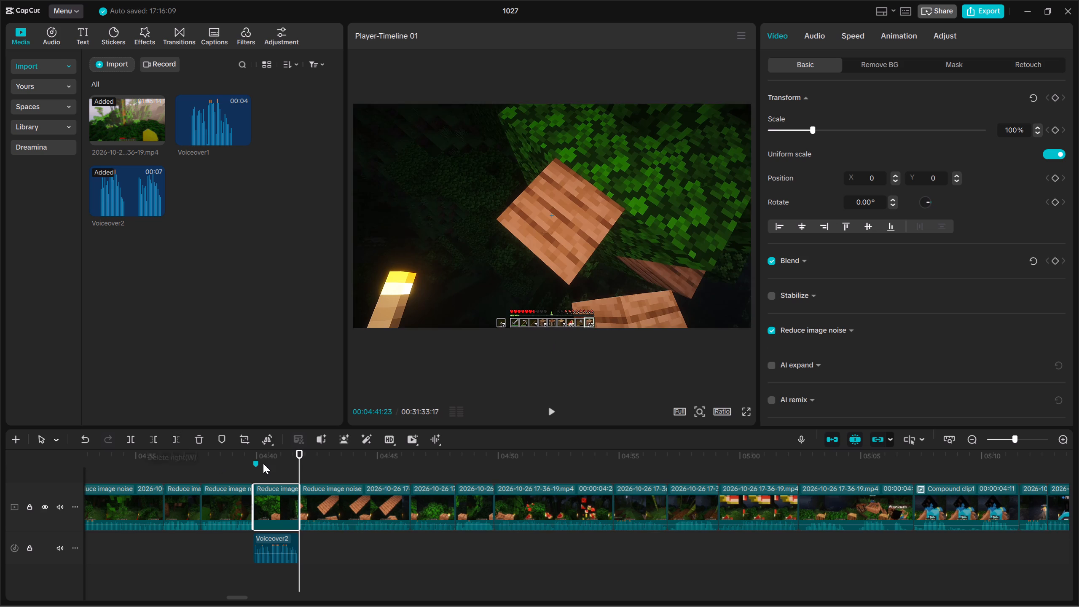
Combine the trimmed video clip and the voiceover beneath it into a compound clip.
{"action": "left_click_drag", "start_coordinate": [264, 463], "coordinate": [264, 544]}
{"action": "left_click_drag", "start_coordinate": [276, 589], "coordinate": [275, 486]}
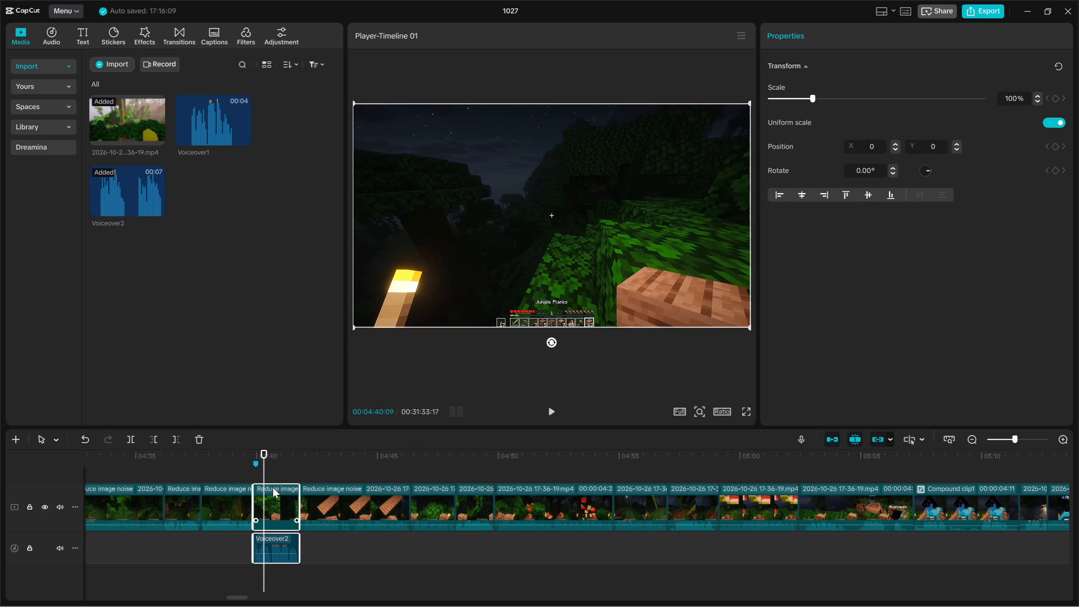
{"action": "key", "text": "alt+g"}
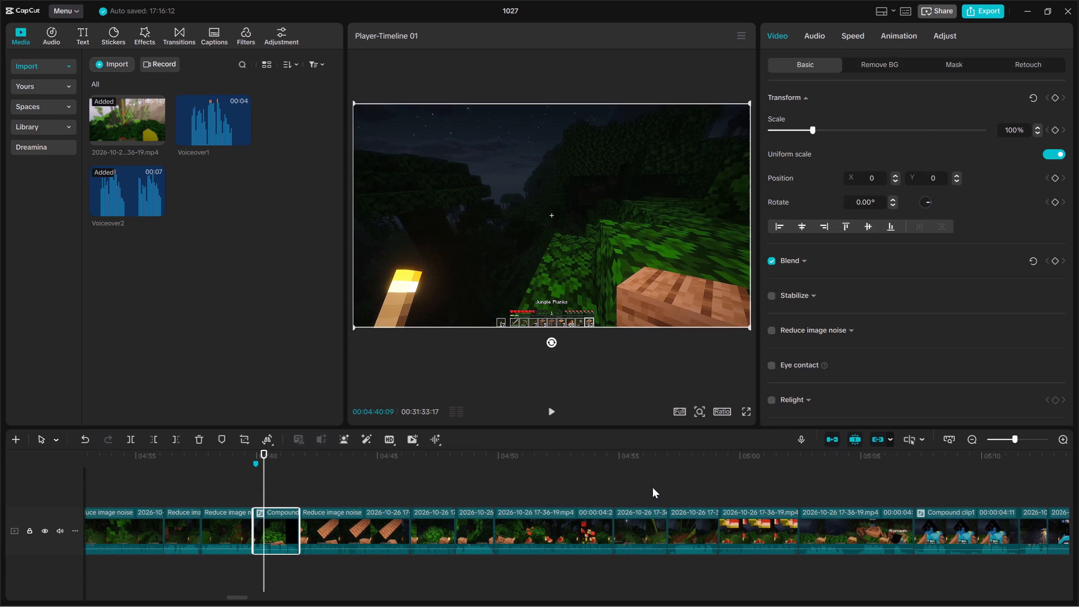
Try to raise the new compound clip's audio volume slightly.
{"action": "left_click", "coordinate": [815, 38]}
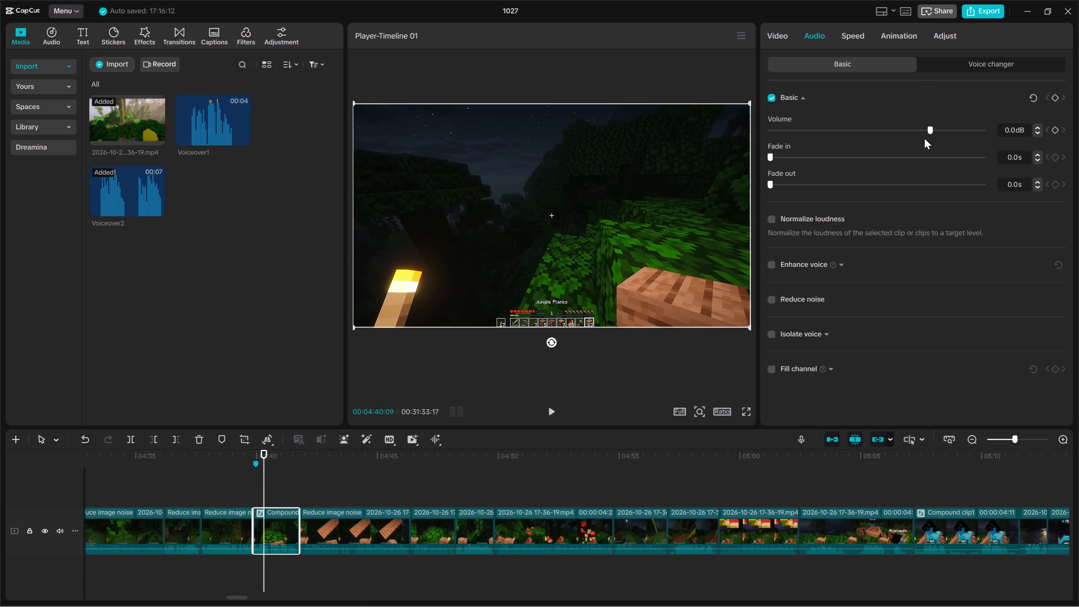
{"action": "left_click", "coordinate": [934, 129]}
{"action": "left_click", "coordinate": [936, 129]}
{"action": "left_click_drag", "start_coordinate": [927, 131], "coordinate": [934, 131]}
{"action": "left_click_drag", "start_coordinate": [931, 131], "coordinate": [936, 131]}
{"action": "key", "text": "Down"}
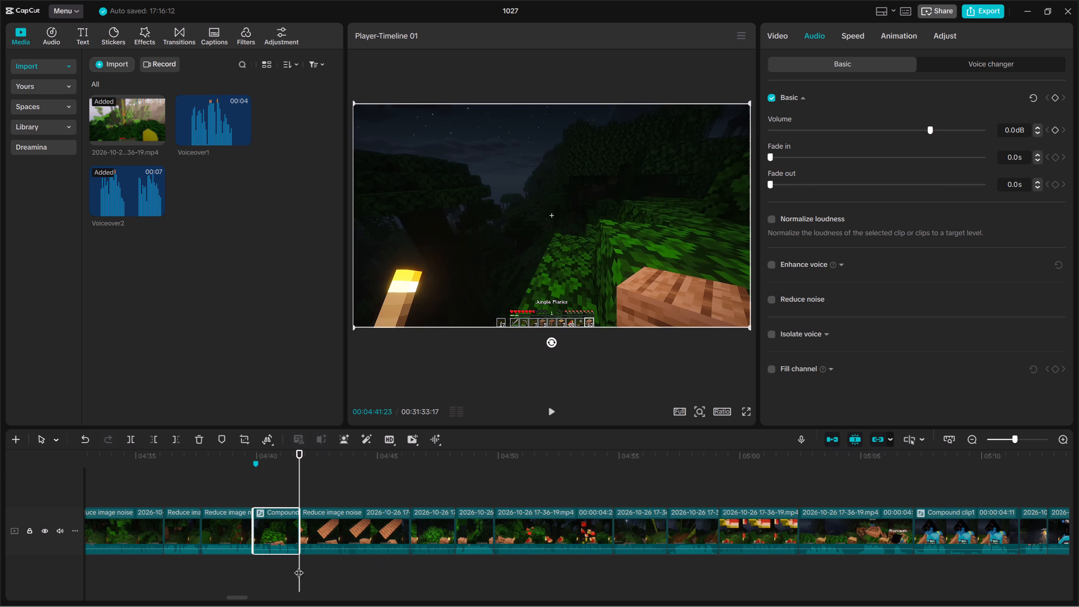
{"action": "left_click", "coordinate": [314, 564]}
Play the timeline through the clips following the new compound clip to review their audio.
{"action": "key", "text": "Up"}
{"action": "key", "text": "space"}
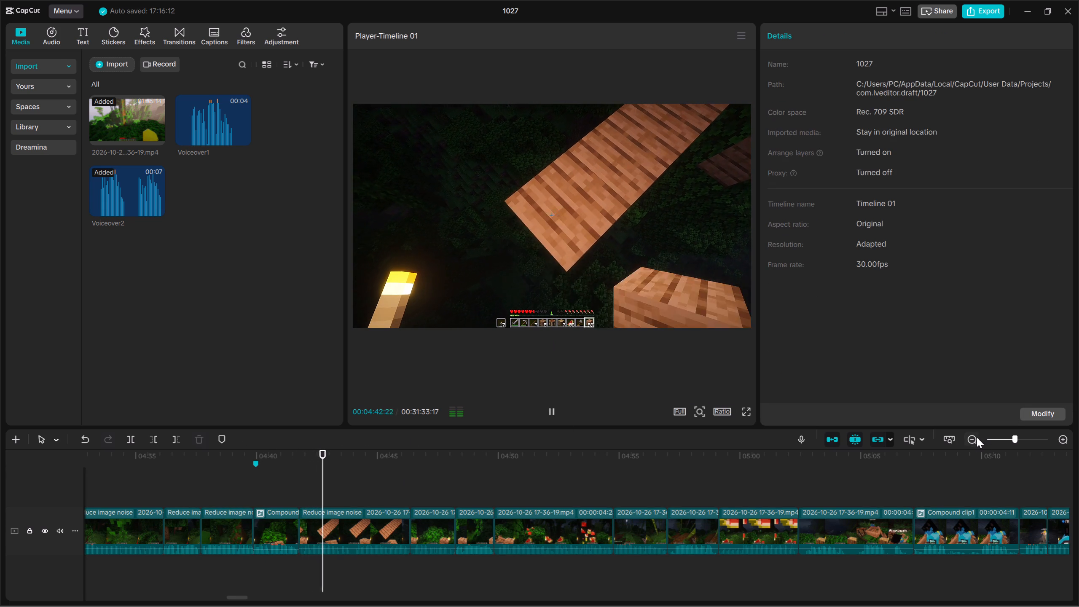
{"action": "double_click", "coordinate": [972, 437]}
{"action": "left_click", "coordinate": [972, 437]}
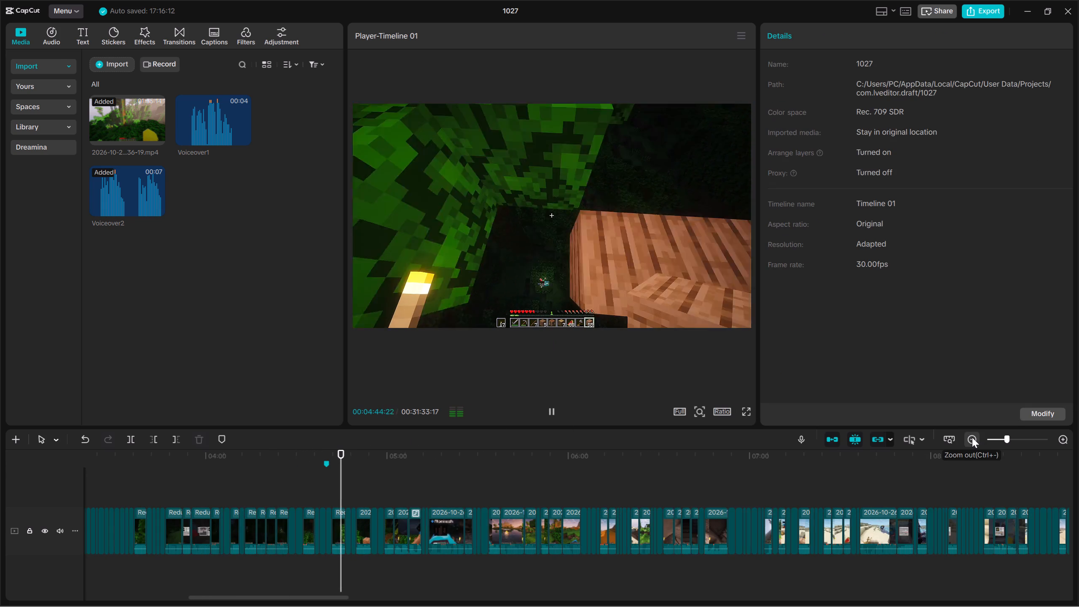
{"action": "left_click", "coordinate": [972, 437]}
{"action": "double_click", "coordinate": [1071, 438]}
{"action": "triple_click", "coordinate": [1068, 436]}
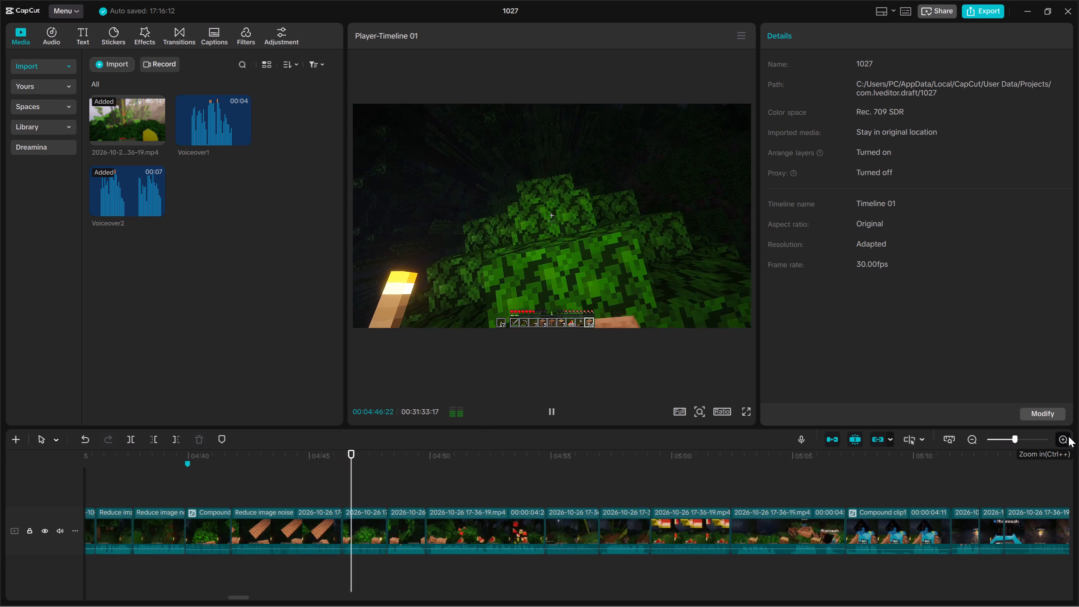
{"action": "key", "text": "Up"}
{"action": "key", "text": "Up"}
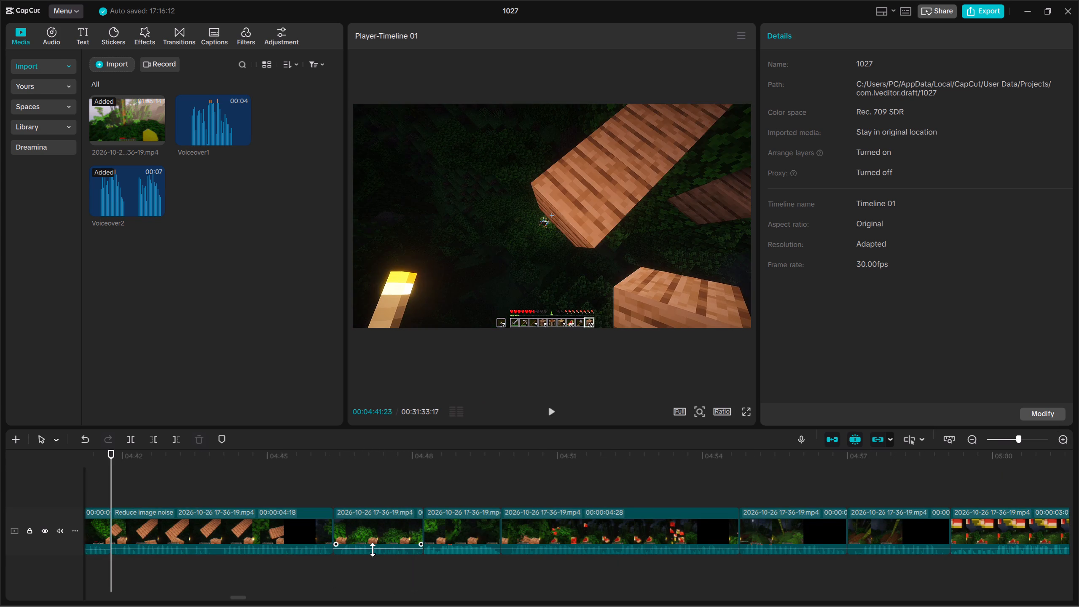
Play the clip right after the compound clip and split it at 00:04:43:28.
{"action": "key", "text": "space"}
{"action": "left_click", "coordinate": [258, 538]}
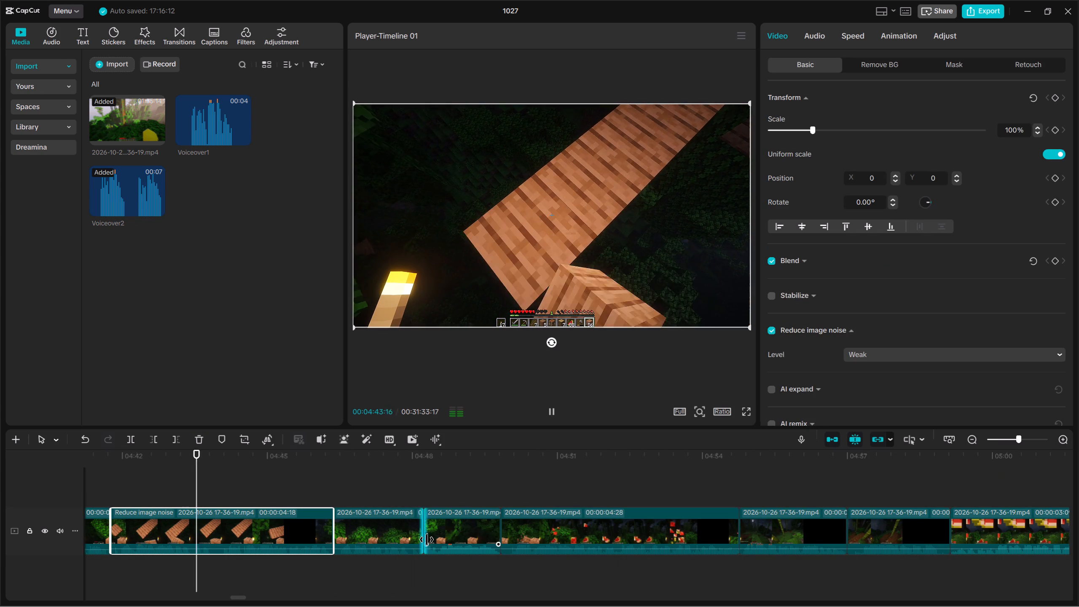
{"action": "key", "text": "Up"}
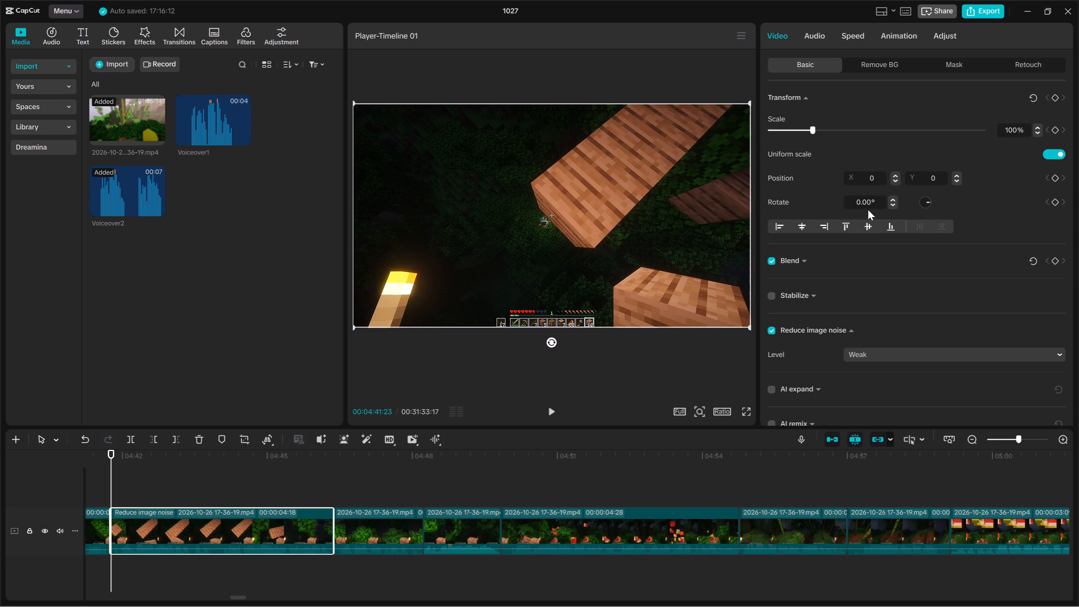
{"action": "left_click", "coordinate": [818, 40]}
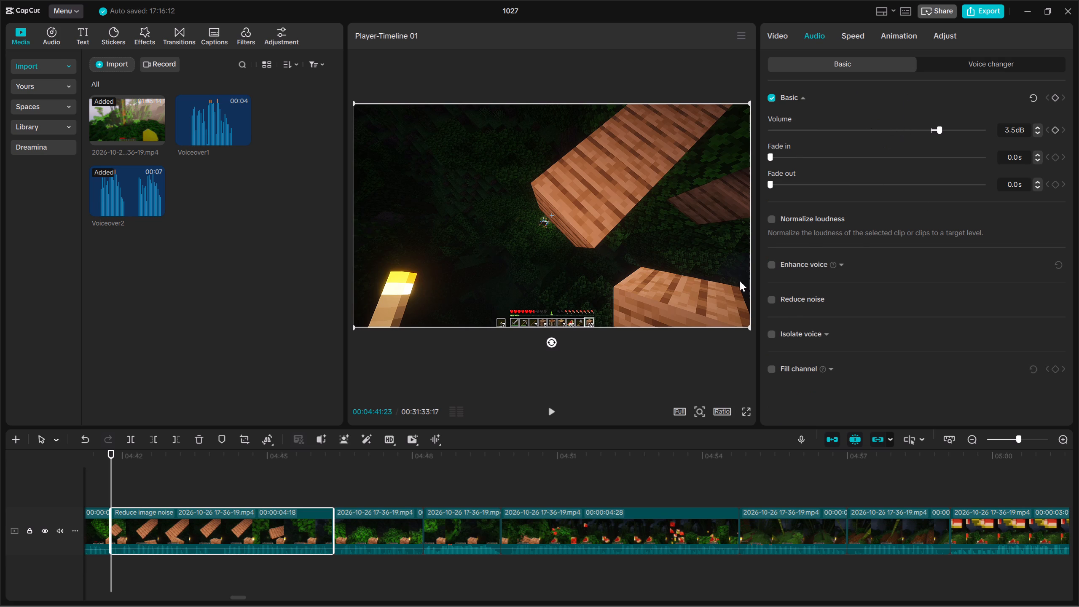
{"action": "double_click", "coordinate": [561, 404]}
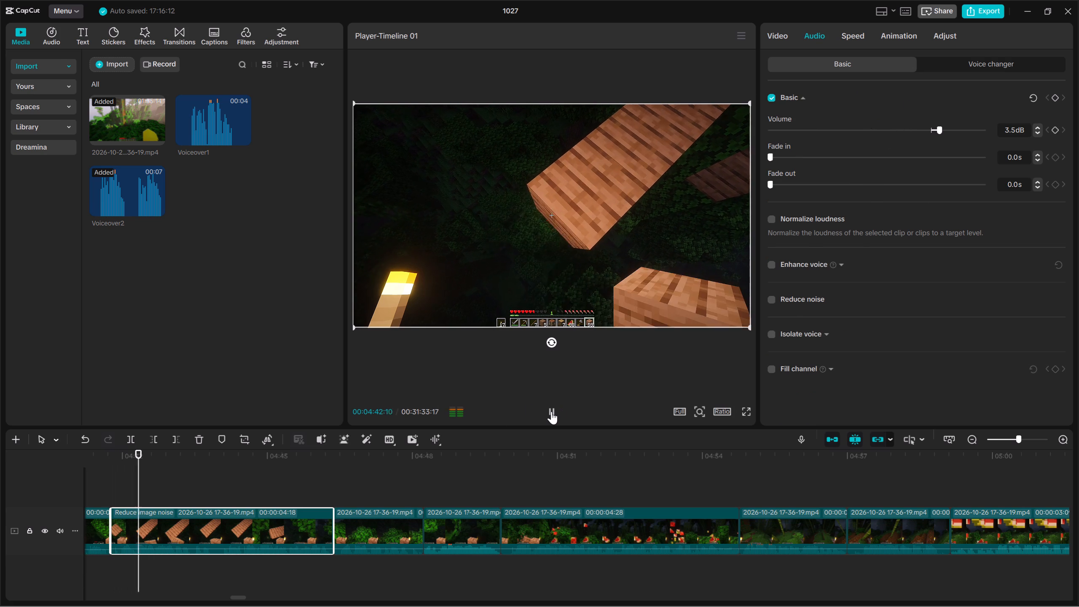
{"action": "left_click", "coordinate": [551, 411]}
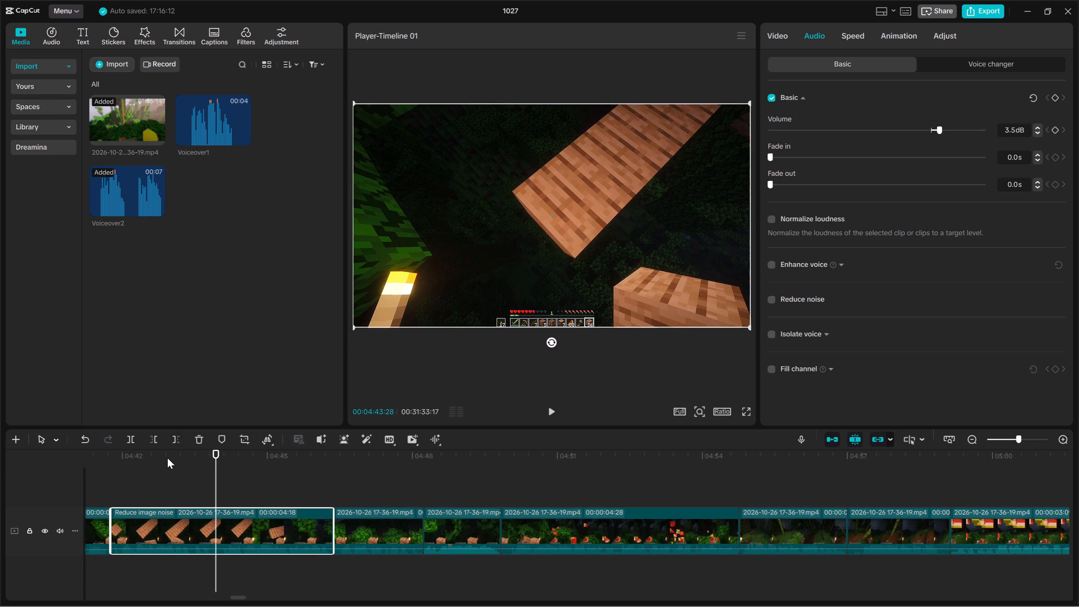
{"action": "left_click", "coordinate": [132, 441]}
Lower the volume of the split clip's second part, starting at 00:04:43:28, to the minimum.
{"action": "key", "text": "space"}
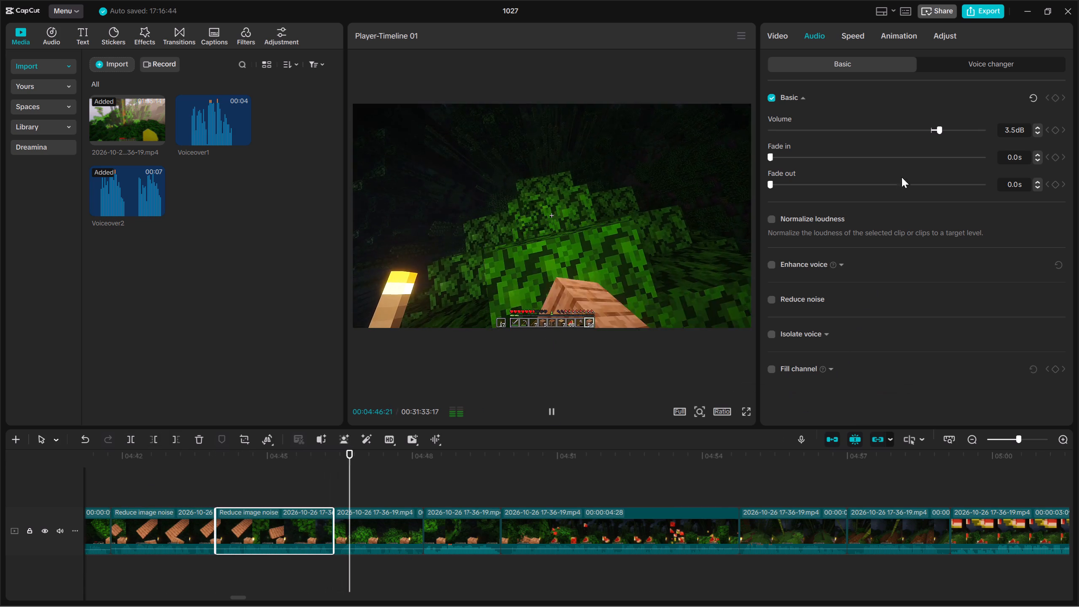
{"action": "key", "text": "Up"}
{"action": "key", "text": "Up"}
{"action": "left_click_drag", "start_coordinate": [926, 135], "coordinate": [563, 132]}
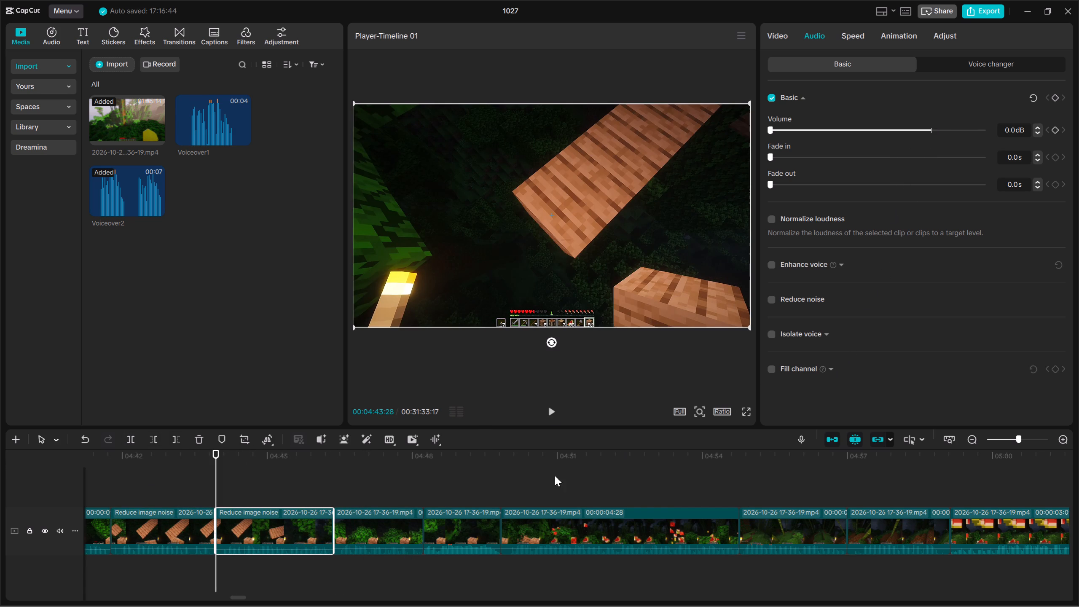
Record a voiceover of about 4 seconds starting at 00:04:43:28.
{"action": "left_click", "coordinate": [264, 579]}
{"action": "key", "text": "Up"}
{"action": "key", "text": "Down"}
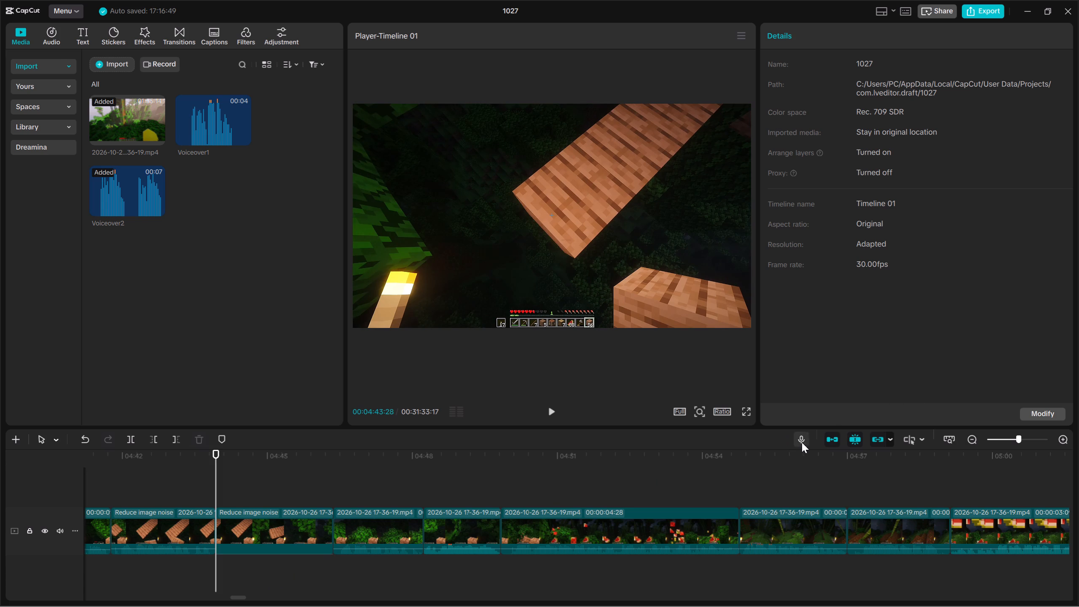
{"action": "left_click", "coordinate": [803, 443]}
{"action": "left_click", "coordinate": [887, 78]}
{"action": "left_click", "coordinate": [883, 107]}
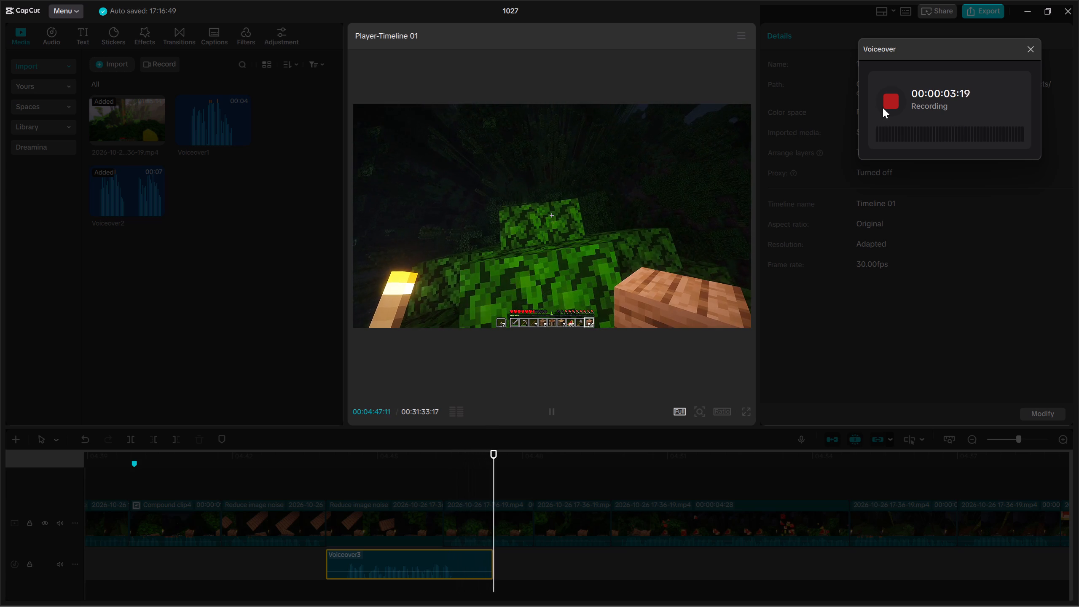
{"action": "left_click", "coordinate": [883, 107]}
{"action": "left_click", "coordinate": [1023, 49]}
Trim the new voiceover's beginning at 00:04:44:14 and move the rest back to start at 00:04:43:28.
{"action": "key", "text": "Up"}
{"action": "key", "text": "Up"}
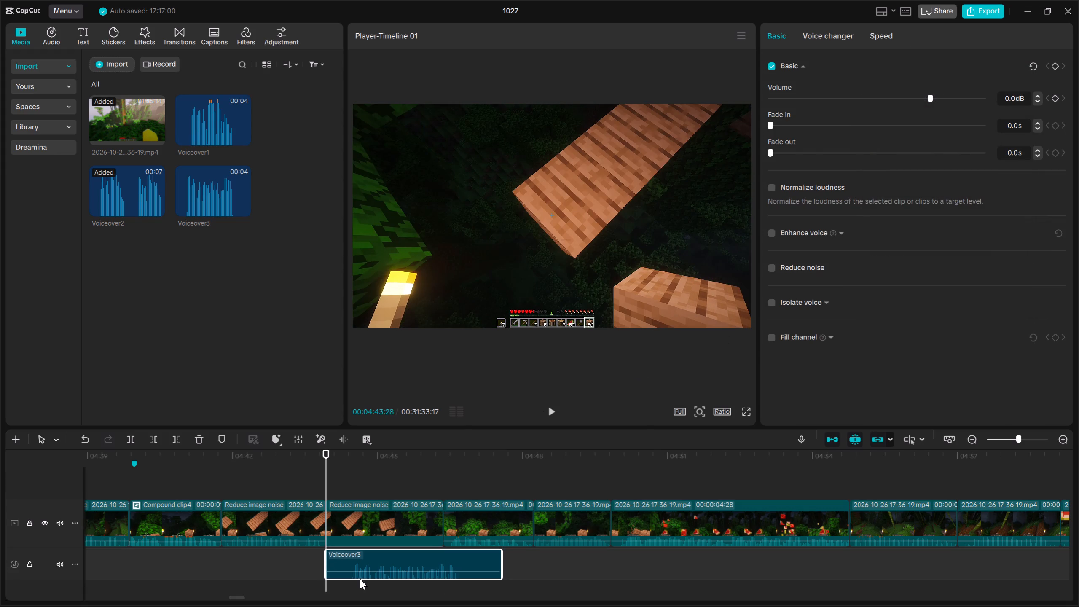
{"action": "left_click", "coordinate": [344, 585]}
{"action": "left_click", "coordinate": [352, 582]}
{"action": "left_click", "coordinate": [376, 557]}
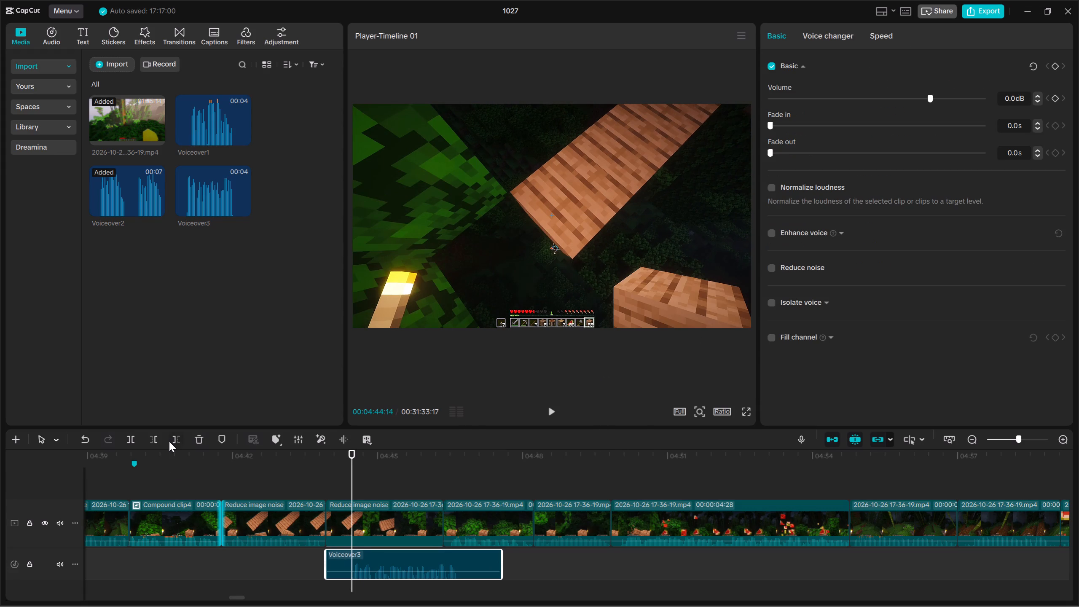
{"action": "left_click", "coordinate": [162, 438]}
{"action": "left_click", "coordinate": [157, 440]}
{"action": "left_click_drag", "start_coordinate": [387, 559], "coordinate": [364, 567]}
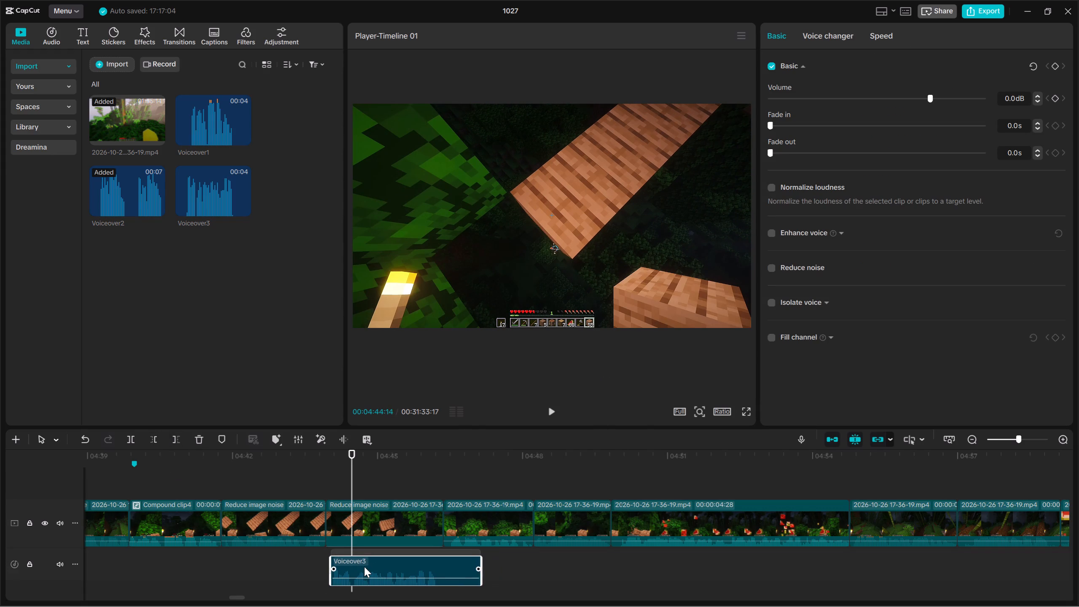
{"action": "left_click_drag", "start_coordinate": [364, 567], "coordinate": [364, 567]}
Play the voiceover and trim off its end at 00:04:46:04.
{"action": "key", "text": "Up"}
{"action": "key", "text": "space"}
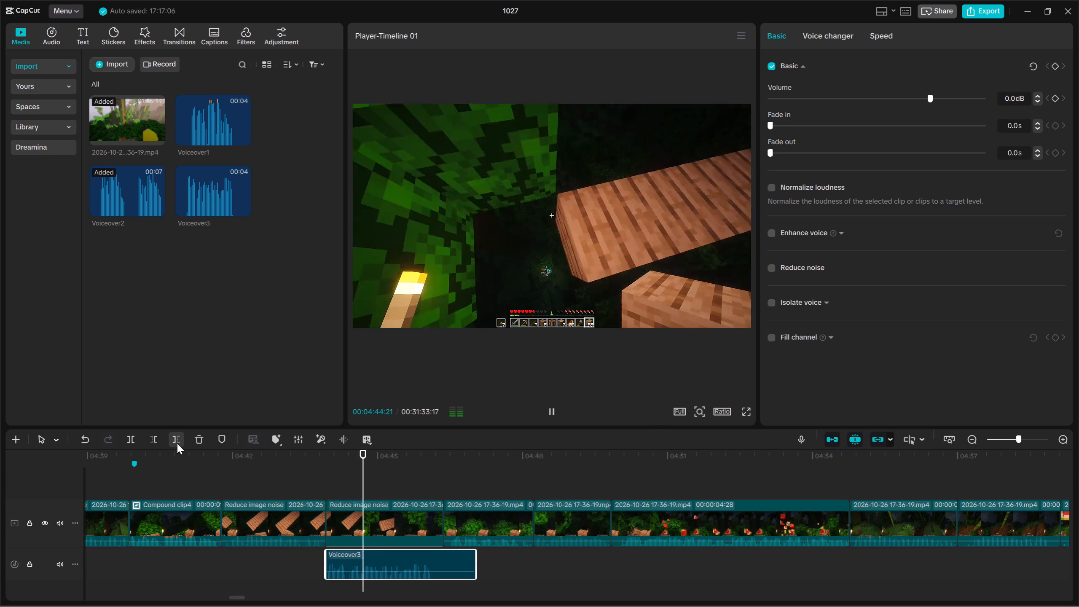
{"action": "key", "text": "space"}
{"action": "left_click", "coordinate": [177, 443]}
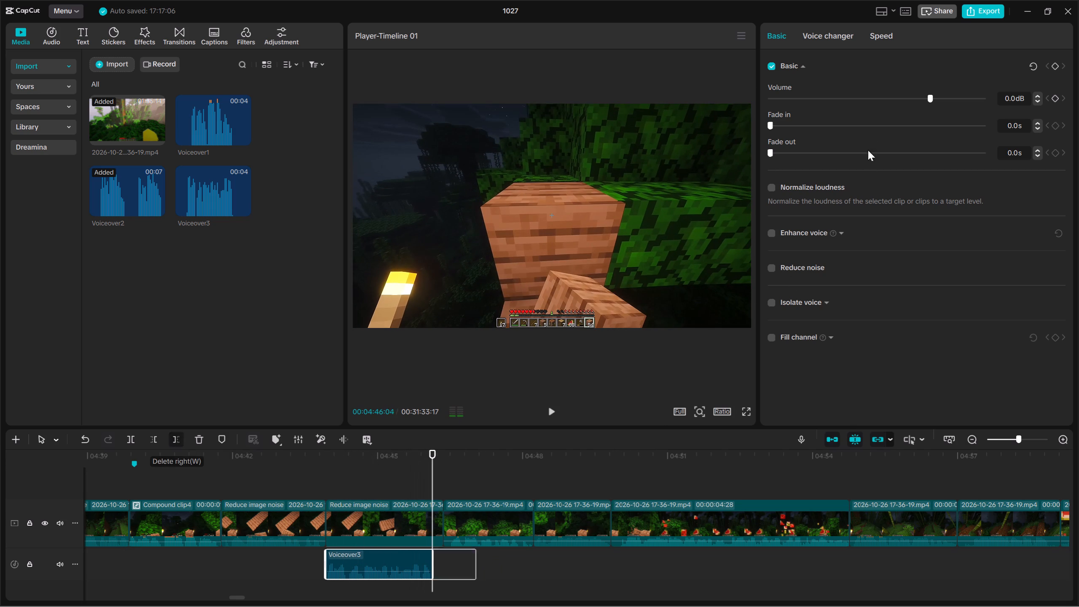
Set the trimmed voiceover's volume to 4.5 dB.
{"action": "left_click_drag", "start_coordinate": [934, 96], "coordinate": [940, 96]}
{"action": "key", "text": "Up"}
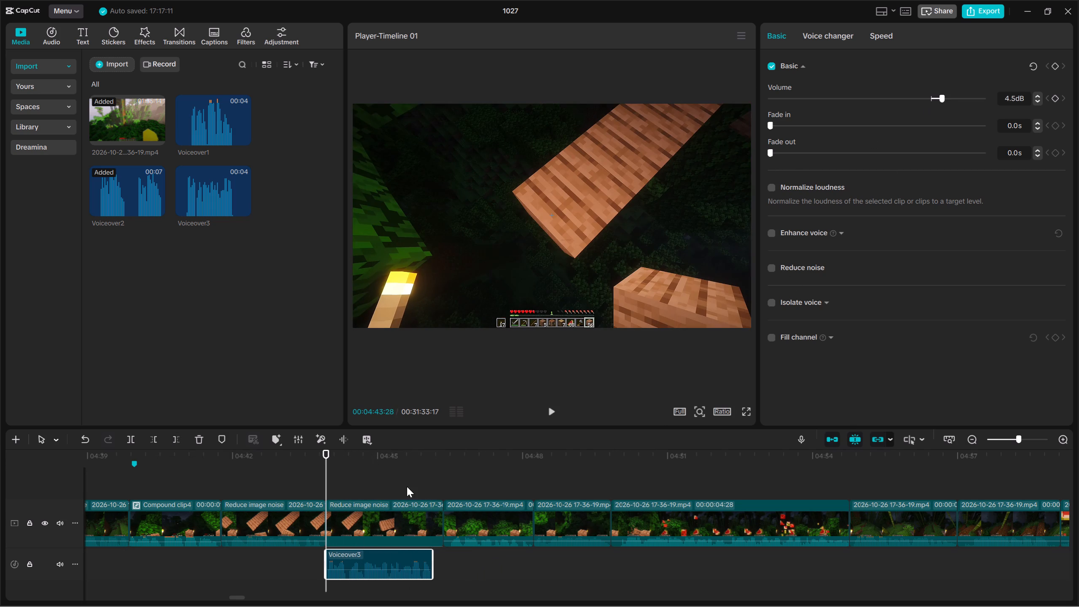
Trim the end of the muted video clip to the voiceover's end at 00:04:46:04.
{"action": "left_click_drag", "start_coordinate": [406, 472], "coordinate": [389, 580]}
{"action": "left_click", "coordinate": [431, 565]}
{"action": "left_click", "coordinate": [440, 564]}
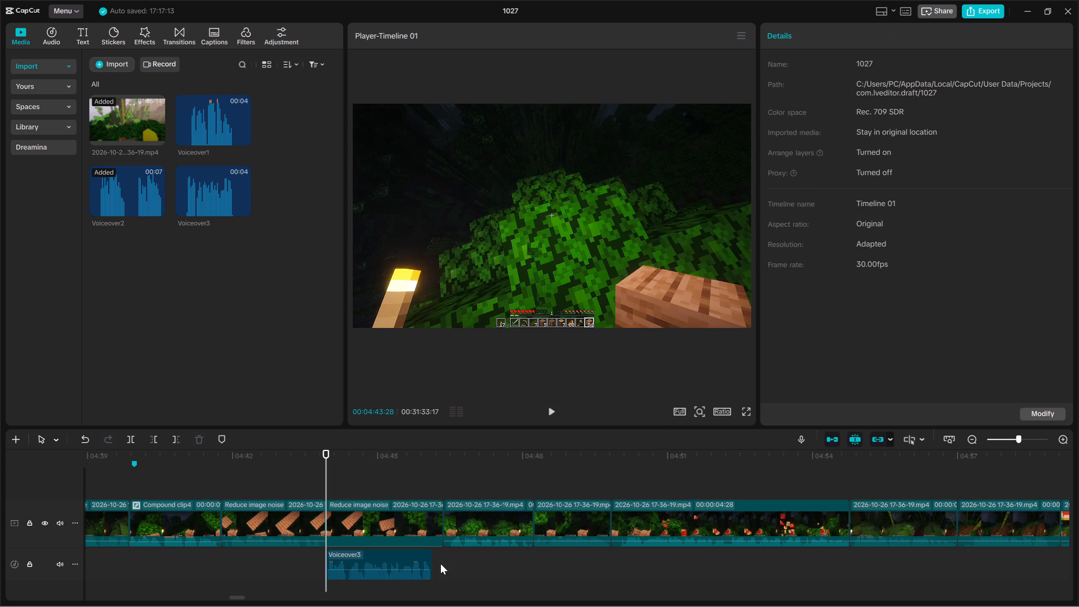
{"action": "key", "text": "Up"}
{"action": "left_click", "coordinate": [414, 529]}
{"action": "left_click", "coordinate": [182, 438]}
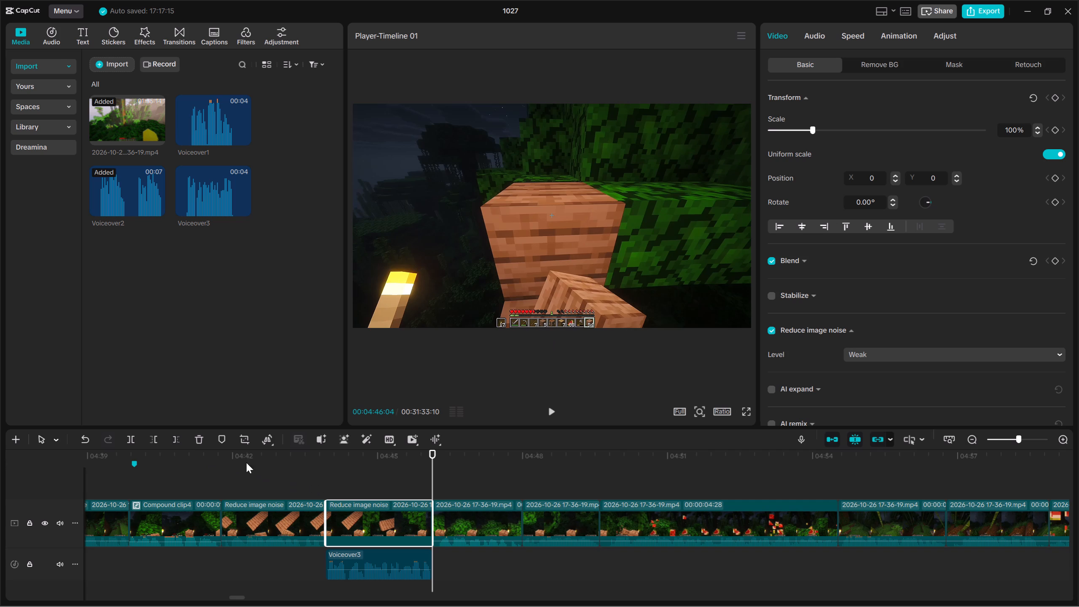
{"action": "left_click", "coordinate": [172, 442]}
Combine the muted video clip and the voiceover beneath it into a compound clip.
{"action": "left_click_drag", "start_coordinate": [395, 475], "coordinate": [384, 602]}
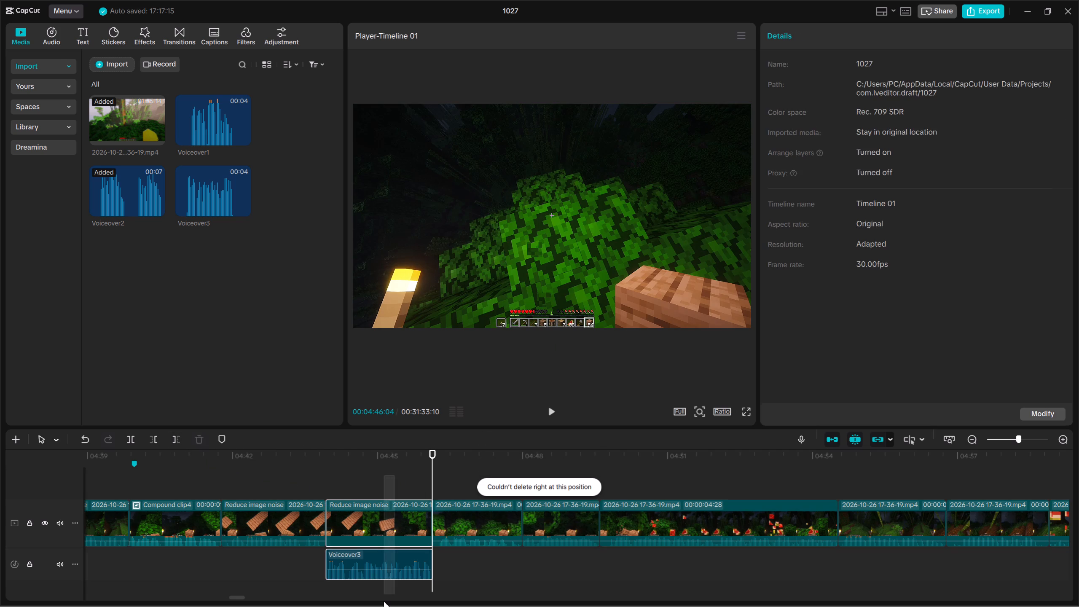
{"action": "key", "text": "alt+g"}
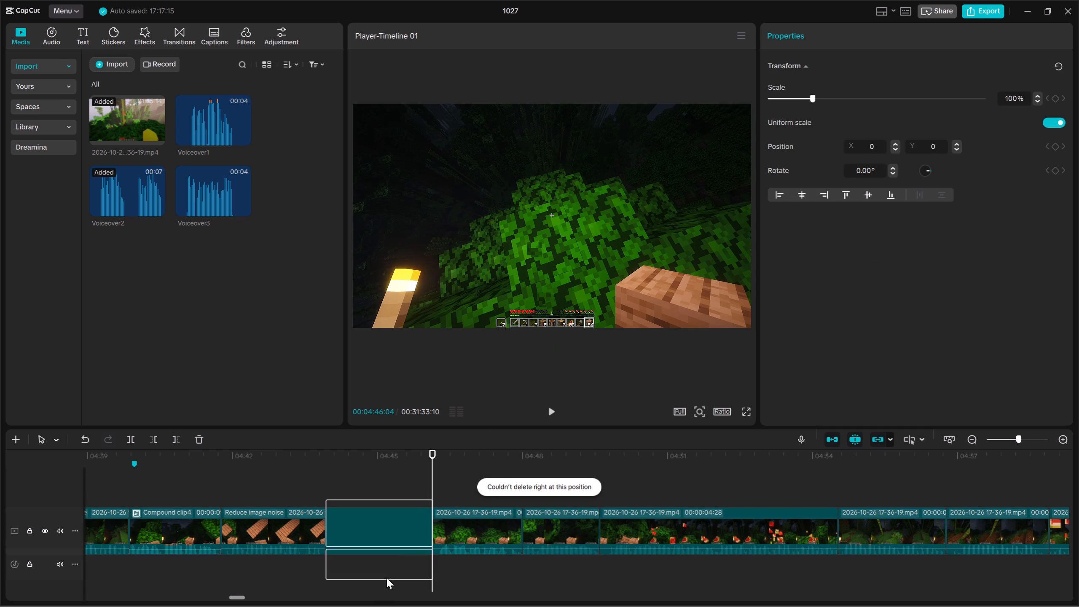
Play back the second new compound clip and the clips following it to review the result.
{"action": "left_click", "coordinate": [352, 569]}
{"action": "key", "text": "Up"}
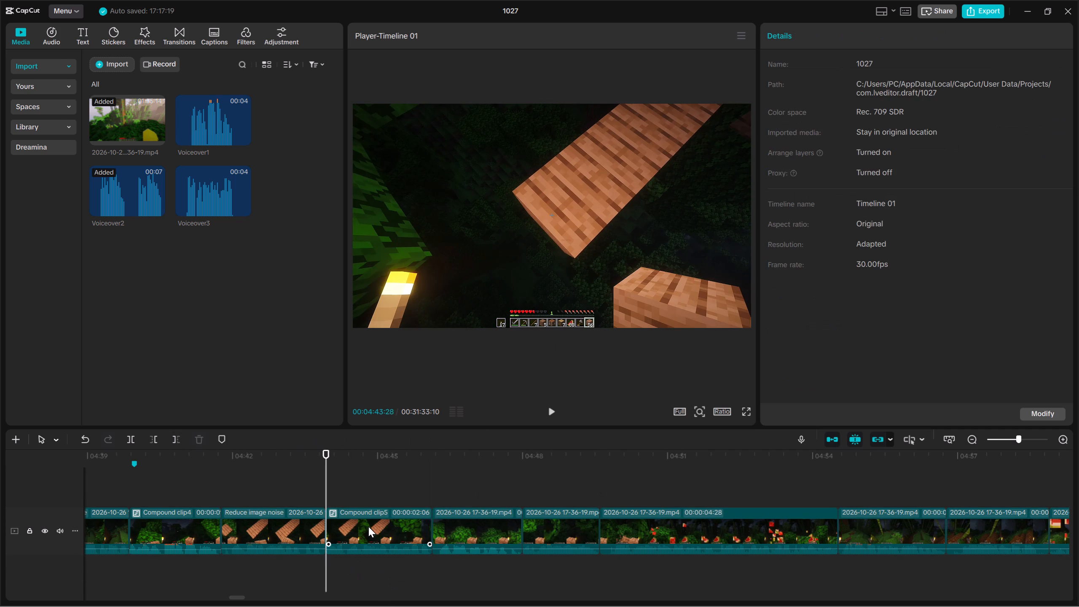
{"action": "key", "text": "comma"}
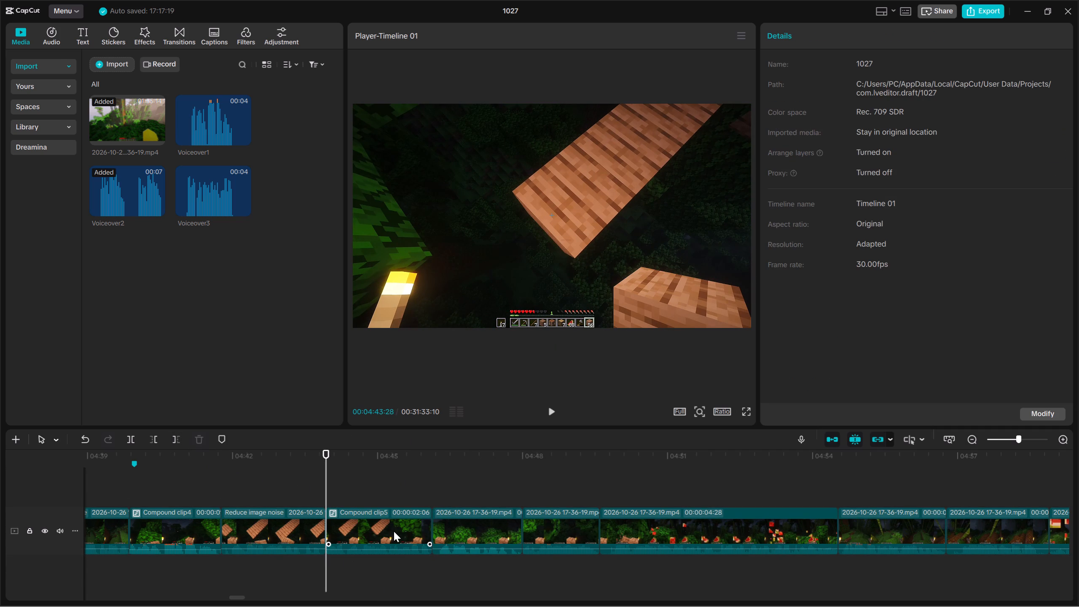
{"action": "key", "text": "comma"}
{"action": "left_click", "coordinate": [394, 531]}
{"action": "key", "text": "space"}
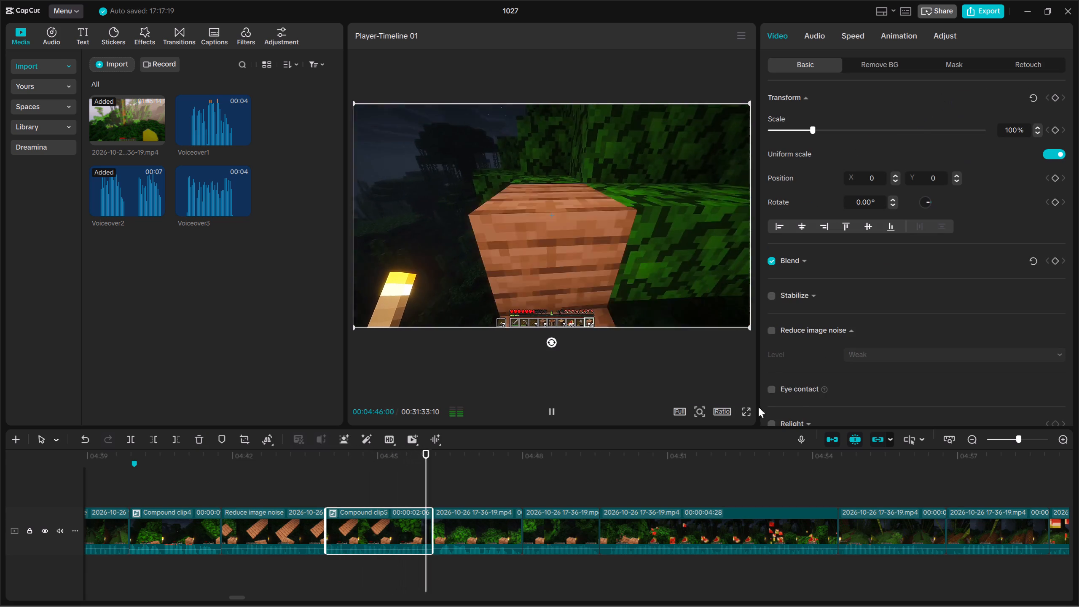
{"action": "key", "text": "space"}
{"action": "key", "text": "space"}
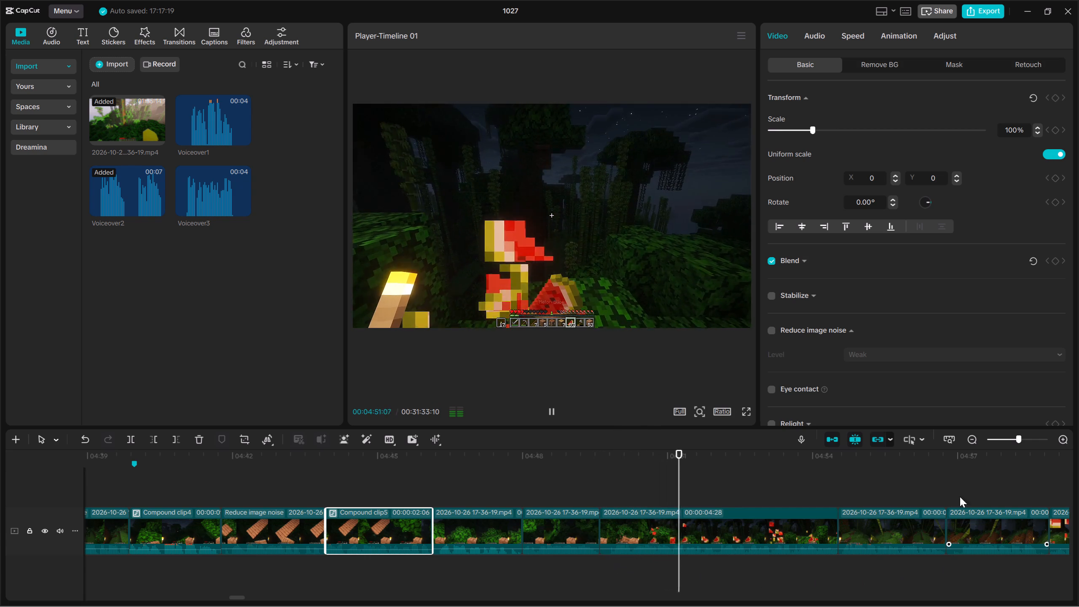
{"action": "triple_click", "coordinate": [971, 438]}
{"action": "double_click", "coordinate": [971, 438]}
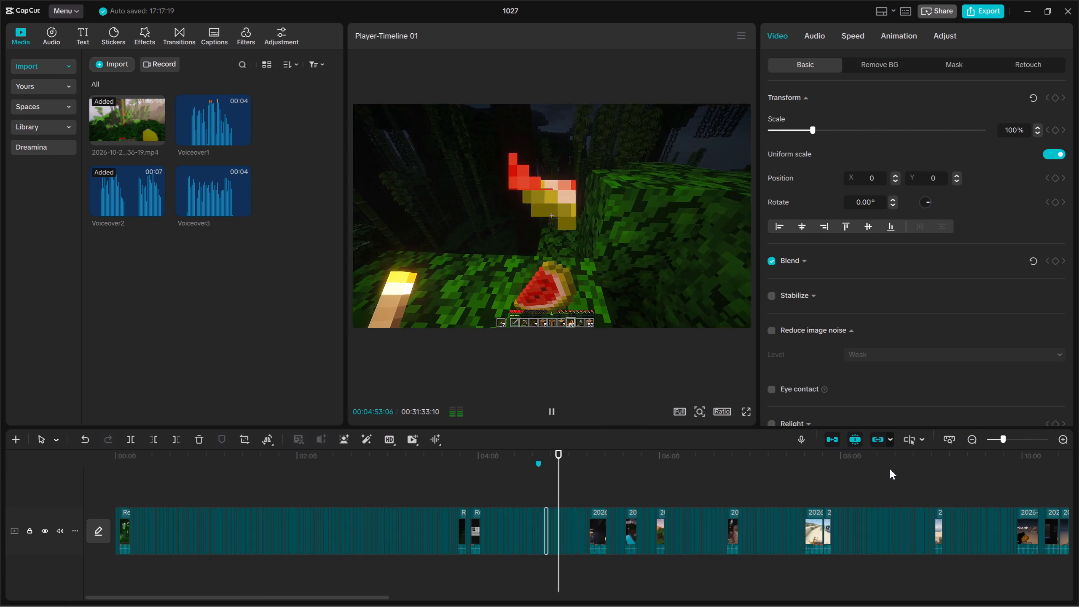
Delete the timeline marker at 00:04:39:29.
{"action": "left_click", "coordinate": [890, 468]}
{"action": "left_click_drag", "start_coordinate": [600, 468], "coordinate": [533, 457]}
{"action": "left_click", "coordinate": [536, 460]}
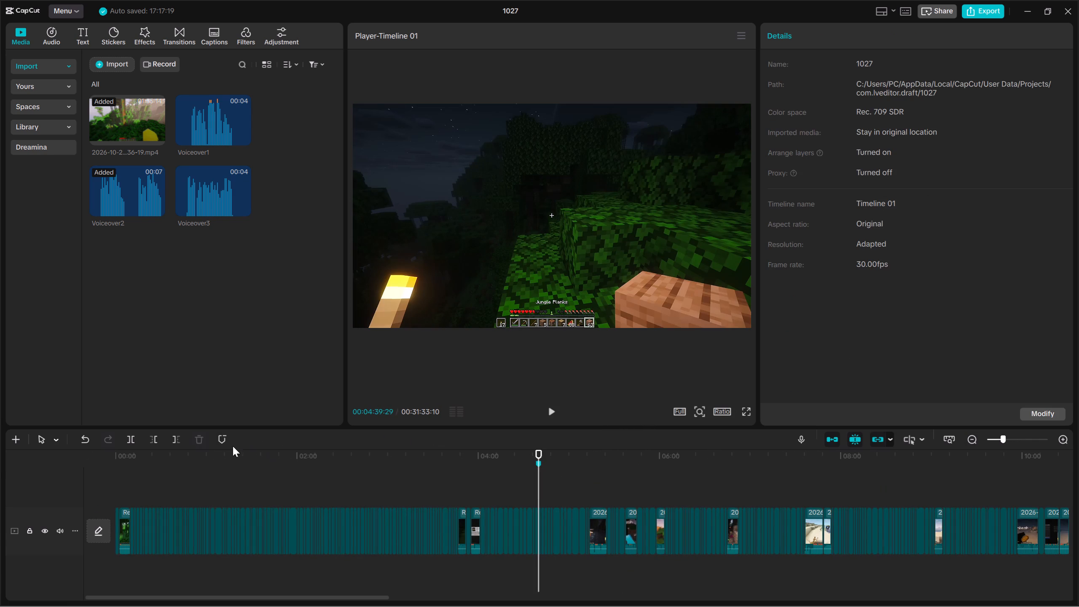
{"action": "left_click", "coordinate": [221, 434]}
Split the video clip under the marker at 00:18:10:06 just before that marker, at 00:18:10:03.
{"action": "left_click_drag", "start_coordinate": [937, 476], "coordinate": [1078, 481]}
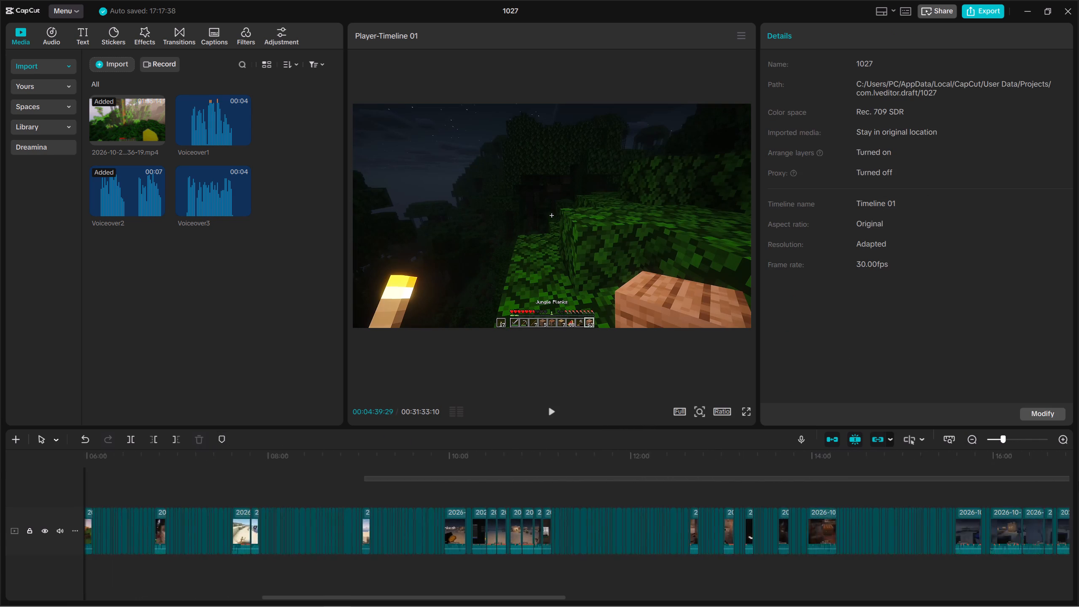
{"action": "left_click_drag", "start_coordinate": [1078, 481], "coordinate": [1078, 481]}
{"action": "left_click", "coordinate": [817, 456]}
{"action": "left_click", "coordinate": [820, 463]}
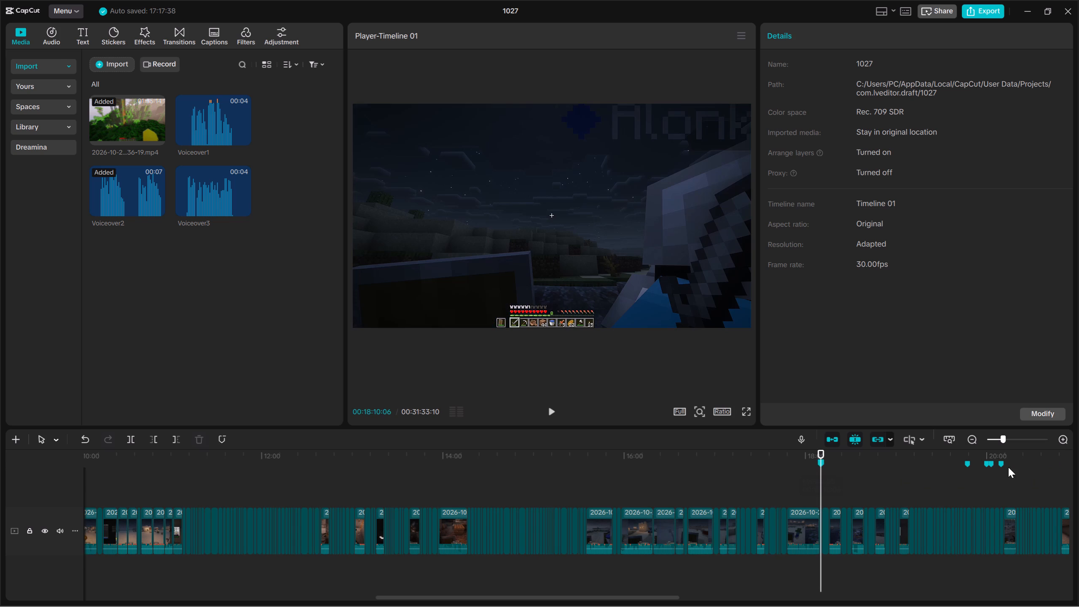
{"action": "triple_click", "coordinate": [1063, 440]}
{"action": "triple_click", "coordinate": [1063, 440]}
{"action": "key", "text": "space"}
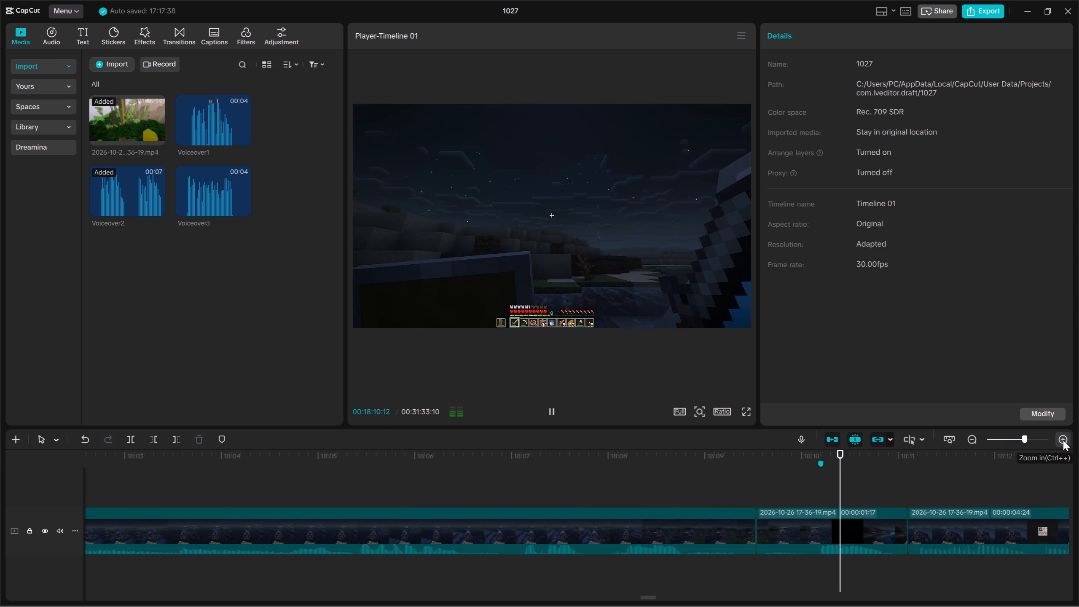
{"action": "key", "text": "Up"}
{"action": "left_click", "coordinate": [861, 533]}
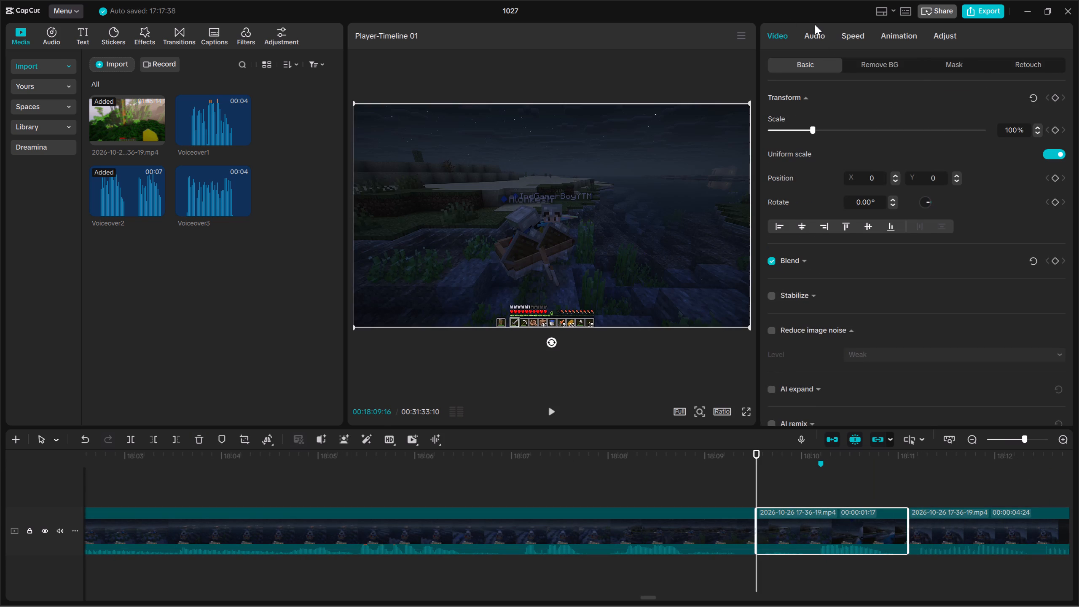
{"action": "left_click", "coordinate": [815, 24]}
{"action": "key", "text": "space"}
{"action": "key", "text": "space"}
{"action": "key", "text": "space"}
{"action": "key", "text": "space"}
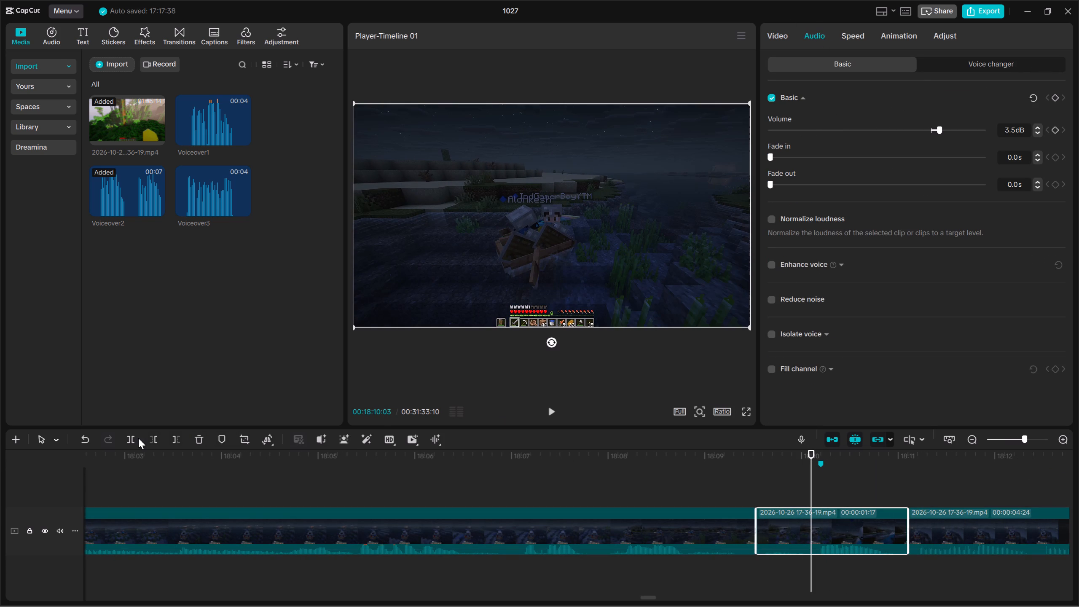
{"action": "left_click", "coordinate": [131, 438]}
Mute the audio of the clip segment following the split at 00:18:10:03.
{"action": "left_click_drag", "start_coordinate": [859, 126], "coordinate": [663, 113]}
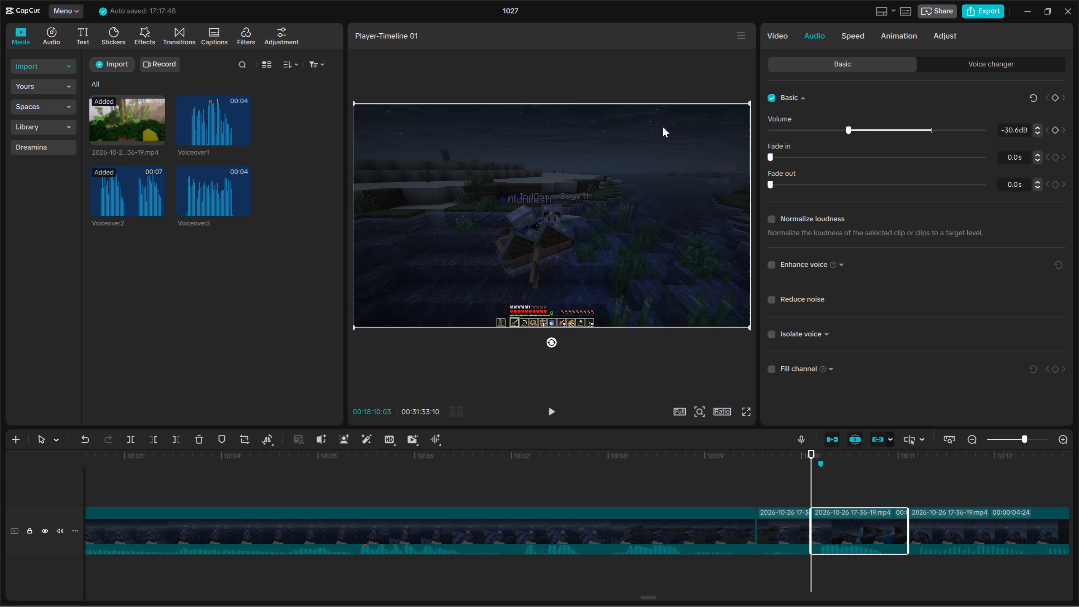
Record a microphone voiceover of about three seconds starting at the muted segment's beginning, 00:18:10:03.
{"action": "left_click", "coordinate": [846, 573]}
{"action": "key", "text": "Up"}
{"action": "left_click", "coordinate": [801, 442]}
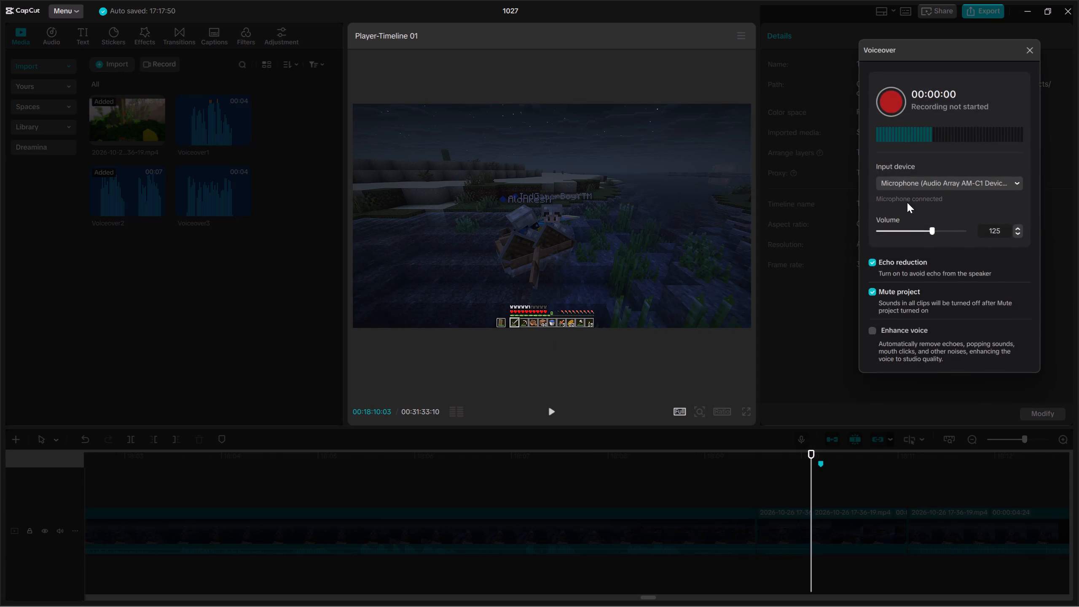
{"action": "left_click", "coordinate": [902, 102]}
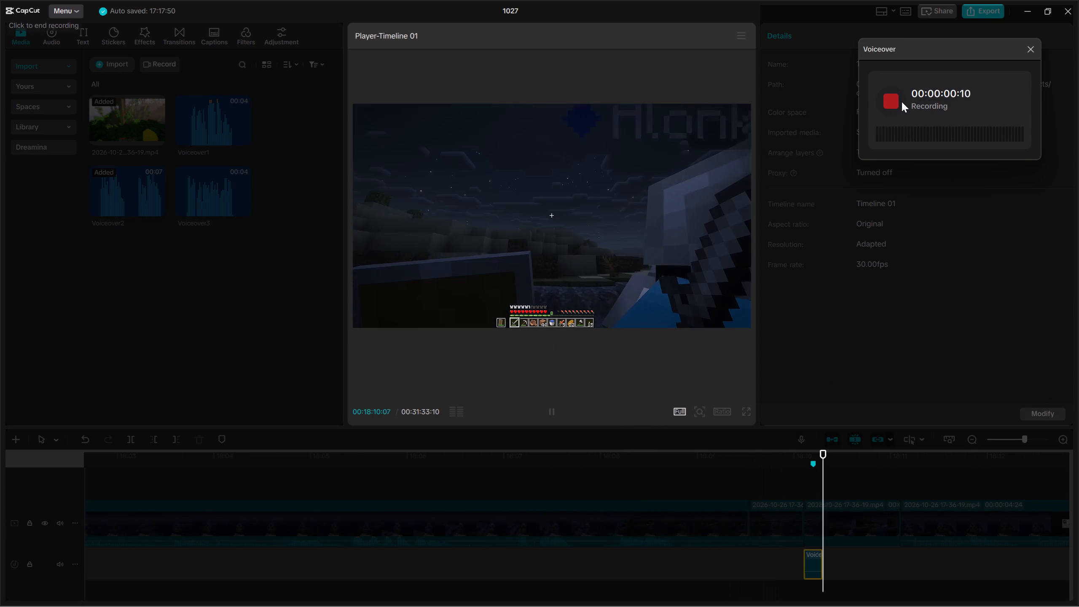
{"action": "left_click", "coordinate": [902, 102]}
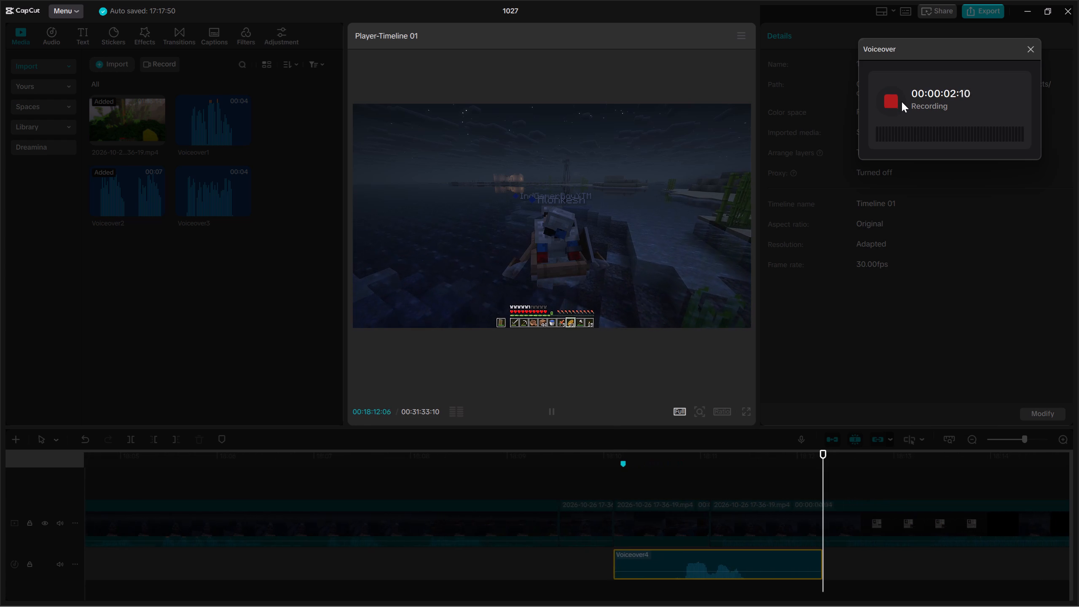
{"action": "left_click", "coordinate": [1030, 52]}
Trim the end of the new voiceover to 00:18:11:16.
{"action": "left_click", "coordinate": [746, 589]}
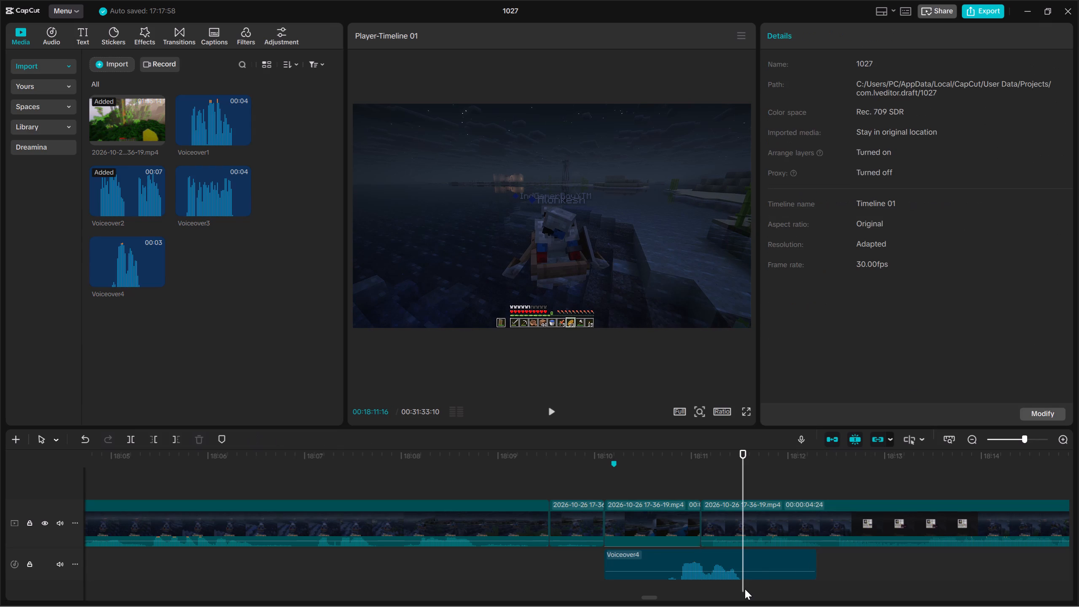
{"action": "left_click", "coordinate": [756, 565]}
{"action": "left_click", "coordinate": [178, 438]}
Move the voiceover earlier so it ends with the muted clip at 00:18:11:03, and play it back.
{"action": "left_click_drag", "start_coordinate": [692, 562], "coordinate": [661, 565]}
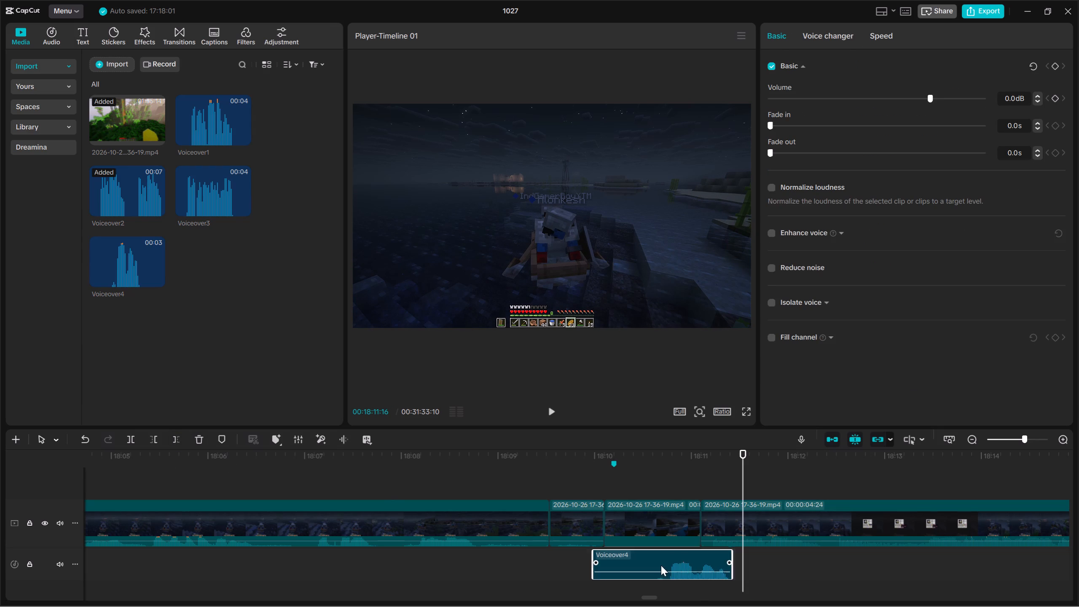
{"action": "left_click_drag", "start_coordinate": [661, 565], "coordinate": [648, 566]}
{"action": "left_click", "coordinate": [631, 588]}
{"action": "key", "text": "Up"}
{"action": "left_click", "coordinate": [639, 565]}
{"action": "key", "text": "space"}
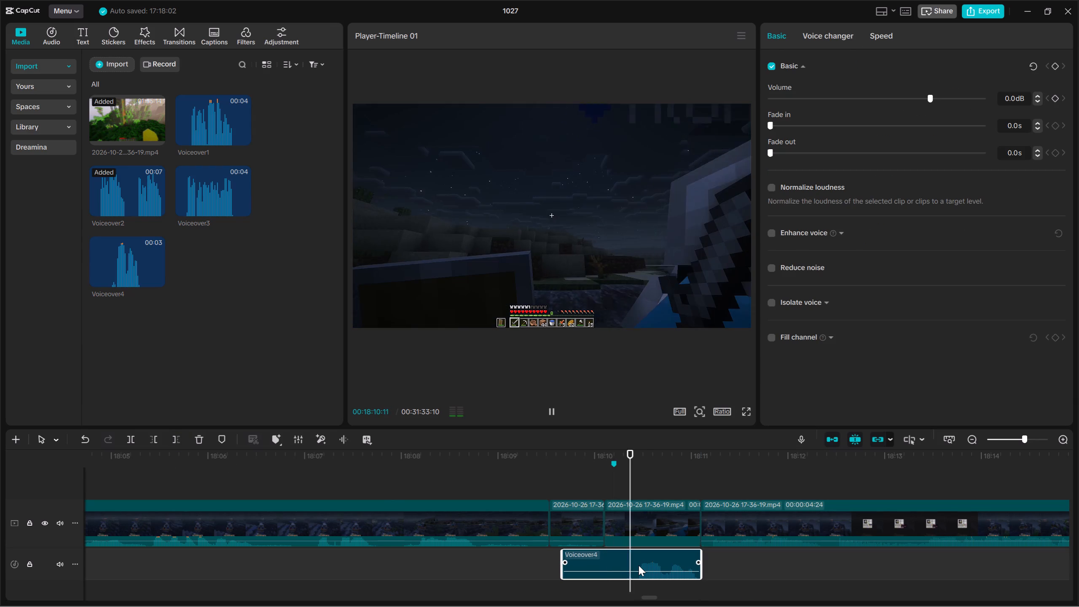
{"action": "key", "text": "Up"}
Set the voiceover's volume to 4.6 dB and play it back to check the level.
{"action": "left_click", "coordinate": [940, 97]}
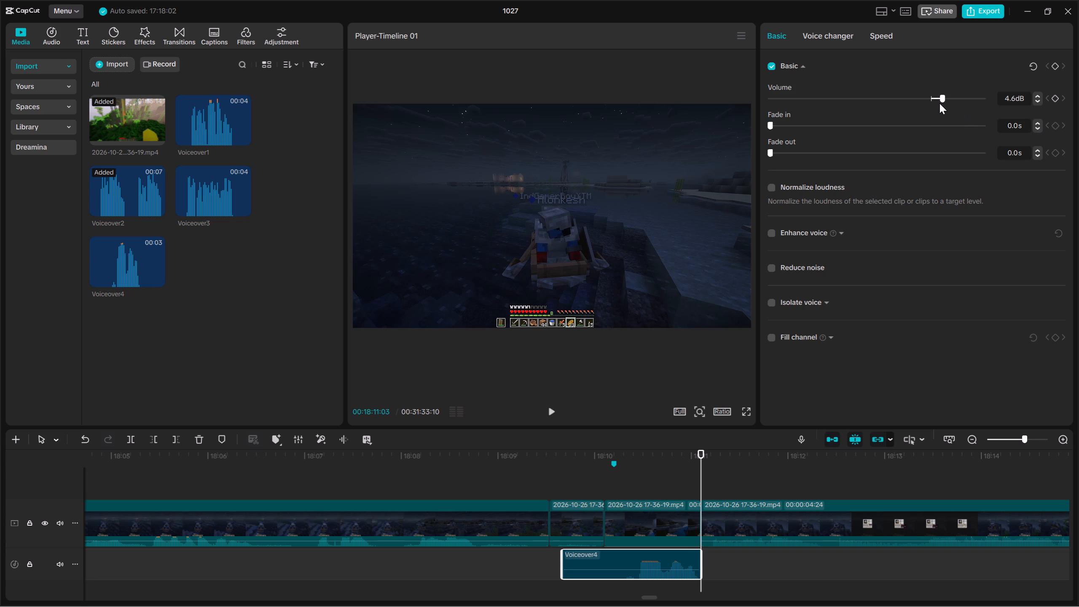
{"action": "key", "text": "Up"}
{"action": "key", "text": "Up"}
{"action": "key", "text": "space"}
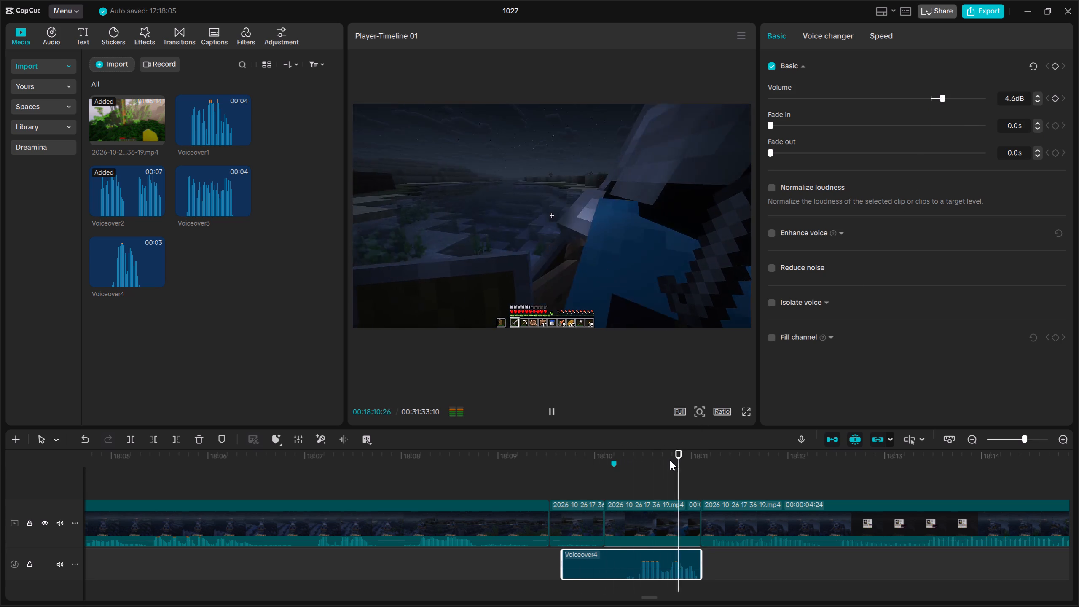
Trim the start of the voiceover to the muted clip's start at 00:18:10:03.
{"action": "key", "text": "Up"}
{"action": "key", "text": "Up"}
{"action": "left_click", "coordinate": [152, 439]}
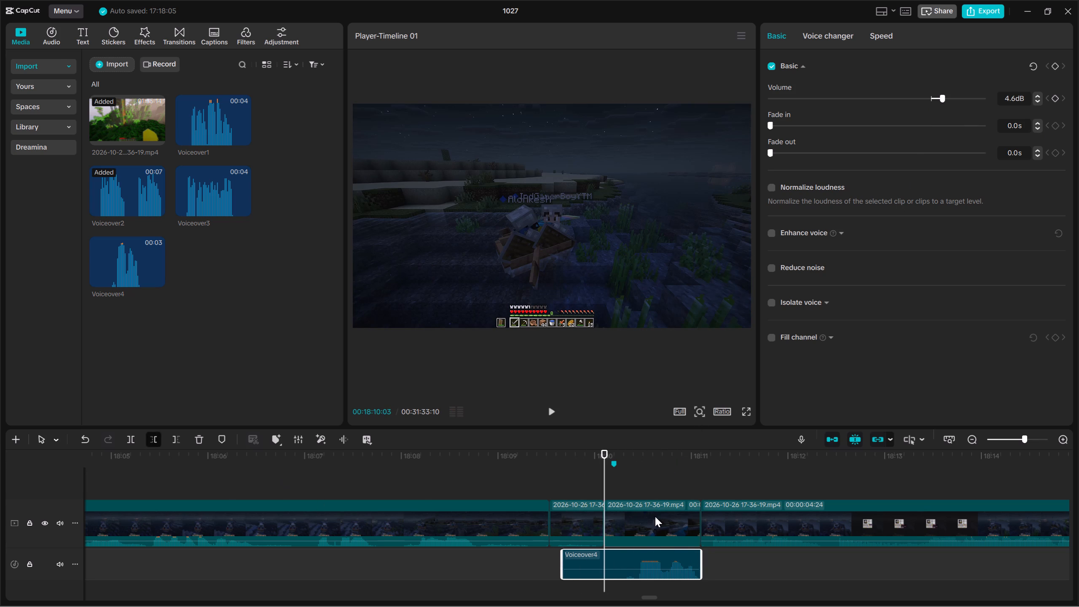
Combine the muted video clip and the voiceover beneath it into a compound clip.
{"action": "left_click_drag", "start_coordinate": [656, 466], "coordinate": [636, 582]}
{"action": "left_click", "coordinate": [637, 582]}
{"action": "scroll", "coordinate": [686, 577], "scroll_direction": "down", "scroll_amount": 3}
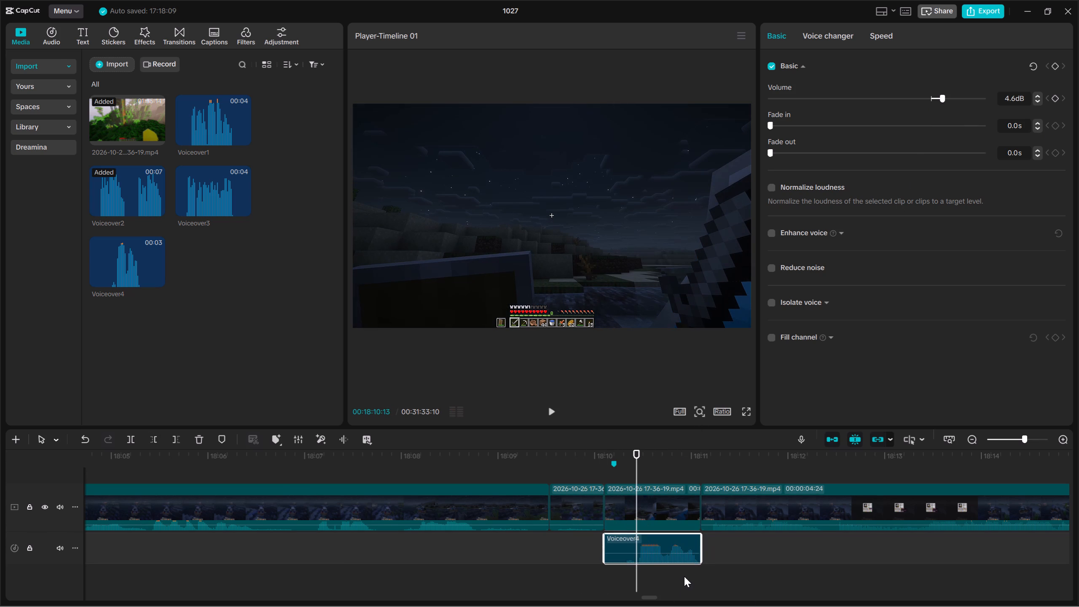
{"action": "scroll", "coordinate": [684, 576], "scroll_direction": "down", "scroll_amount": 2}
{"action": "left_click_drag", "start_coordinate": [669, 587], "coordinate": [648, 457]}
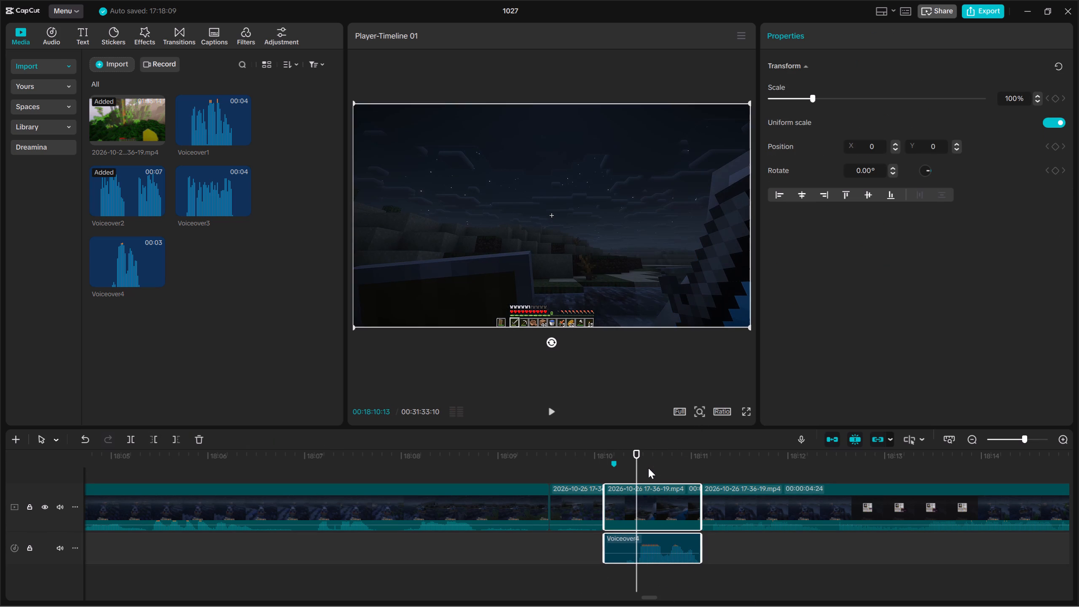
{"action": "key", "text": "alt+g"}
Play back the new compound clip and the clips following it to review the result.
{"action": "left_click", "coordinate": [975, 435]}
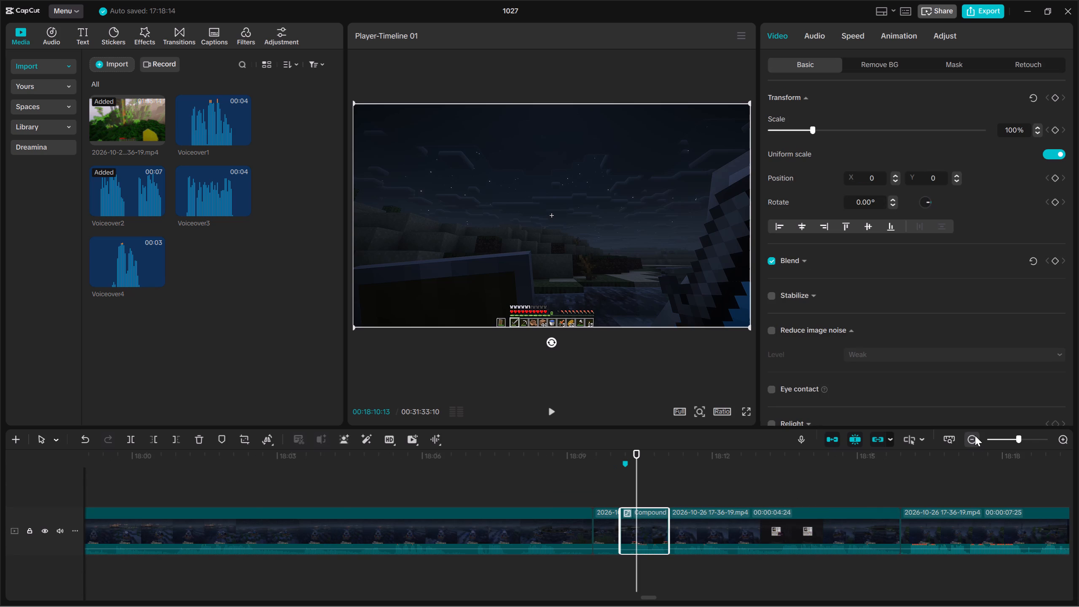
{"action": "key", "text": "space"}
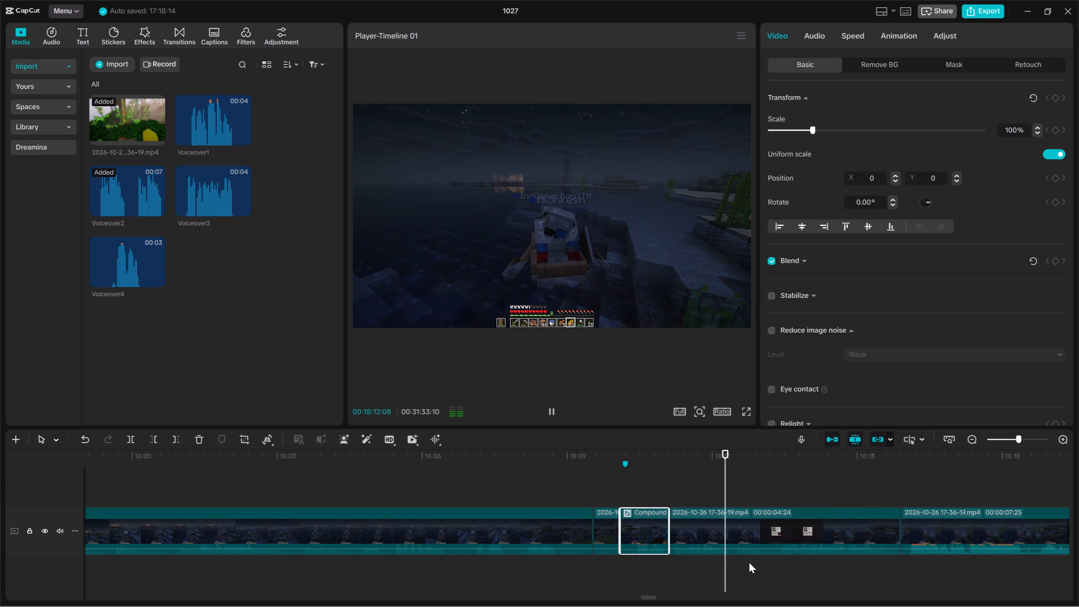
{"action": "key", "text": "space"}
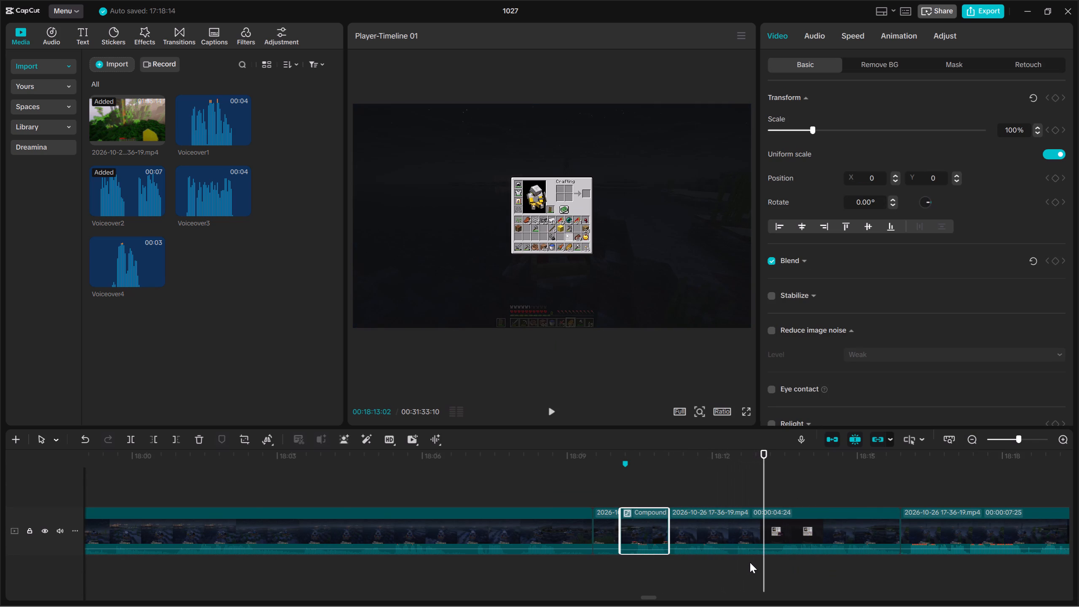
{"action": "double_click", "coordinate": [731, 558]}
{"action": "key", "text": "space"}
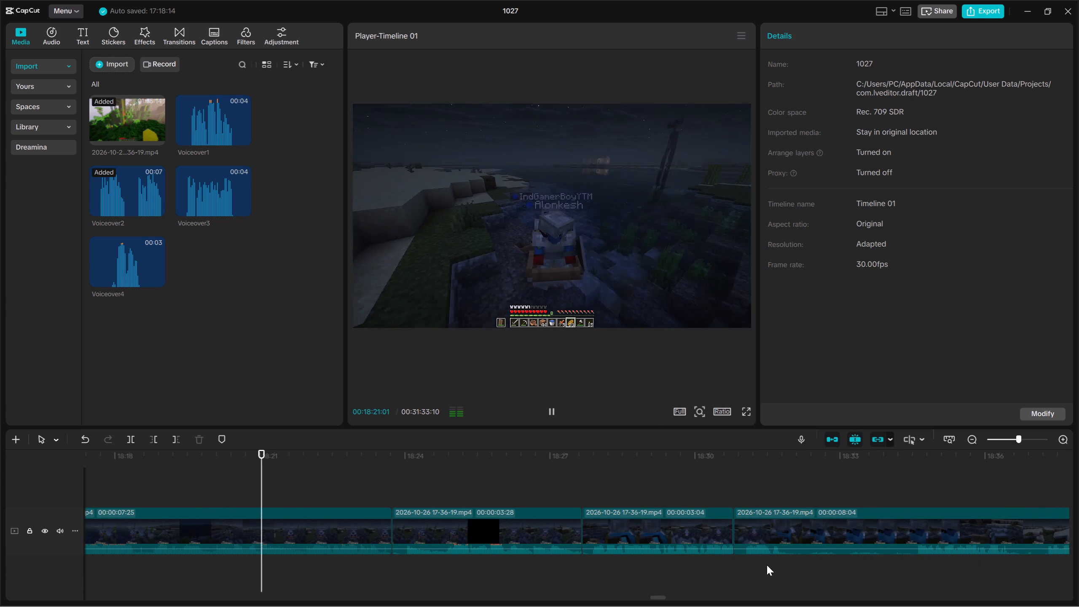
Go to the marker at 00:19:47:10, select the clip beneath it and play it from its start at 00:19:46:20.
{"action": "triple_click", "coordinate": [967, 437]}
{"action": "left_click", "coordinate": [968, 438]}
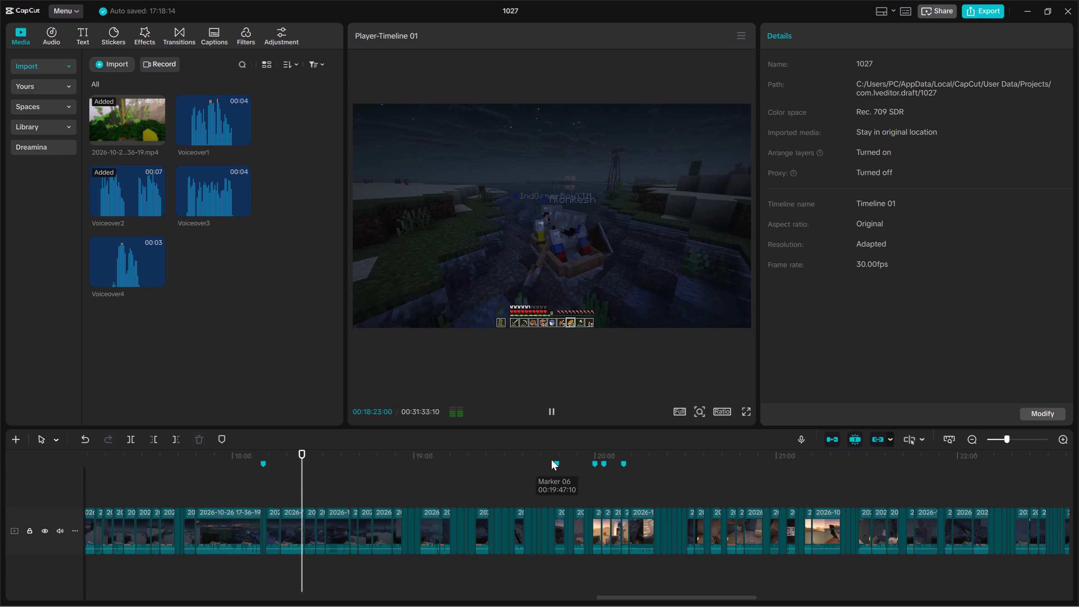
{"action": "left_click", "coordinate": [556, 460]}
{"action": "triple_click", "coordinate": [1063, 444]}
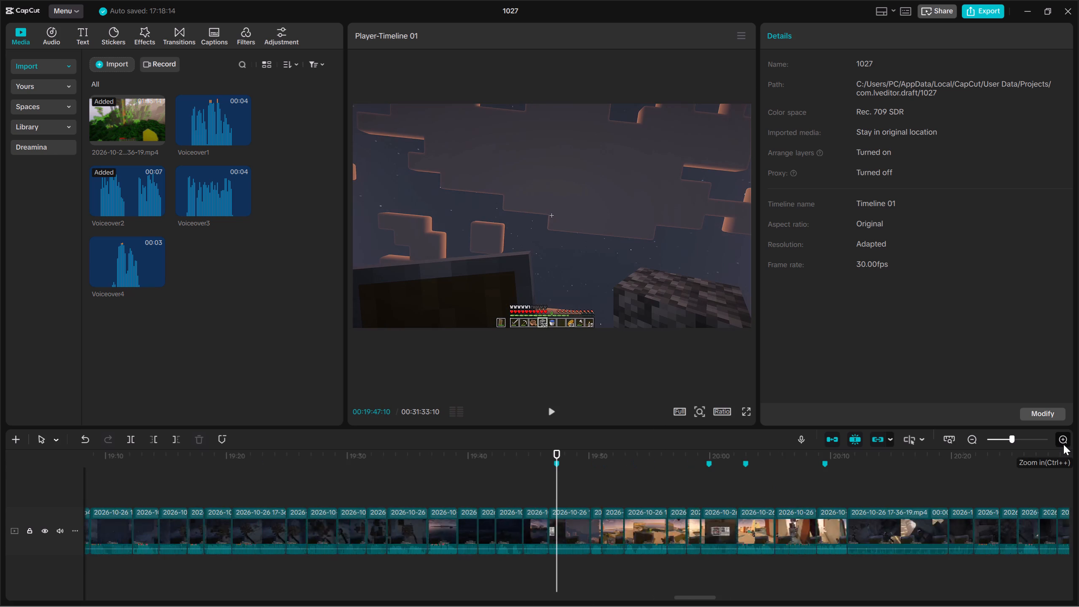
{"action": "double_click", "coordinate": [1063, 444]}
{"action": "key", "text": "space"}
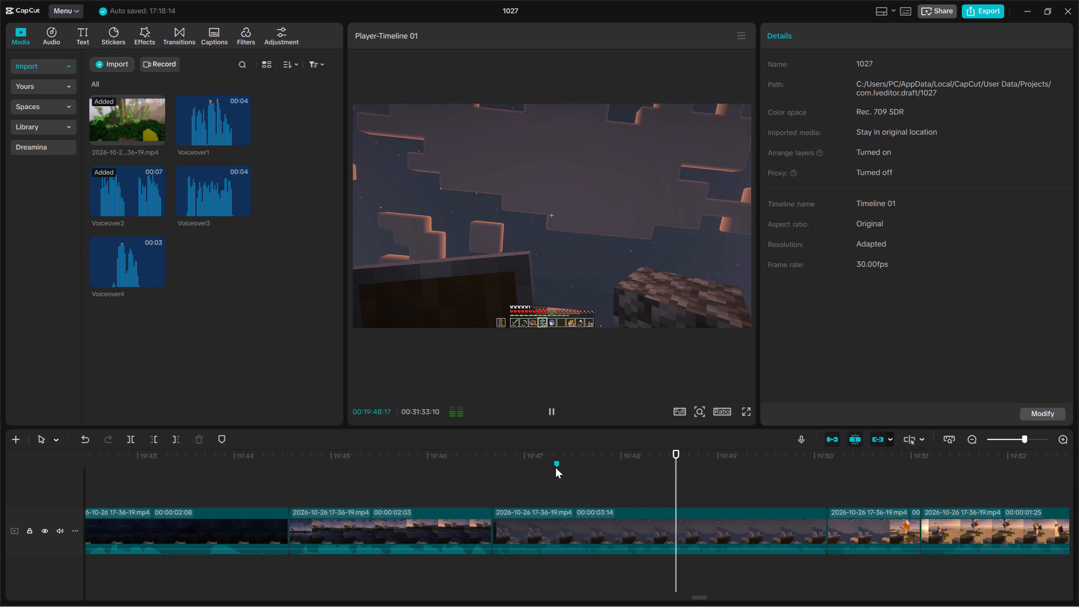
{"action": "key", "text": "Up"}
{"action": "left_click", "coordinate": [724, 521]}
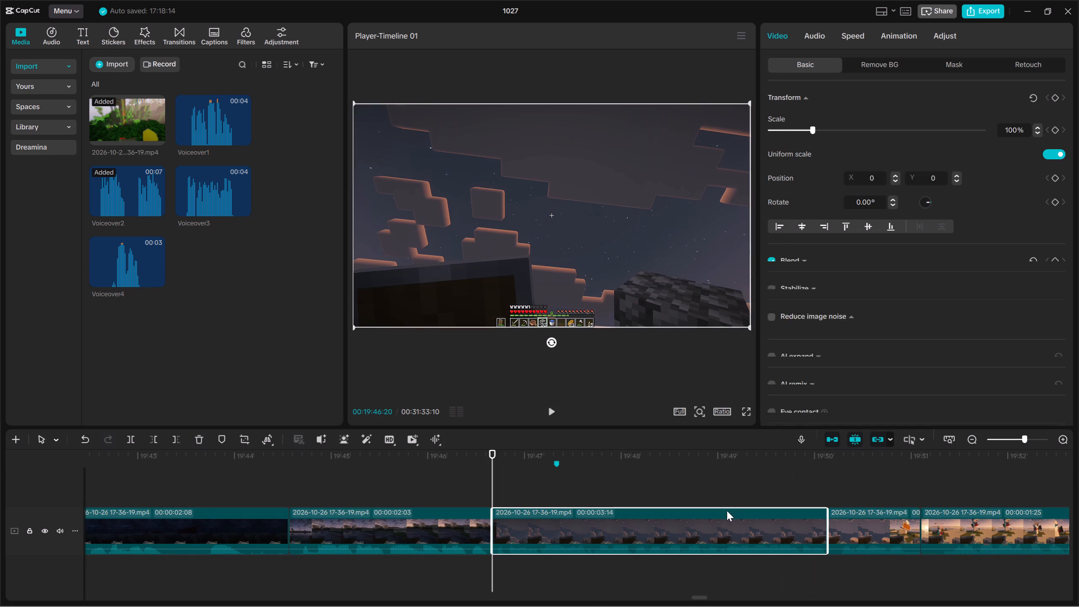
{"action": "key", "text": "space"}
{"action": "key", "text": "Up"}
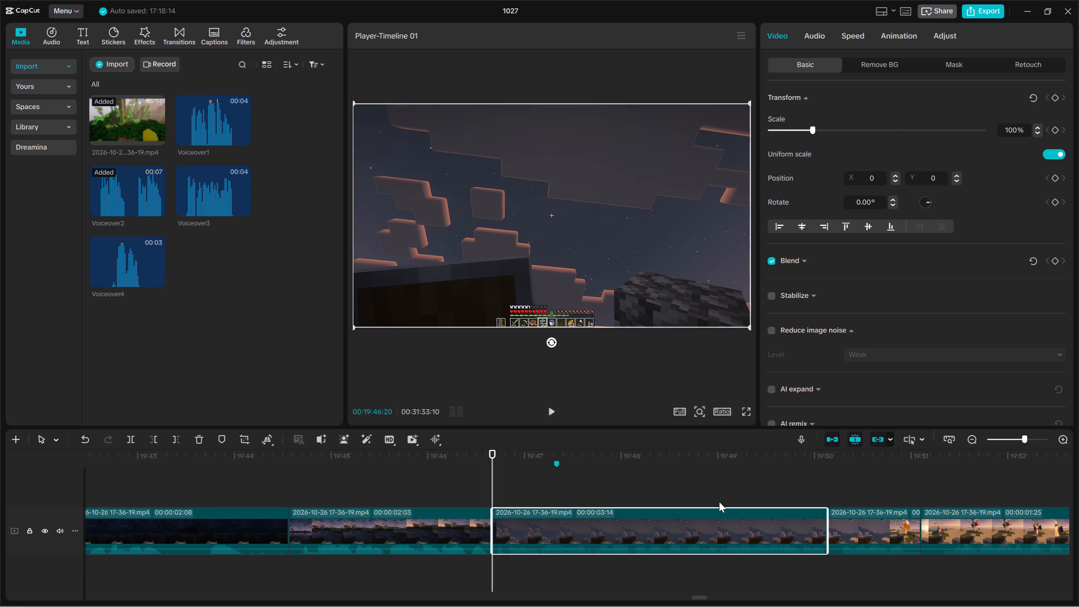
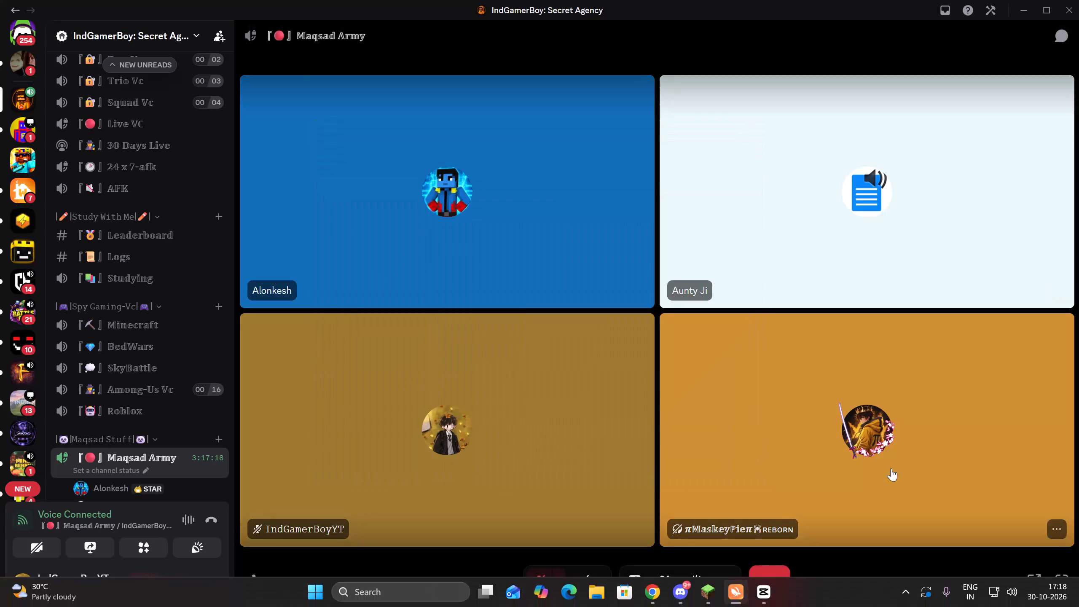
Reveal the hidden background app icons in the Windows system tray.
{"action": "left_click", "coordinate": [905, 591]}
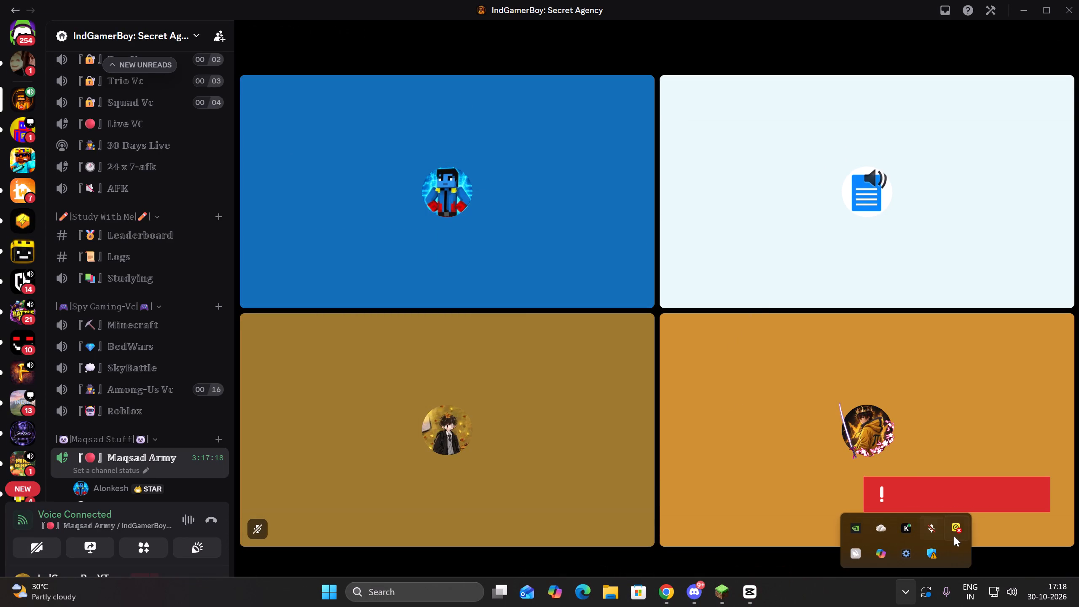
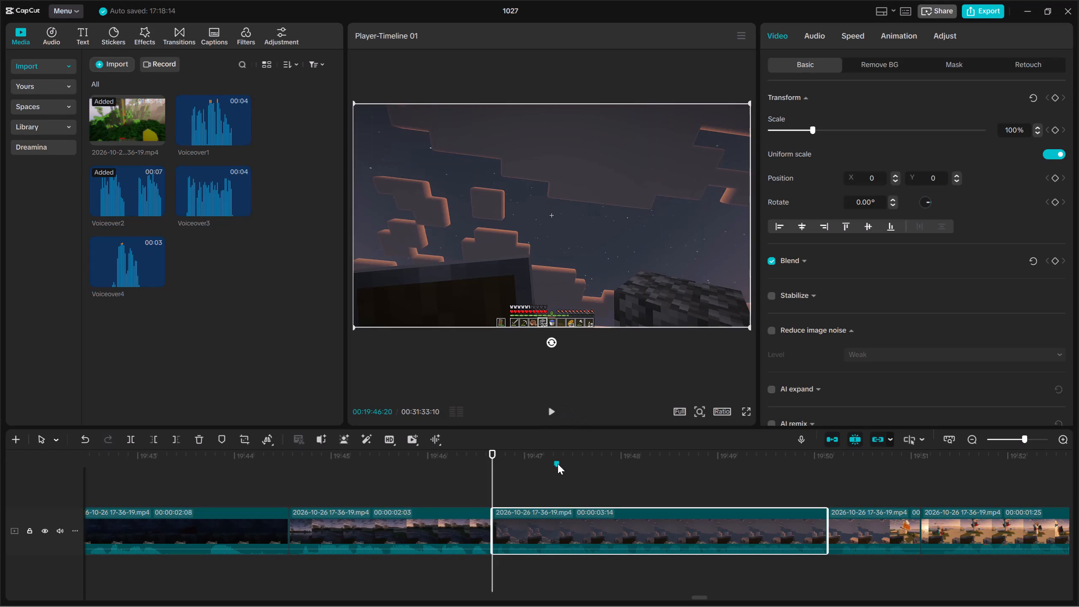
Move the timeline marker back to the playhead at 00:19:46:20, aligning it with the start of the selected clip.
{"action": "left_click_drag", "start_coordinate": [558, 460], "coordinate": [491, 475]}
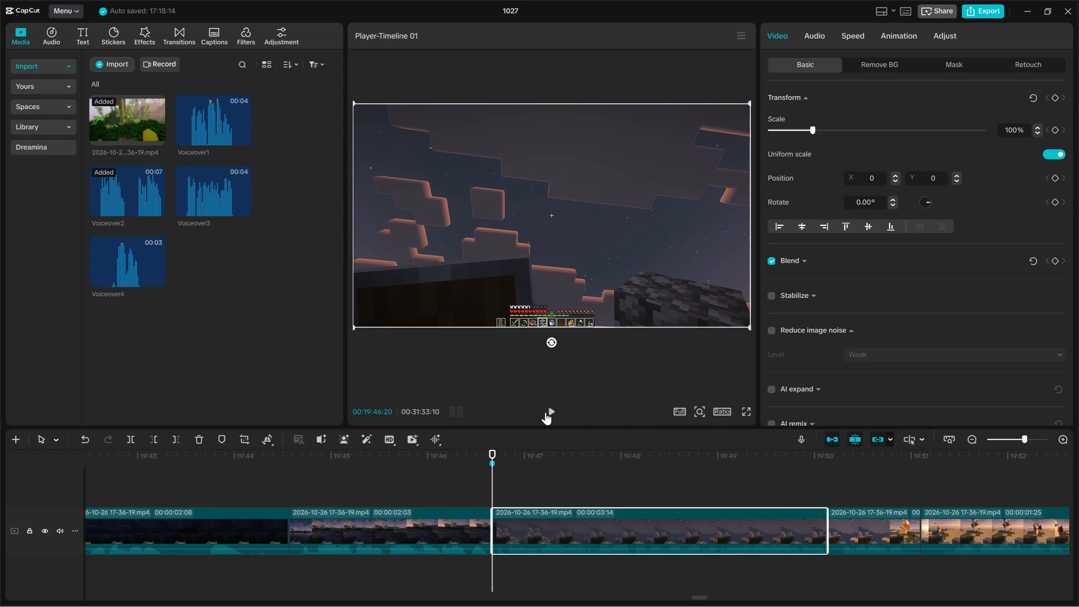
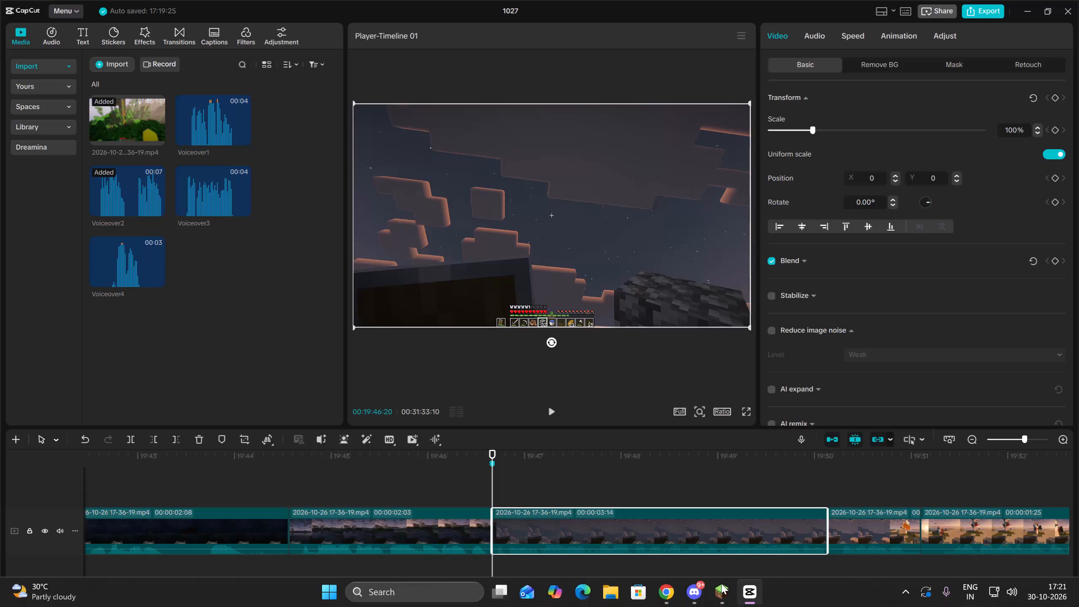
Switch to Chrome, close the Channel dashboard tab, and open MaskeyPie's "Bedwars in Autumn" live stream from the YouTube home page.
{"action": "left_click", "coordinate": [674, 599]}
{"action": "left_click", "coordinate": [430, 352]}
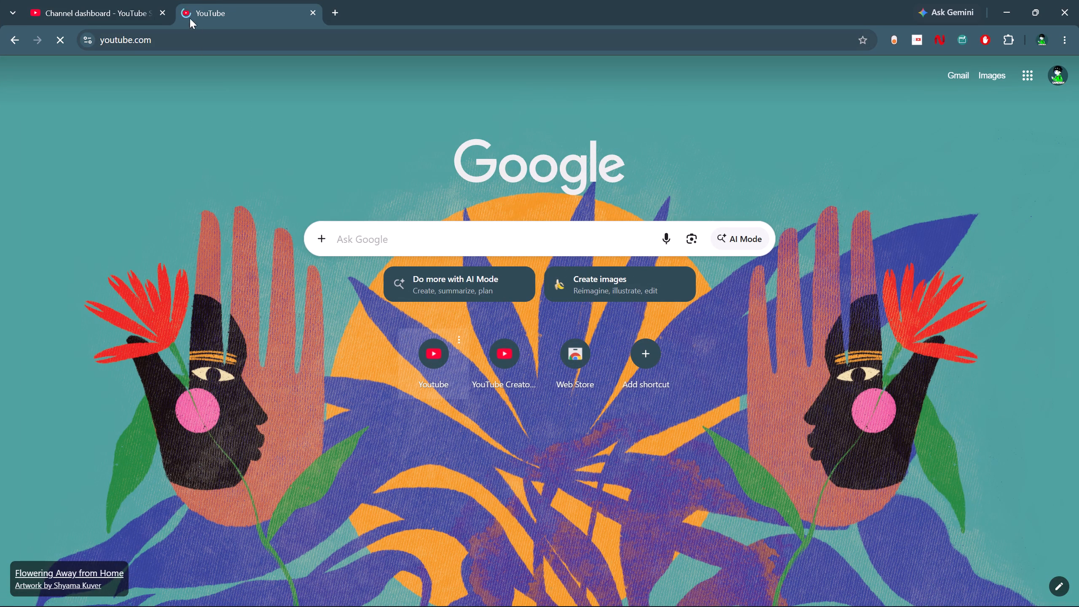
{"action": "left_click", "coordinate": [159, 15]}
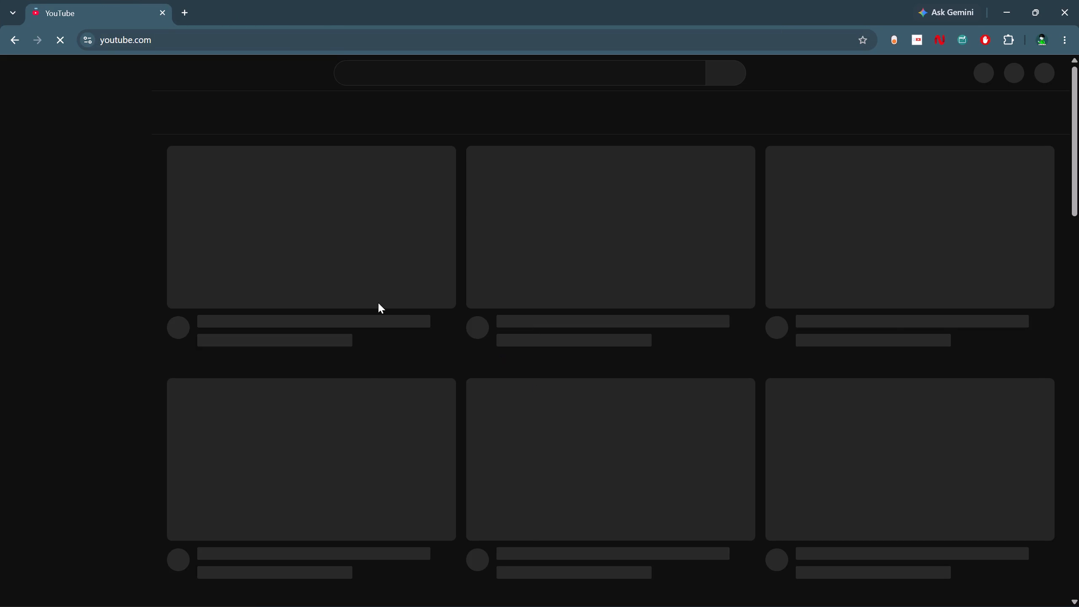
{"action": "left_click", "coordinate": [357, 242]}
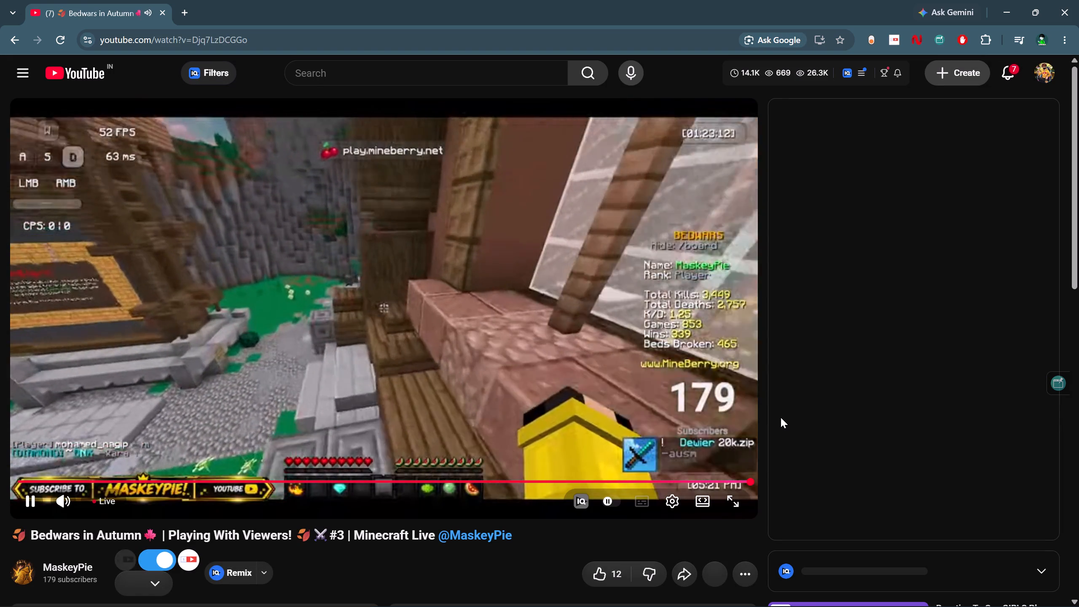
Watch the live stream and check its viewer details and description below the player.
{"action": "scroll", "coordinate": [500, 348], "scroll_direction": "down", "scroll_amount": 1}
{"action": "scroll", "coordinate": [490, 343], "scroll_direction": "up", "scroll_amount": 1}
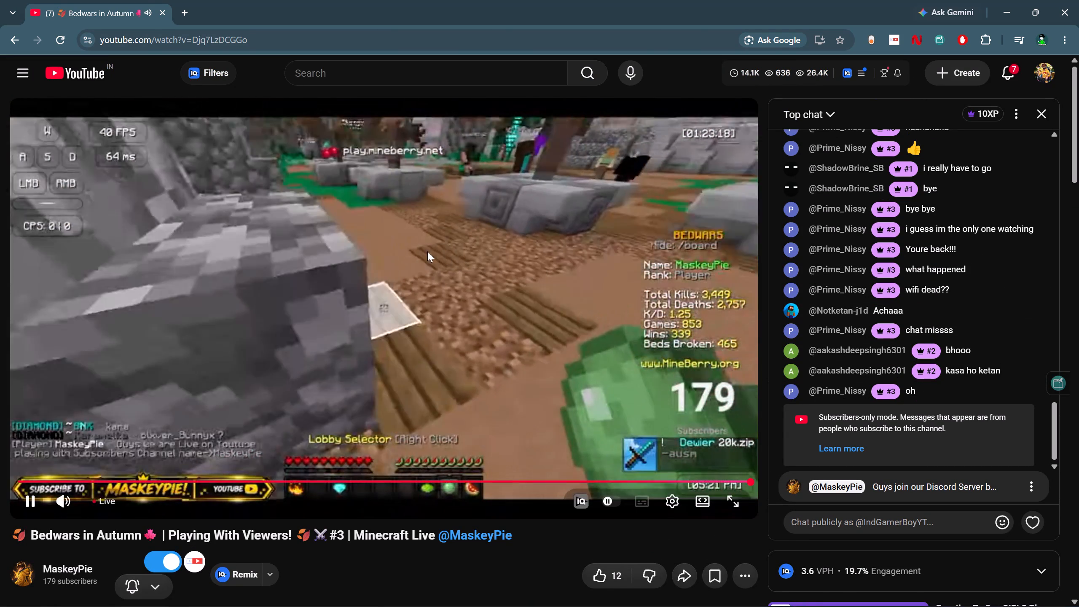
{"action": "scroll", "coordinate": [390, 258], "scroll_direction": "down", "scroll_amount": 1}
{"action": "scroll", "coordinate": [390, 258], "scroll_direction": "up", "scroll_amount": 2}
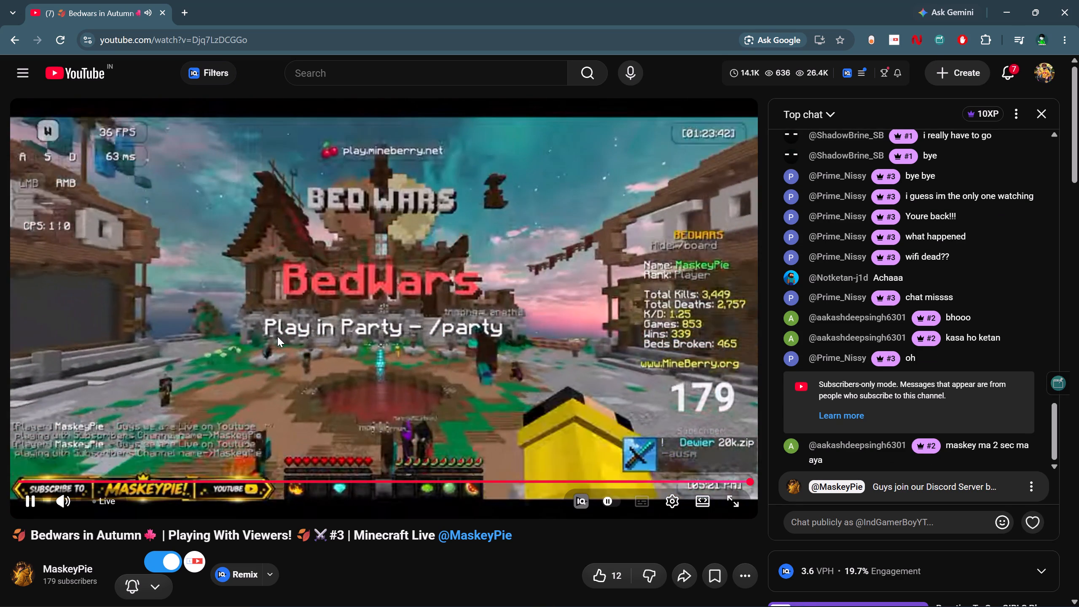
{"action": "scroll", "coordinate": [277, 336], "scroll_direction": "down", "scroll_amount": 1}
{"action": "scroll", "coordinate": [277, 336], "scroll_direction": "up", "scroll_amount": 2}
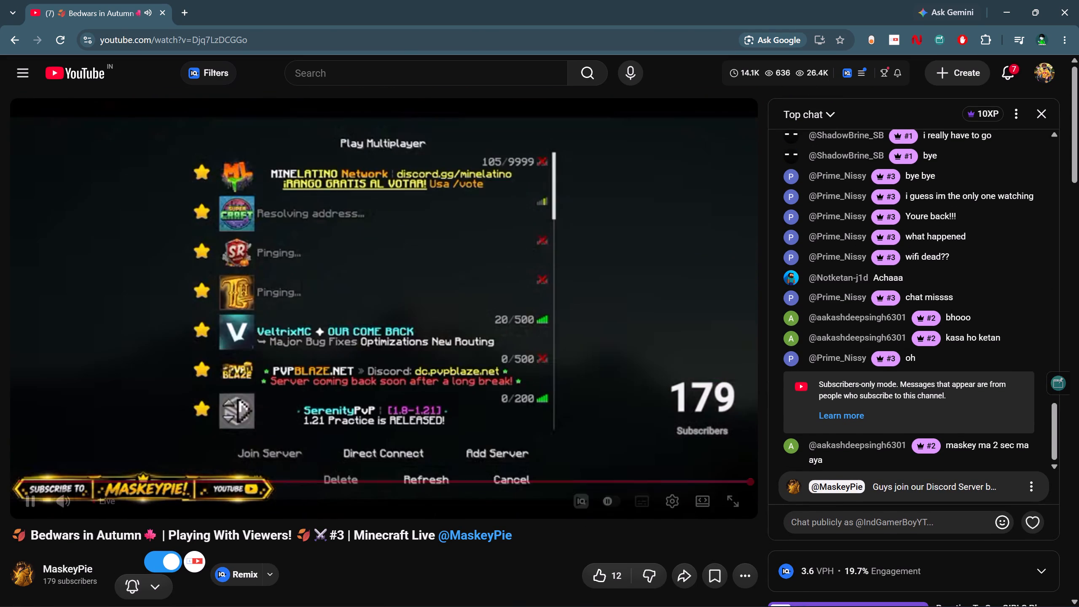
{"action": "scroll", "coordinate": [427, 300], "scroll_direction": "down", "scroll_amount": 2}
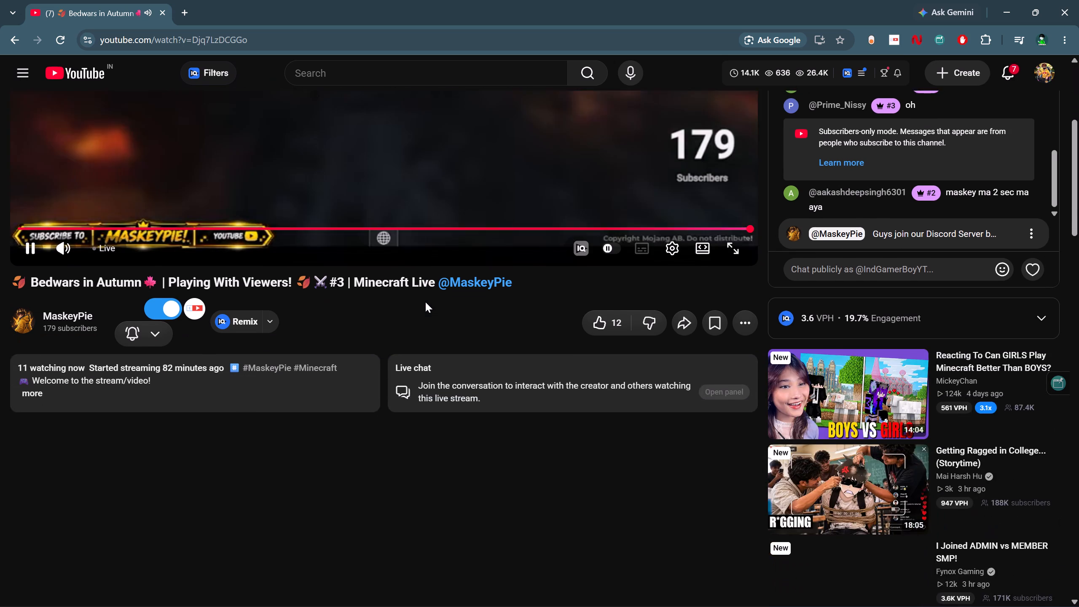
{"action": "scroll", "coordinate": [425, 302], "scroll_direction": "up", "scroll_amount": 3}
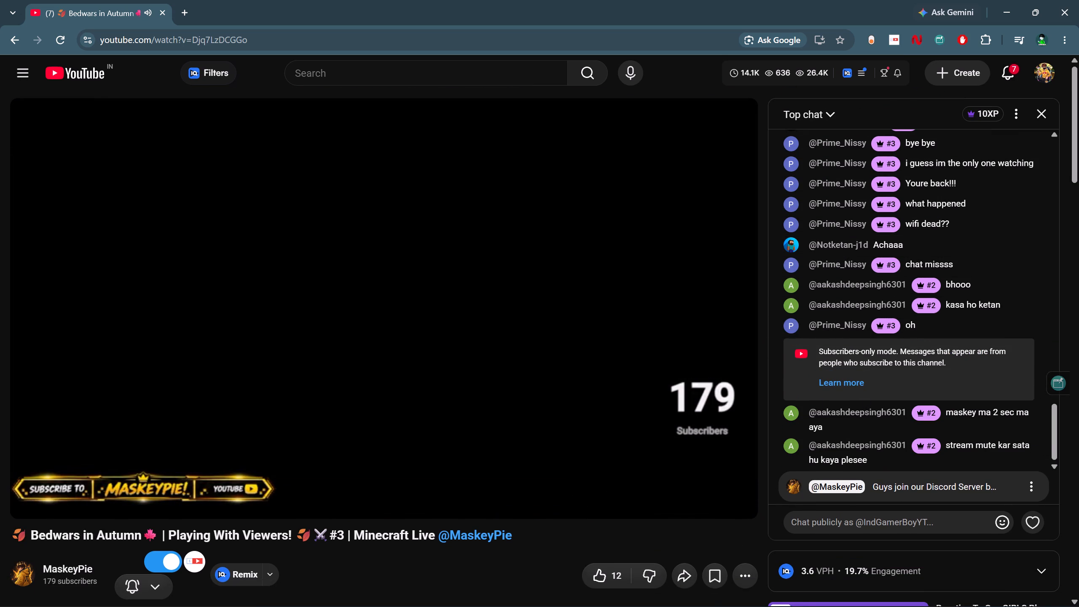
Post "abhi bhi 12 ki watchhing dw" in the live chat.
{"action": "left_click", "coordinate": [876, 523]}
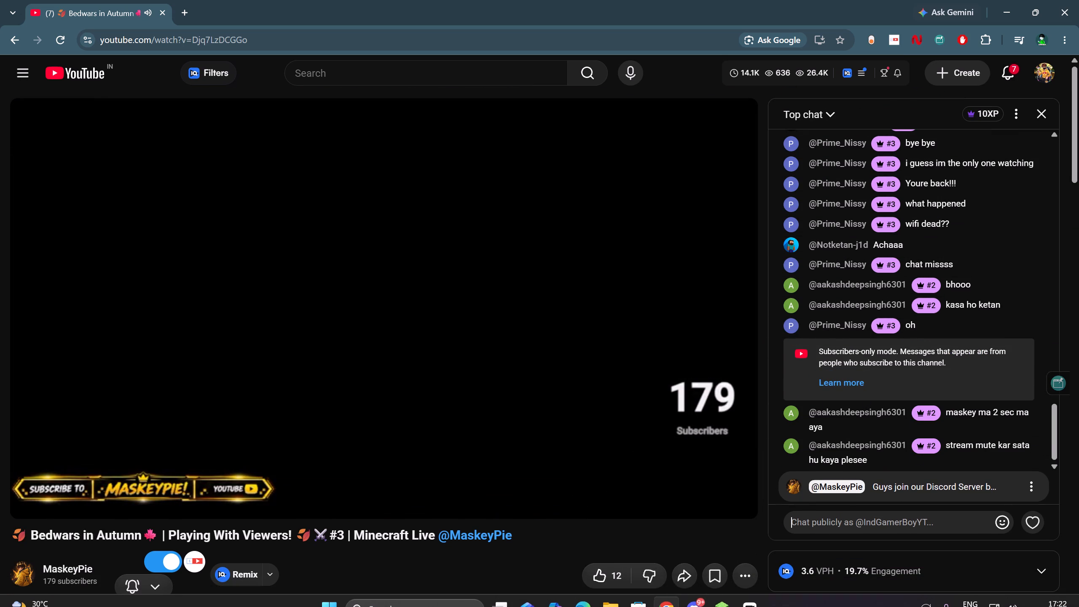
{"action": "type", "text": "abhi bhi 12 ki watchhing dw"}
{"action": "key", "text": "Return"}
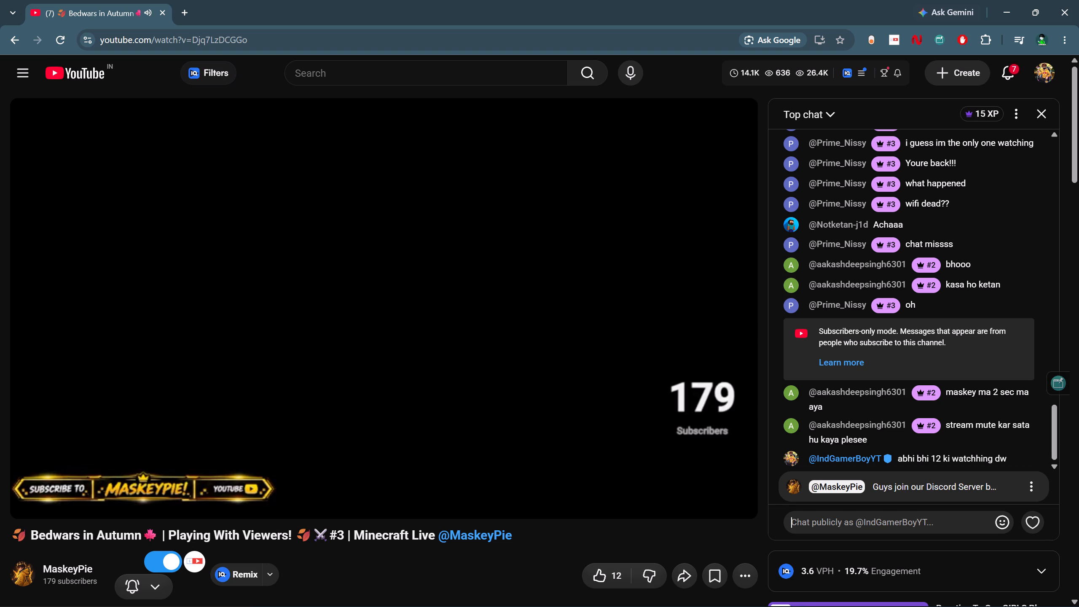
Recheck the stream's viewer details and post "dw" twice in the live chat.
{"action": "scroll", "coordinate": [489, 312], "scroll_direction": "down", "scroll_amount": 1}
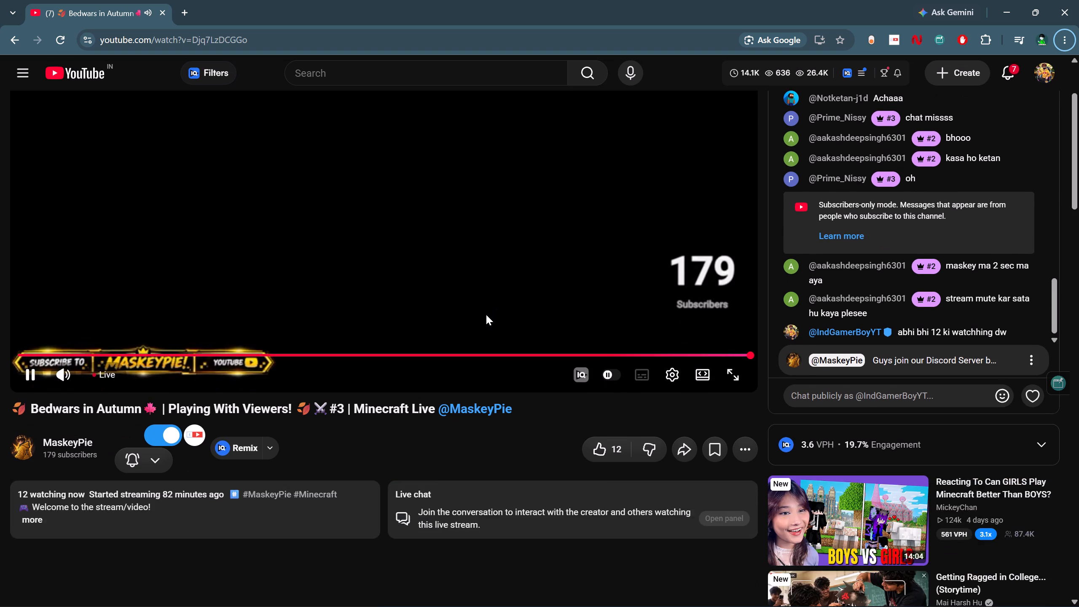
{"action": "scroll", "coordinate": [486, 314], "scroll_direction": "up", "scroll_amount": 2}
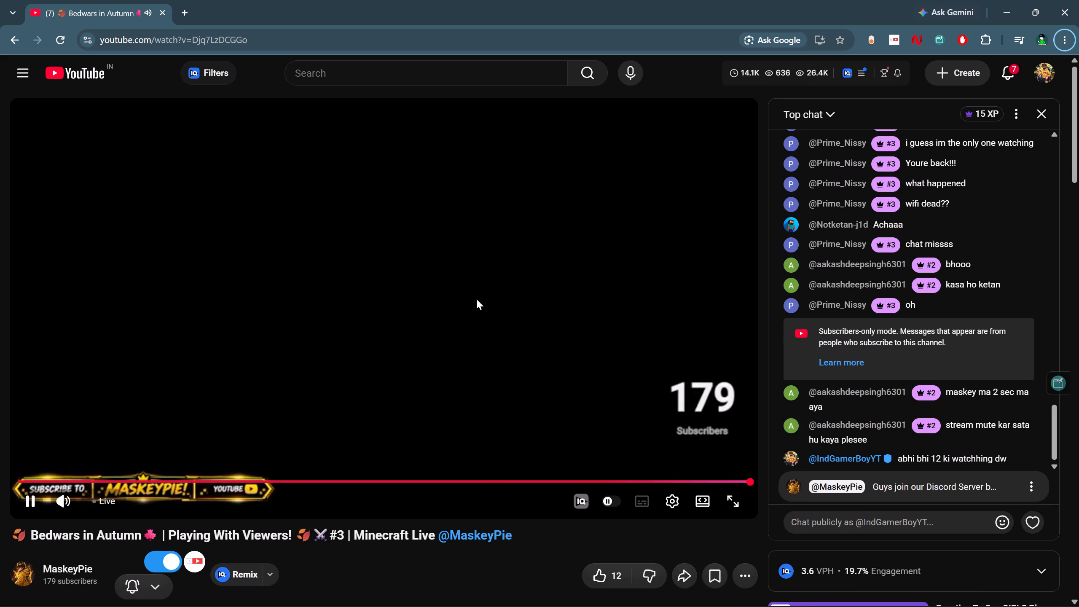
{"action": "scroll", "coordinate": [548, 369], "scroll_direction": "down", "scroll_amount": 1}
{"action": "scroll", "coordinate": [539, 369], "scroll_direction": "up", "scroll_amount": 2}
{"action": "left_click", "coordinate": [835, 525]}
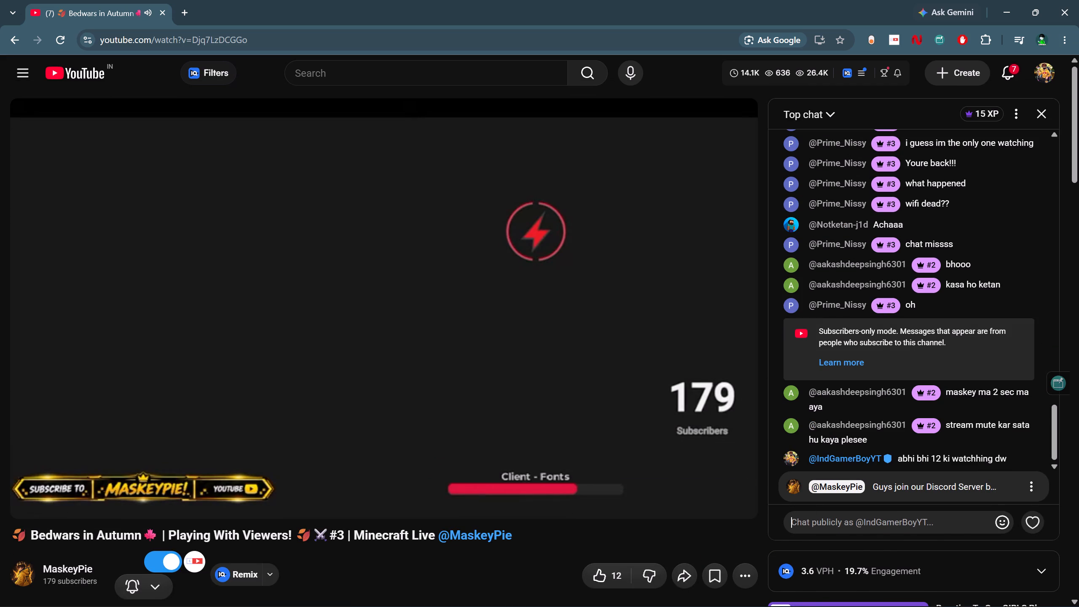
{"action": "type", "text": "dw"}
{"action": "key", "text": "Return"}
{"action": "type", "text": "dw"}
{"action": "key", "text": "Return"}
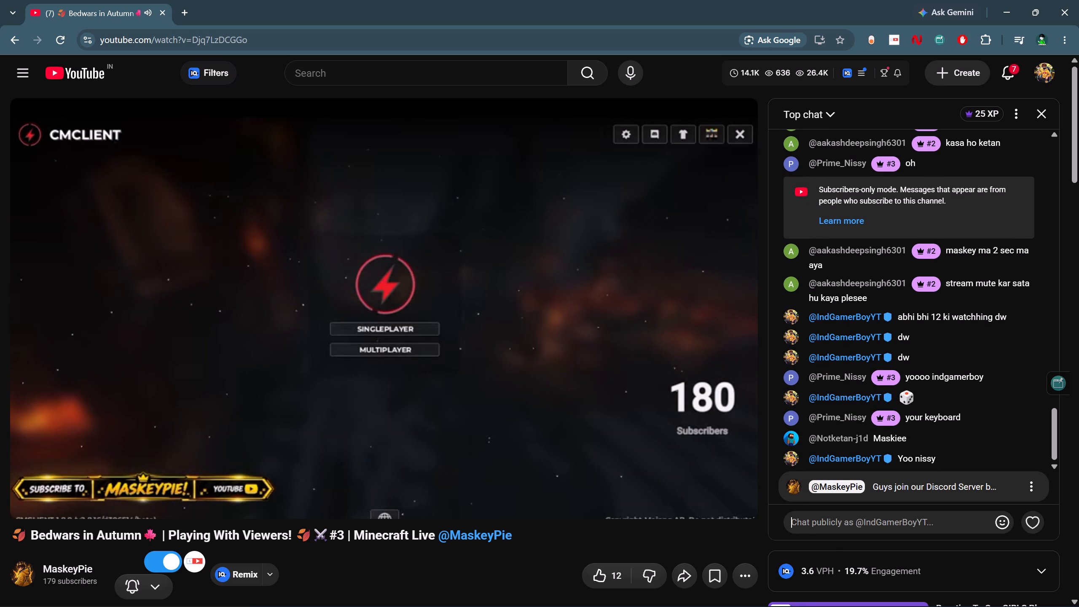
{"action": "type", "text": "Yep!"}
{"action": "key", "text": "Return"}
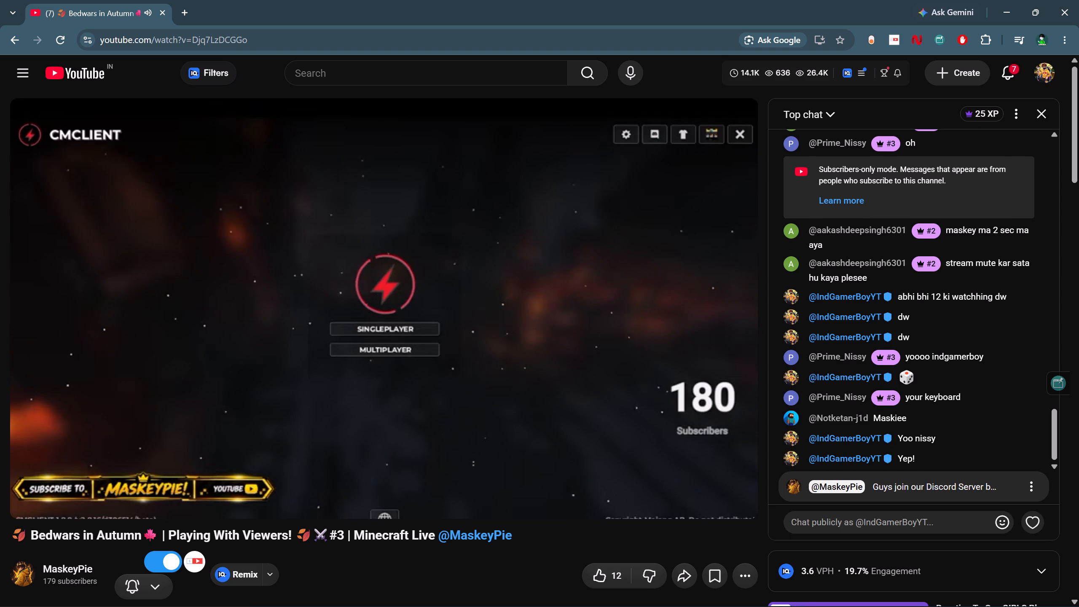
{"action": "type", "text": "agya keyboard"}
{"action": "key", "text": "Return"}
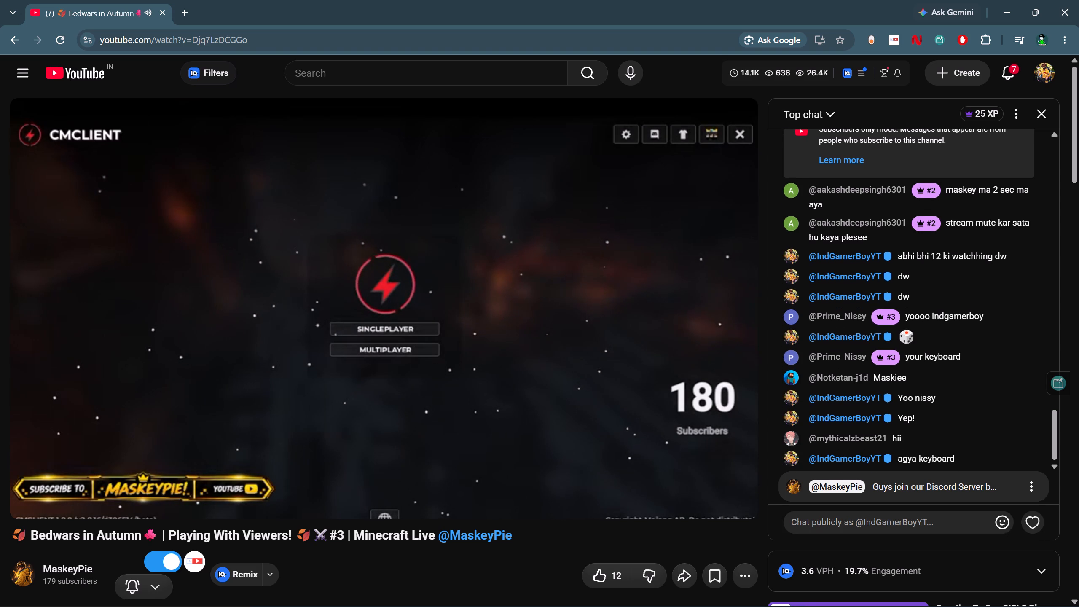
Switch back to CapCut and start choosing another open window to switch to.
{"action": "key", "text": "alt+Tab"}
{"action": "key", "text": "alt+Tab"}
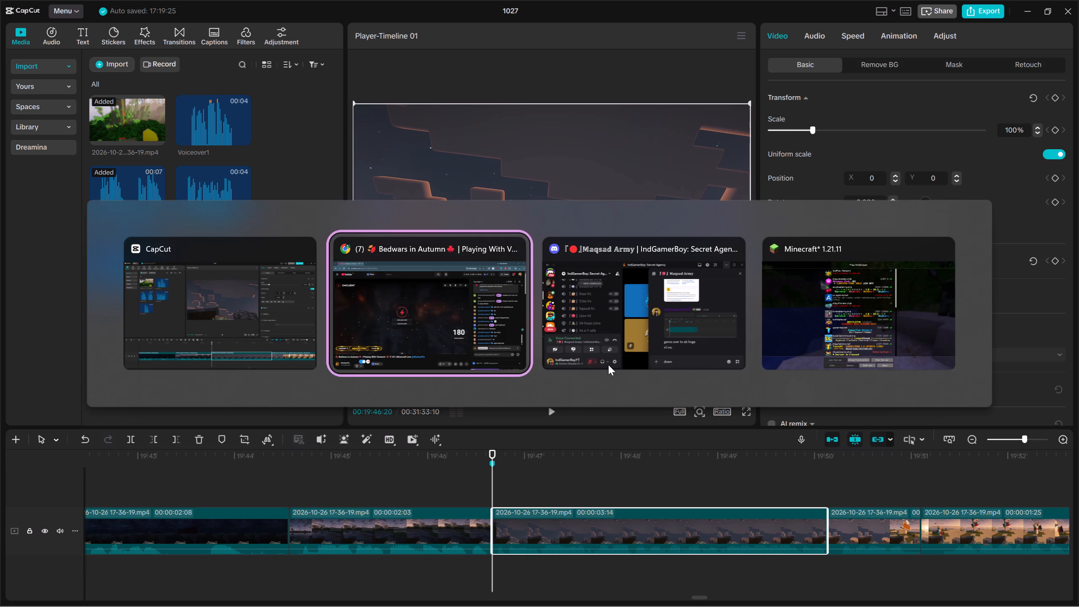
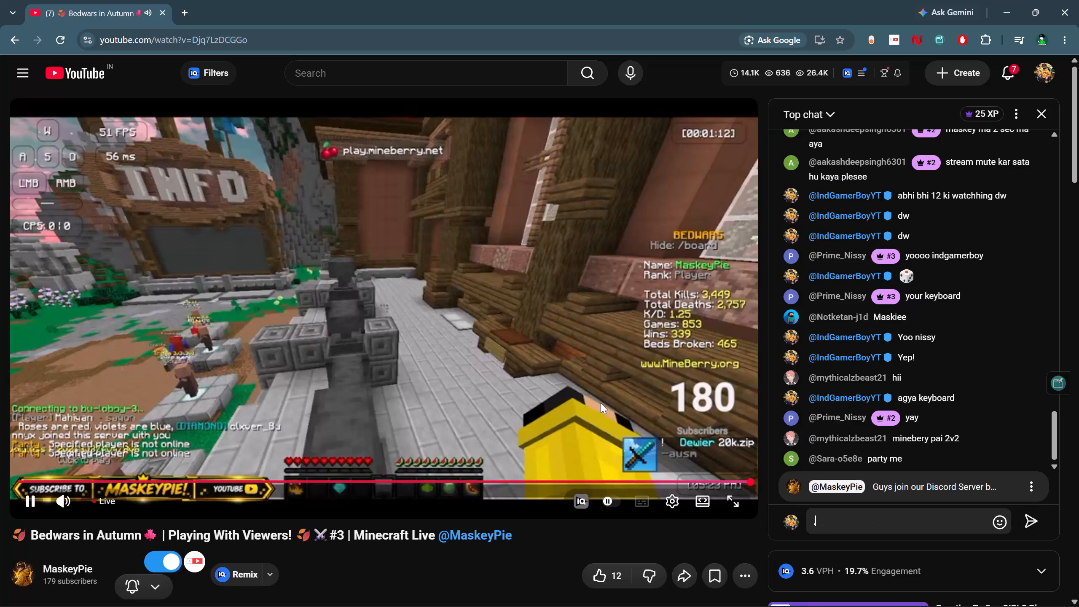
Clear the unsent character from the live chat message box and switch back to CapCut.
{"action": "key", "text": "BackSpace"}
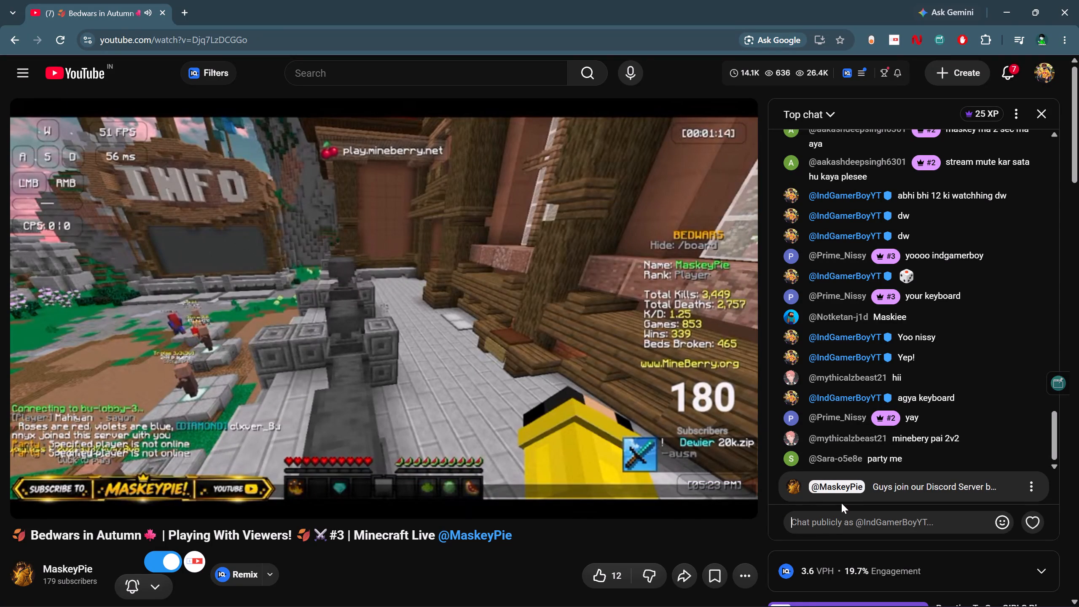
{"action": "key", "text": "alt+Tab"}
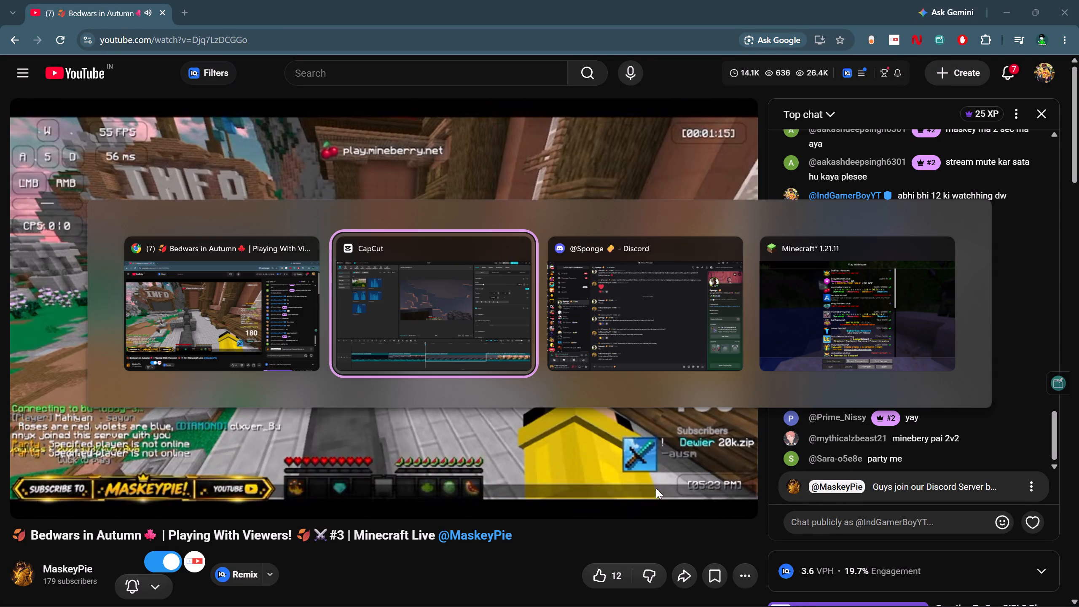
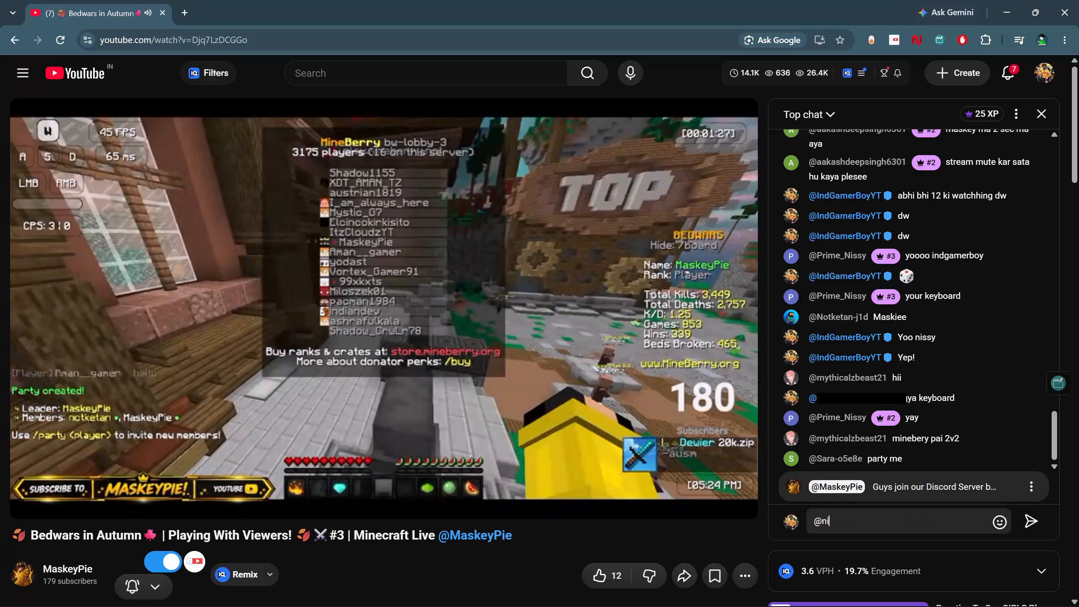
{"action": "type", "text": "sy"}
{"action": "key", "text": "space"}
{"action": "type", "text": "check dm"}
{"action": "key", "text": "Return"}
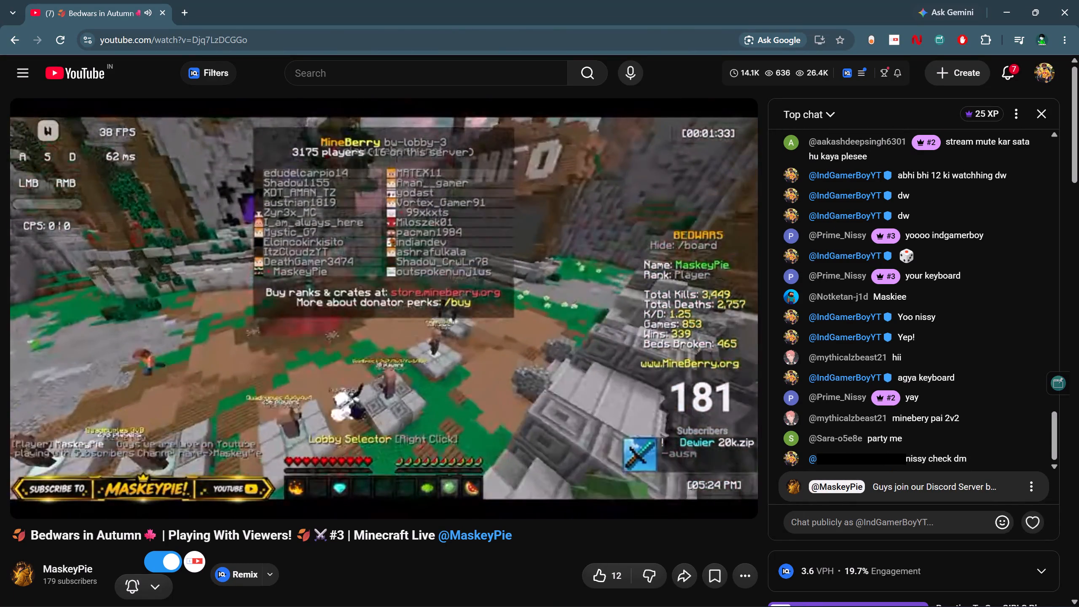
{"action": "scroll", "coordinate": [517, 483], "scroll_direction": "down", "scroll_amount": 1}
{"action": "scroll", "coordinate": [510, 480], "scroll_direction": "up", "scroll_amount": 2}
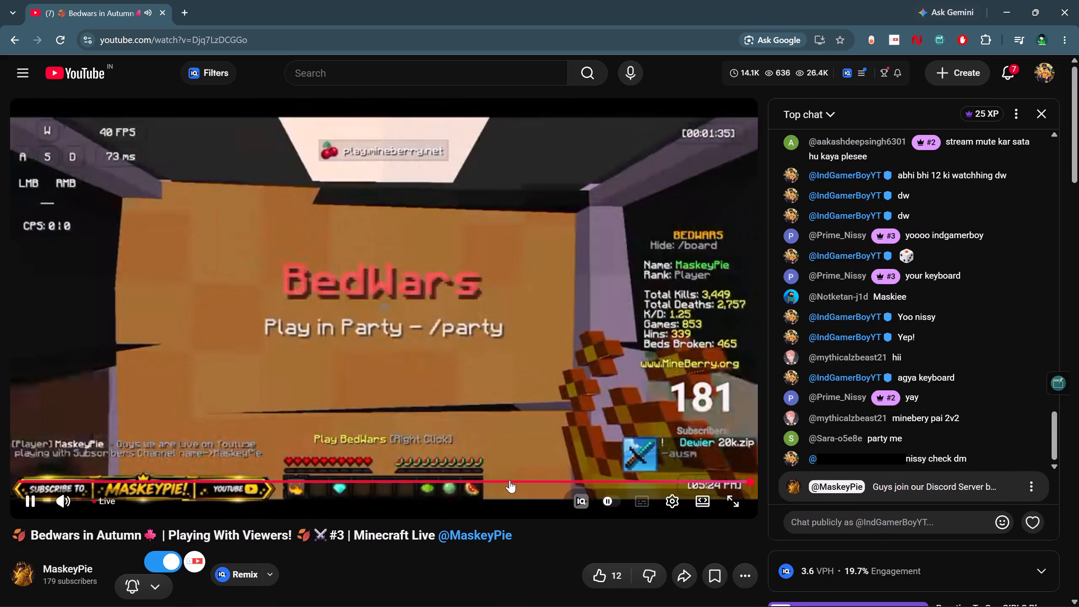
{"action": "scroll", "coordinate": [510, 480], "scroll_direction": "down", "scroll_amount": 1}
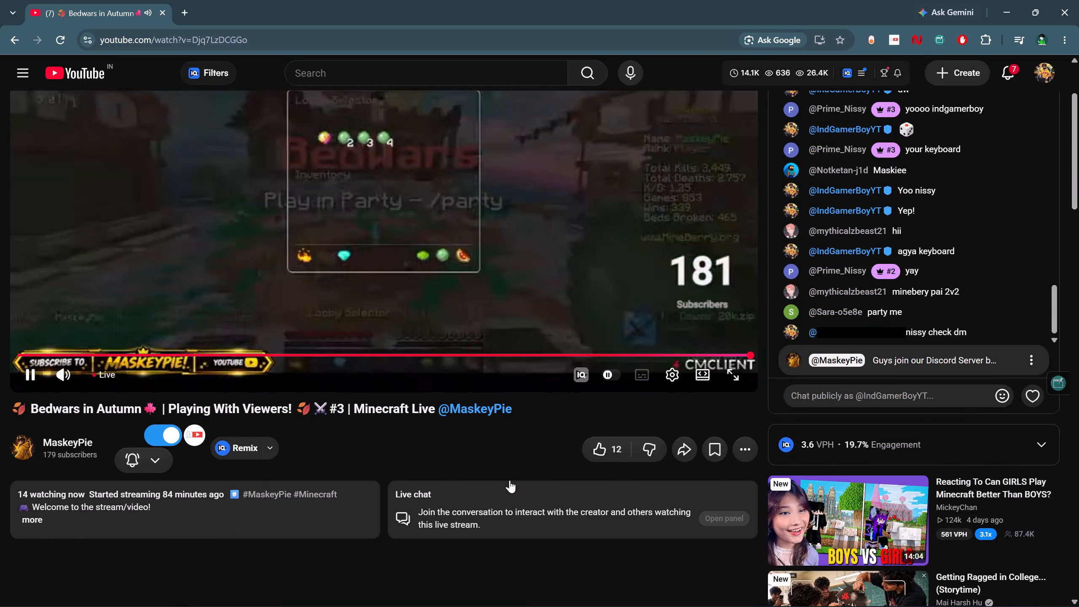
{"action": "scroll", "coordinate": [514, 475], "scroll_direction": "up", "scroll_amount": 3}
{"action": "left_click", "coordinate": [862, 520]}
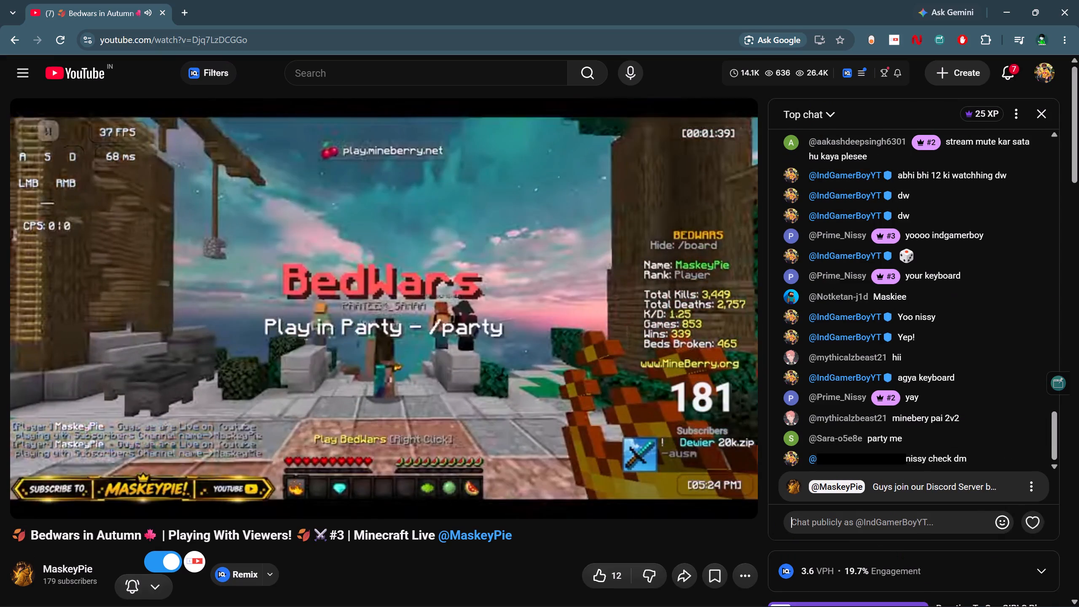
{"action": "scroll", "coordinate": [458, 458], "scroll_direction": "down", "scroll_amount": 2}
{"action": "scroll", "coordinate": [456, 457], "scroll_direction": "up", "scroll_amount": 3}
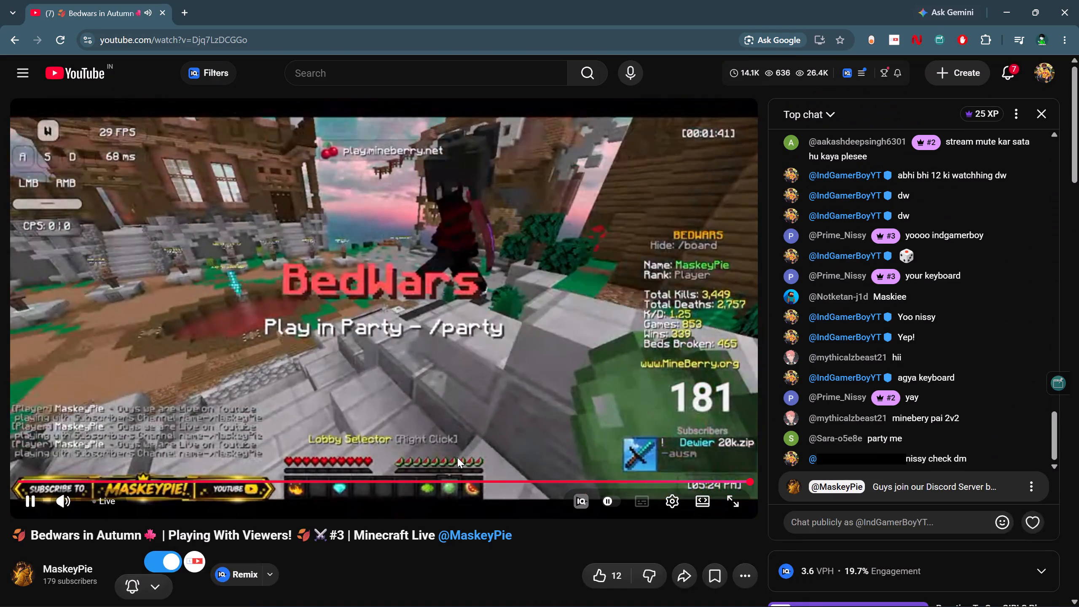
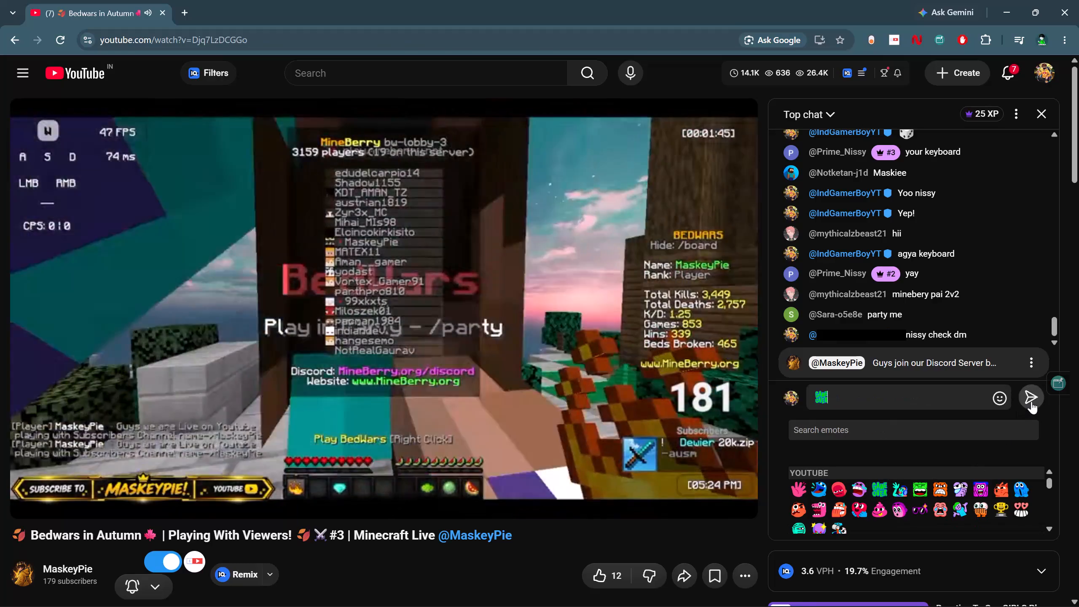
Send the green emote in the message box to the live chat and close the emote picker.
{"action": "left_click", "coordinate": [1031, 401]}
{"action": "left_click", "coordinate": [1004, 400]}
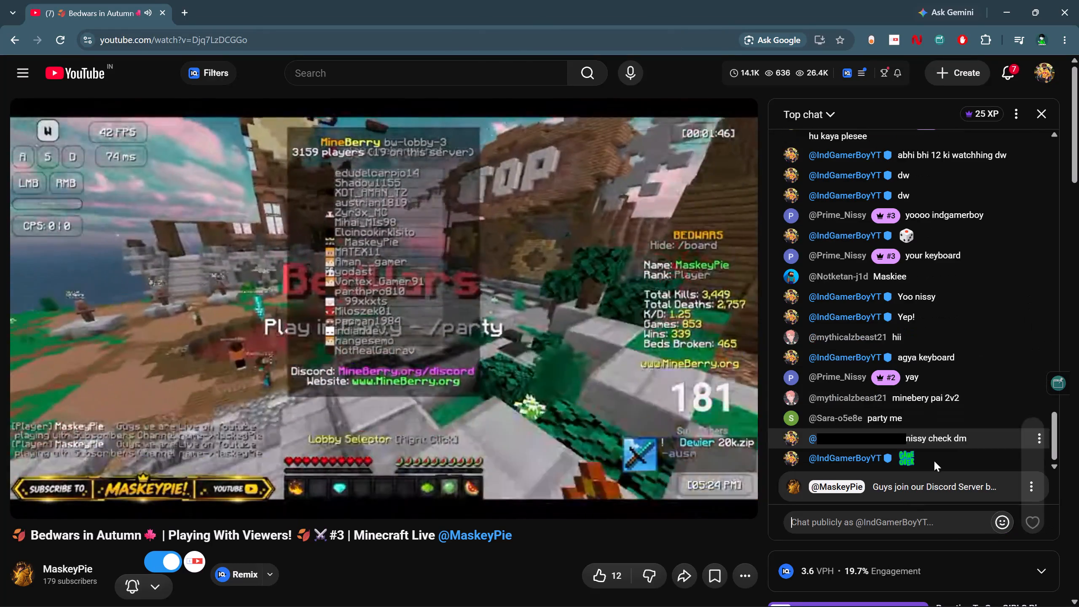
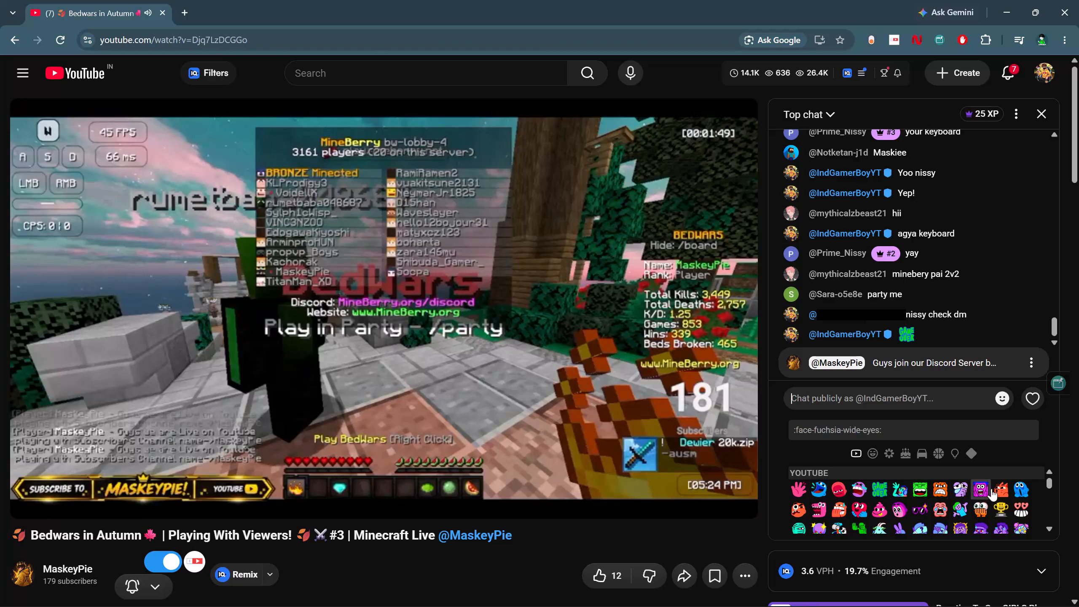
Add the blue character emote from the YouTube set, send it to the live chat, and close the emote picker.
{"action": "left_click", "coordinate": [1015, 488]}
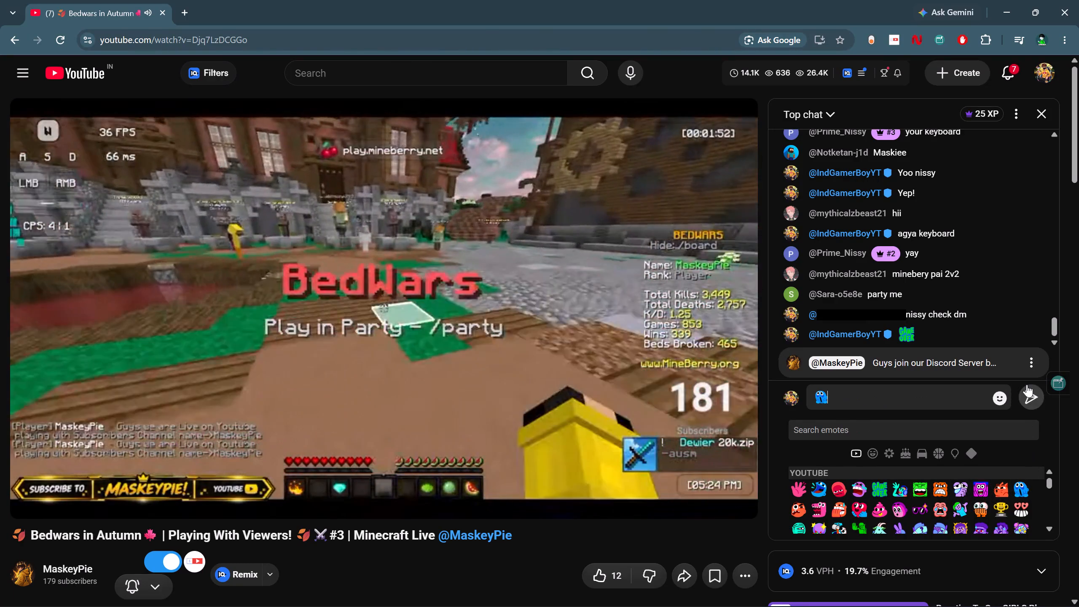
{"action": "left_click", "coordinate": [1027, 384]}
{"action": "left_click", "coordinate": [1037, 400]}
{"action": "left_click", "coordinate": [1003, 396]}
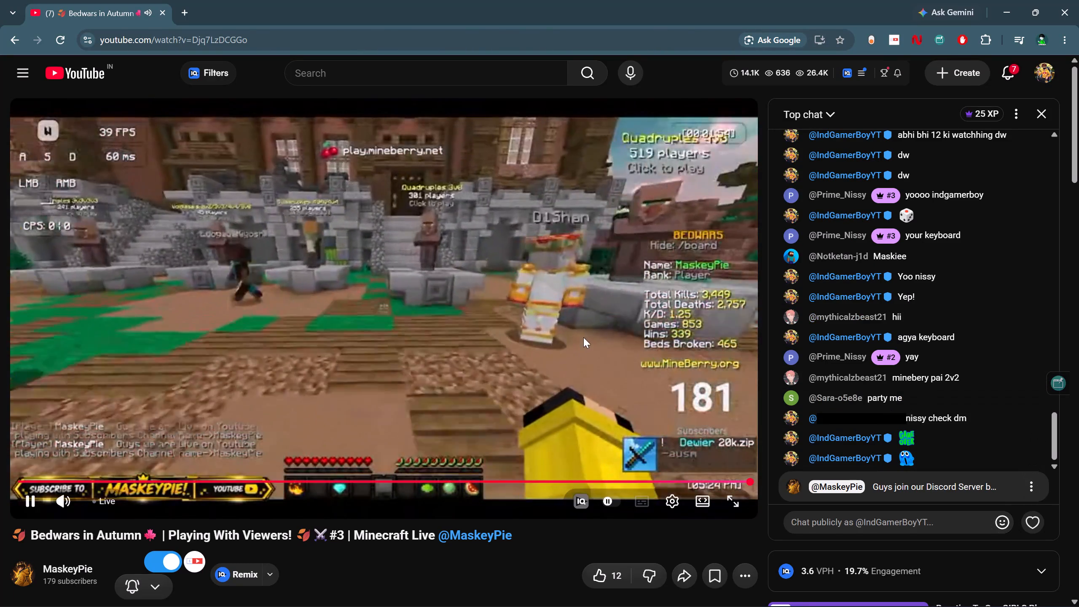
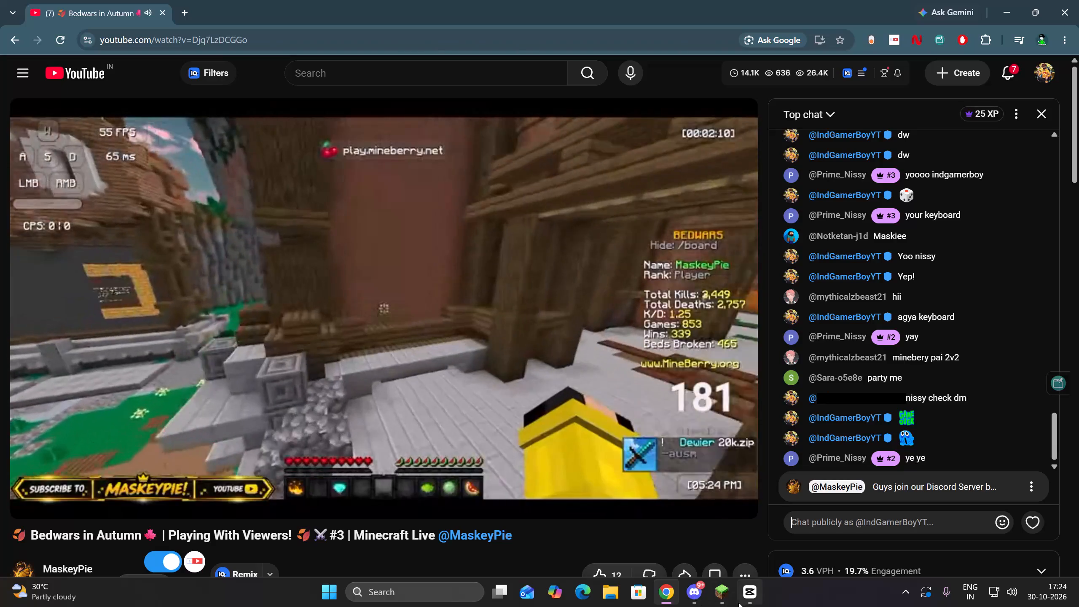
Switch from the YouTube live chat back to project 1027 in CapCut.
{"action": "left_click", "coordinate": [747, 598]}
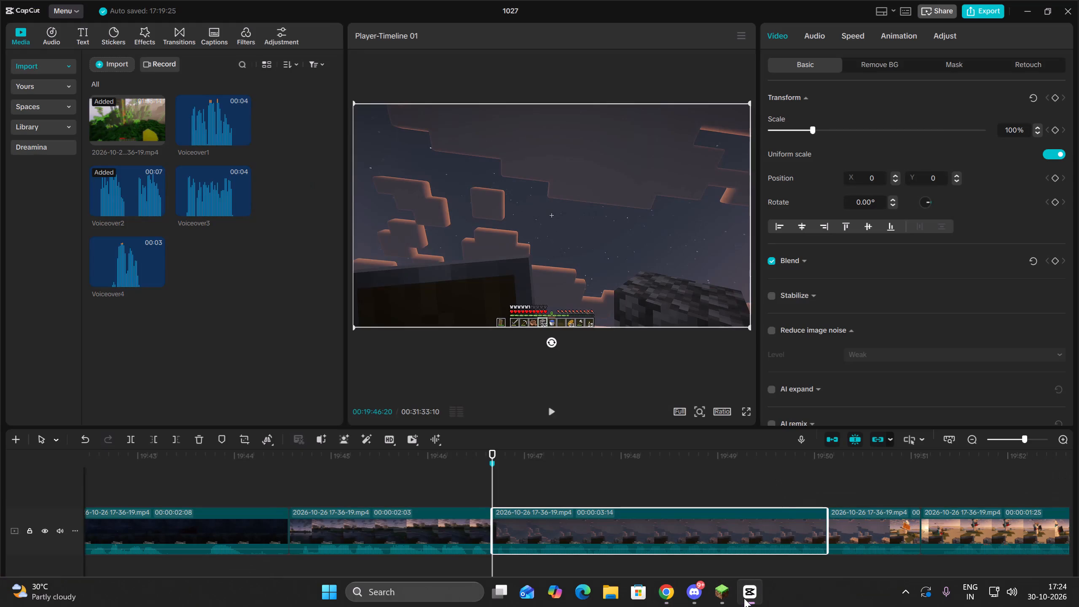
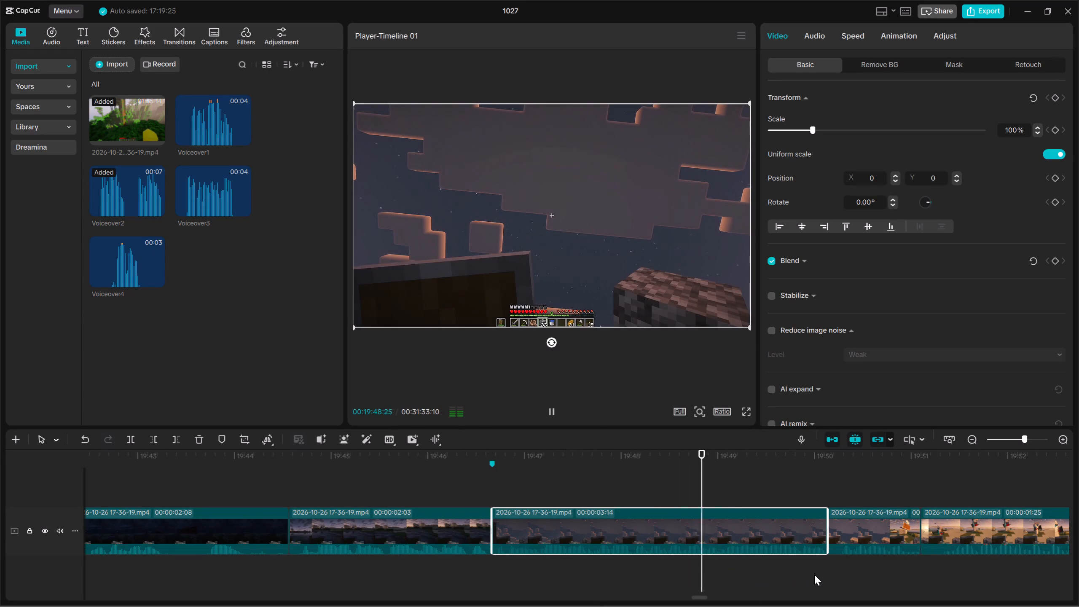
Stop playback, mute the selected 00:00:03:14 clip's audio, and return the playhead to the clip's start at 00:19:46:20.
{"action": "key", "text": "space"}
{"action": "left_click", "coordinate": [812, 28]}
{"action": "left_click_drag", "start_coordinate": [851, 134], "coordinate": [607, 126]}
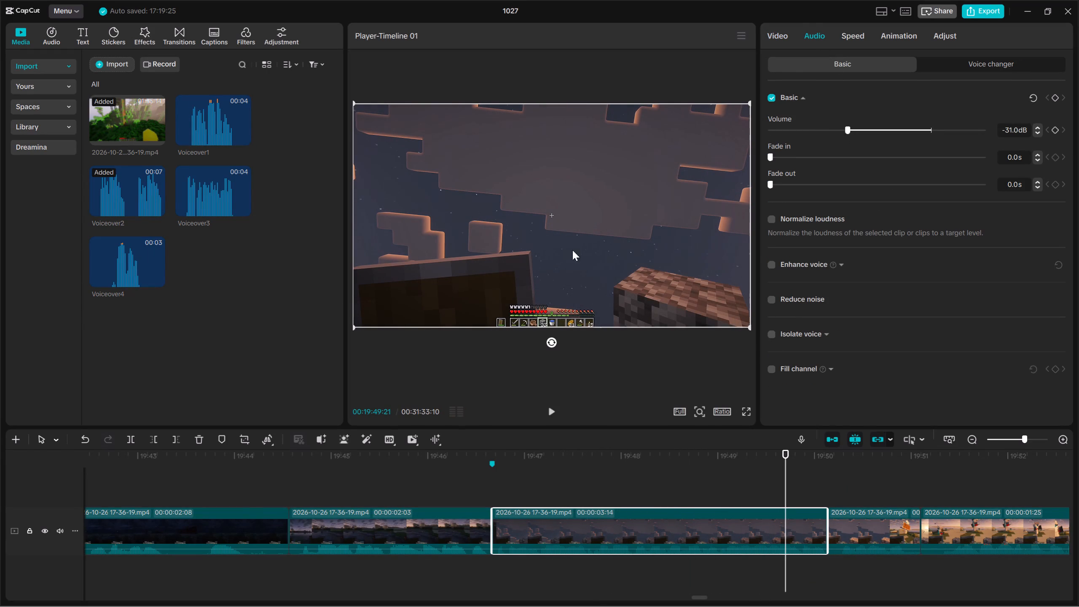
{"action": "left_click", "coordinate": [528, 582]}
{"action": "key", "text": "Up"}
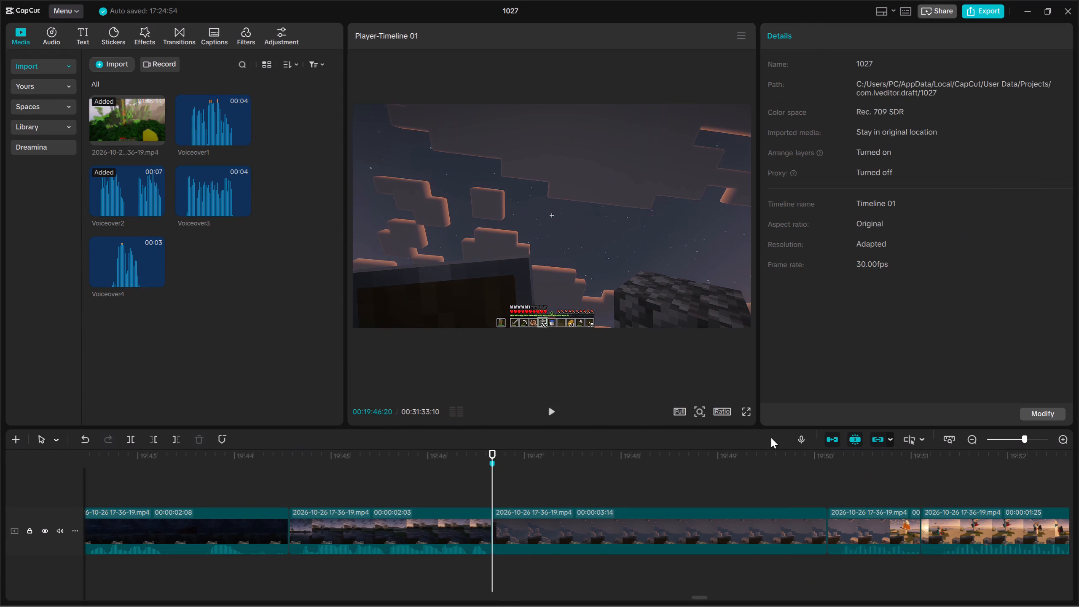
Switch to Chrome, pause the YouTube Bedwars live stream, and return to project 1027 in CapCut.
{"action": "left_click", "coordinate": [659, 595]}
{"action": "left_click", "coordinate": [571, 299]}
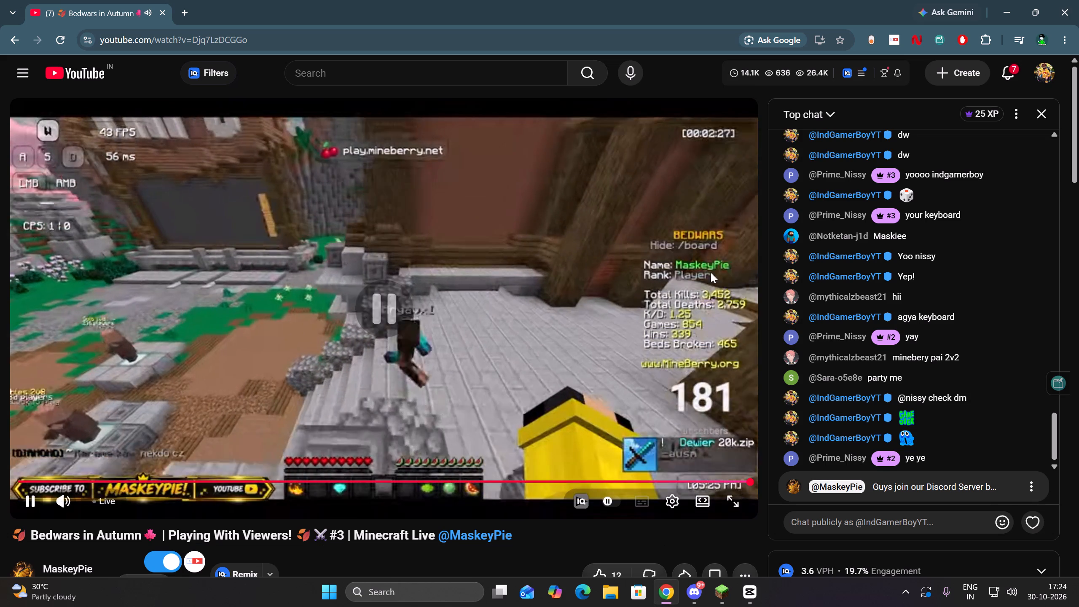
{"action": "left_click", "coordinate": [997, 5]}
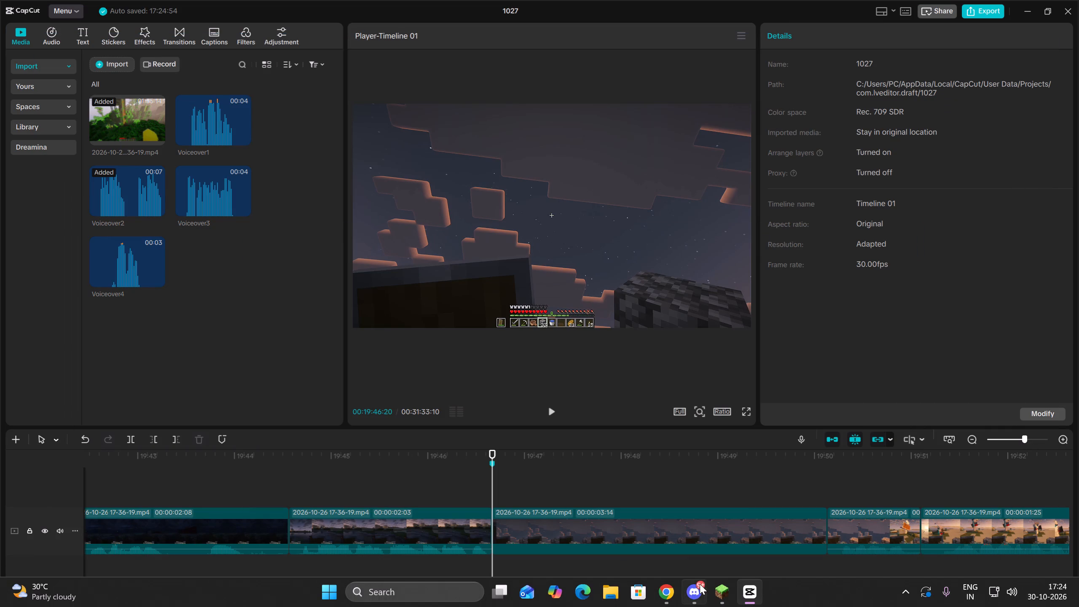
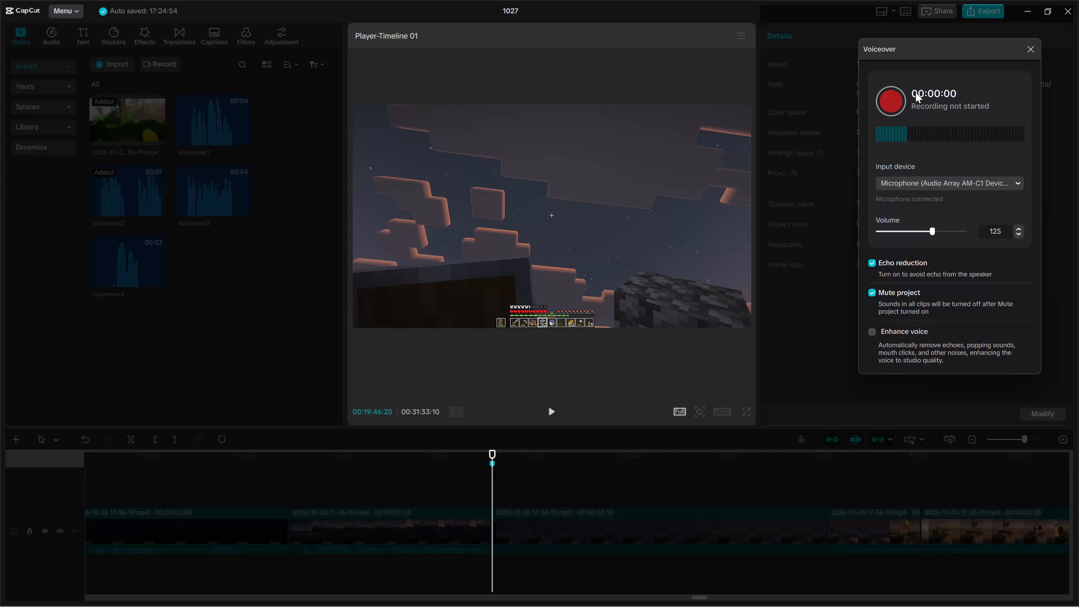
Record a new voiceover starting from 00:19:46:20, stop the recording, and close the voiceover recorder.
{"action": "left_click", "coordinate": [893, 89]}
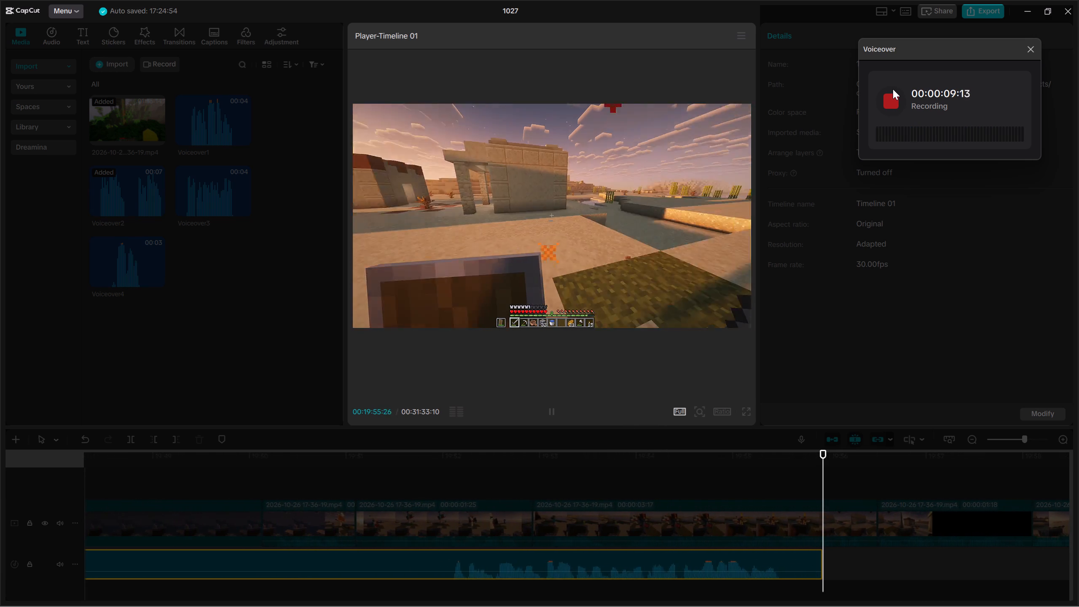
{"action": "left_click", "coordinate": [893, 89]}
{"action": "left_click", "coordinate": [1036, 48]}
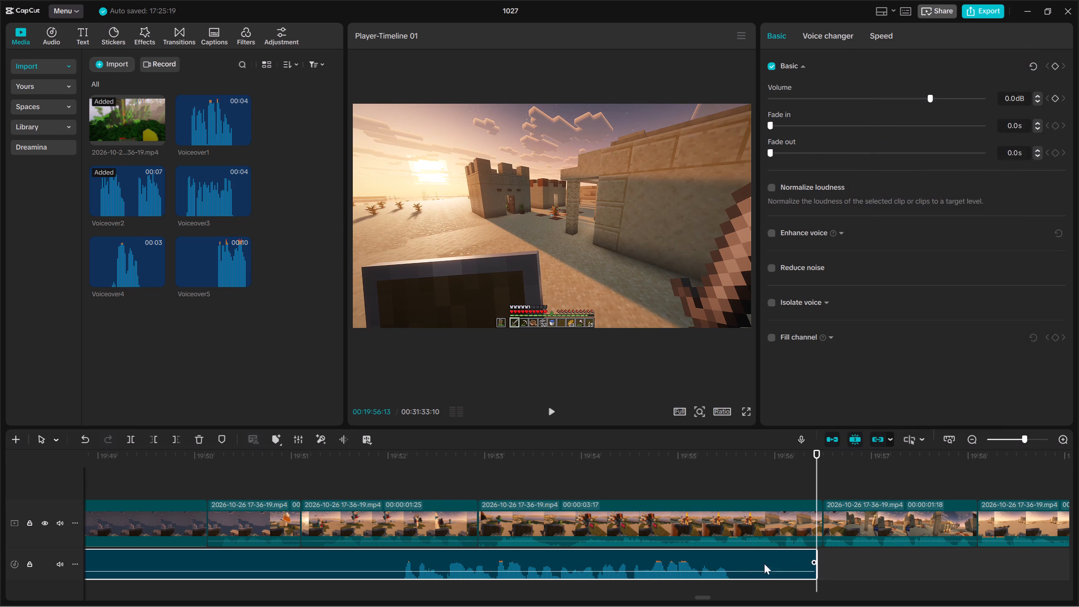
Trim the silence off both ends of the new voiceover, keeping only the speech from 00:19:52:05 to 00:19:55:16.
{"action": "left_click", "coordinate": [730, 580]}
{"action": "left_click", "coordinate": [738, 569]}
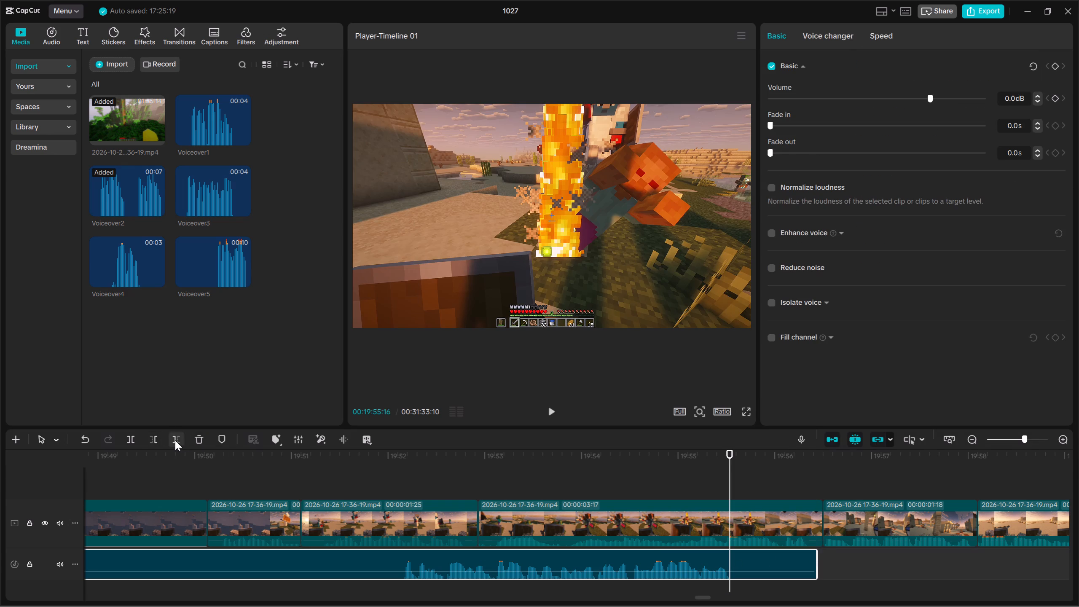
{"action": "left_click", "coordinate": [175, 440]}
{"action": "left_click", "coordinate": [400, 580]}
{"action": "left_click", "coordinate": [406, 581]}
{"action": "left_click_drag", "start_coordinate": [451, 580], "coordinate": [453, 550]}
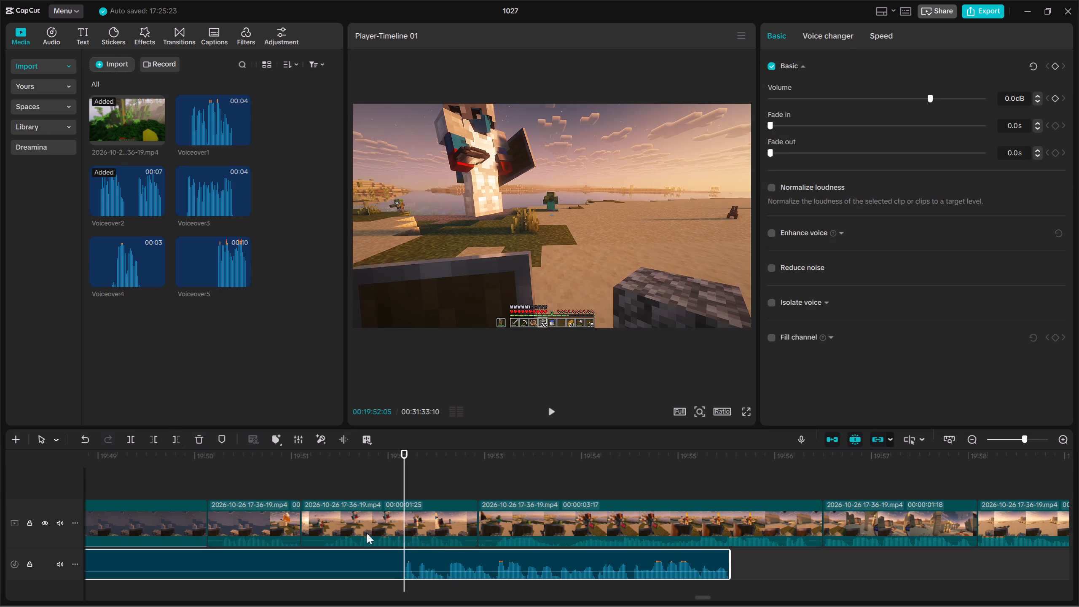
{"action": "left_click", "coordinate": [155, 444]}
Move the trimmed voiceover back along the audio track so it starts at 00:19:46:20, beneath the muted clip.
{"action": "key", "text": "Up"}
{"action": "key", "text": "Up"}
{"action": "key", "text": "Up"}
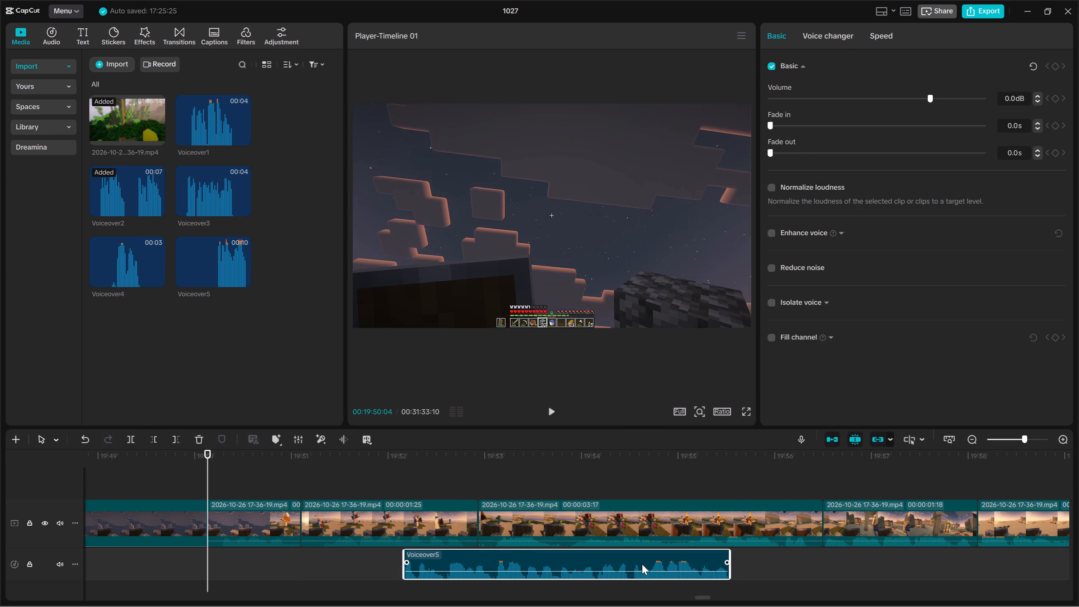
{"action": "double_click", "coordinate": [979, 440]}
{"action": "left_click_drag", "start_coordinate": [740, 564], "coordinate": [690, 562]}
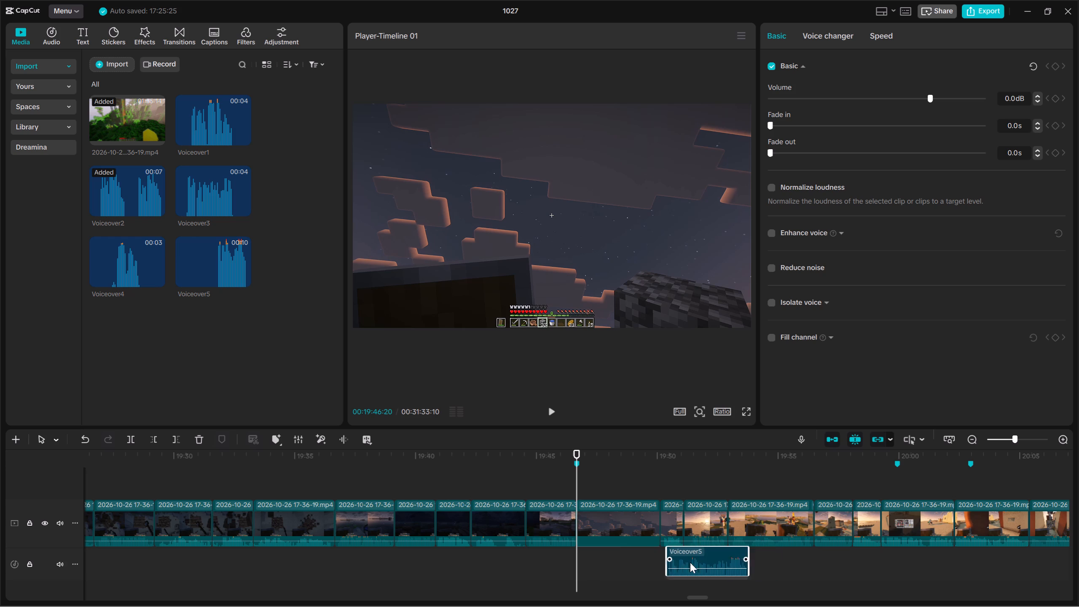
{"action": "left_click_drag", "start_coordinate": [690, 562], "coordinate": [604, 567]}
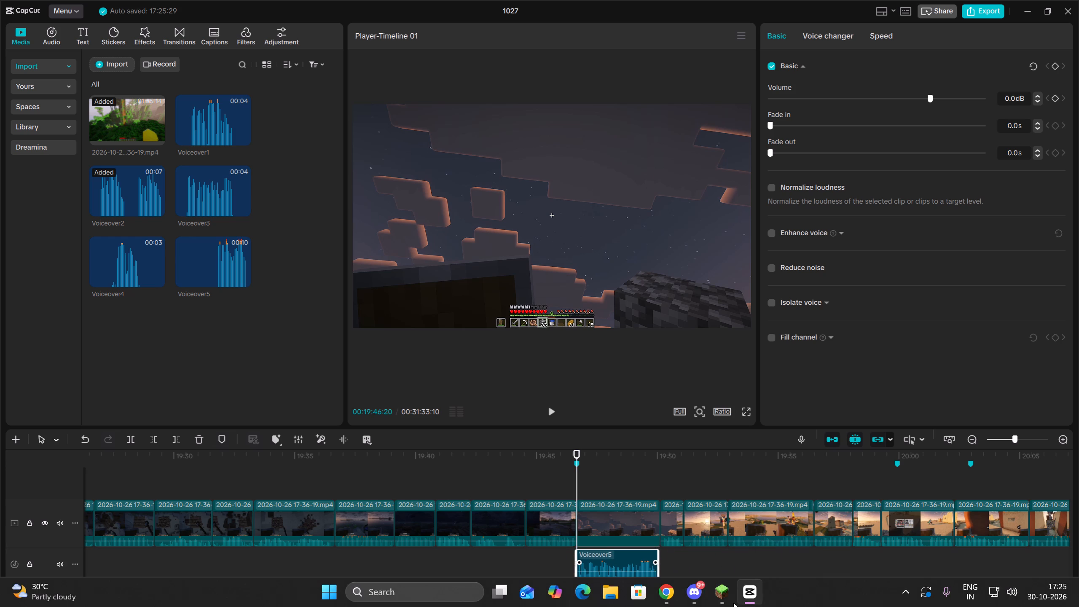
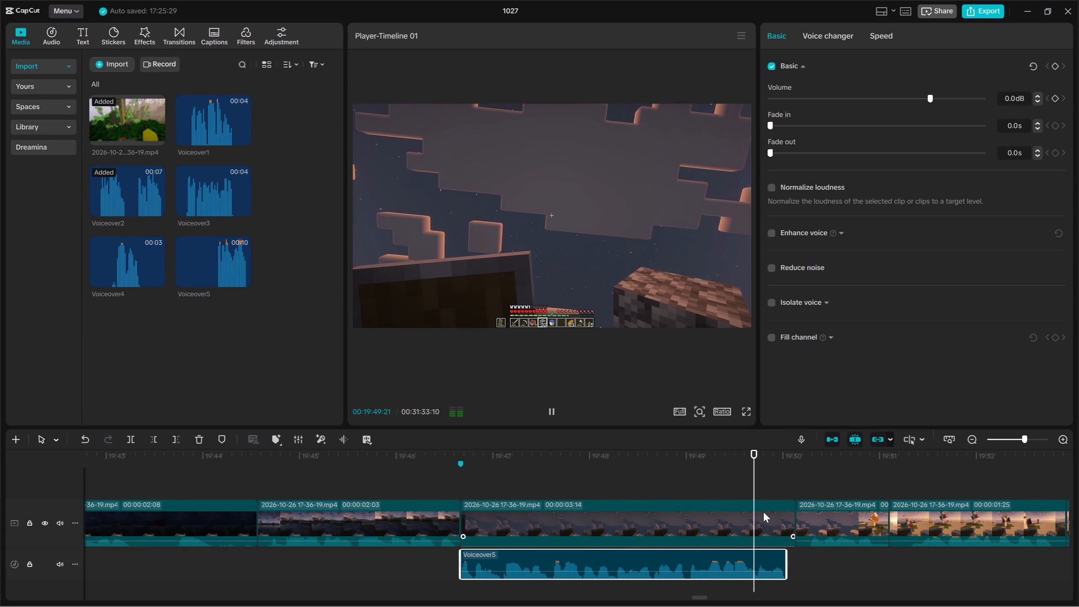
Trim the end of the muted clip above the voiceover to 00:19:50:01, where the voiceover ends.
{"action": "key", "text": "Up"}
{"action": "left_click", "coordinate": [755, 524]}
{"action": "left_click", "coordinate": [173, 440]}
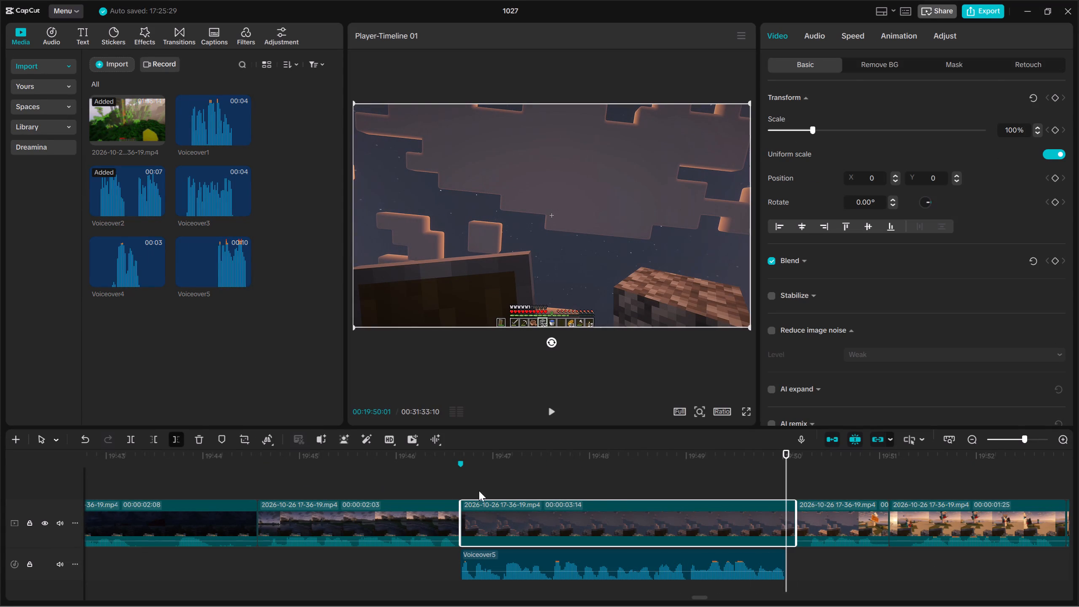
Group the trimmed video clip and the voiceover beneath it into a compound clip.
{"action": "left_click_drag", "start_coordinate": [615, 481], "coordinate": [631, 602]}
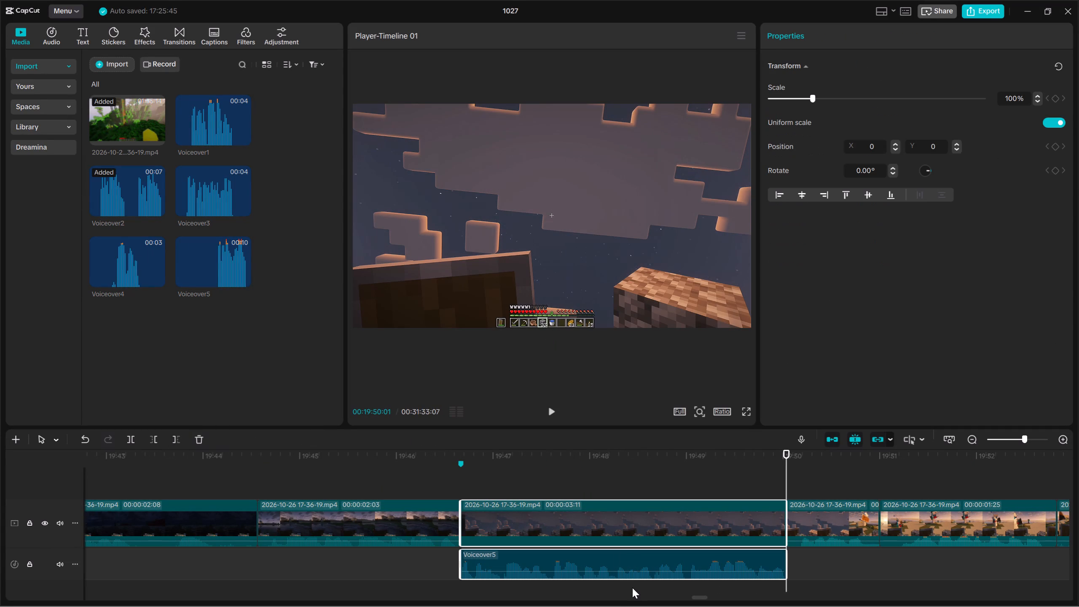
{"action": "key", "text": "alt+g"}
Play the timeline onward from the new compound clip to about 00:20:04, reviewing the audio around the markers near 00:20:00.
{"action": "left_click", "coordinate": [971, 440]}
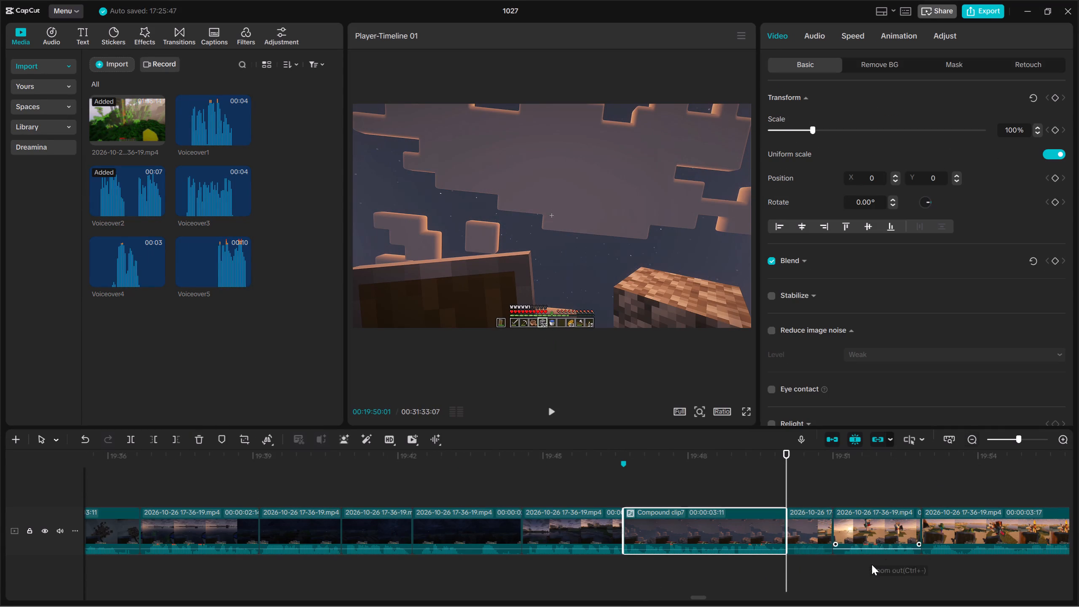
{"action": "key", "text": "space"}
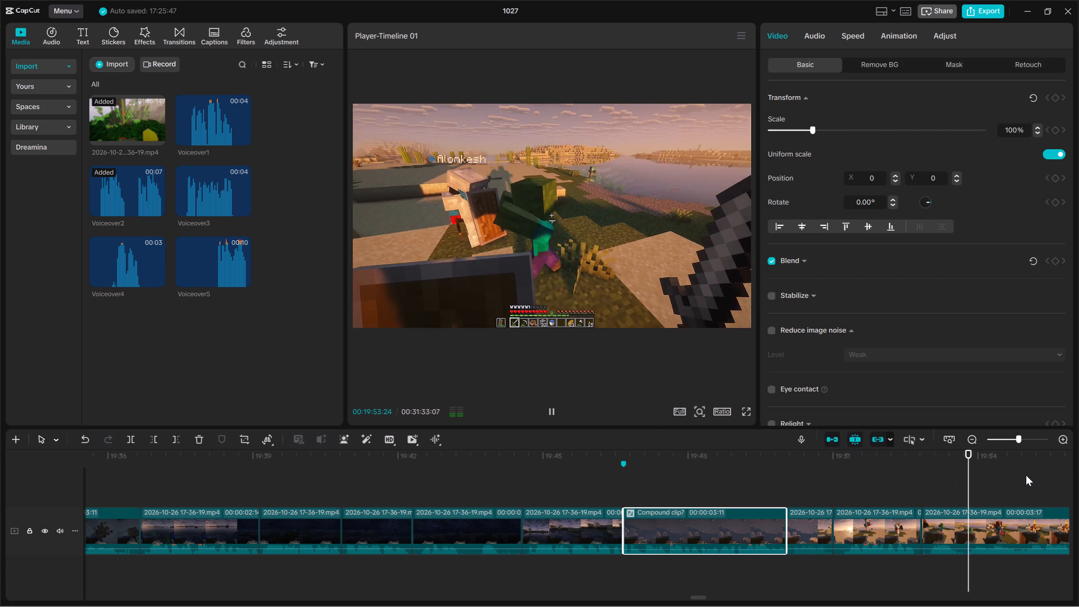
{"action": "left_click", "coordinate": [977, 440]}
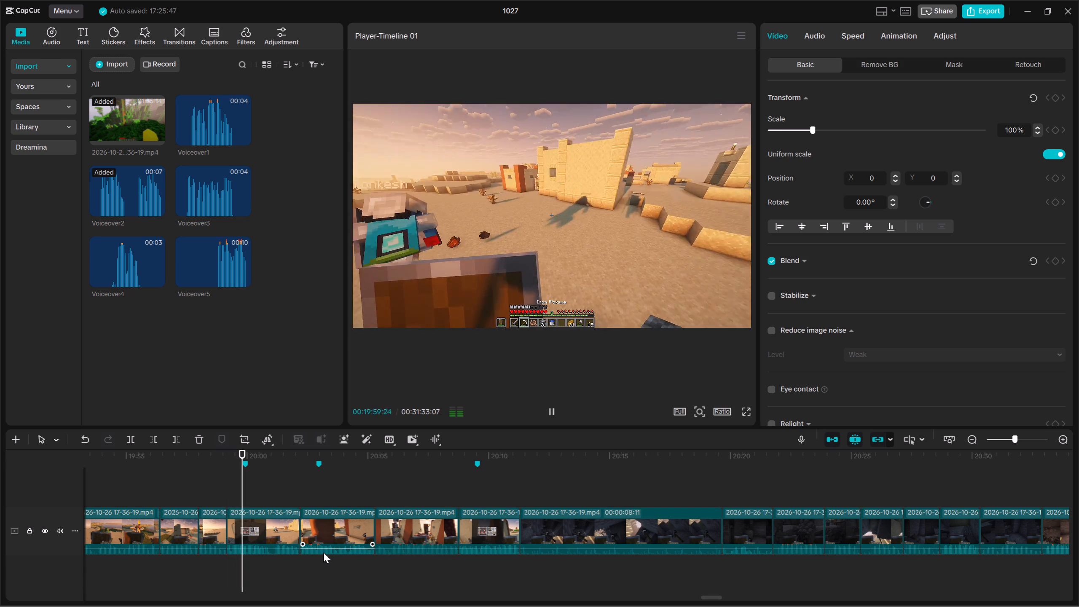
{"action": "key", "text": "space"}
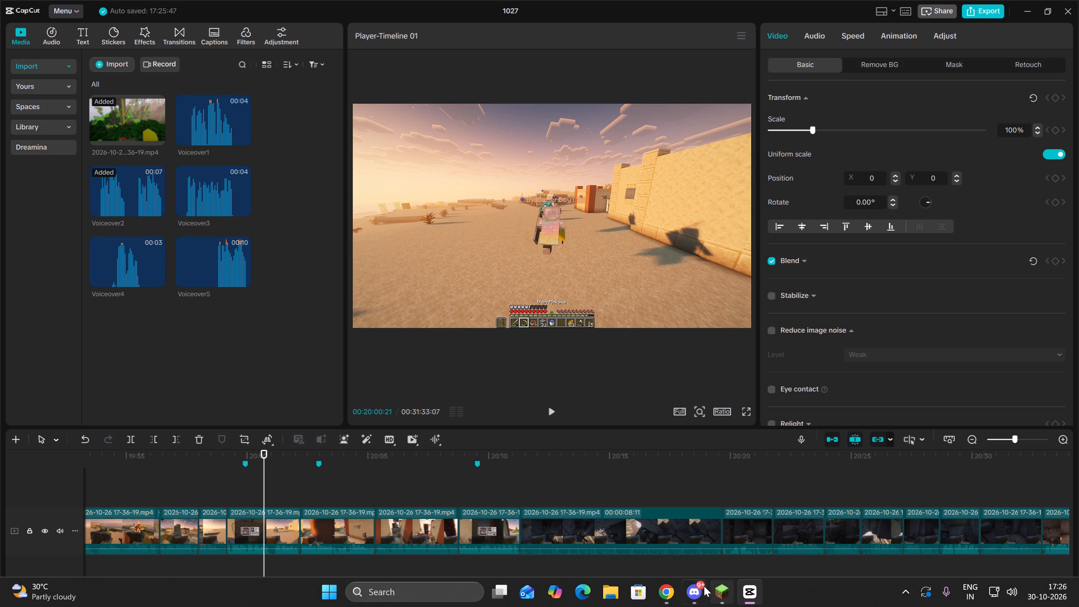
{"action": "key", "text": "Up"}
{"action": "key", "text": "space"}
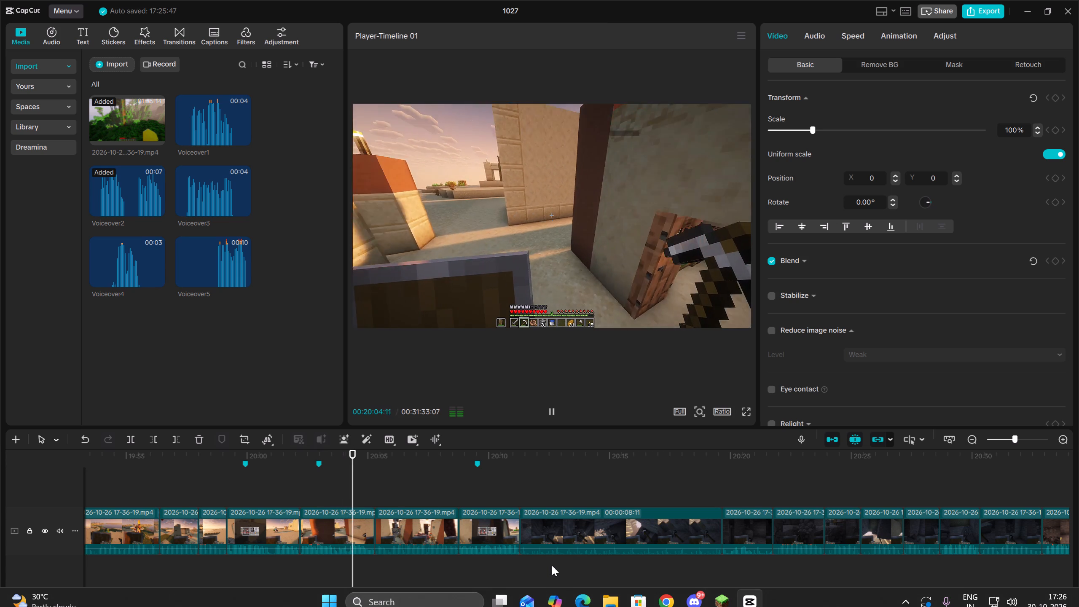
Select the clip starting at about 00:20:02 and replay it from its beginning to review its audio near the marker.
{"action": "key", "text": "space"}
{"action": "key", "text": "Up"}
{"action": "key", "text": "space"}
{"action": "left_click", "coordinate": [353, 528]}
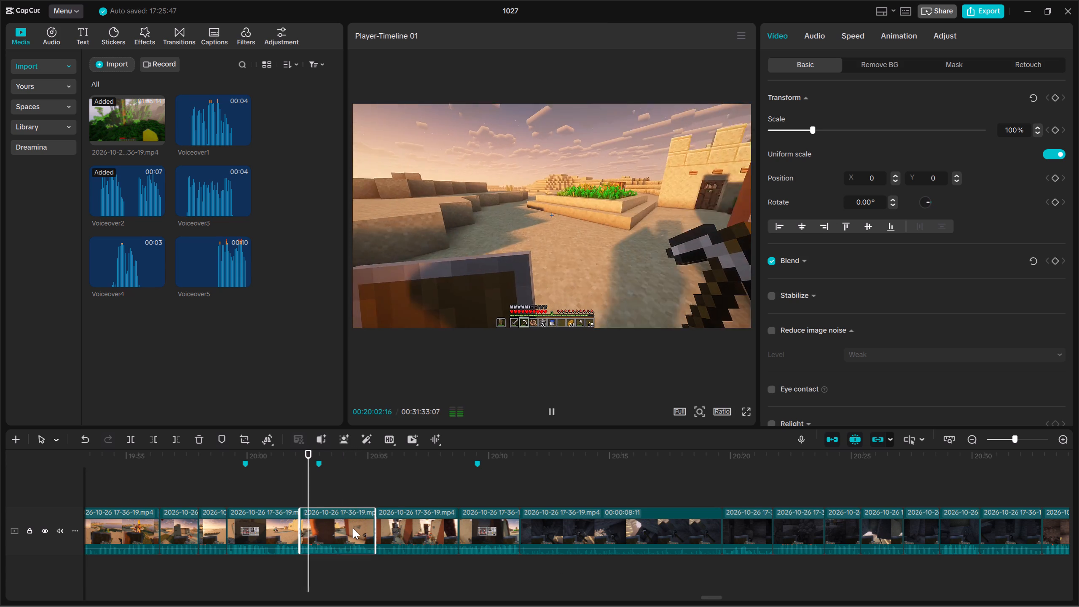
{"action": "key", "text": "space"}
{"action": "key", "text": "space"}
{"action": "key", "text": "space"}
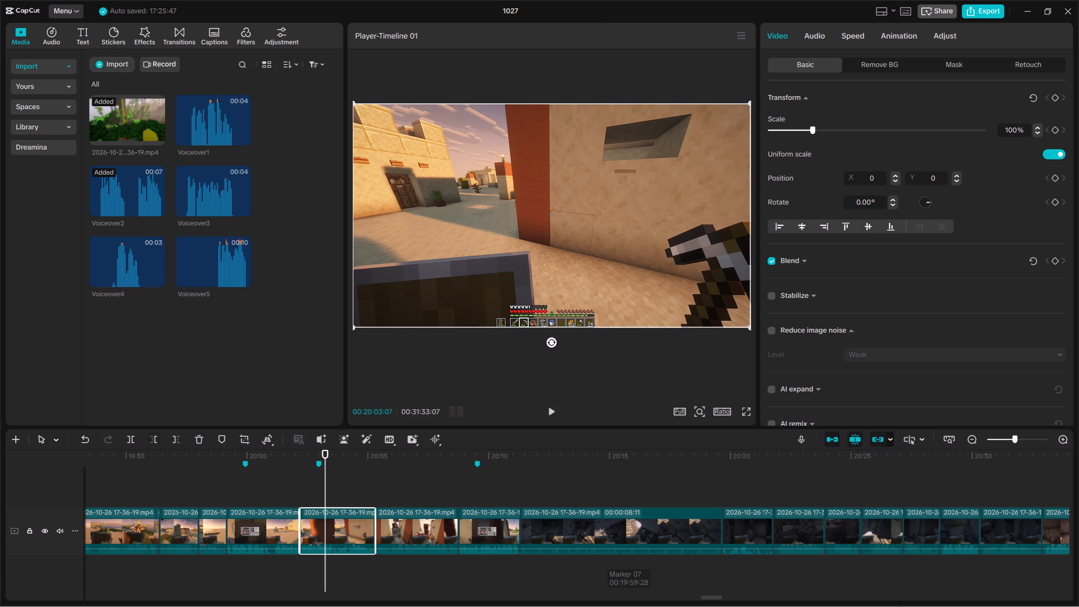
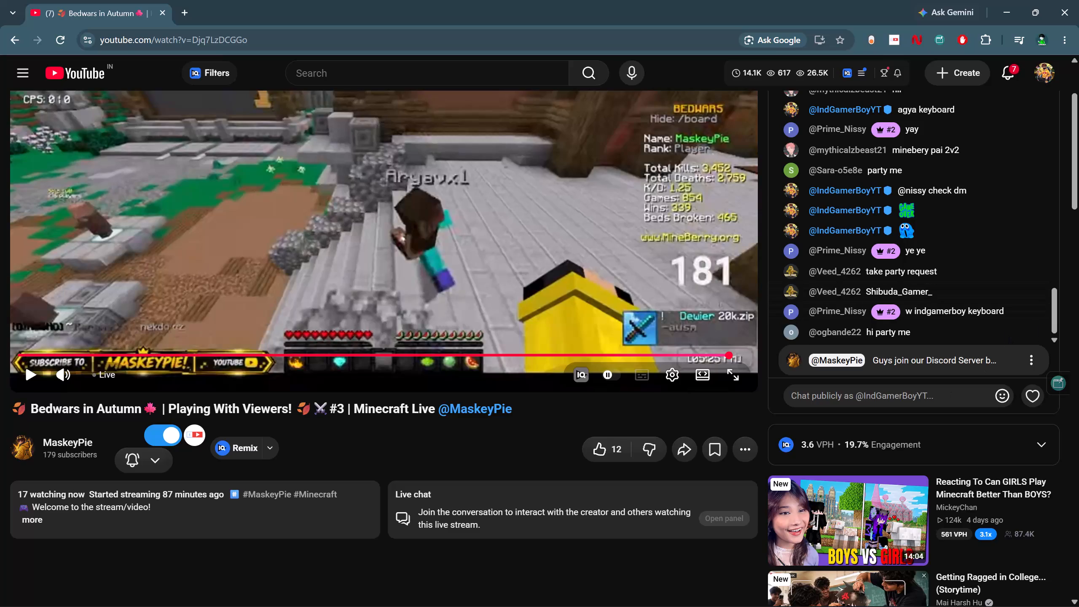
Send the message "Thanks nissy" in the public live chat of the Bedwars in Autumn YouTube stream.
{"action": "left_click", "coordinate": [918, 391]}
{"action": "type", "text": "Thanks"}
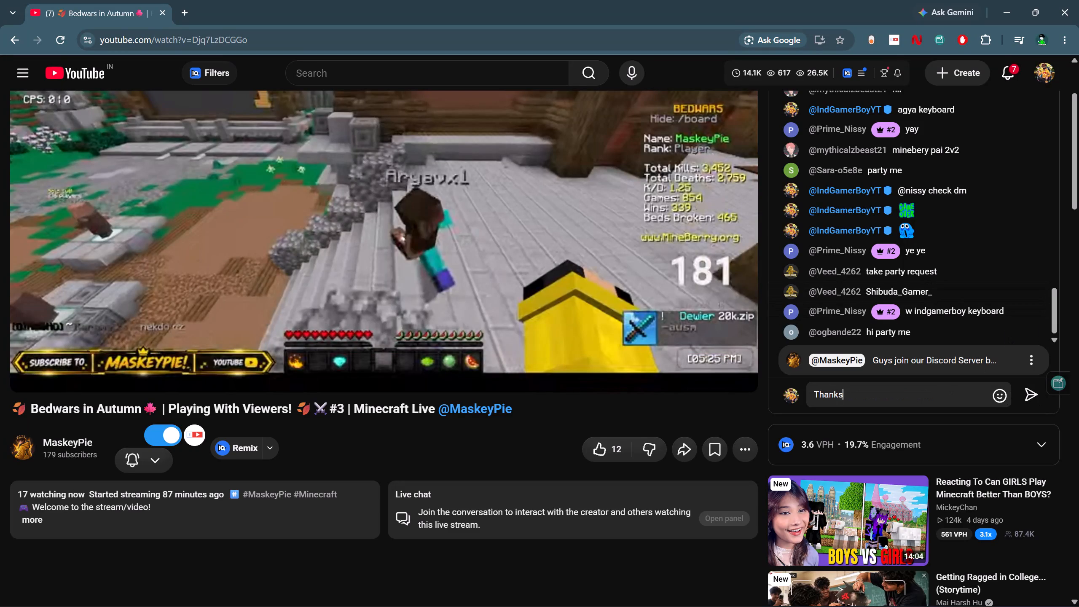
{"action": "key", "text": "space"}
{"action": "type", "text": "msi"}
{"action": "key", "text": "BackSpace"}
{"action": "key", "text": "BackSpace"}
{"action": "key", "text": "BackSpace"}
{"action": "type", "text": "nissy"}
{"action": "key", "text": "Return"}
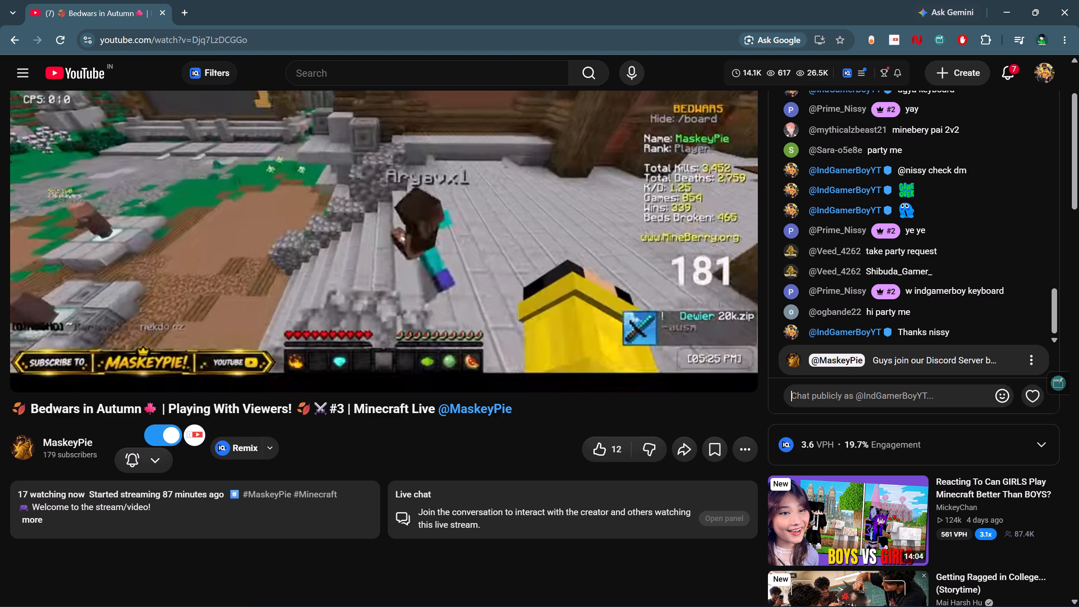
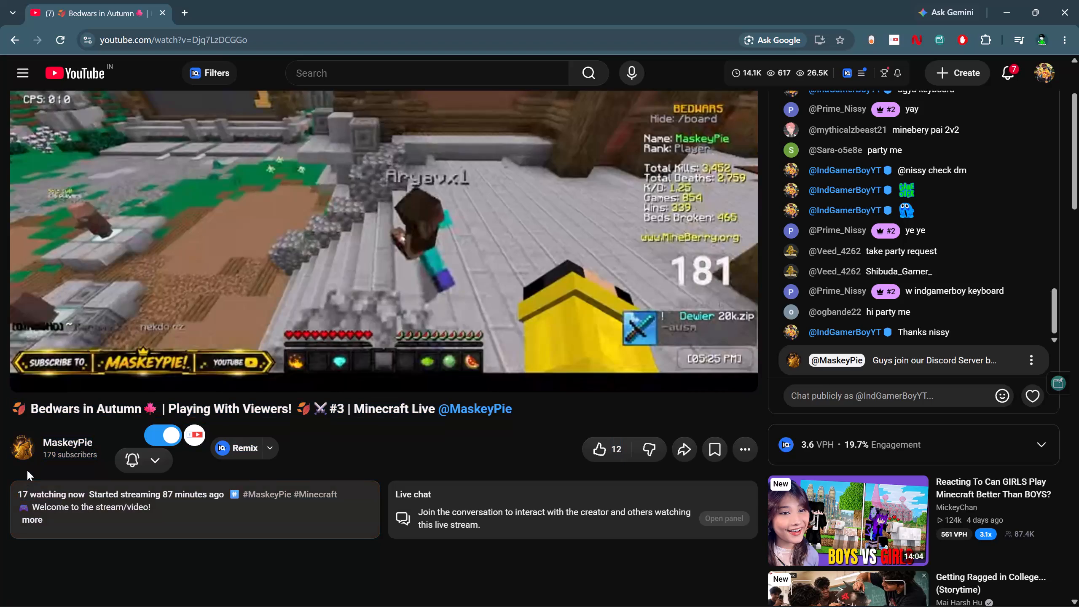
Reload the Bedwars in Autumn live stream page and mute the stream's audio.
{"action": "left_click", "coordinate": [43, 42]}
{"action": "left_click", "coordinate": [49, 39]}
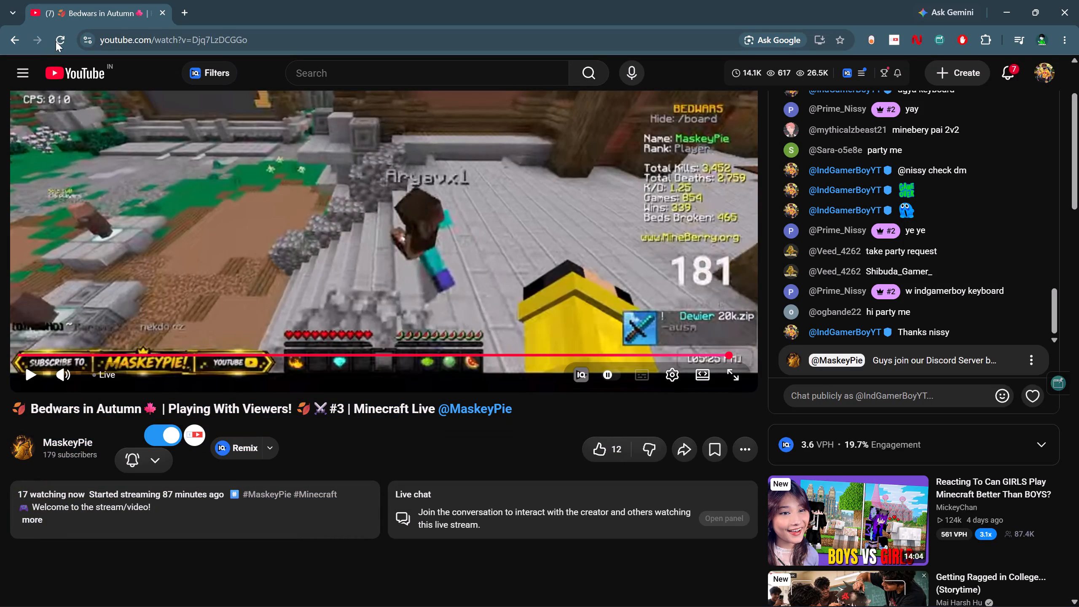
{"action": "left_click", "coordinate": [59, 43]}
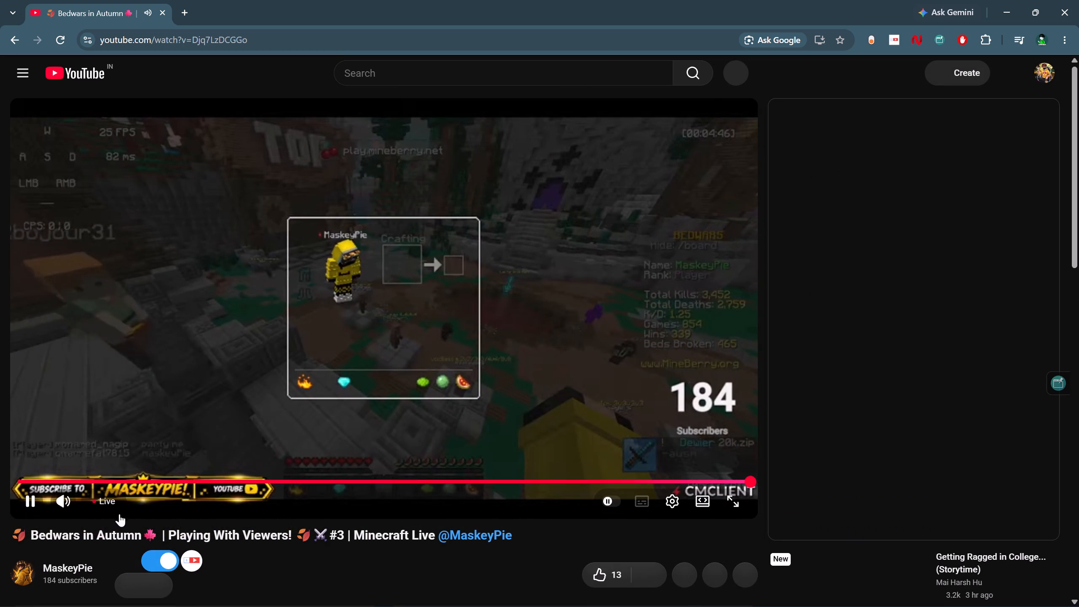
{"action": "left_click", "coordinate": [66, 505]}
Examine the stream's current viewer count and start time below the video, and expand its description.
{"action": "scroll", "coordinate": [2, 370], "scroll_direction": "down", "scroll_amount": 1}
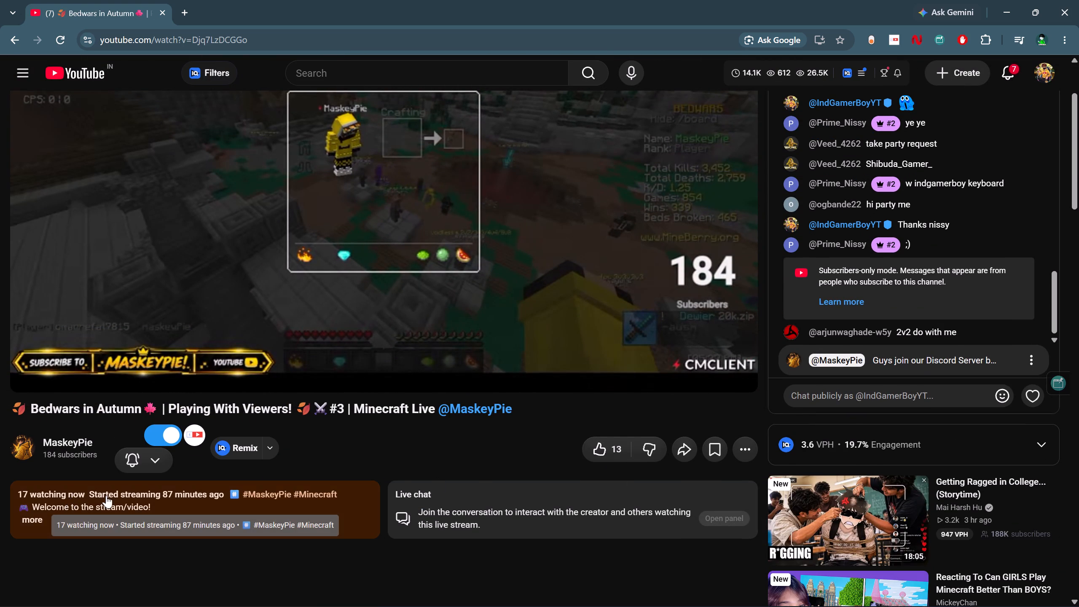
{"action": "left_click_drag", "start_coordinate": [106, 495], "coordinate": [0, 497]}
{"action": "left_click", "coordinate": [12, 491]}
{"action": "left_click_drag", "start_coordinate": [15, 489], "coordinate": [91, 490]}
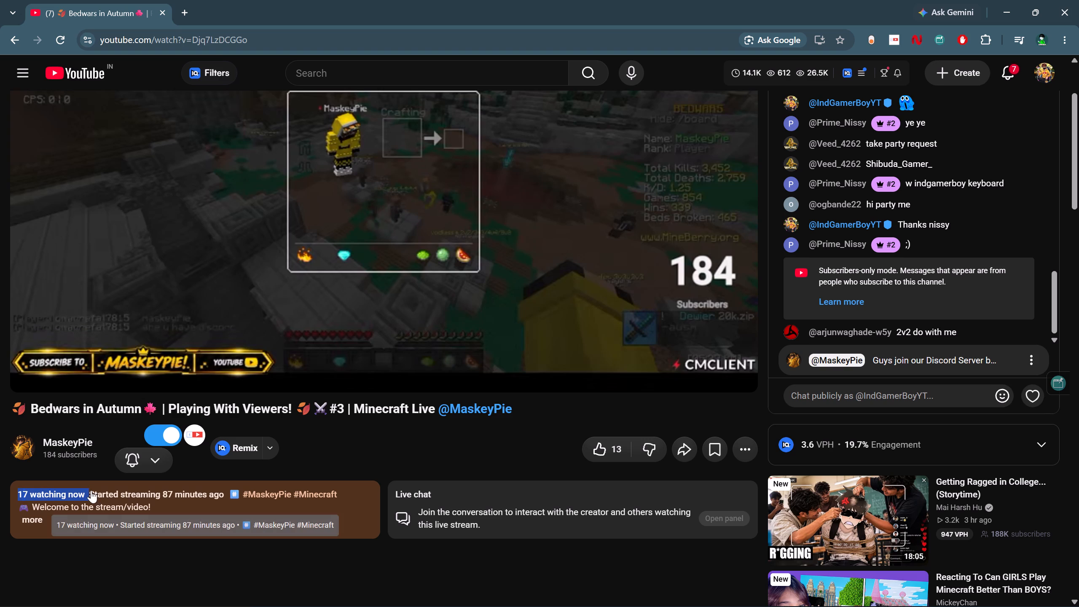
{"action": "left_click_drag", "start_coordinate": [91, 490], "coordinate": [223, 499]}
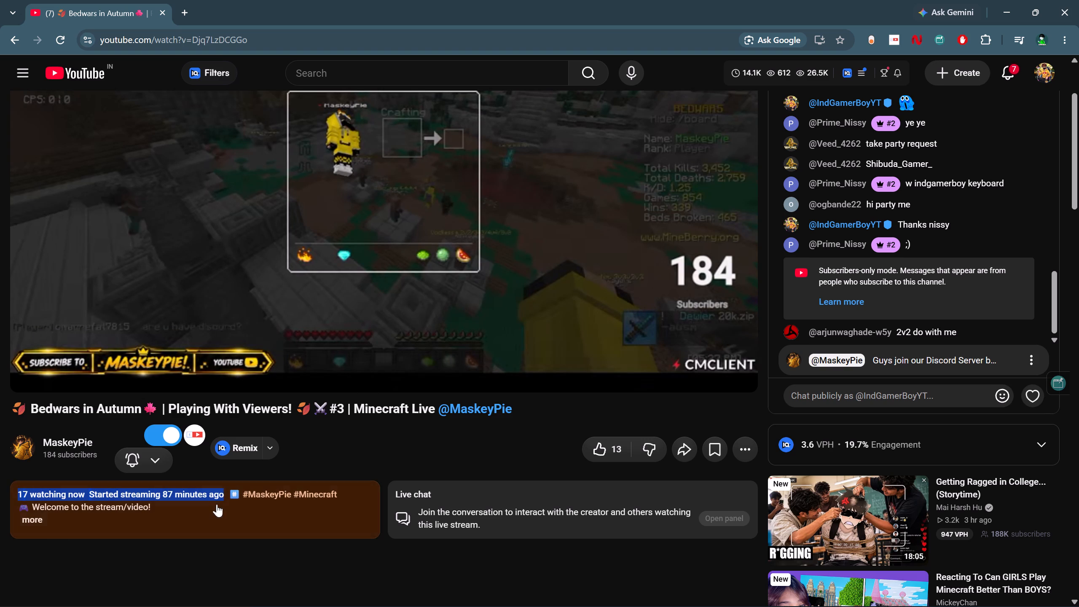
{"action": "left_click", "coordinate": [217, 504]}
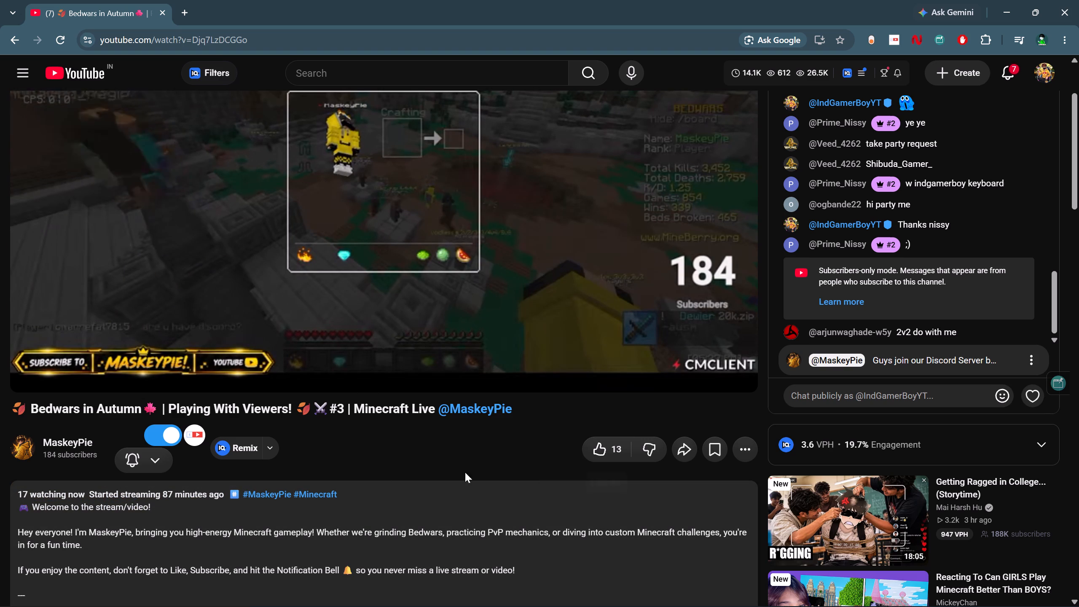
{"action": "left_click_drag", "start_coordinate": [13, 498], "coordinate": [215, 494]}
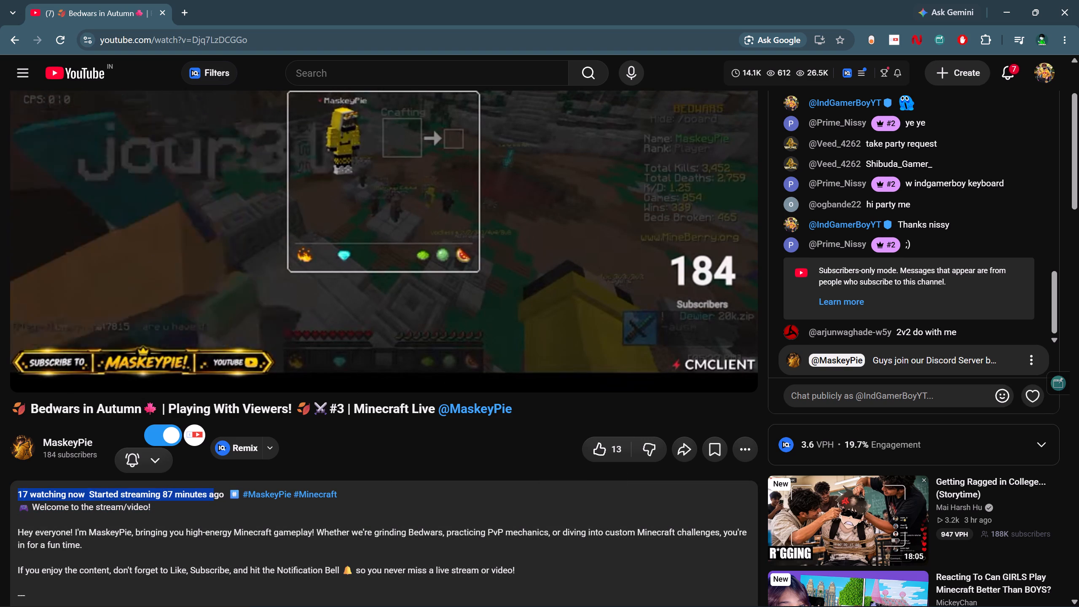
{"action": "left_click_drag", "start_coordinate": [215, 494], "coordinate": [220, 494]}
{"action": "left_click", "coordinate": [535, 450]}
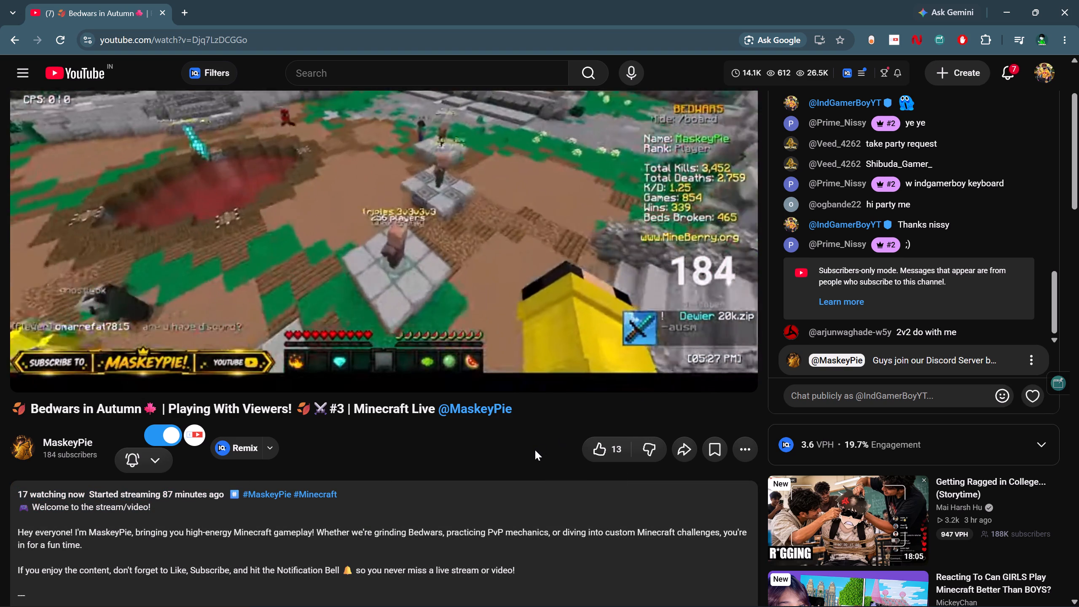
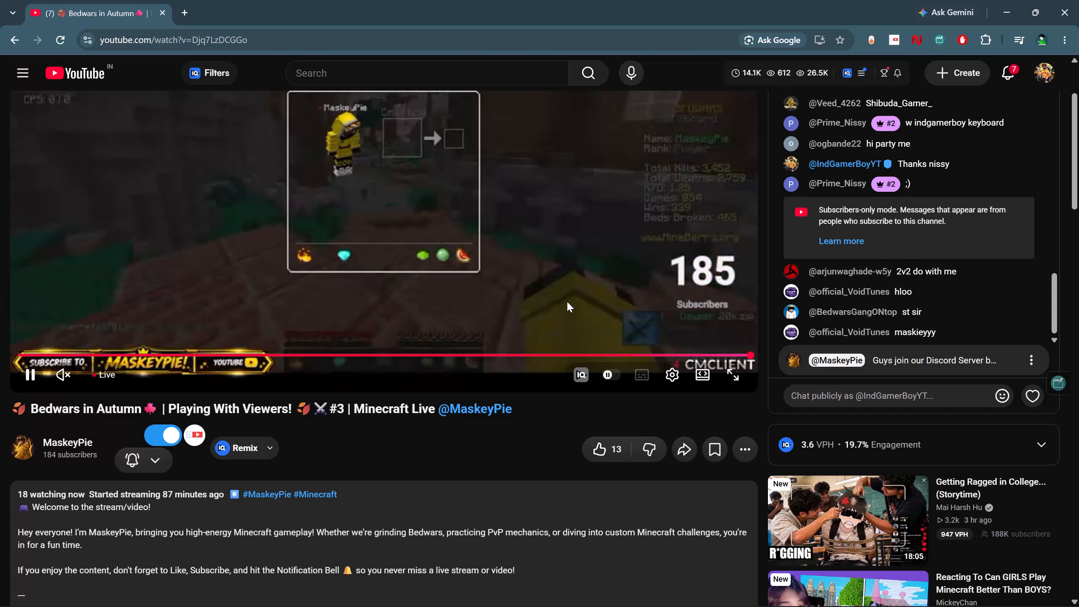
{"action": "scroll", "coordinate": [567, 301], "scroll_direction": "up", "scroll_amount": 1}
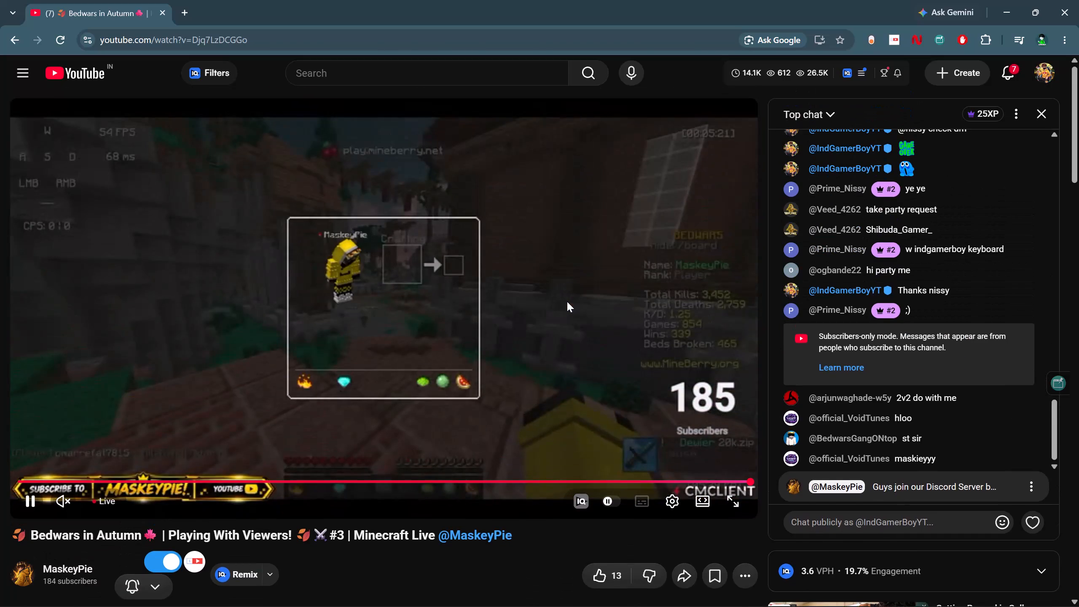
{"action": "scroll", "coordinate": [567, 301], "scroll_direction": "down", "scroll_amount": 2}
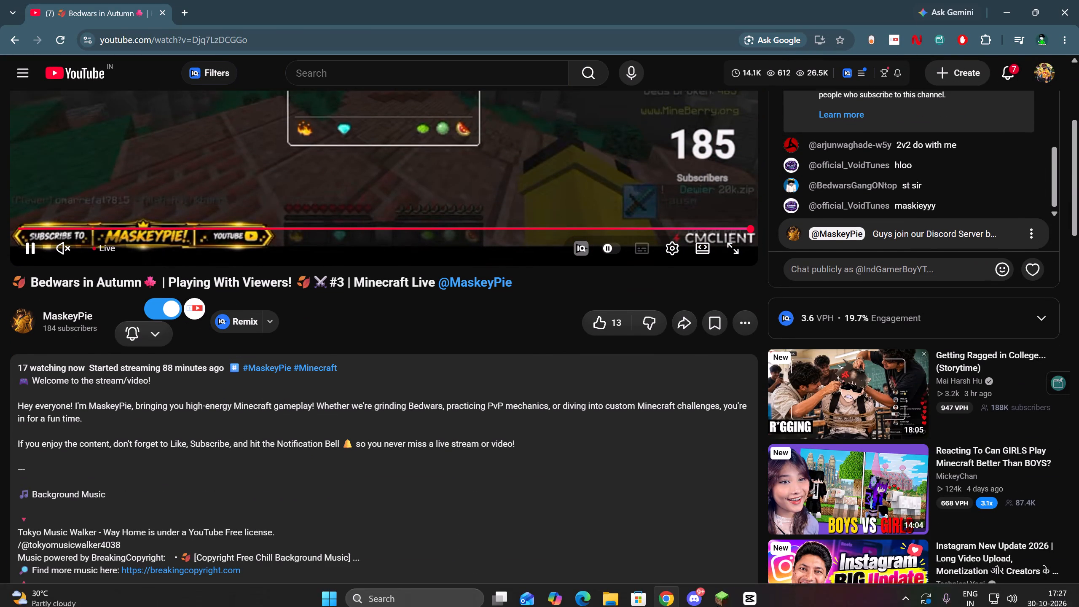
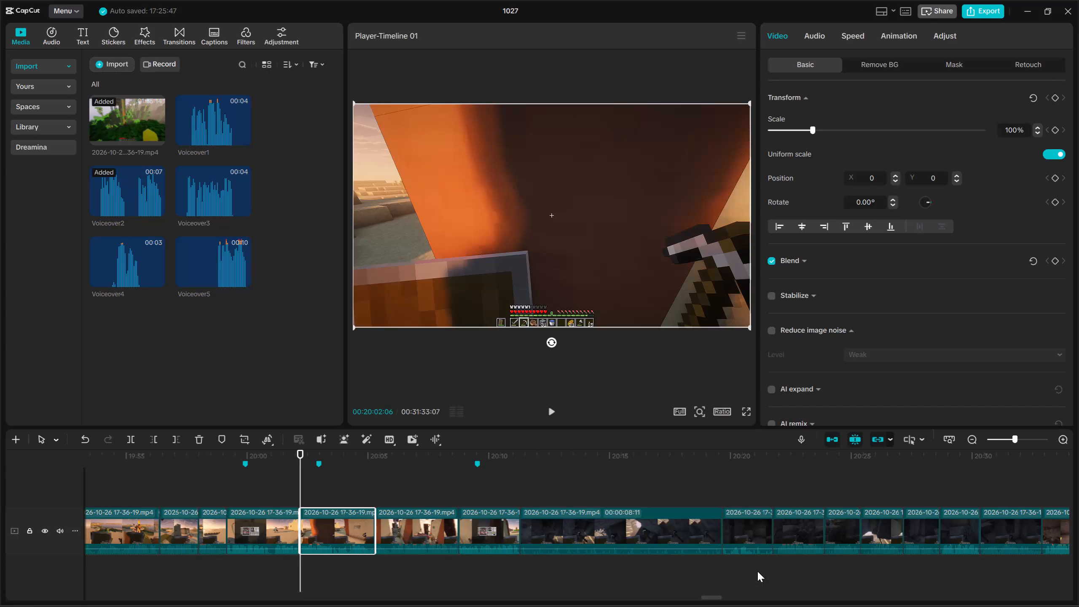
Preview the selected clip starting at 00:20:02:06 and delete its portion before 00:20:03:16, closing the gap.
{"action": "key", "text": "space"}
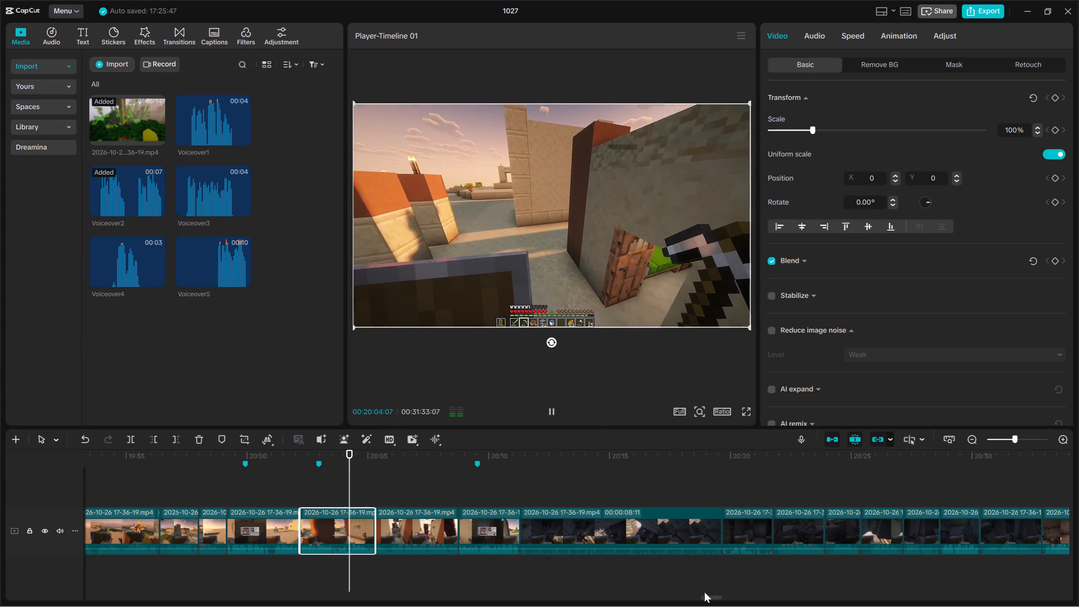
{"action": "key", "text": "Up"}
{"action": "key", "text": "space"}
{"action": "key", "text": "space"}
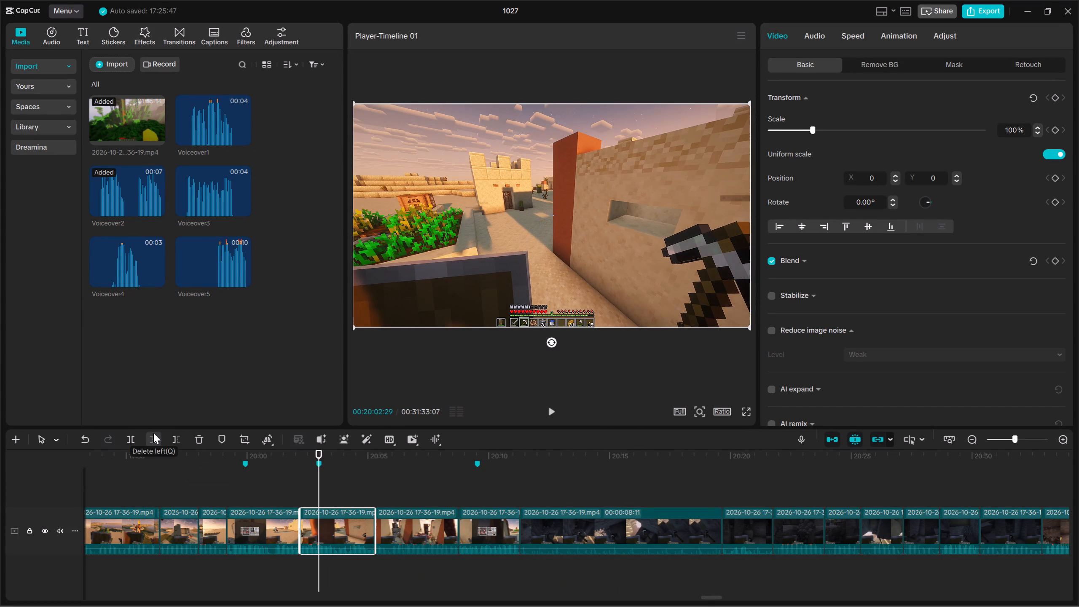
{"action": "key", "text": "space"}
{"action": "key", "text": "space"}
{"action": "key", "text": "space"}
{"action": "key", "text": "space"}
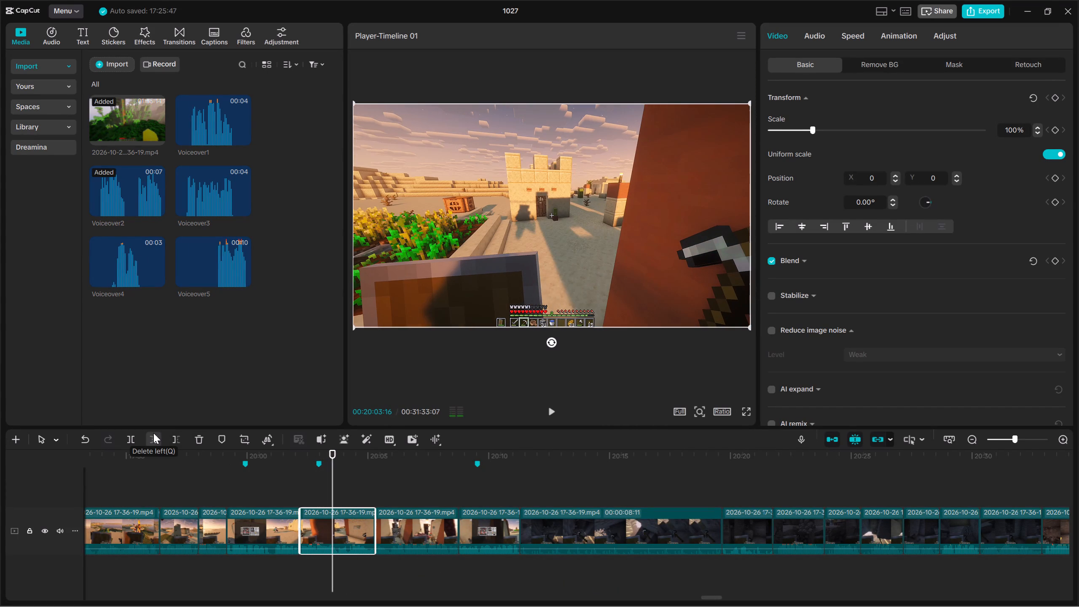
{"action": "left_click", "coordinate": [153, 433]}
Trim about another 16 frames off the start of the same clip and play on into the following inventory clip.
{"action": "key", "text": "space"}
{"action": "key", "text": "Up"}
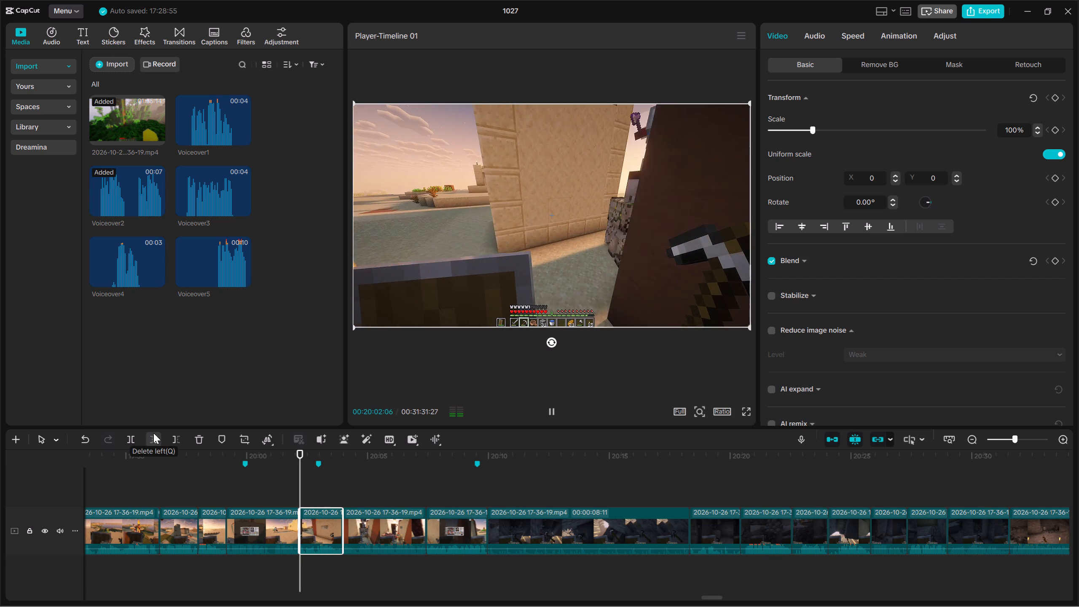
{"action": "key", "text": "space"}
{"action": "key", "text": "Up"}
{"action": "key", "text": "space"}
{"action": "key", "text": "space"}
{"action": "key", "text": "space"}
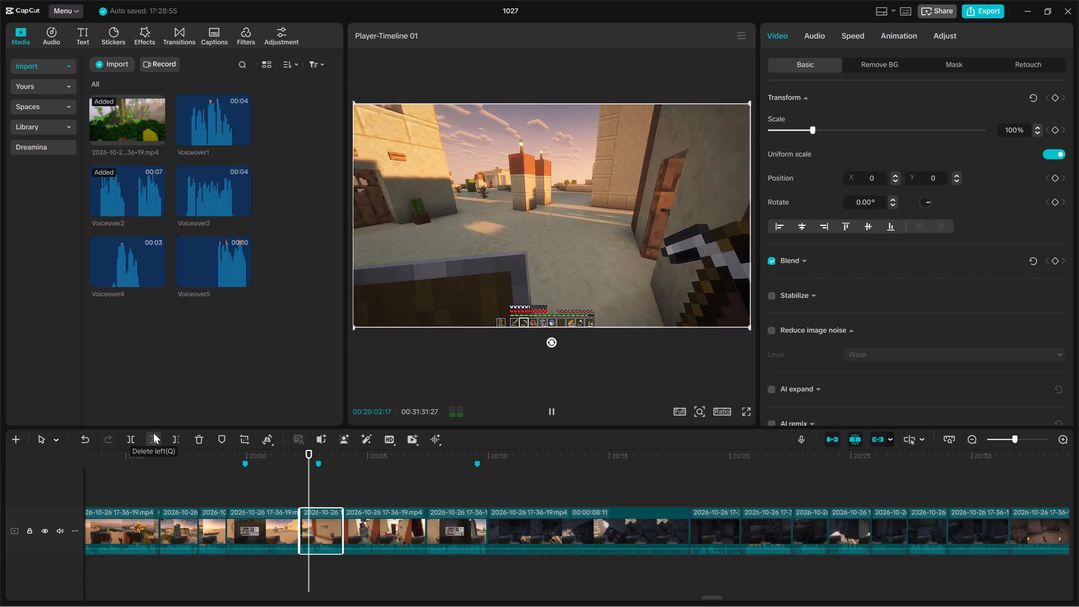
{"action": "key", "text": "space"}
{"action": "left_click", "coordinate": [153, 433]}
{"action": "key", "text": "space"}
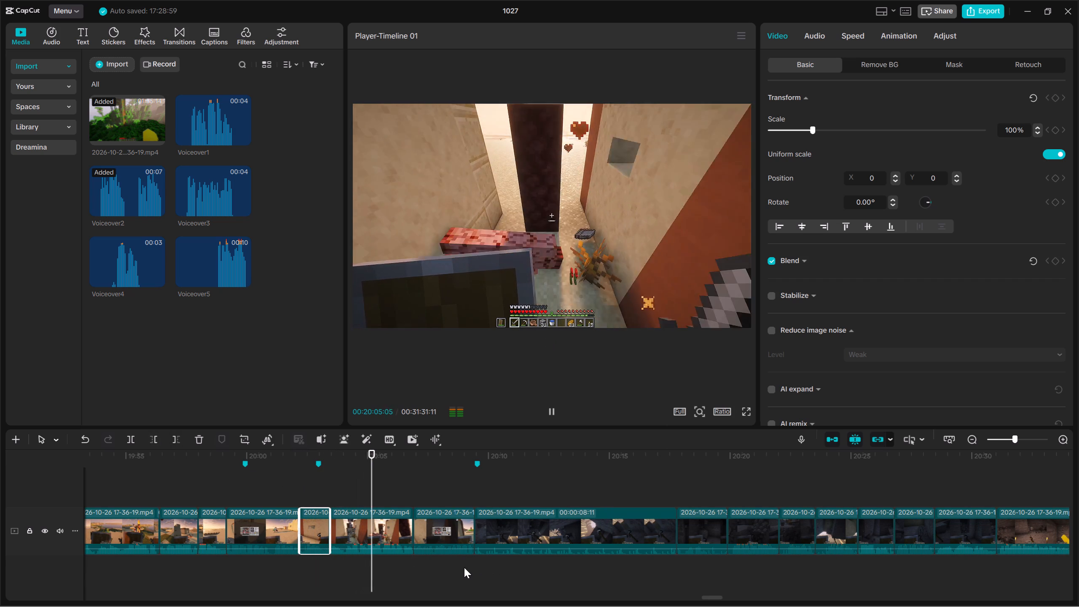
{"action": "key", "text": "space"}
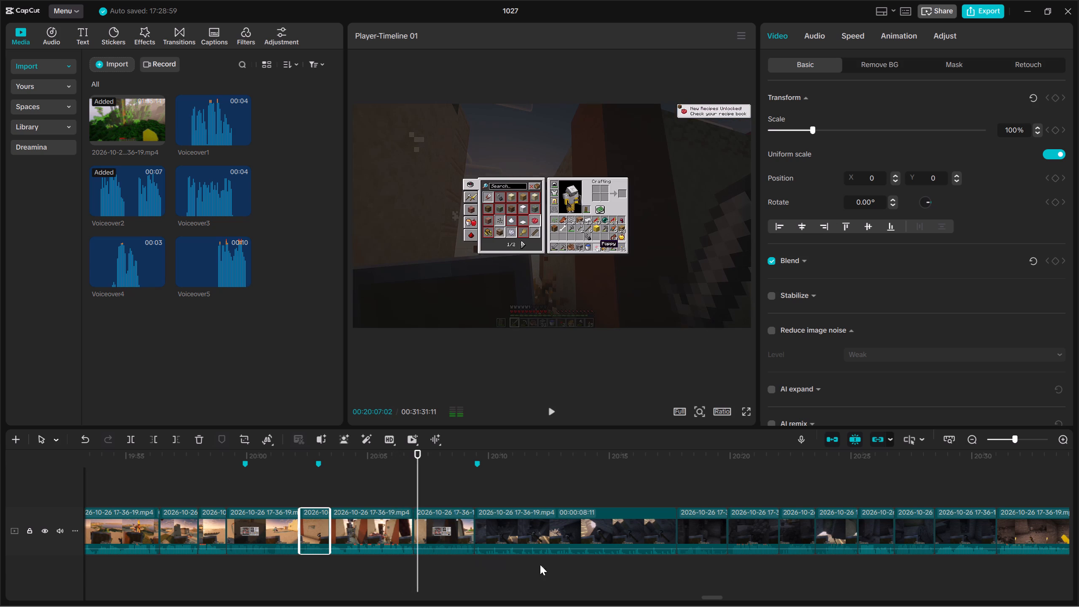
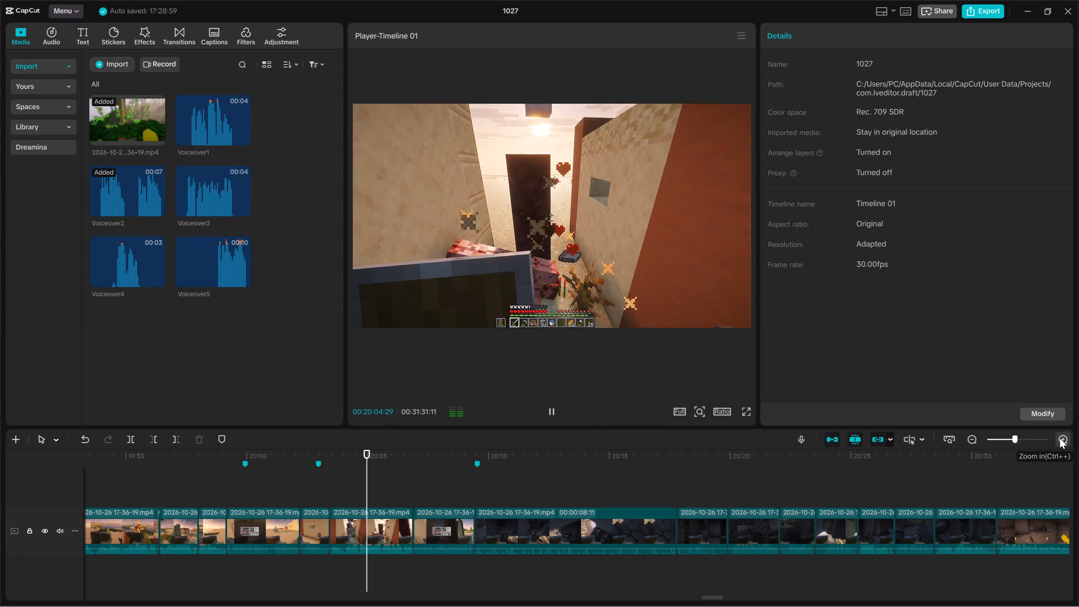
Play on through the following clips, and delete the 8:11 clip starting at about 00:20:09, closing the gap.
{"action": "key", "text": "space"}
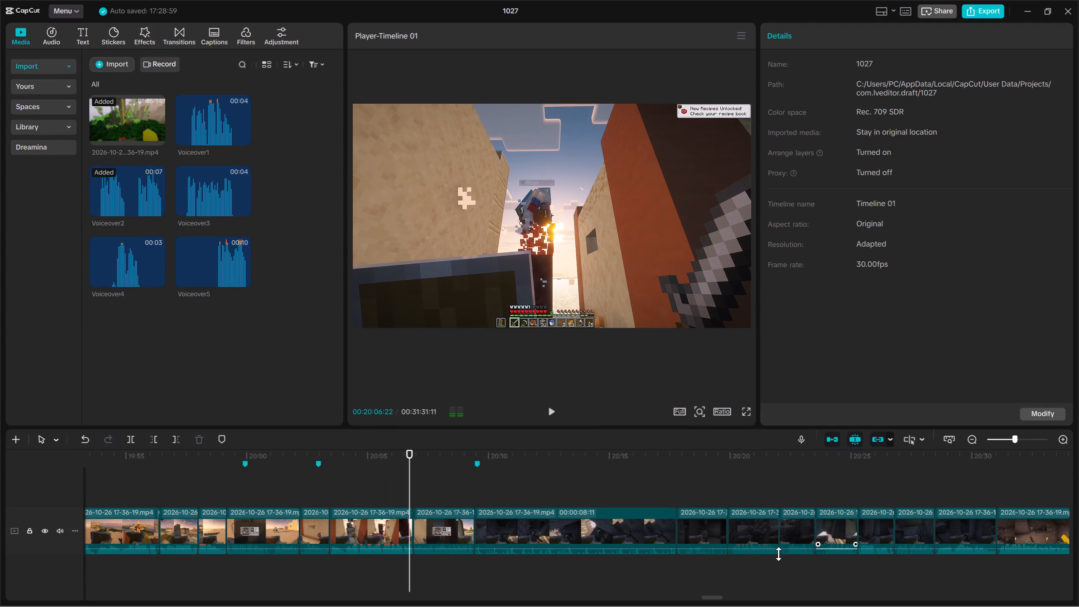
{"action": "key", "text": "space"}
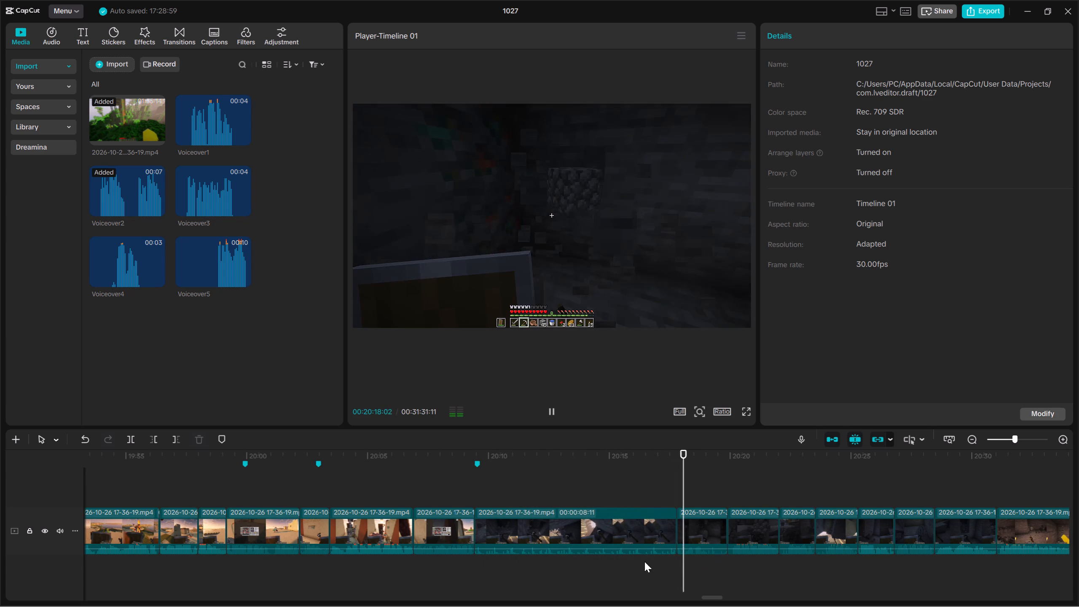
{"action": "left_click_drag", "start_coordinate": [588, 586], "coordinate": [601, 505]}
{"action": "key", "text": "Delete"}
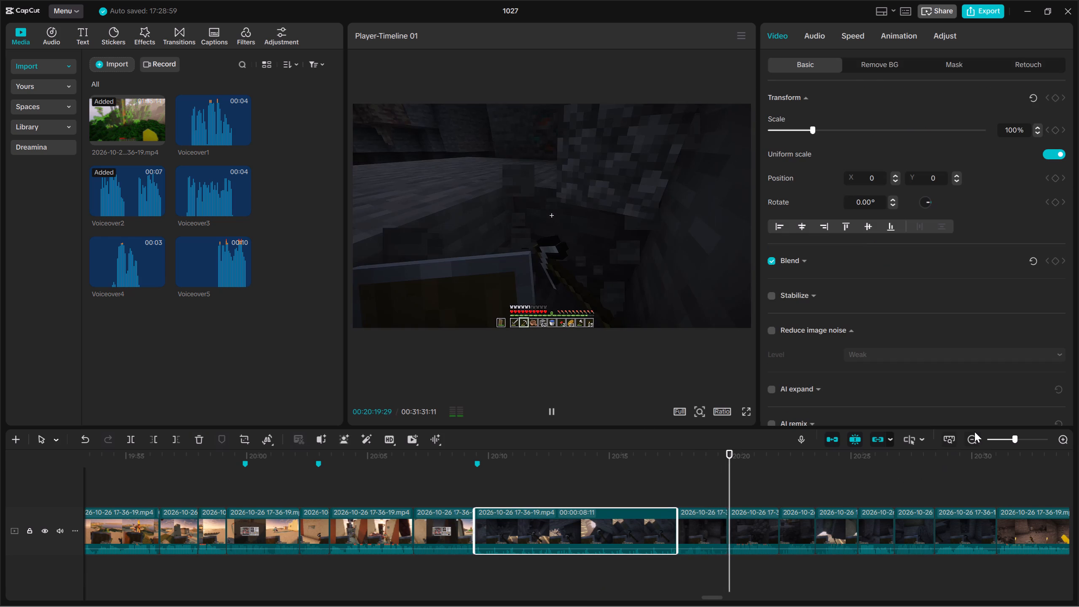
Remove the timeline markers at 00:18:10:06 and 00:19:46:20.
{"action": "triple_click", "coordinate": [971, 435]}
{"action": "left_click", "coordinate": [971, 435]}
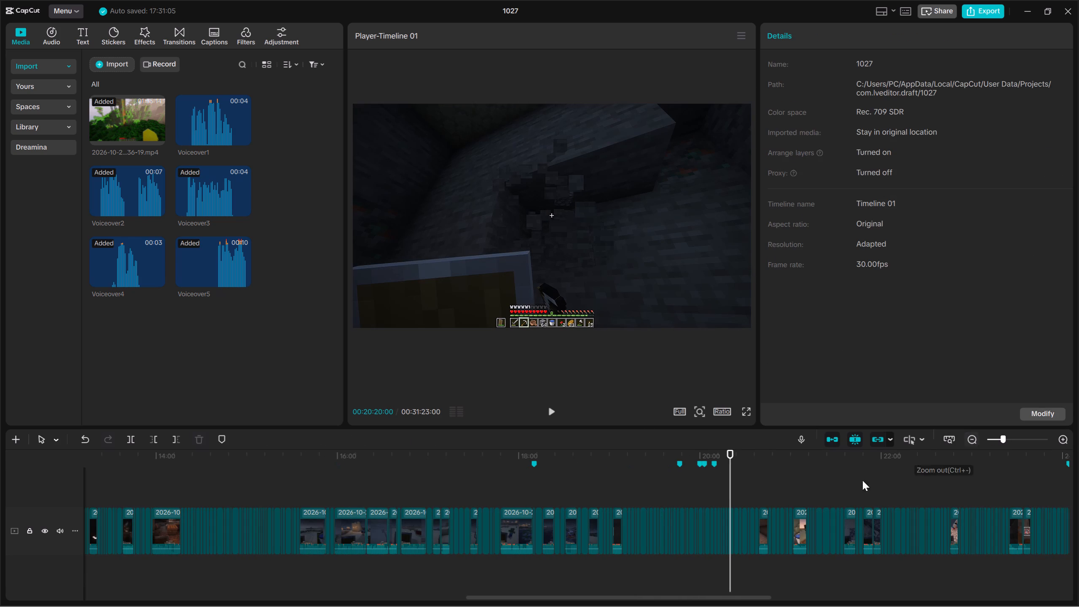
{"action": "left_click_drag", "start_coordinate": [797, 476], "coordinate": [514, 461]}
{"action": "left_click", "coordinate": [534, 463]}
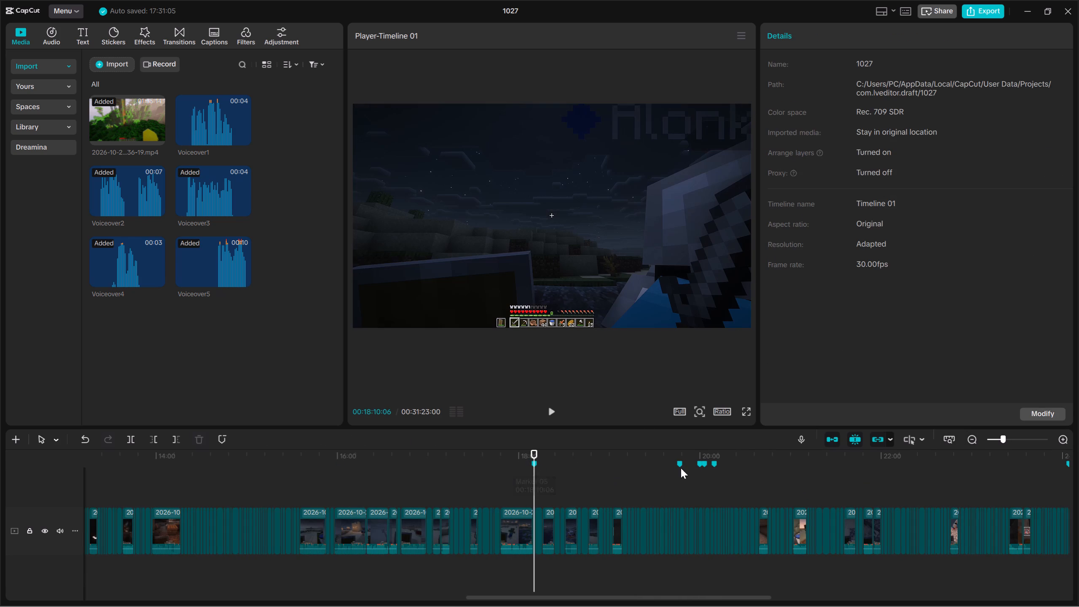
{"action": "left_click", "coordinate": [216, 441]}
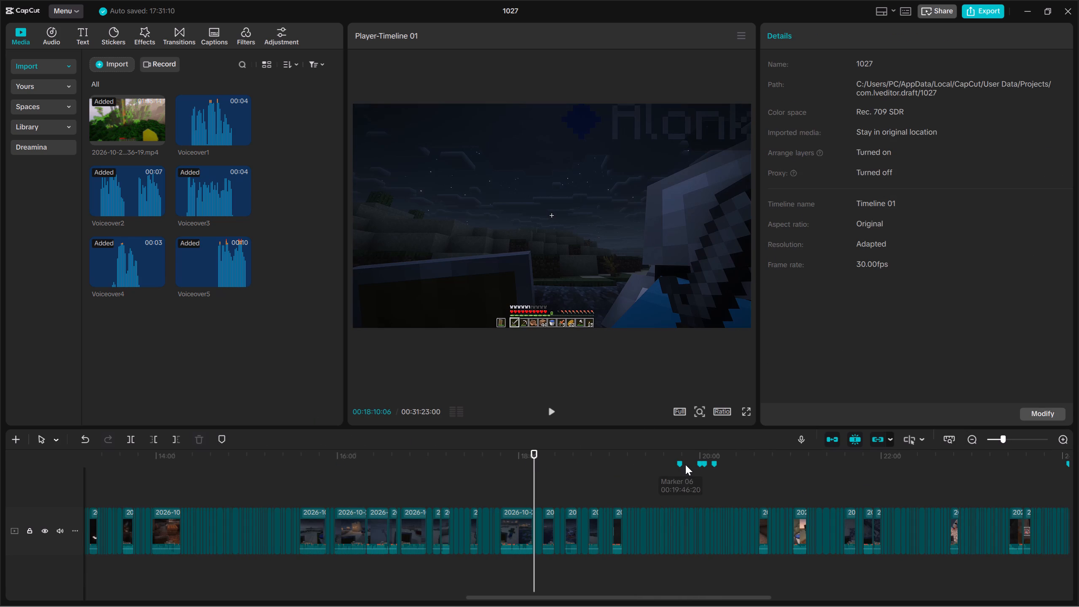
{"action": "left_click", "coordinate": [682, 464]}
{"action": "left_click", "coordinate": [221, 437]}
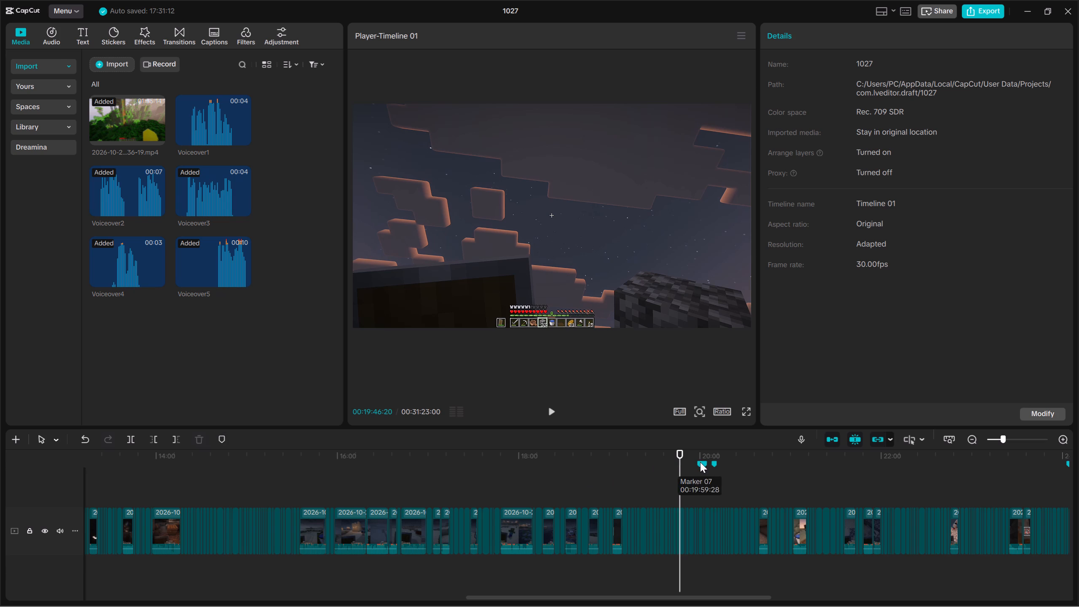
Remove the timeline markers at 00:19:59:28, 00:20:09:16 and 00:20:02:29.
{"action": "left_click", "coordinate": [699, 462]}
{"action": "left_click", "coordinate": [225, 439]}
{"action": "left_click", "coordinate": [708, 460]}
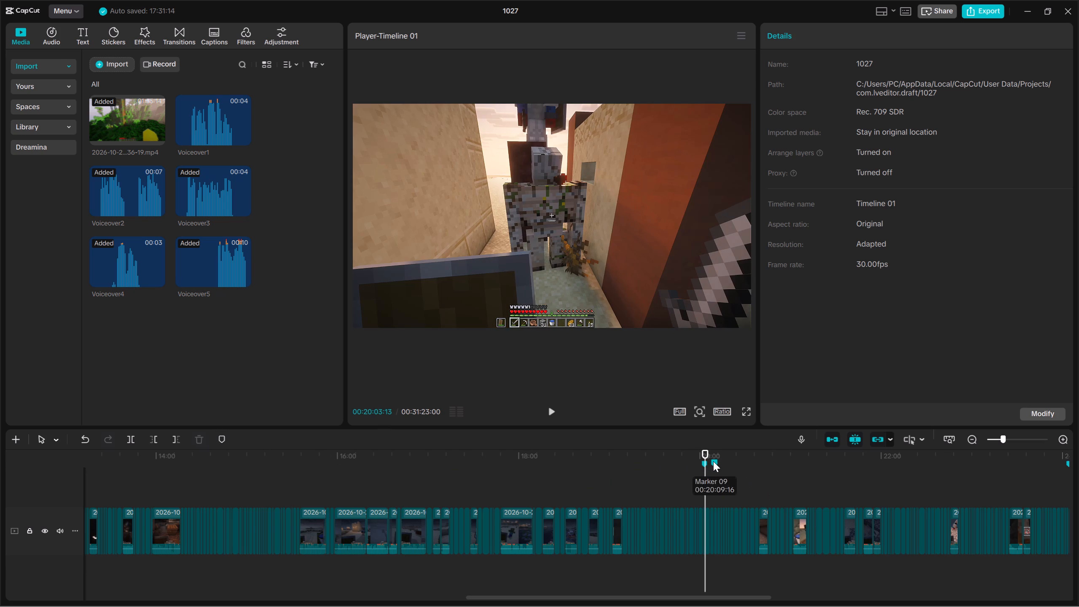
{"action": "left_click", "coordinate": [713, 461]}
{"action": "left_click", "coordinate": [212, 436]}
{"action": "left_click", "coordinate": [217, 436]}
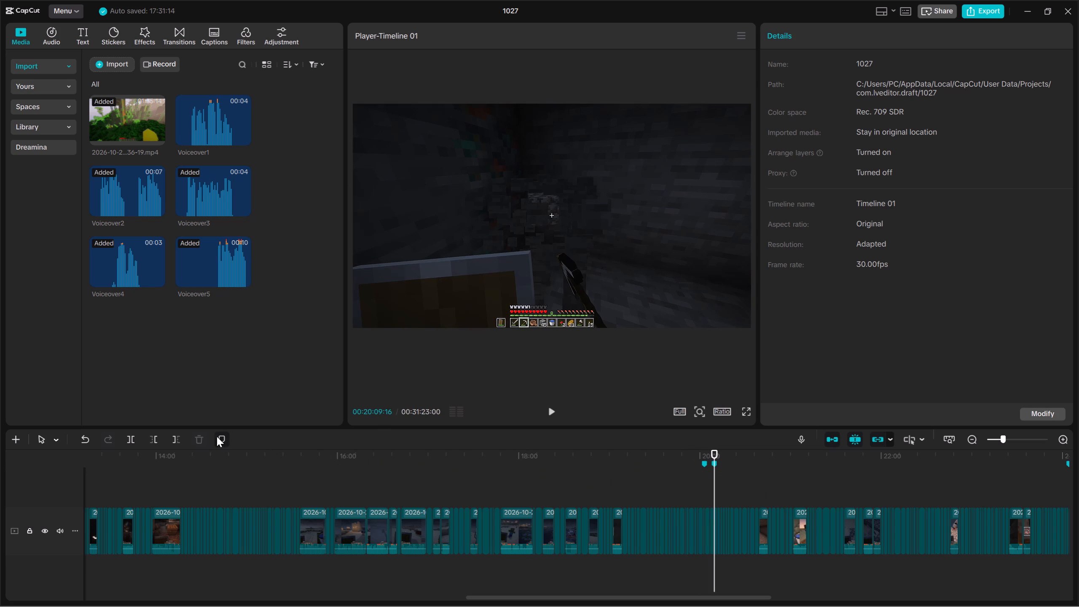
{"action": "double_click", "coordinate": [701, 462]}
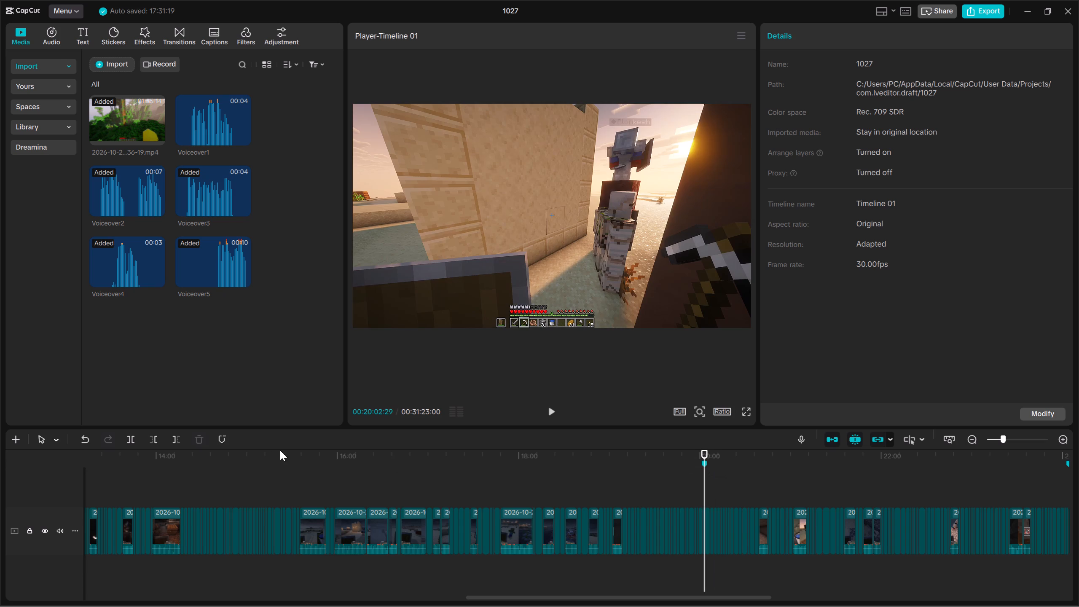
{"action": "left_click", "coordinate": [220, 435]}
Go to the marker at 00:24:04:11 and preview the lava cave clip there from its start at 00:24:04:03.
{"action": "left_click", "coordinate": [969, 436]}
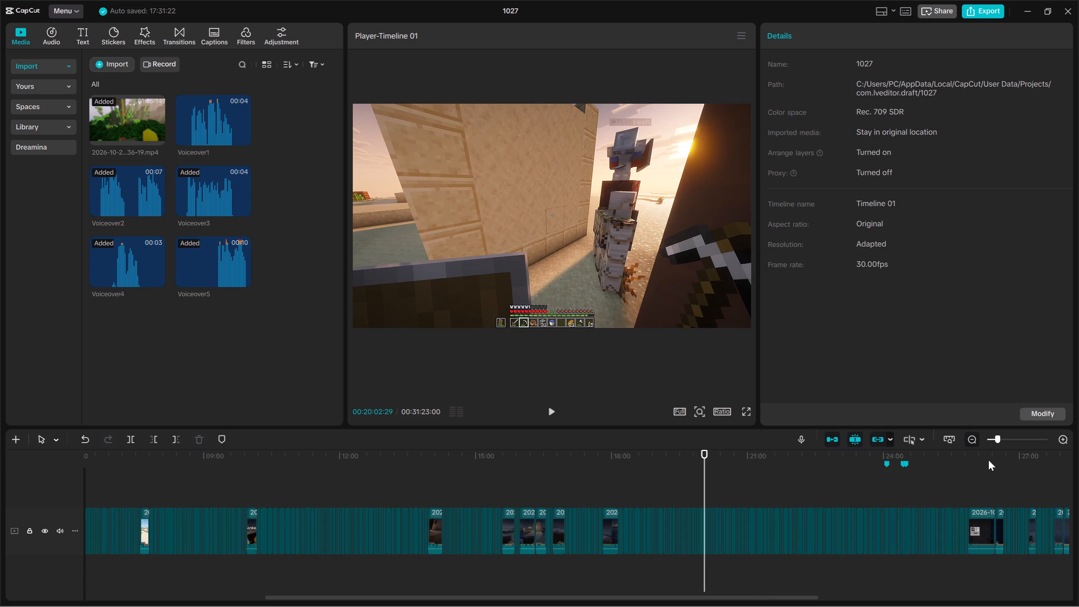
{"action": "left_click", "coordinate": [888, 464]}
{"action": "double_click", "coordinate": [1071, 437]}
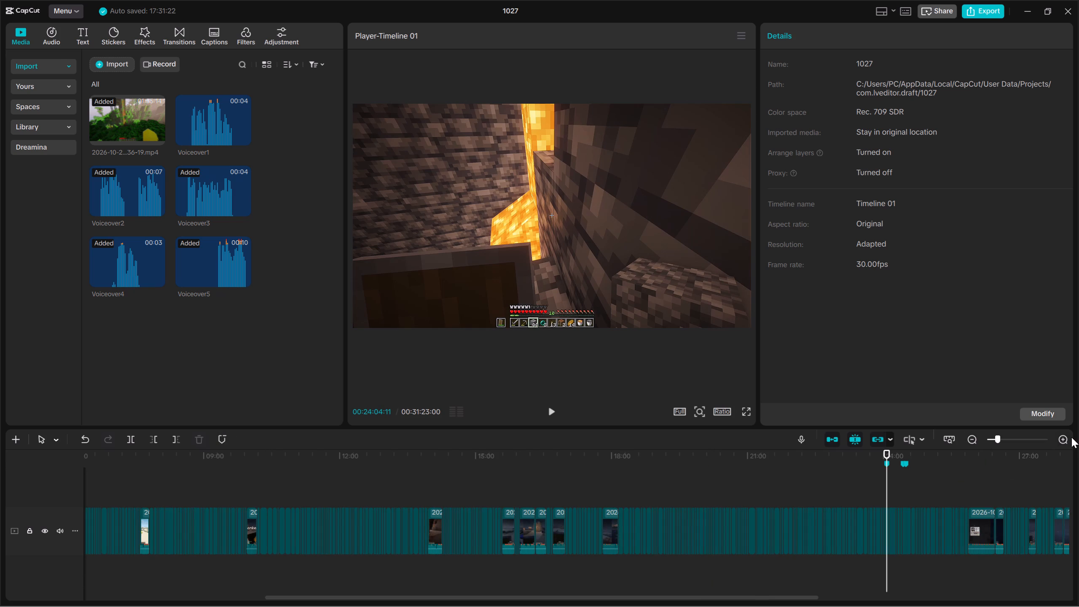
{"action": "triple_click", "coordinate": [1068, 437]}
{"action": "double_click", "coordinate": [1068, 437]}
{"action": "key", "text": "space"}
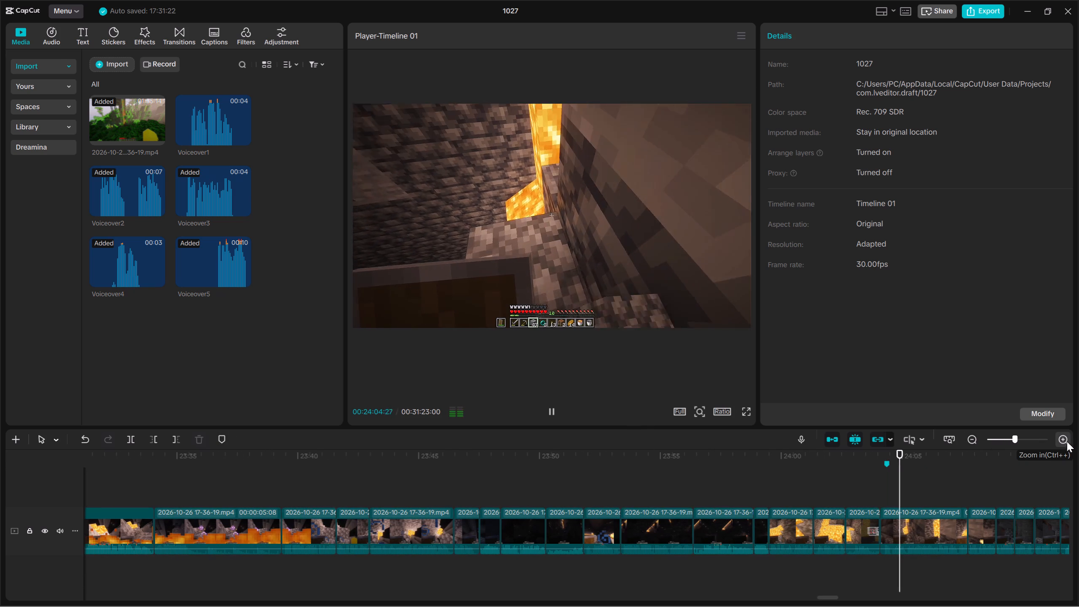
{"action": "left_click", "coordinate": [933, 528]}
{"action": "key", "text": "Up"}
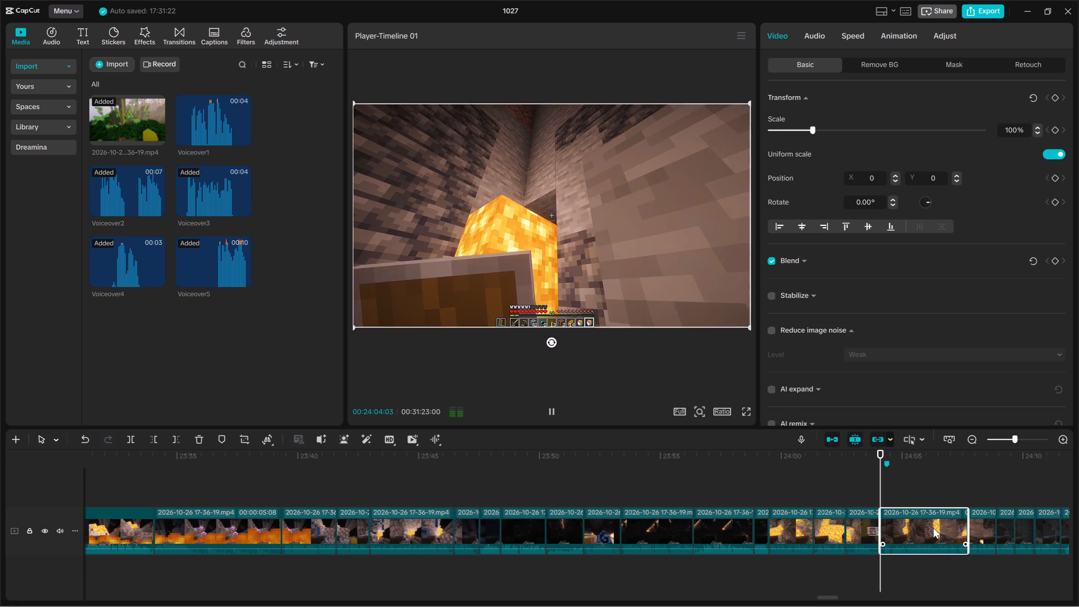
{"action": "key", "text": "space"}
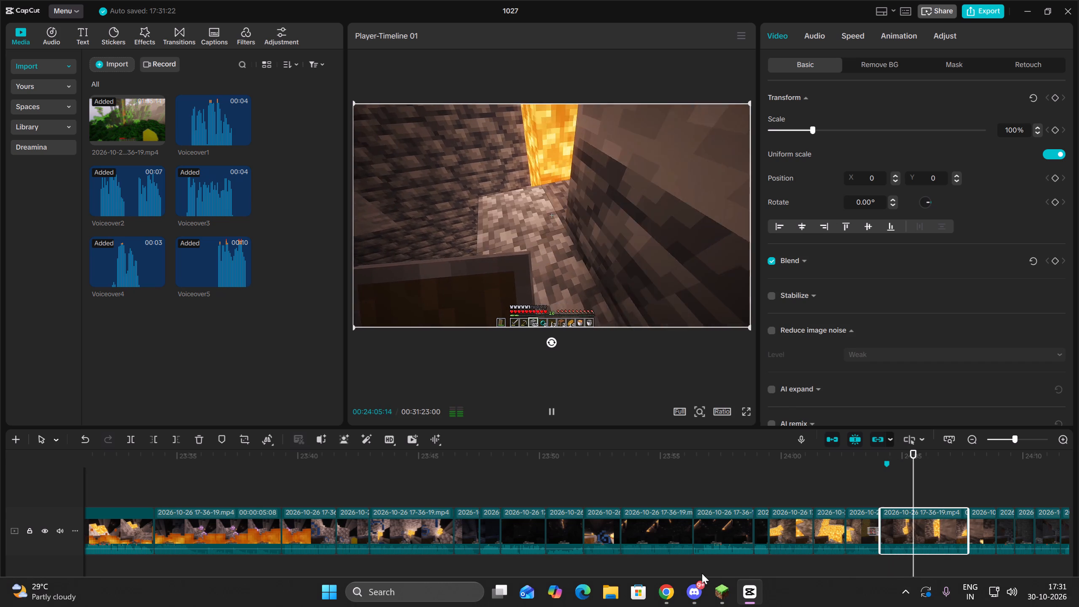
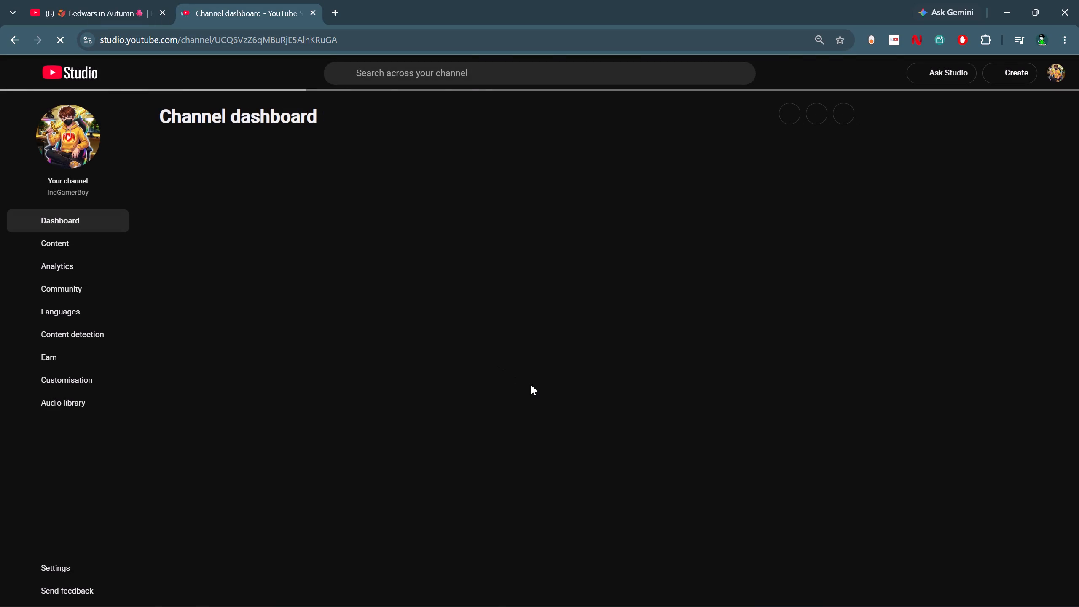
Open the channel's content page in YouTube Studio, and close the browser window.
{"action": "left_click", "coordinate": [107, 243]}
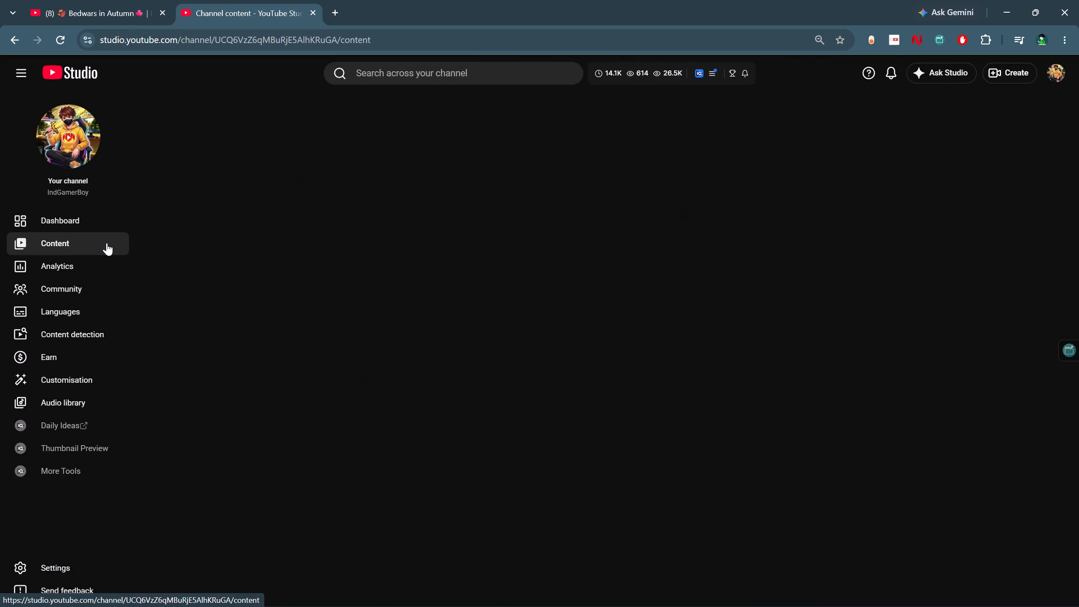
{"action": "left_click", "coordinate": [1078, 0]}
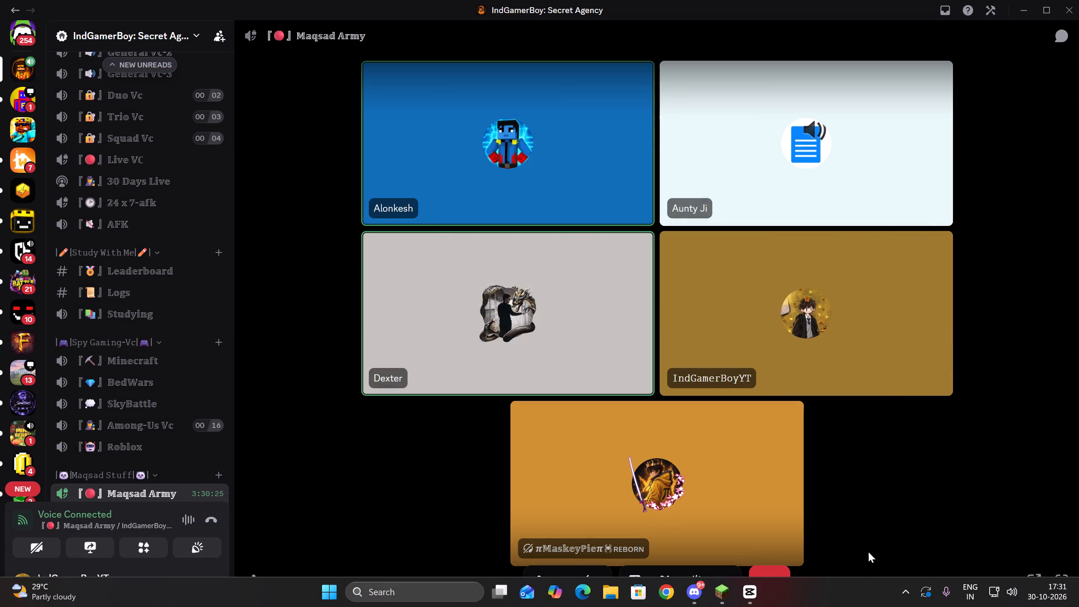
Switch back to CapCut and play the timeline from the start of the lava cave clip at the 00:24:04 marker.
{"action": "left_click", "coordinate": [743, 595]}
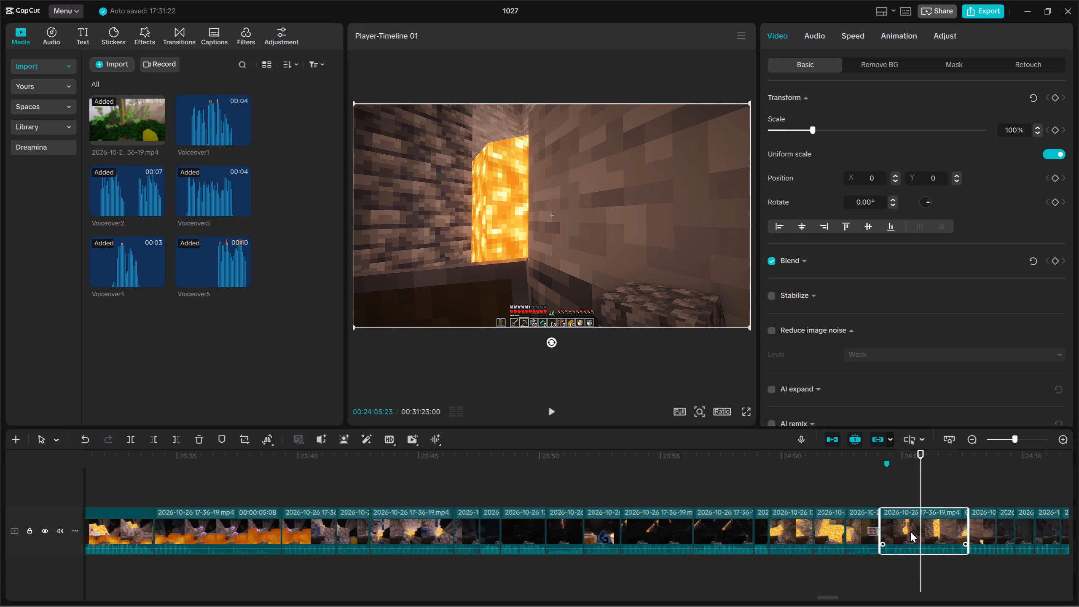
{"action": "key", "text": "Up"}
{"action": "key", "text": "space"}
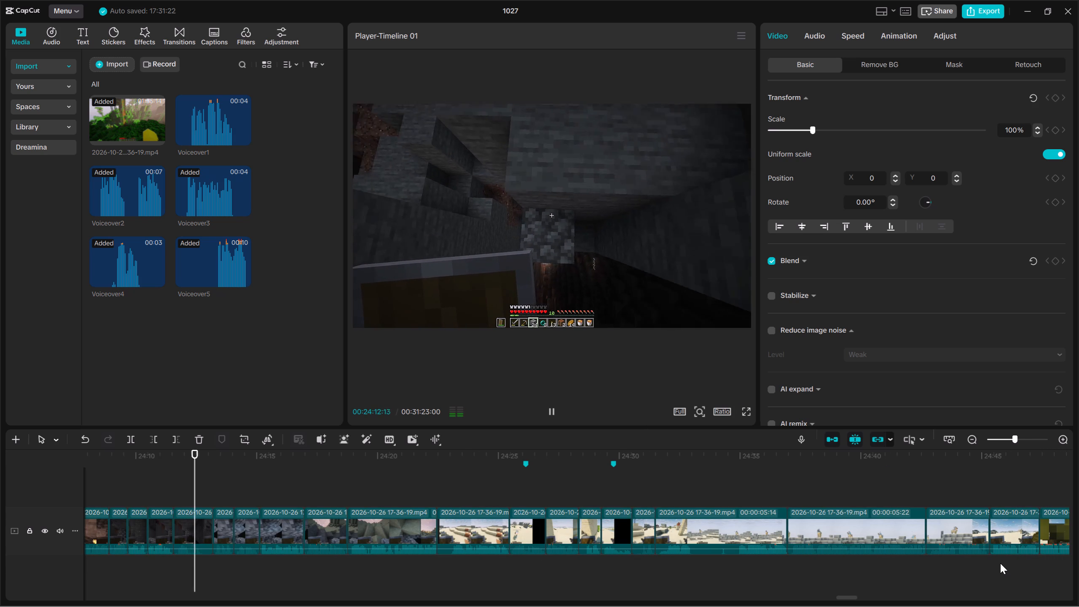
Preview the desert footage at the 00:24:26:04 marker, and return the playhead to that clip's start at 00:24:25:14.
{"action": "left_click", "coordinate": [528, 462]}
{"action": "key", "text": "space"}
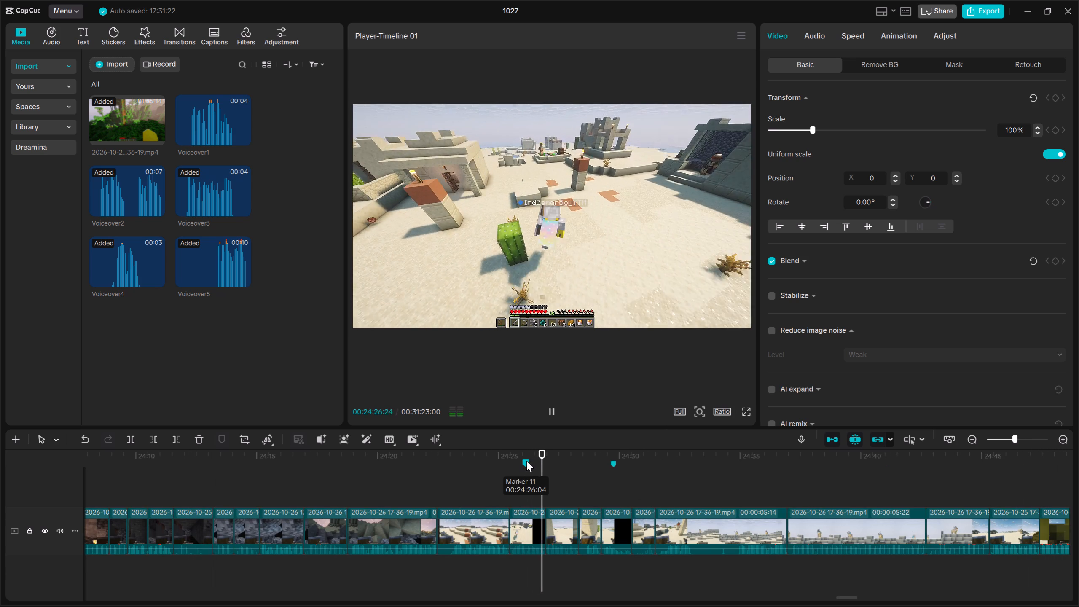
{"action": "key", "text": "Up"}
{"action": "key", "text": "Up"}
{"action": "key", "text": "Down"}
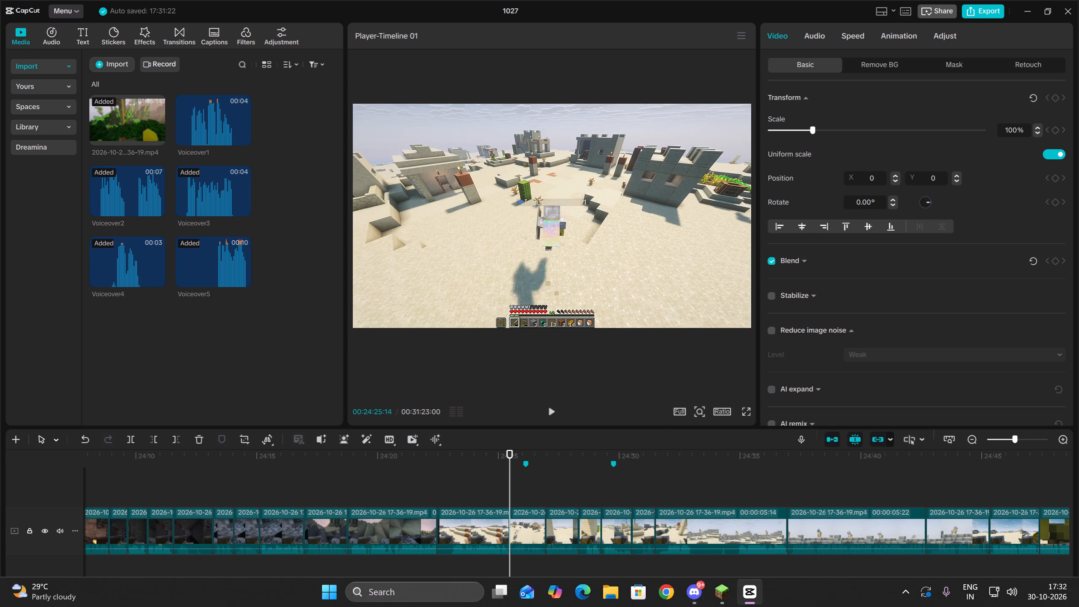
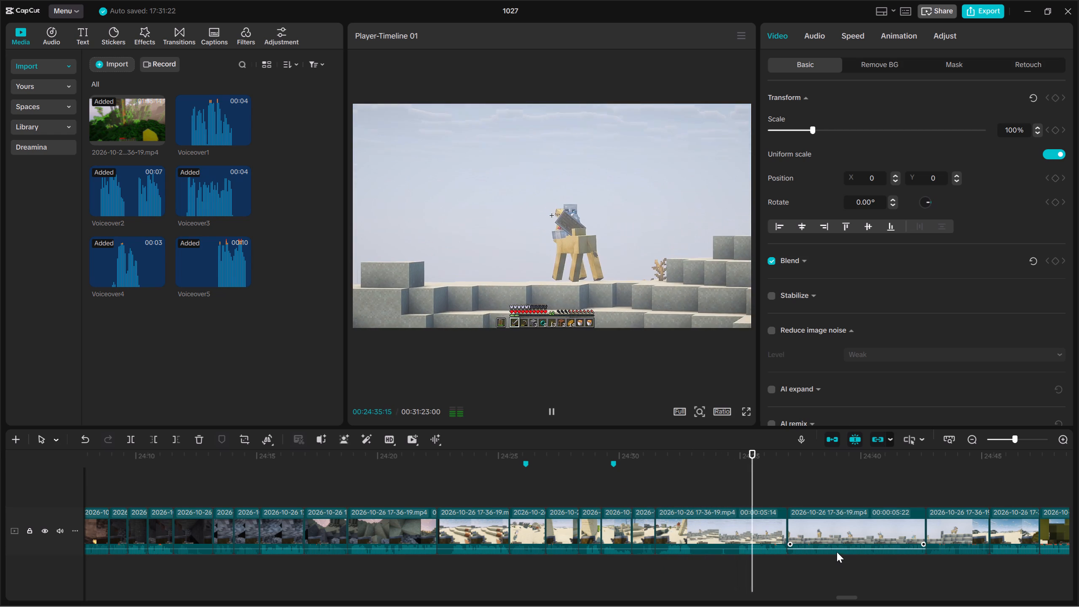
Split the desert clip at 00:24:33:08 and trim about 1.3 seconds off the start of the second part.
{"action": "double_click", "coordinate": [699, 560]}
{"action": "left_click_drag", "start_coordinate": [721, 569], "coordinate": [722, 567]}
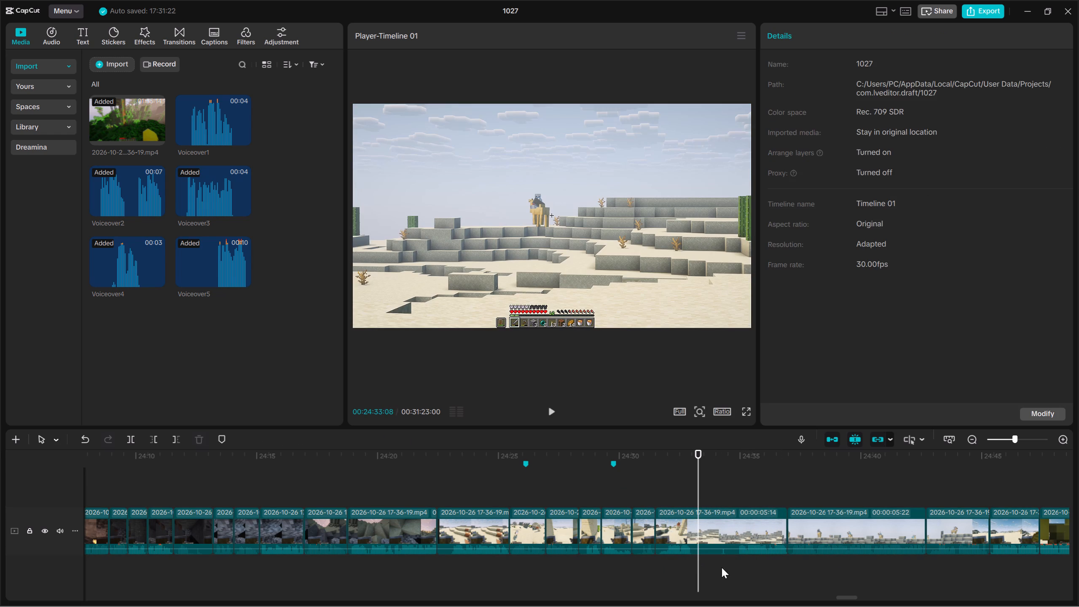
{"action": "left_click_drag", "start_coordinate": [722, 567], "coordinate": [725, 531]}
{"action": "left_click", "coordinate": [137, 439]}
{"action": "key", "text": "space"}
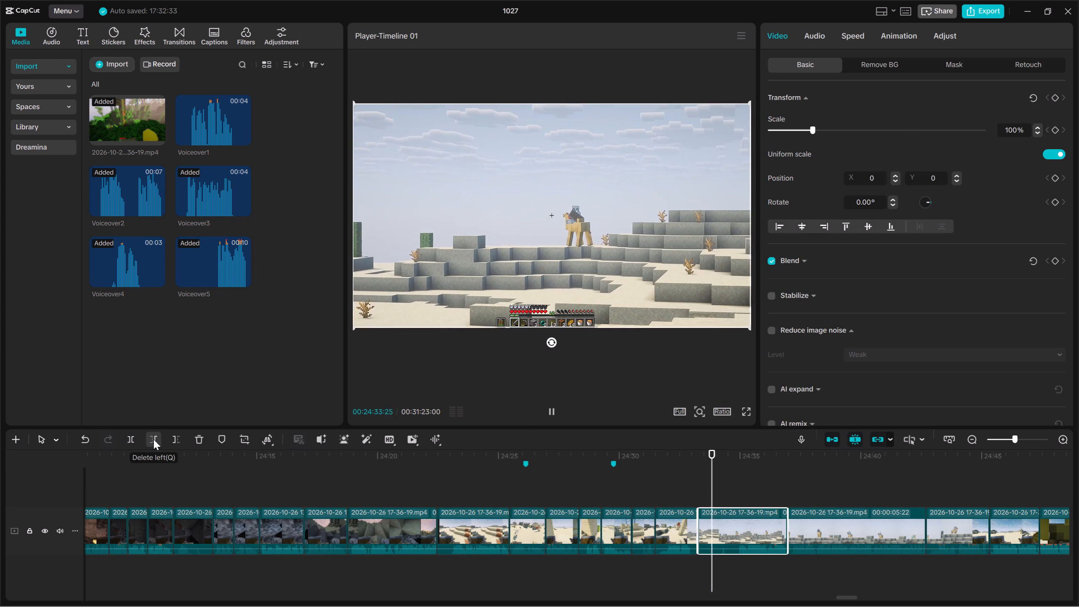
{"action": "left_click", "coordinate": [153, 439]}
{"action": "key", "text": "space"}
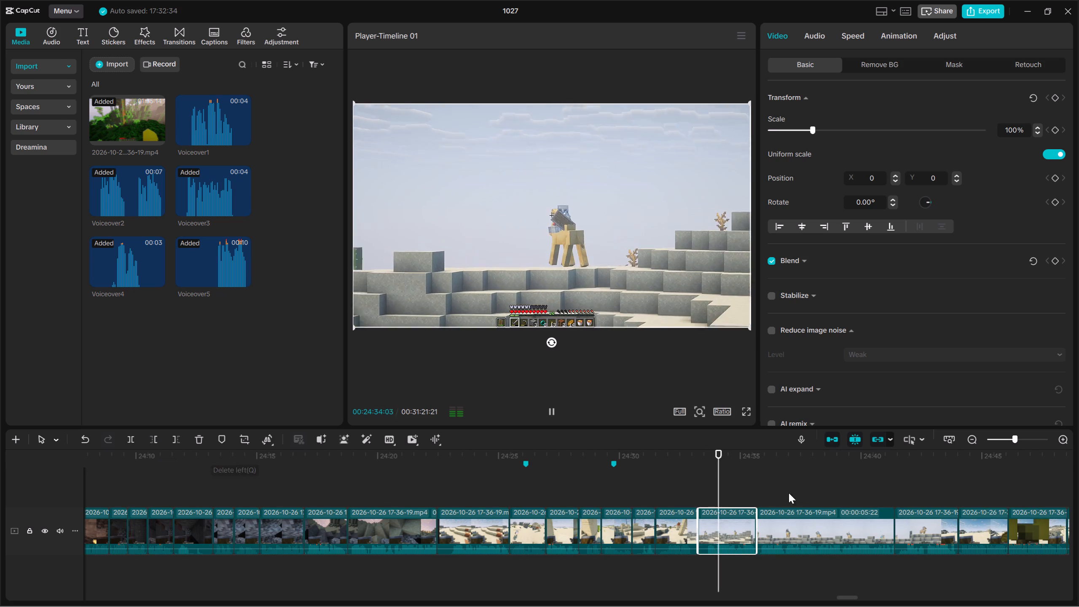
Play on through the desert footage to about 00:24:44, and return the playhead to the timeline's start.
{"action": "double_click", "coordinate": [972, 434]}
{"action": "double_click", "coordinate": [972, 434]}
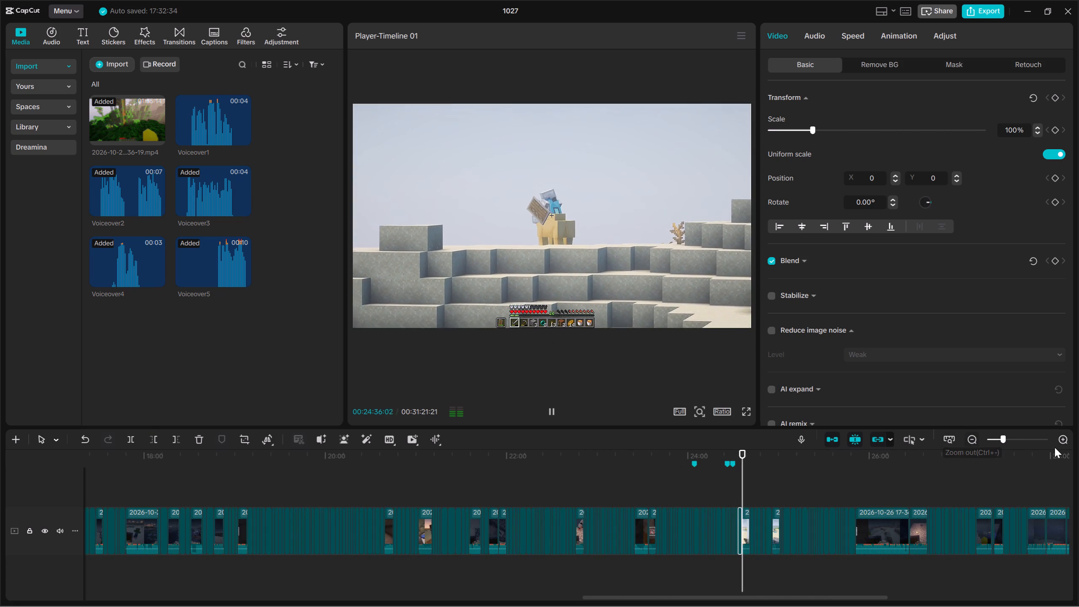
{"action": "triple_click", "coordinate": [1064, 441]}
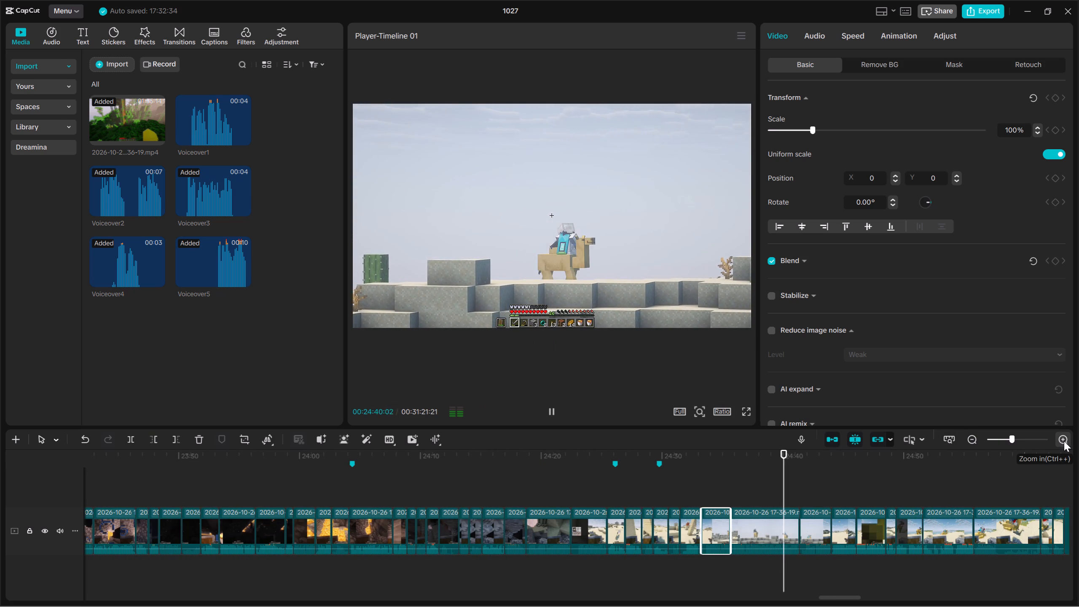
{"action": "triple_click", "coordinate": [977, 437]}
{"action": "triple_click", "coordinate": [977, 437]}
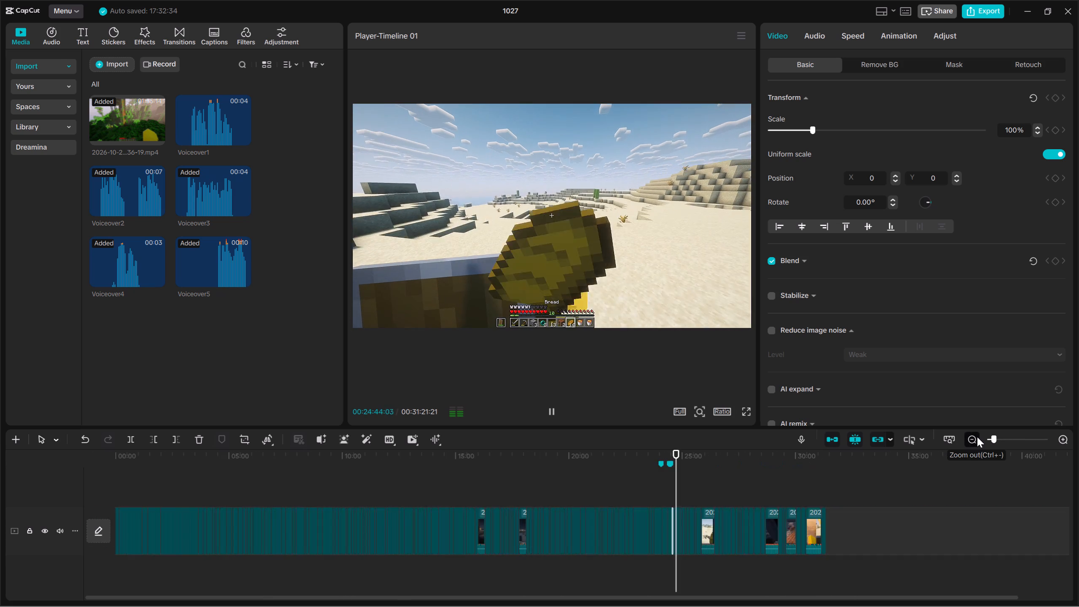
{"action": "left_click", "coordinate": [367, 484]}
{"action": "left_click_drag", "start_coordinate": [367, 484], "coordinate": [0, 488]}
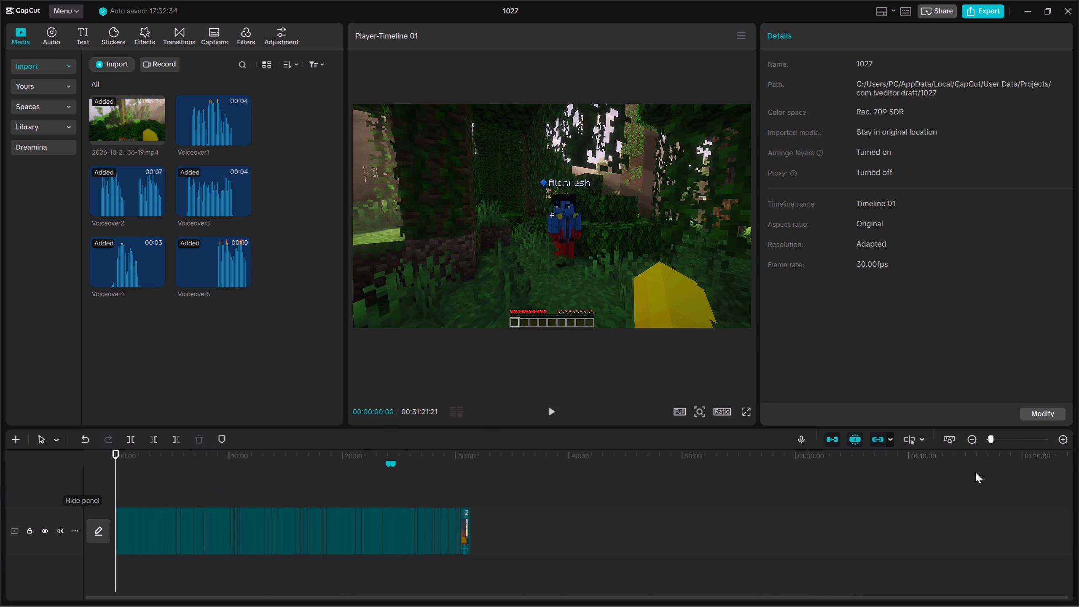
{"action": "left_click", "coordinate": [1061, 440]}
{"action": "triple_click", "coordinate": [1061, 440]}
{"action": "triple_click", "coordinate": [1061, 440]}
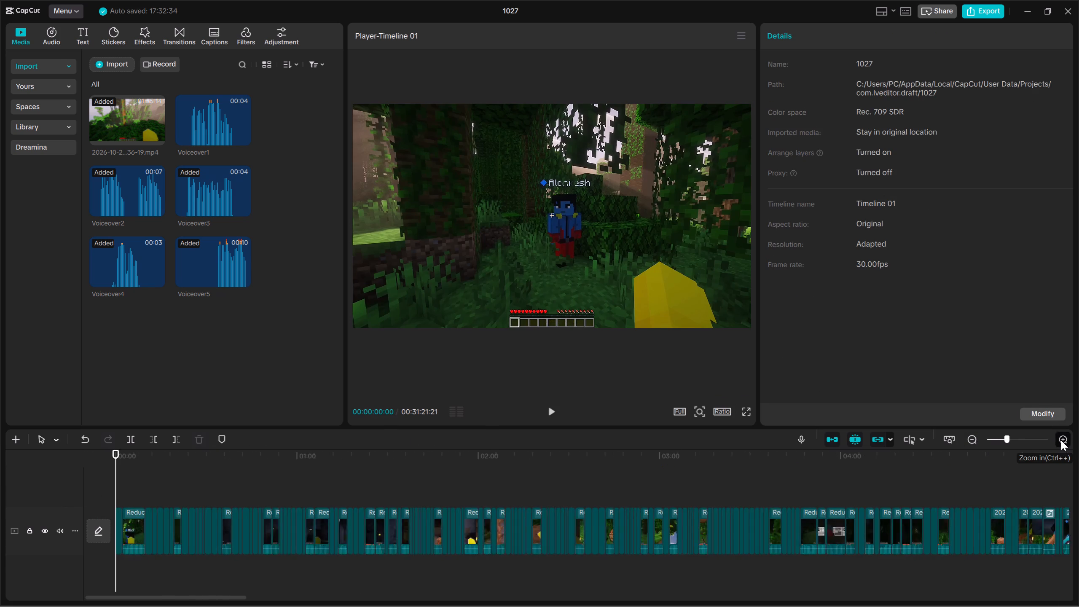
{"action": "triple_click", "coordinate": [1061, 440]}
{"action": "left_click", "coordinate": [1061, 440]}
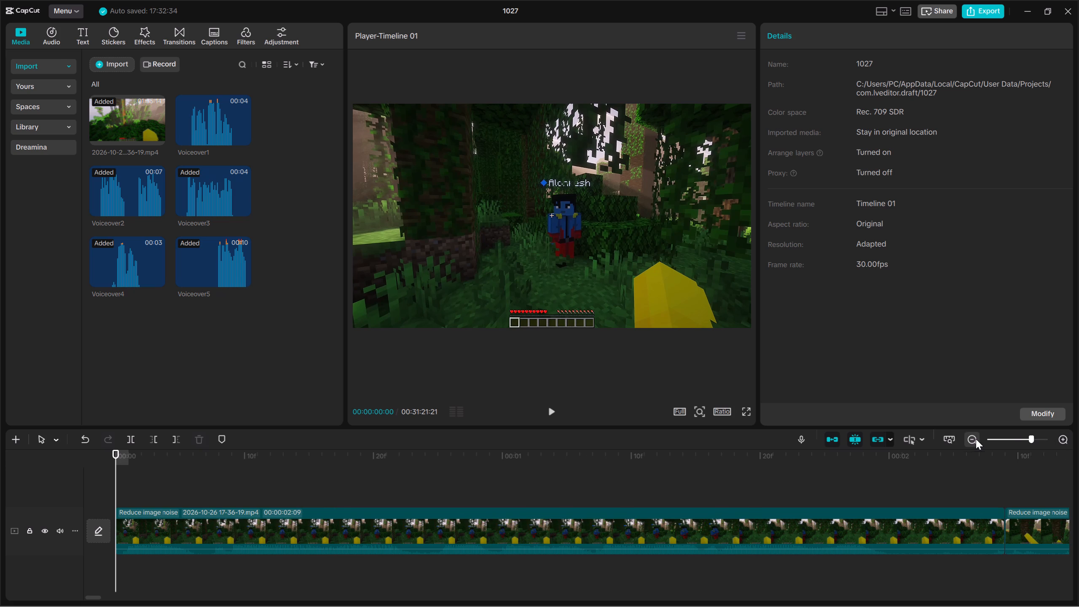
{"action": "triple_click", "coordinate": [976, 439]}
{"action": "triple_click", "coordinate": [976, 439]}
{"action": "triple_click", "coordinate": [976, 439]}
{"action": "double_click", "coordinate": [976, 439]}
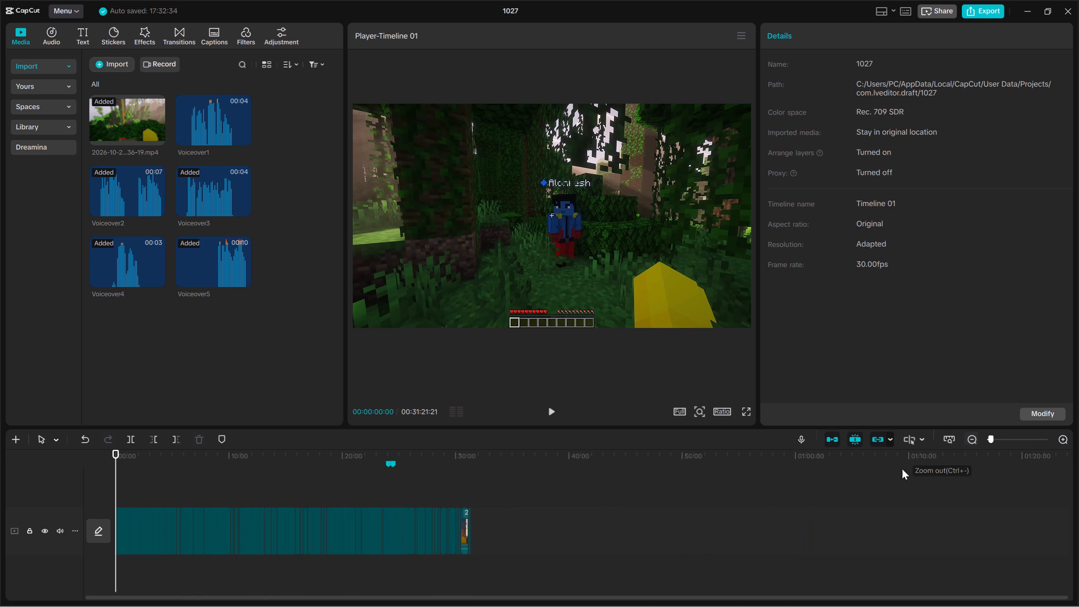
Select all clips on the timeline and set their audio volume to 3 dB.
{"action": "left_click_drag", "start_coordinate": [603, 513], "coordinate": [0, 523]}
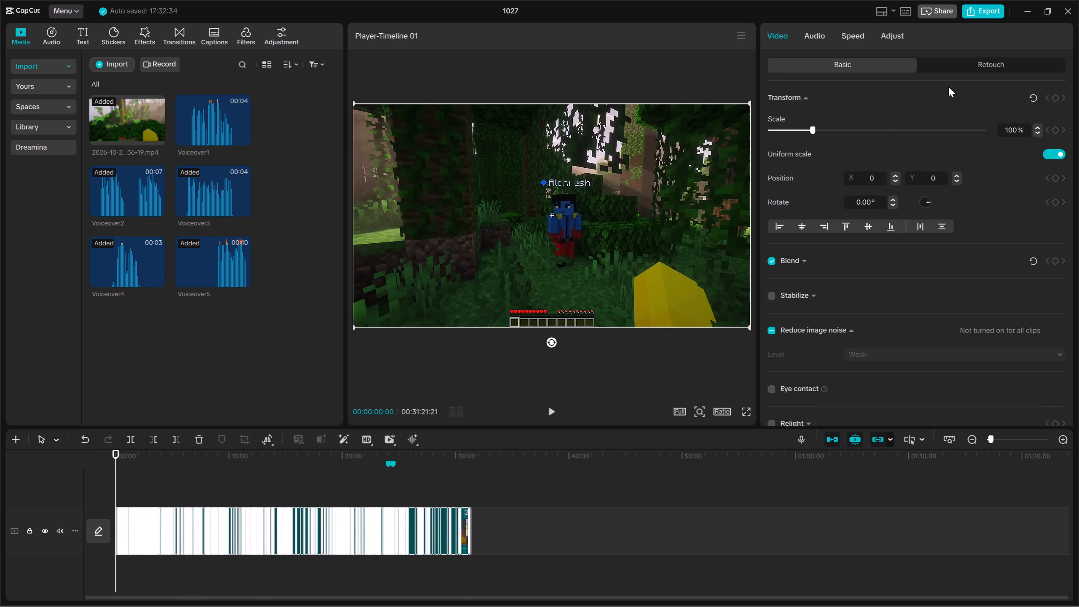
{"action": "left_click", "coordinate": [811, 31]}
{"action": "left_click", "coordinate": [1014, 128]}
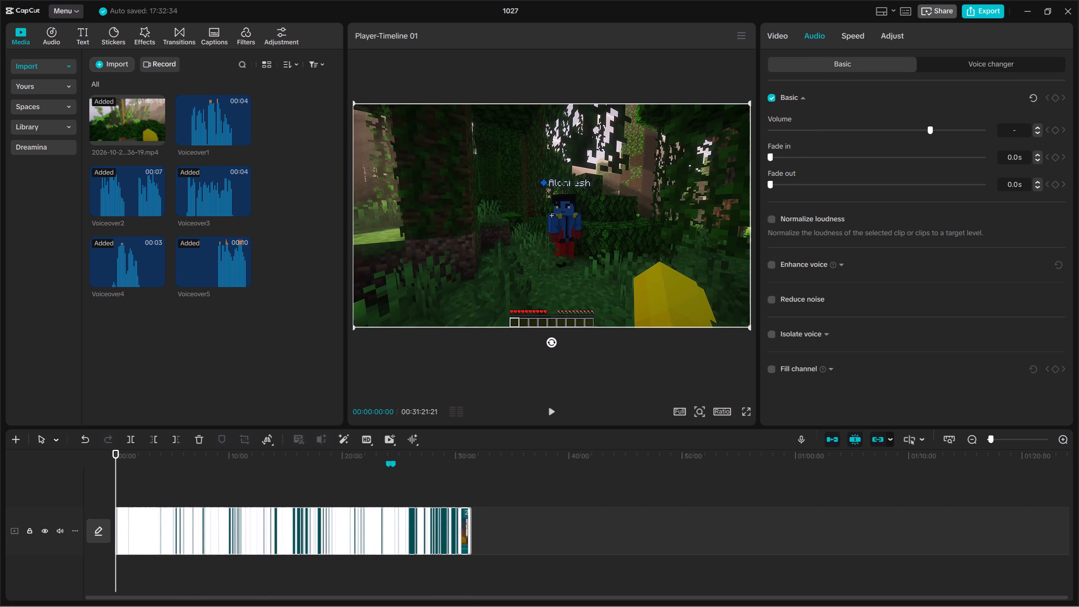
{"action": "key", "text": "3"}
{"action": "double_click", "coordinate": [320, 474]}
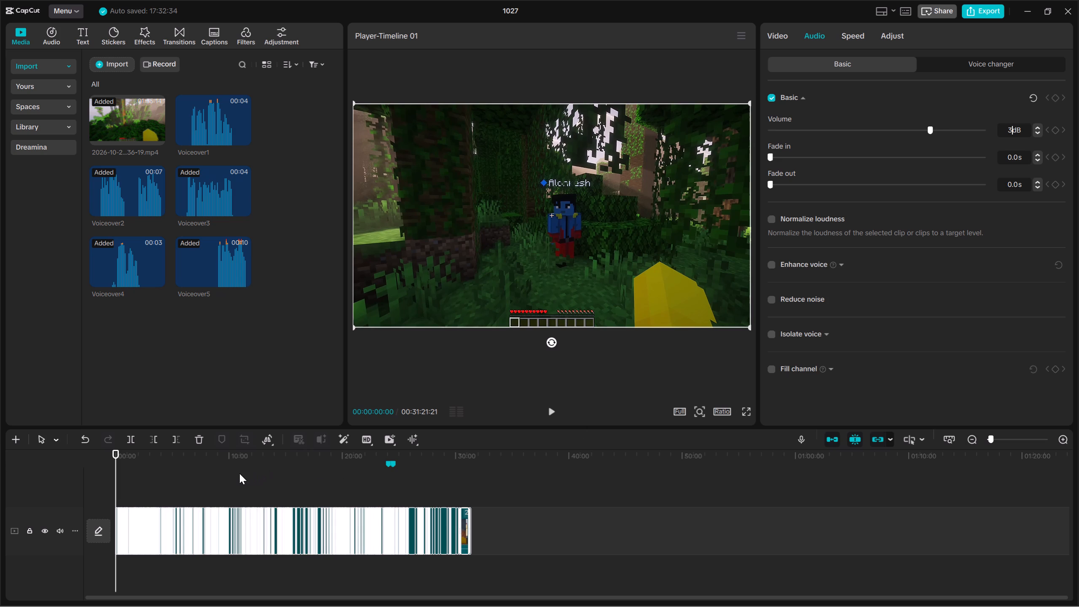
{"action": "left_click", "coordinate": [239, 473]}
{"action": "left_click_drag", "start_coordinate": [239, 473], "coordinate": [0, 480]}
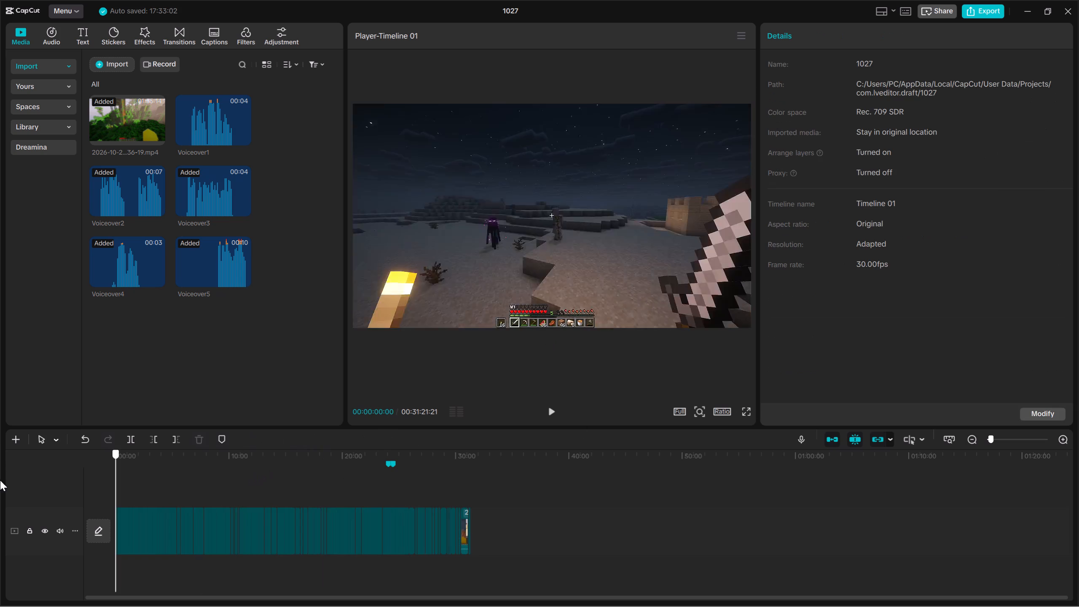
{"action": "left_click_drag", "start_coordinate": [0, 480], "coordinate": [0, 481]}
Select all clips on the timeline again and enable audio noise reduction for them.
{"action": "left_click_drag", "start_coordinate": [516, 524], "coordinate": [3, 527]}
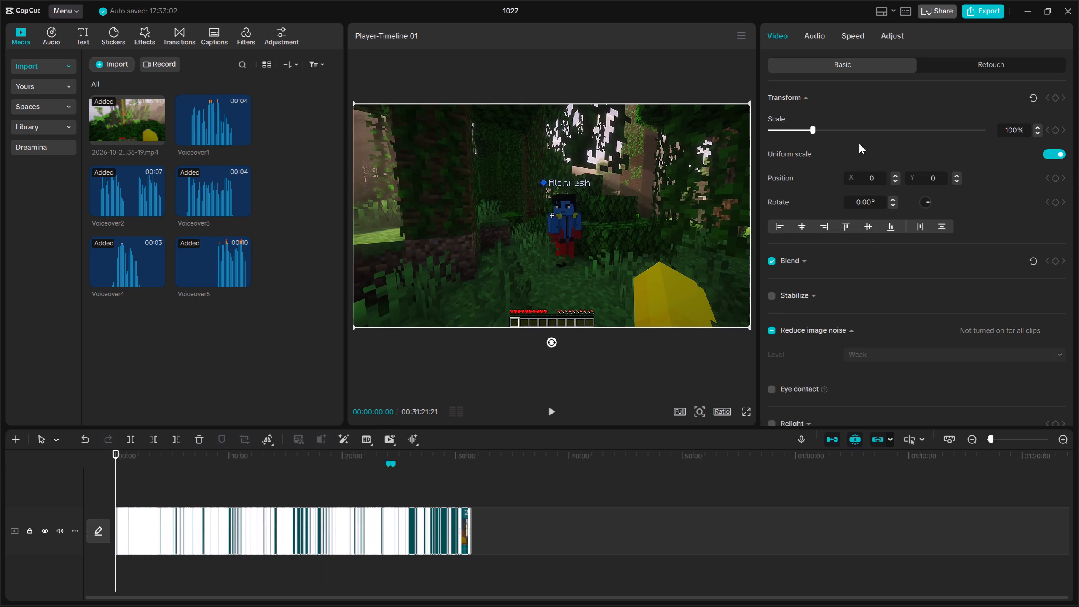
{"action": "left_click", "coordinate": [826, 32]}
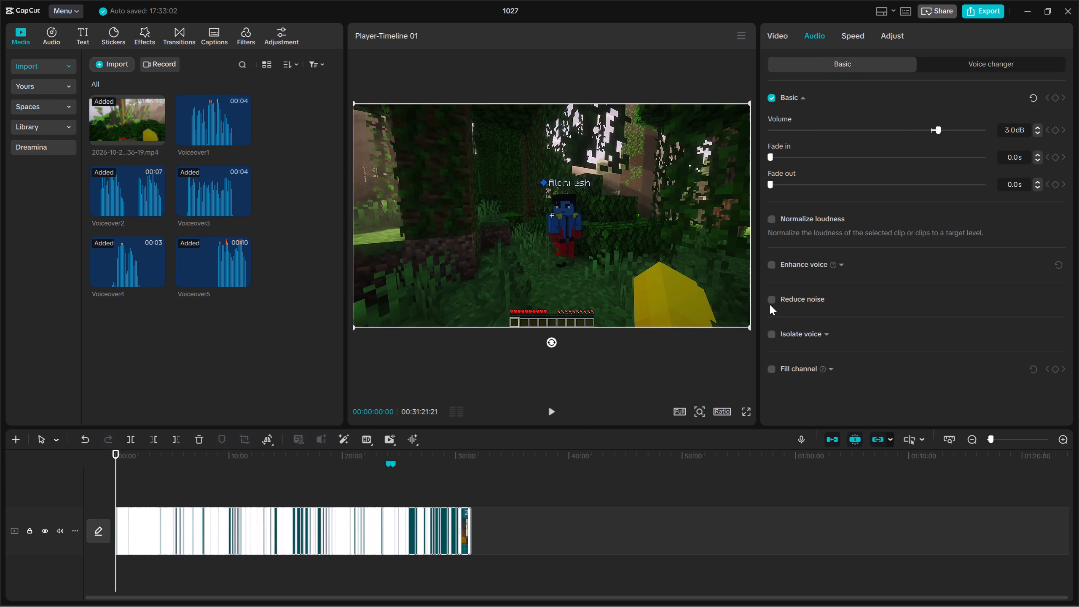
{"action": "left_click", "coordinate": [774, 291]}
{"action": "left_click", "coordinate": [774, 298]}
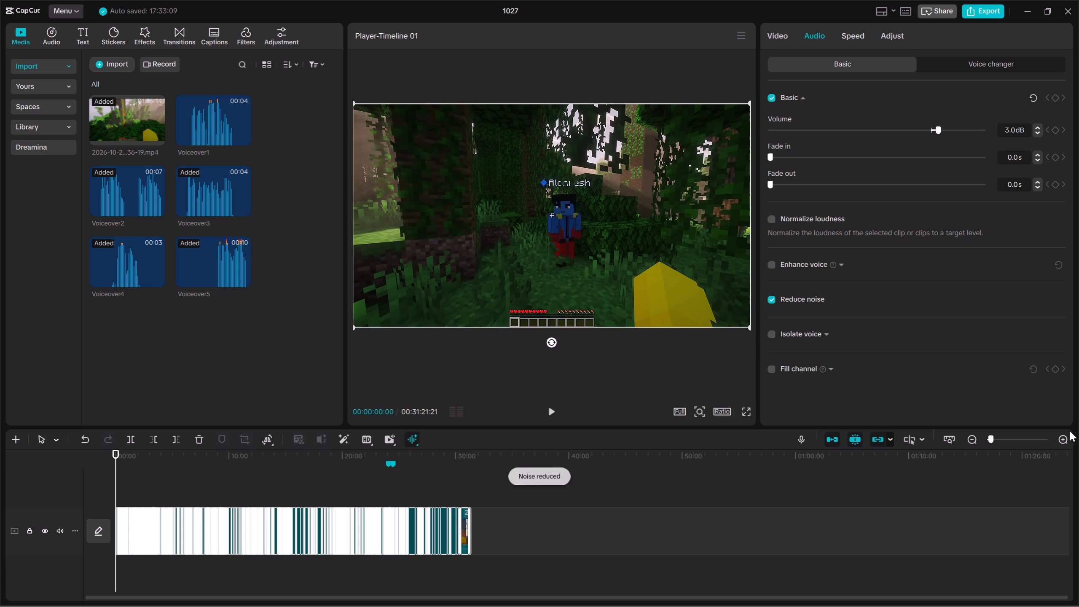
Play the video from the beginning through the jungle and dark cave clips to about 00:00:48 to check it.
{"action": "triple_click", "coordinate": [1065, 438]}
{"action": "triple_click", "coordinate": [1067, 438]}
{"action": "left_click", "coordinate": [1067, 438]}
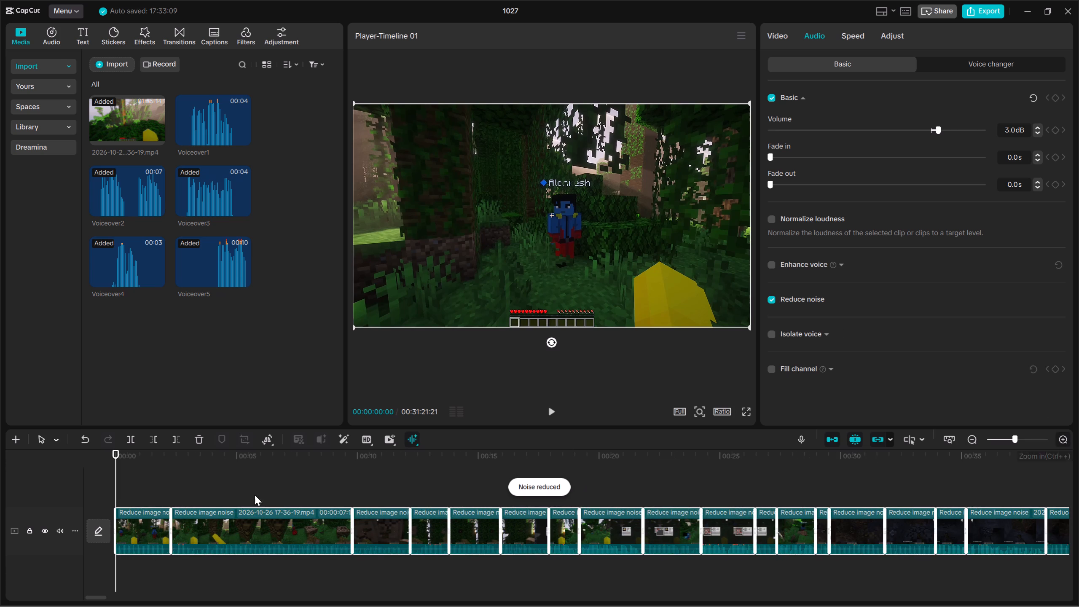
{"action": "left_click", "coordinate": [202, 479]}
{"action": "key", "text": "Up"}
{"action": "key", "text": "Up"}
{"action": "key", "text": "space"}
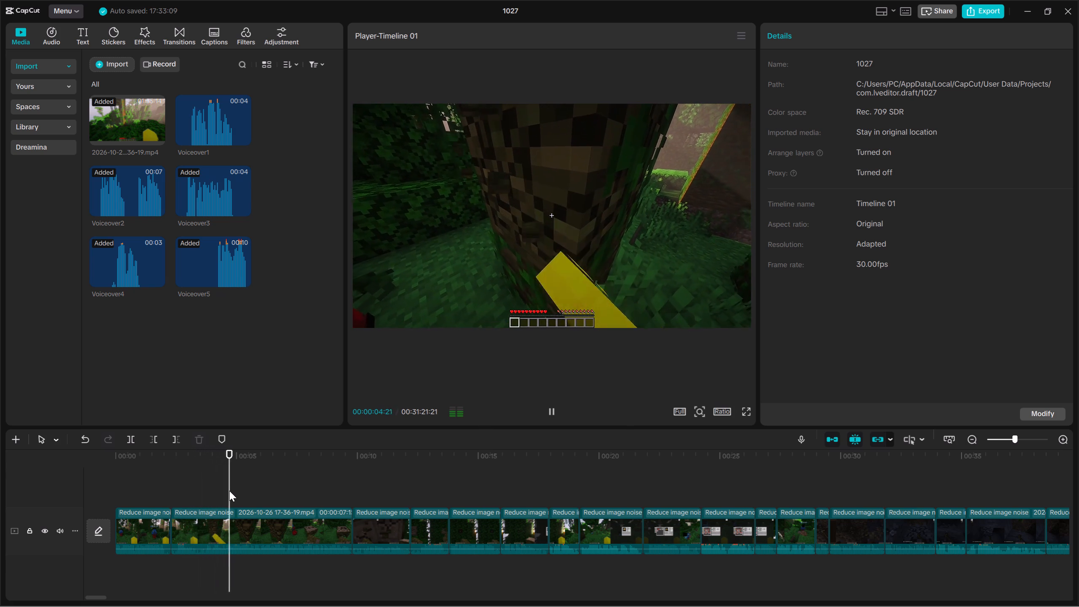
{"action": "left_click", "coordinate": [316, 533]}
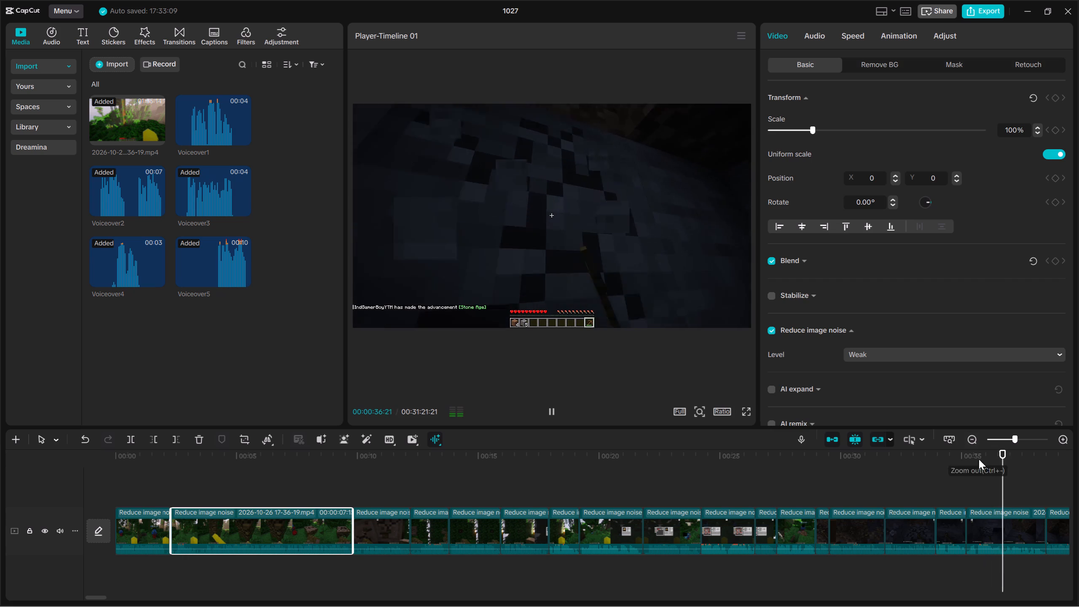
{"action": "left_click_drag", "start_coordinate": [979, 480], "coordinate": [1078, 467]}
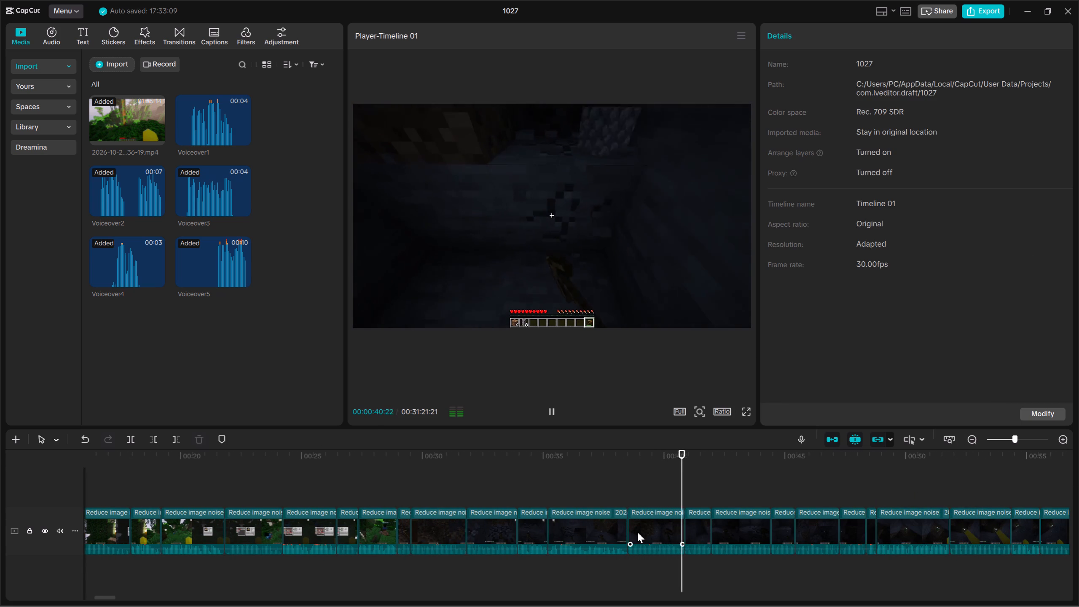
{"action": "left_click", "coordinate": [722, 525]}
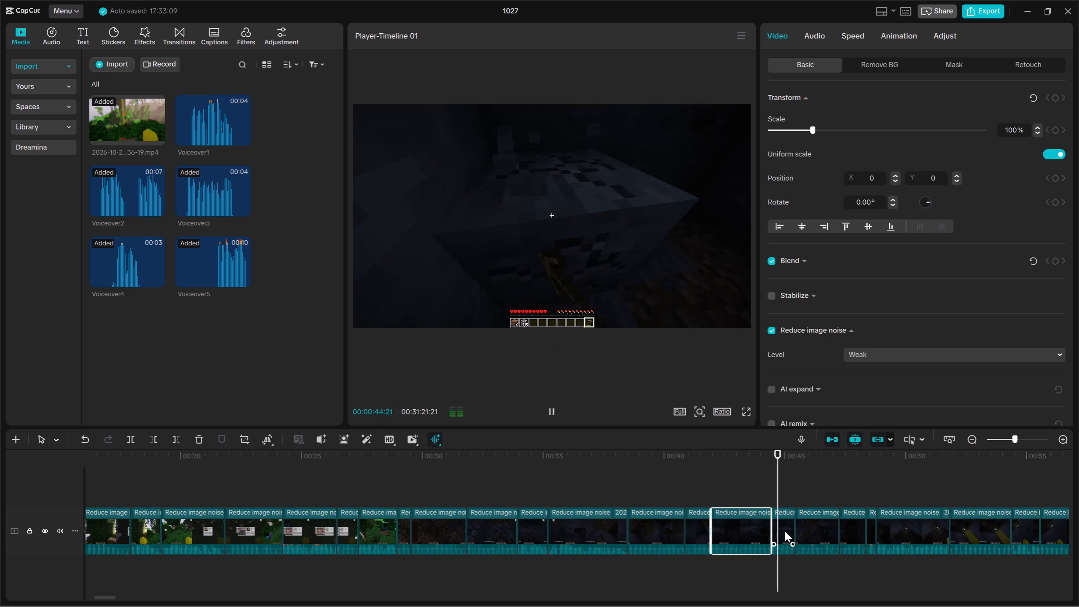
{"action": "left_click", "coordinate": [856, 531]}
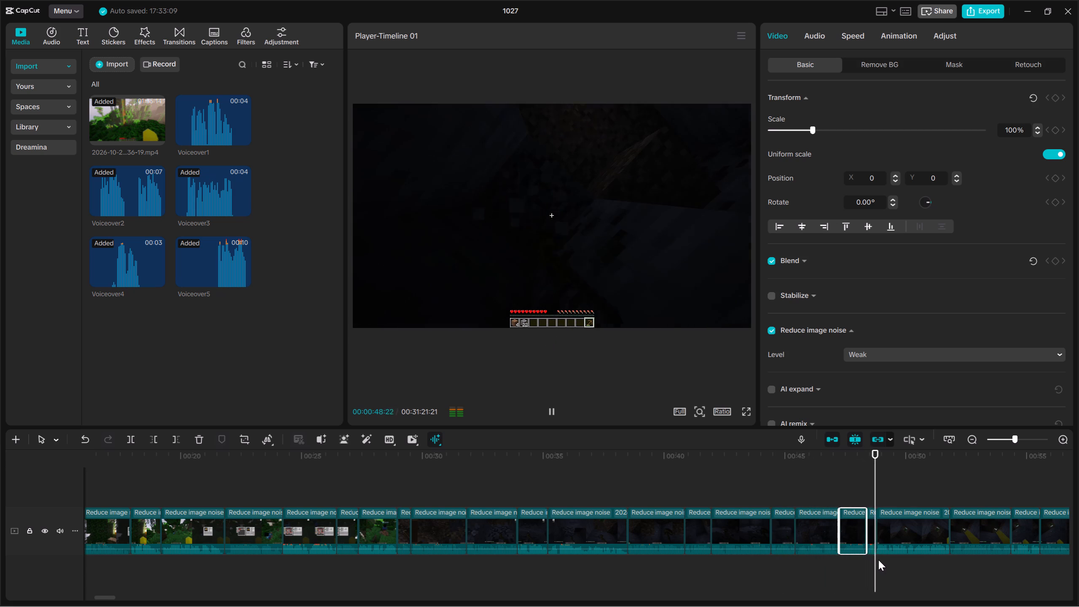
Delete the dark cave clip starting at 00:00:48:24, and preview and delete the two clips that follow it.
{"action": "left_click_drag", "start_coordinate": [911, 566], "coordinate": [920, 522]}
{"action": "key", "text": "Delete"}
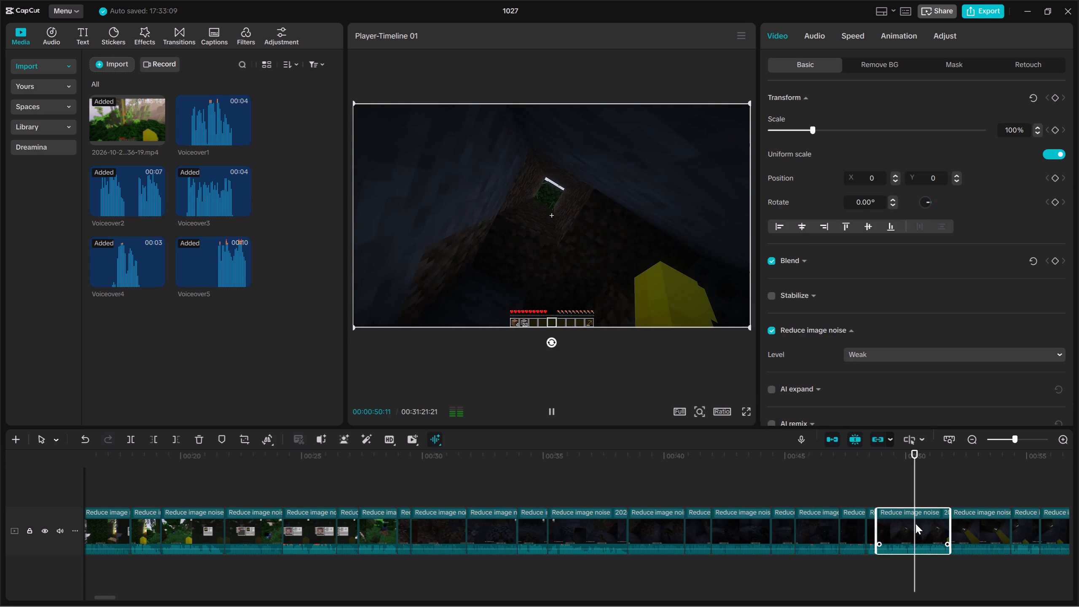
{"action": "left_click", "coordinate": [908, 527]}
{"action": "key", "text": "Up"}
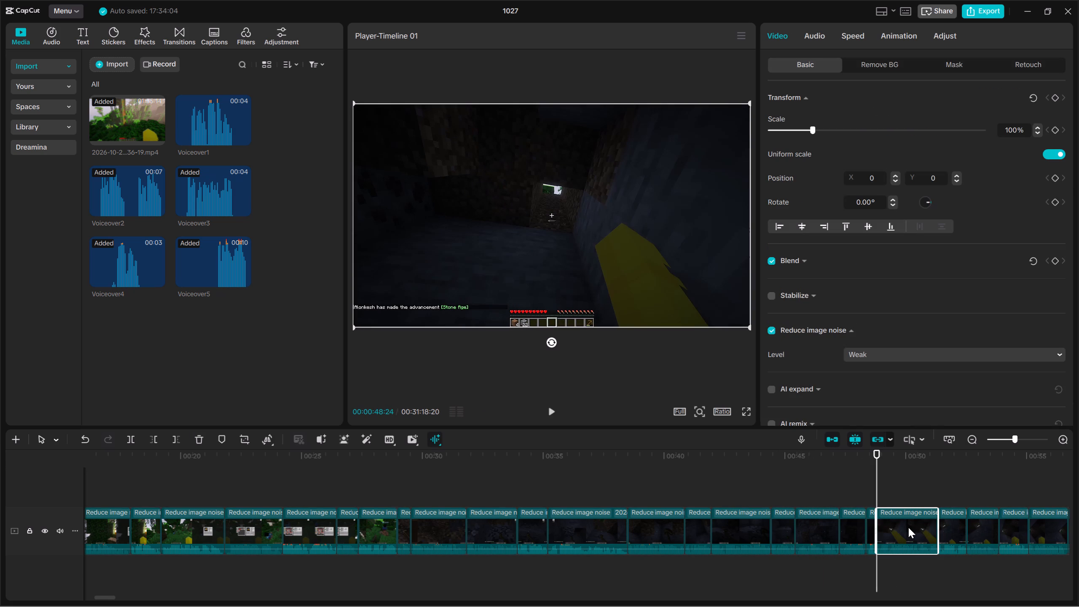
{"action": "key", "text": "space"}
{"action": "key", "text": "Delete"}
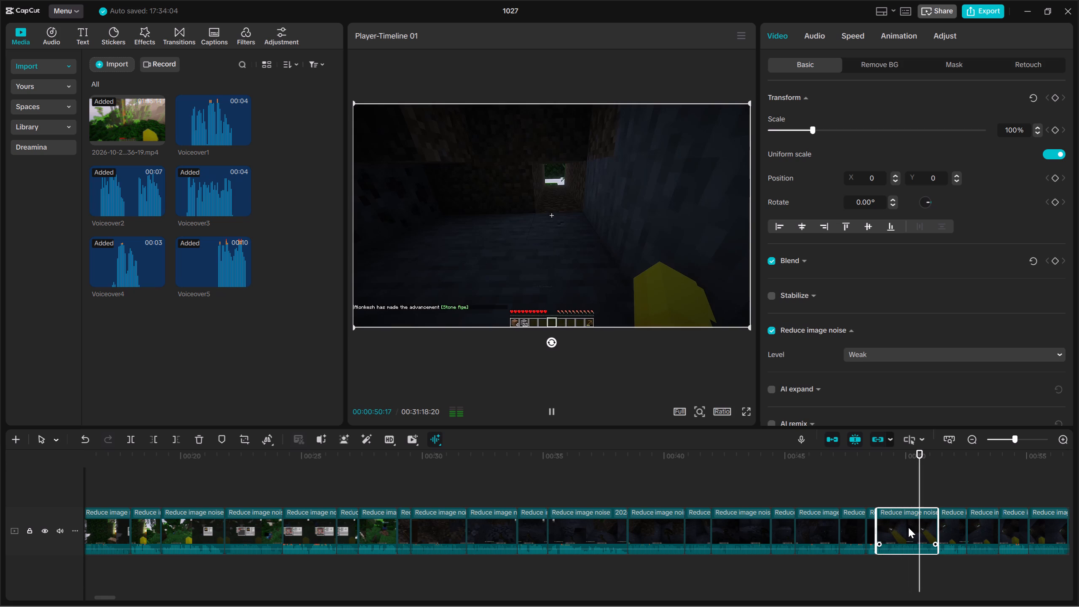
{"action": "key", "text": "Up"}
{"action": "left_click", "coordinate": [892, 536]}
{"action": "key", "text": "Up"}
{"action": "key", "text": "space"}
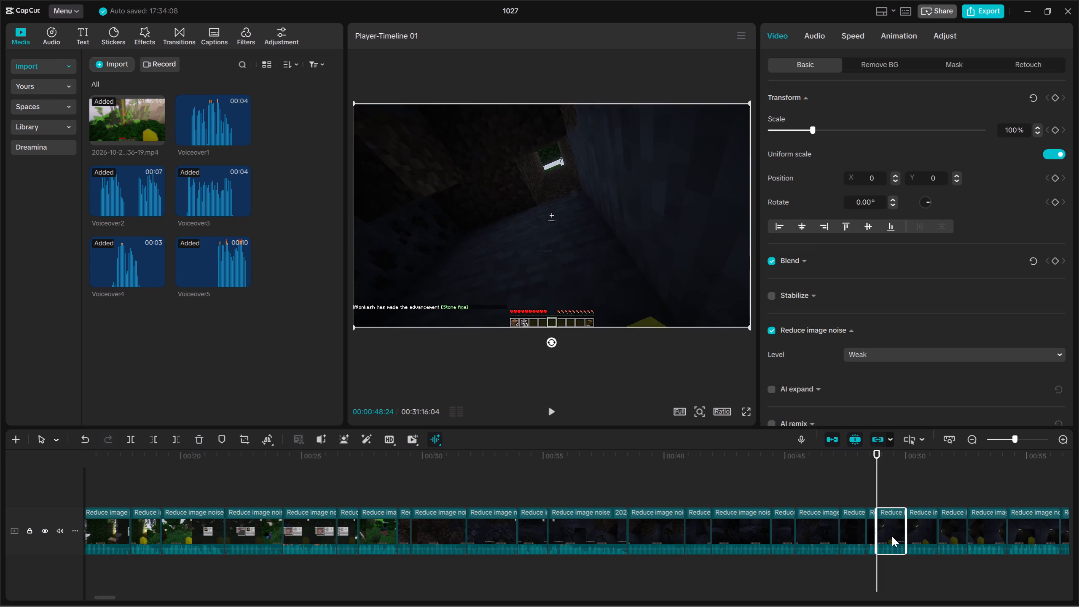
{"action": "key", "text": "Up"}
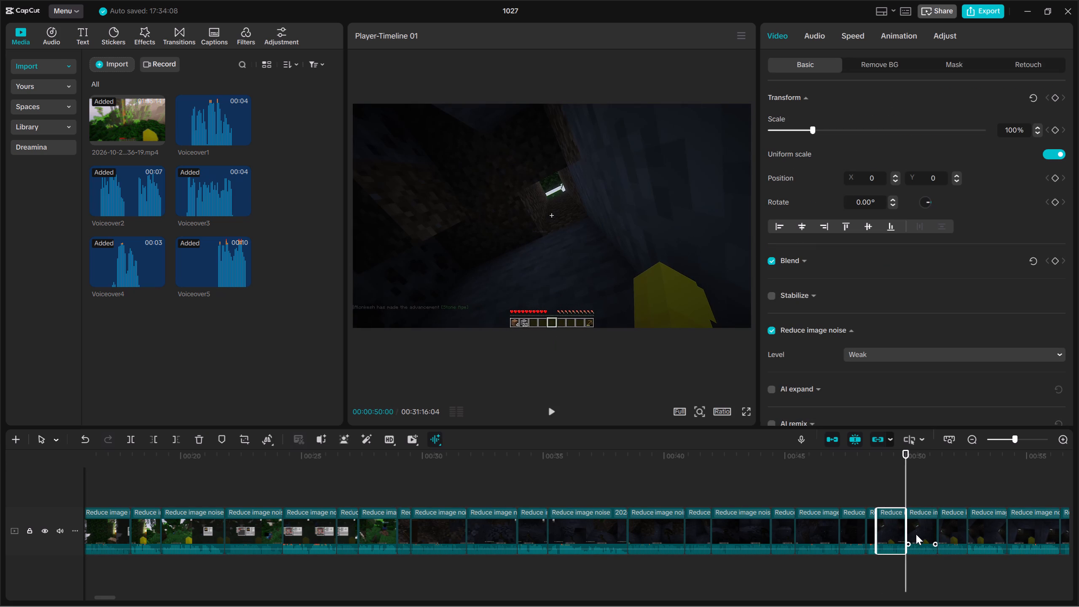
{"action": "key", "text": "Delete"}
Preview and delete three more consecutive dark cave clips, each starting at 00:00:48:24.
{"action": "left_click", "coordinate": [895, 533]}
{"action": "key", "text": "Up"}
{"action": "key", "text": "space"}
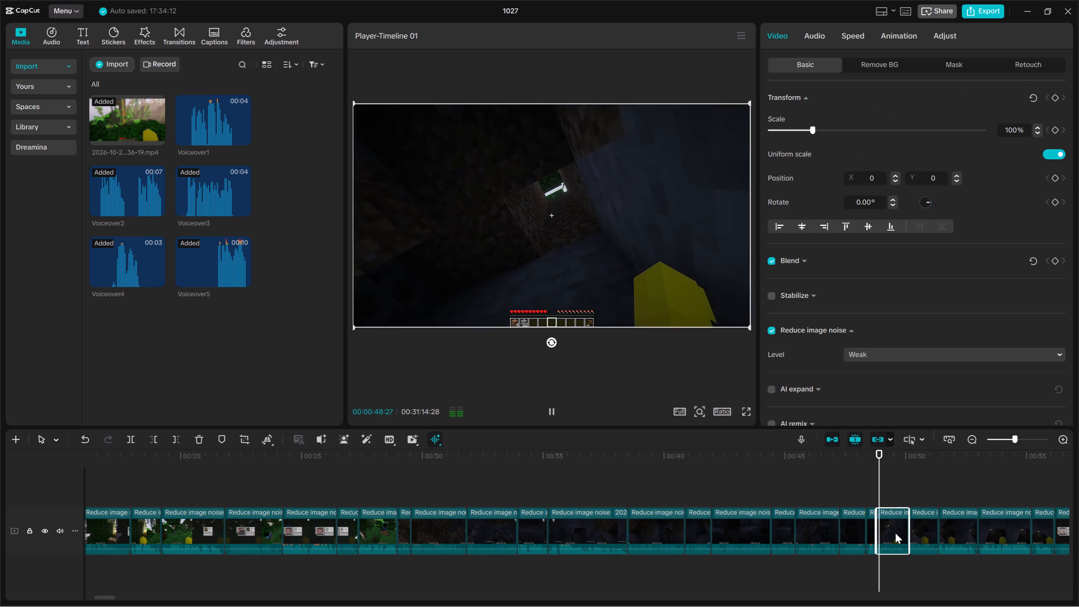
{"action": "key", "text": "Delete"}
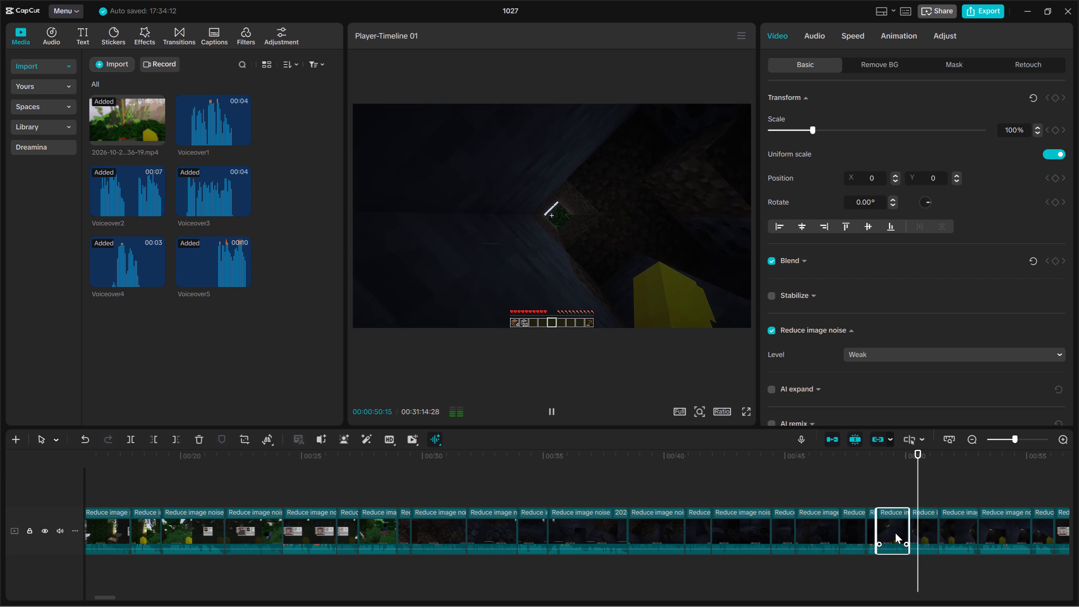
{"action": "left_click", "coordinate": [895, 533]}
{"action": "key", "text": "Up"}
{"action": "key", "text": "Up"}
{"action": "key", "text": "space"}
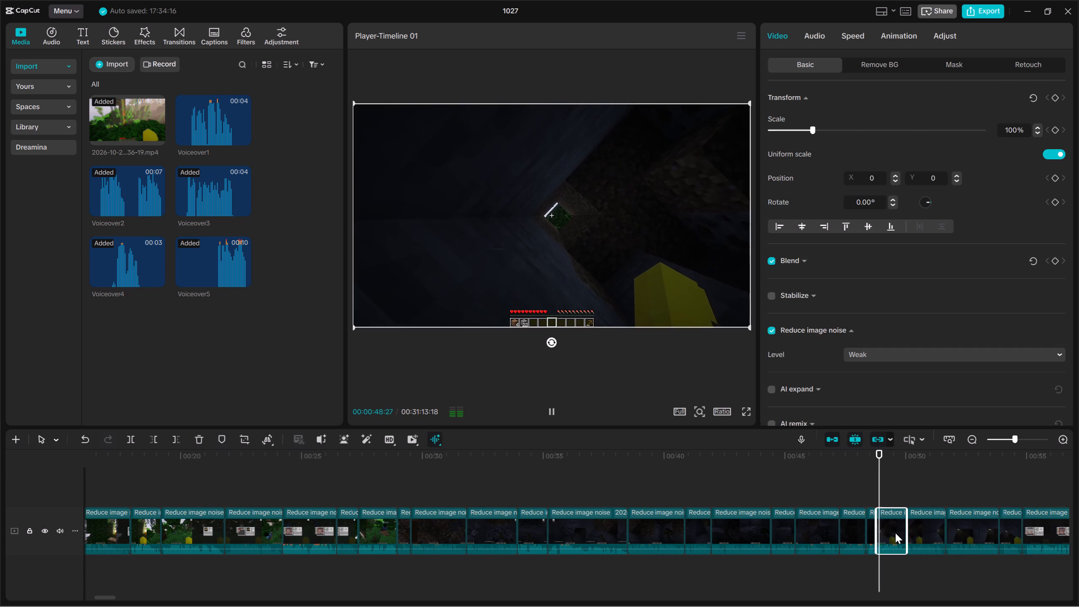
{"action": "key", "text": "Delete"}
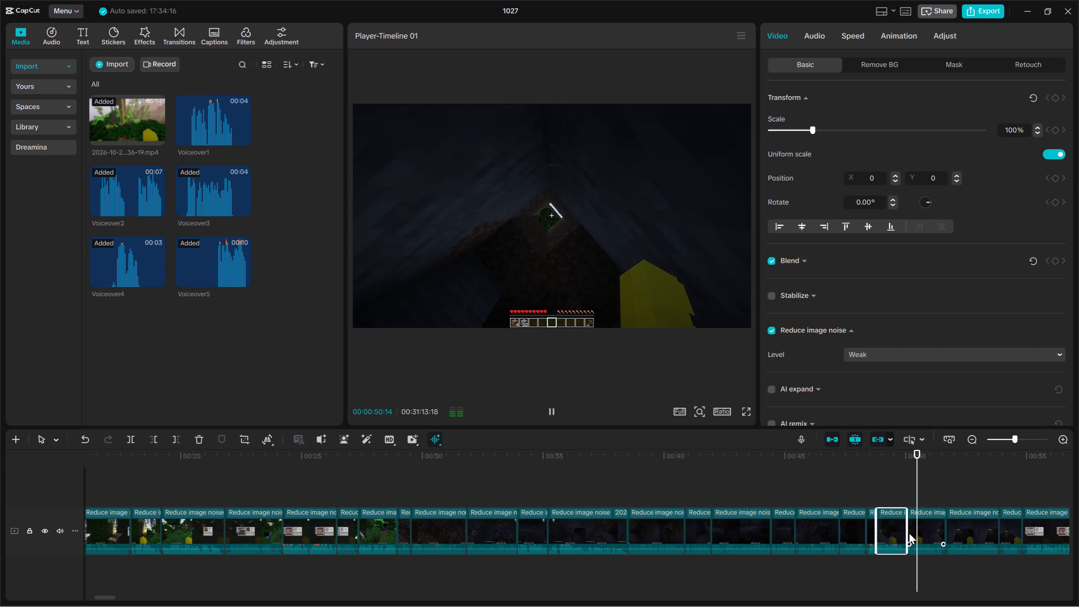
{"action": "left_click", "coordinate": [890, 537]}
{"action": "key", "text": "Up"}
{"action": "key", "text": "Up"}
{"action": "key", "text": "space"}
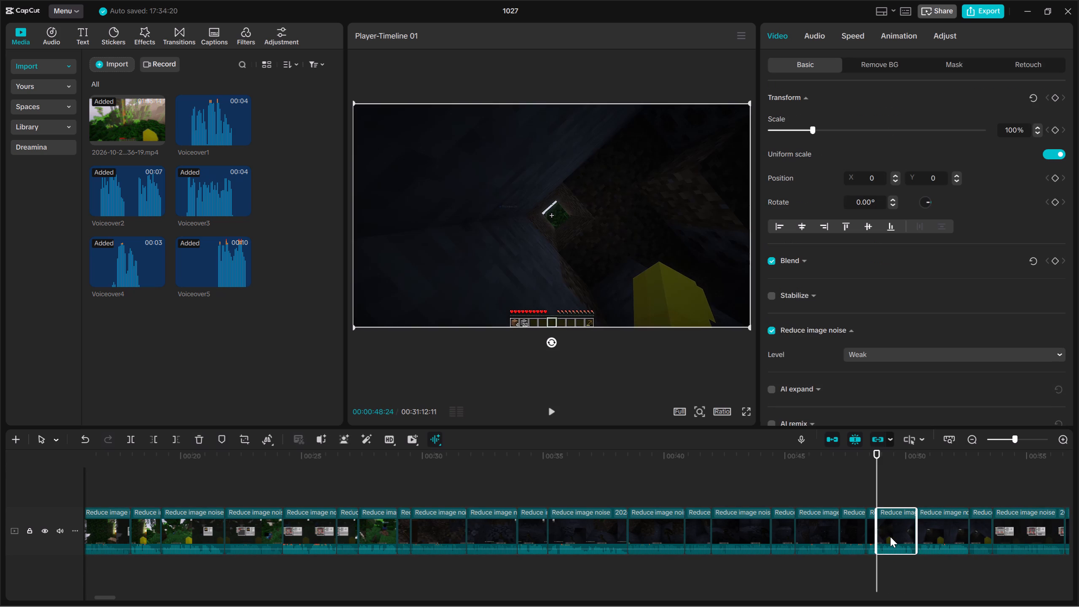
{"action": "key", "text": "Delete"}
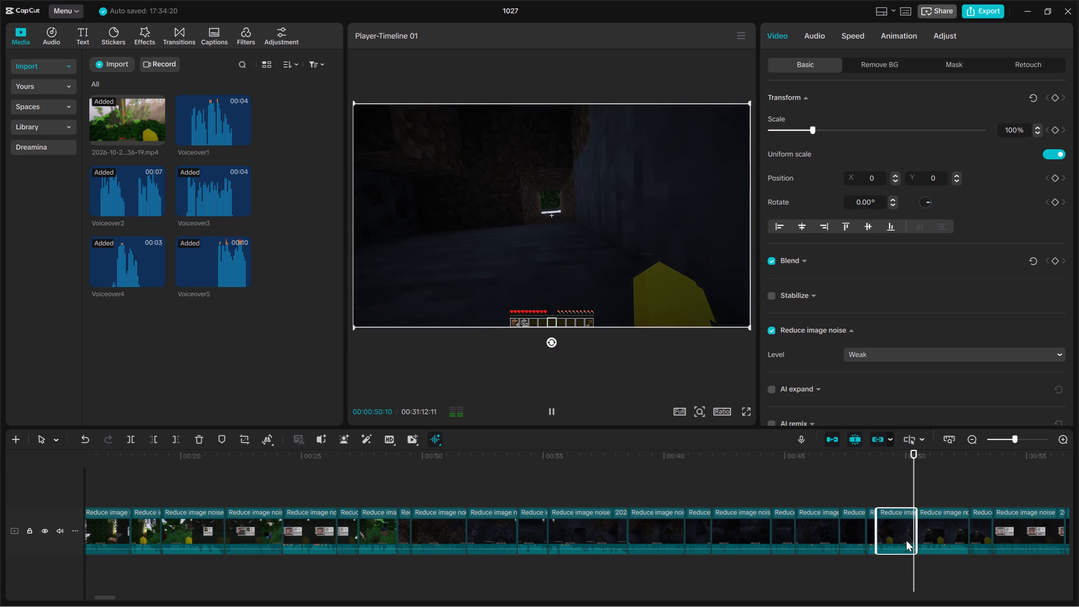
Preview the dark cave clip starting at 00:00:48:24 and delete the short clip after it at about 00:00:51.
{"action": "left_click", "coordinate": [909, 530]}
{"action": "key", "text": "Up"}
{"action": "key", "text": "space"}
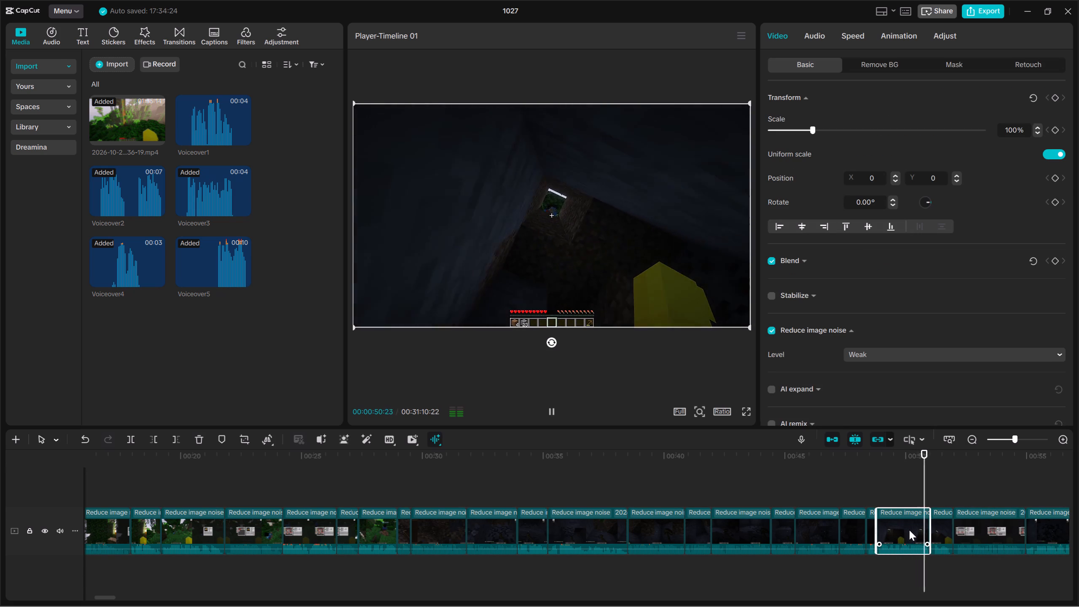
{"action": "left_click", "coordinate": [944, 533]}
{"action": "key", "text": "Delete"}
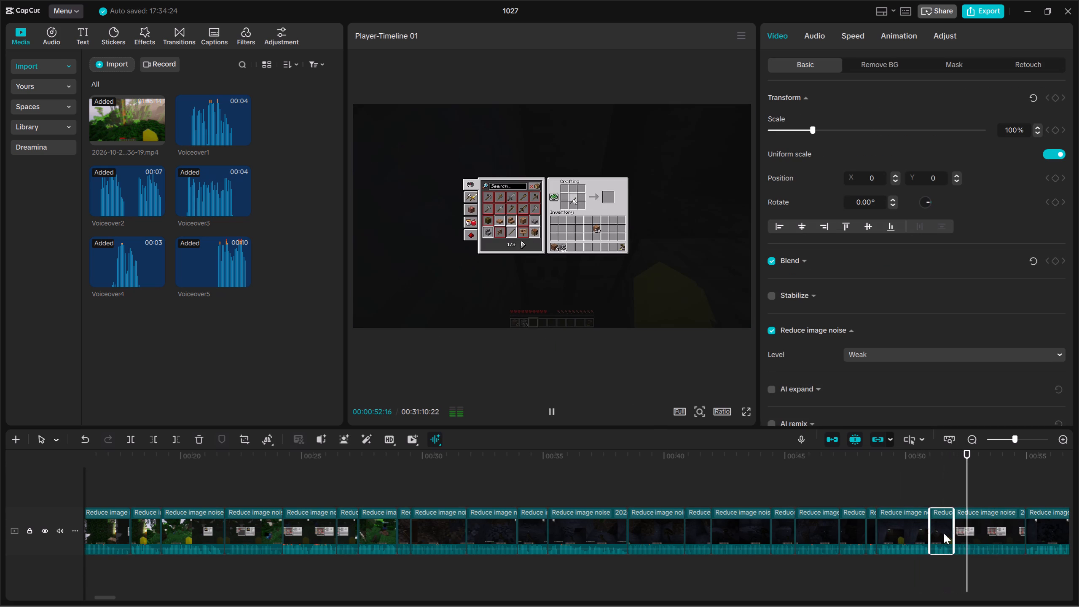
Play on from the crafting clip at about 00:00:51 and trim the start of the cave clip at about 00:01:10 up to 00:01:11:01.
{"action": "left_click", "coordinate": [966, 536]}
{"action": "key", "text": "Up"}
{"action": "key", "text": "space"}
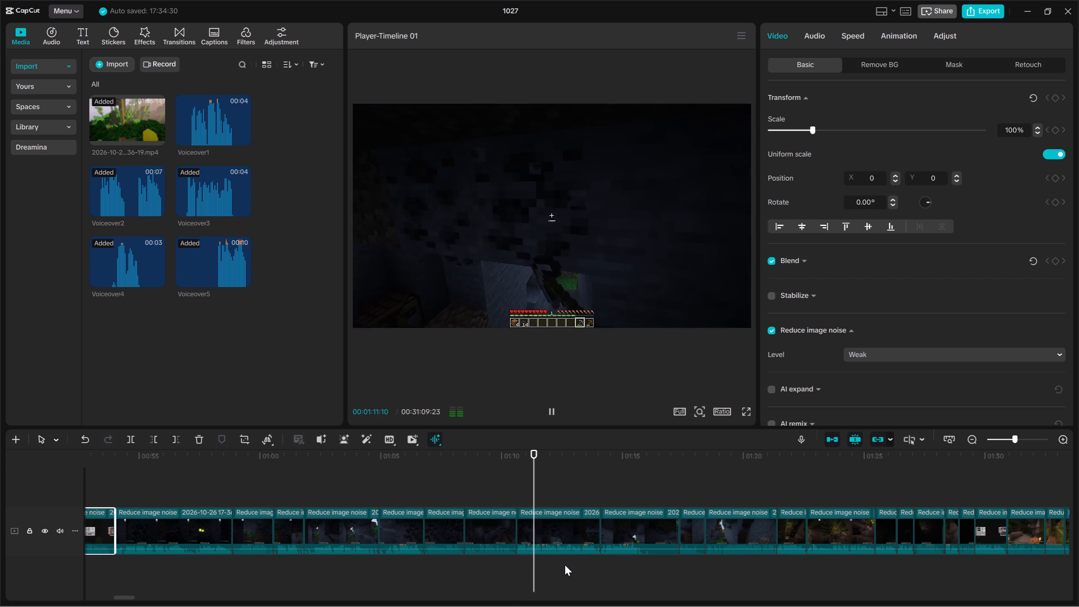
{"action": "key", "text": "Up"}
{"action": "key", "text": "space"}
{"action": "key", "text": "space"}
{"action": "left_click", "coordinate": [570, 528]}
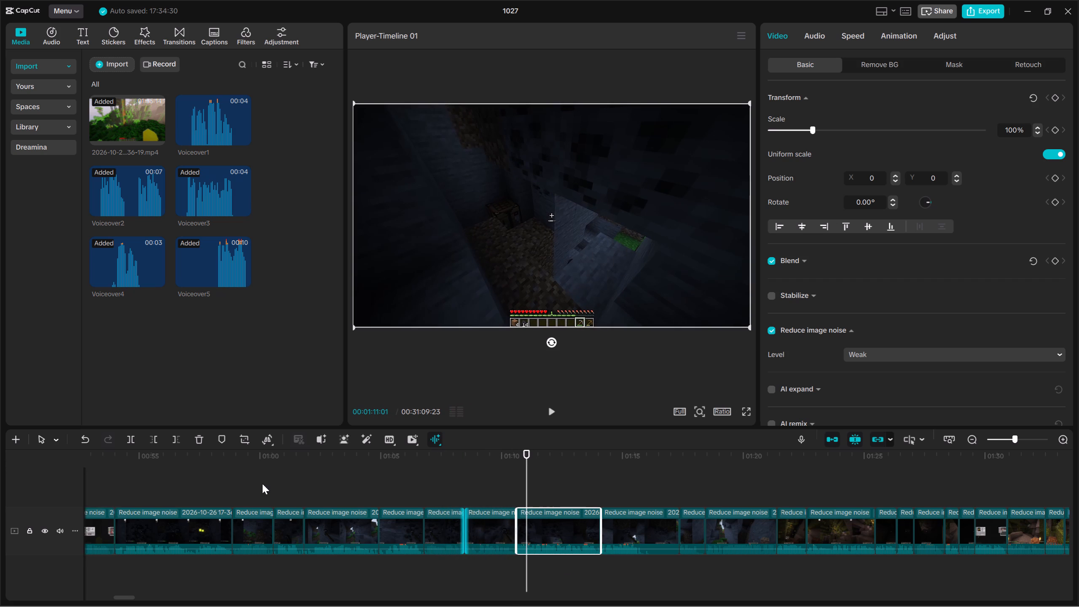
{"action": "left_click", "coordinate": [154, 435]}
{"action": "key", "text": "space"}
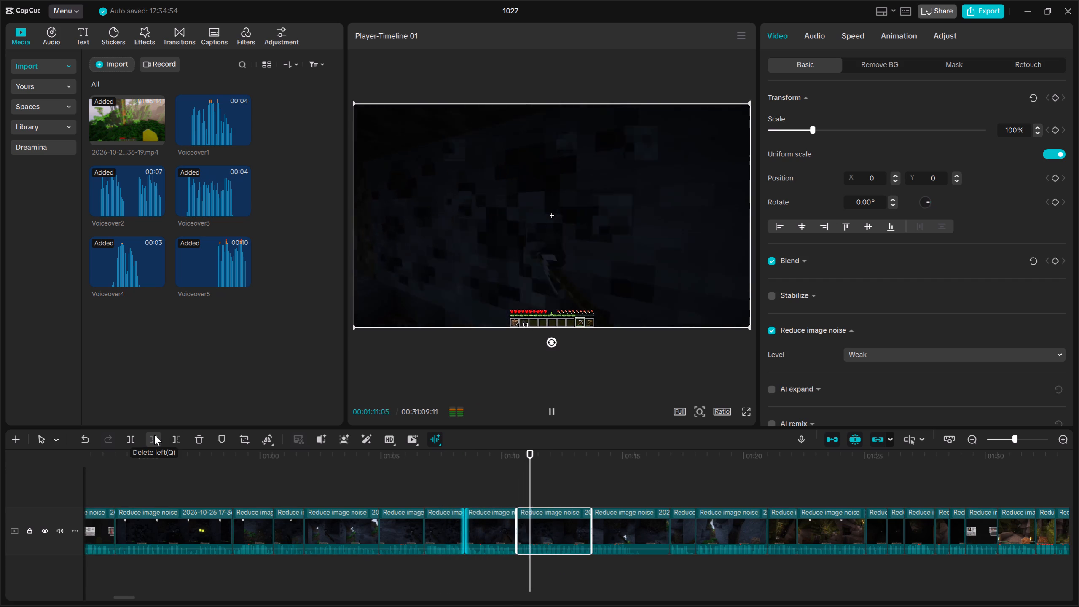
Replay the preceding cave clip and trim its start from 00:01:08:14 up to 00:01:08:26.
{"action": "key", "text": "Up"}
{"action": "key", "text": "Up"}
{"action": "key", "text": "space"}
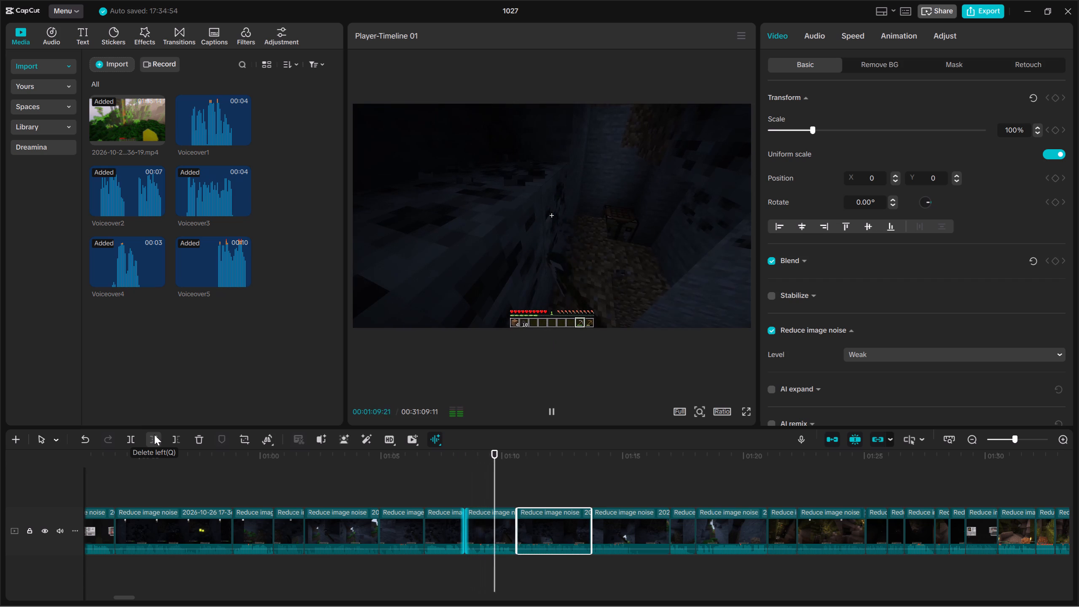
{"action": "key", "text": "Up"}
{"action": "key", "text": "space"}
{"action": "key", "text": "space"}
{"action": "left_click", "coordinate": [478, 520]}
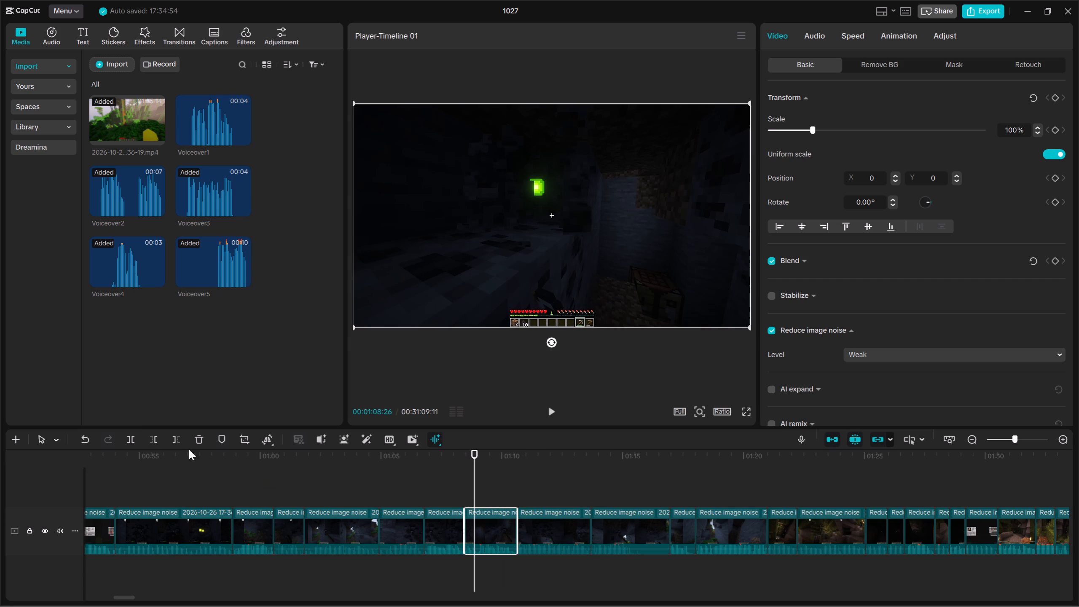
{"action": "left_click", "coordinate": [157, 441]}
{"action": "key", "text": "space"}
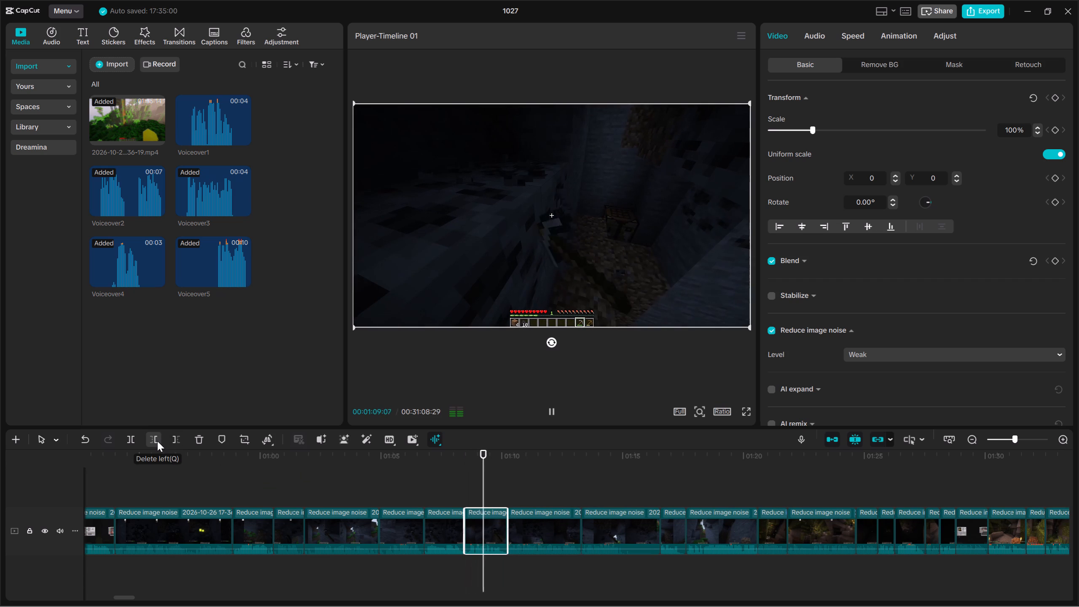
Extend the start of the following cave clip by about 15 frames and replay the cut between the two clips.
{"action": "left_click", "coordinate": [542, 523]}
{"action": "key", "text": "Up"}
{"action": "left_click_drag", "start_coordinate": [505, 524], "coordinate": [495, 525]}
{"action": "key", "text": "Up"}
{"action": "key", "text": "space"}
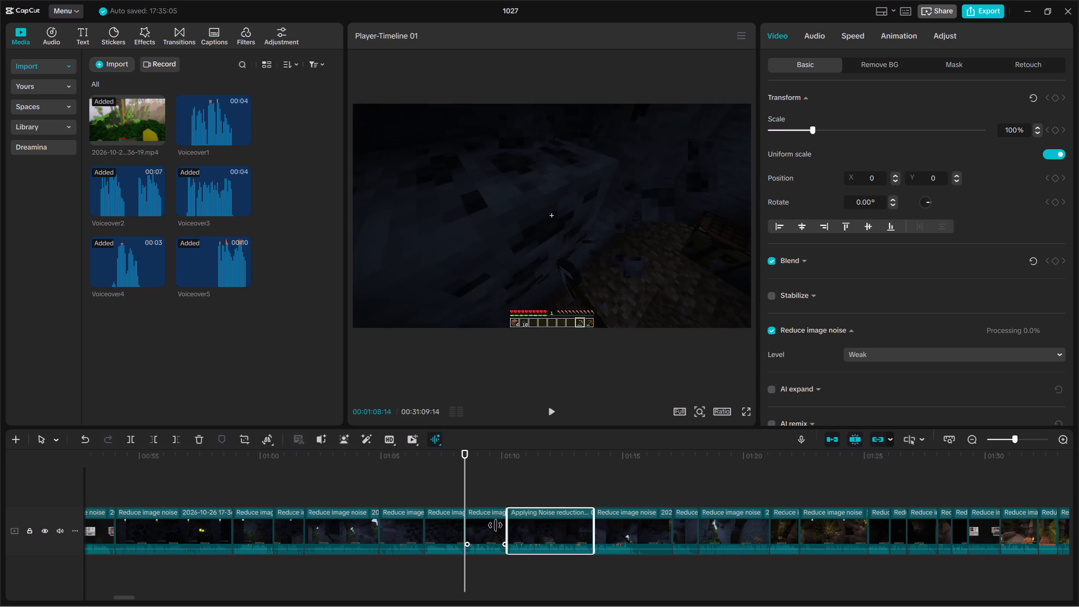
{"action": "key", "text": "space"}
{"action": "left_click", "coordinate": [522, 575]}
{"action": "key", "text": "Up"}
{"action": "key", "text": "space"}
{"action": "left_click", "coordinate": [529, 539]}
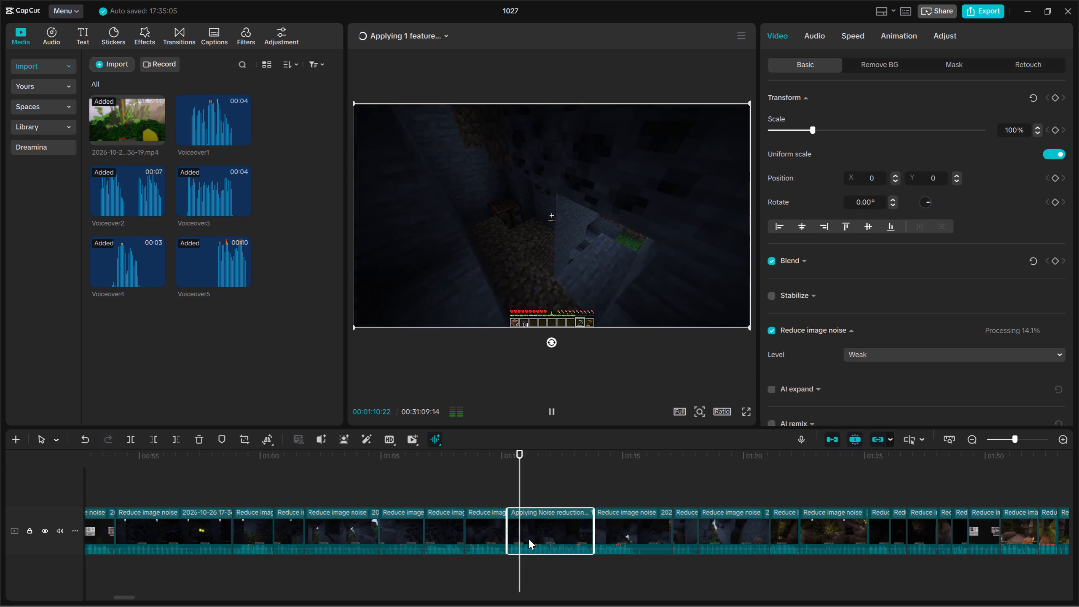
Delete the cave clip starting at 00:01:13:24, and preview and delete the short clip that follows it.
{"action": "left_click", "coordinate": [644, 531]}
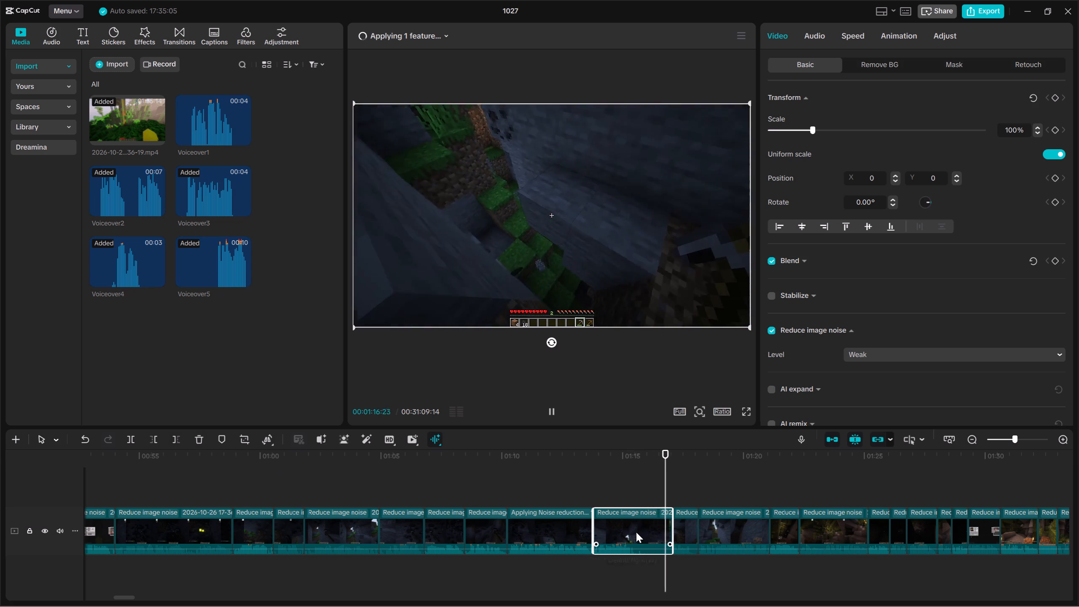
{"action": "key", "text": "Delete"}
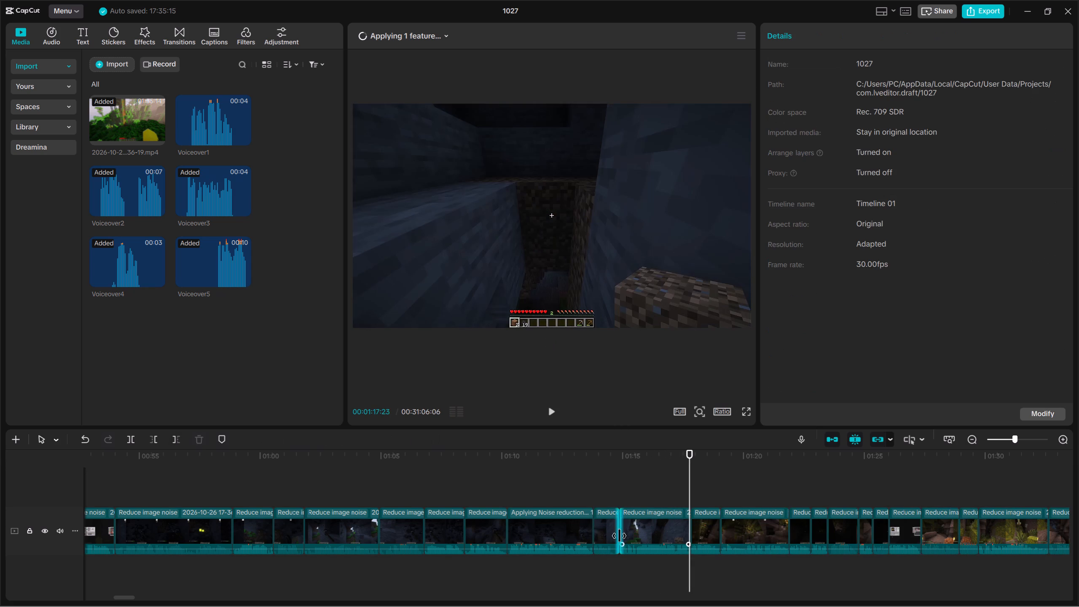
{"action": "left_click", "coordinate": [610, 538]}
{"action": "key", "text": "Up"}
{"action": "key", "text": "Up"}
{"action": "key", "text": "space"}
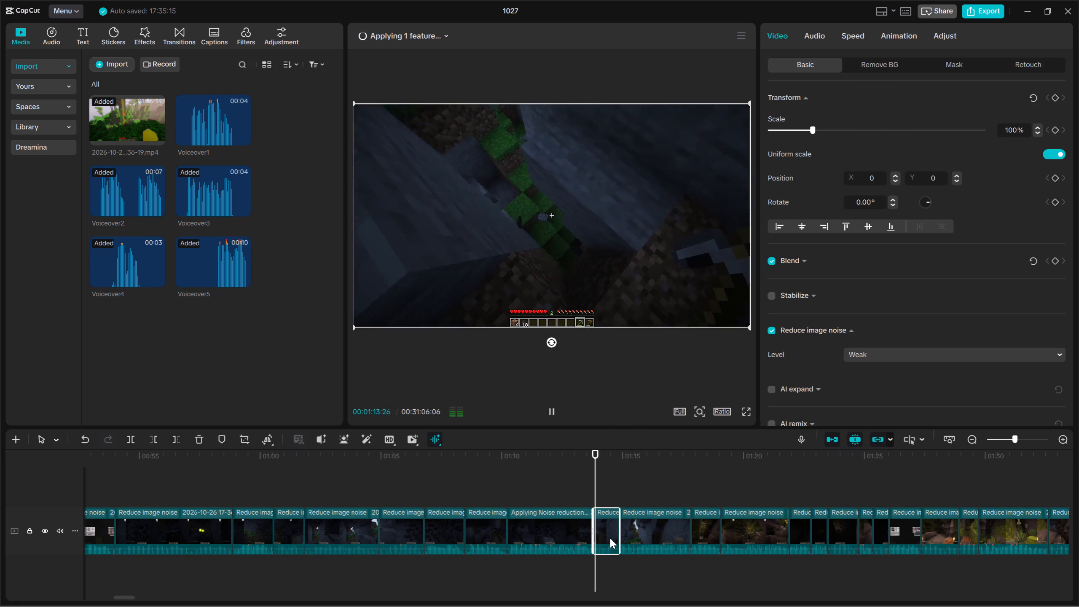
{"action": "key", "text": "Delete"}
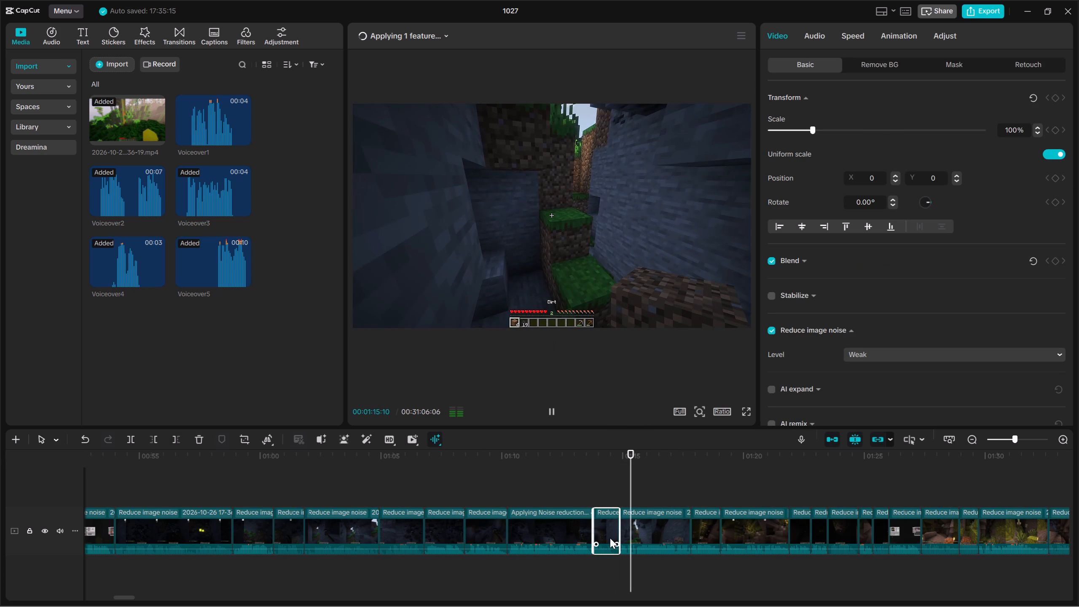
Play on from 00:01:13:24 and delete the crafting clip at about 00:01:49 together with the clip right after it.
{"action": "left_click", "coordinate": [612, 537]}
{"action": "key", "text": "Up"}
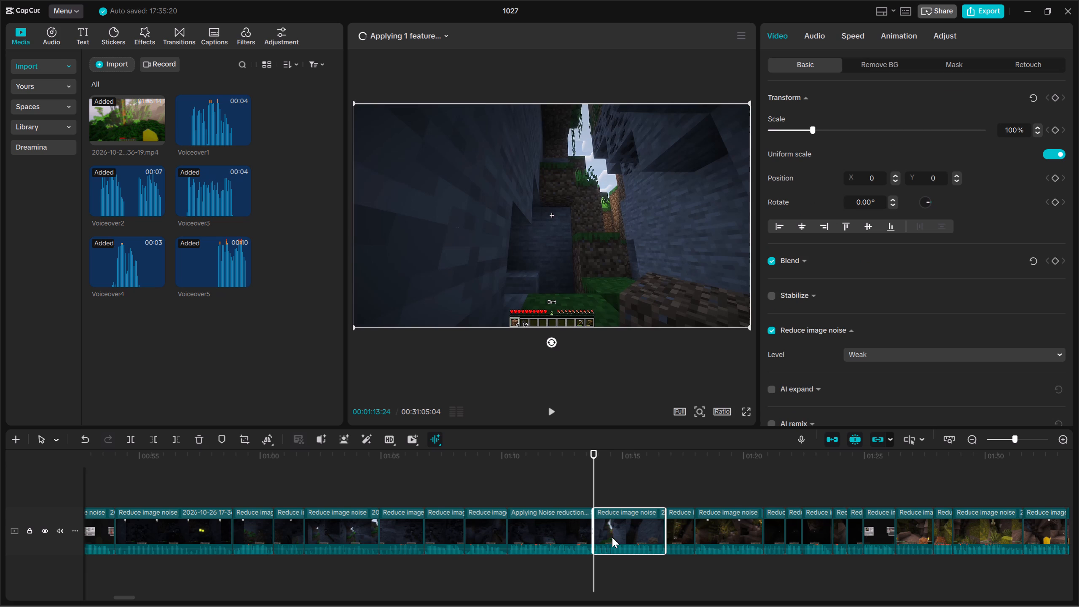
{"action": "key", "text": "space"}
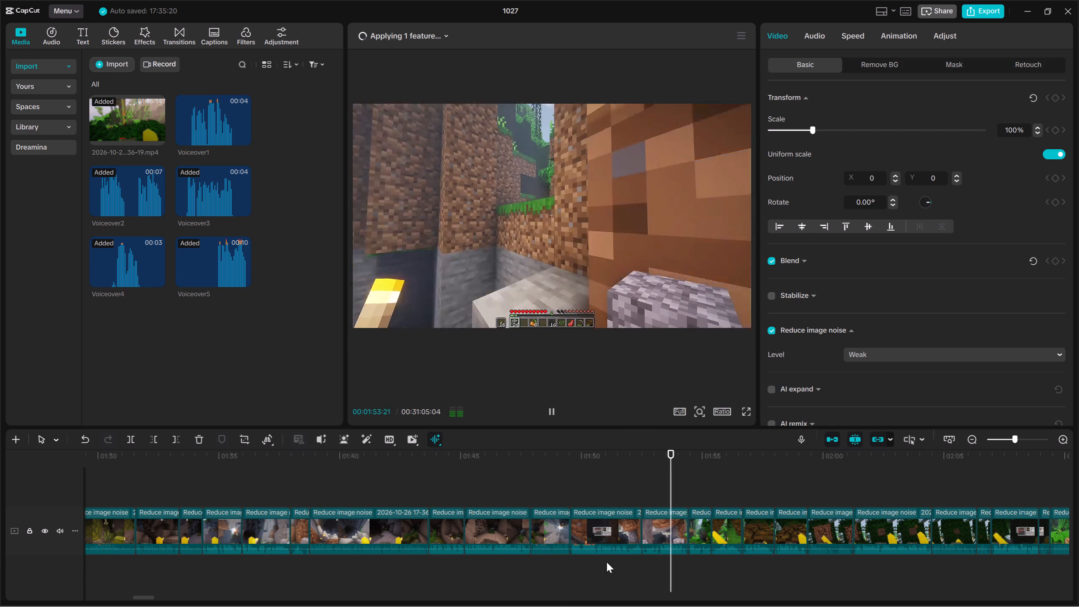
{"action": "left_click_drag", "start_coordinate": [609, 564], "coordinate": [615, 519]}
{"action": "key", "text": "Delete"}
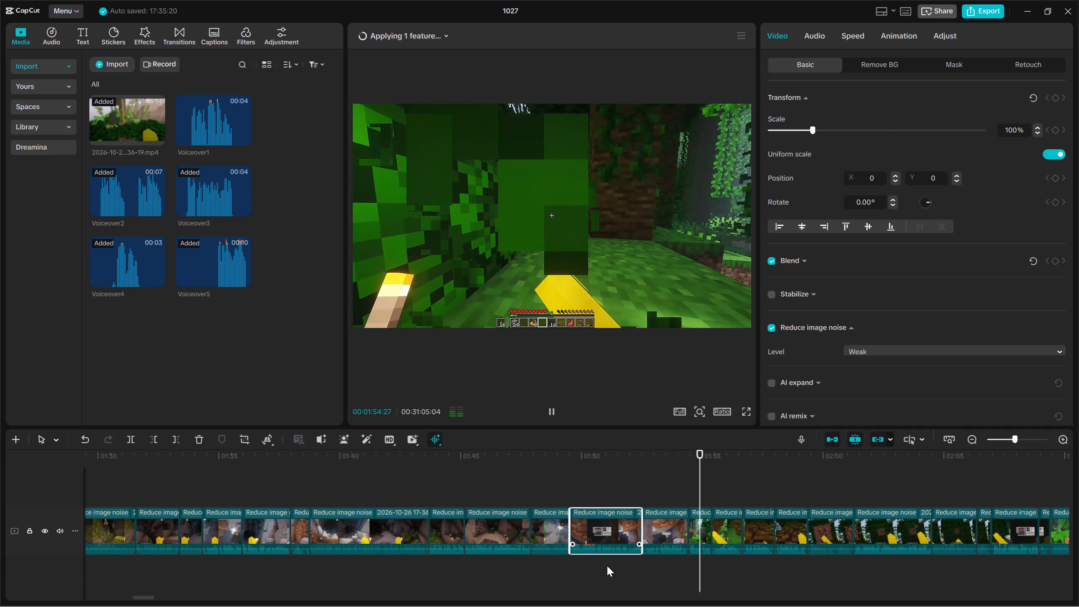
{"action": "left_click_drag", "start_coordinate": [609, 567], "coordinate": [597, 534]}
{"action": "key", "text": "Delete"}
Replay the new cut at about 00:01:50 and delete the short jungle clip there.
{"action": "key", "text": "Up"}
{"action": "key", "text": "Up"}
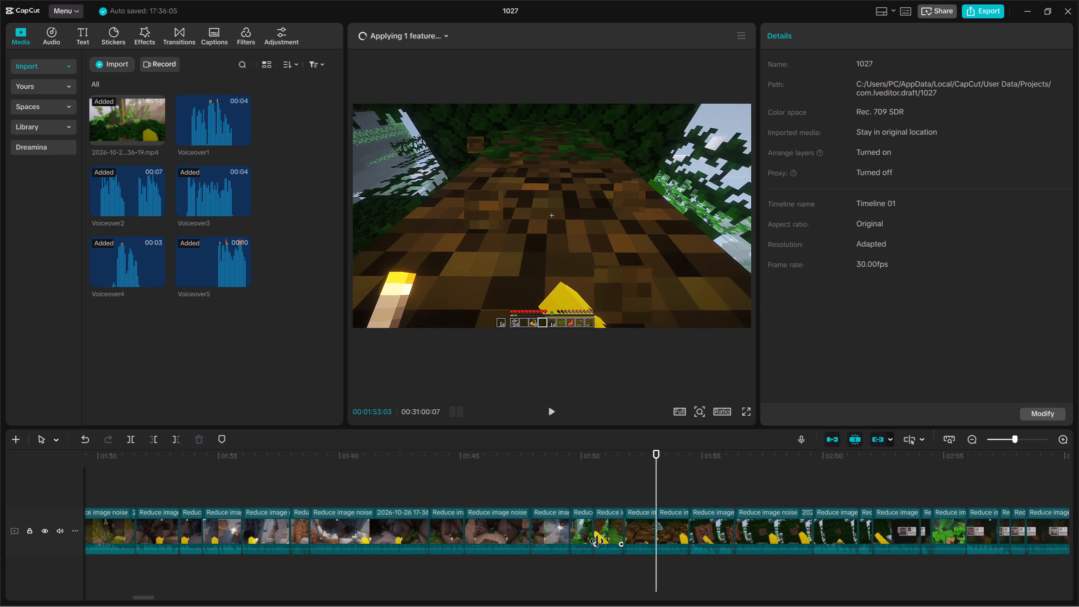
{"action": "key", "text": "Up"}
{"action": "key", "text": "Up"}
{"action": "key", "text": "Up"}
{"action": "key", "text": "space"}
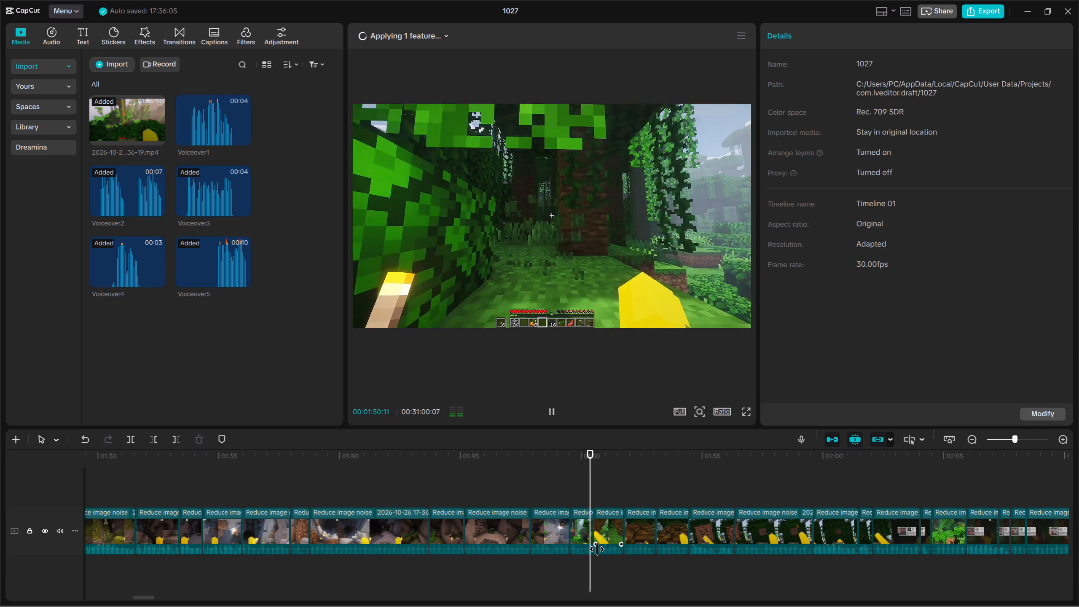
{"action": "left_click", "coordinate": [586, 542]}
{"action": "key", "text": "Delete"}
Play on from the new cut and delete the two adjacent clips starting at about 00:02:01, before the melon clip.
{"action": "key", "text": "Up"}
{"action": "key", "text": "Up"}
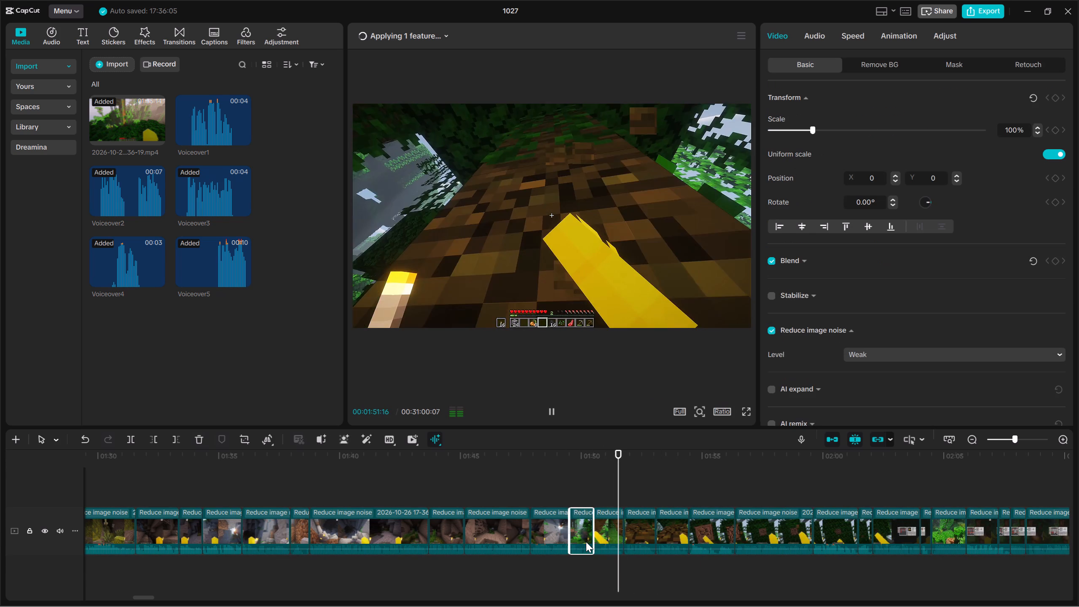
{"action": "key", "text": "space"}
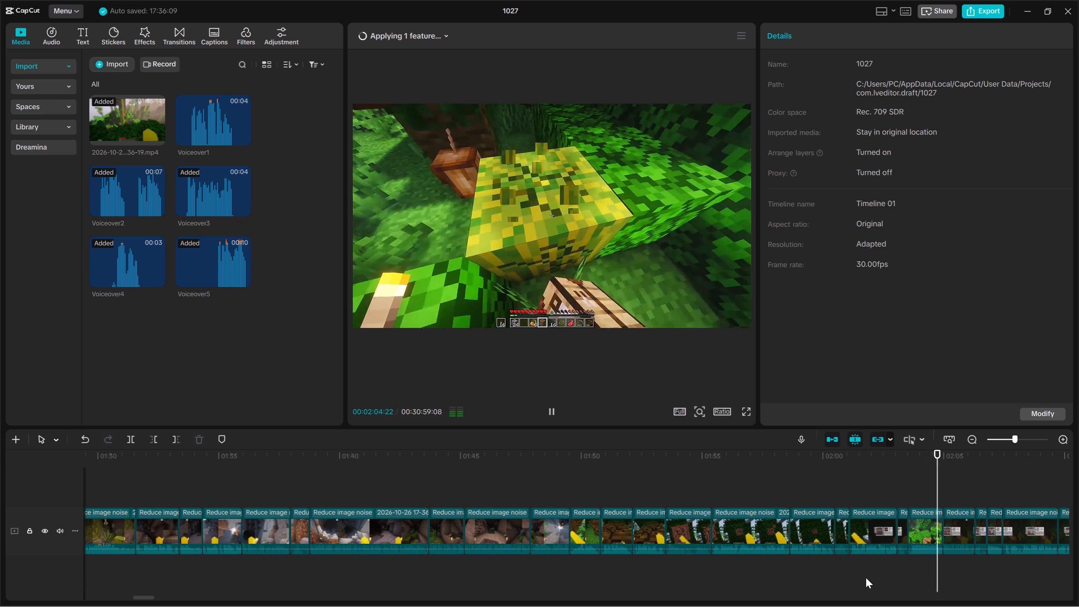
{"action": "left_click_drag", "start_coordinate": [866, 576], "coordinate": [902, 526]}
{"action": "key", "text": "Delete"}
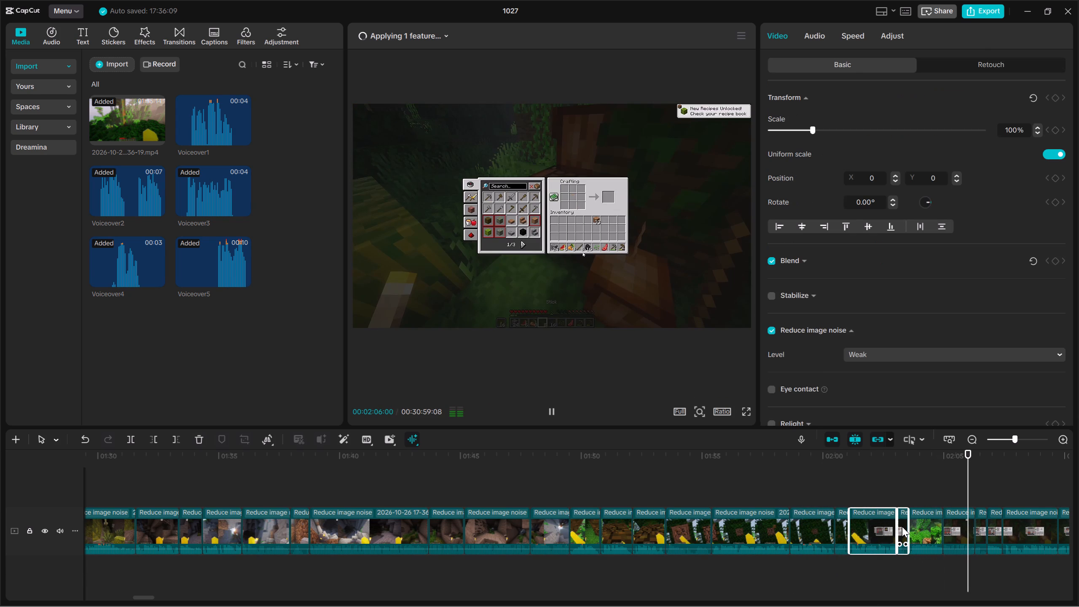
Play on from 00:02:01:03 through the jungle clips and delete the clip starting at about 00:02:20.
{"action": "key", "text": "Up"}
{"action": "key", "text": "Up"}
{"action": "key", "text": "Up"}
{"action": "key", "text": "Up"}
{"action": "key", "text": "Up"}
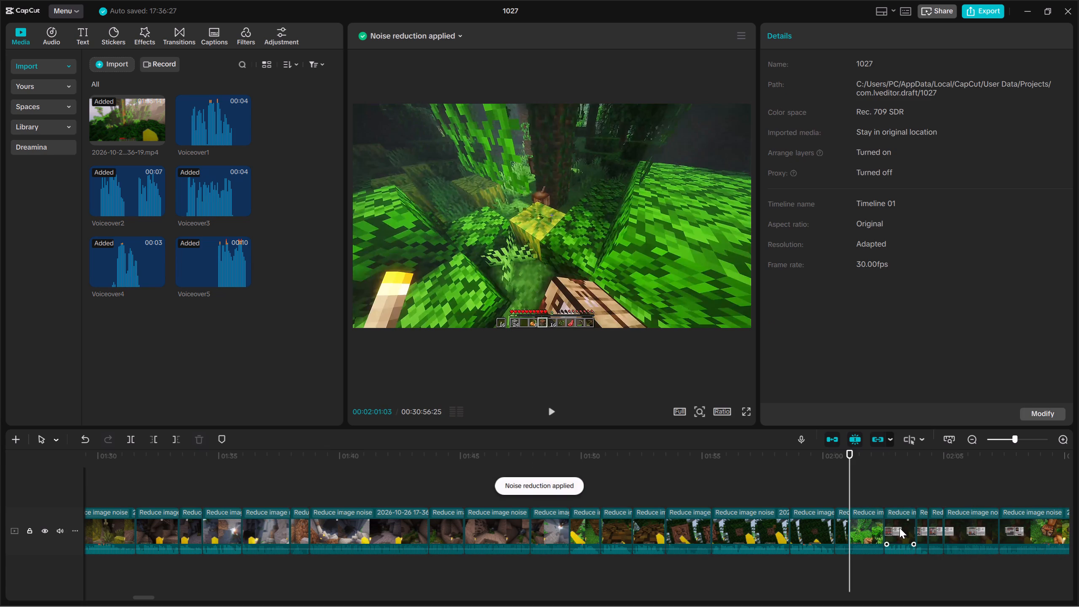
{"action": "key", "text": "space"}
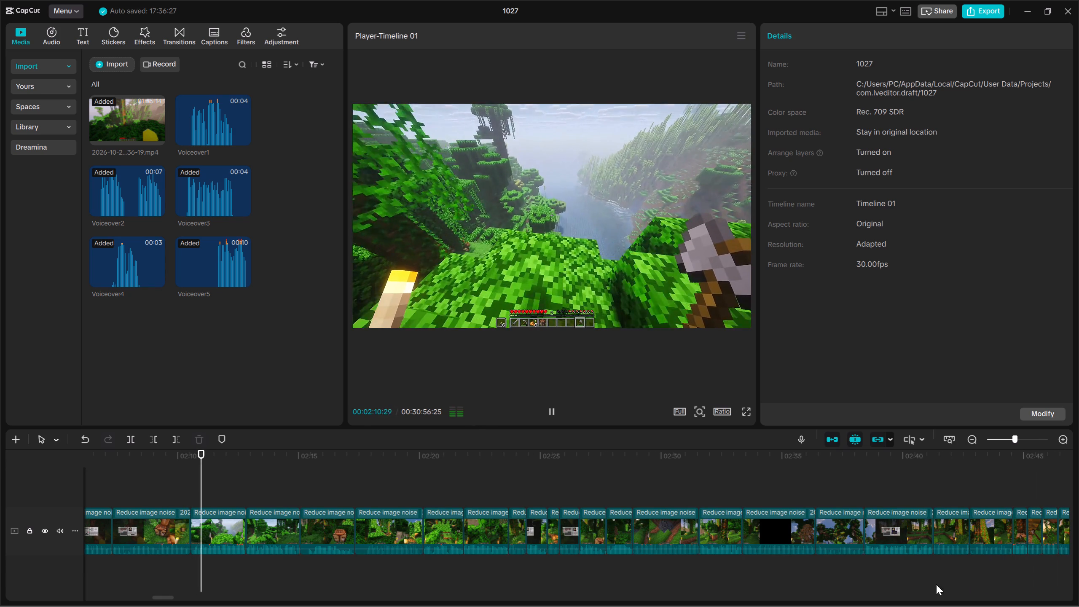
{"action": "key", "text": "space"}
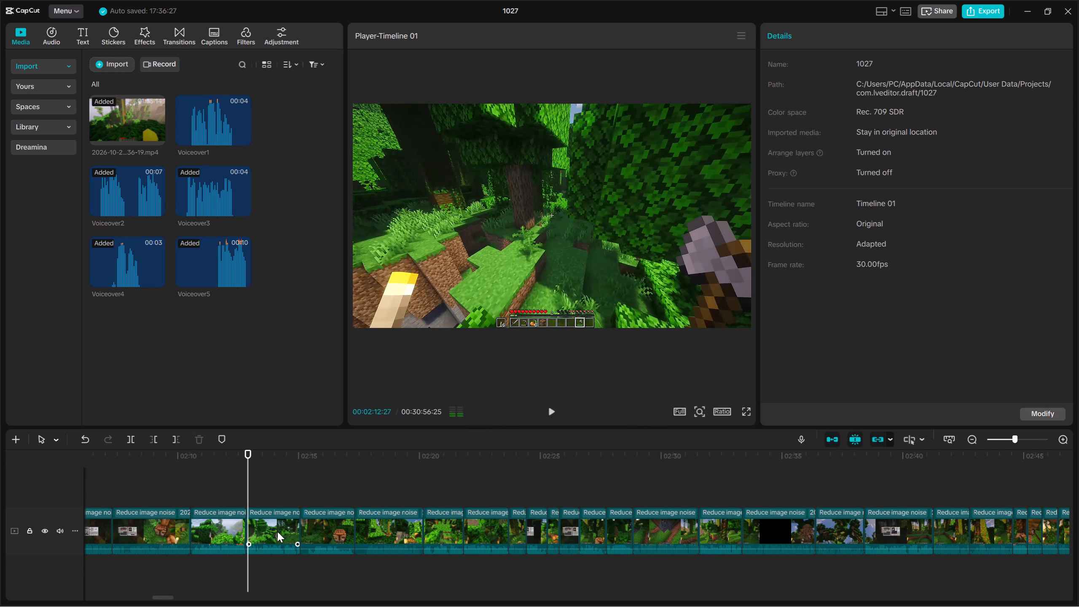
{"action": "key", "text": "space"}
{"action": "left_click", "coordinate": [277, 532]}
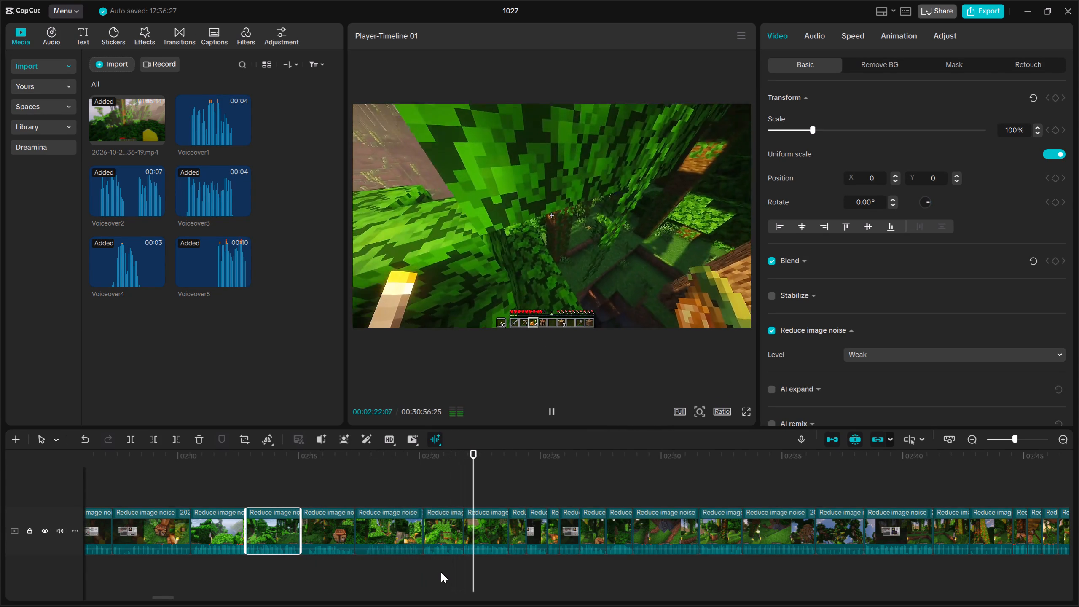
{"action": "left_click_drag", "start_coordinate": [448, 571], "coordinate": [447, 524]}
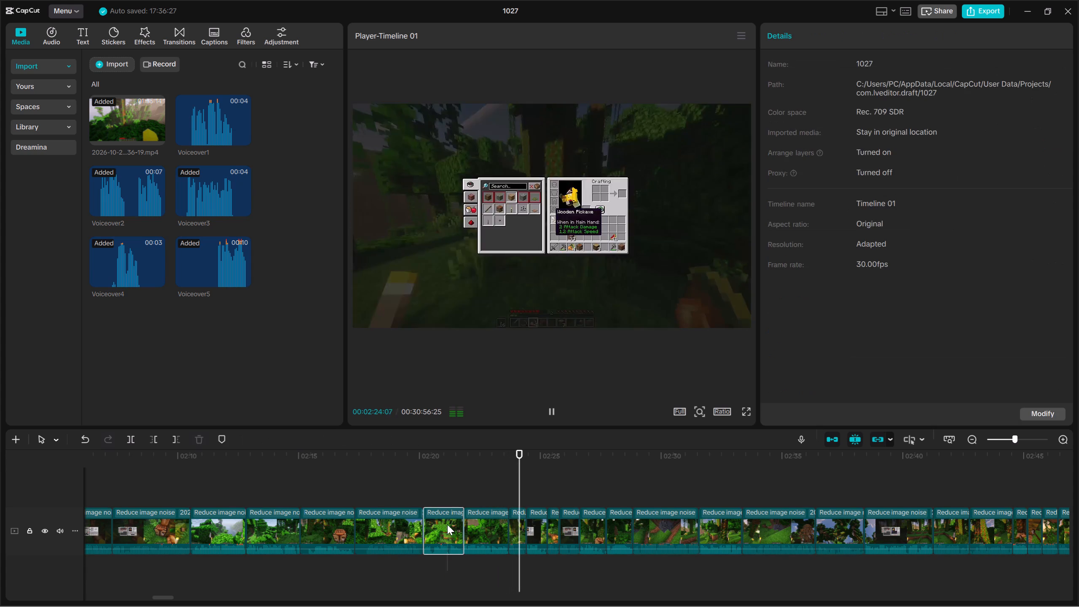
{"action": "left_click_drag", "start_coordinate": [447, 524], "coordinate": [448, 522]}
{"action": "key", "text": "Delete"}
Replay the preceding jungle clip and trim its start at about 00:02:17 up to 00:02:17:26.
{"action": "key", "text": "Up"}
{"action": "key", "text": "Up"}
{"action": "key", "text": "Up"}
{"action": "key", "text": "Up"}
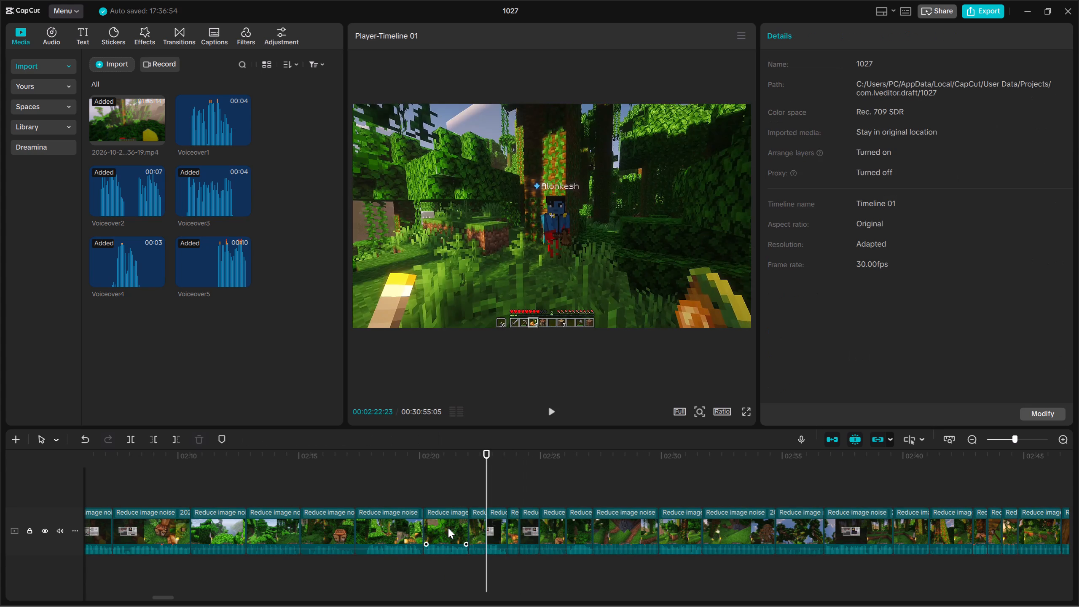
{"action": "key", "text": "Up"}
{"action": "key", "text": "Up"}
{"action": "key", "text": "space"}
{"action": "key", "text": "space"}
{"action": "left_click", "coordinate": [396, 532]}
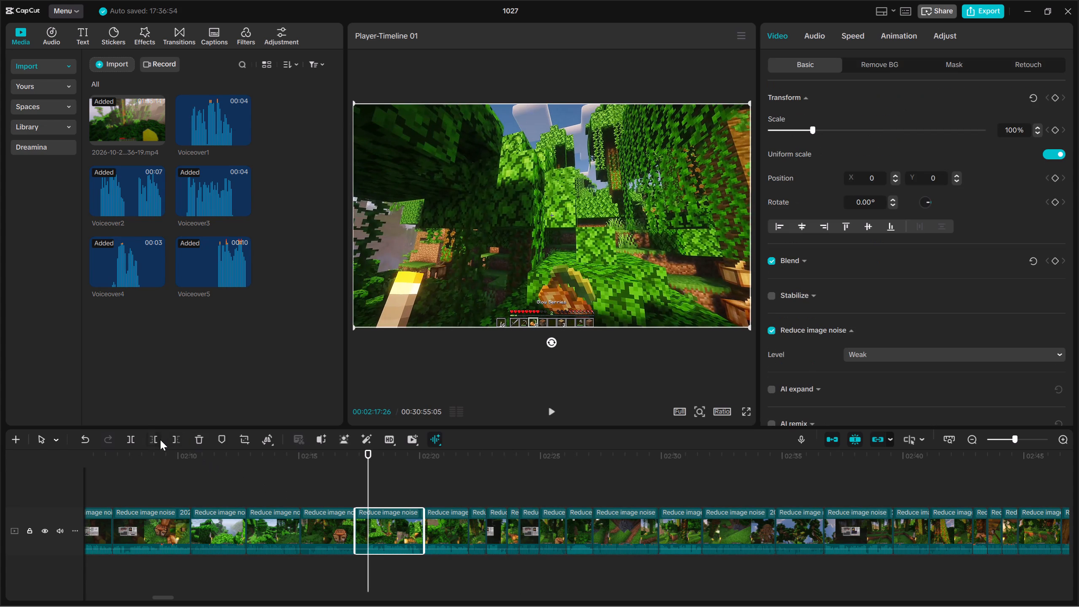
{"action": "left_click", "coordinate": [160, 440]}
{"action": "key", "text": "space"}
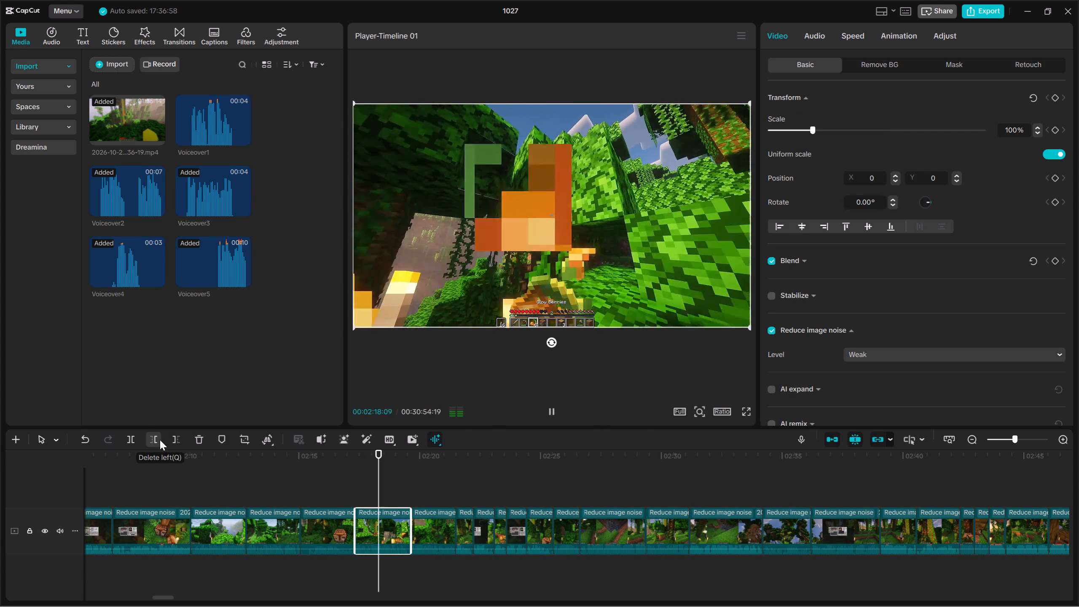
Play on to the short clip at 00:02:23:03 and extend its end to a duration of 00:00:00:18.
{"action": "left_click", "coordinate": [432, 535]}
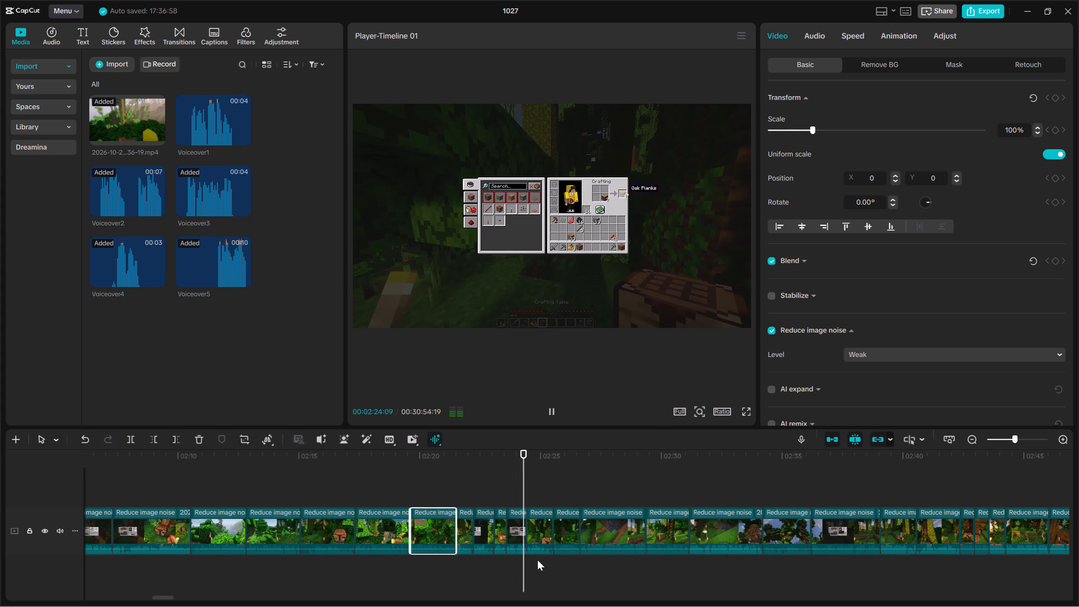
{"action": "key", "text": "Up"}
{"action": "key", "text": "Up"}
{"action": "key", "text": "space"}
{"action": "key", "text": "space"}
{"action": "triple_click", "coordinate": [1066, 437]}
{"action": "left_click", "coordinate": [1066, 437]}
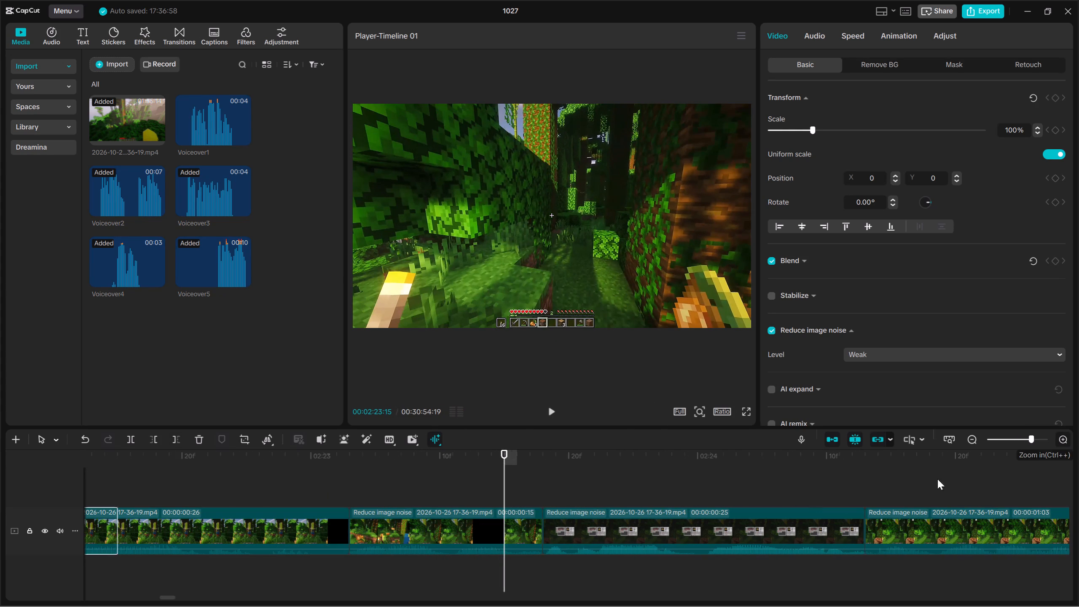
{"action": "left_click", "coordinate": [521, 522]}
{"action": "left_click_drag", "start_coordinate": [541, 519], "coordinate": [577, 515]}
{"action": "key", "text": "space"}
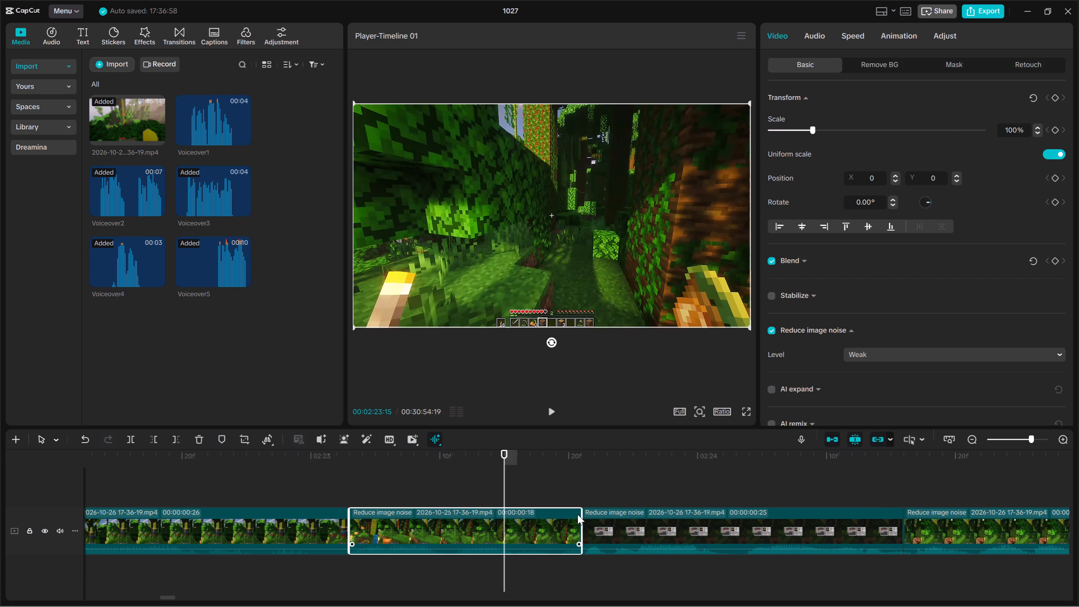
Replay the extended clip from 00:02:23:03 into the crafting clip to check the cut.
{"action": "key", "text": "space"}
{"action": "left_click", "coordinate": [523, 571]}
{"action": "key", "text": "Up"}
{"action": "key", "text": "space"}
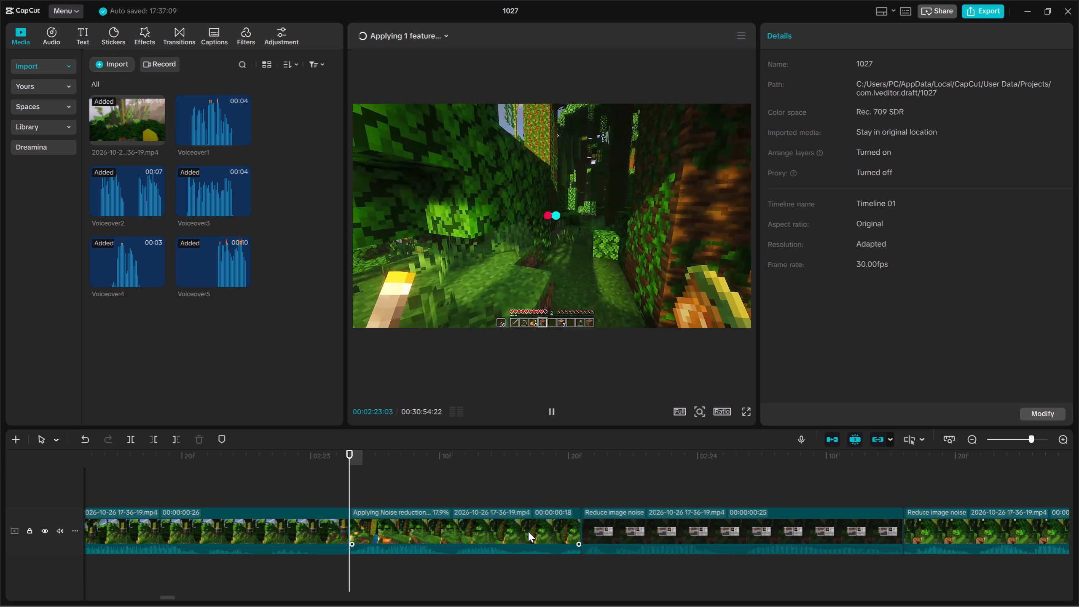
{"action": "left_click", "coordinate": [528, 532]}
{"action": "key", "text": "space"}
{"action": "key", "text": "Up"}
{"action": "key", "text": "space"}
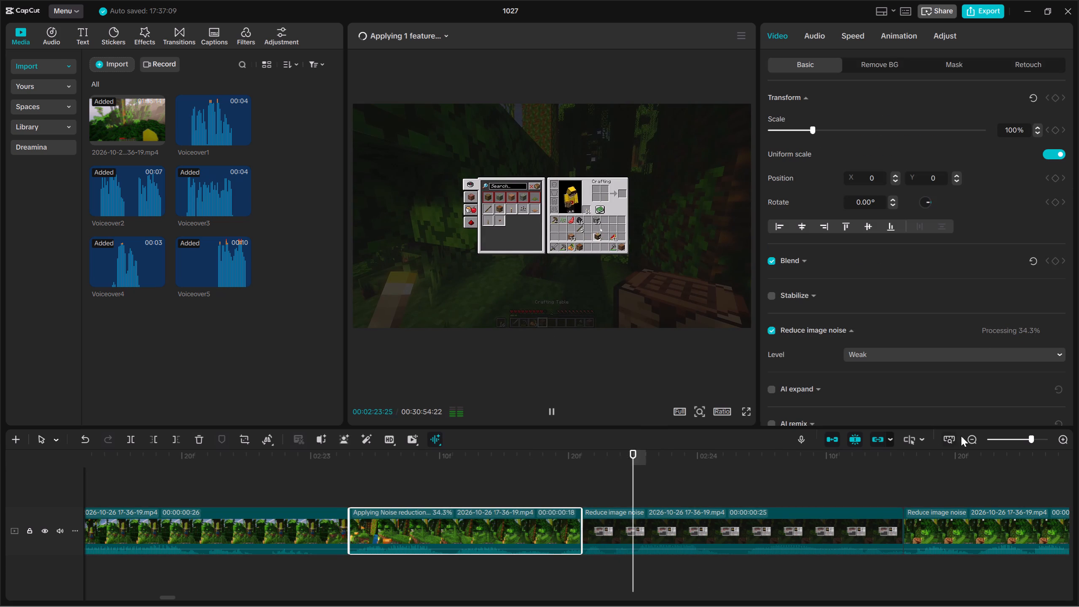
Replay the crafting clip from about 00:02:24 and play on through the next jungle clips to check the cuts.
{"action": "triple_click", "coordinate": [970, 434]}
{"action": "key", "text": "space"}
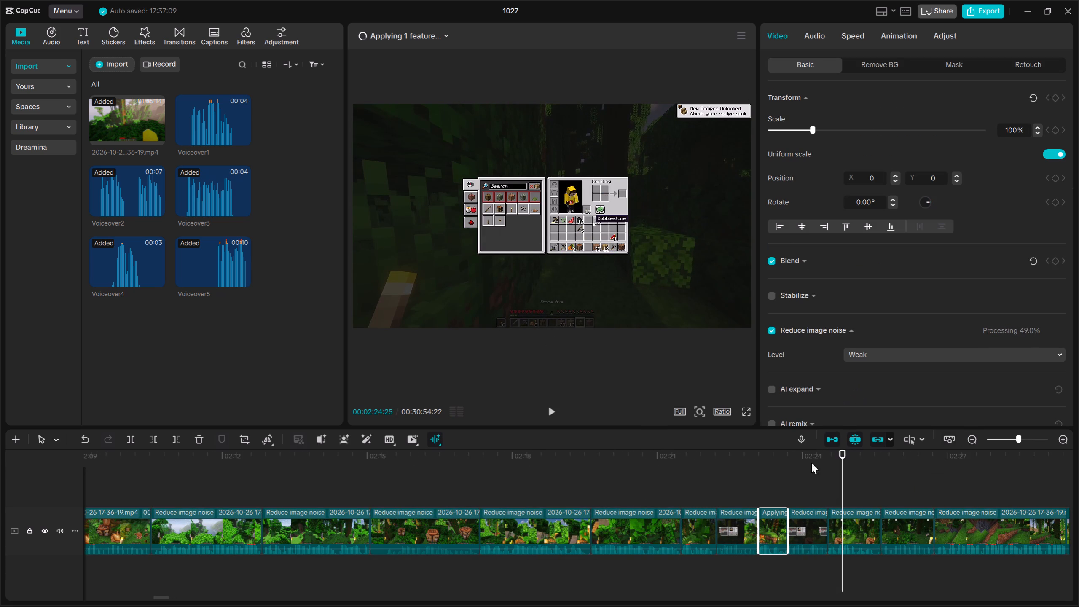
{"action": "key", "text": "Up"}
{"action": "key", "text": "Up"}
{"action": "key", "text": "space"}
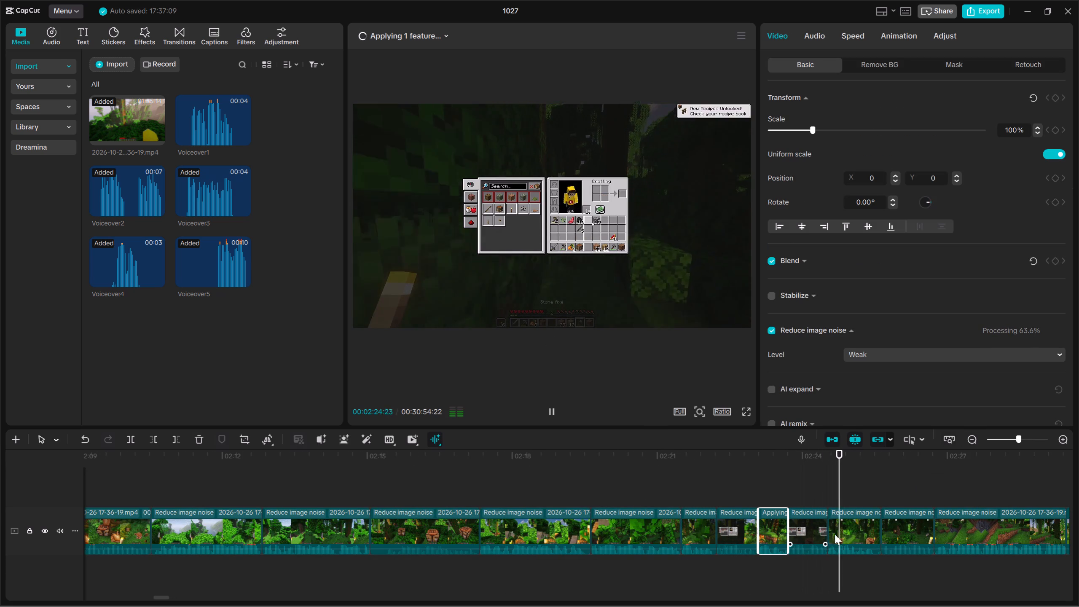
{"action": "key", "text": "space"}
{"action": "key", "text": "space"}
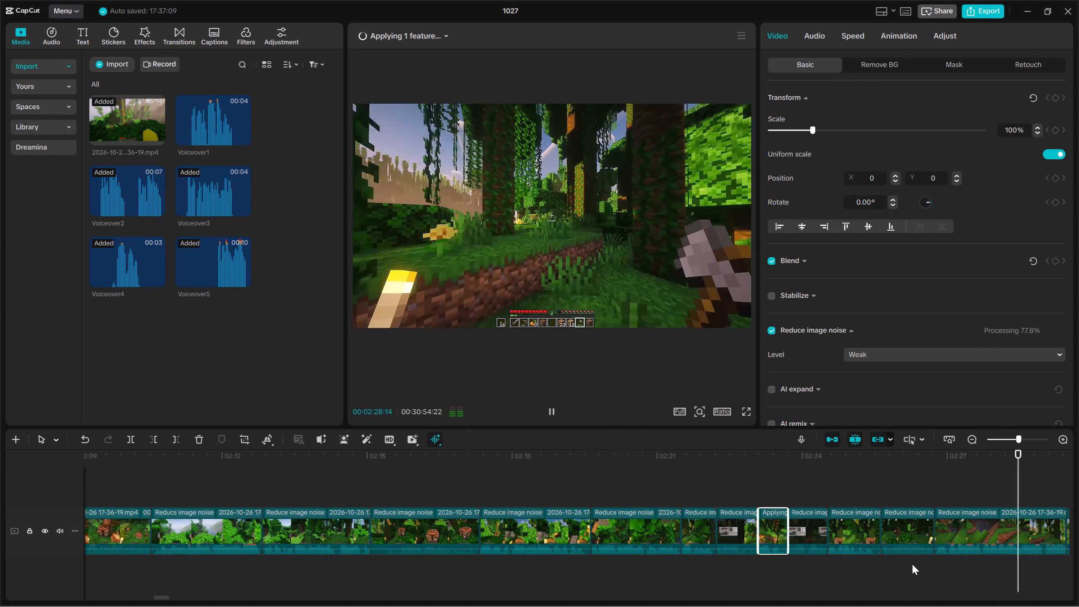
{"action": "left_click_drag", "start_coordinate": [912, 563], "coordinate": [912, 532]}
{"action": "key", "text": "Up"}
{"action": "key", "text": "space"}
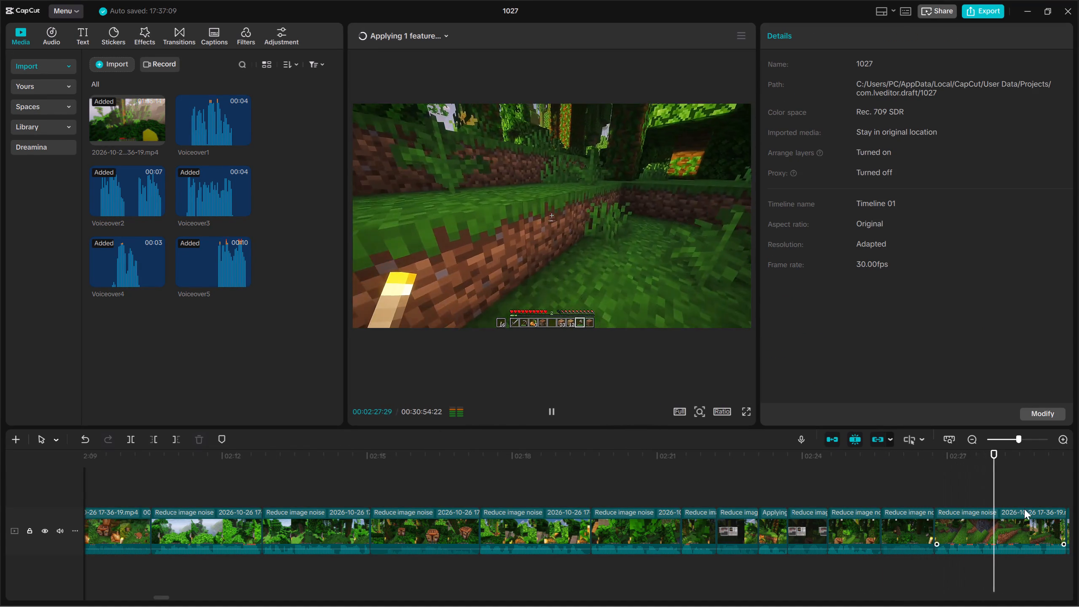
Play on into the following clips and delete the two adjacent jungle clips spanning about 00:02:29:14 to 00:02:34.
{"action": "left_click", "coordinate": [969, 438]}
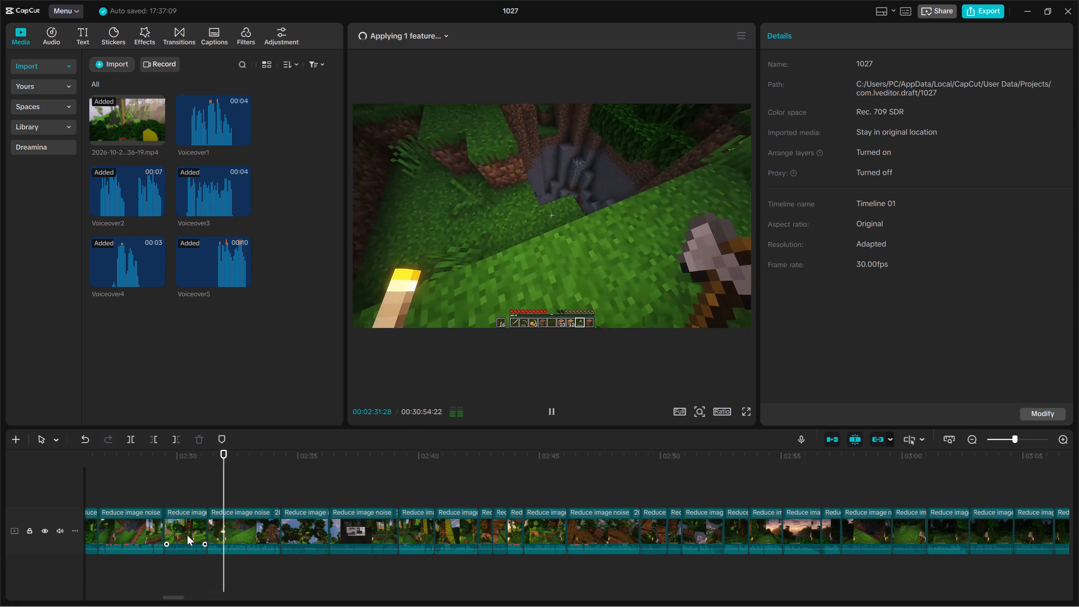
{"action": "left_click_drag", "start_coordinate": [252, 570], "coordinate": [251, 565]}
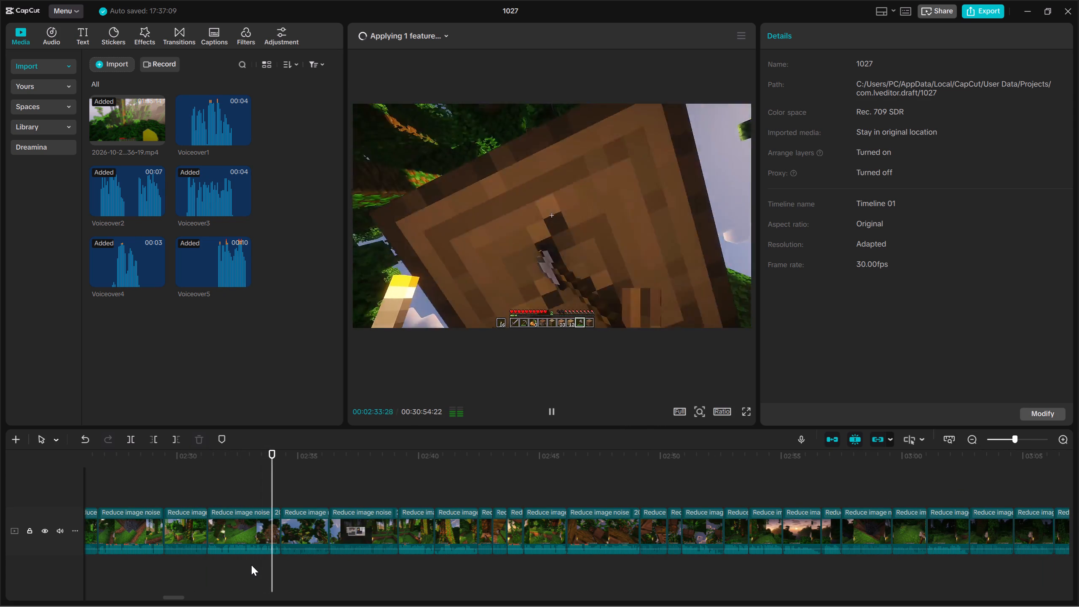
{"action": "left_click_drag", "start_coordinate": [251, 565], "coordinate": [247, 507]}
{"action": "key", "text": "Delete"}
{"action": "key", "text": "Up"}
{"action": "left_click_drag", "start_coordinate": [184, 569], "coordinate": [182, 517]}
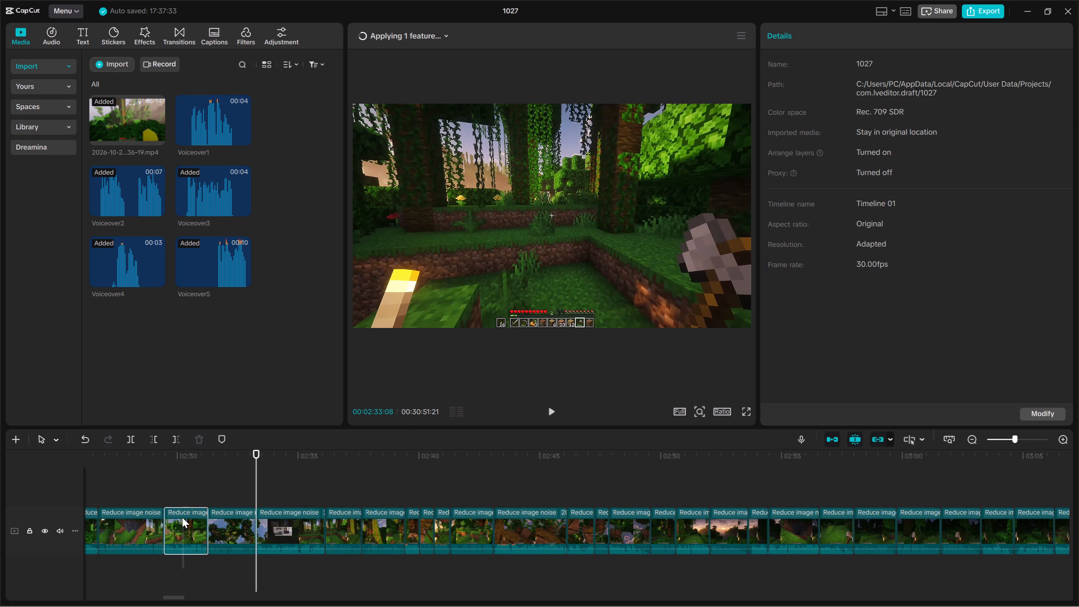
{"action": "left_click_drag", "start_coordinate": [182, 517], "coordinate": [182, 516]}
{"action": "key", "text": "Delete"}
Replay the new cut at 00:02:29:14 and delete the tree-chopping clip that starts there, before the inventory clip.
{"action": "key", "text": "Up"}
{"action": "key", "text": "Up"}
{"action": "key", "text": "space"}
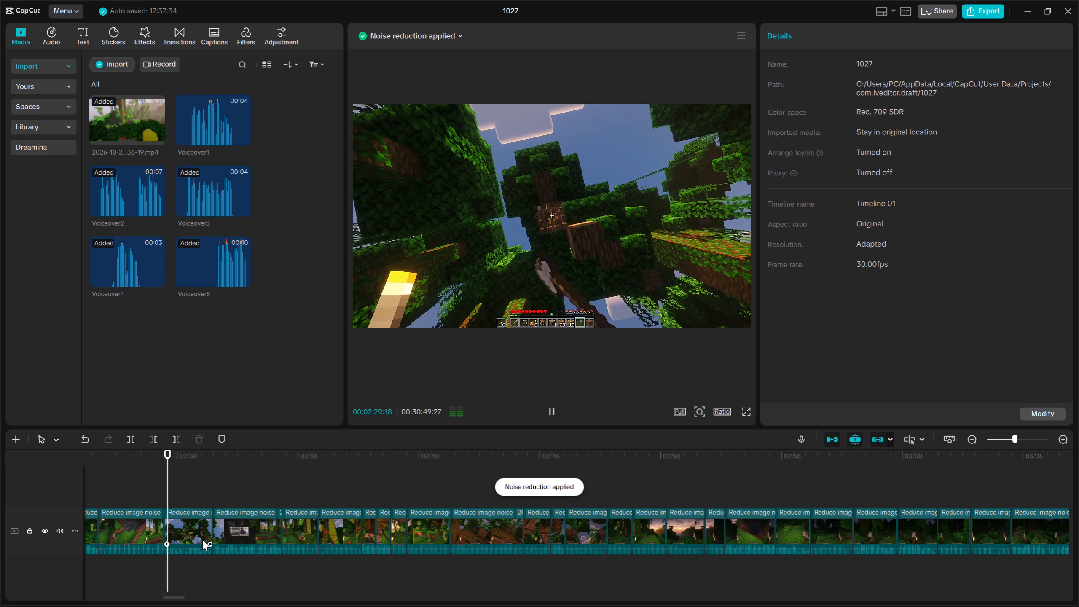
{"action": "left_click", "coordinate": [194, 531]}
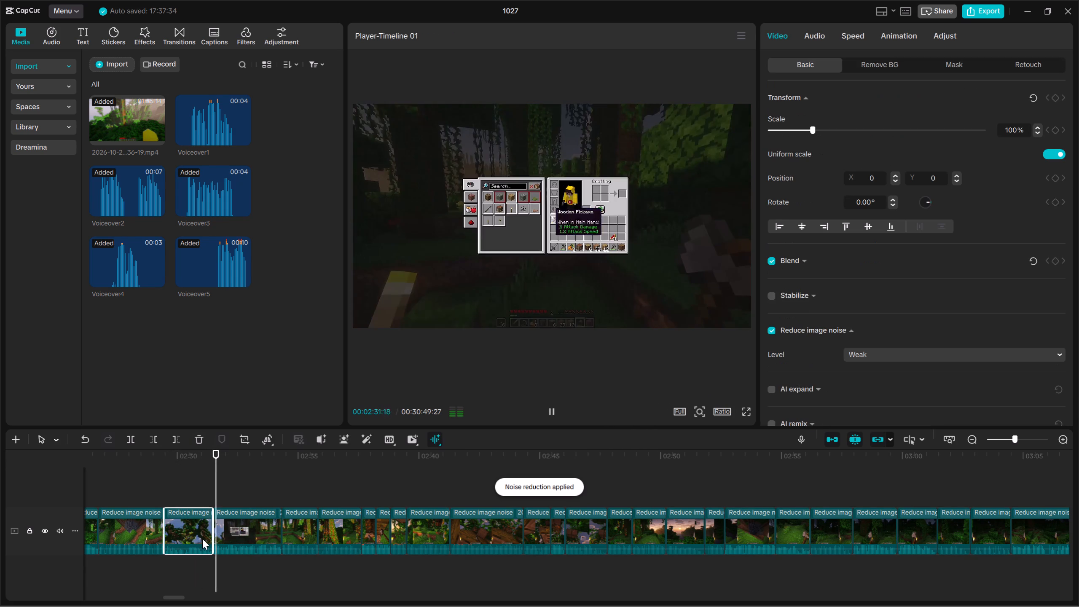
{"action": "key", "text": "Up"}
{"action": "key", "text": "Up"}
{"action": "key", "text": "Up"}
{"action": "key", "text": "space"}
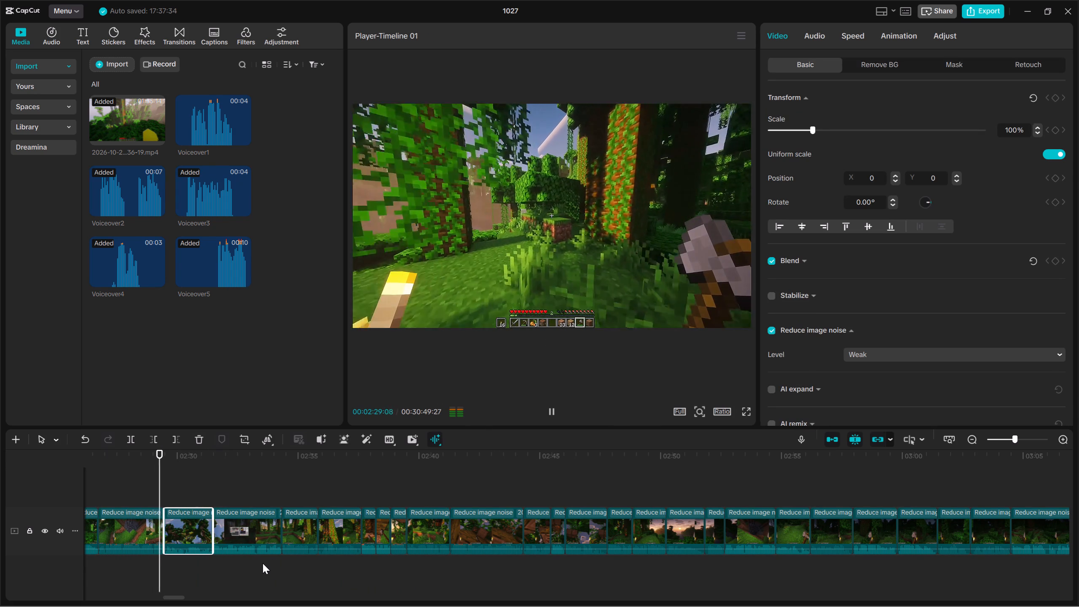
{"action": "key", "text": "Delete"}
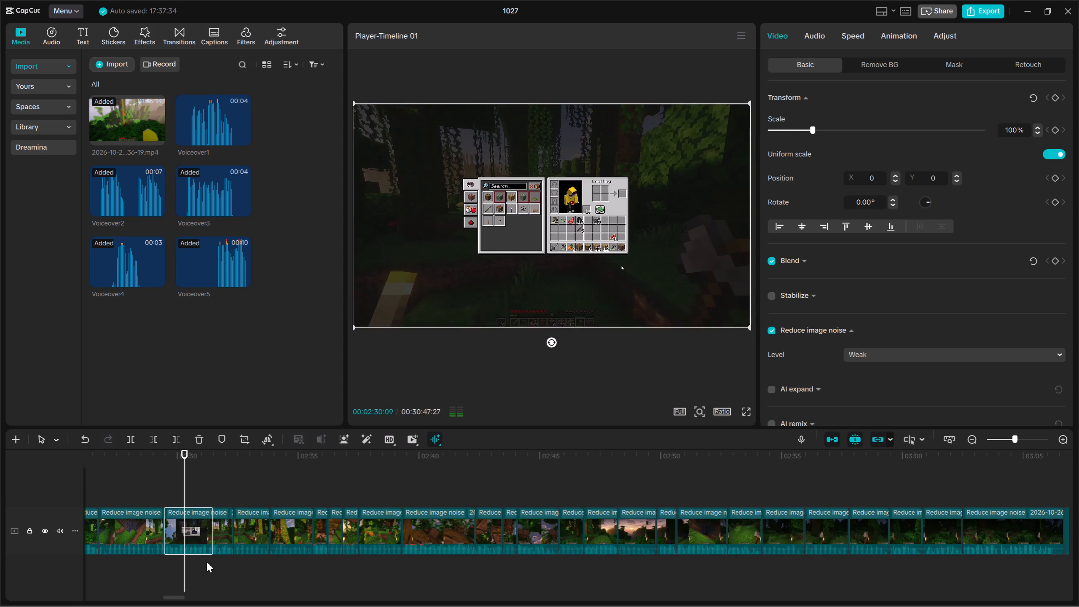
Play on from the cut at 00:02:29:14, and delete the inventory clip there and the short jungle clip following it.
{"action": "key", "text": "Up"}
{"action": "key", "text": "space"}
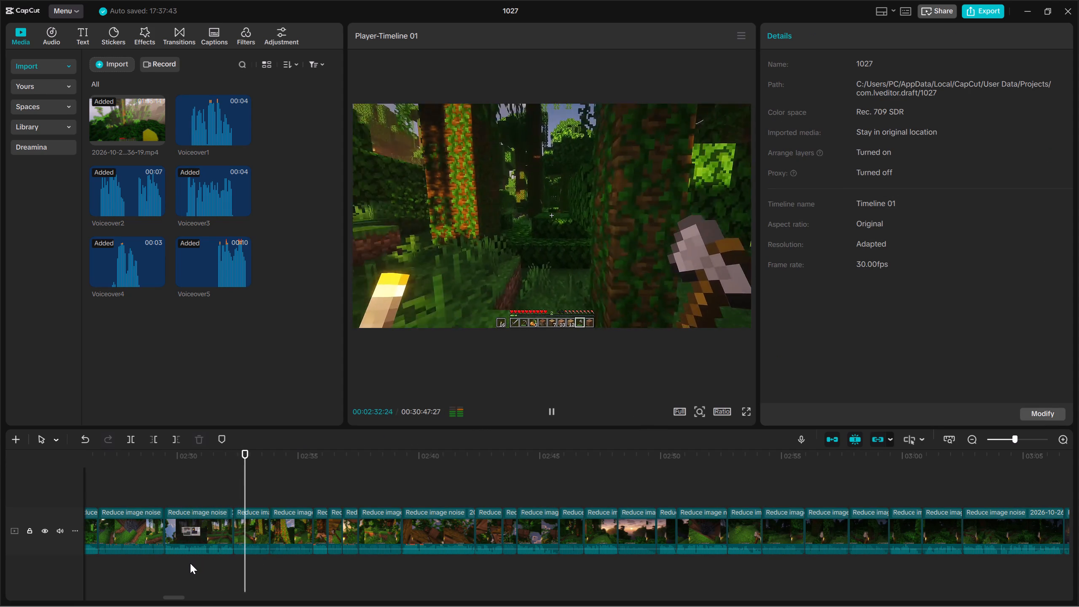
{"action": "left_click_drag", "start_coordinate": [197, 562], "coordinate": [200, 518]}
{"action": "key", "text": "Delete"}
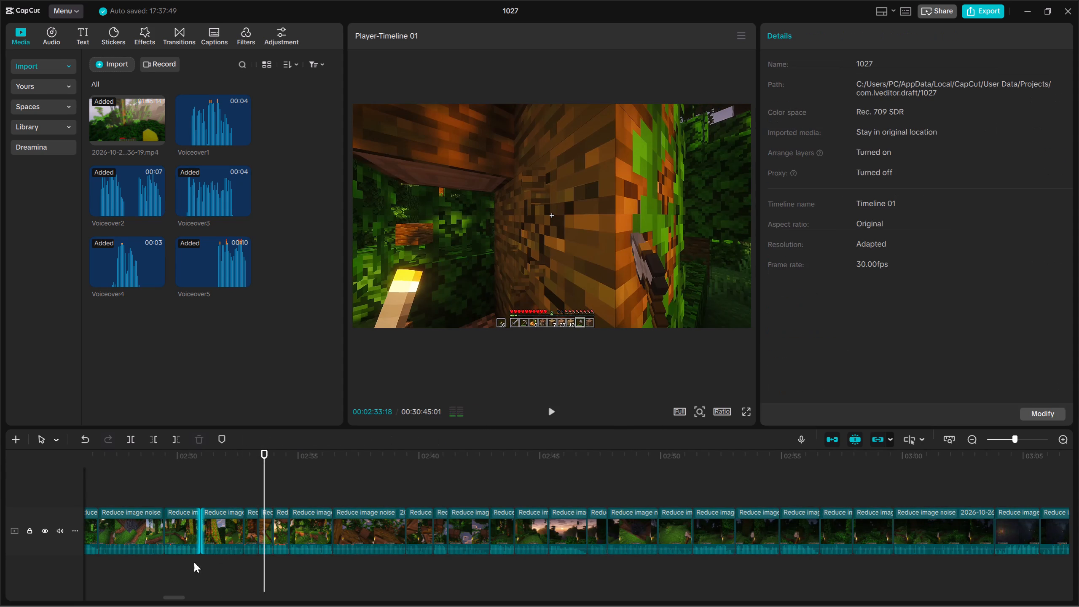
{"action": "left_click_drag", "start_coordinate": [183, 557], "coordinate": [182, 511]}
{"action": "key", "text": "Delete"}
Replay the short tree-chopping clips from 00:02:29:14 to about 00:02:33 to check the cuts between them.
{"action": "key", "text": "Up"}
{"action": "key", "text": "Up"}
{"action": "key", "text": "Up"}
{"action": "key", "text": "Up"}
{"action": "key", "text": "Up"}
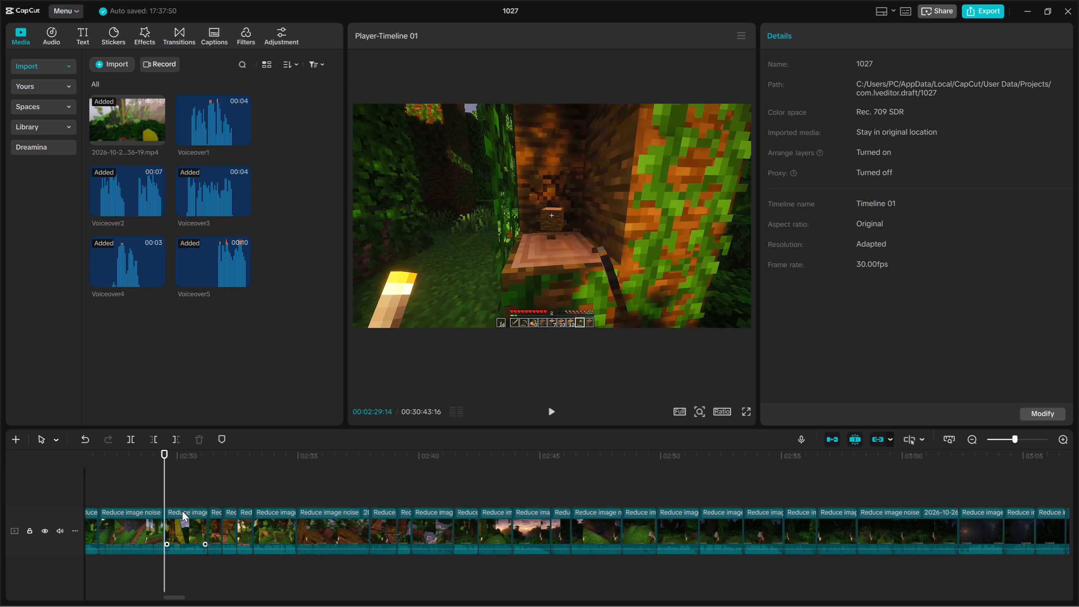
{"action": "key", "text": "space"}
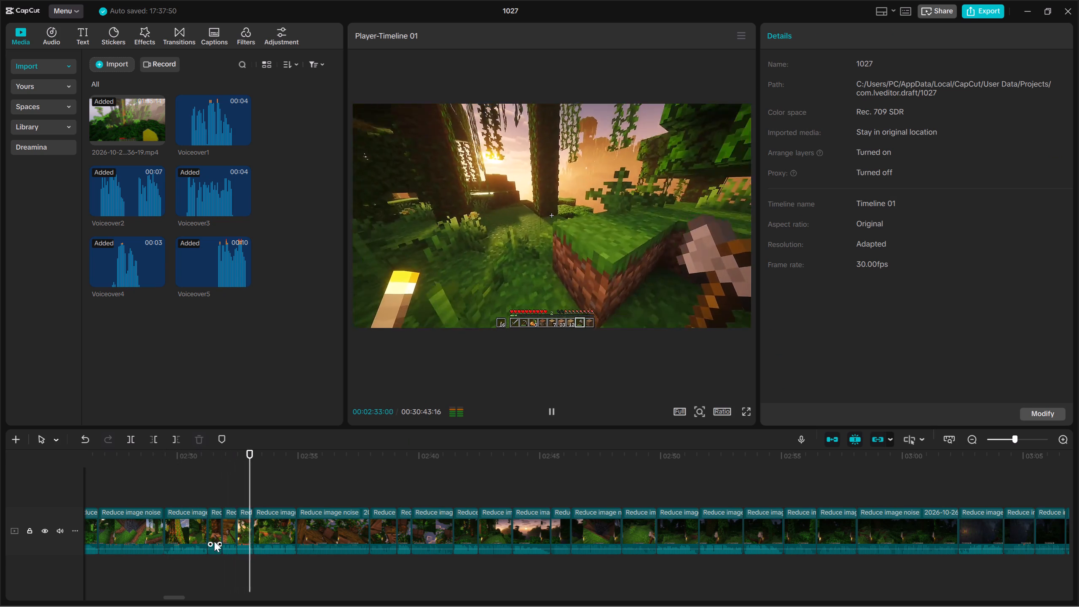
{"action": "key", "text": "Up"}
{"action": "key", "text": "Up"}
{"action": "key", "text": "Up"}
{"action": "key", "text": "Up"}
{"action": "key", "text": "Up"}
{"action": "key", "text": "space"}
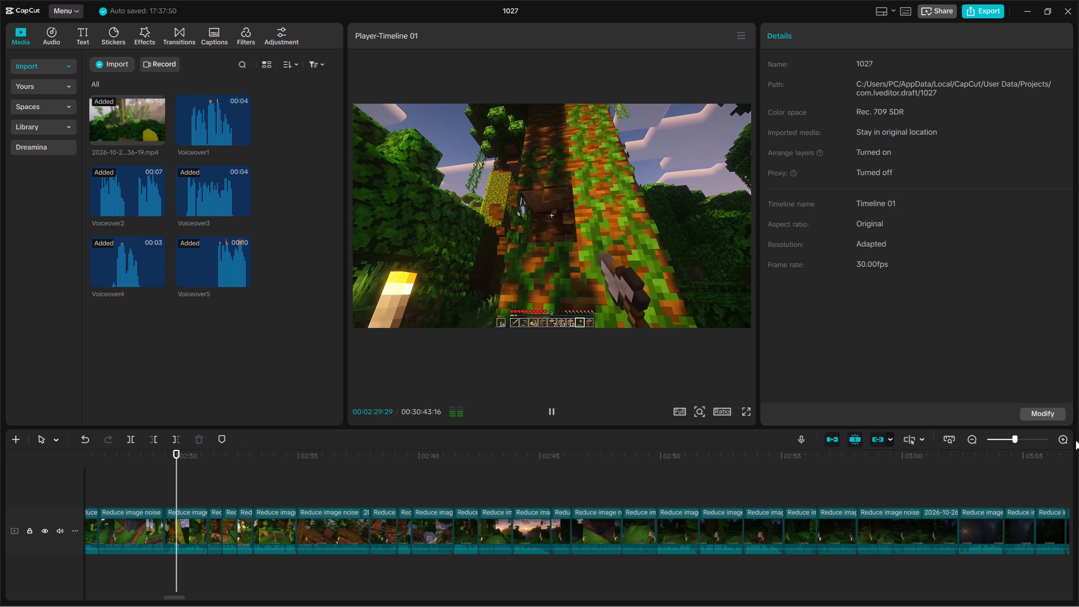
{"action": "triple_click", "coordinate": [1067, 439]}
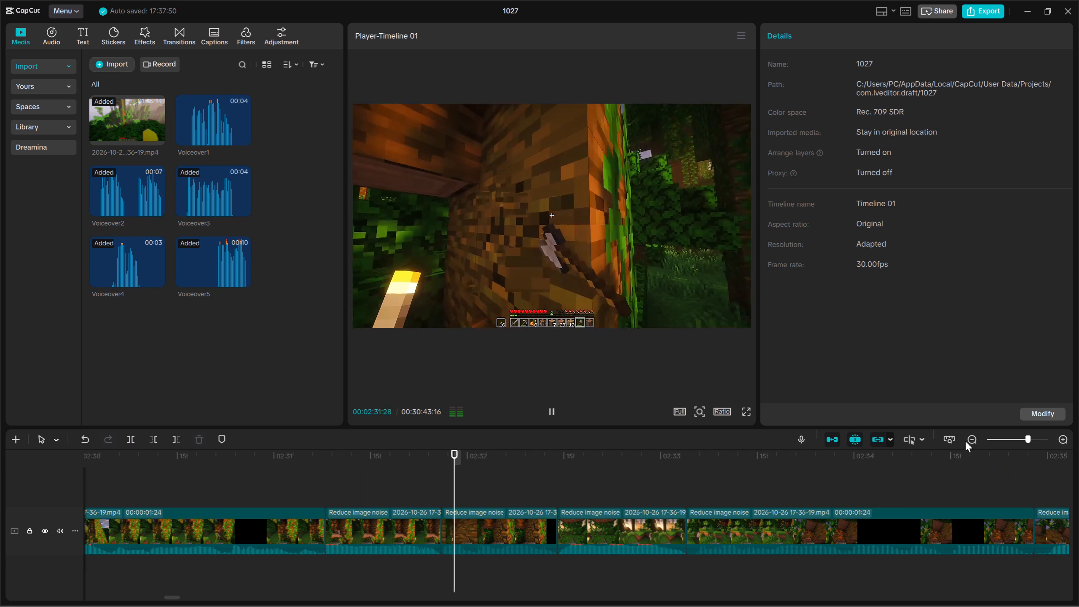
{"action": "double_click", "coordinate": [965, 441]}
{"action": "key", "text": "Up"}
{"action": "key", "text": "Up"}
{"action": "key", "text": "space"}
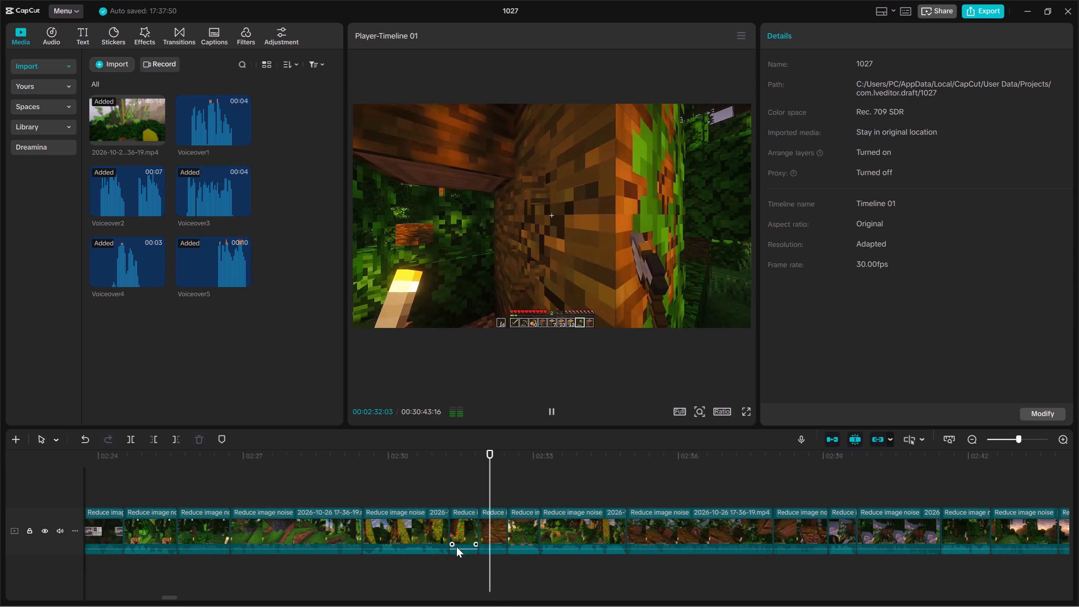
{"action": "left_click", "coordinate": [456, 546]}
Play on through the jungle clips to about 00:02:42 and delete the short clip starting at about 00:02:41.
{"action": "left_click", "coordinate": [974, 440]}
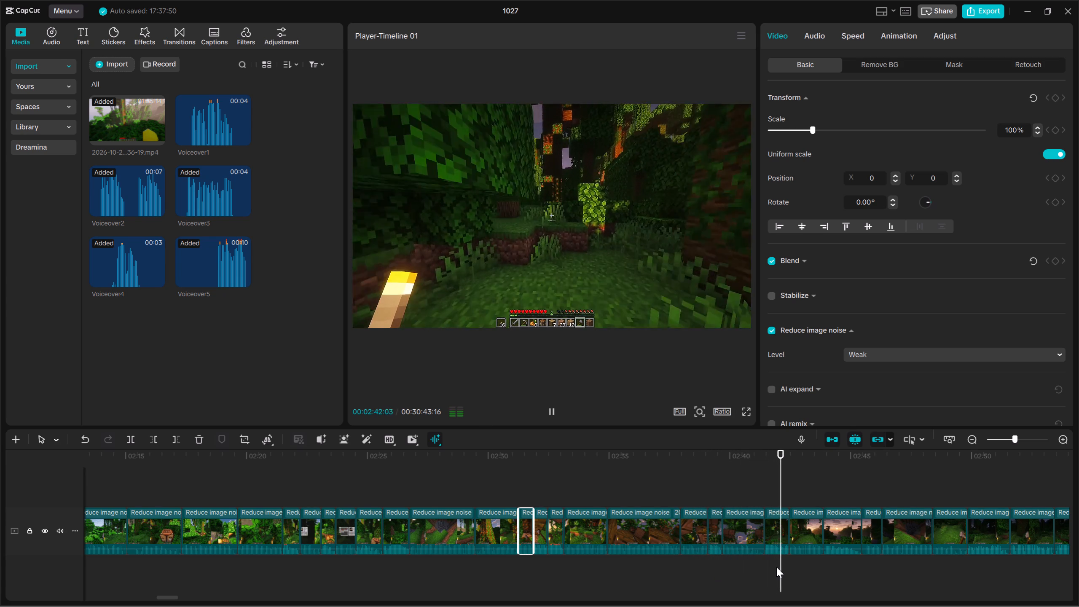
{"action": "left_click_drag", "start_coordinate": [776, 567], "coordinate": [782, 532]}
{"action": "key", "text": "Delete"}
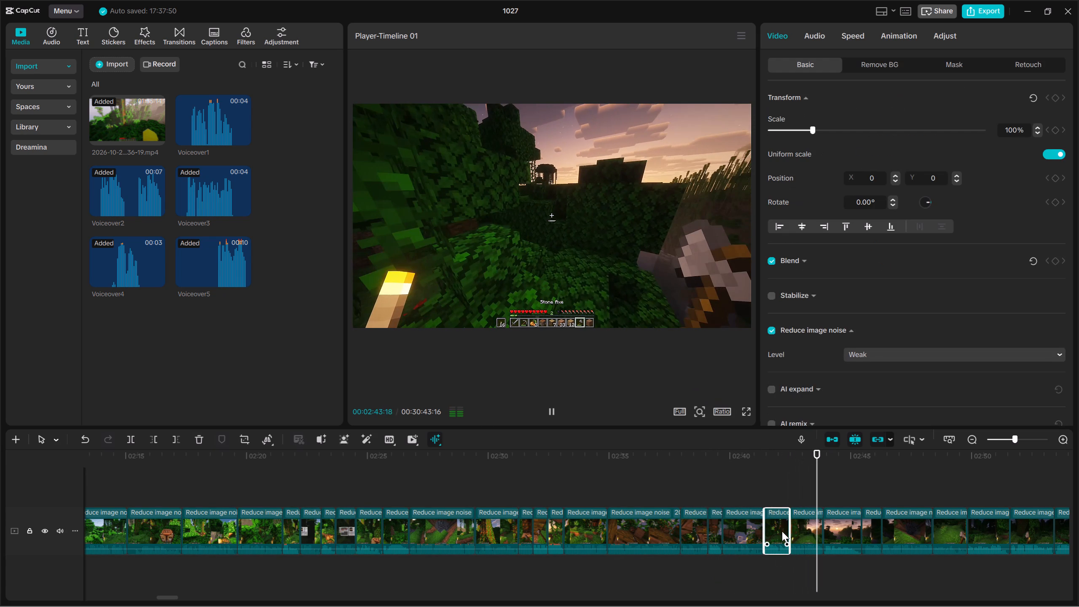
Replay from before the cut at about 00:02:41 and review the sunset and night jungle clips up to about 00:02:54.
{"action": "key", "text": "Up"}
{"action": "key", "text": "Up"}
{"action": "key", "text": "space"}
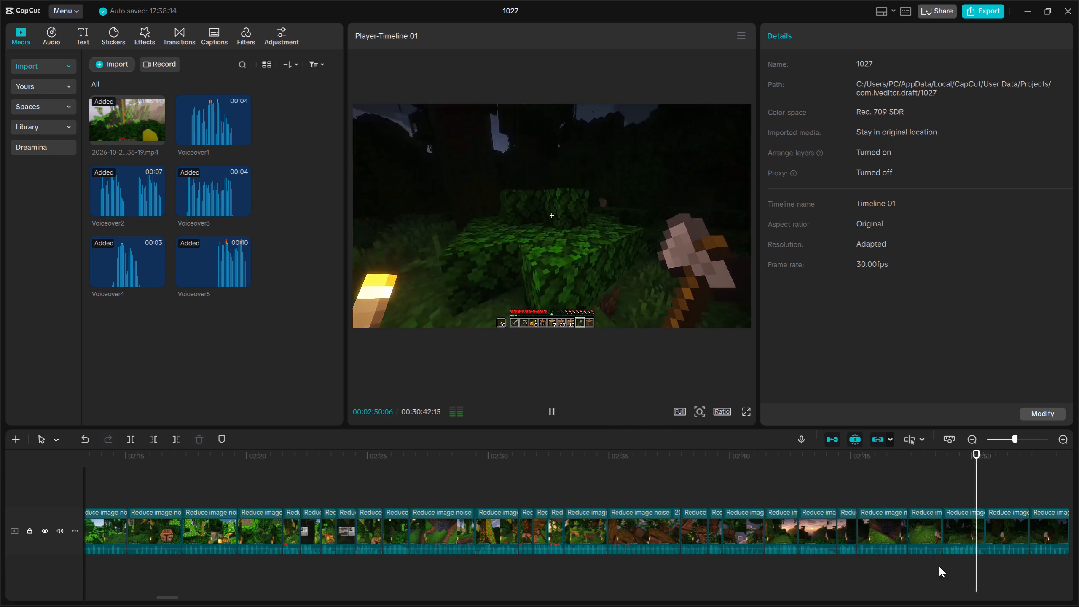
{"action": "key", "text": "space"}
{"action": "key", "text": "space"}
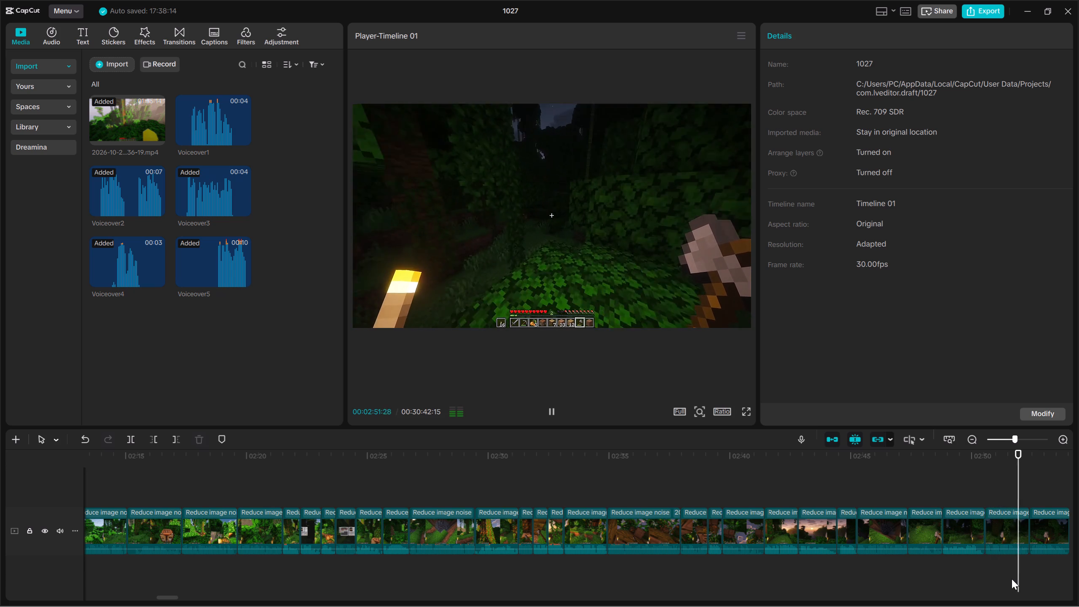
{"action": "key", "text": "space"}
{"action": "left_click_drag", "start_coordinate": [1048, 573], "coordinate": [1077, 580]}
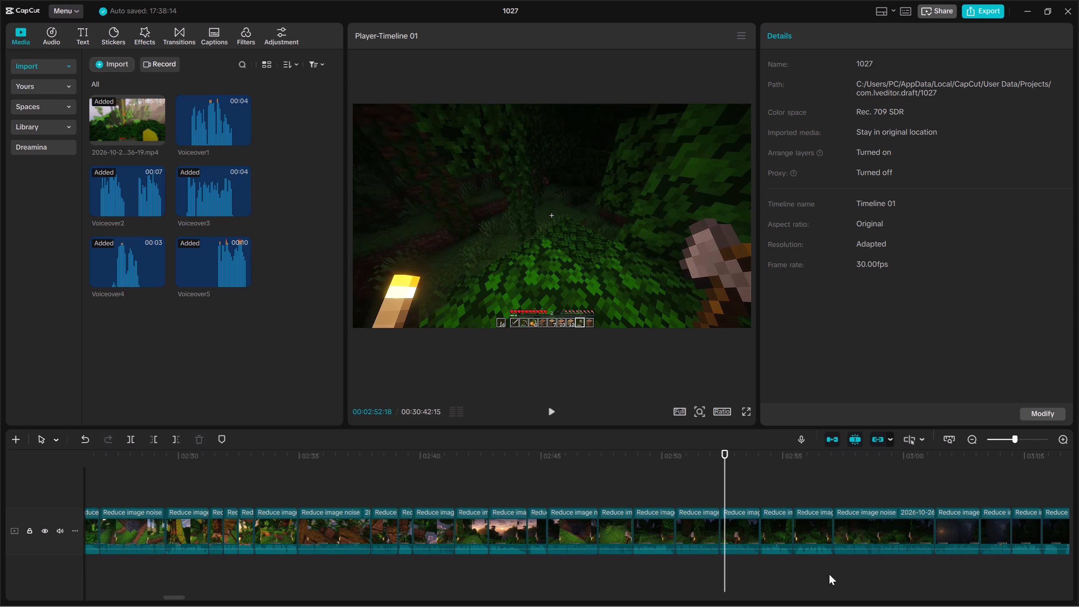
{"action": "left_click_drag", "start_coordinate": [741, 556], "coordinate": [742, 511]}
{"action": "key", "text": "space"}
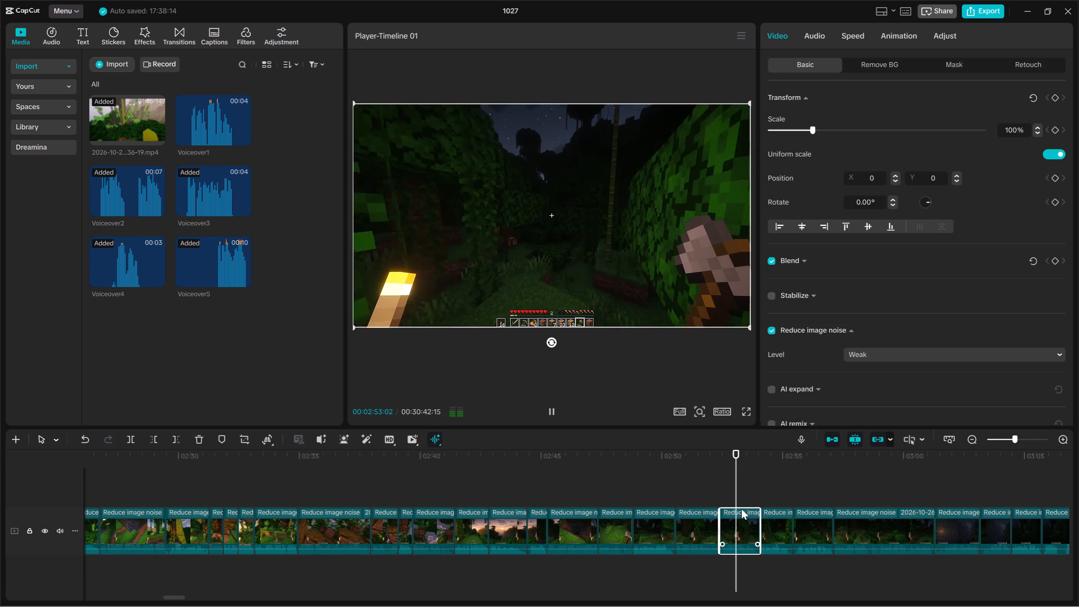
{"action": "key", "text": "Up"}
Review and delete the three consecutive night jungle clips spanning 00:02:54:02 to about 00:03:01.
{"action": "left_click_drag", "start_coordinate": [775, 567], "coordinate": [775, 559]}
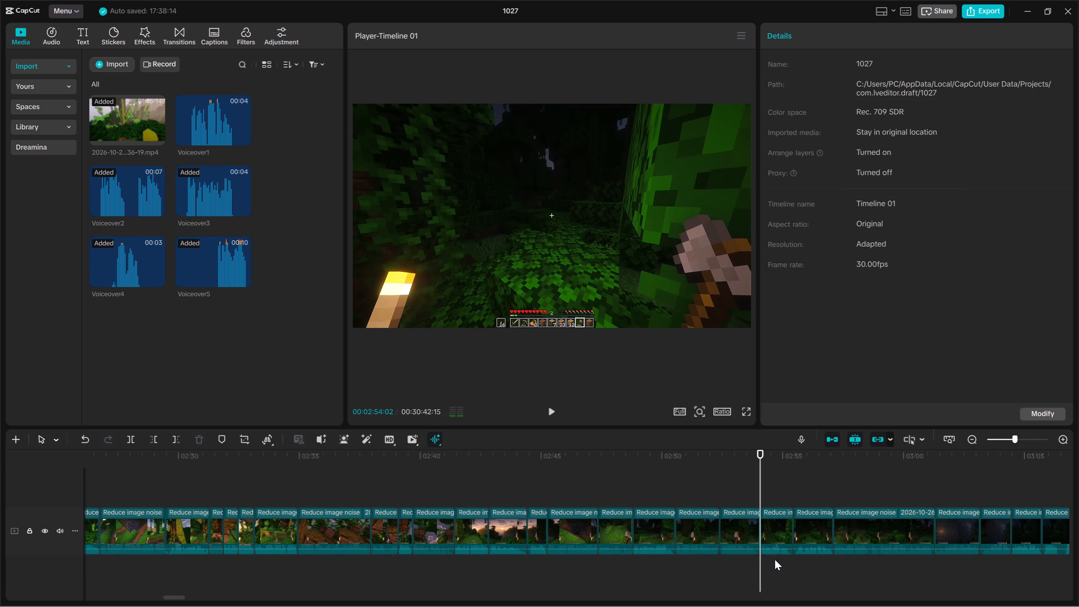
{"action": "left_click_drag", "start_coordinate": [775, 559], "coordinate": [834, 531]}
{"action": "key", "text": "space"}
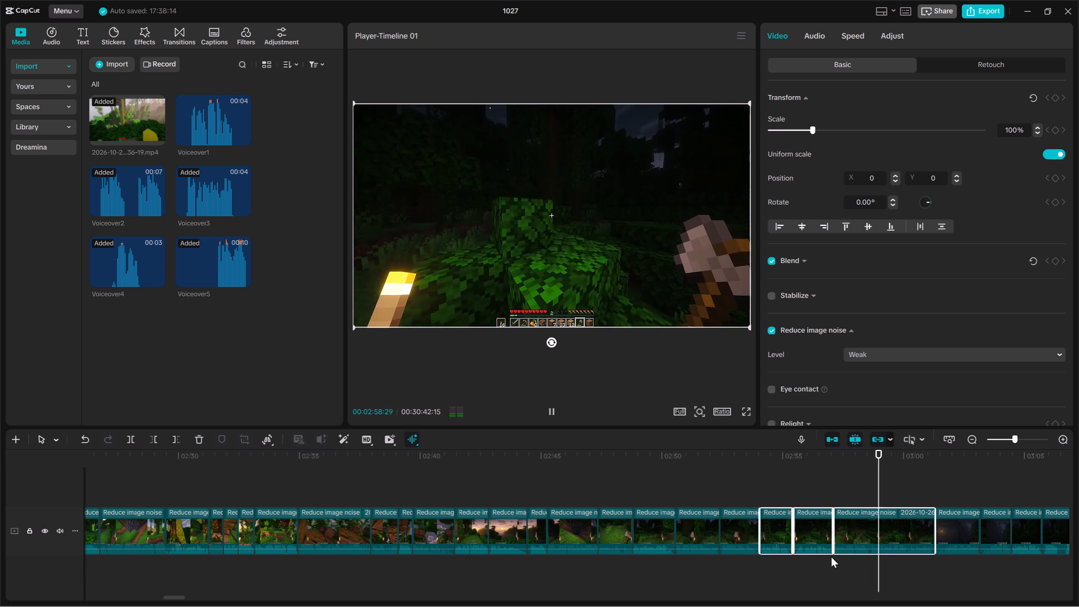
{"action": "key", "text": "Delete"}
Go back to the new cut at about 00:02:54 and play the footage from there.
{"action": "key", "text": "Up"}
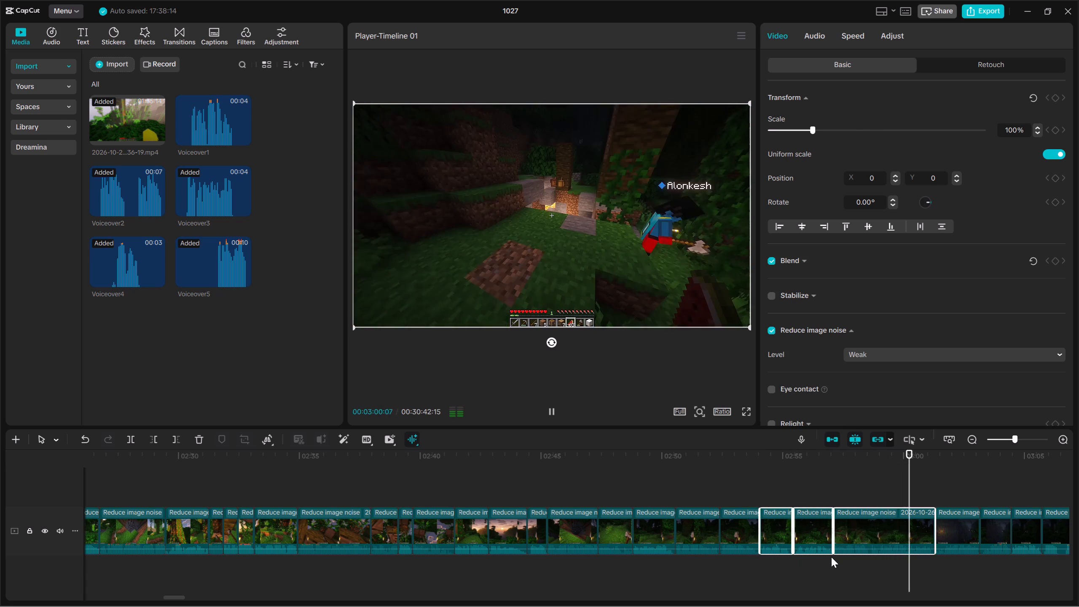
{"action": "key", "text": "Up"}
{"action": "key", "text": "Up"}
{"action": "key", "text": "Up"}
{"action": "key", "text": "Up"}
{"action": "key", "text": "space"}
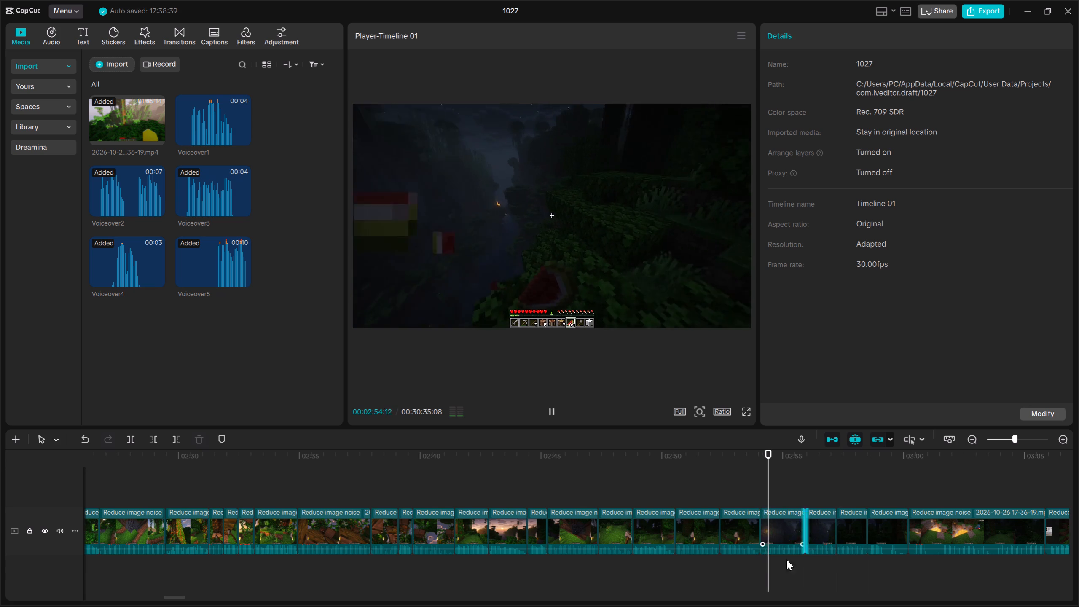
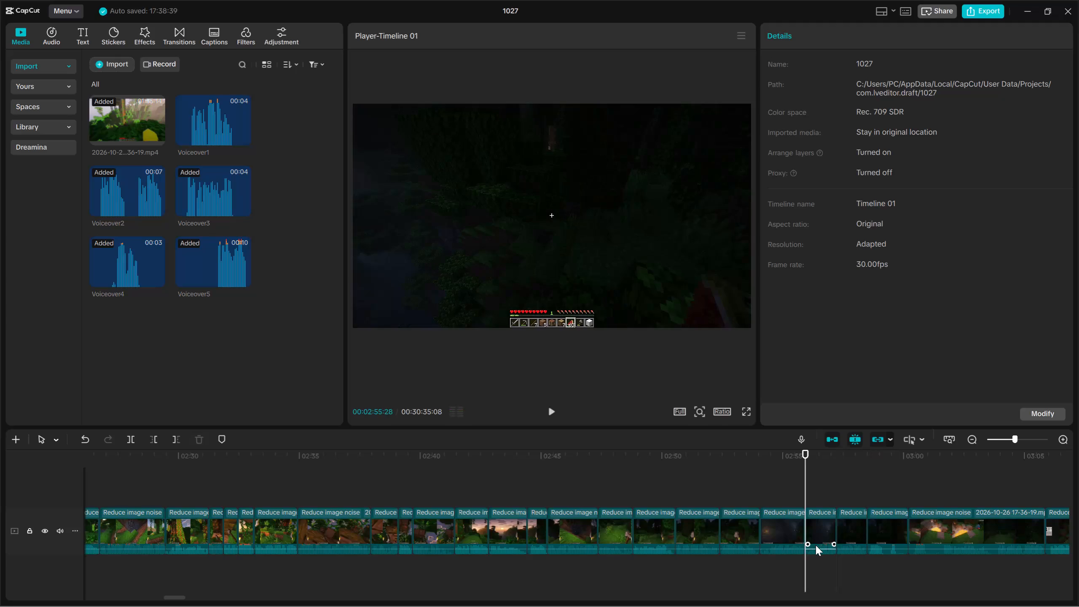
Play to about 00:03:03, split the clip at 00:03:03:12 and trim the second piece's start up to about 00:03:03:22.
{"action": "key", "text": "space"}
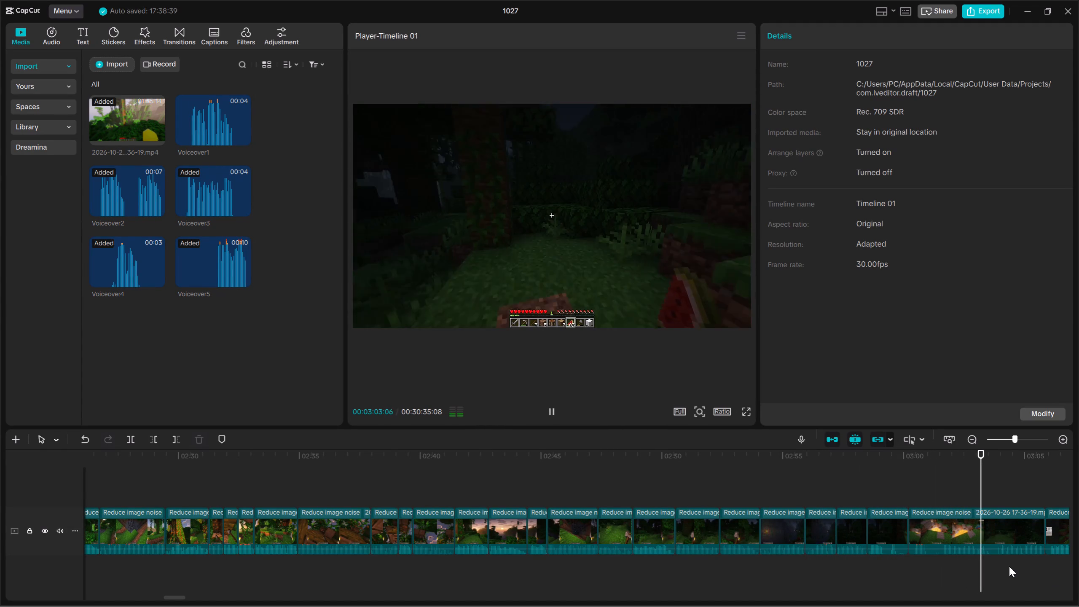
{"action": "key", "text": "space"}
{"action": "left_click_drag", "start_coordinate": [1009, 564], "coordinate": [1009, 525]}
{"action": "left_click", "coordinate": [986, 562]}
{"action": "left_click_drag", "start_coordinate": [1004, 570], "coordinate": [1006, 524]}
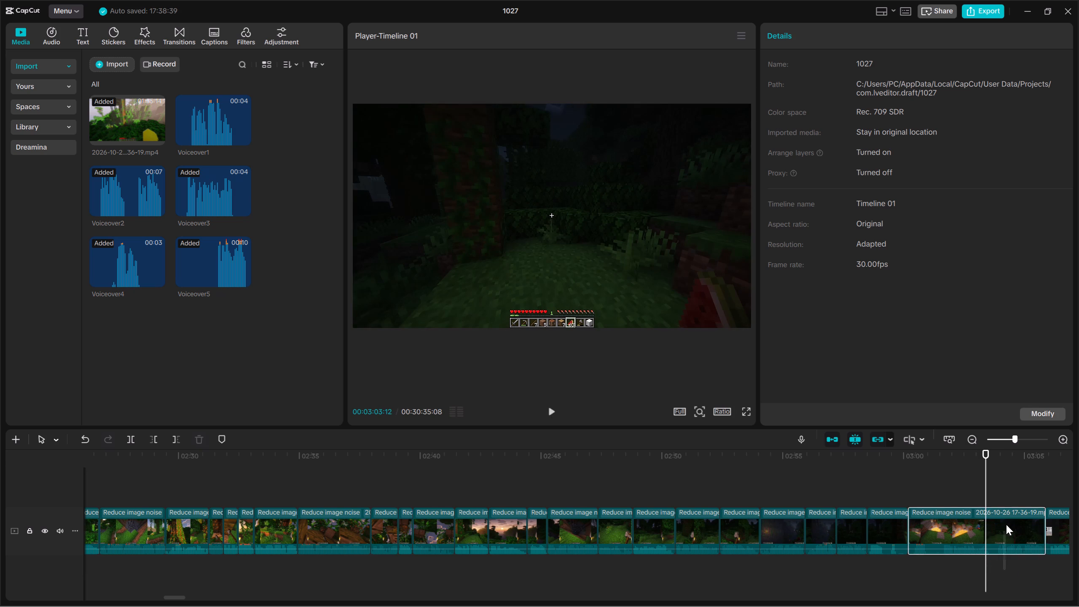
{"action": "left_click_drag", "start_coordinate": [1006, 524], "coordinate": [1006, 526]}
{"action": "left_click", "coordinate": [127, 436]}
{"action": "key", "text": "space"}
{"action": "left_click", "coordinate": [149, 437]}
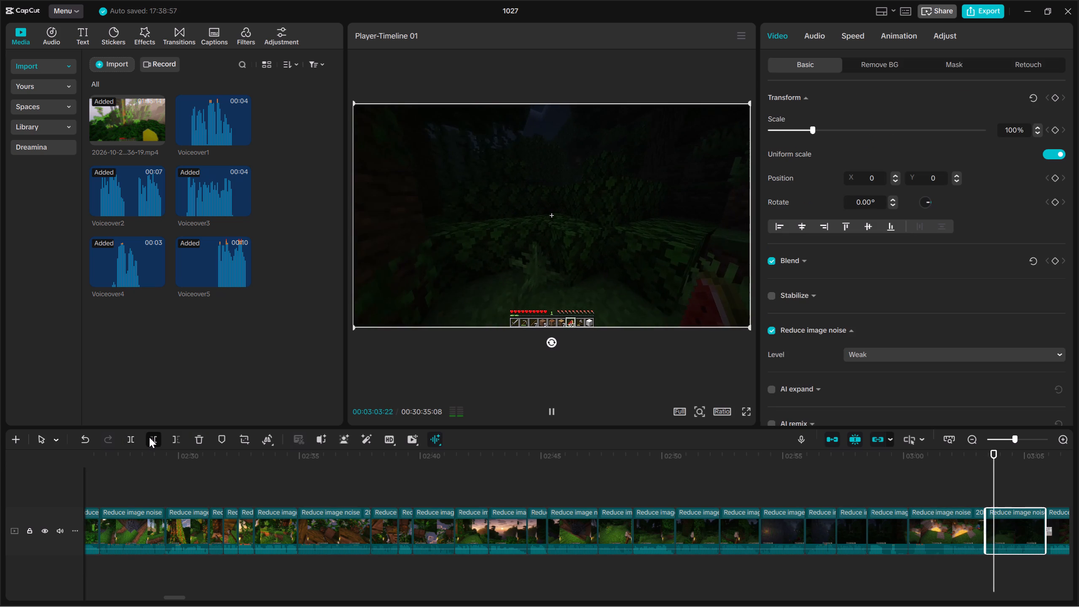
Play on through the night clips and trim the end of the clip starting at about 00:03:15 back to 00:03:17:11.
{"action": "key", "text": "space"}
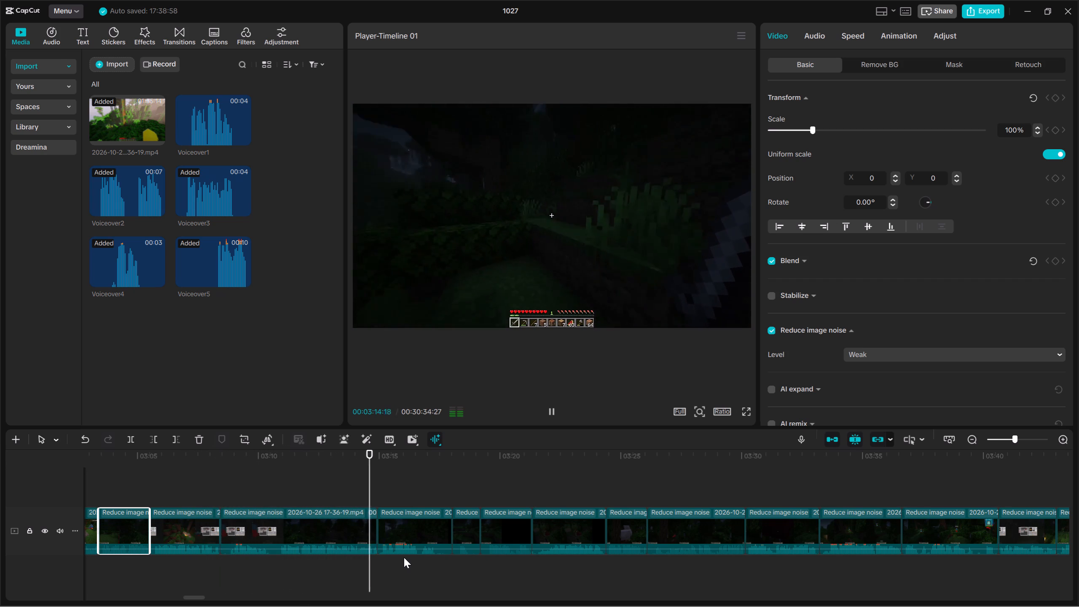
{"action": "left_click_drag", "start_coordinate": [407, 562], "coordinate": [474, 532]}
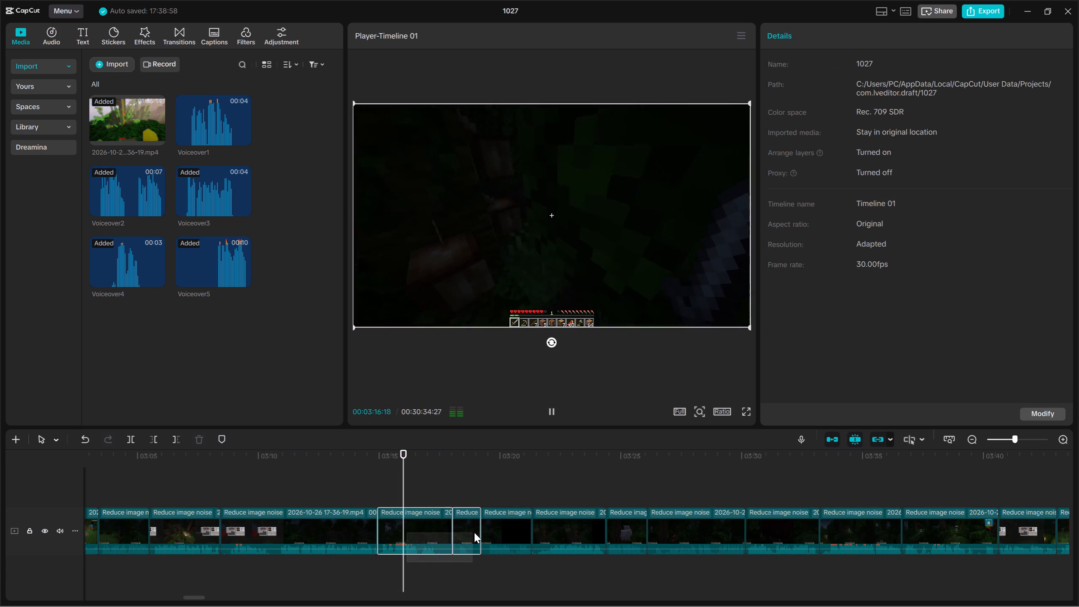
{"action": "left_click_drag", "start_coordinate": [474, 532], "coordinate": [438, 531]}
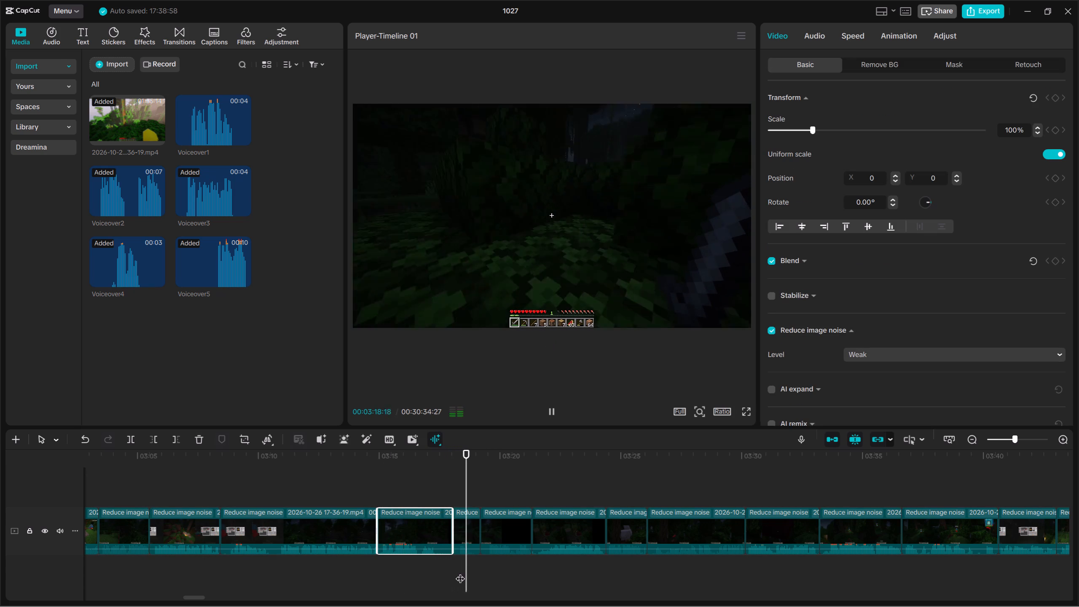
{"action": "left_click", "coordinate": [431, 566]}
{"action": "left_click_drag", "start_coordinate": [431, 566], "coordinate": [436, 566]}
{"action": "left_click", "coordinate": [430, 532]}
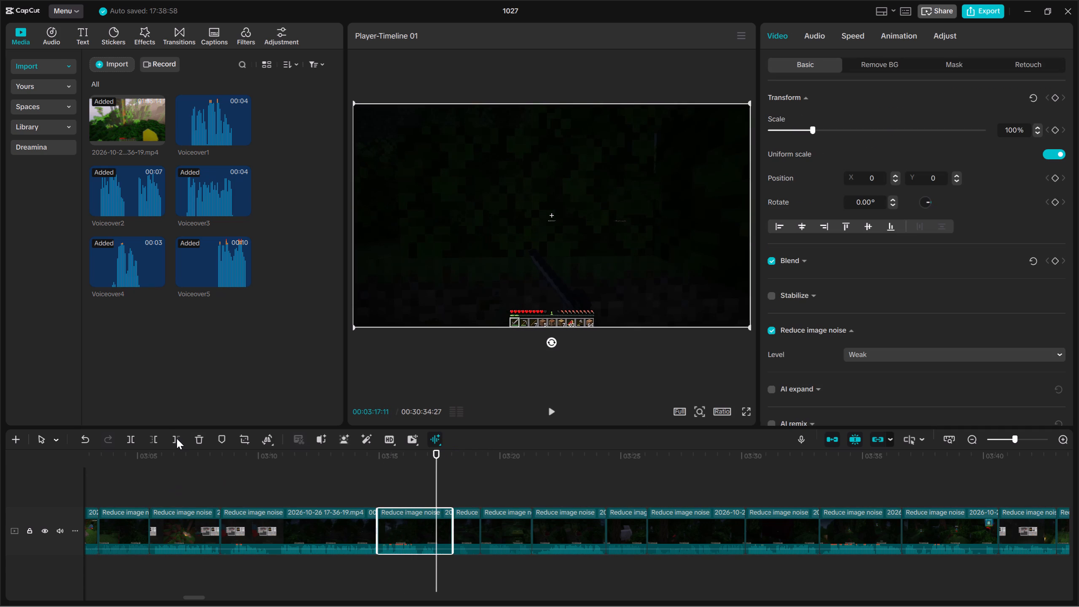
{"action": "left_click", "coordinate": [177, 435]}
Play past the new cut and delete the short clip starting at 00:03:17:11.
{"action": "key", "text": "space"}
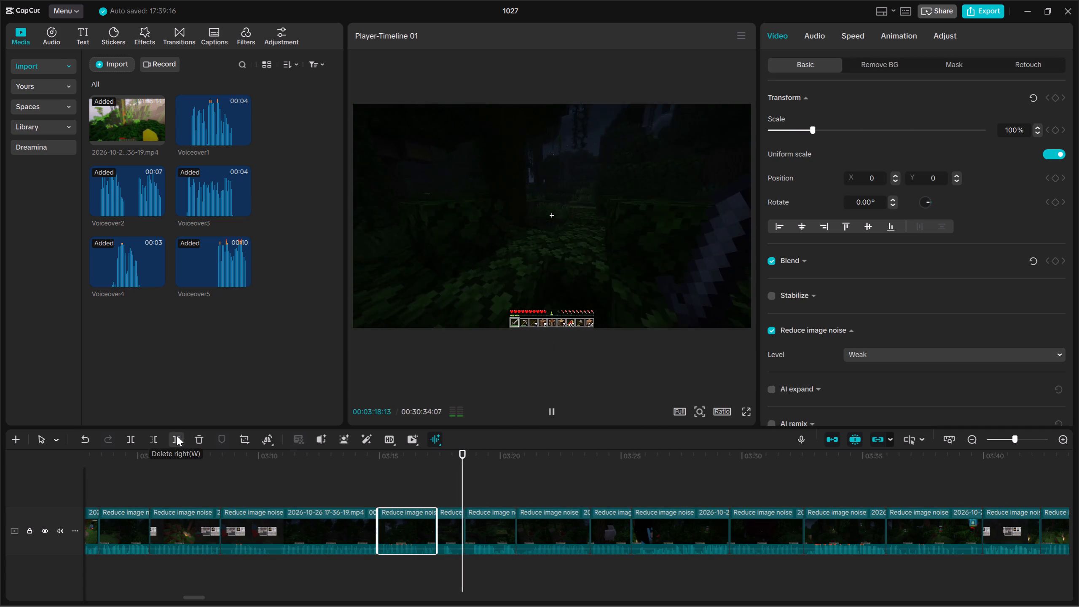
{"action": "key", "text": "Up"}
{"action": "left_click", "coordinate": [448, 515]}
{"action": "key", "text": "Delete"}
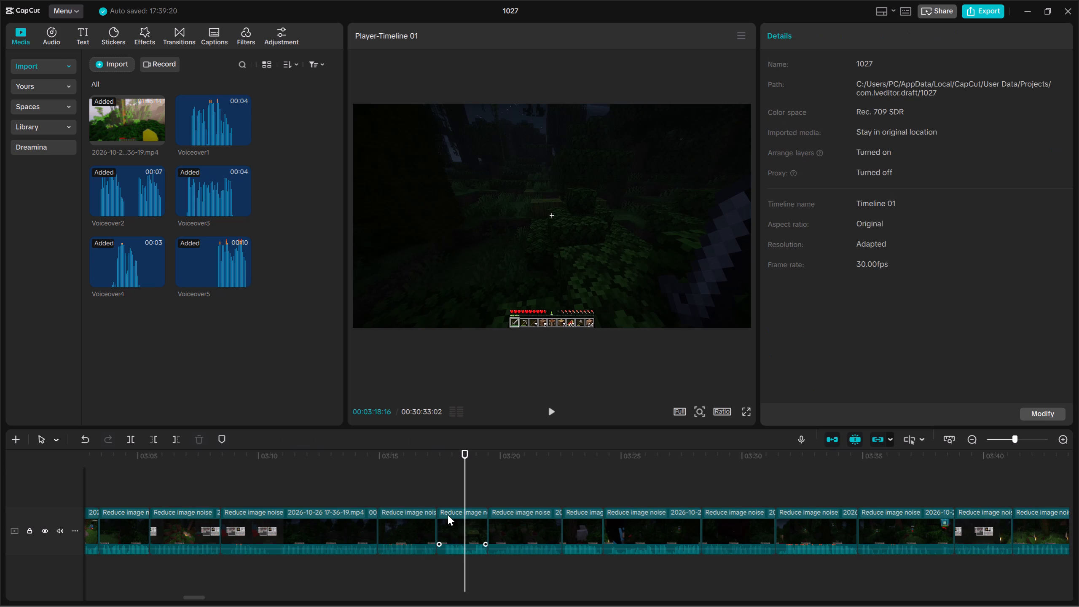
Replay from the cut at 00:03:17:11 and delete the dark jungle clip that starts there.
{"action": "key", "text": "Up"}
{"action": "key", "text": "Up"}
{"action": "key", "text": "space"}
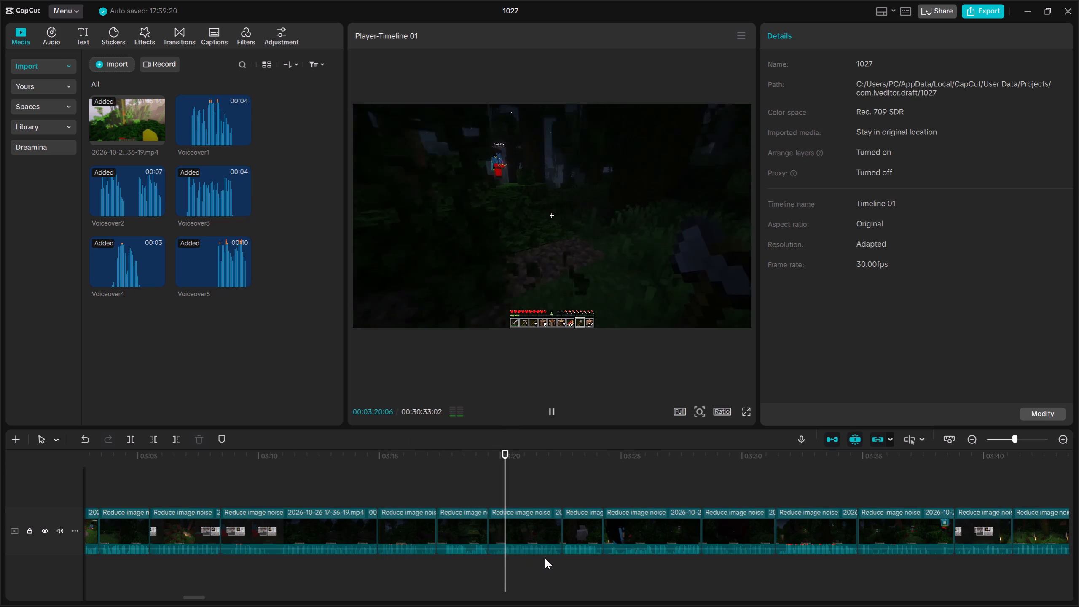
{"action": "left_click", "coordinate": [470, 531]}
{"action": "key", "text": "Delete"}
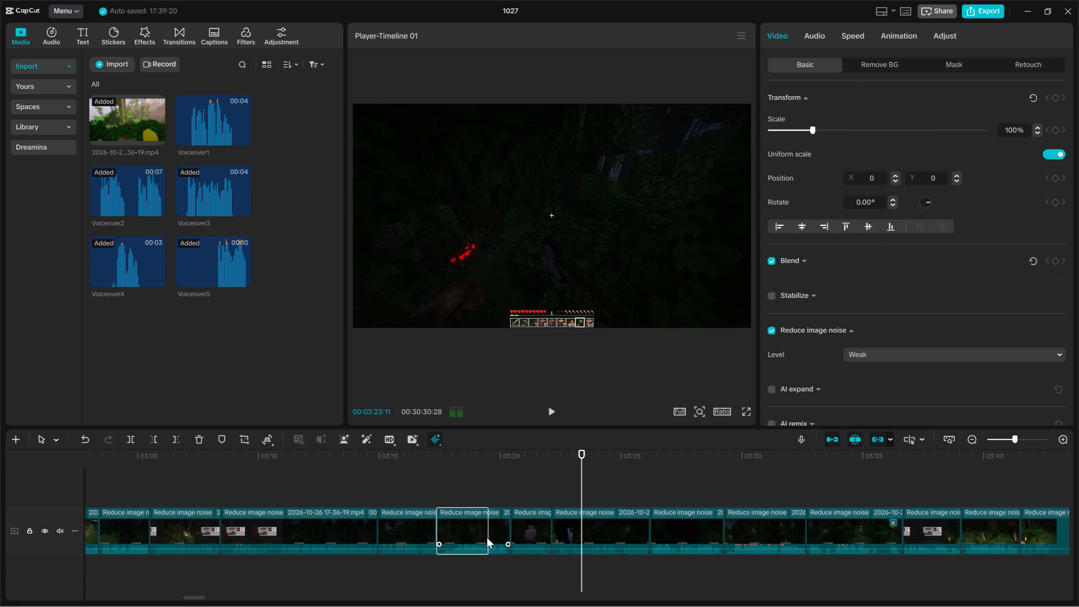
Trim the start of the next night jungle clip at 00:03:17:11 up to about 00:03:18.
{"action": "key", "text": "Up"}
{"action": "key", "text": "Up"}
{"action": "key", "text": "Up"}
{"action": "left_click", "coordinate": [491, 539]}
{"action": "key", "text": "space"}
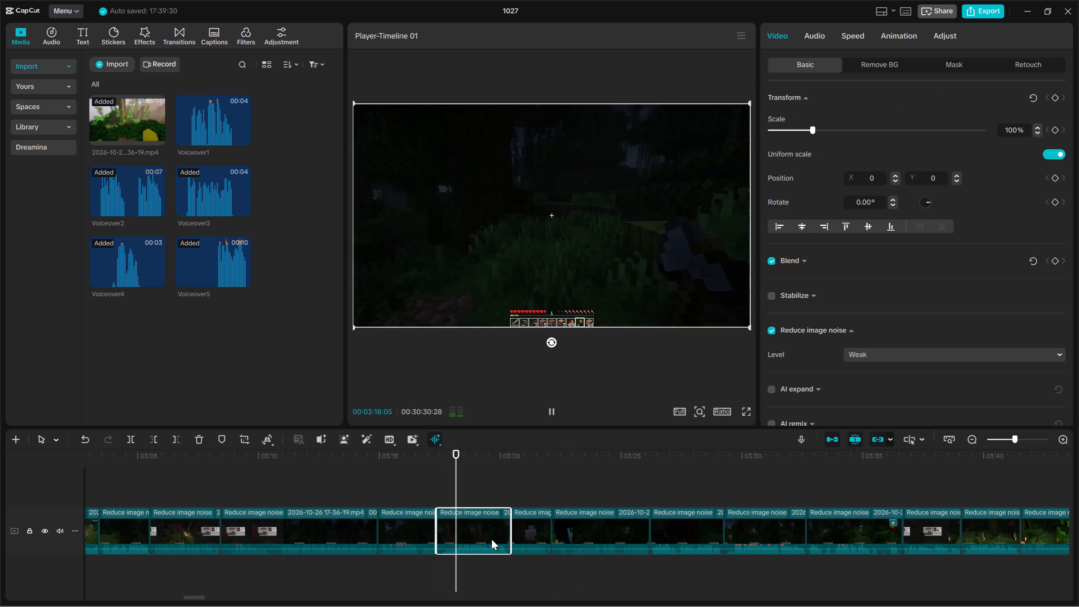
{"action": "key", "text": "space"}
{"action": "left_click", "coordinate": [156, 437]}
Play on to about 00:03:25 and delete the clip spanning about 00:03:21 to 00:03:25.
{"action": "key", "text": "space"}
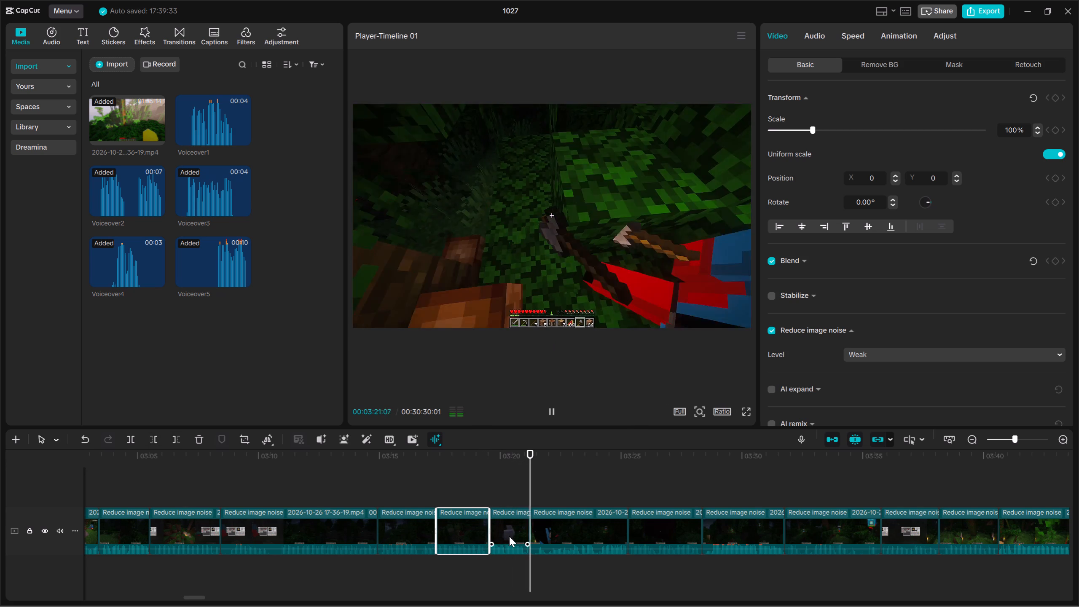
{"action": "key", "text": "space"}
{"action": "key", "text": "space"}
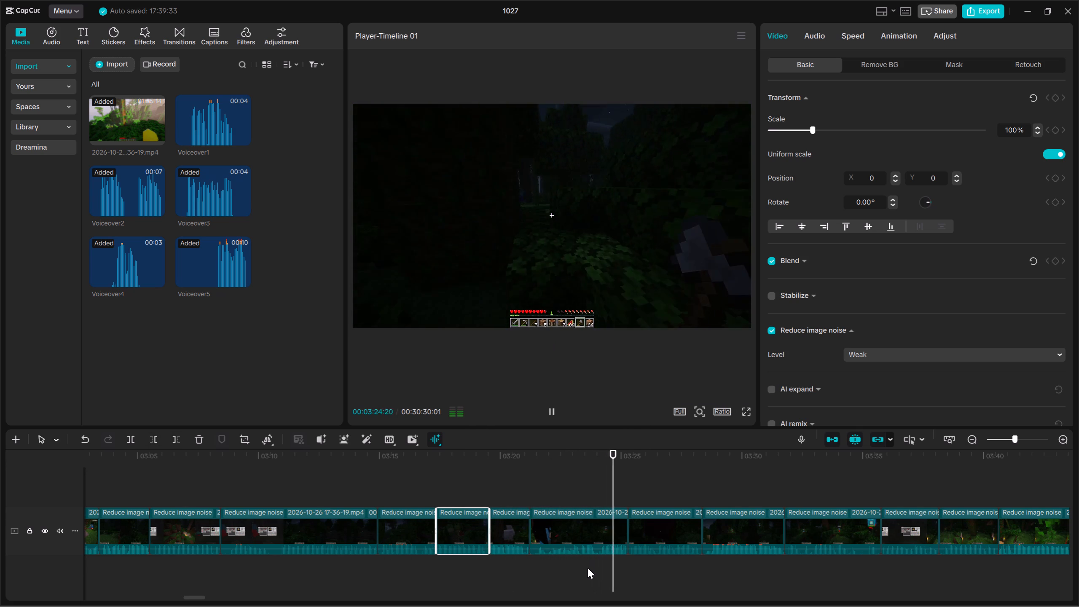
{"action": "left_click_drag", "start_coordinate": [588, 568], "coordinate": [588, 526]}
{"action": "key", "text": "Delete"}
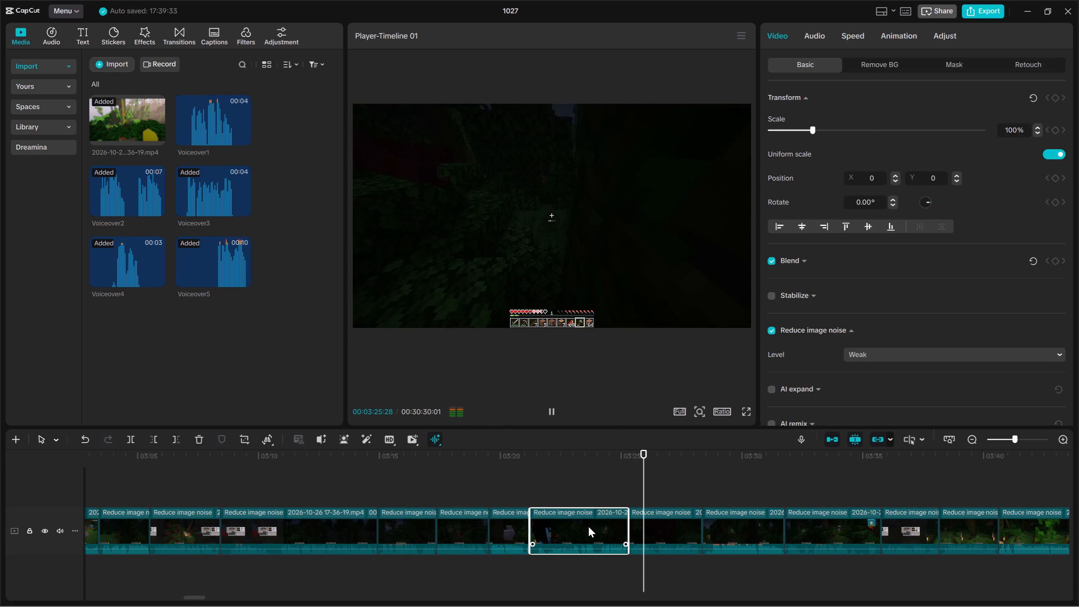
Review and delete the dark jungle clip spanning about 00:03:21 to 00:03:24.
{"action": "key", "text": "Up"}
{"action": "key", "text": "Up"}
{"action": "key", "text": "space"}
{"action": "left_click", "coordinate": [584, 534]}
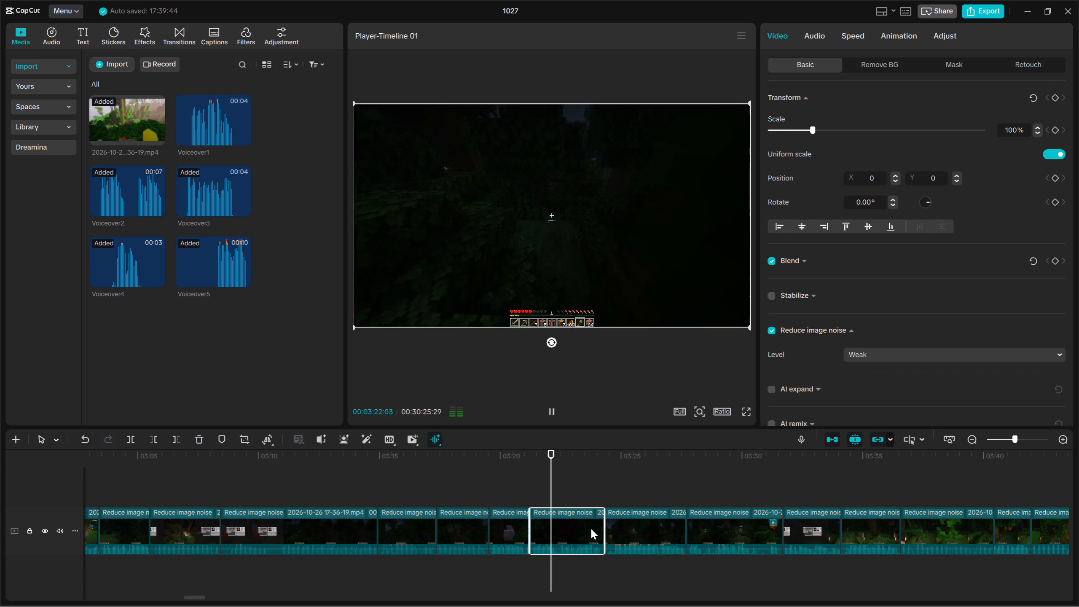
{"action": "key", "text": "Delete"}
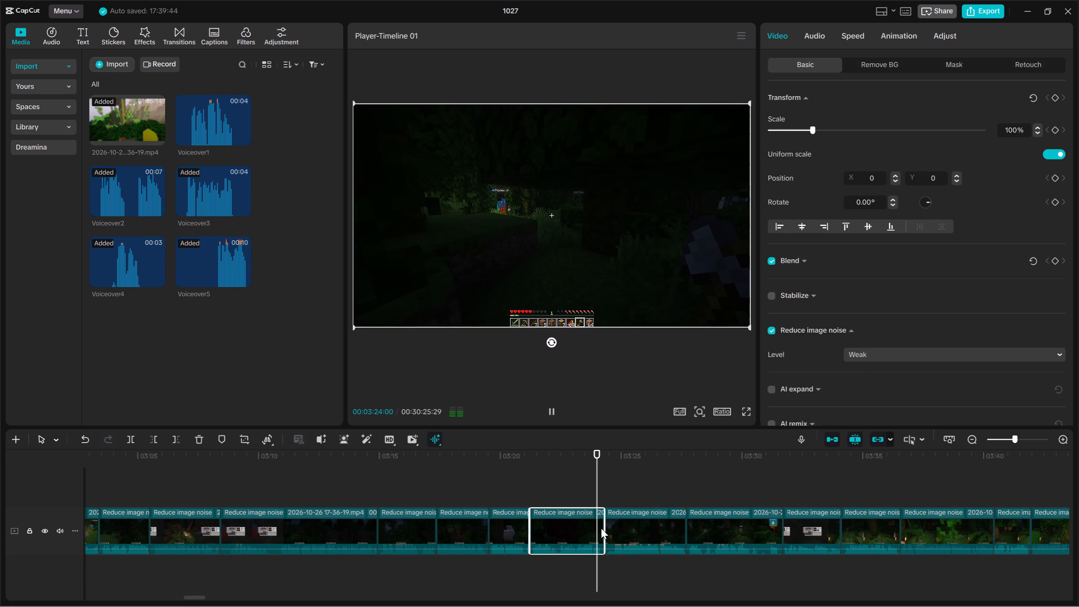
Replay from about 00:03:21 and trim the end of the clip starting at about 00:03:25 back to 00:03:27:18.
{"action": "key", "text": "Up"}
{"action": "left_click", "coordinate": [569, 535]}
{"action": "key", "text": "space"}
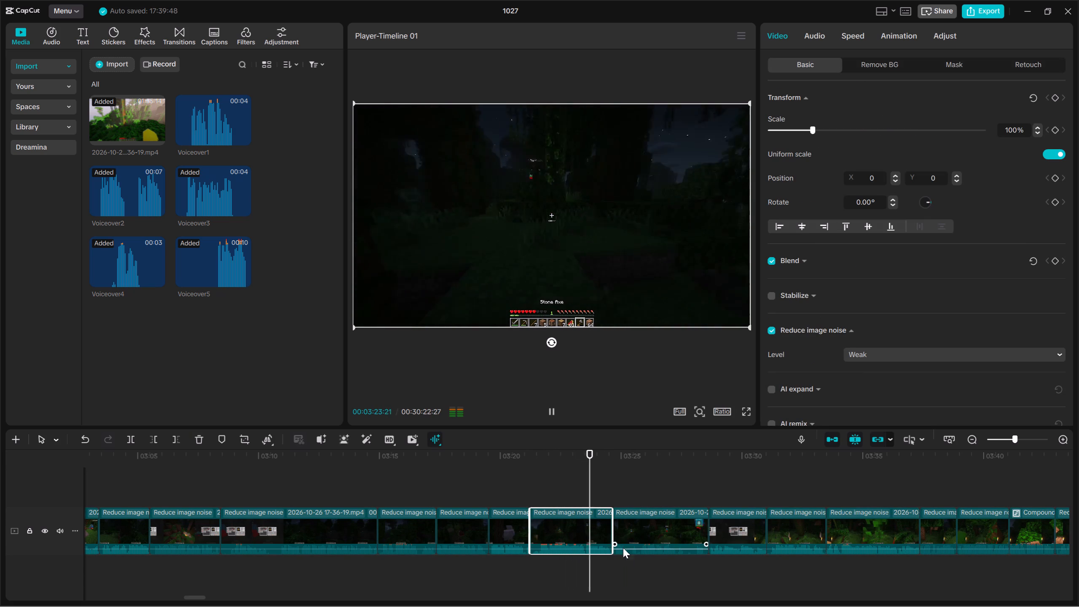
{"action": "left_click", "coordinate": [652, 539]}
{"action": "key", "text": "space"}
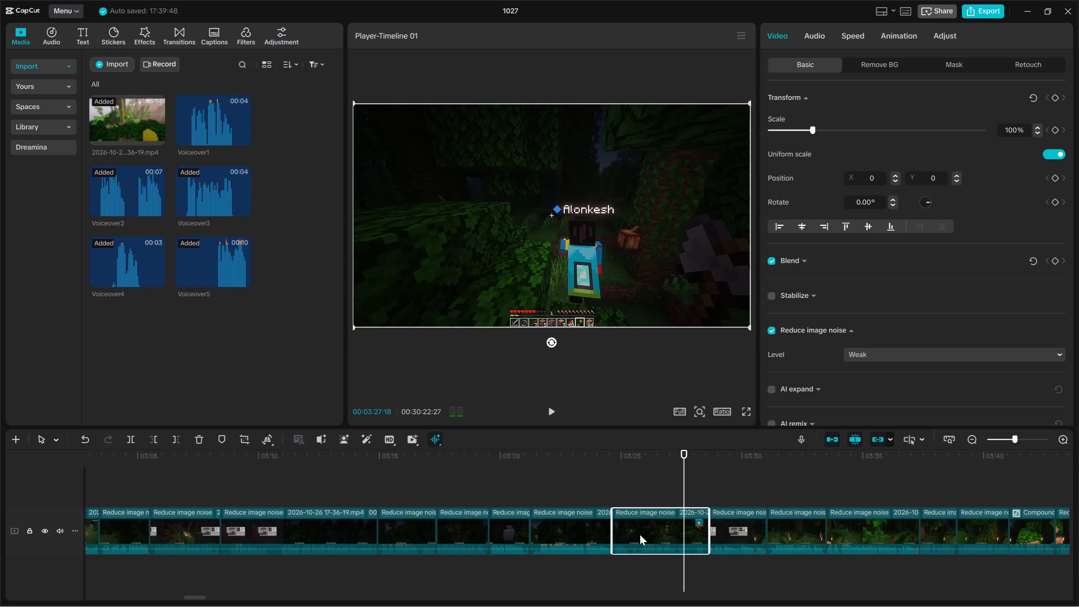
{"action": "left_click", "coordinate": [181, 438]}
Review the inventory and torch-lit clips from 00:03:27:18 and delete the clip spanning about 00:03:32 to 00:03:36.
{"action": "key", "text": "space"}
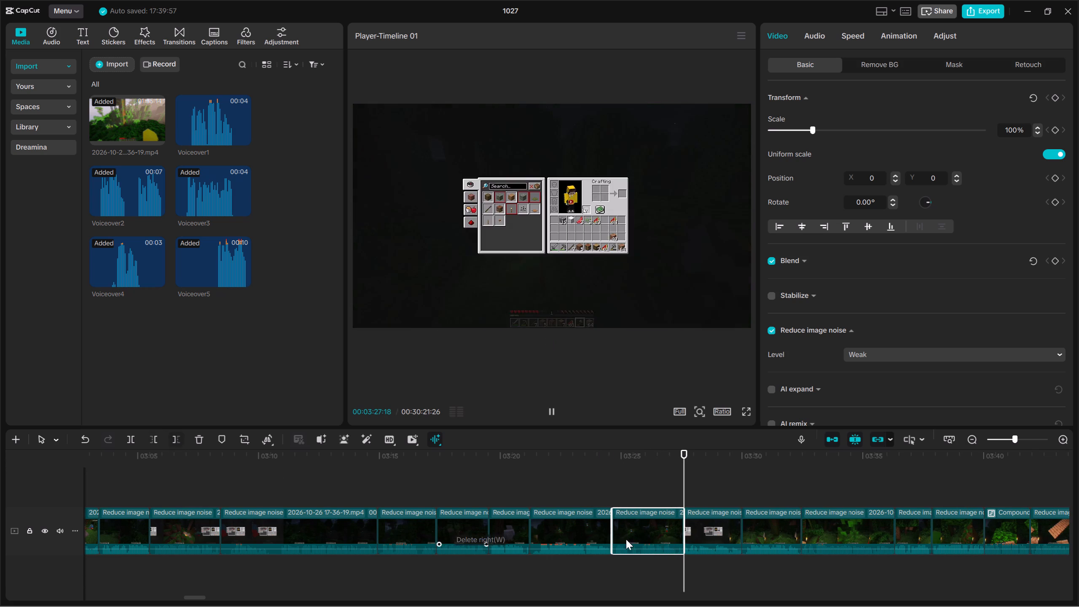
{"action": "left_click", "coordinate": [709, 534]}
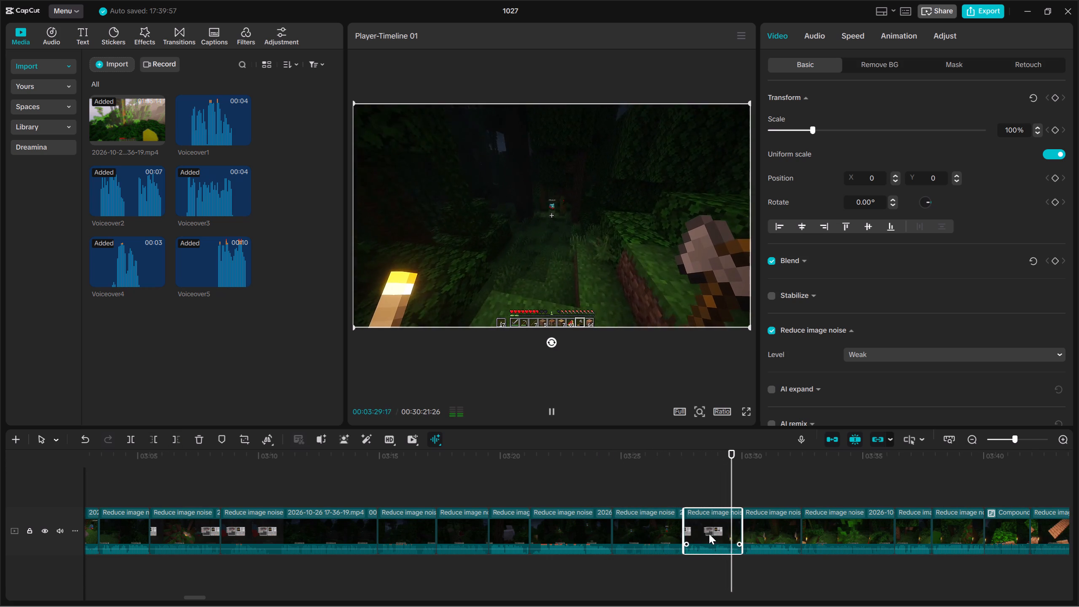
{"action": "key", "text": "Up"}
{"action": "key", "text": "Up"}
{"action": "left_click", "coordinate": [779, 566]}
{"action": "key", "text": "Up"}
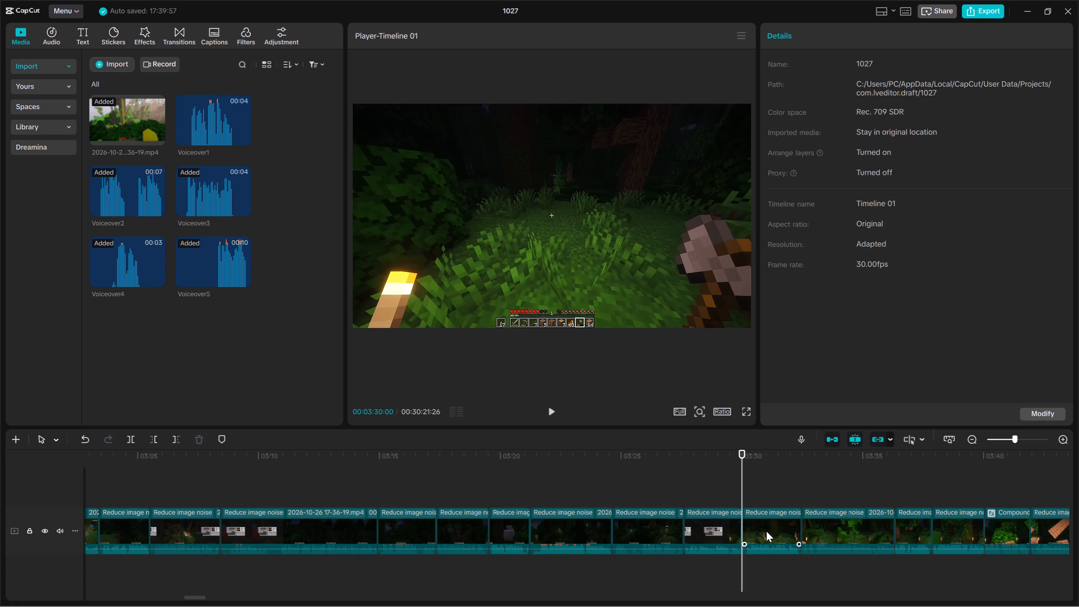
{"action": "left_click", "coordinate": [766, 531]}
{"action": "key", "text": "space"}
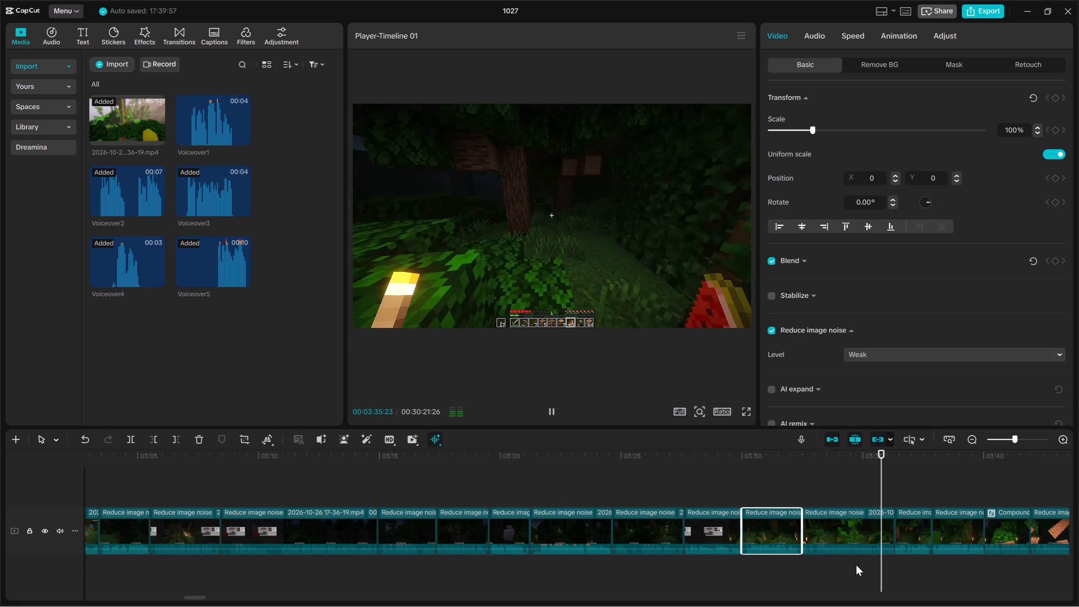
{"action": "left_click_drag", "start_coordinate": [856, 564], "coordinate": [857, 490]}
{"action": "key", "text": "Delete"}
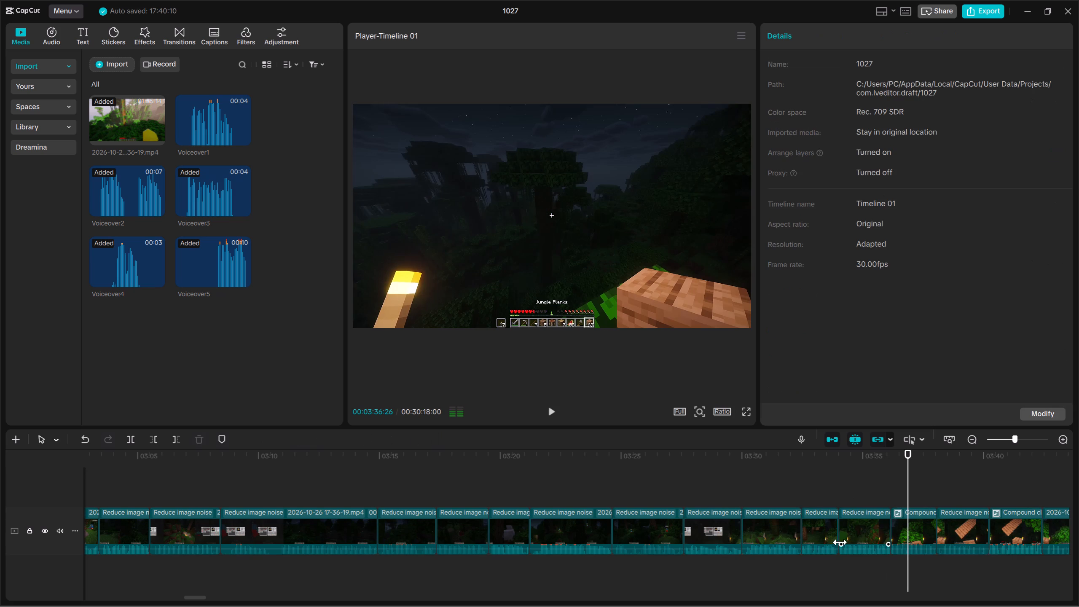
Delete the next two torch-lit jungle clips in turn at about 00:03:32, reviewing the second before removing it.
{"action": "left_click_drag", "start_coordinate": [826, 567], "coordinate": [817, 508]}
{"action": "key", "text": "Delete"}
{"action": "key", "text": "Up"}
{"action": "key", "text": "Up"}
{"action": "key", "text": "Up"}
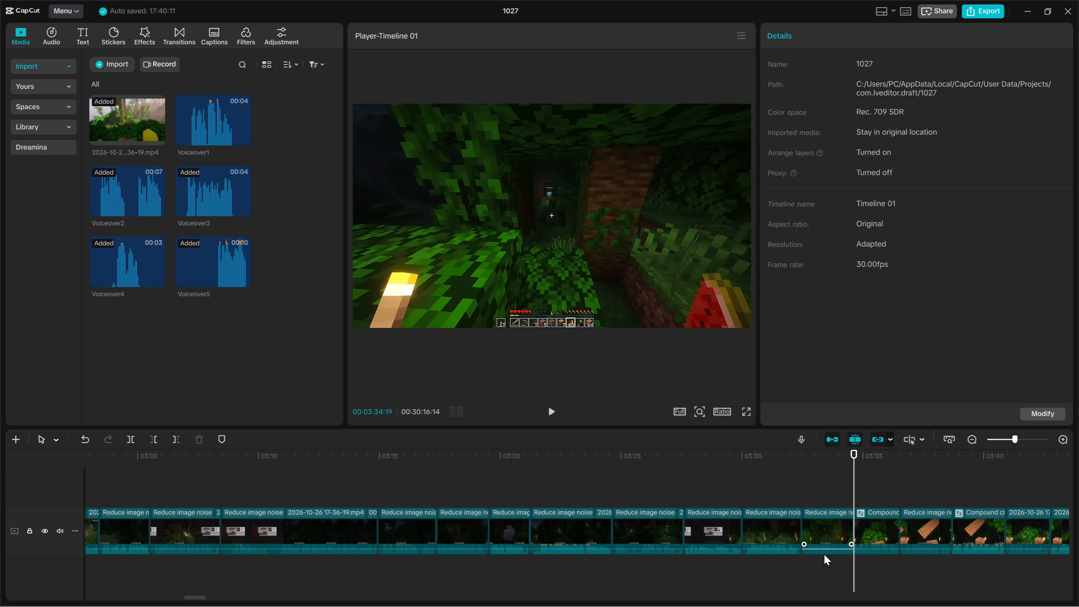
{"action": "key", "text": "space"}
{"action": "left_click_drag", "start_coordinate": [830, 570], "coordinate": [828, 492]}
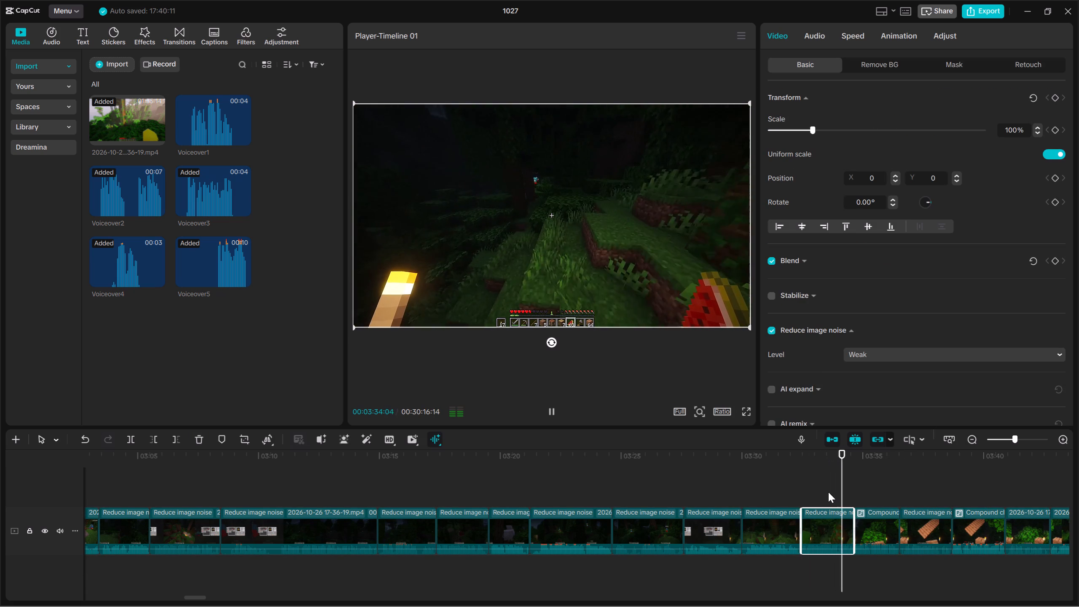
{"action": "key", "text": "Delete"}
Play the compound clip starting at 00:03:32:14 and set its volume to 0.0 dB.
{"action": "key", "text": "Up"}
{"action": "key", "text": "space"}
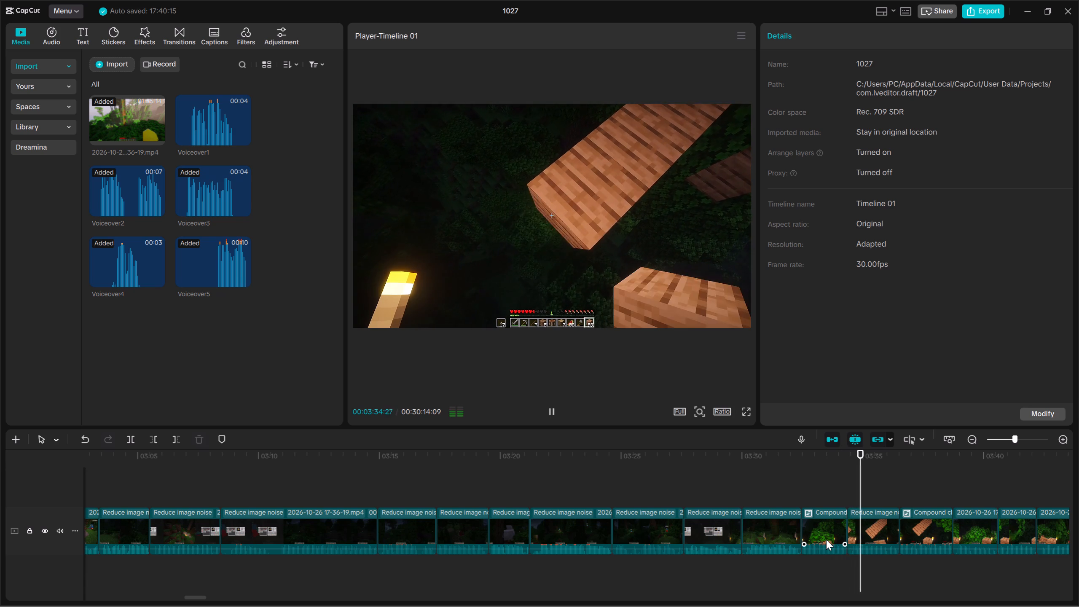
{"action": "left_click", "coordinate": [826, 540]}
{"action": "key", "text": "Up"}
{"action": "key", "text": "Up"}
{"action": "left_click", "coordinate": [817, 41]}
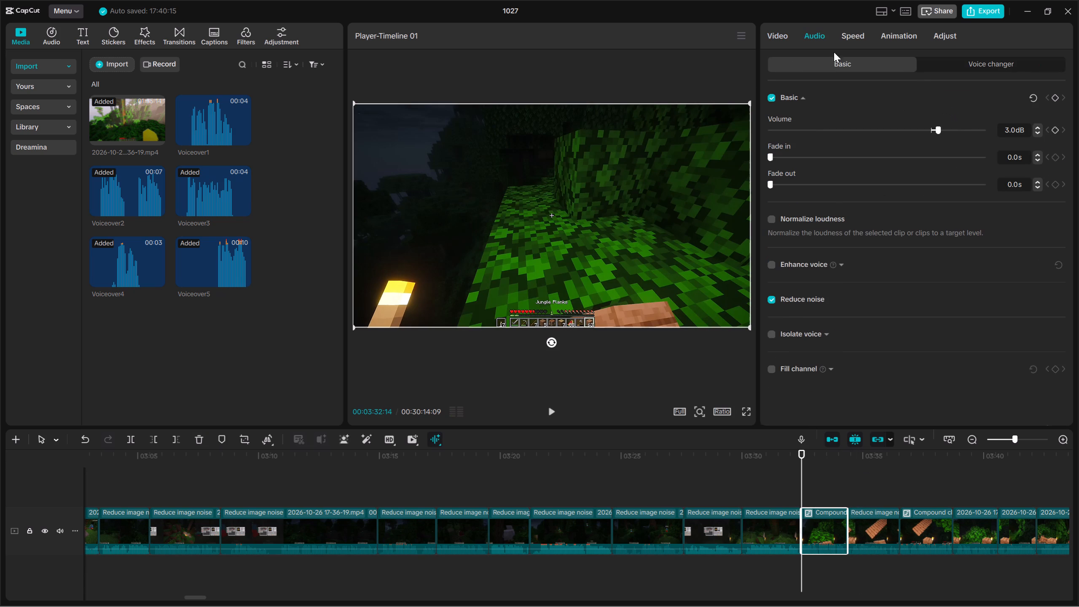
{"action": "left_click", "coordinate": [931, 129]}
Review the footage to about 00:03:47 and delete the two adjacent clips spanning about 00:03:40 to 00:03:47.
{"action": "key", "text": "space"}
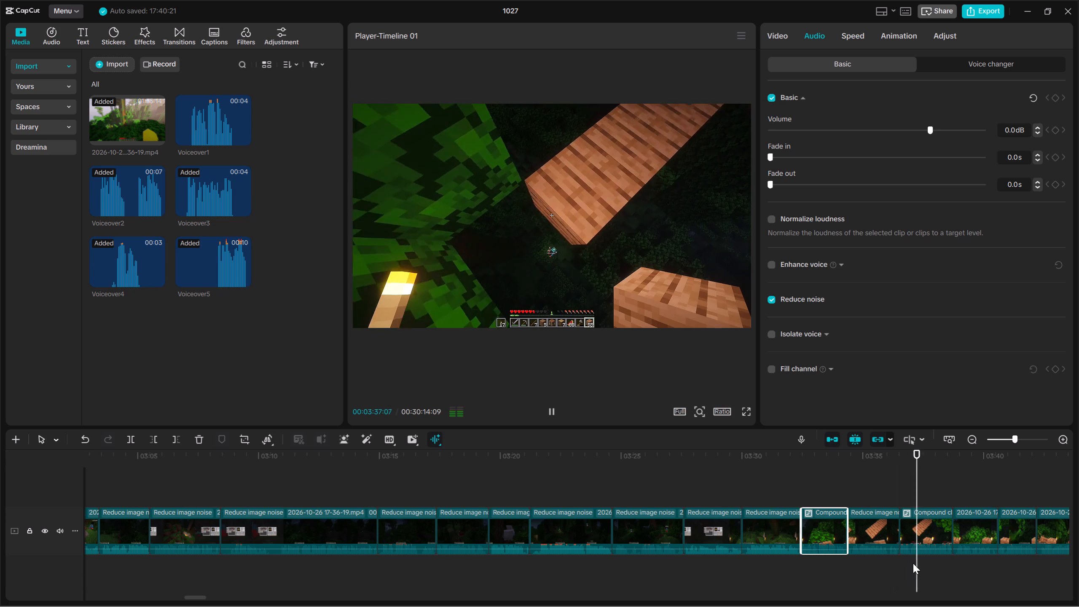
{"action": "key", "text": "space"}
{"action": "key", "text": "space"}
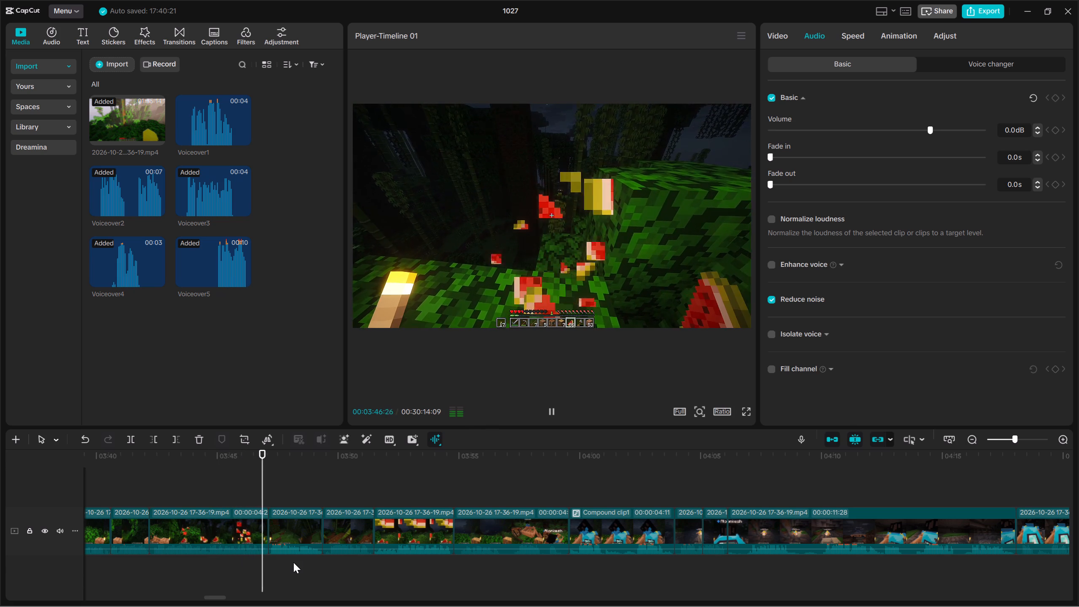
{"action": "key", "text": "Up"}
{"action": "key", "text": "Up"}
{"action": "key", "text": "space"}
{"action": "key", "text": "Up"}
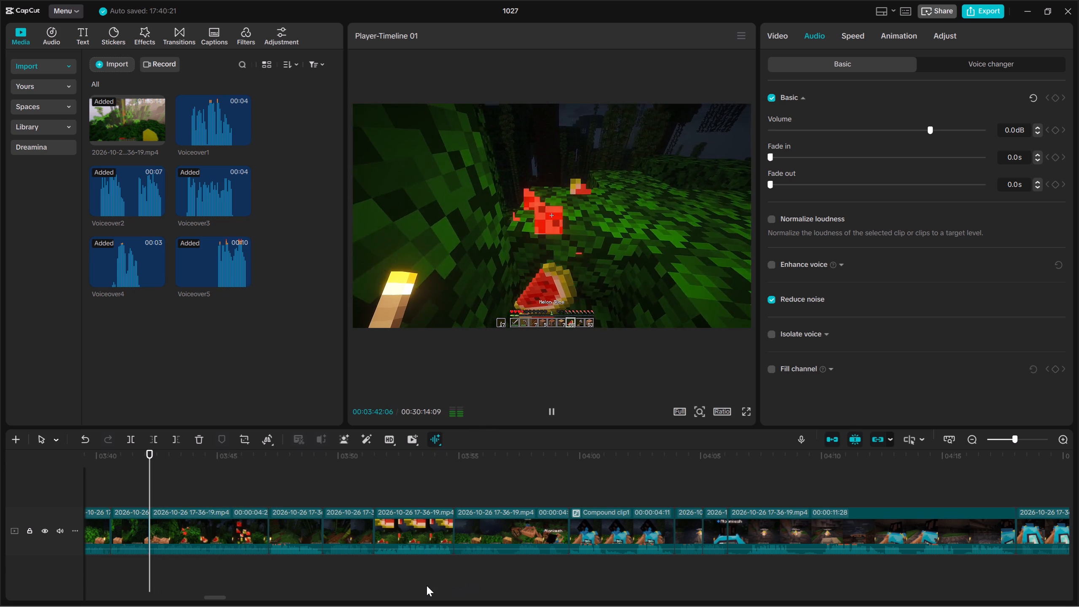
{"action": "key", "text": "space"}
{"action": "key", "text": "Up"}
{"action": "key", "text": "Up"}
{"action": "key", "text": "space"}
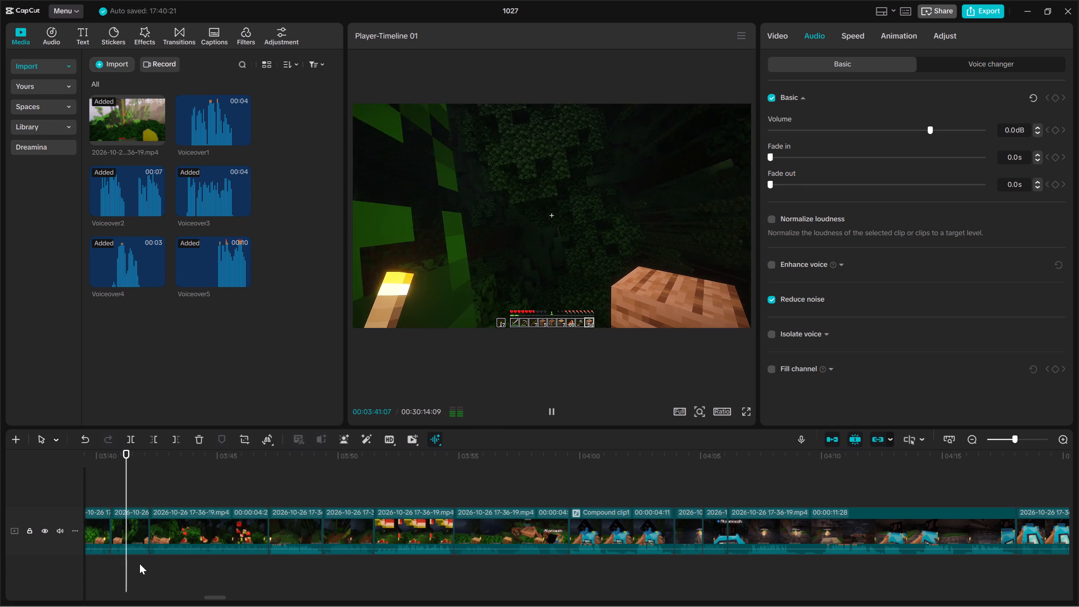
{"action": "left_click_drag", "start_coordinate": [140, 564], "coordinate": [194, 524]}
{"action": "key", "text": "Delete"}
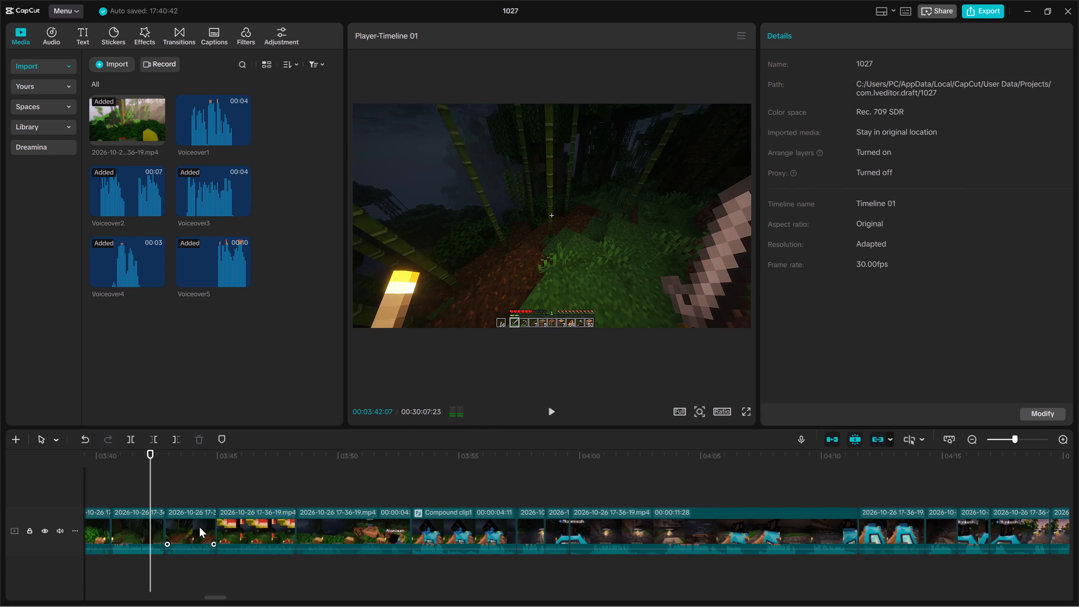
Review the footage from about 00:03:42 and trim off the clip starting at 00:03:48:08 after 00:03:50:10.
{"action": "key", "text": "Up"}
{"action": "key", "text": "space"}
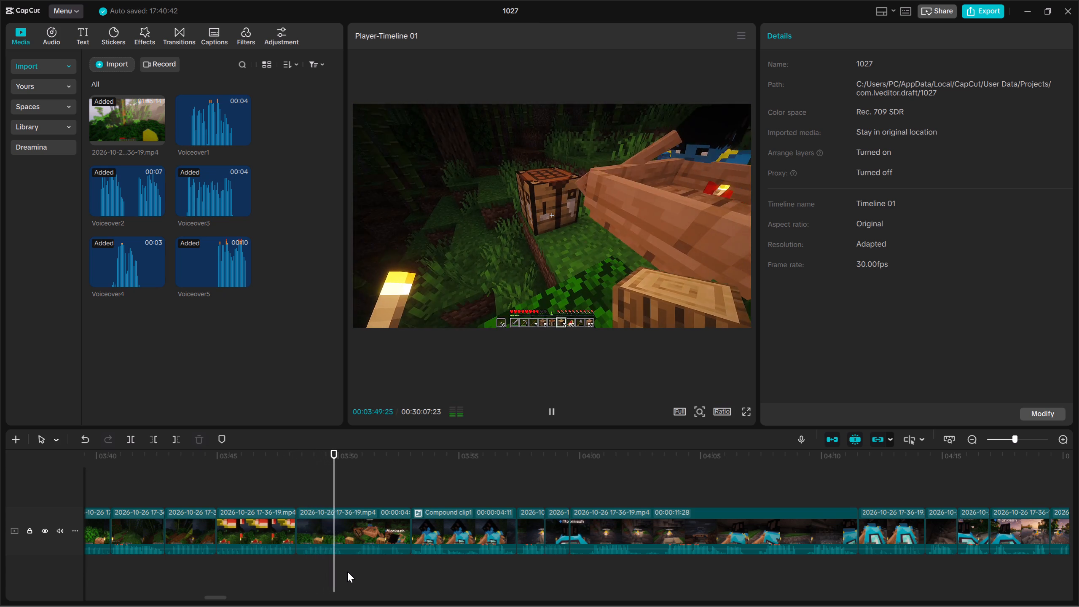
{"action": "key", "text": "Up"}
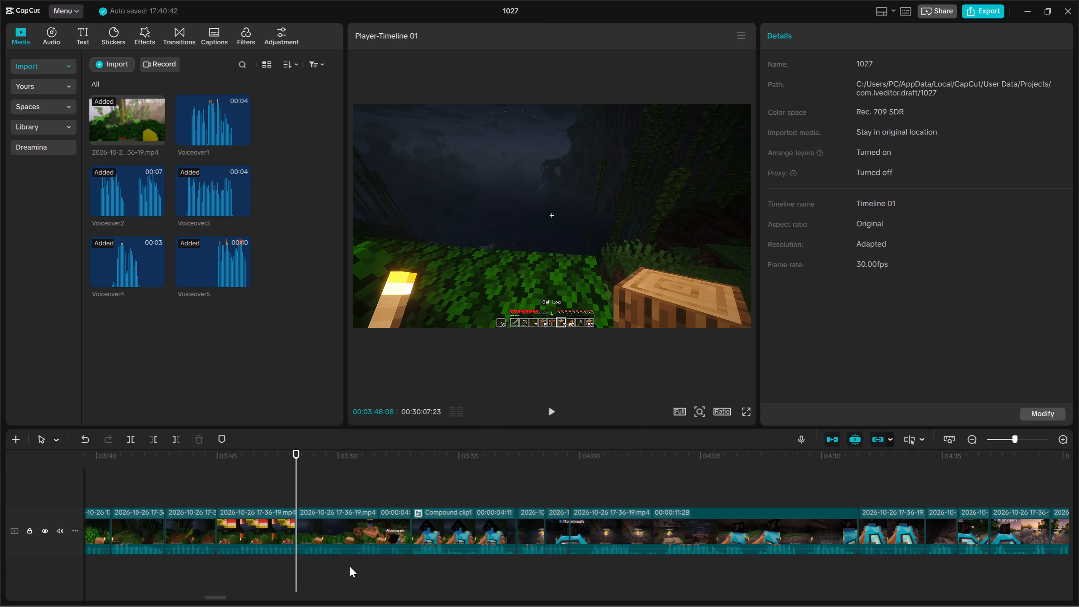
{"action": "left_click_drag", "start_coordinate": [350, 563], "coordinate": [359, 511]}
{"action": "key", "text": "space"}
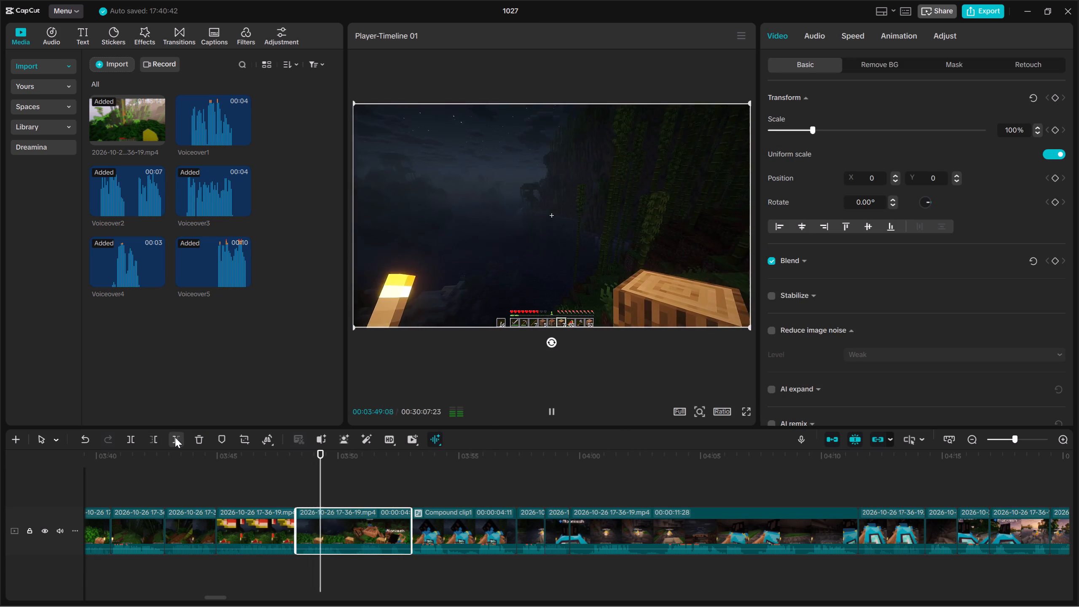
{"action": "key", "text": "space"}
{"action": "left_click", "coordinate": [175, 437]}
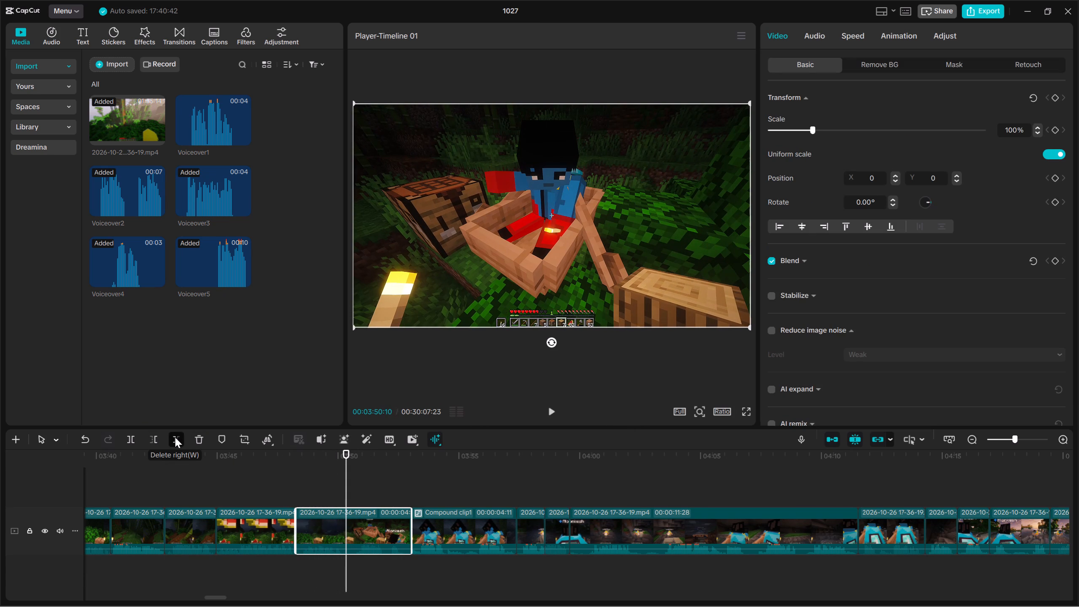
Play into the compound clip starting at about 00:03:50:10 and delete it.
{"action": "key", "text": "space"}
{"action": "left_click", "coordinate": [398, 526]}
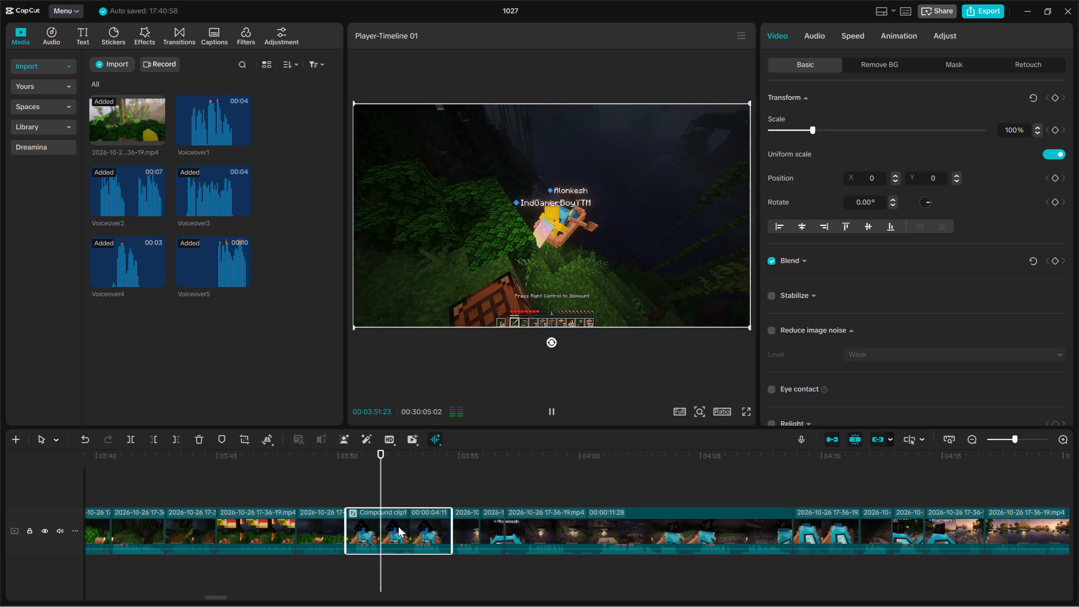
{"action": "key", "text": "Delete"}
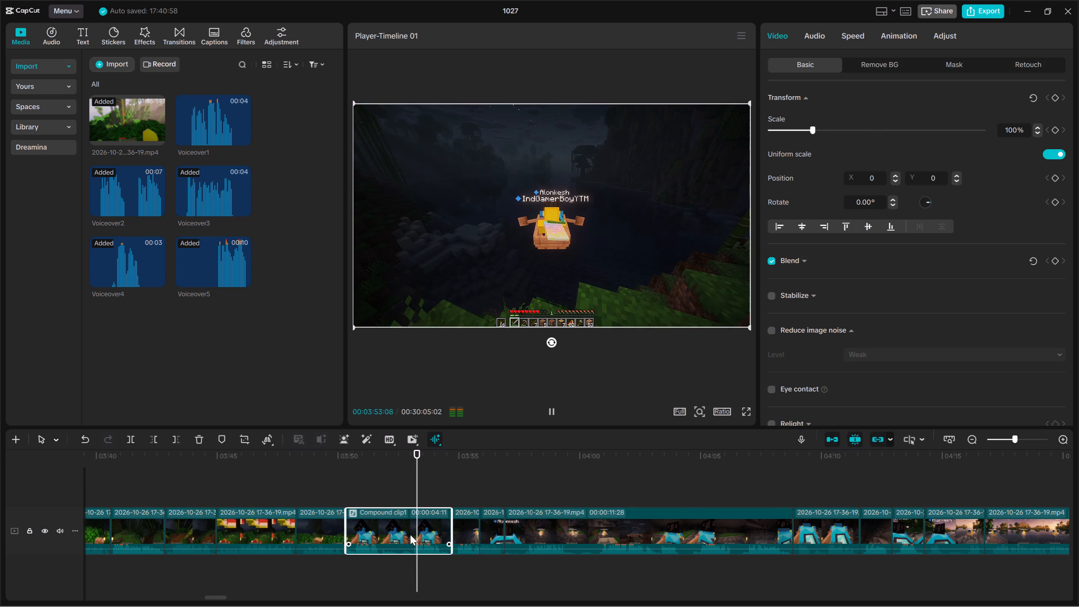
Review the footage around 00:03:50 to 00:03:53 and delete the two short clips following the trimmed clip, one after the other.
{"action": "key", "text": "Up"}
{"action": "key", "text": "Up"}
{"action": "key", "text": "Up"}
{"action": "key", "text": "space"}
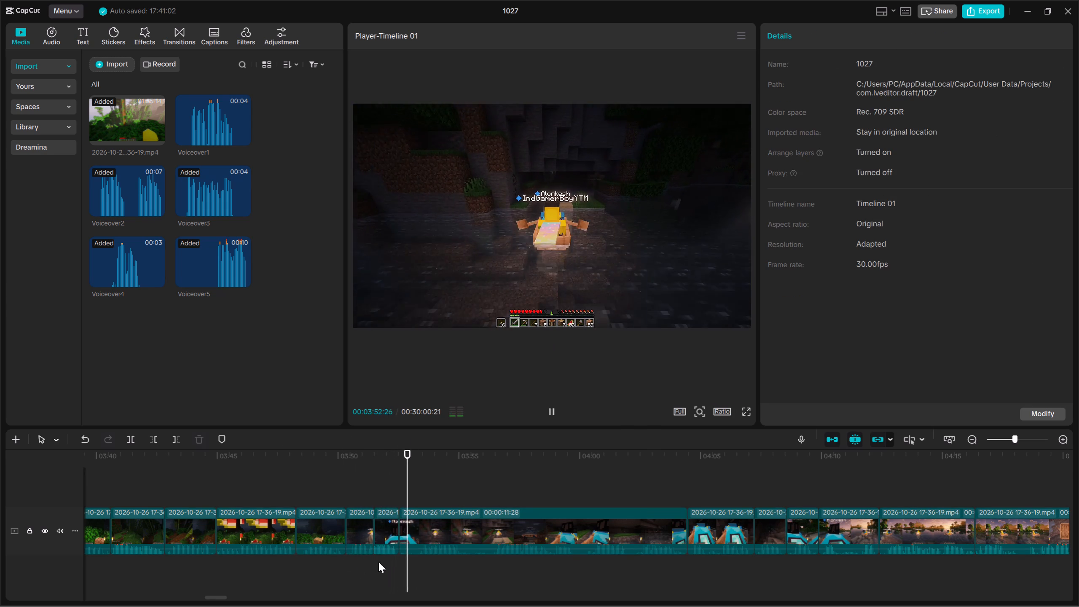
{"action": "left_click_drag", "start_coordinate": [360, 556], "coordinate": [364, 523]}
{"action": "key", "text": "Delete"}
{"action": "left_click_drag", "start_coordinate": [363, 562], "coordinate": [366, 536]}
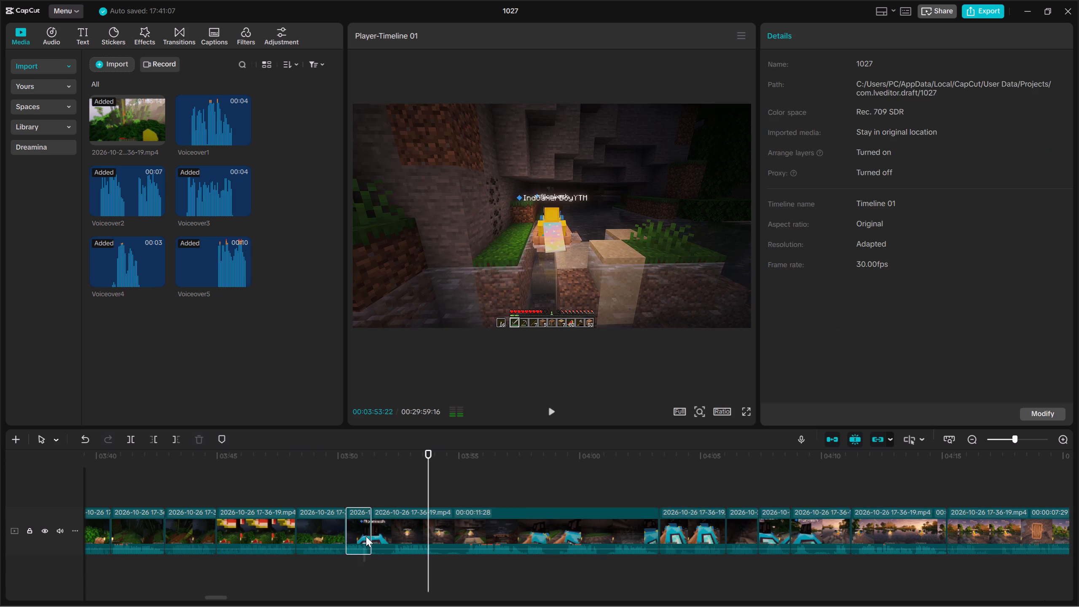
{"action": "left_click_drag", "start_coordinate": [366, 536], "coordinate": [366, 535]}
{"action": "key", "text": "Delete"}
Skim the long boat-ride clip from about 00:03:50 to 00:04:02 and delete it.
{"action": "left_click", "coordinate": [389, 564]}
{"action": "left_click_drag", "start_coordinate": [389, 564], "coordinate": [520, 569]}
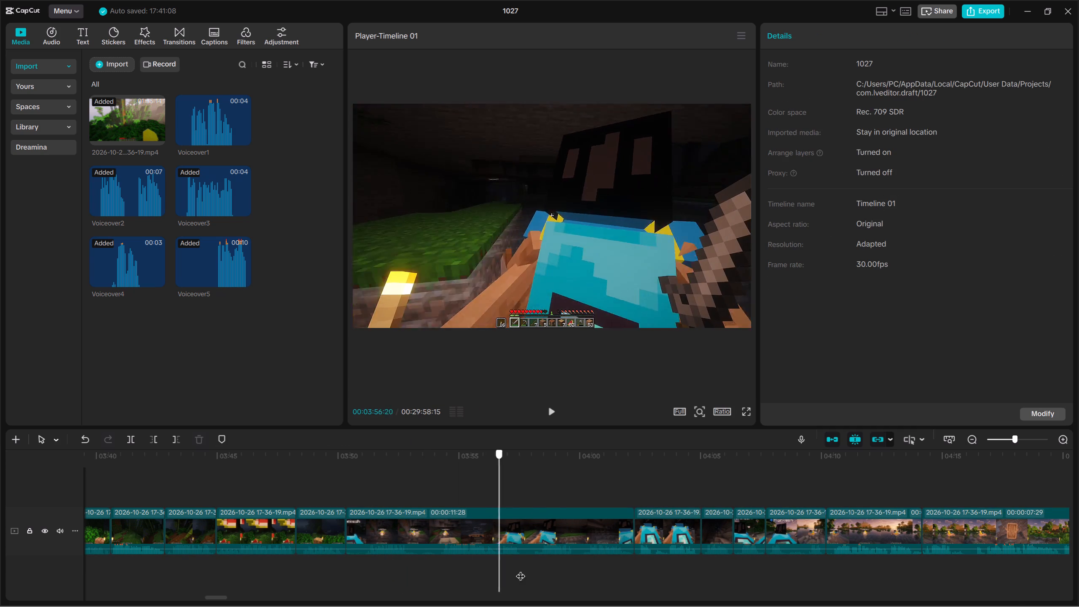
{"action": "left_click_drag", "start_coordinate": [520, 569], "coordinate": [618, 569]}
{"action": "left_click_drag", "start_coordinate": [536, 580], "coordinate": [543, 502]}
{"action": "key", "text": "Delete"}
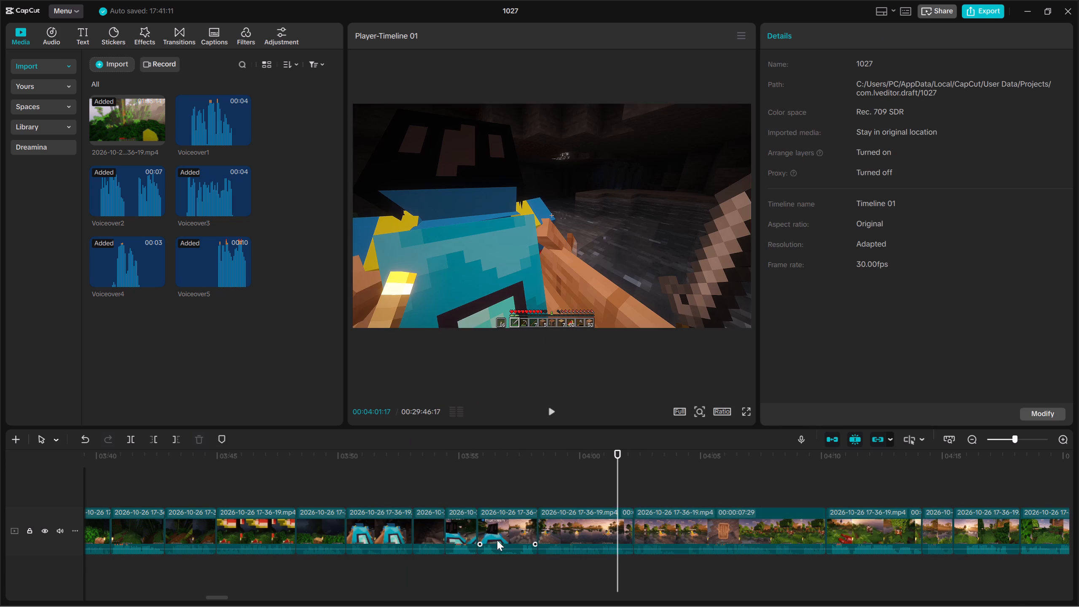
Play the following boat footage to about 00:03:55 and delete the short dark cave clip spanning about 00:03:53 to 00:03:54.
{"action": "key", "text": "Up"}
{"action": "key", "text": "Up"}
{"action": "key", "text": "Up"}
{"action": "key", "text": "Up"}
{"action": "key", "text": "Up"}
{"action": "key", "text": "space"}
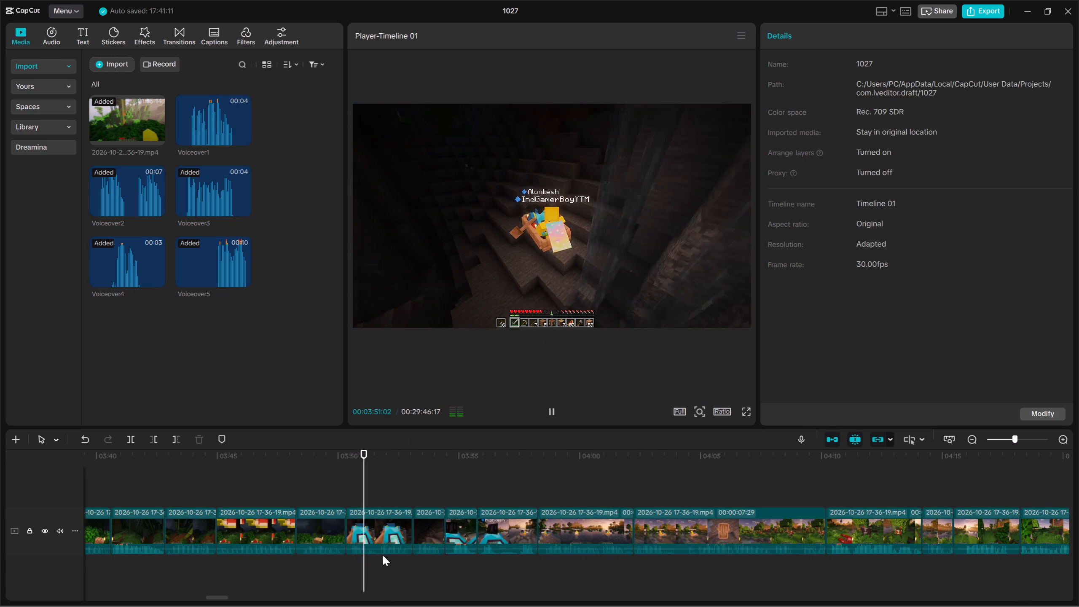
{"action": "triple_click", "coordinate": [440, 575]}
{"action": "left_click_drag", "start_coordinate": [430, 559], "coordinate": [428, 532]}
{"action": "key", "text": "Delete"}
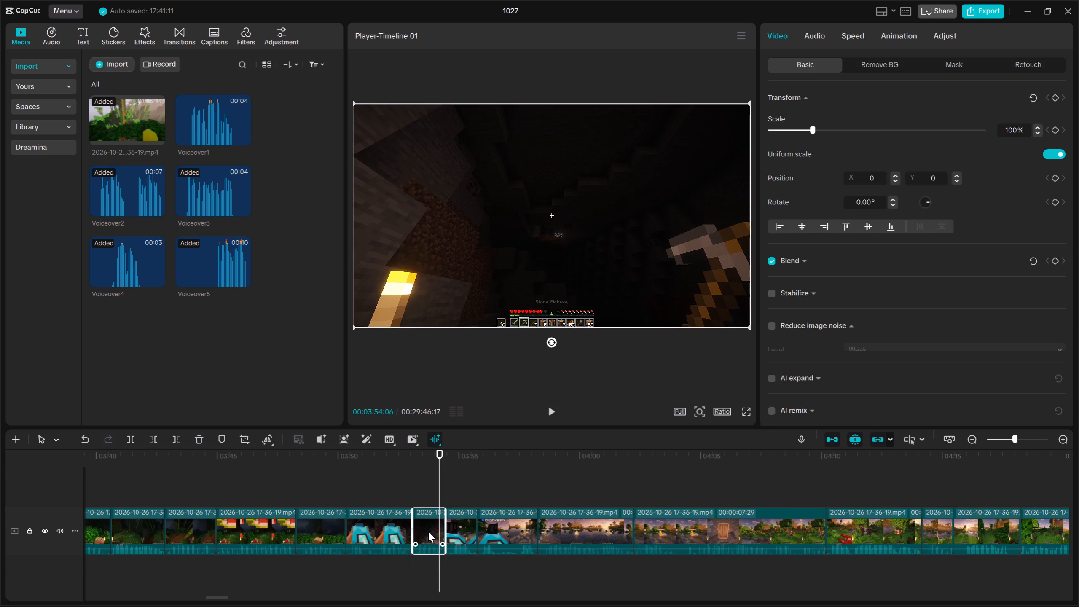
Review the footage to about 00:04:16 and delete the clip spanning about 00:04:14 to 00:04:17.
{"action": "key", "text": "Up"}
{"action": "key", "text": "space"}
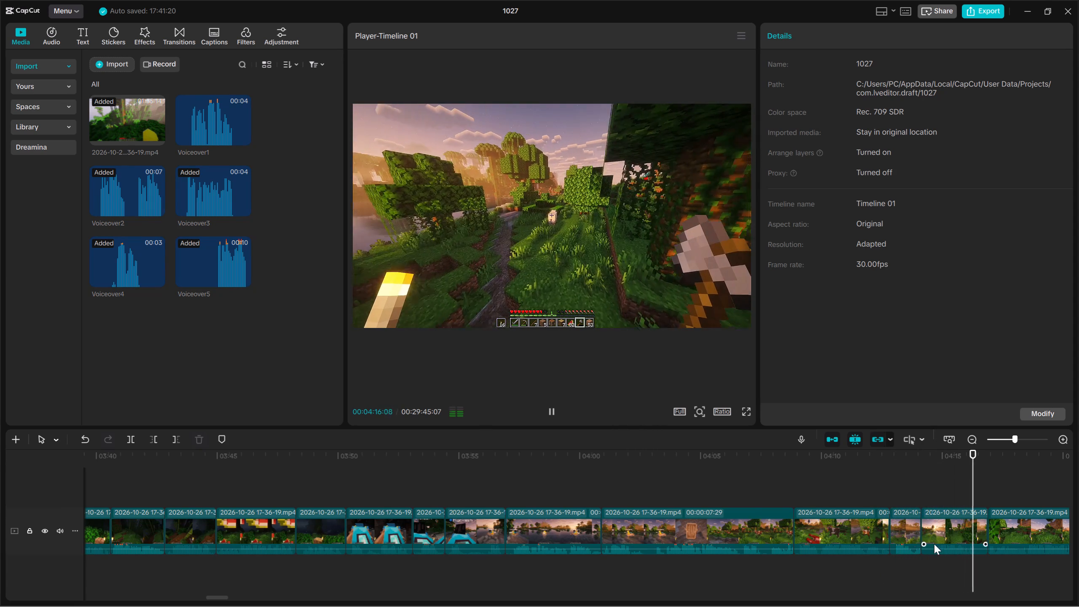
{"action": "left_click_drag", "start_coordinate": [953, 558], "coordinate": [949, 511]}
{"action": "key", "text": "Up"}
{"action": "key", "text": "Up"}
{"action": "key", "text": "Delete"}
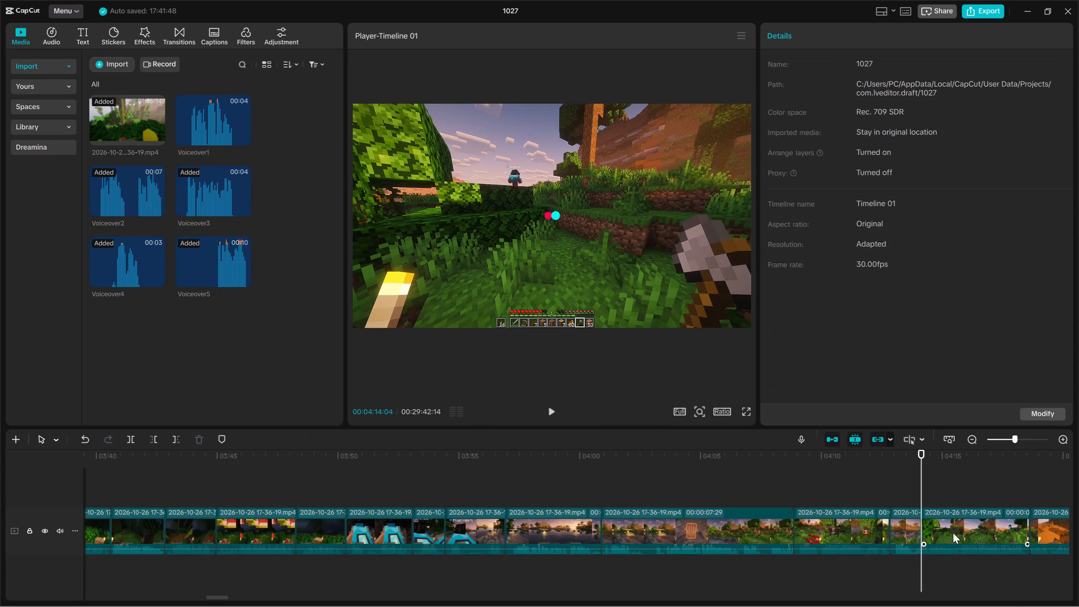
Review the clip starting at 00:04:14:04 and trim off its beginning up to 00:04:15:21.
{"action": "key", "text": "Up"}
{"action": "key", "text": "space"}
{"action": "left_click", "coordinate": [953, 533]}
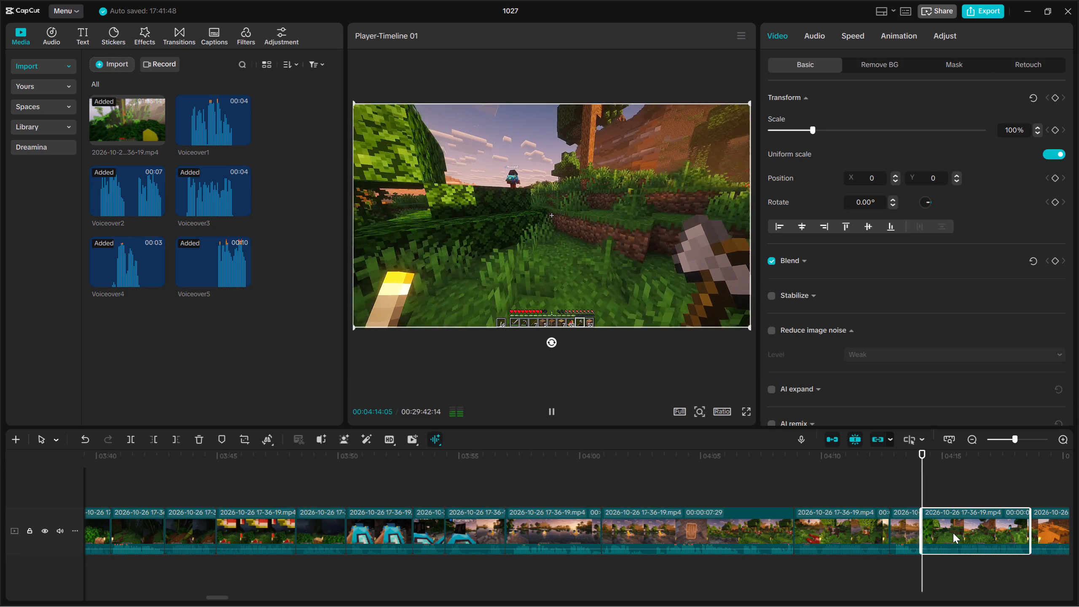
{"action": "key", "text": "space"}
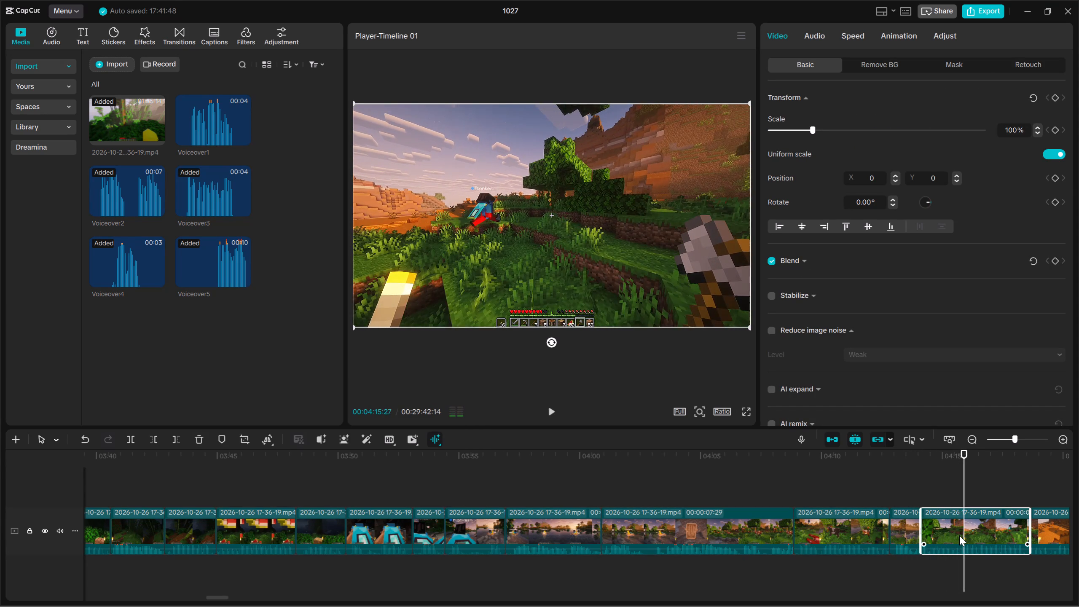
{"action": "key", "text": "space"}
{"action": "double_click", "coordinate": [960, 561]}
{"action": "left_click_drag", "start_coordinate": [985, 569], "coordinate": [987, 559]}
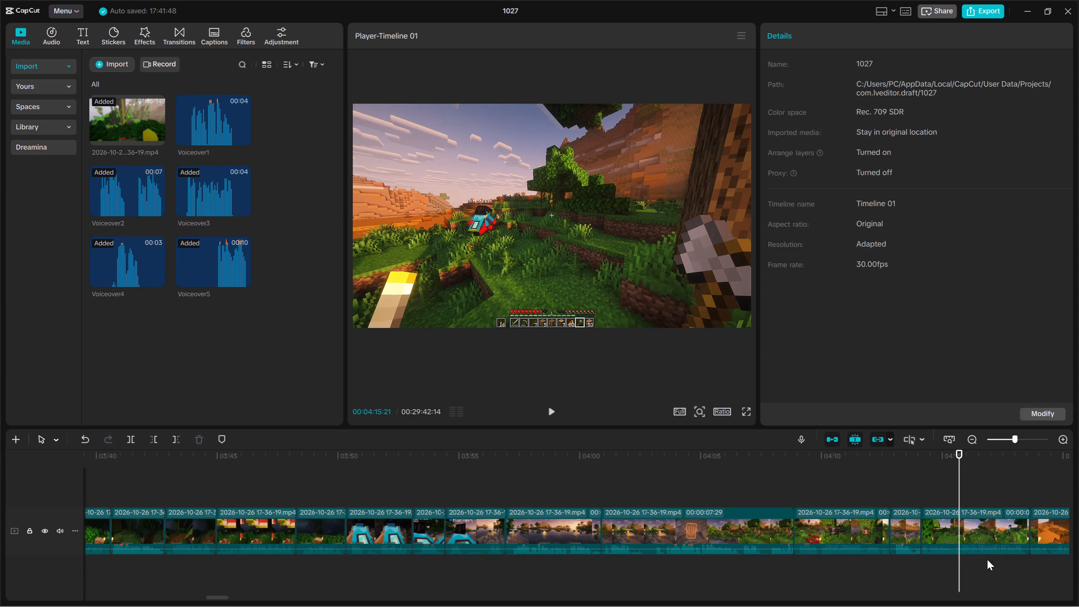
{"action": "left_click_drag", "start_coordinate": [987, 559], "coordinate": [988, 527]}
{"action": "left_click", "coordinate": [153, 440]}
Play on into the orange badlands clip, split it at 00:04:19:19 and trim about 18 frames off the second part's start.
{"action": "key", "text": "space"}
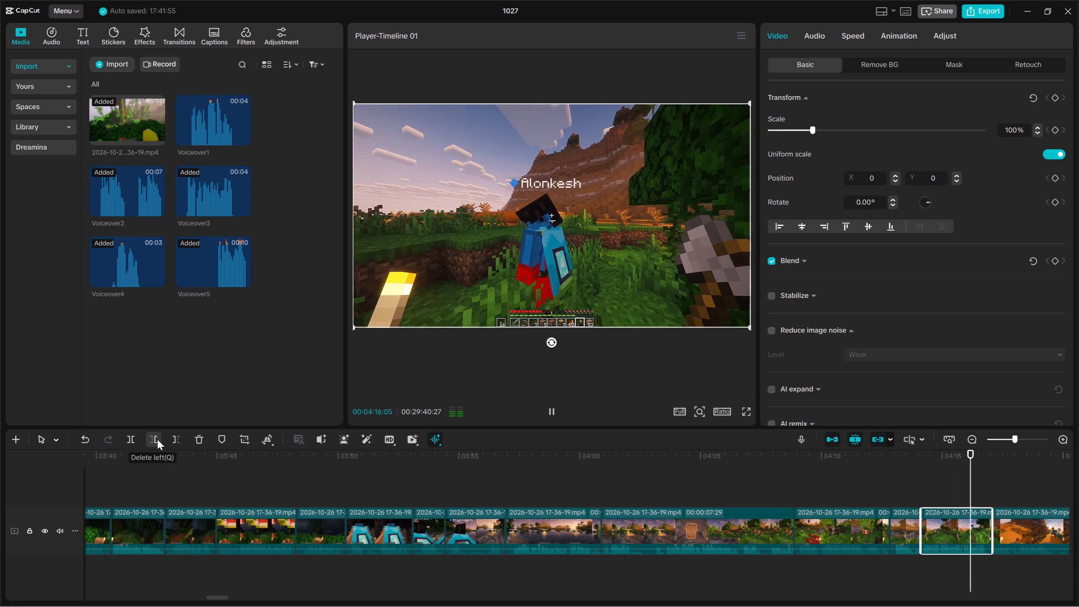
{"action": "key", "text": "space"}
{"action": "key", "text": "space"}
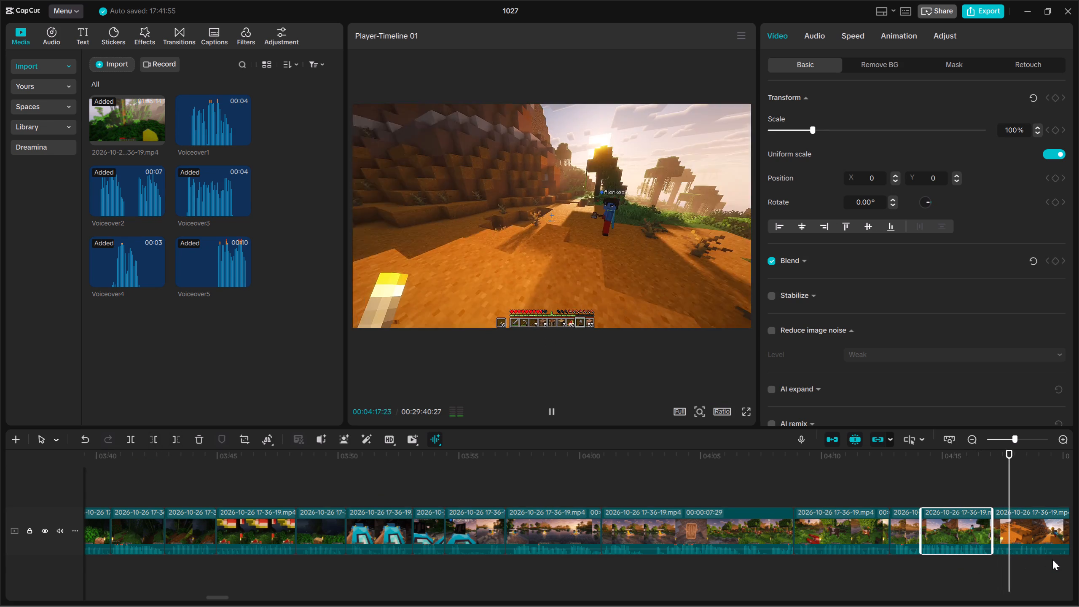
{"action": "left_click_drag", "start_coordinate": [992, 575], "coordinate": [1078, 588]}
{"action": "left_click", "coordinate": [806, 566]}
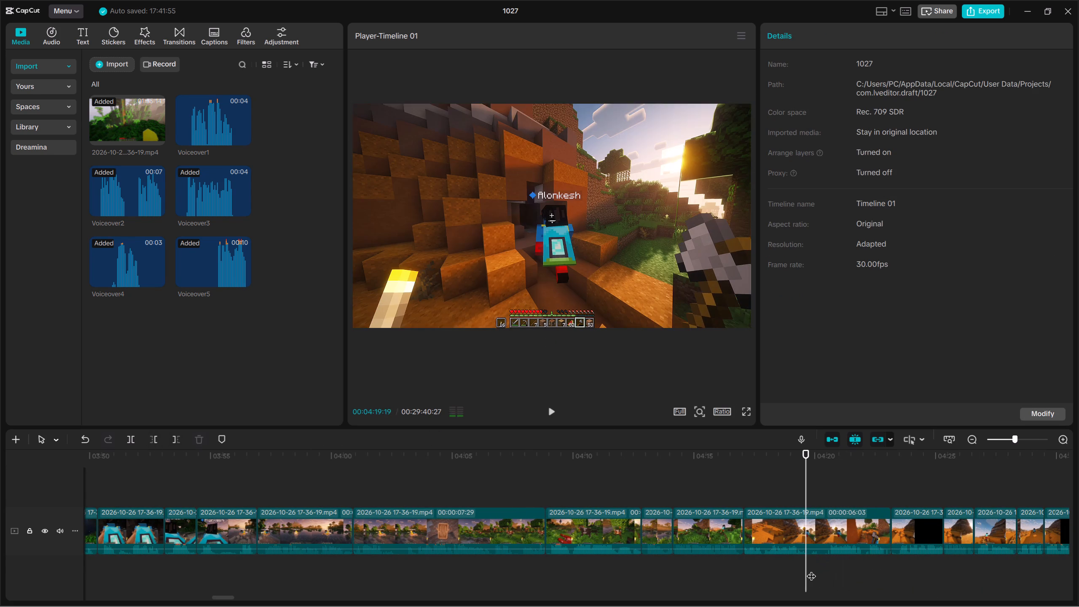
{"action": "left_click_drag", "start_coordinate": [813, 570], "coordinate": [825, 527]}
{"action": "left_click", "coordinate": [132, 434]}
{"action": "key", "text": "space"}
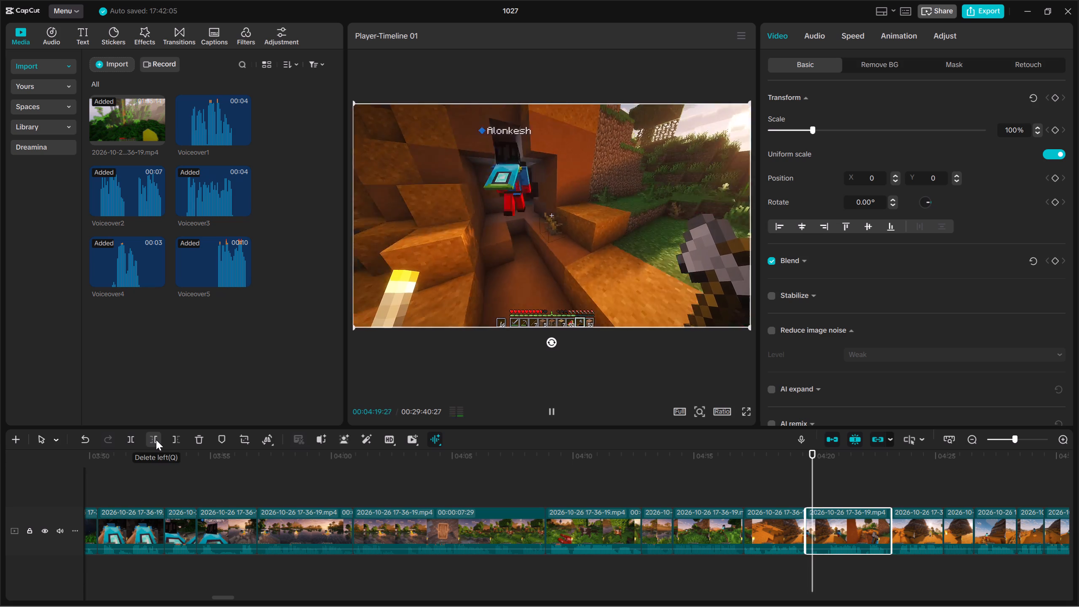
{"action": "left_click", "coordinate": [156, 440]}
Review the badlands clips from about 00:04:20 to 00:04:31 and delete the clip spanning about 00:04:29 to 00:04:31:19.
{"action": "key", "text": "space"}
{"action": "key", "text": "space"}
{"action": "key", "text": "space"}
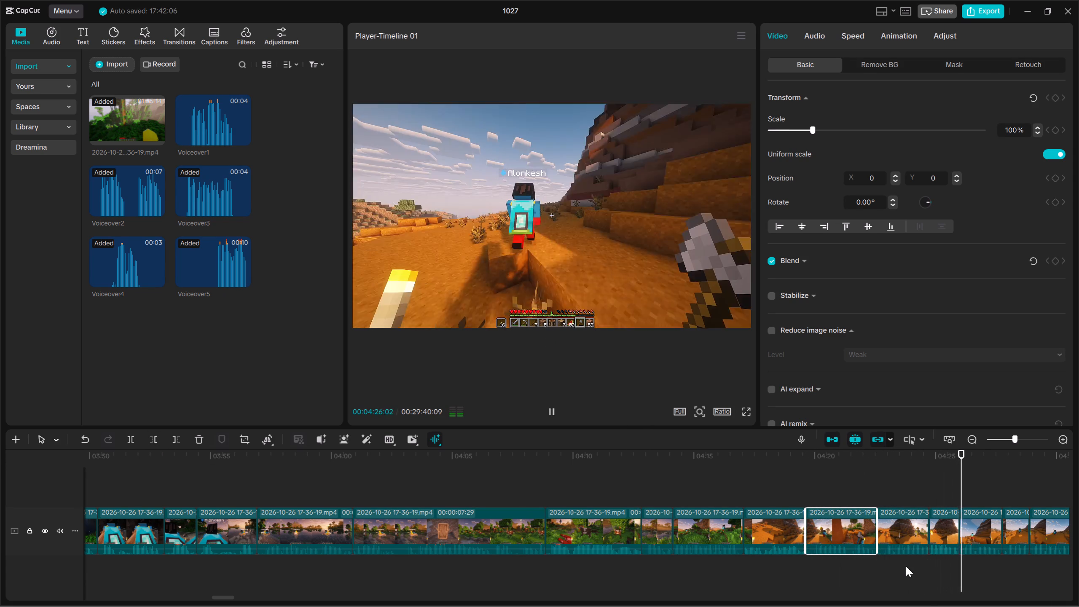
{"action": "left_click_drag", "start_coordinate": [906, 566], "coordinate": [914, 503]}
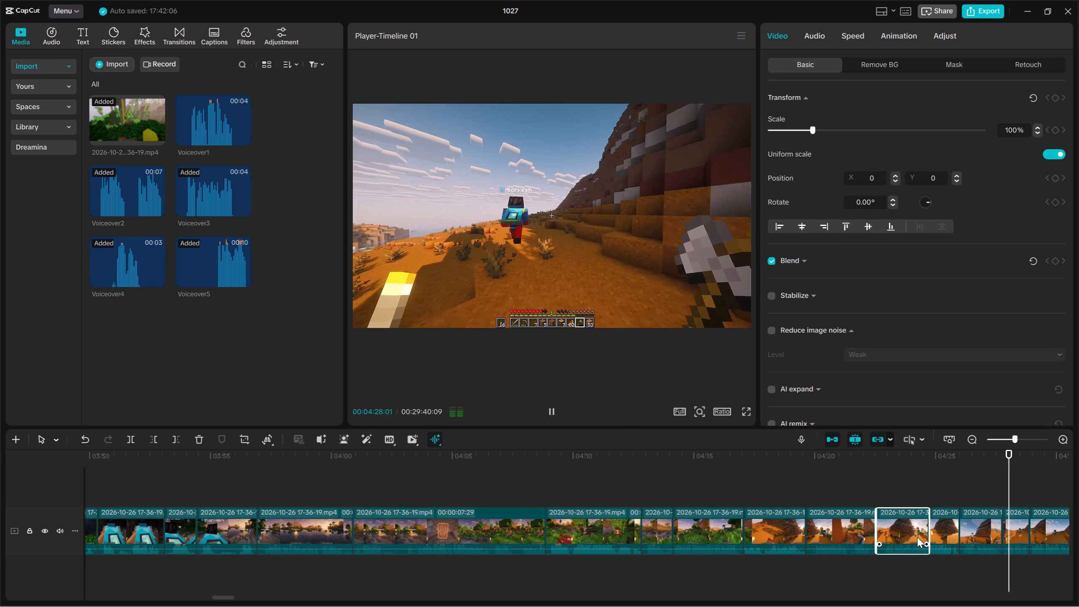
{"action": "key", "text": "Up"}
{"action": "key", "text": "Up"}
{"action": "key", "text": "space"}
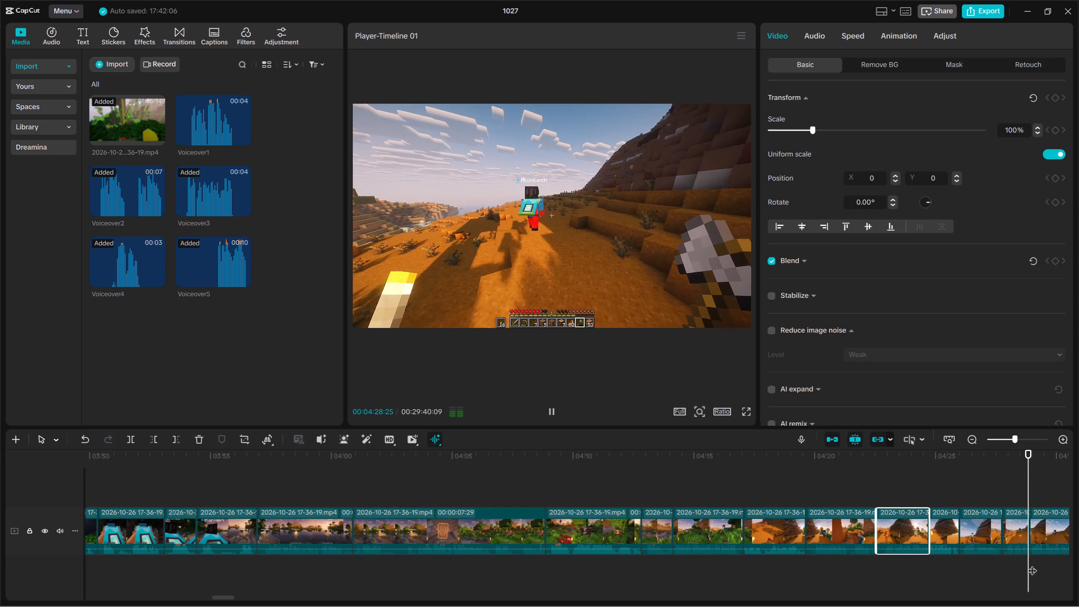
{"action": "left_click_drag", "start_coordinate": [1003, 570], "coordinate": [1071, 589]}
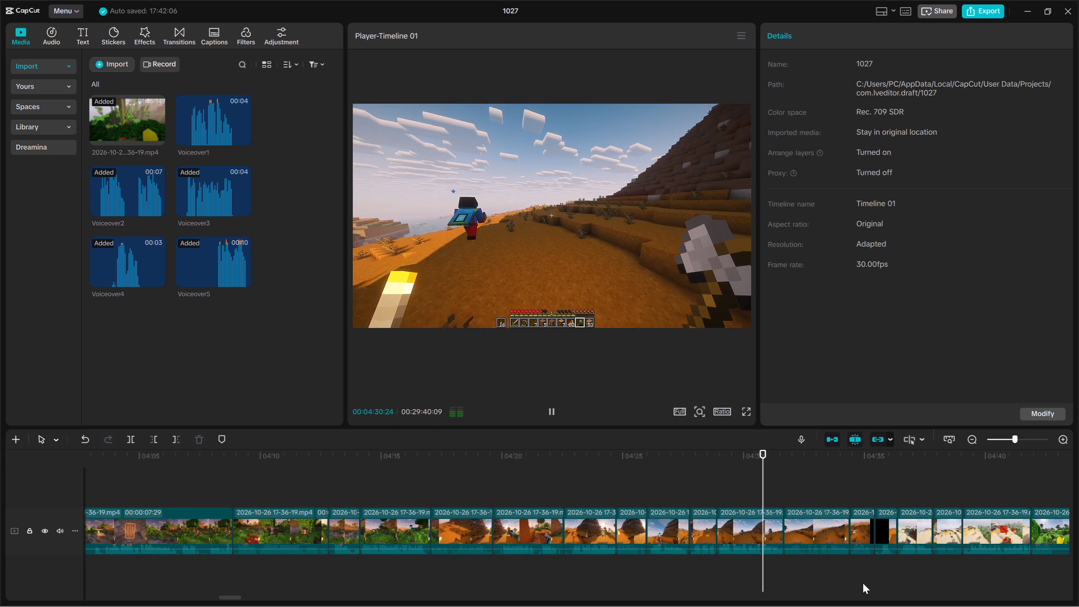
{"action": "left_click_drag", "start_coordinate": [748, 559], "coordinate": [760, 487]}
{"action": "key", "text": "Delete"}
Replay the badlands sword clip now spanning about 00:04:29 to 00:04:31:19 and delete it.
{"action": "key", "text": "Up"}
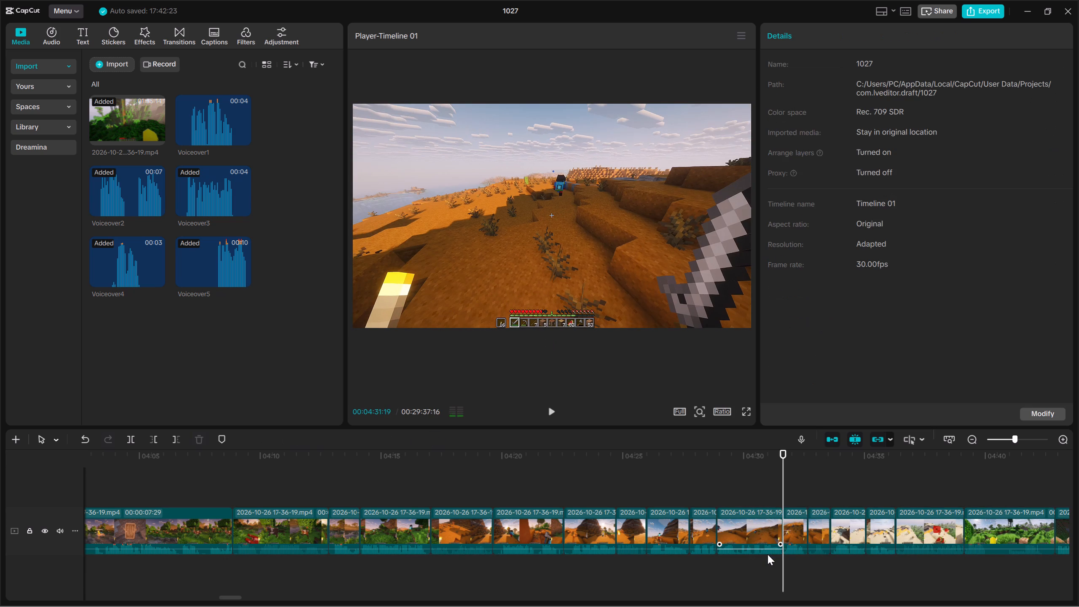
{"action": "key", "text": "Up"}
{"action": "key", "text": "space"}
{"action": "left_click_drag", "start_coordinate": [761, 576], "coordinate": [761, 524]}
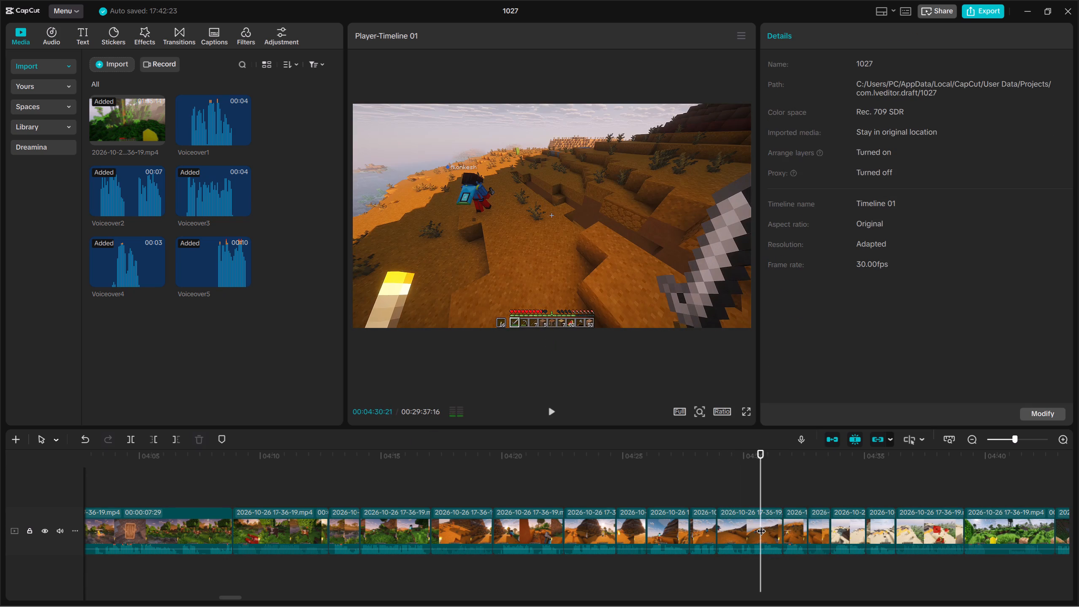
{"action": "left_click", "coordinate": [761, 524]}
{"action": "key", "text": "Up"}
{"action": "key", "text": "space"}
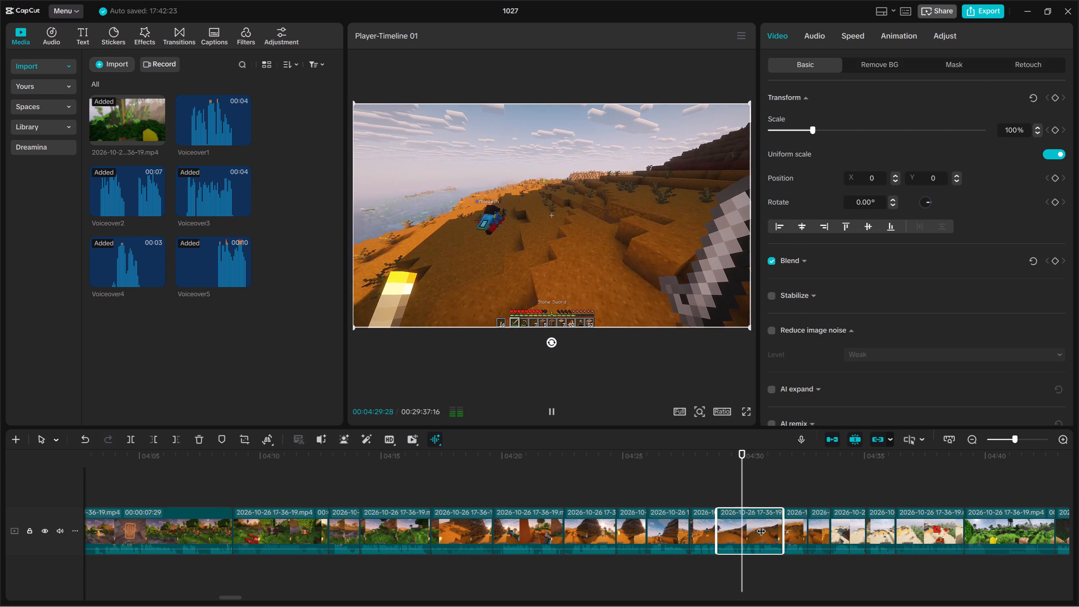
{"action": "key", "text": "Delete"}
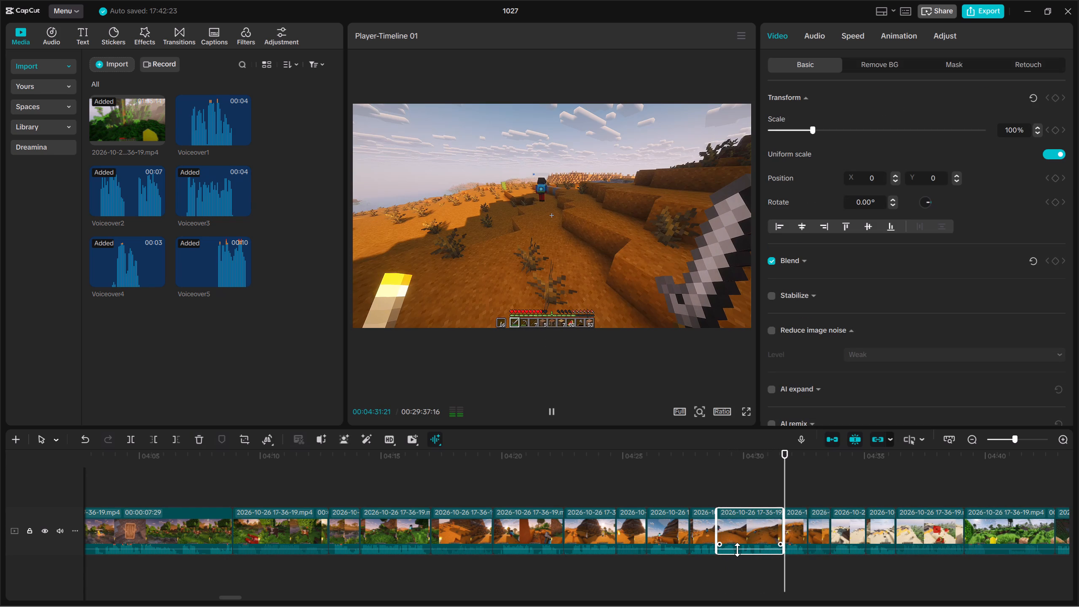
Review the badlands, sand and jungle clips from about 00:04:27 through to the cave mining footage at 00:04:44.
{"action": "key", "text": "Up"}
{"action": "key", "text": "Up"}
{"action": "key", "text": "Up"}
{"action": "key", "text": "space"}
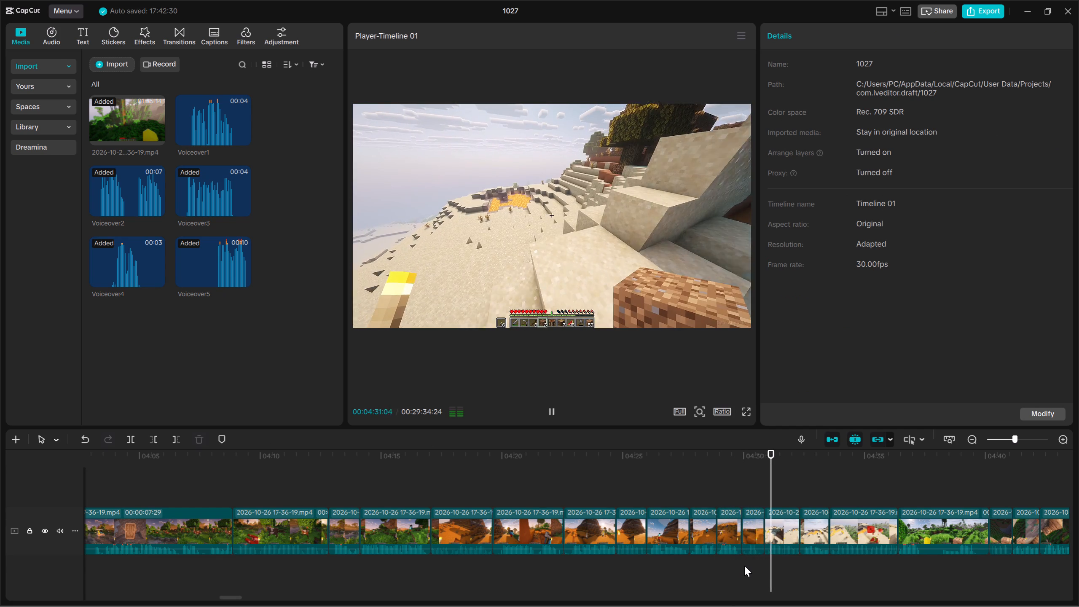
{"action": "key", "text": "Up"}
{"action": "key", "text": "Up"}
{"action": "key", "text": "Up"}
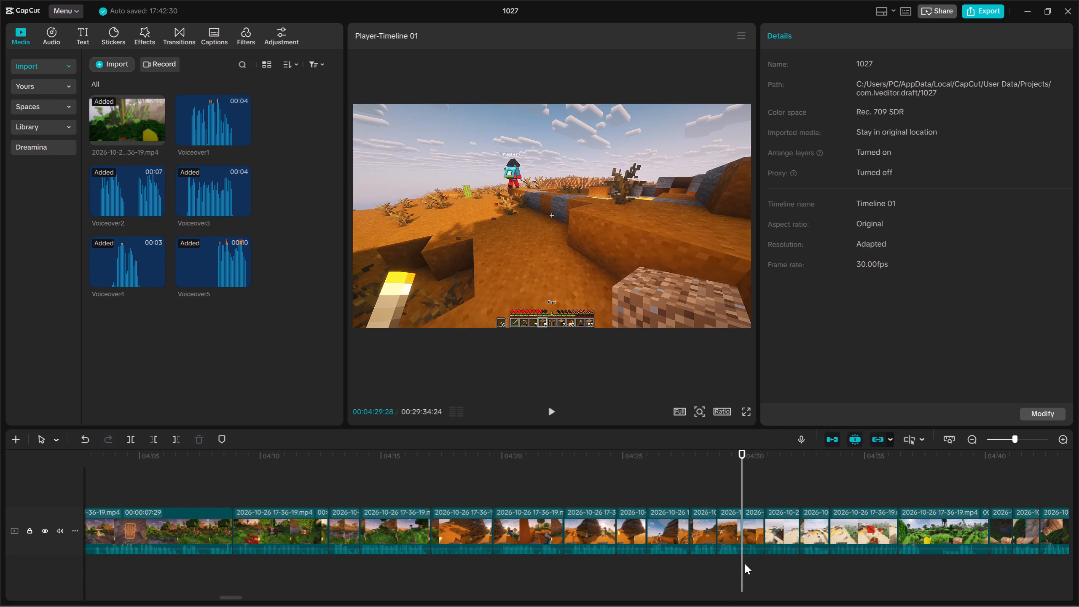
{"action": "key", "text": "space"}
{"action": "key", "text": "Up"}
{"action": "key", "text": "Up"}
{"action": "key", "text": "Up"}
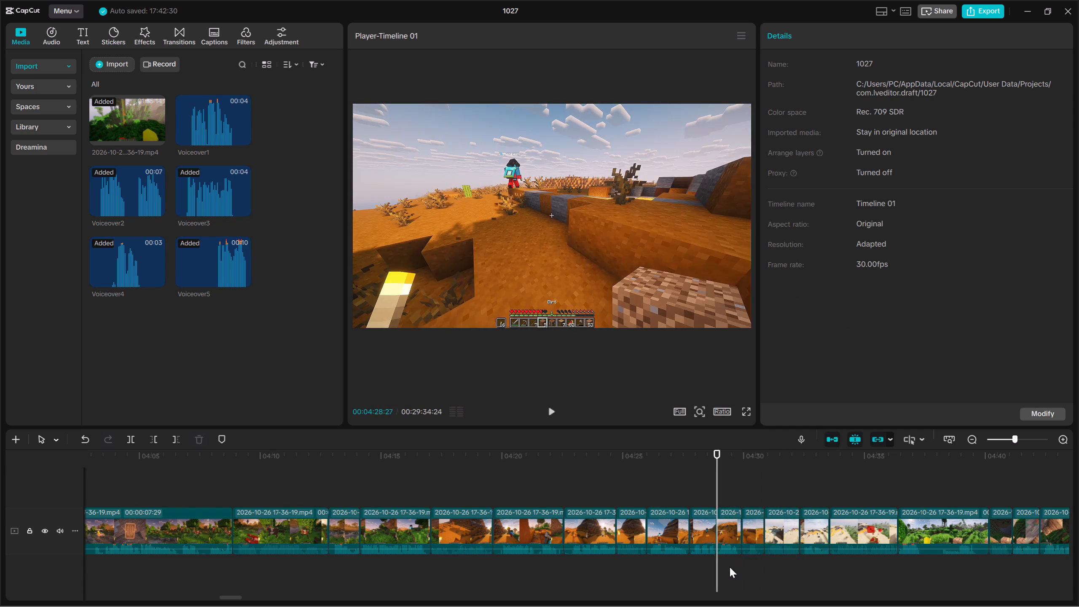
{"action": "key", "text": "Up"}
{"action": "key", "text": "space"}
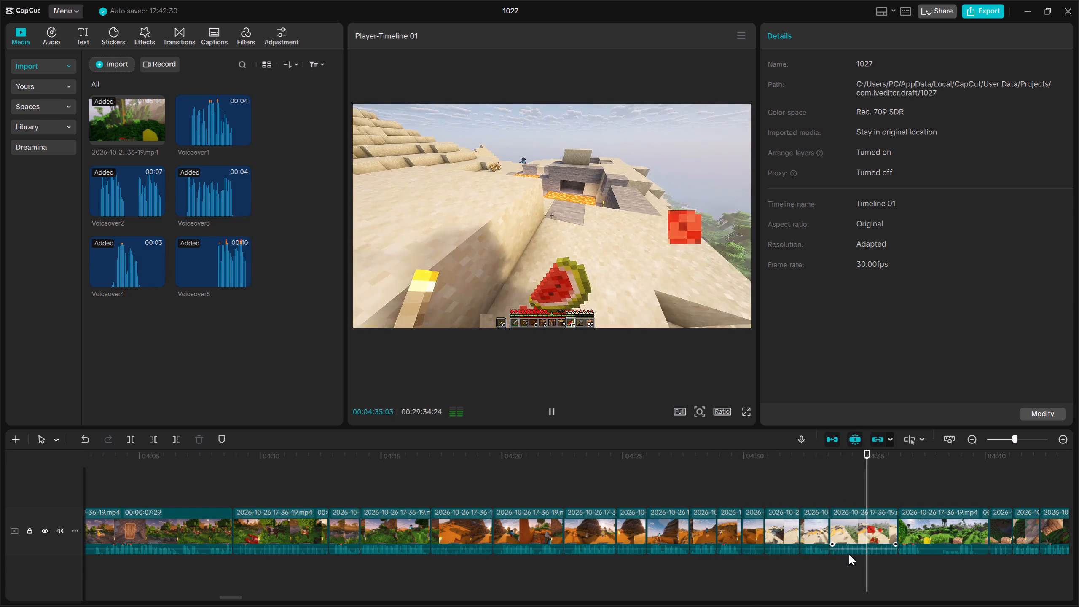
{"action": "key", "text": "space"}
{"action": "key", "text": "space"}
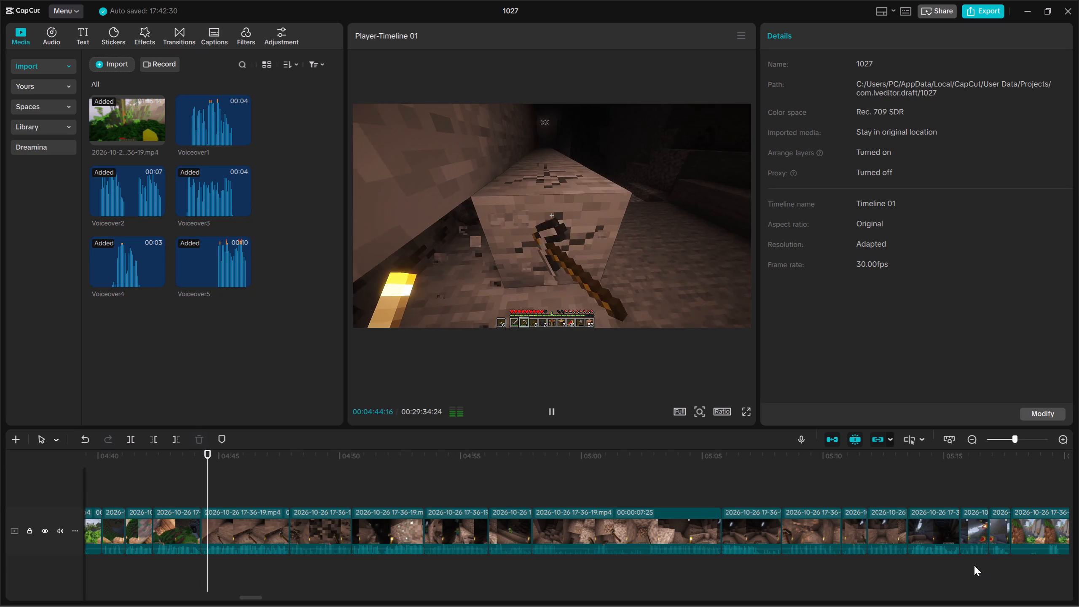
Play on through the cave clips and delete the creeper clip spanning about 00:04:53:15 to 00:04:56:05.
{"action": "key", "text": "space"}
{"action": "key", "text": "space"}
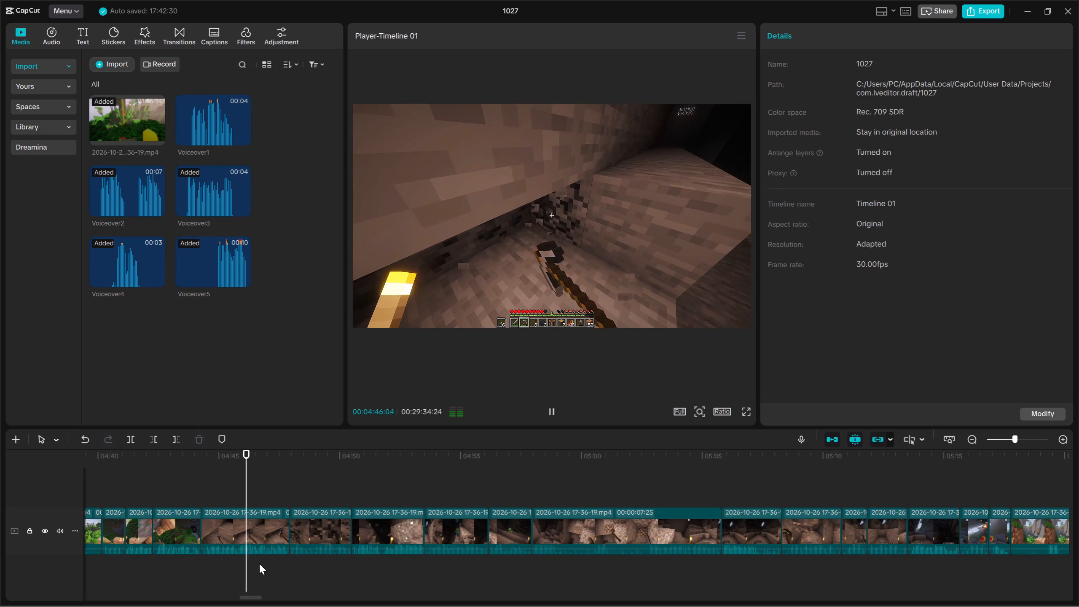
{"action": "left_click_drag", "start_coordinate": [229, 564], "coordinate": [235, 508]}
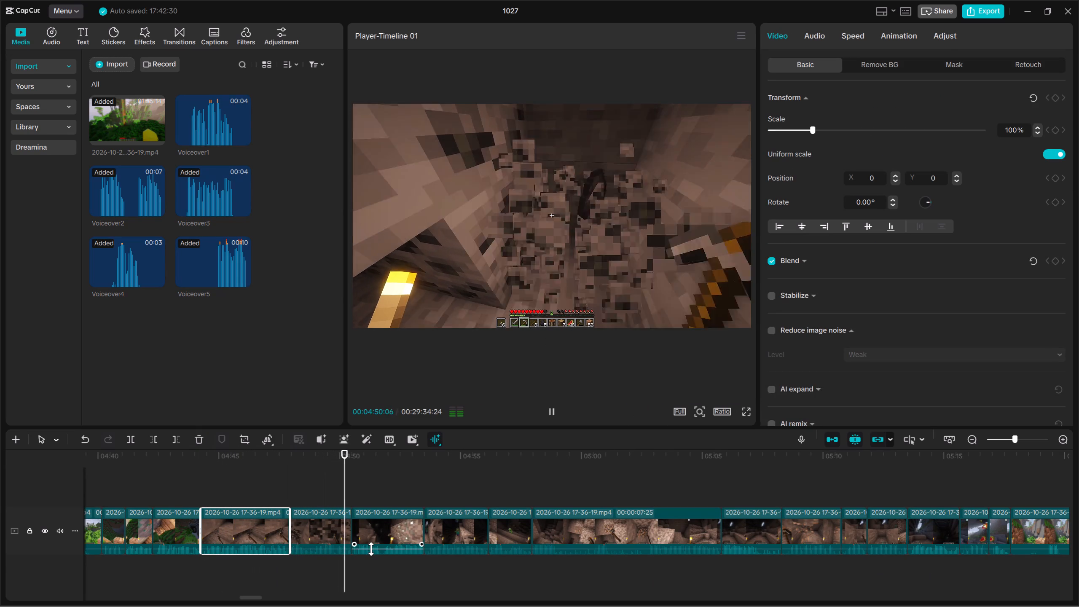
{"action": "left_click", "coordinate": [408, 533]}
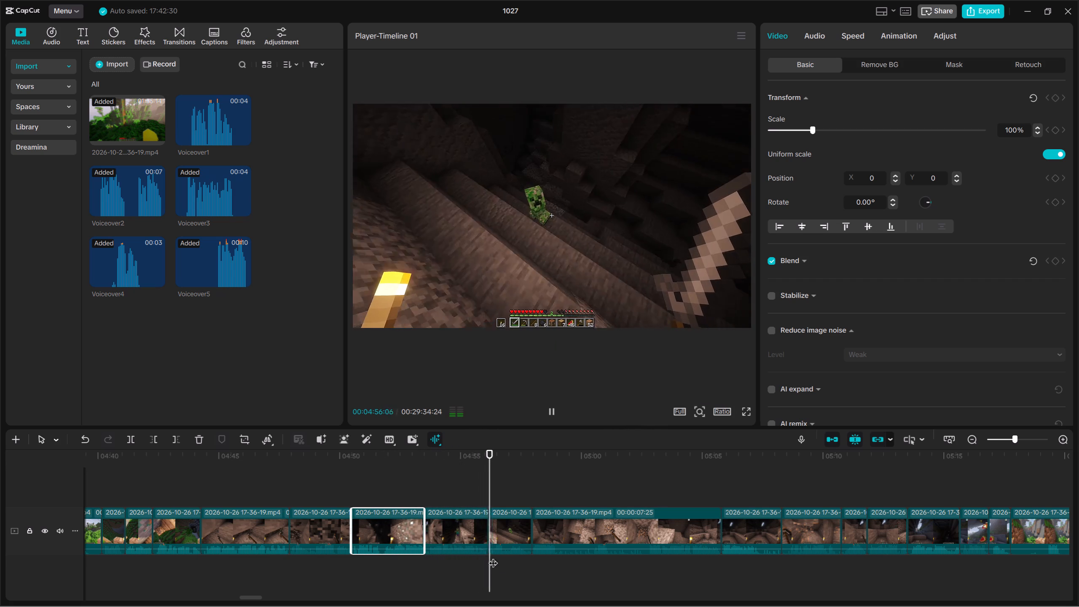
{"action": "left_click", "coordinate": [462, 572]}
{"action": "left_click_drag", "start_coordinate": [462, 572], "coordinate": [444, 569]}
{"action": "left_click_drag", "start_coordinate": [462, 570], "coordinate": [460, 534]}
{"action": "key", "text": "Delete"}
Replay the short cave clip now spanning about 00:04:53:15 to 00:04:55:09 and delete it.
{"action": "key", "text": "Up"}
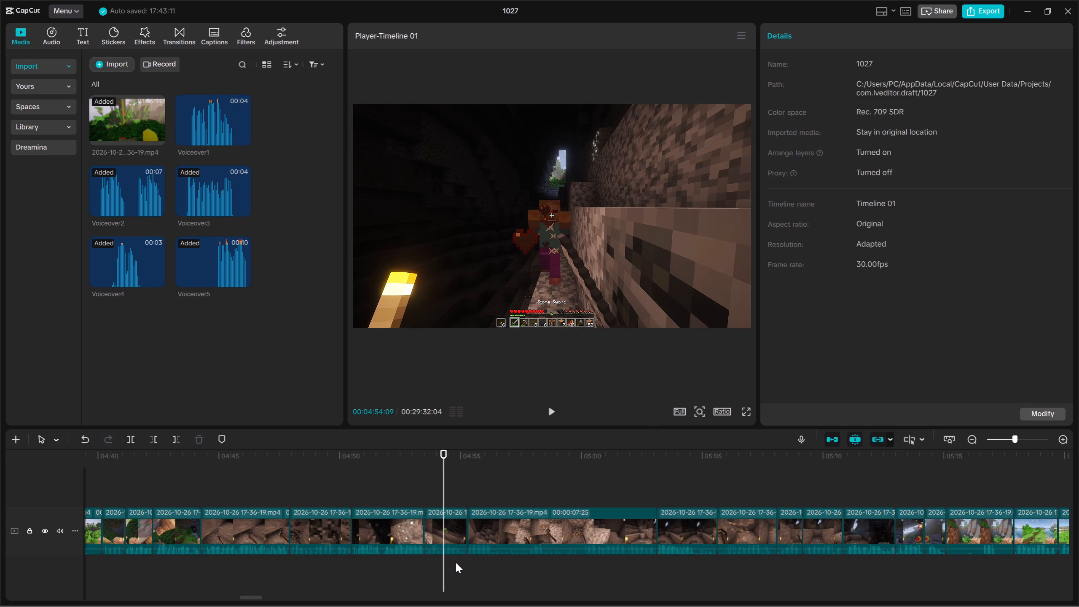
{"action": "key", "text": "space"}
{"action": "left_click_drag", "start_coordinate": [442, 559], "coordinate": [443, 518]}
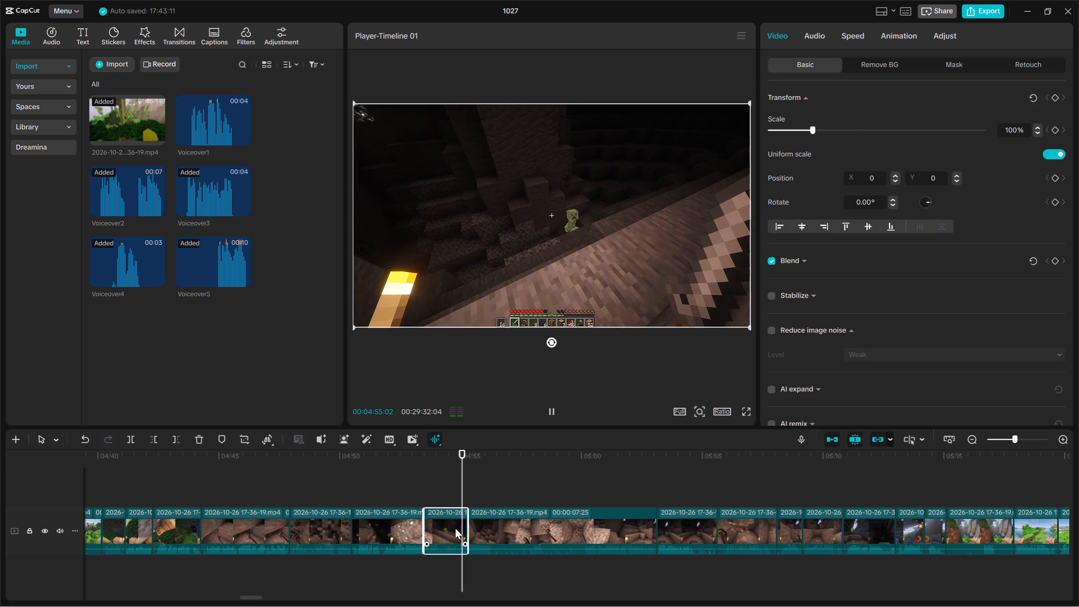
{"action": "key", "text": "Delete"}
Play the cave mining clip of 00:00:07:25 that starts at 00:04:53:15 and delete it.
{"action": "key", "text": "Up"}
{"action": "key", "text": "space"}
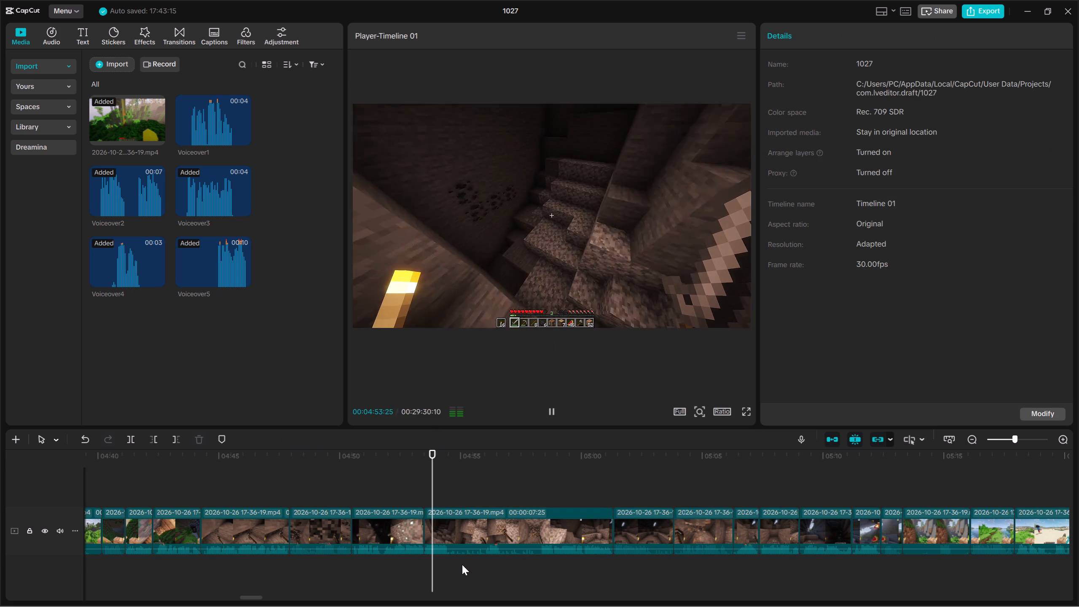
{"action": "left_click_drag", "start_coordinate": [462, 564], "coordinate": [462, 524]}
{"action": "key", "text": "space"}
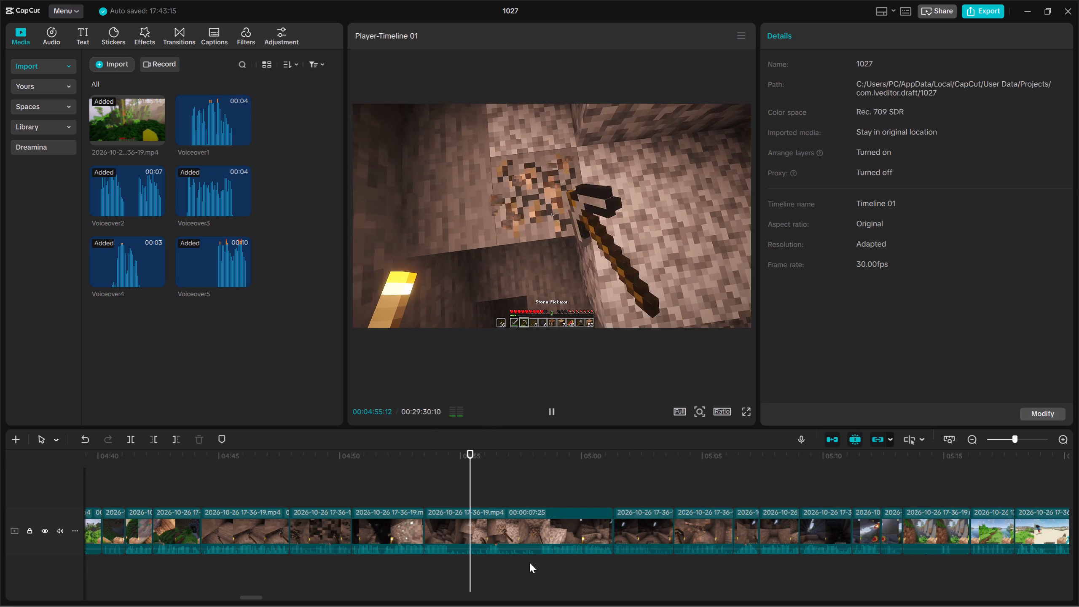
{"action": "left_click", "coordinate": [537, 562]}
{"action": "key", "text": "space"}
{"action": "left_click_drag", "start_coordinate": [531, 587], "coordinate": [525, 512]}
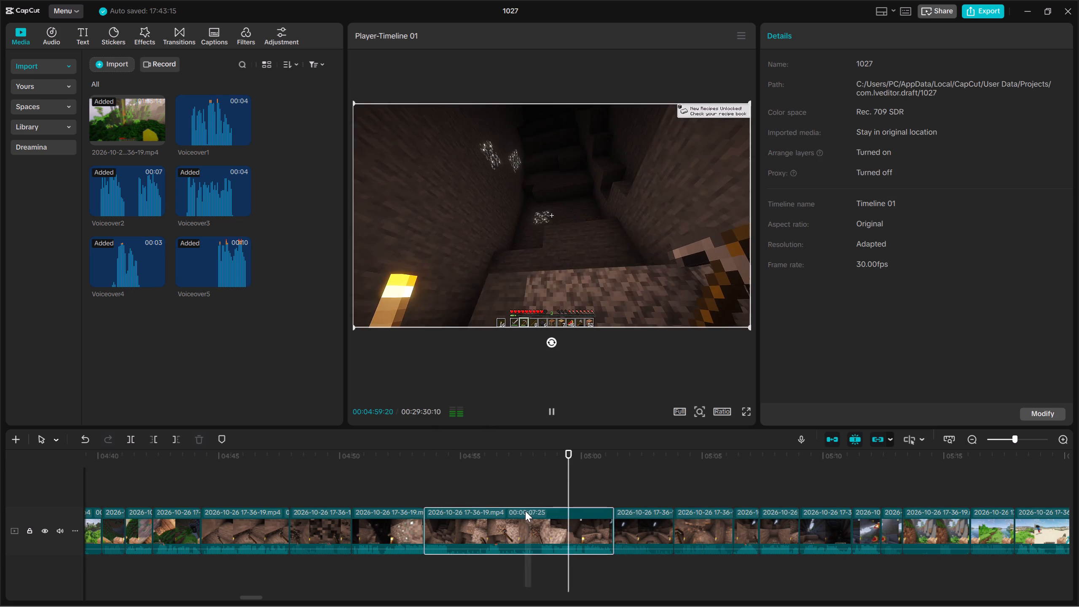
{"action": "key", "text": "Delete"}
Play the dark cave clip now spanning about 00:04:53:15 to 00:04:56:00 and delete it.
{"action": "key", "text": "Up"}
{"action": "key", "text": "Up"}
{"action": "key", "text": "Up"}
{"action": "key", "text": "Up"}
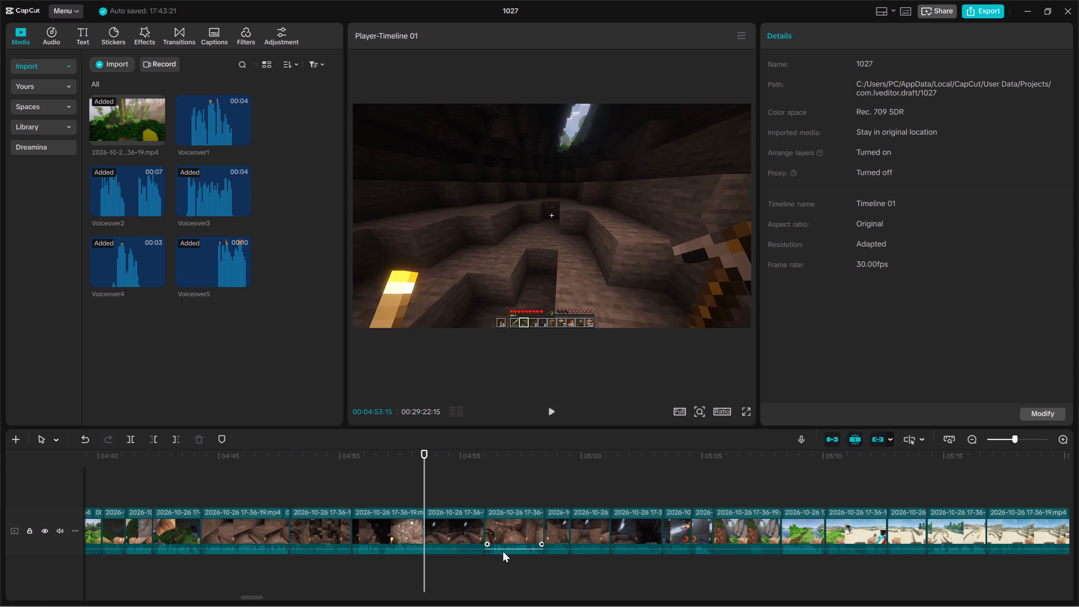
{"action": "key", "text": "space"}
{"action": "left_click_drag", "start_coordinate": [450, 571], "coordinate": [455, 516]}
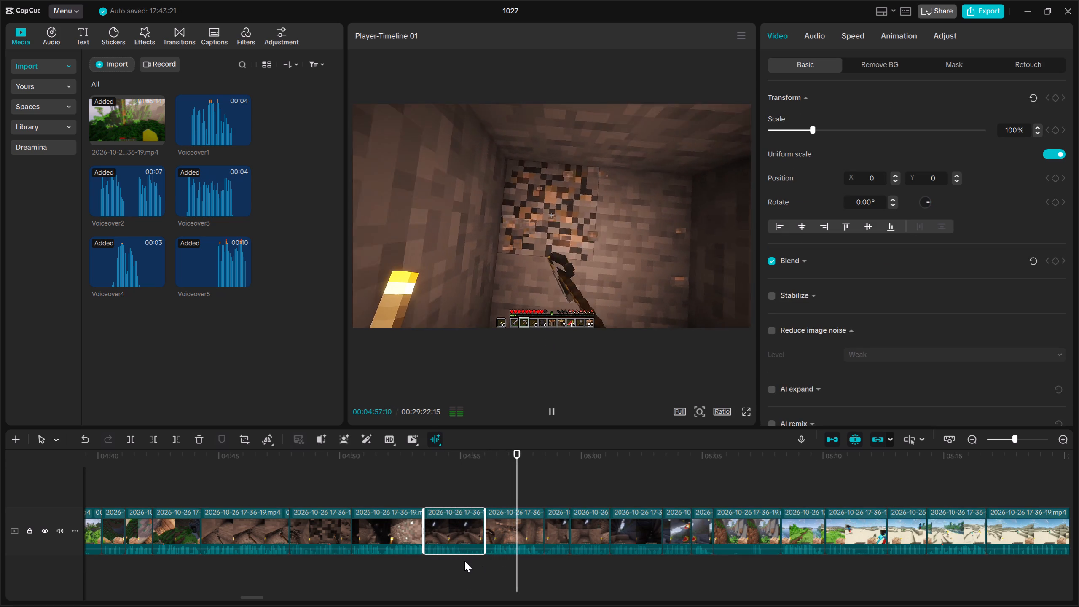
{"action": "key", "text": "Delete"}
Review the remaining cave clips and the cave exit footage from 00:04:53:15 to about 00:05:03:25.
{"action": "key", "text": "Up"}
{"action": "key", "text": "Up"}
{"action": "key", "text": "Up"}
{"action": "key", "text": "space"}
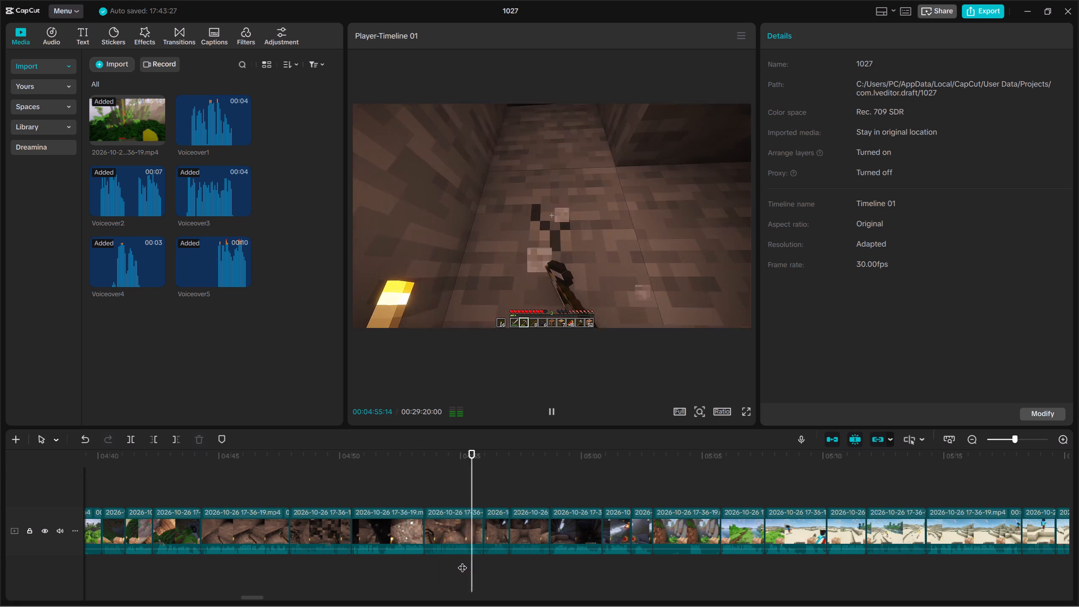
{"action": "key", "text": "space"}
{"action": "key", "text": "space"}
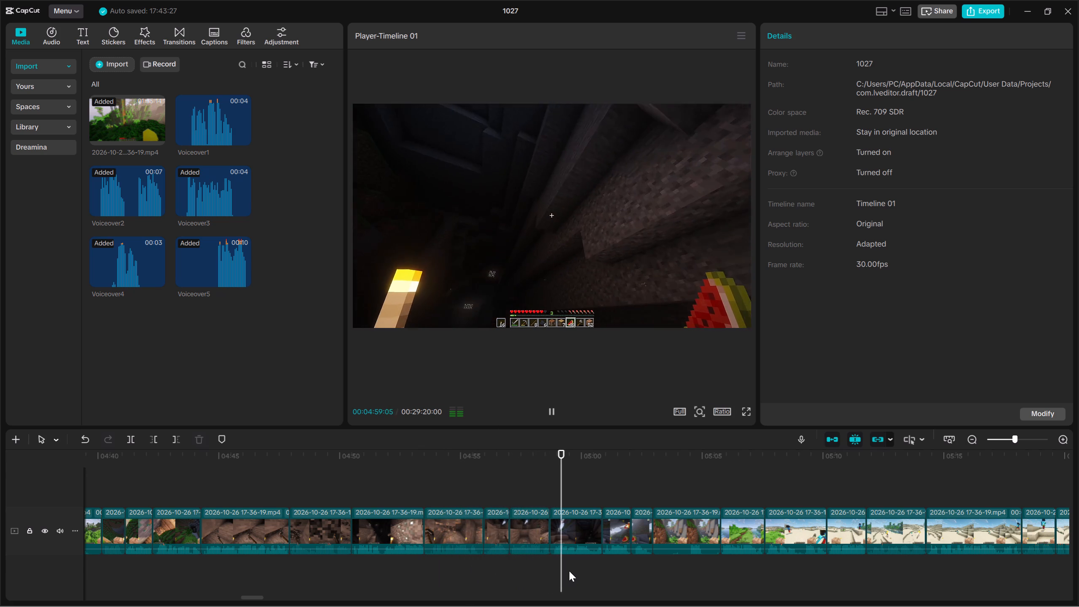
{"action": "left_click_drag", "start_coordinate": [576, 564], "coordinate": [578, 528]}
{"action": "key", "text": "space"}
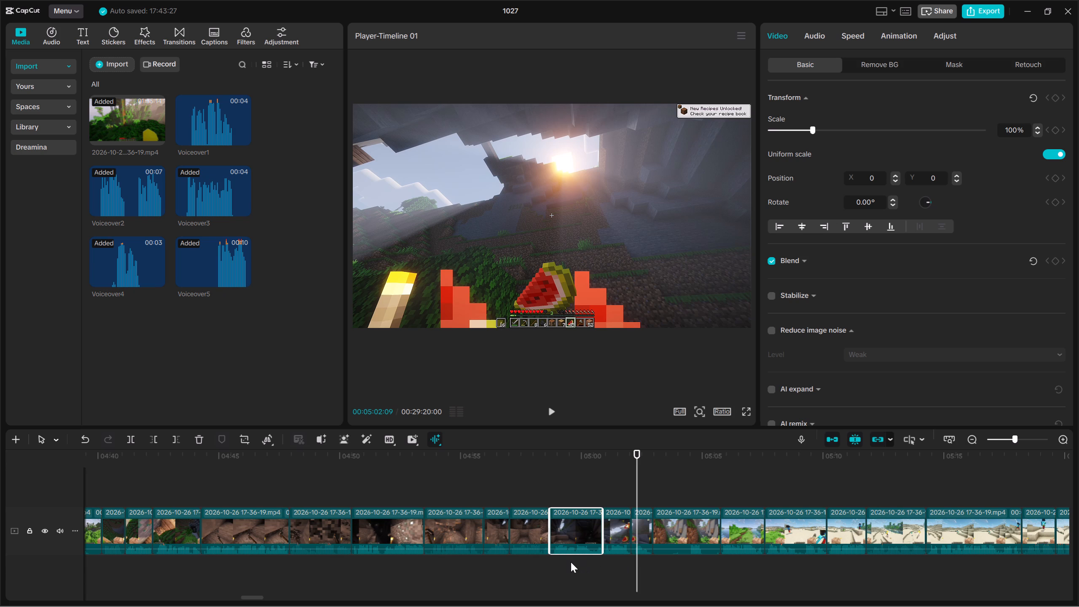
{"action": "key", "text": "Up"}
{"action": "key", "text": "Up"}
{"action": "left_click_drag", "start_coordinate": [620, 555], "coordinate": [620, 524]}
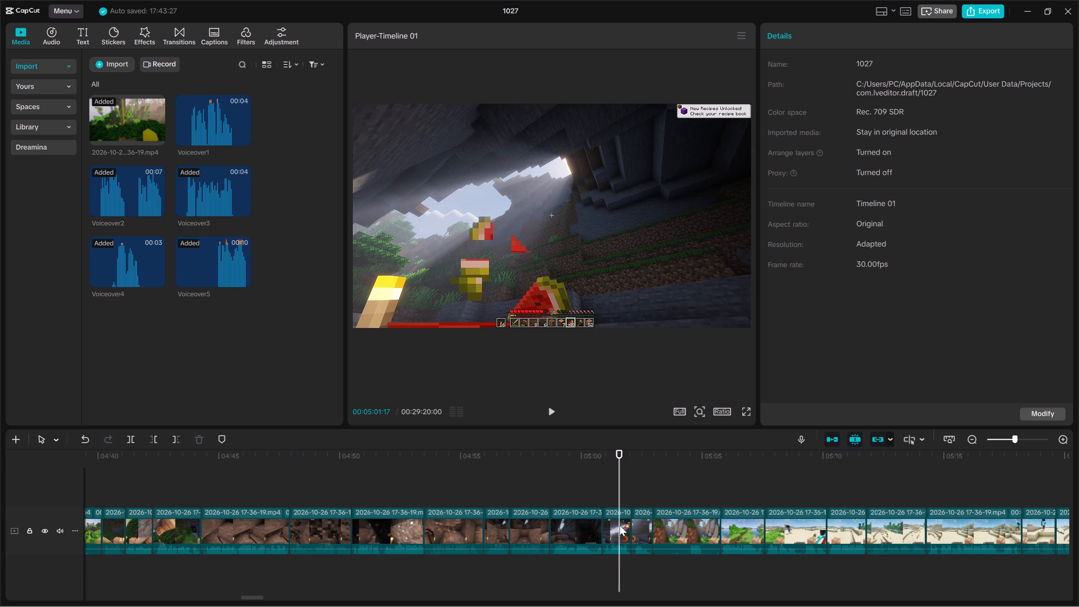
{"action": "key", "text": "Up"}
{"action": "key", "text": "Up"}
{"action": "key", "text": "space"}
{"action": "left_click_drag", "start_coordinate": [585, 570], "coordinate": [589, 520]}
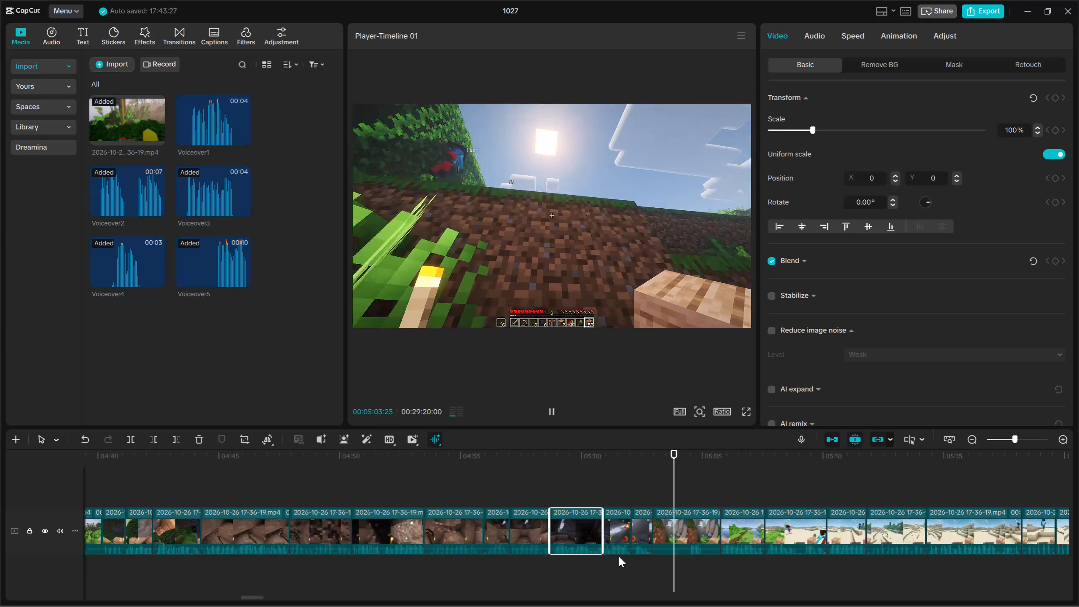
Trim the beginning off the dirt and jungle clip starting at about 00:05:02:28, up to 00:05:04:10.
{"action": "key", "text": "space"}
{"action": "key", "text": "space"}
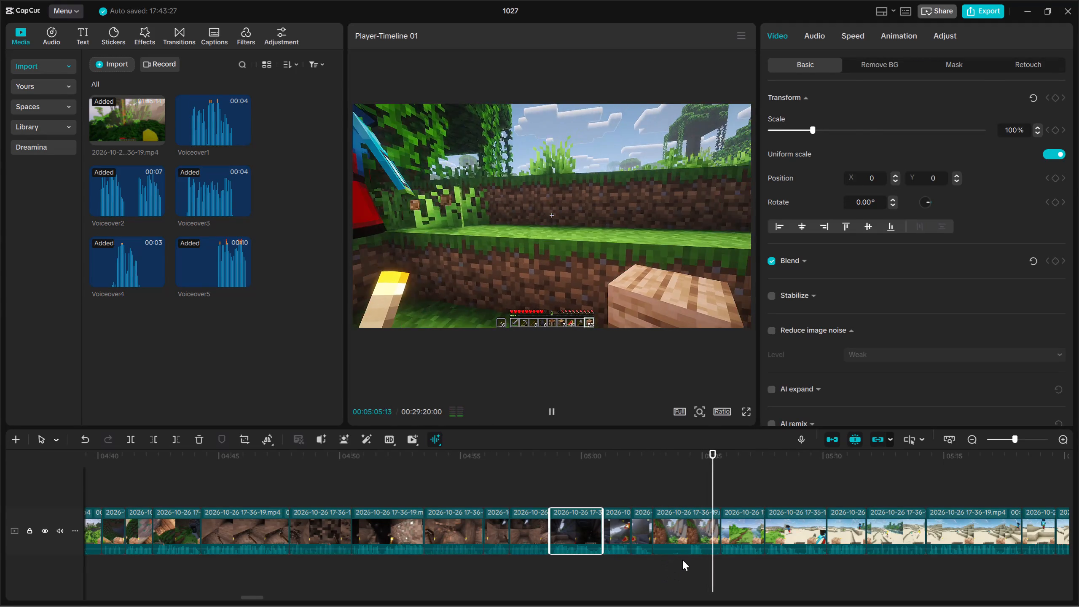
{"action": "triple_click", "coordinate": [684, 558]}
{"action": "left_click_drag", "start_coordinate": [704, 571], "coordinate": [709, 520]}
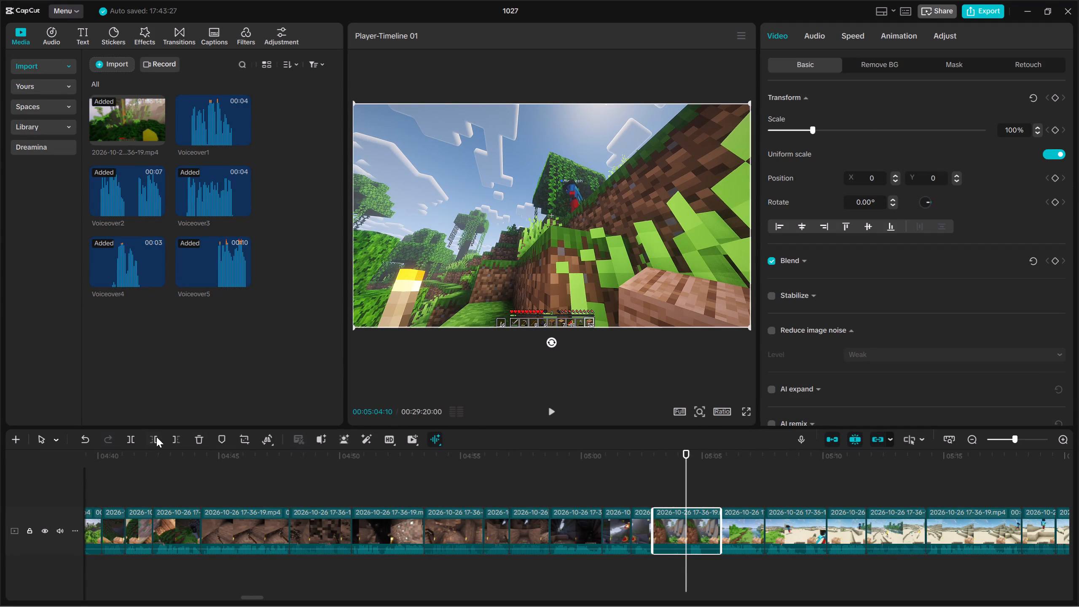
{"action": "left_click", "coordinate": [156, 437]}
Play on into the desert footage and delete the clip spanning about 00:05:10:12 to 00:05:12:26.
{"action": "key", "text": "space"}
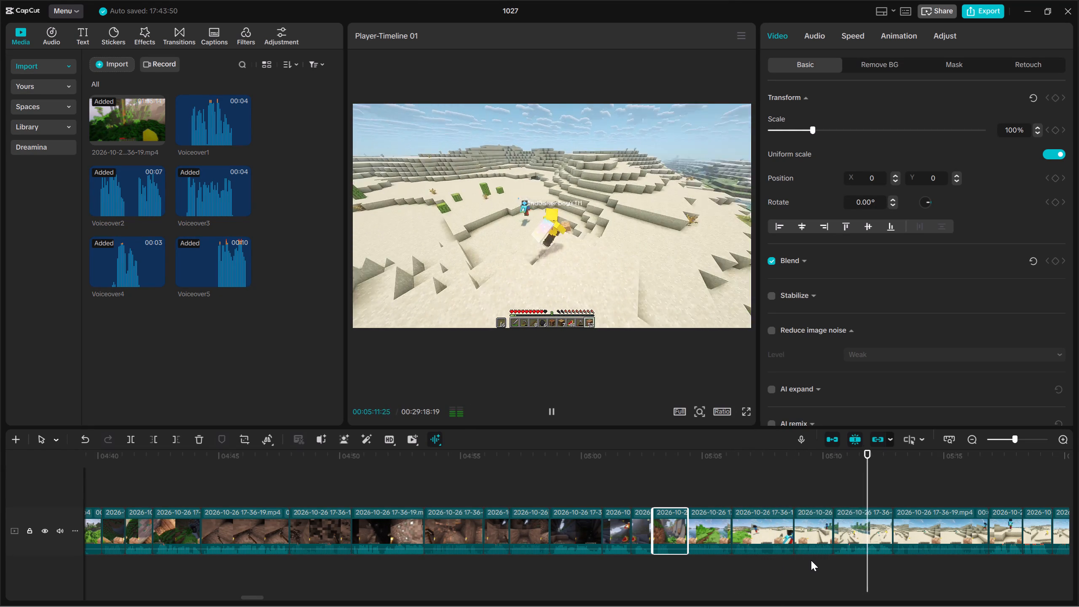
{"action": "scroll", "coordinate": [811, 560], "scroll_direction": "down", "scroll_amount": 5, "text": "ctrl"}
{"action": "left_click_drag", "start_coordinate": [859, 561], "coordinate": [870, 509]}
{"action": "key", "text": "Delete"}
Replay the desert clip now spanning about 00:05:10:12 to 00:05:14:11 and delete it.
{"action": "key", "text": "Up"}
{"action": "key", "text": "Up"}
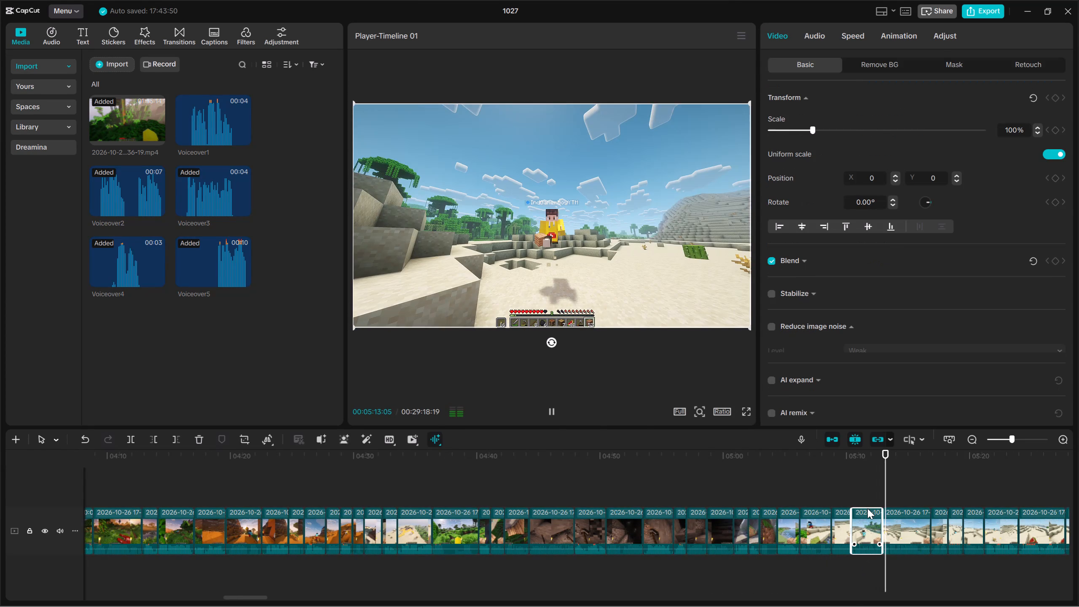
{"action": "key", "text": "Up"}
{"action": "key", "text": "Down"}
{"action": "key", "text": "space"}
{"action": "left_click_drag", "start_coordinate": [866, 571], "coordinate": [870, 509]}
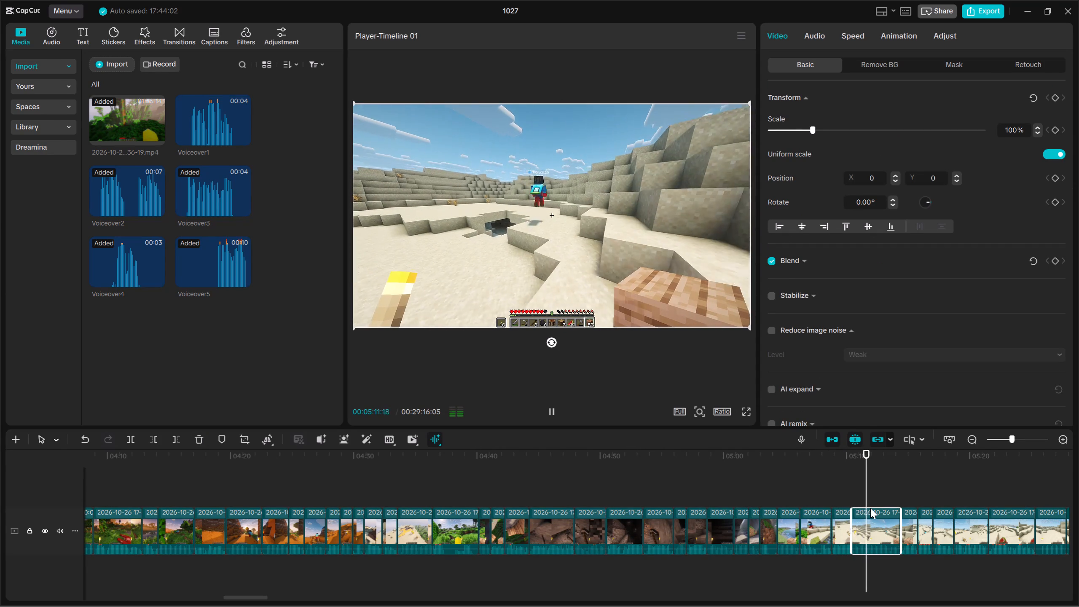
{"action": "key", "text": "Delete"}
Review the desert clips from about 00:05:10 and delete the 00:00:03:24 melon-eating clip starting at 00:05:17:17.
{"action": "key", "text": "Up"}
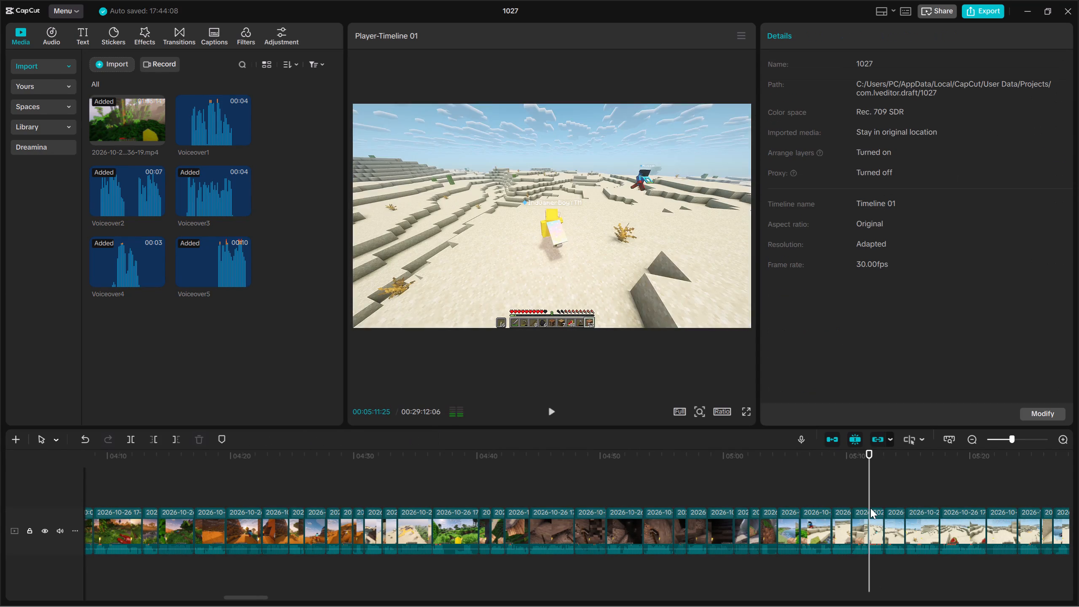
{"action": "key", "text": "Up"}
{"action": "key", "text": "space"}
{"action": "double_click", "coordinate": [1065, 437]}
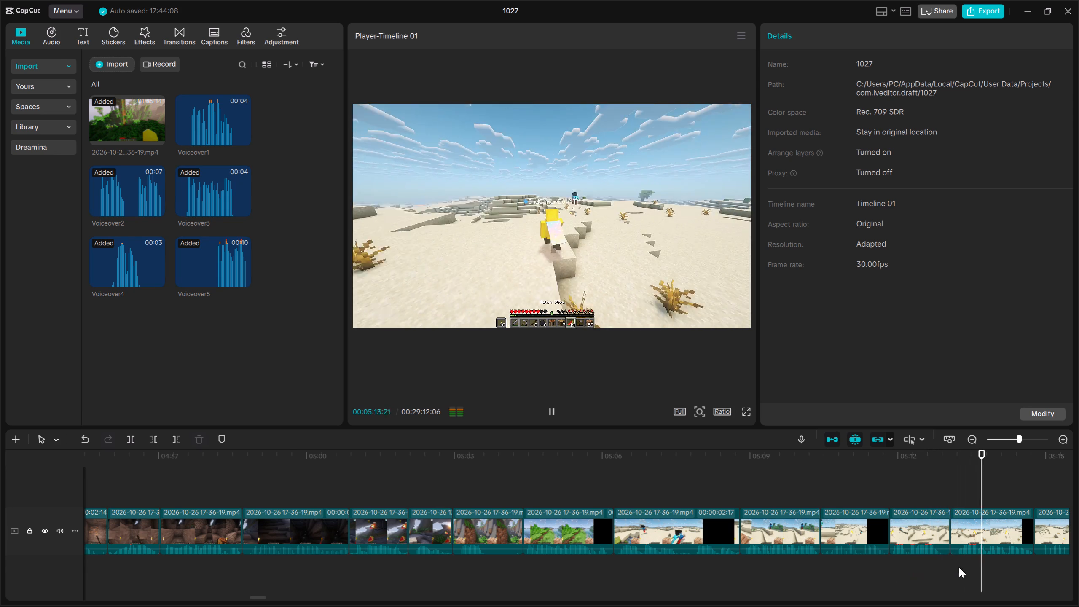
{"action": "left_click_drag", "start_coordinate": [1037, 580], "coordinate": [1078, 596]}
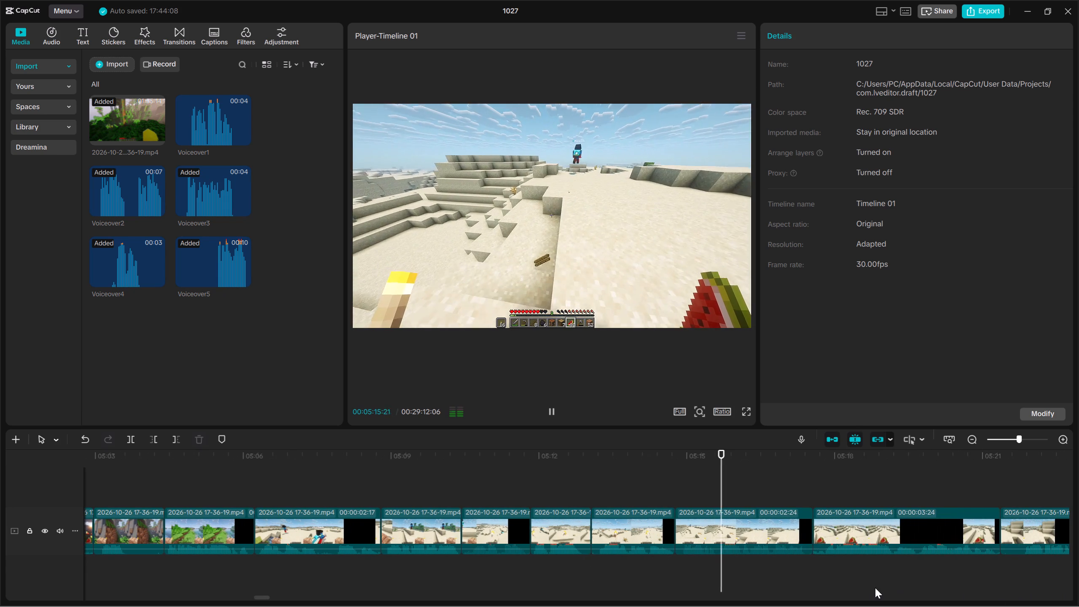
{"action": "scroll", "coordinate": [835, 580], "scroll_direction": "down", "scroll_amount": 7, "text": "ctrl"}
{"action": "scroll", "coordinate": [782, 568], "scroll_direction": "up", "scroll_amount": 5, "text": "ctrl"}
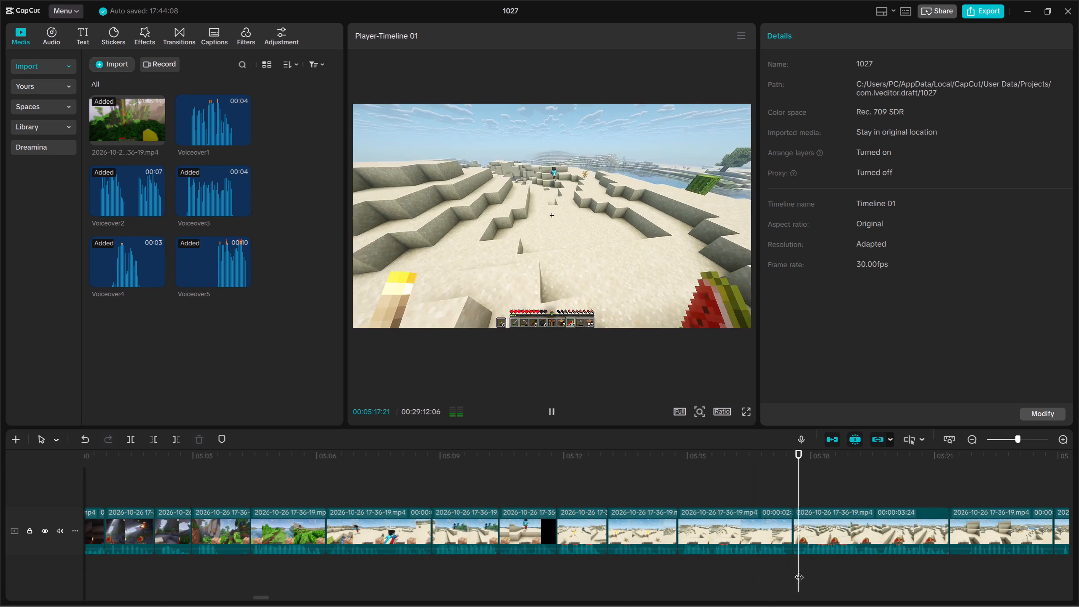
{"action": "left_click_drag", "start_coordinate": [854, 576], "coordinate": [864, 517]}
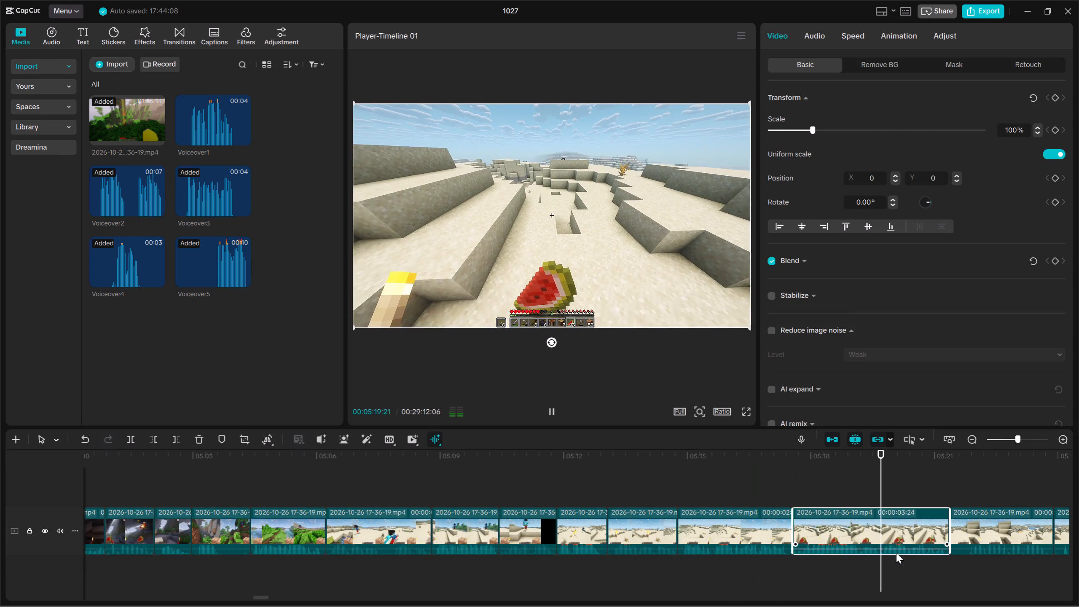
{"action": "key", "text": "Delete"}
Trim about 14 frames off the start of the desert lava clip beginning at 00:05:17:17.
{"action": "key", "text": "Up"}
{"action": "key", "text": "space"}
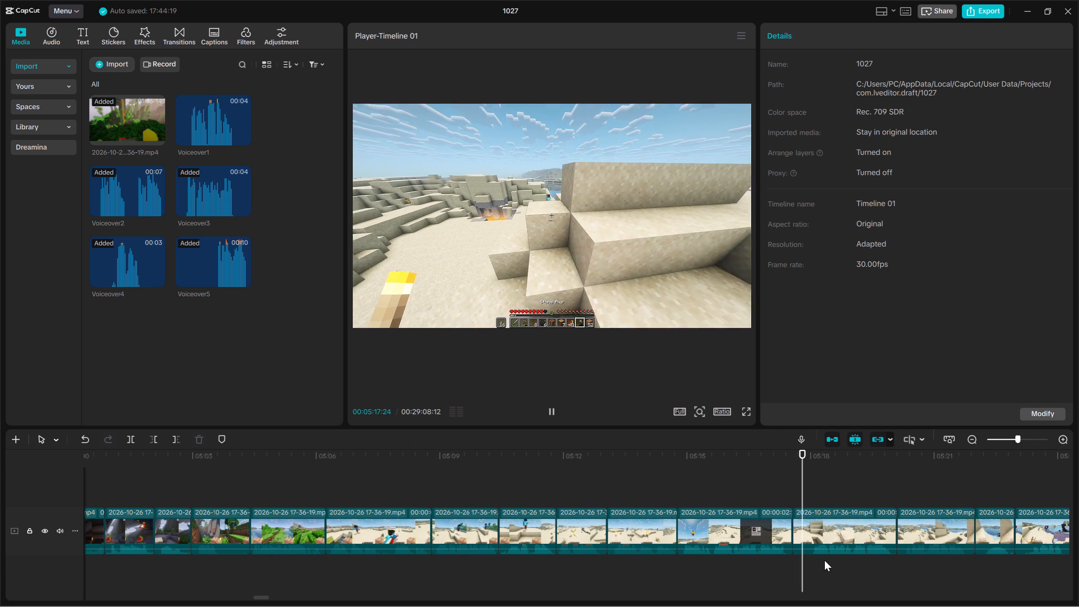
{"action": "key", "text": "space"}
{"action": "left_click_drag", "start_coordinate": [839, 569], "coordinate": [848, 500]}
{"action": "left_click", "coordinate": [161, 440]}
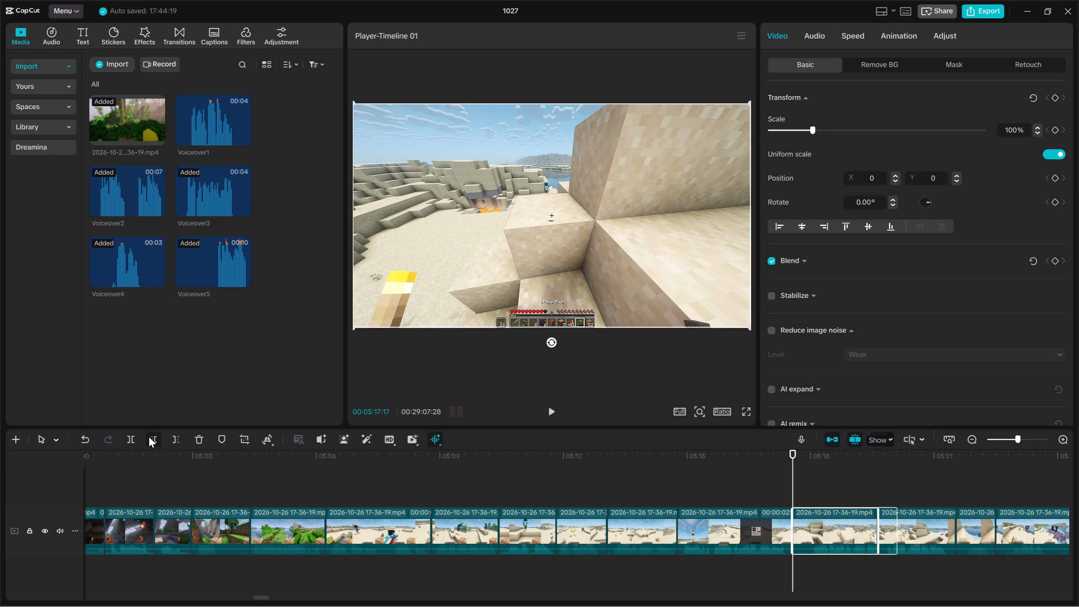
{"action": "left_click", "coordinate": [149, 437]}
Play the desert lava clip and trim off its end after 00:05:19:09.
{"action": "key", "text": "space"}
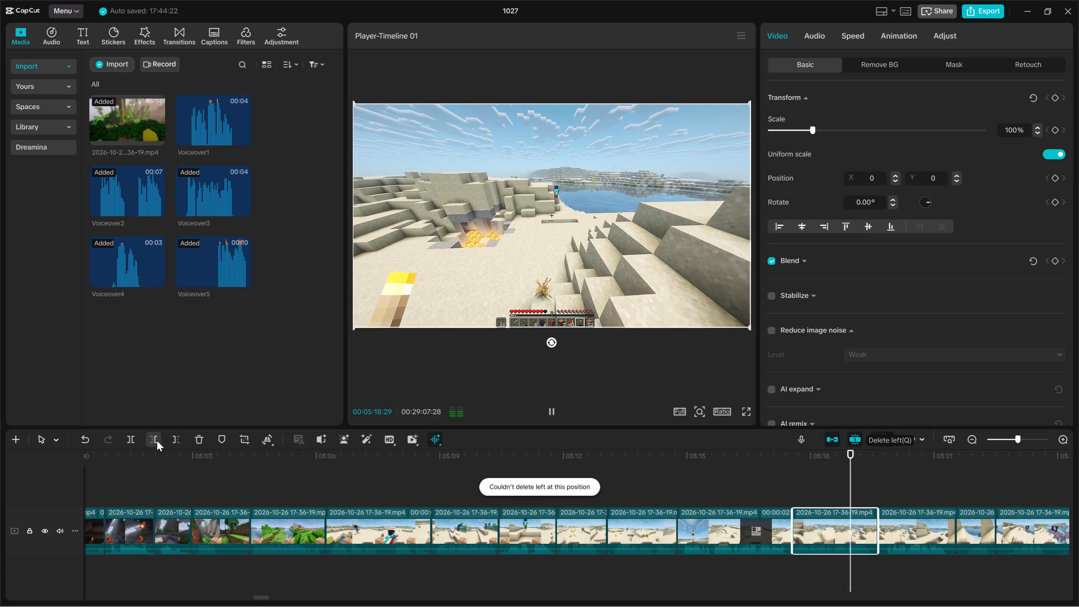
{"action": "key", "text": "space"}
{"action": "left_click", "coordinate": [168, 439]}
{"action": "left_click", "coordinate": [174, 438]}
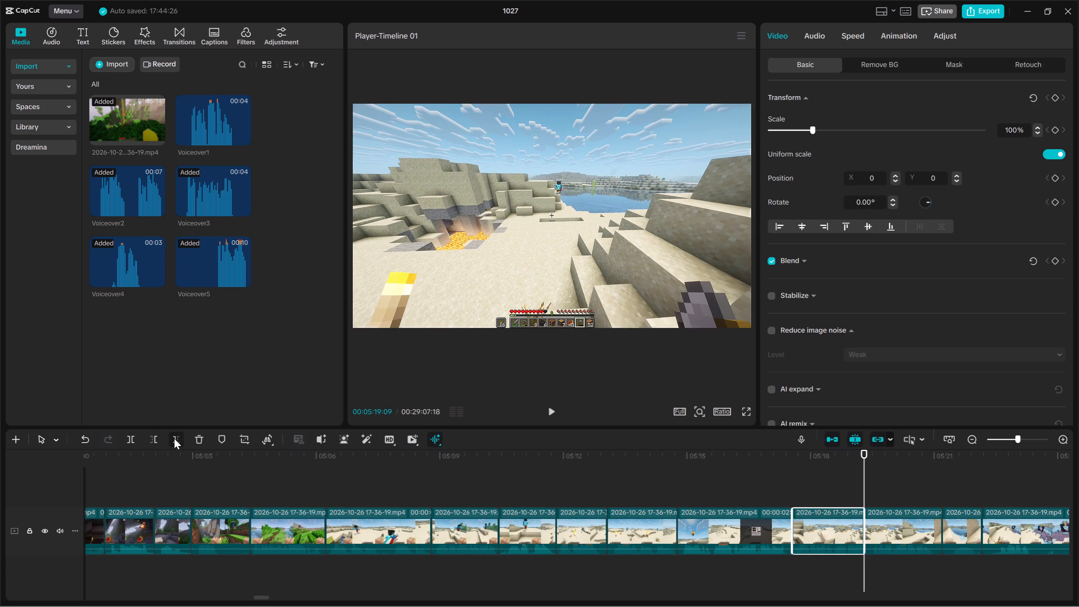
Play the desert clip starting at 00:05:19:09 and trim about 9 frames off its end.
{"action": "key", "text": "space"}
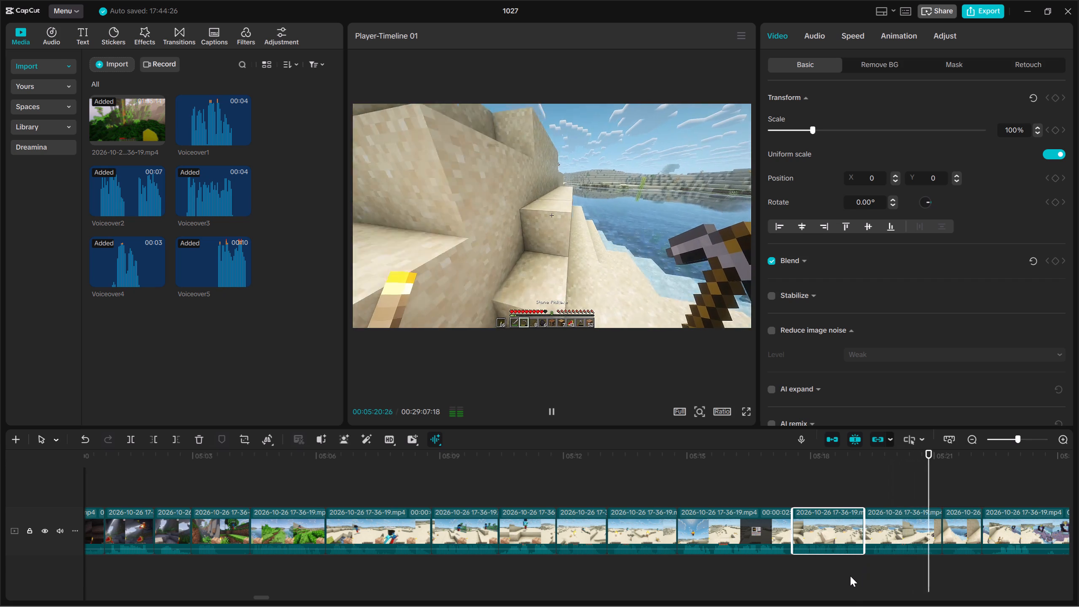
{"action": "key", "text": "space"}
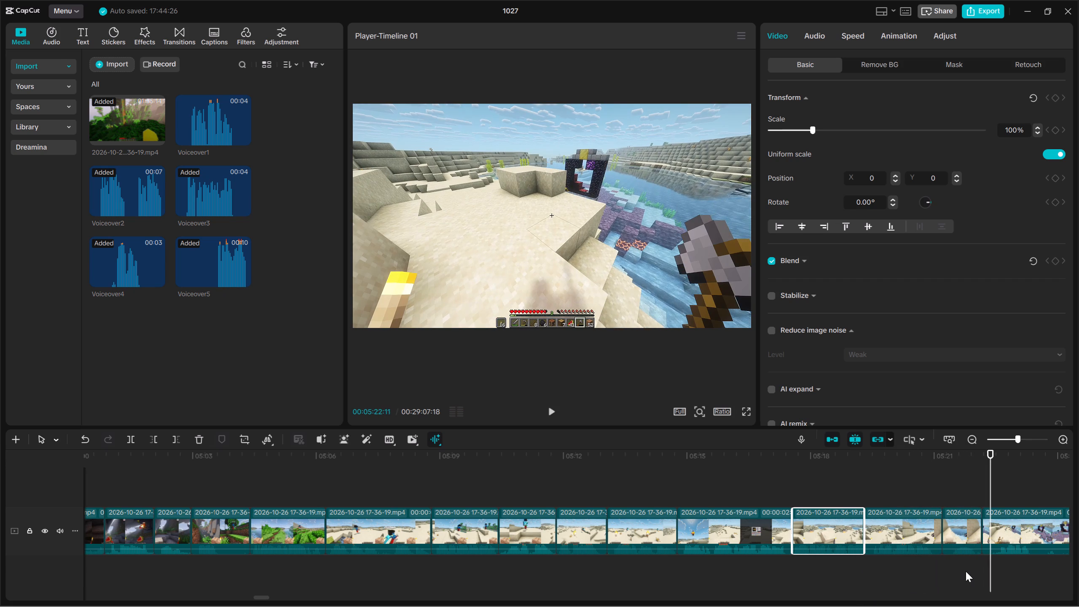
{"action": "key", "text": "Up"}
{"action": "key", "text": "Up"}
{"action": "key", "text": "Up"}
{"action": "left_click", "coordinate": [912, 529]}
{"action": "key", "text": "space"}
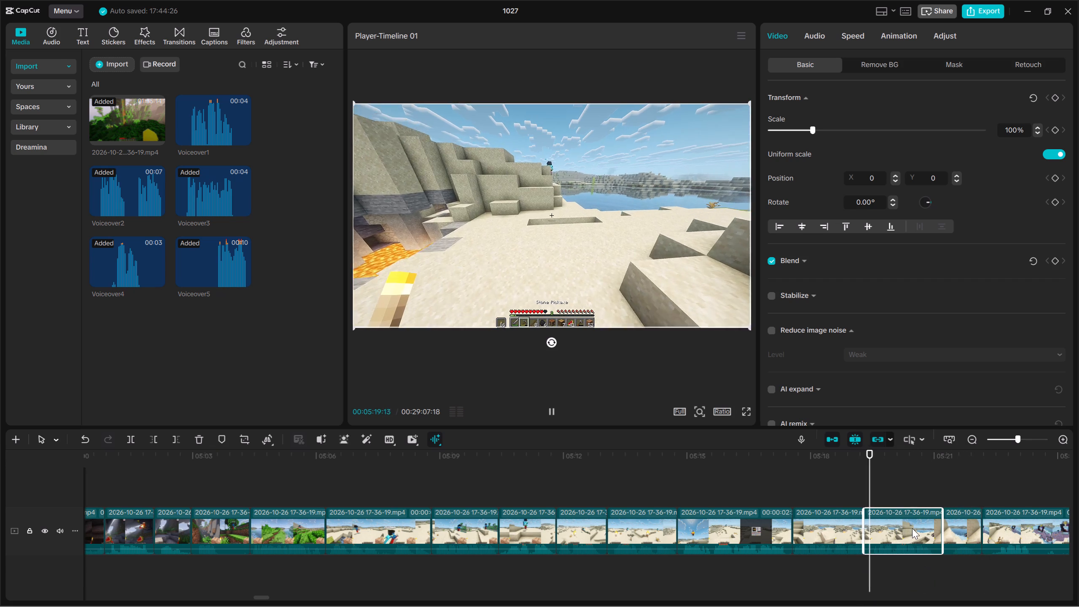
{"action": "key", "text": "space"}
{"action": "key", "text": "space"}
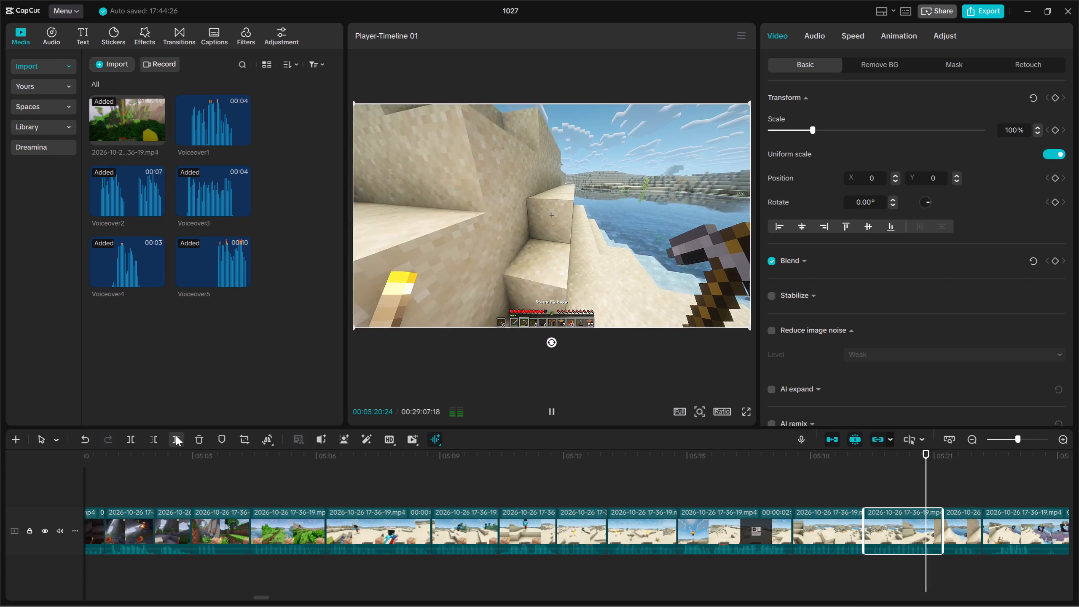
{"action": "key", "text": "space"}
{"action": "left_click", "coordinate": [176, 435]}
Play onward through the portal footage and delete the 00:00:12:11 portal and chest clip starting at about 00:05:22.
{"action": "key", "text": "space"}
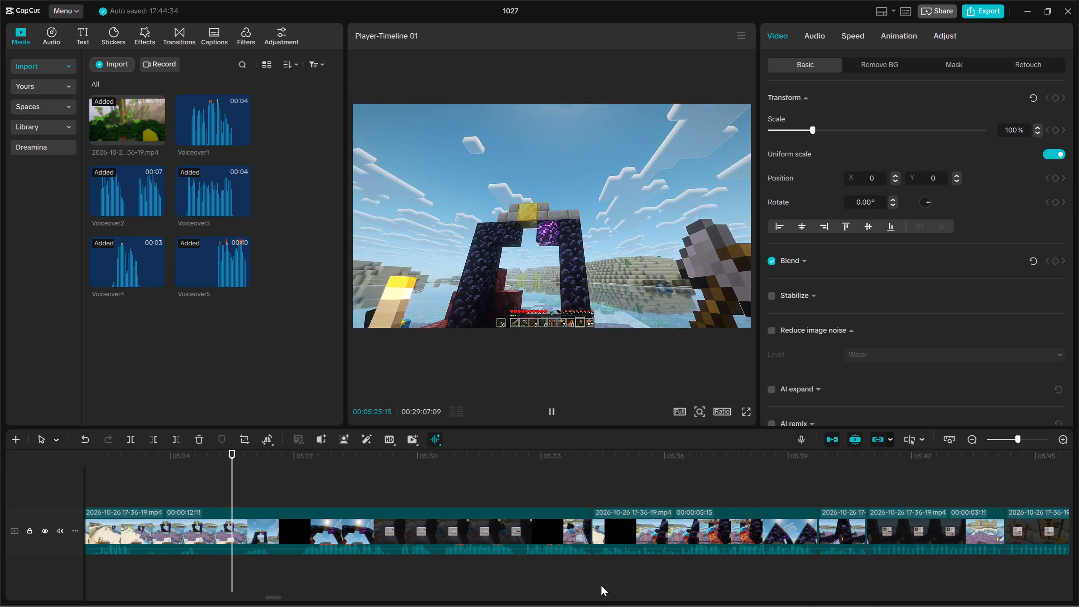
{"action": "scroll", "coordinate": [601, 586], "scroll_direction": "up", "scroll_amount": 1}
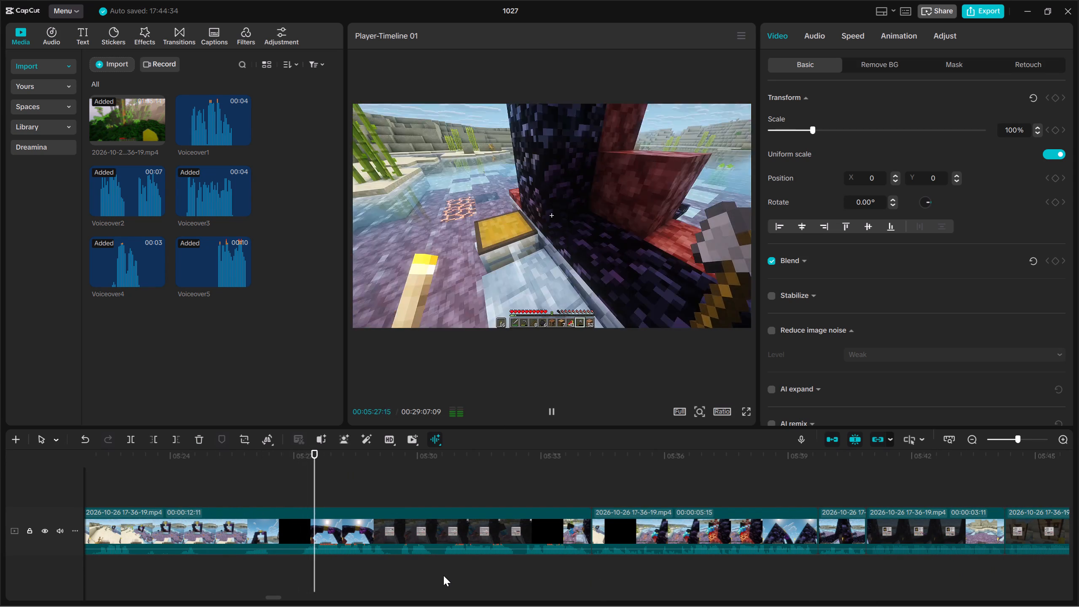
{"action": "scroll", "coordinate": [443, 575], "scroll_direction": "down", "scroll_amount": 6, "text": "ctrl"}
{"action": "left_click_drag", "start_coordinate": [385, 572], "coordinate": [376, 508]}
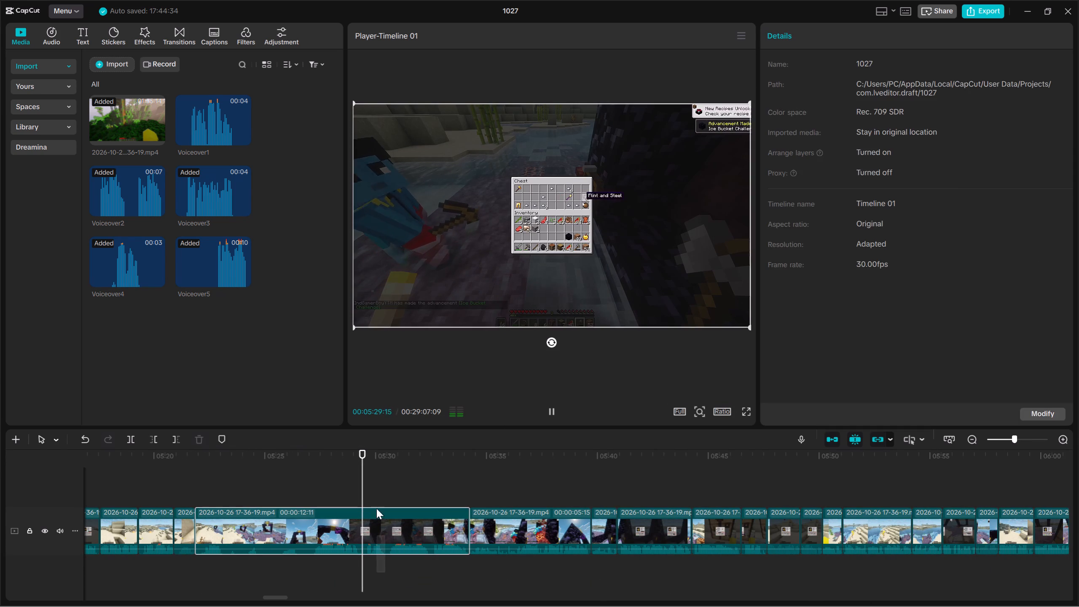
{"action": "left_click_drag", "start_coordinate": [376, 508], "coordinate": [376, 494]}
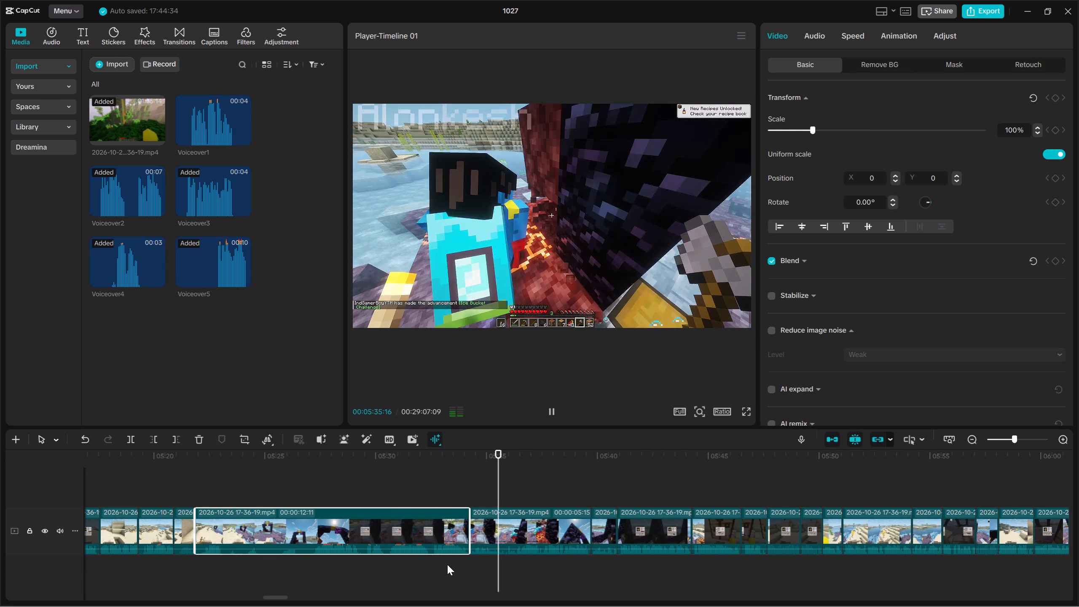
{"action": "key", "text": "Delete"}
Review the 00:00:05:15 portal clip starting at about 00:05:22 and delete it.
{"action": "key", "text": "Up"}
{"action": "key", "text": "Up"}
{"action": "key", "text": "Up"}
{"action": "key", "text": "Up"}
{"action": "key", "text": "Up"}
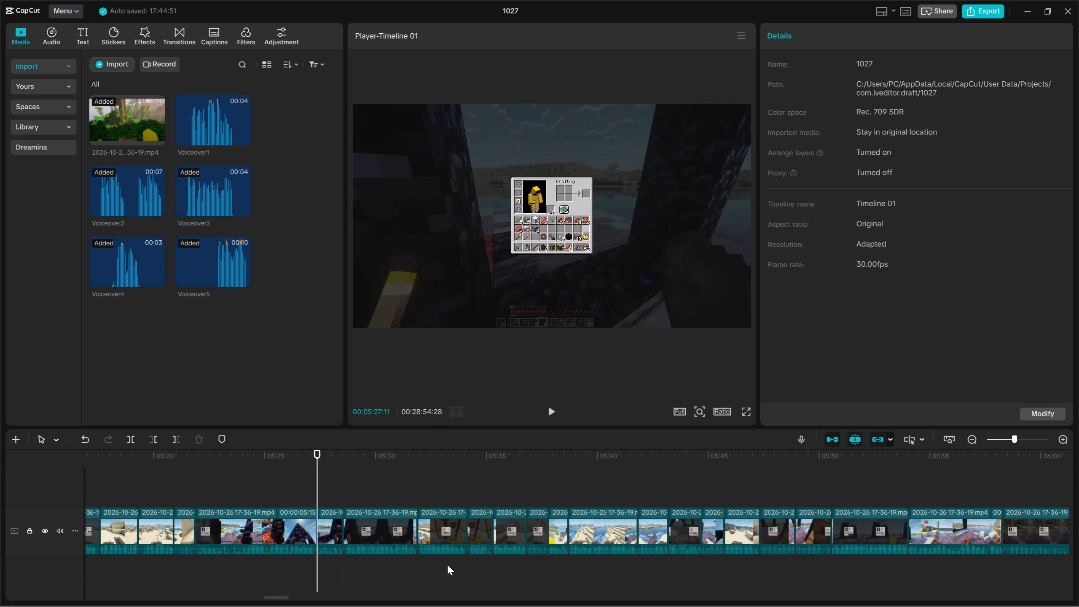
{"action": "key", "text": "Up"}
{"action": "key", "text": "Up"}
{"action": "key", "text": "space"}
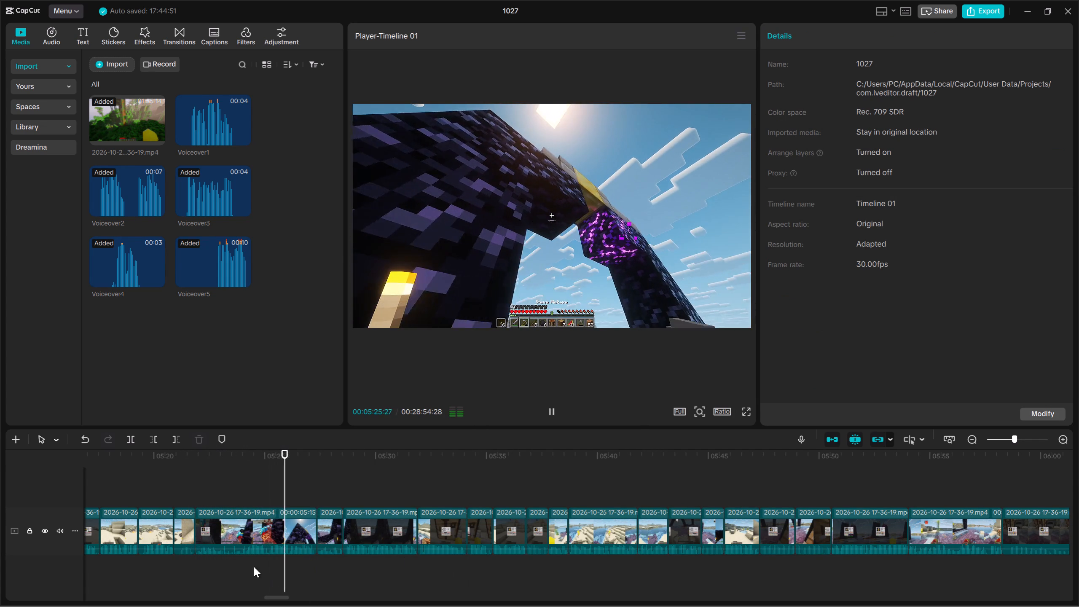
{"action": "left_click_drag", "start_coordinate": [254, 566], "coordinate": [252, 501]}
{"action": "key", "text": "Delete"}
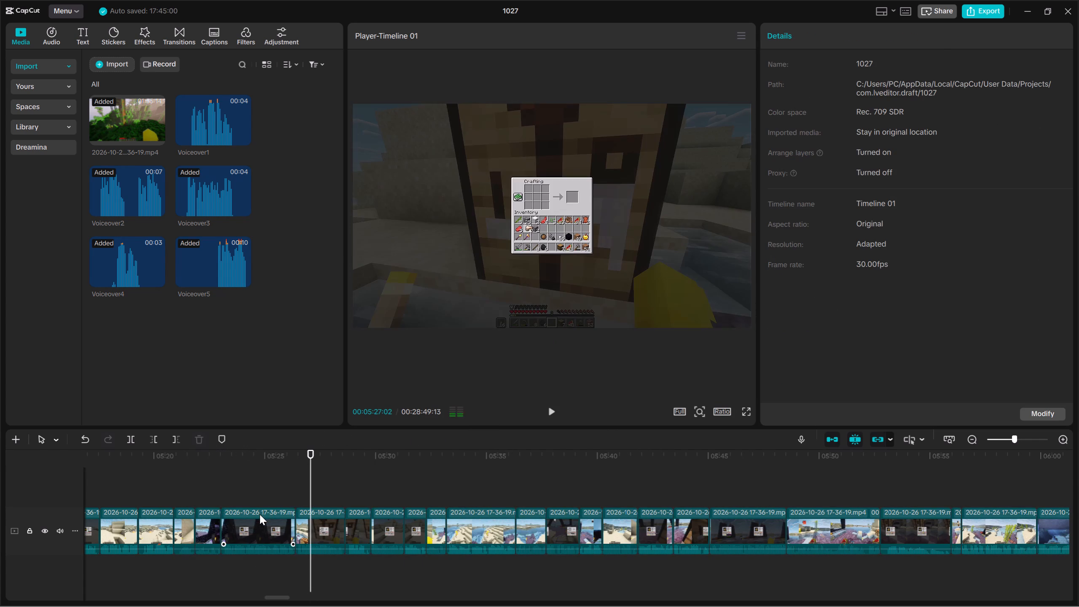
Play and delete the short portal clip of about one second starting at about 00:05:22.
{"action": "key", "text": "Up"}
{"action": "key", "text": "Up"}
{"action": "key", "text": "Up"}
{"action": "key", "text": "space"}
{"action": "left_click", "coordinate": [211, 534]}
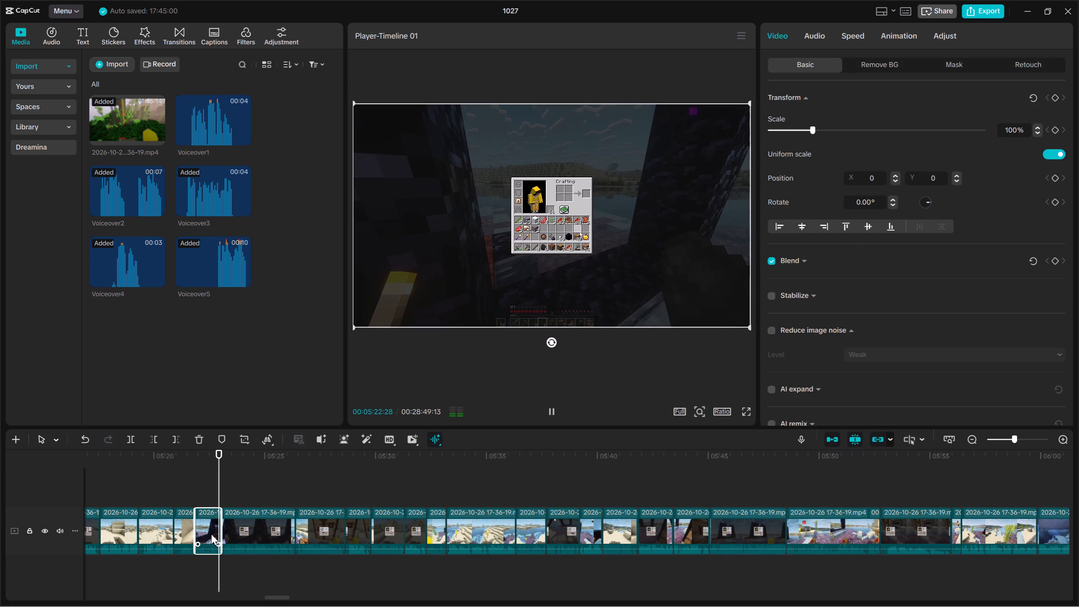
{"action": "key", "text": "Delete"}
Review the footage from about 00:05:22 and delete the desert riverside clip starting at 00:05:32:01.
{"action": "left_click", "coordinate": [223, 531]}
{"action": "key", "text": "Up"}
{"action": "key", "text": "space"}
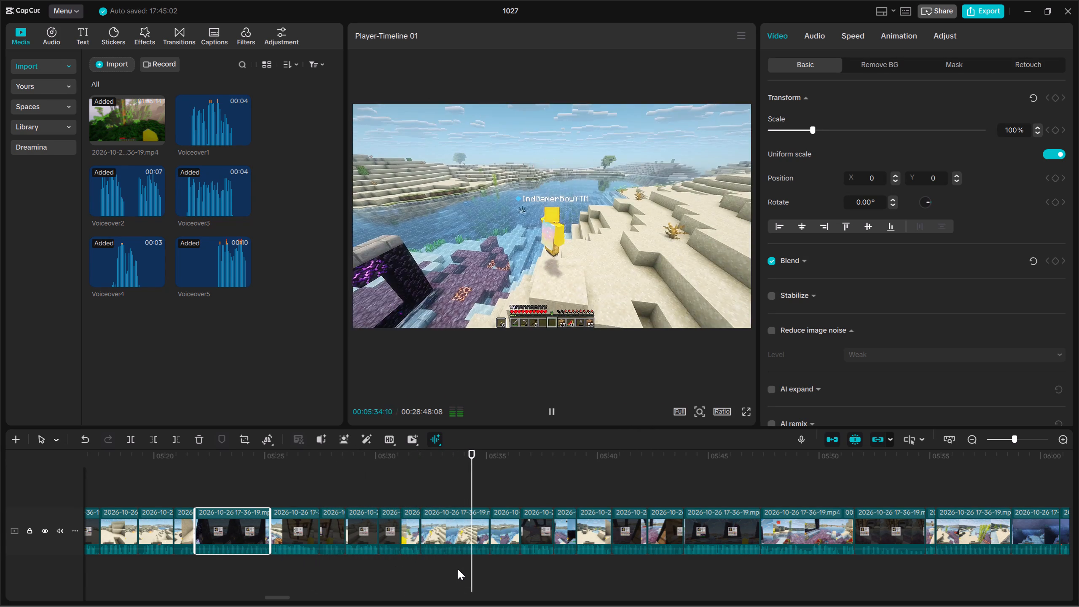
{"action": "left_click_drag", "start_coordinate": [458, 569], "coordinate": [464, 514]}
{"action": "key", "text": "Up"}
{"action": "key", "text": "Up"}
{"action": "key", "text": "Delete"}
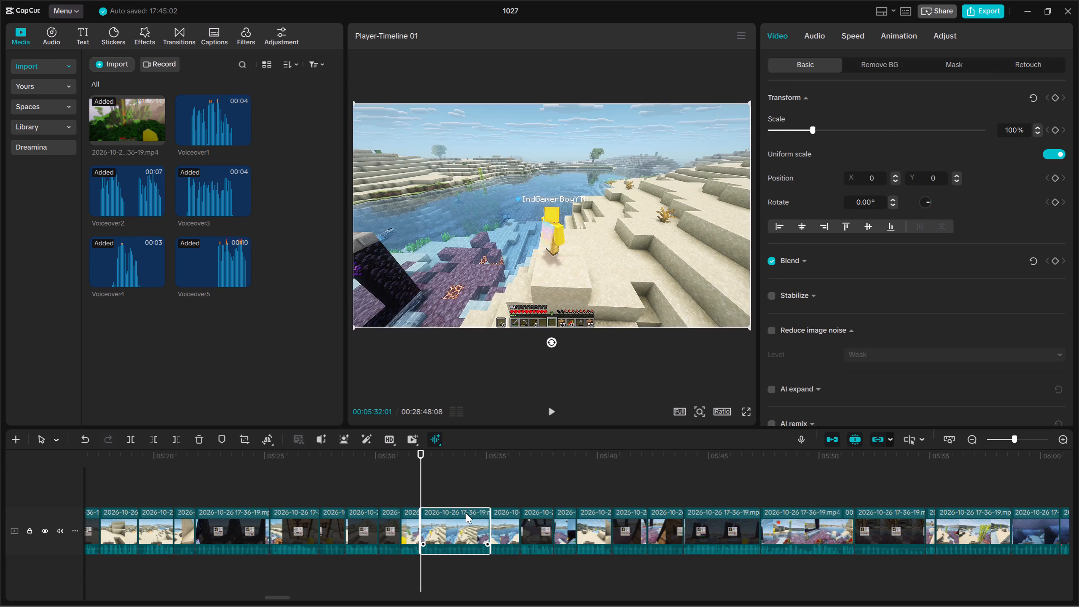
Play onward from 00:05:32:01 and delete the short crafting table clip starting at 00:05:39:04.
{"action": "key", "text": "space"}
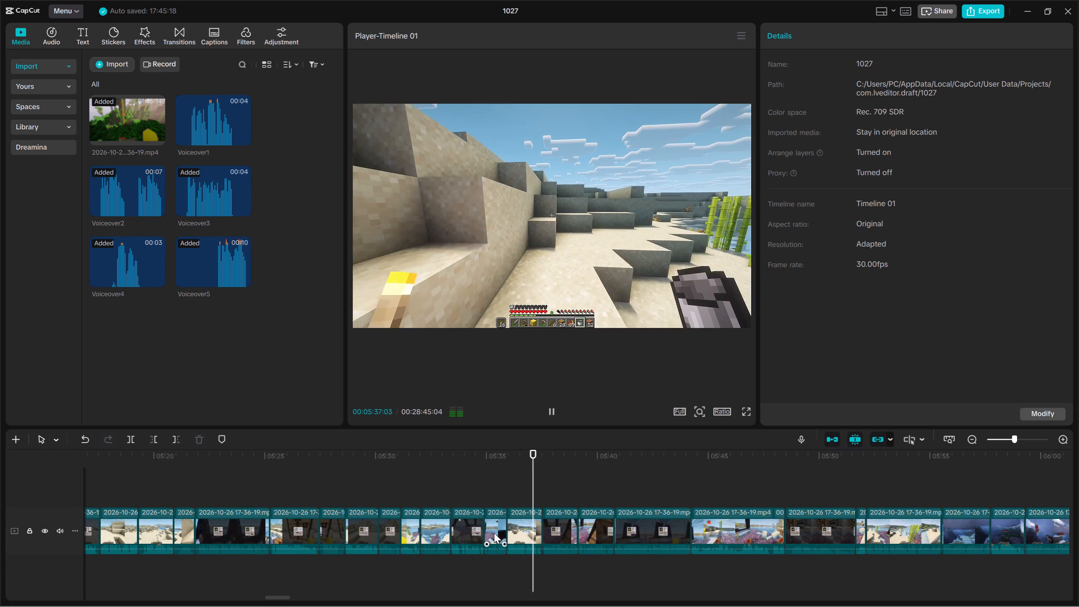
{"action": "key", "text": "space"}
{"action": "key", "text": "space"}
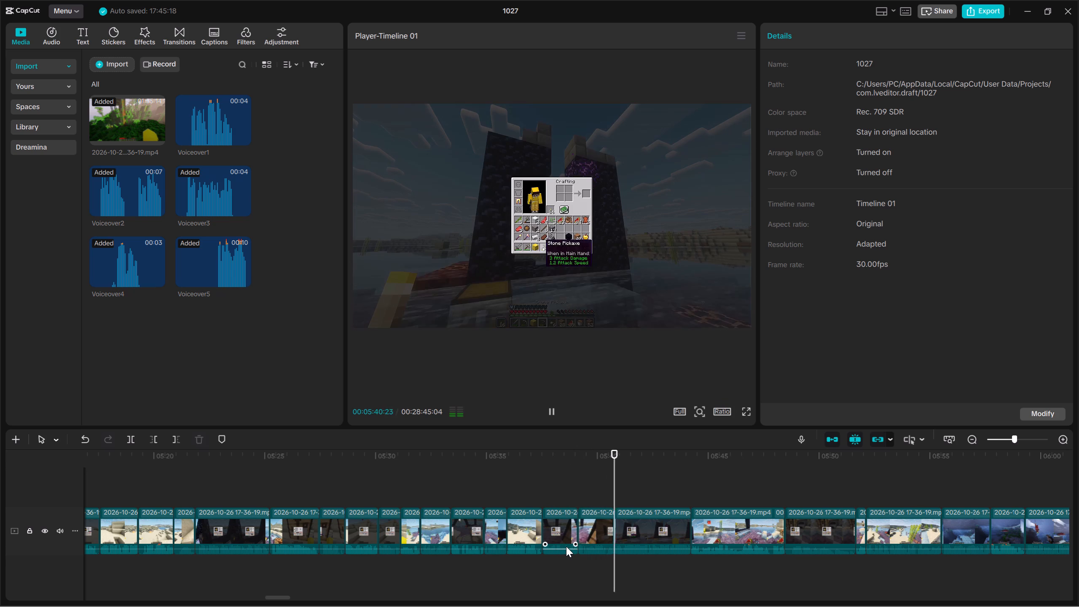
{"action": "key", "text": "Up"}
{"action": "key", "text": "Up"}
{"action": "left_click", "coordinate": [593, 542]}
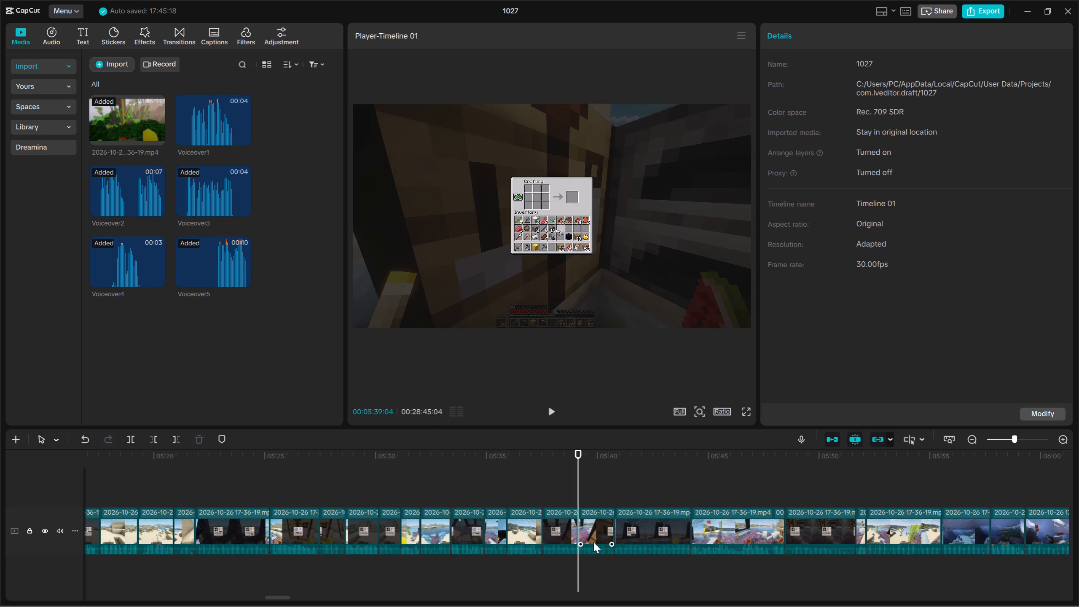
{"action": "key", "text": "space"}
{"action": "key", "text": "Delete"}
Replay the inventory screen clip starting at 00:05:39:04 to review its content and sound.
{"action": "key", "text": "Up"}
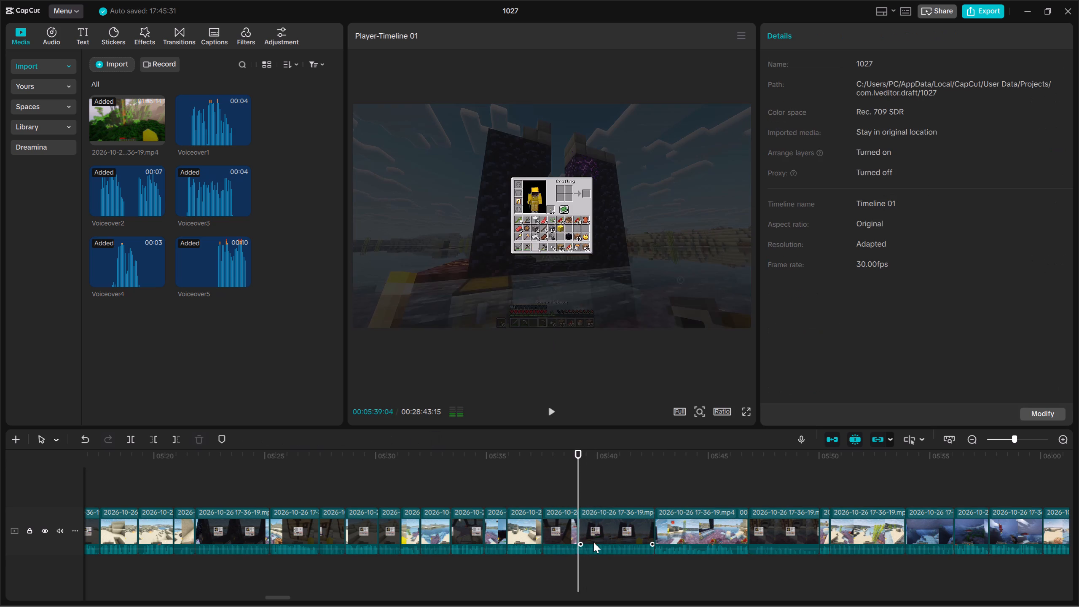
{"action": "key", "text": "space"}
{"action": "key", "text": "Up"}
{"action": "key", "text": "space"}
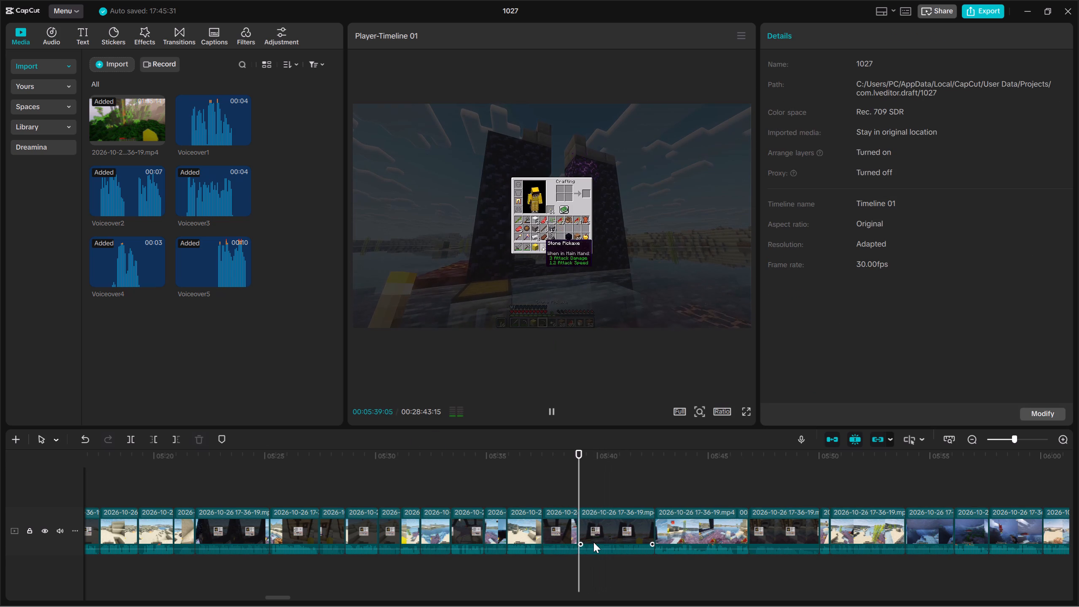
{"action": "key", "text": "space"}
{"action": "key", "text": "Up"}
{"action": "key", "text": "space"}
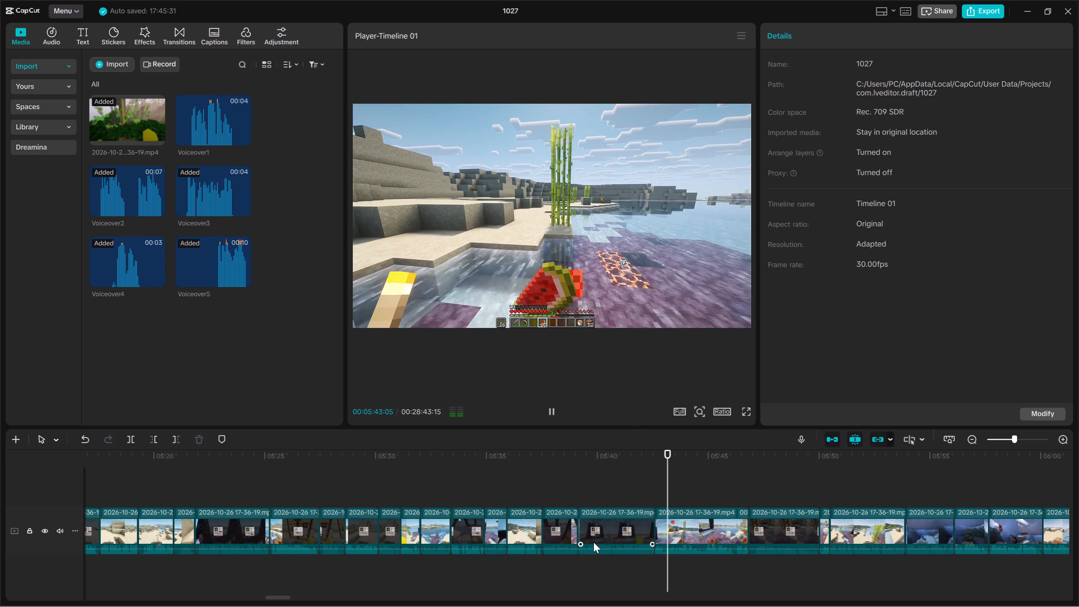
{"action": "key", "text": "Up"}
{"action": "key", "text": "Up"}
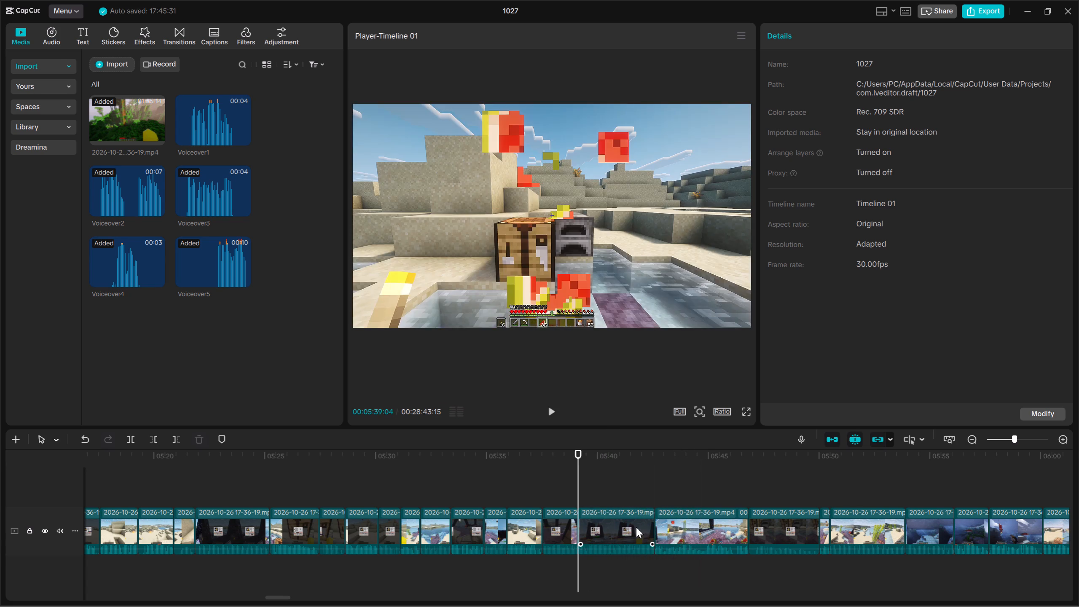
Lower the volume of the inventory clip starting at 00:05:39:04 all the way to the minimum.
{"action": "left_click", "coordinate": [636, 527]}
{"action": "key", "text": "space"}
{"action": "key", "text": "space"}
{"action": "key", "text": "Up"}
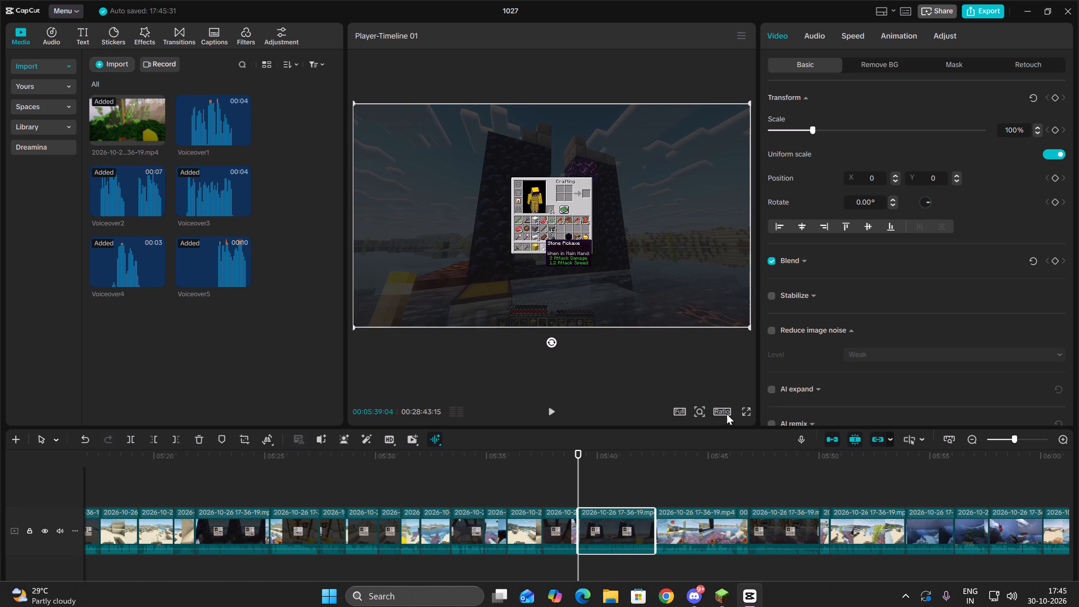
{"action": "left_click", "coordinate": [822, 41]}
{"action": "left_click_drag", "start_coordinate": [886, 120], "coordinate": [870, 124]}
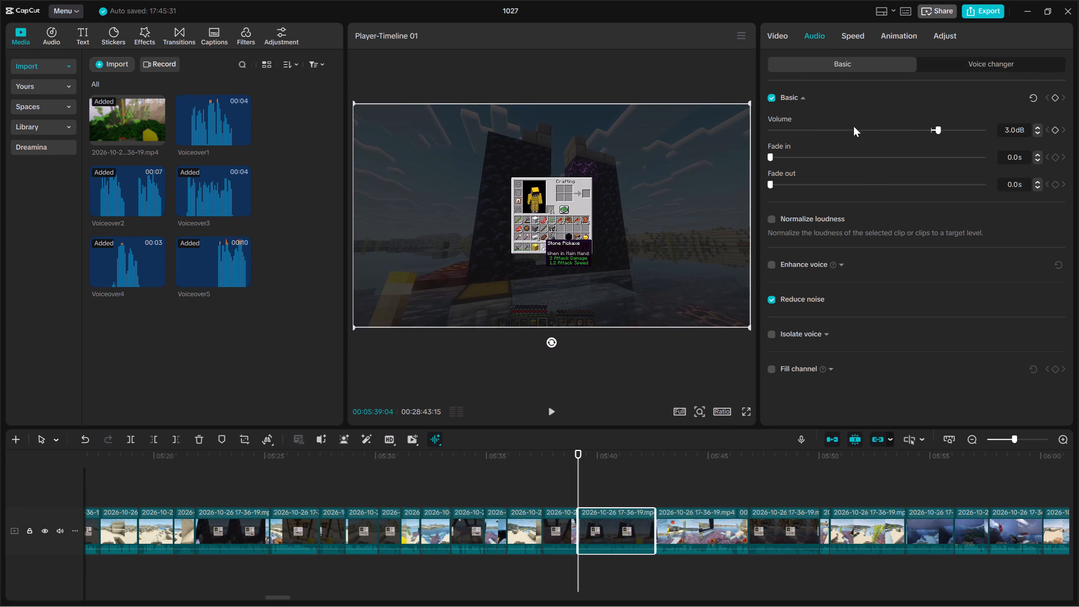
{"action": "left_click_drag", "start_coordinate": [854, 126], "coordinate": [703, 129]}
{"action": "left_click", "coordinate": [609, 482]}
Record a voiceover of about 5.5 seconds starting at 00:05:39:04, and close the recorder.
{"action": "key", "text": "Up"}
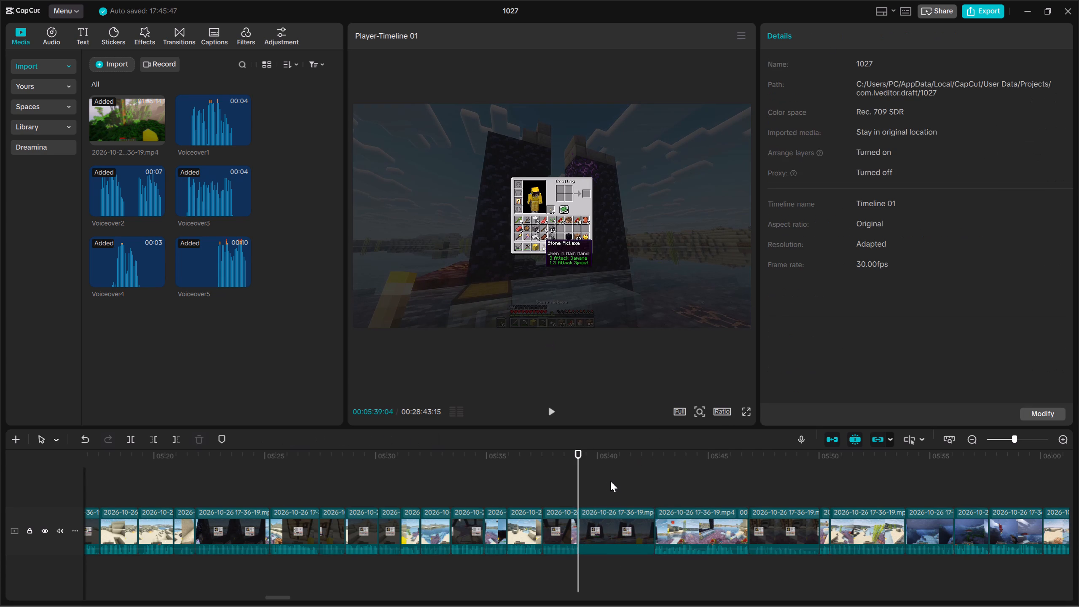
{"action": "left_click", "coordinate": [798, 435]}
{"action": "left_click", "coordinate": [910, 104]}
{"action": "left_click", "coordinate": [899, 101]}
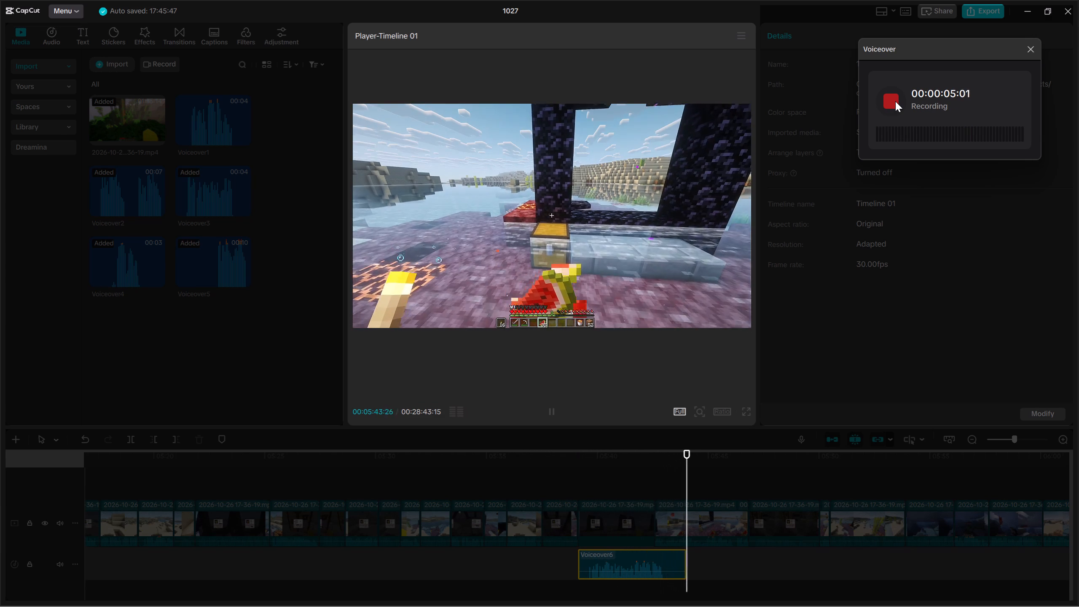
{"action": "left_click", "coordinate": [895, 101]}
{"action": "left_click", "coordinate": [1036, 54]}
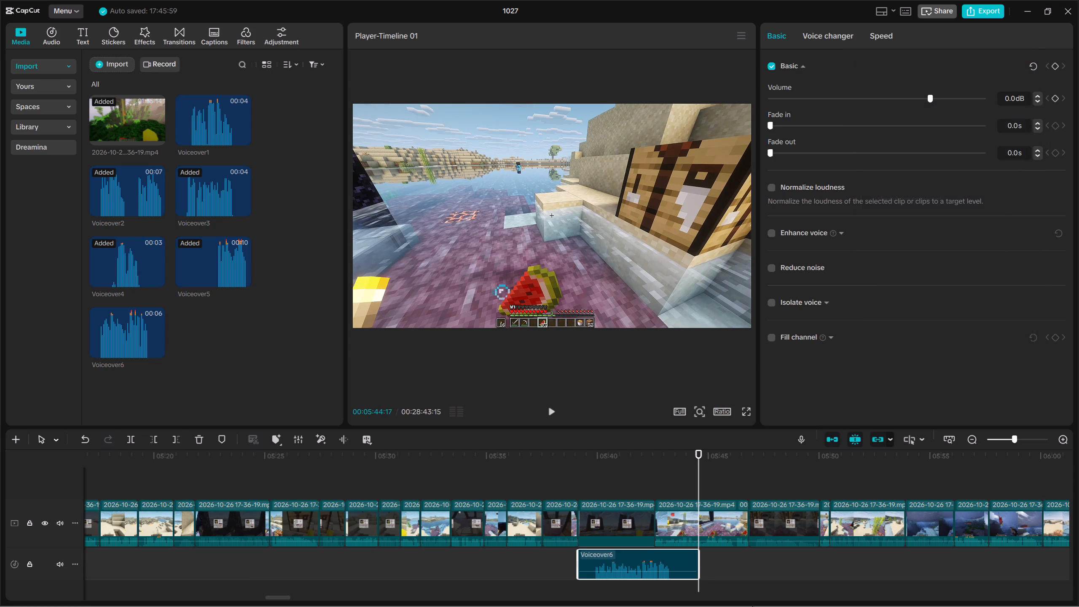
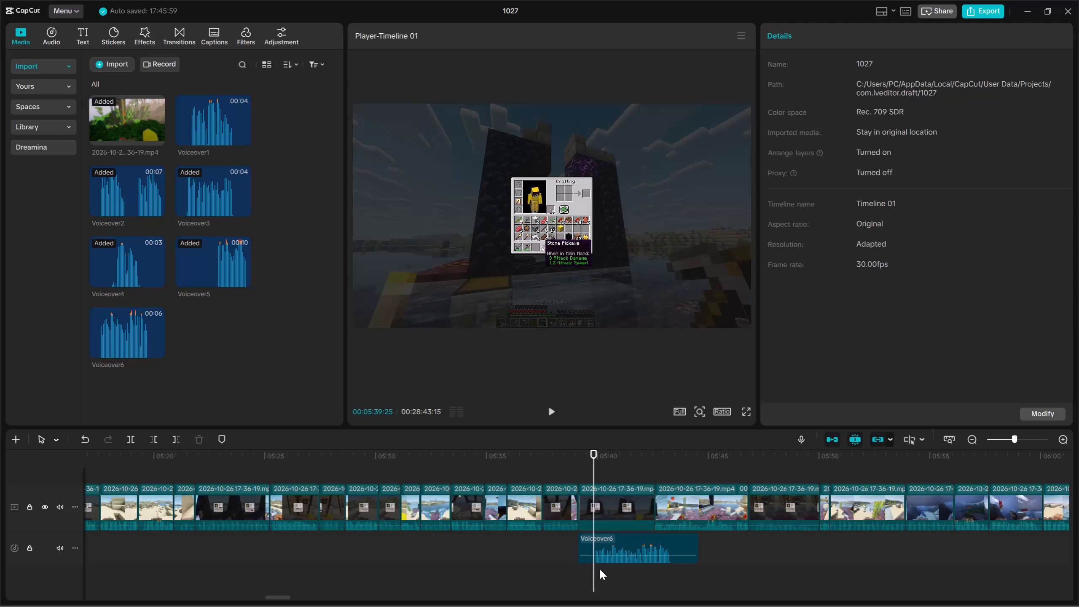
Trim away the start of the voiceover up to 00:05:39:25 and move it back to begin with the inventory clip at 00:05:39:04.
{"action": "left_click", "coordinate": [153, 440]}
{"action": "left_click_drag", "start_coordinate": [607, 536], "coordinate": [593, 538]}
Play the inventory clip with its voiceover and trim off the voiceover's end after 00:05:42:16.
{"action": "key", "text": "Up"}
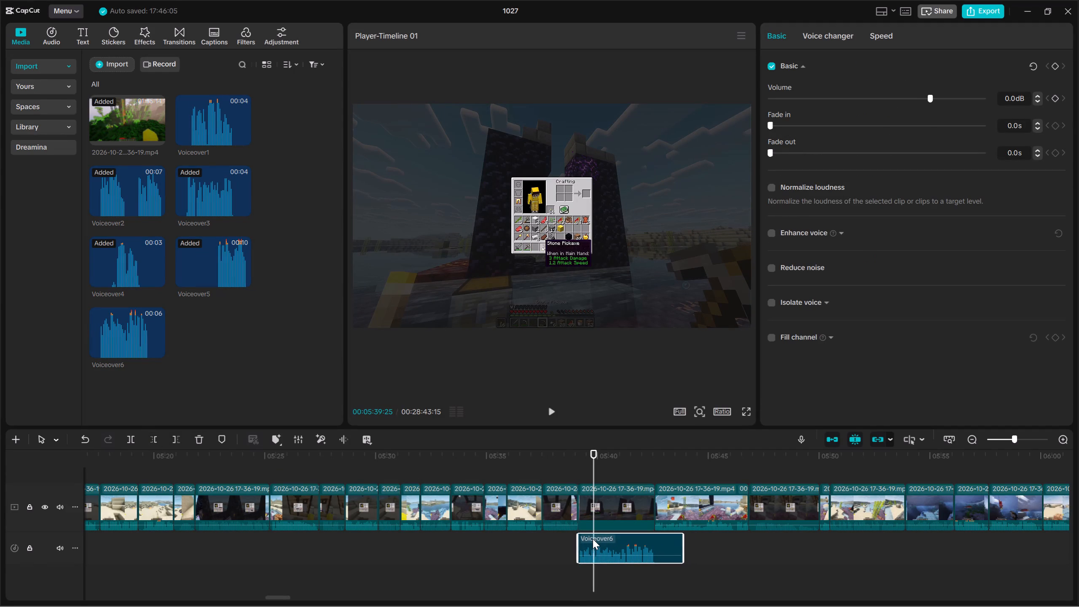
{"action": "key", "text": "space"}
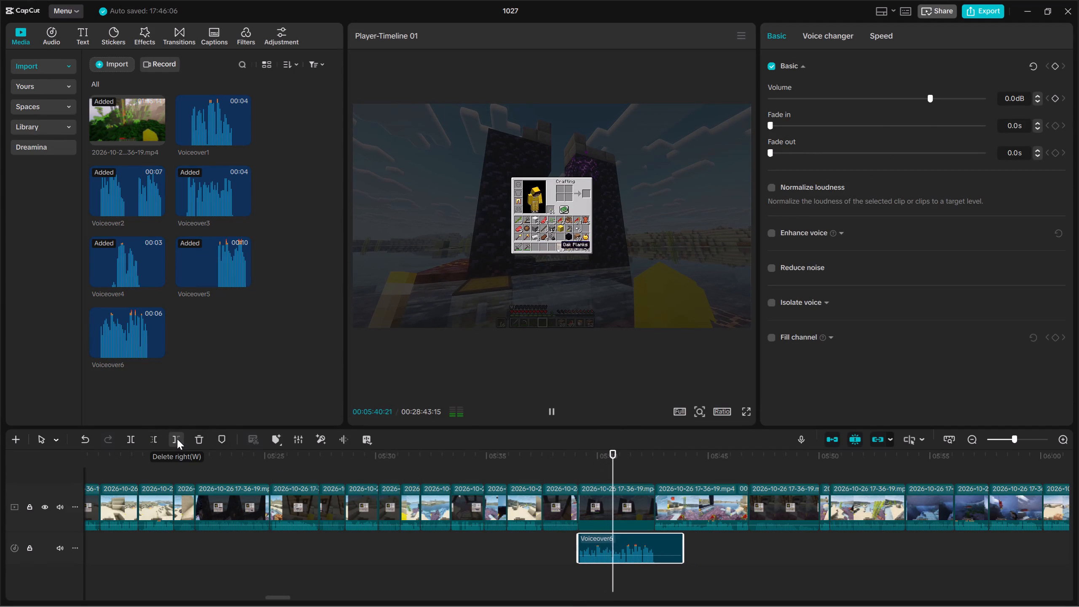
{"action": "key", "text": "space"}
{"action": "left_click", "coordinate": [177, 439]}
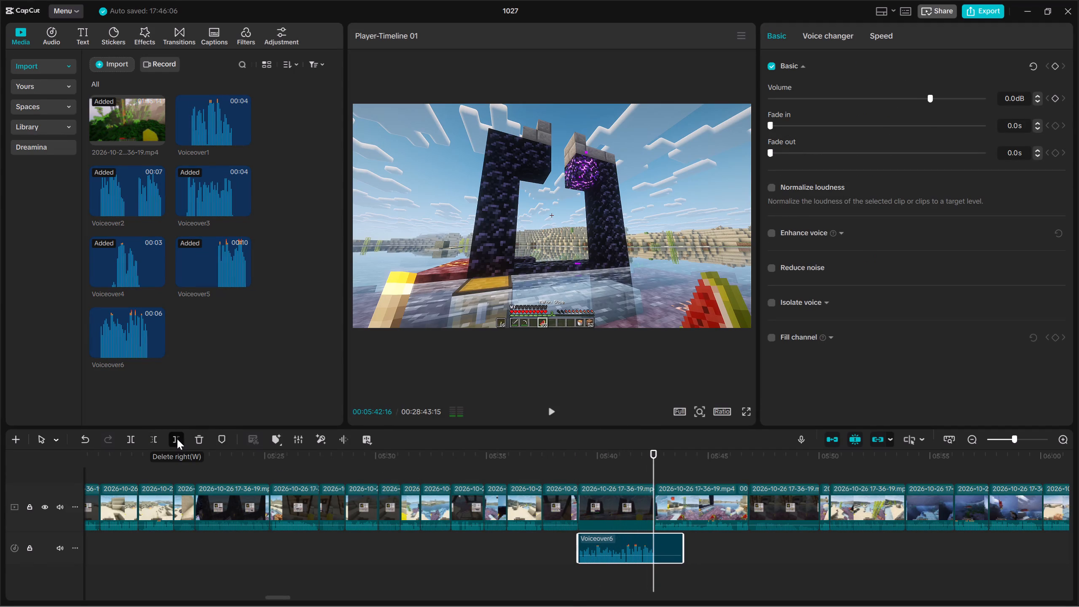
{"action": "key", "text": "comma"}
Combine the inventory clip starting at 00:05:39:04 and the trimmed voiceover beneath it into one compound clip.
{"action": "left_click_drag", "start_coordinate": [573, 581], "coordinate": [579, 567]}
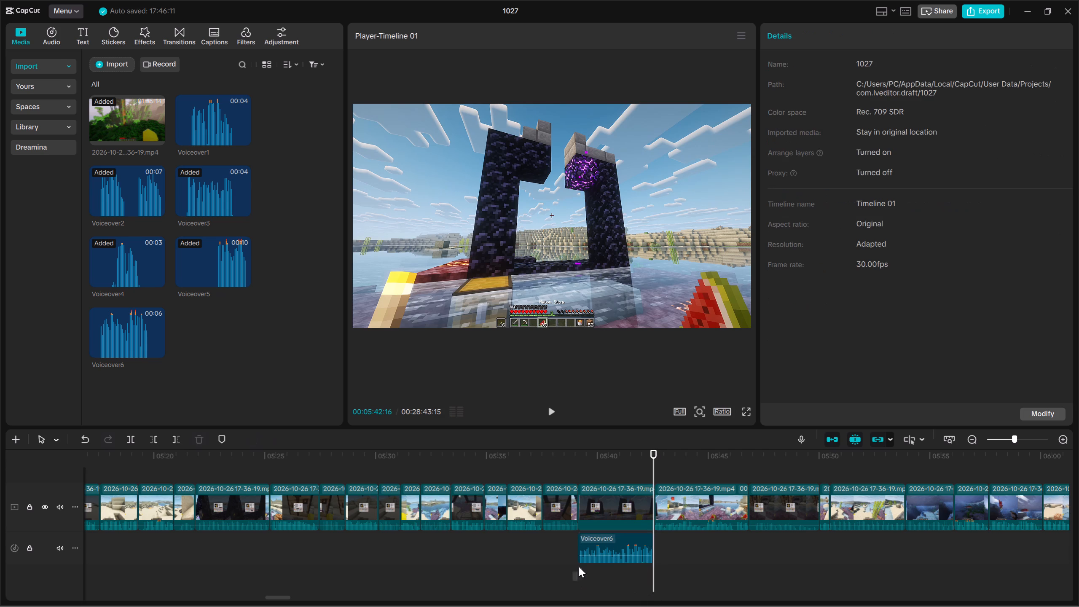
{"action": "left_click_drag", "start_coordinate": [579, 567], "coordinate": [565, 538]}
{"action": "left_click_drag", "start_coordinate": [603, 588], "coordinate": [610, 486]}
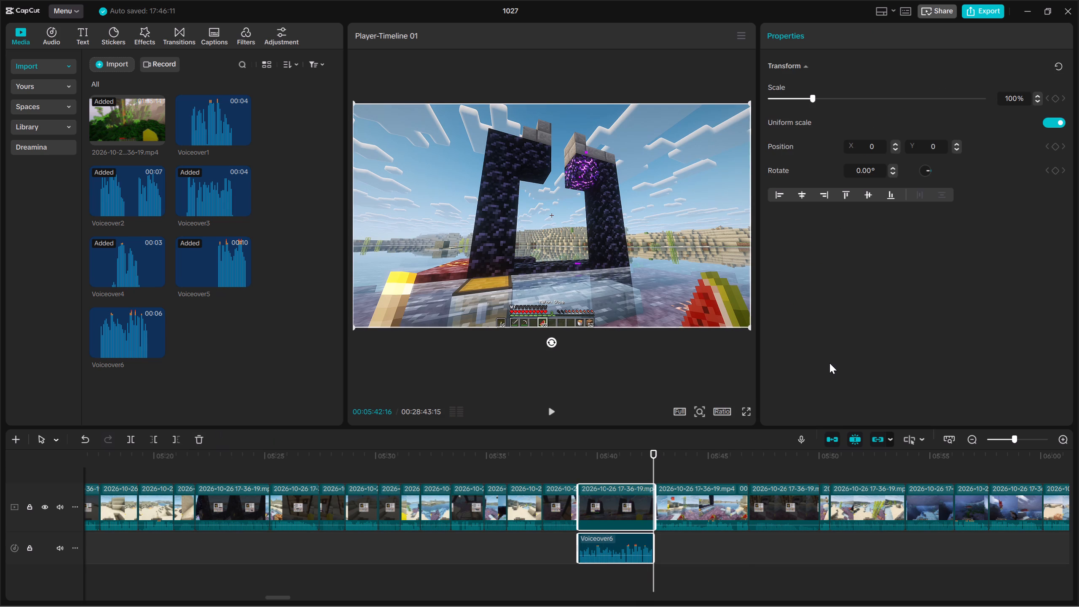
{"action": "key", "text": "alt+g"}
Open the audio settings of the new compound clip.
{"action": "left_click", "coordinate": [816, 39]}
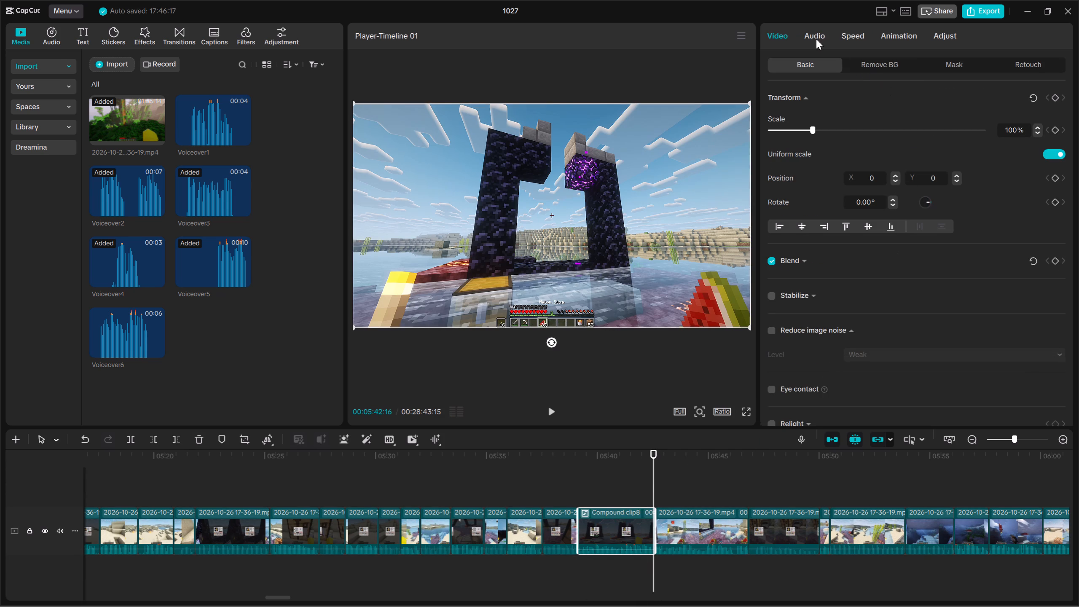
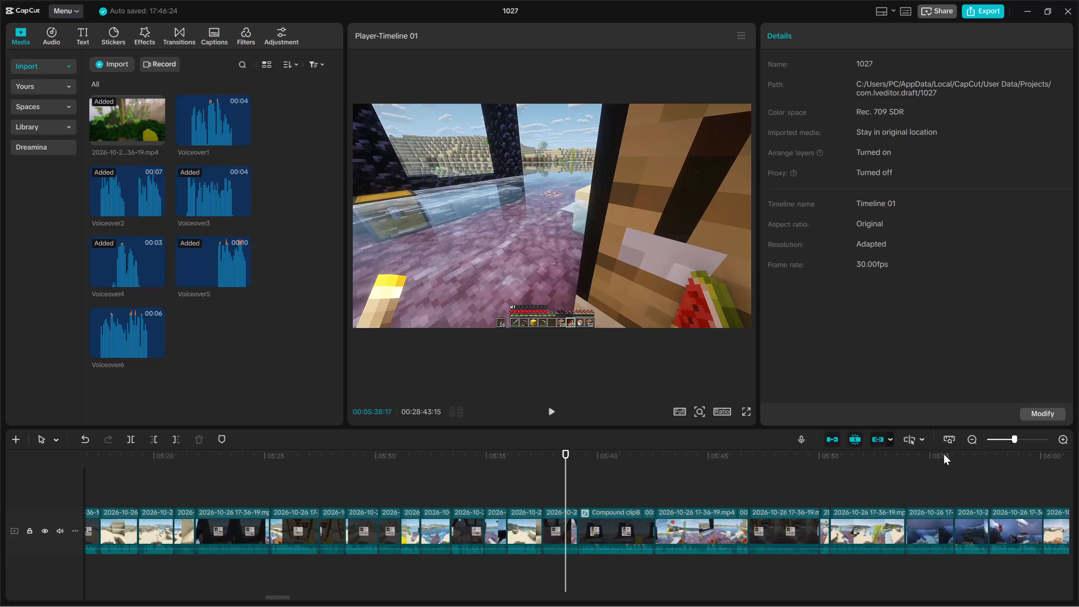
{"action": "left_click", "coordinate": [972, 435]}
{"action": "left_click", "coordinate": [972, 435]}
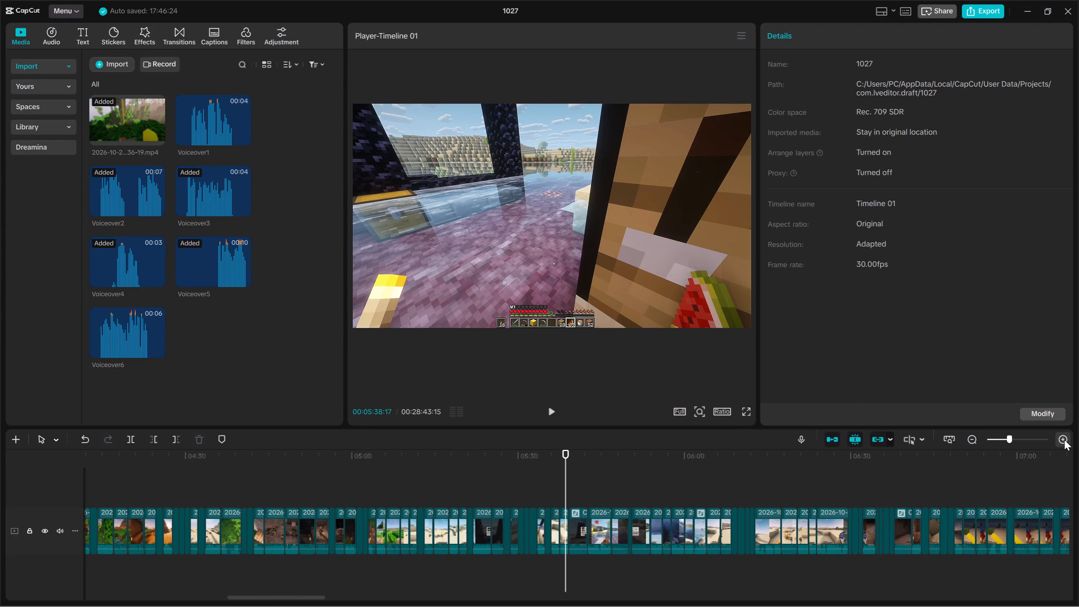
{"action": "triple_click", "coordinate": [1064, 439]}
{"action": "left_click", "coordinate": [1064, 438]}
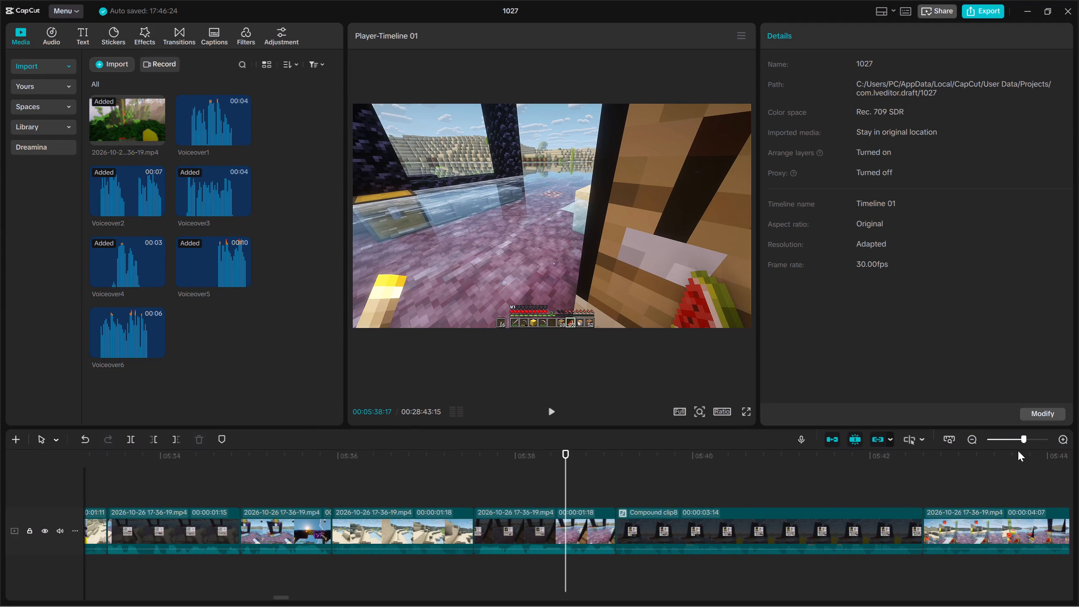
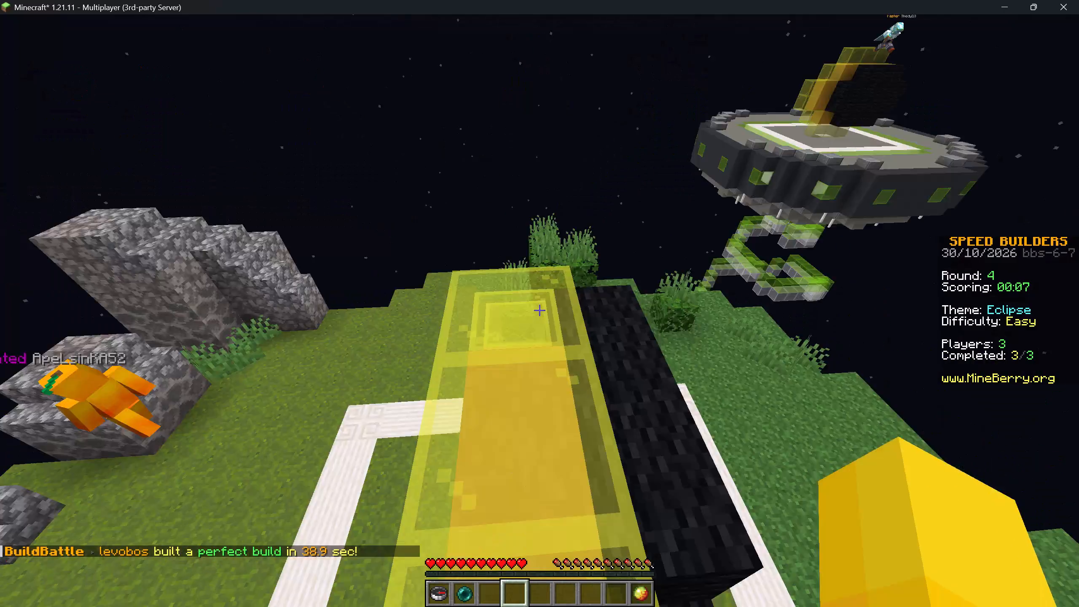
Leave the Speed Builders match by disconnecting from the Minecraft multiplayer server.
{"action": "key", "text": "Delete"}
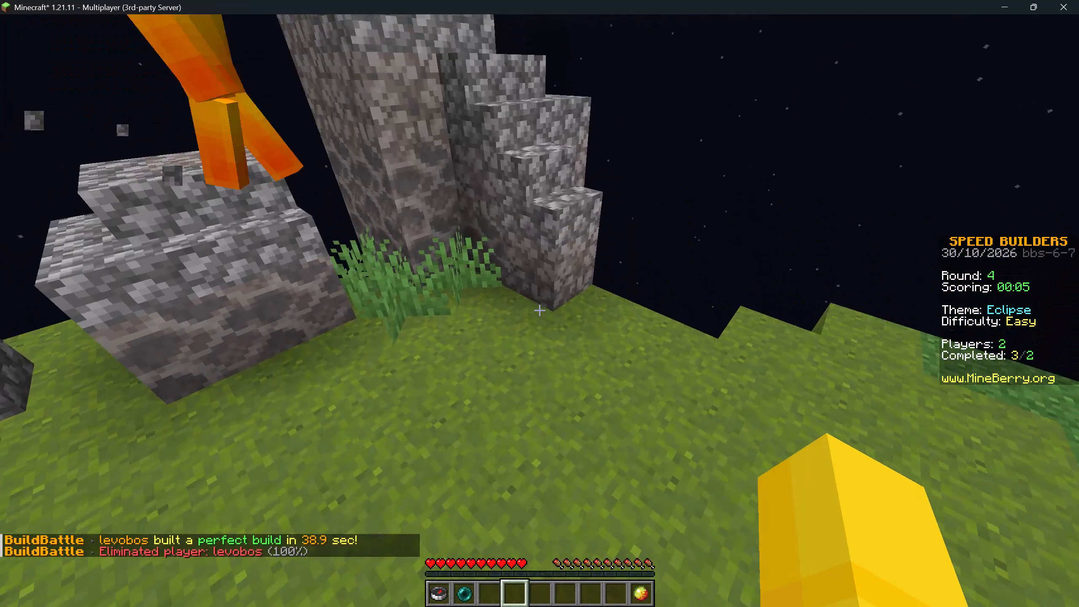
{"action": "key", "text": "Escape"}
{"action": "left_click", "coordinate": [539, 311]}
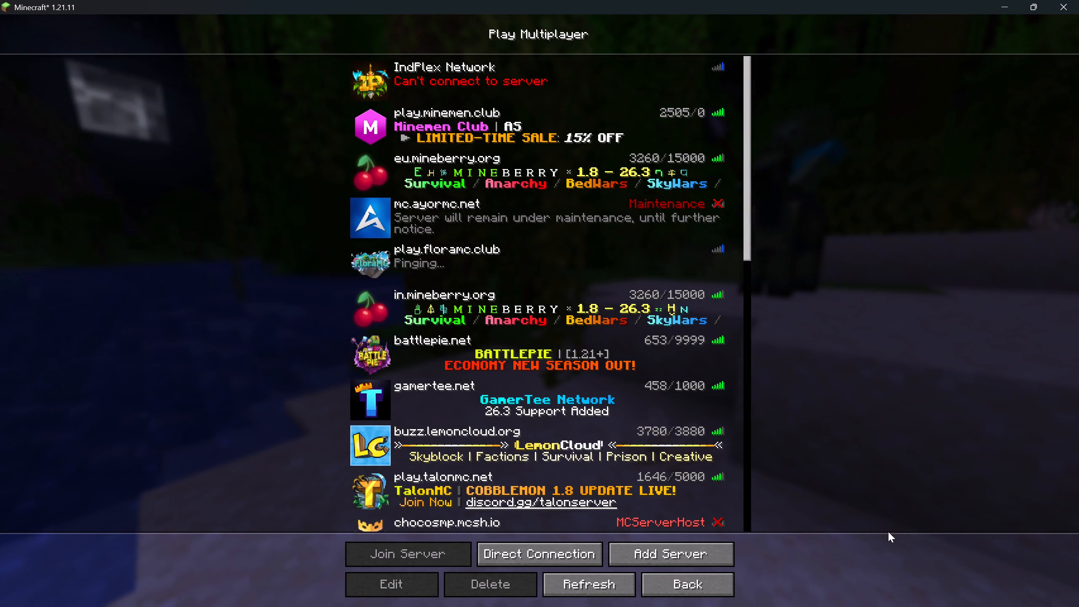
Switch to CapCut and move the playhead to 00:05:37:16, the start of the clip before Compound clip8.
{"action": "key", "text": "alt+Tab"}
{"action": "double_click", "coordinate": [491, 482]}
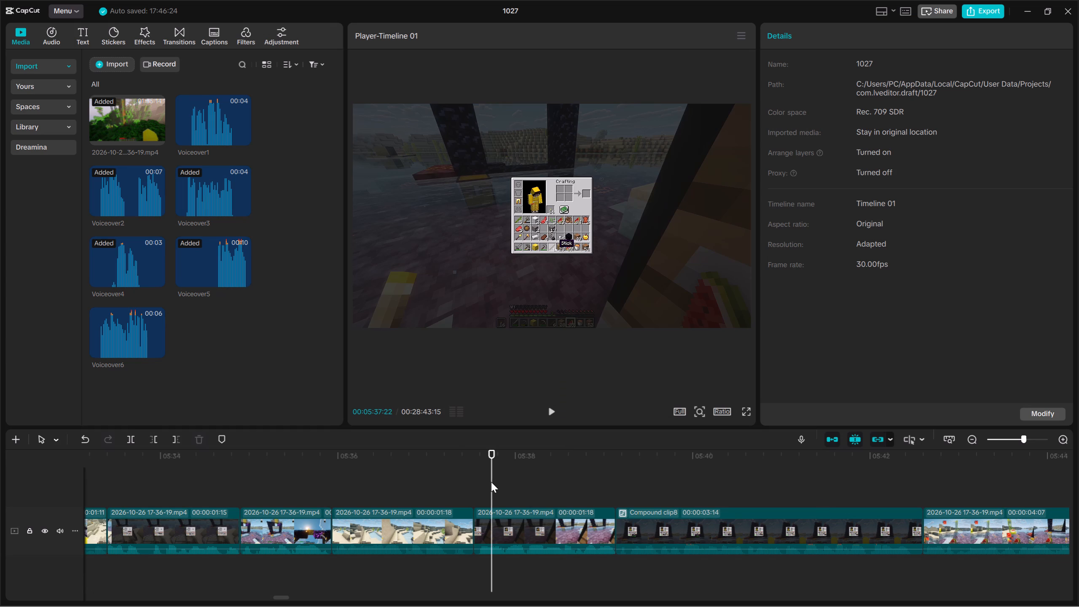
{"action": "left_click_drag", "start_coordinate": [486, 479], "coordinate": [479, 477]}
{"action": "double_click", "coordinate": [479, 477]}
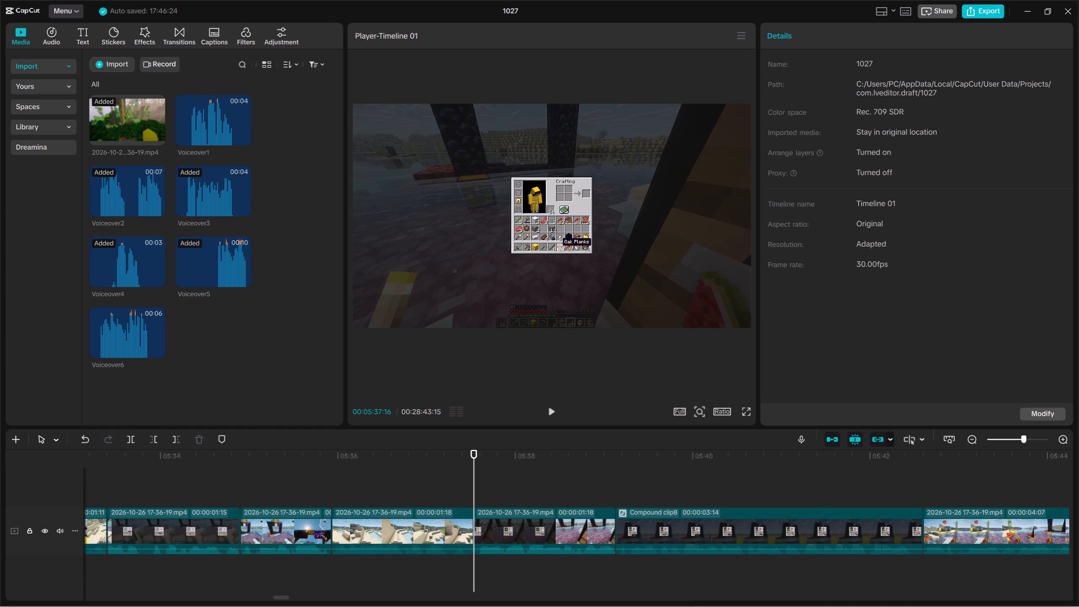
Switch to Chrome and look over the channel's YouTube Studio dashboard and the YouTube home feed in a separate tab.
{"action": "left_click", "coordinate": [668, 597]}
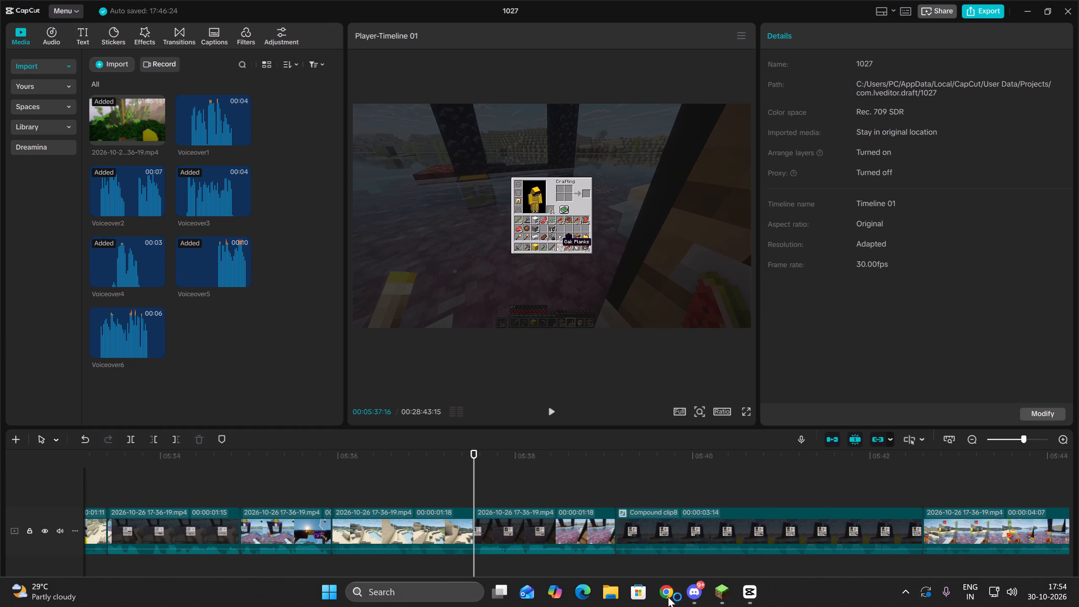
{"action": "left_click", "coordinate": [470, 308]}
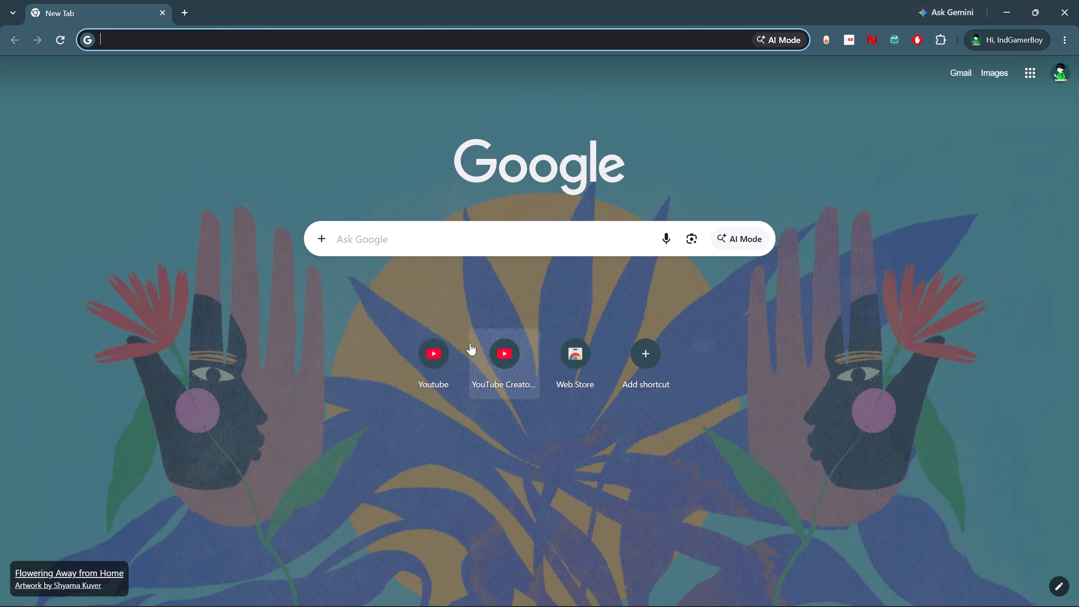
{"action": "left_click", "coordinate": [486, 355]}
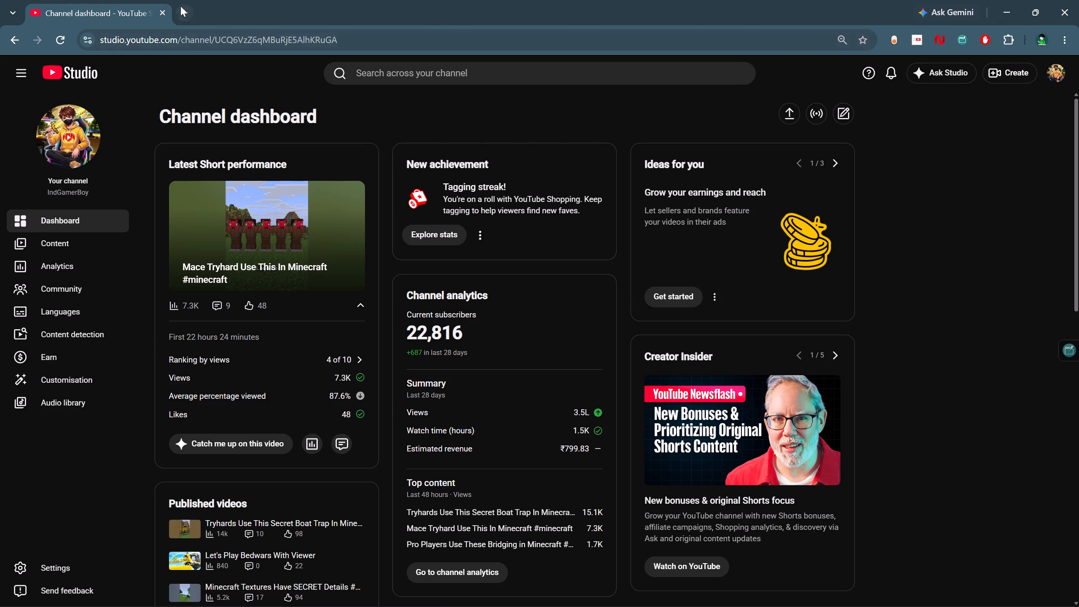
{"action": "left_click", "coordinate": [180, 6]}
{"action": "left_click", "coordinate": [423, 357]}
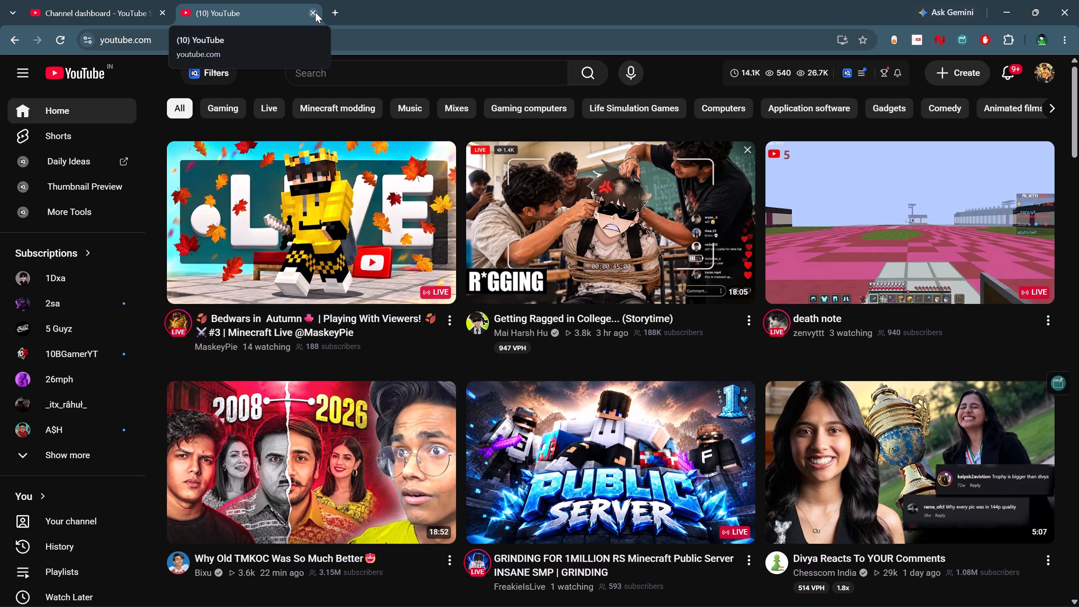
{"action": "left_click", "coordinate": [315, 12]}
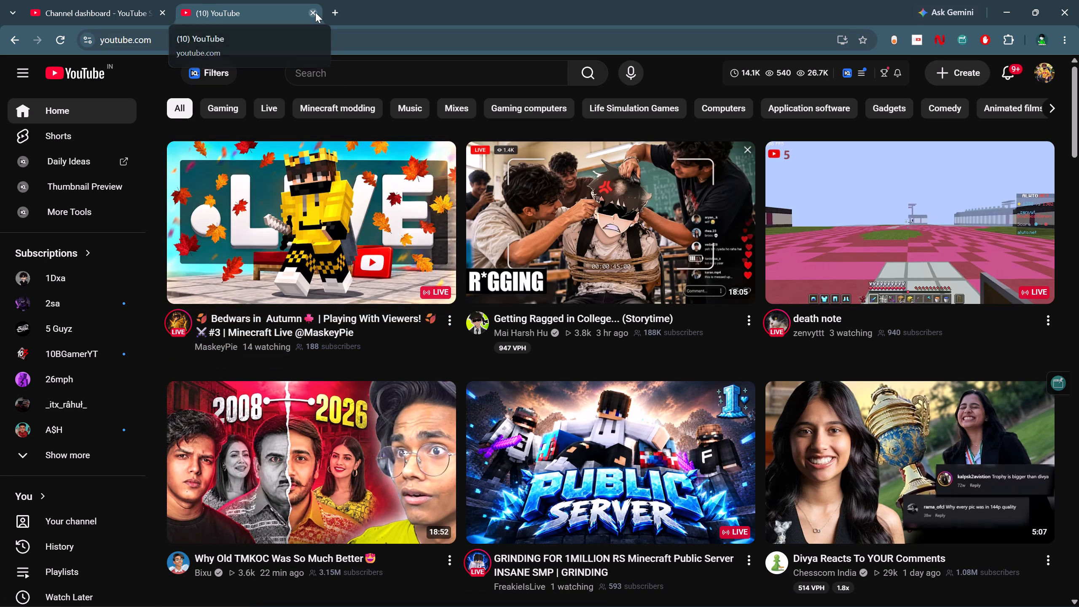
{"action": "left_click", "coordinate": [186, 8]}
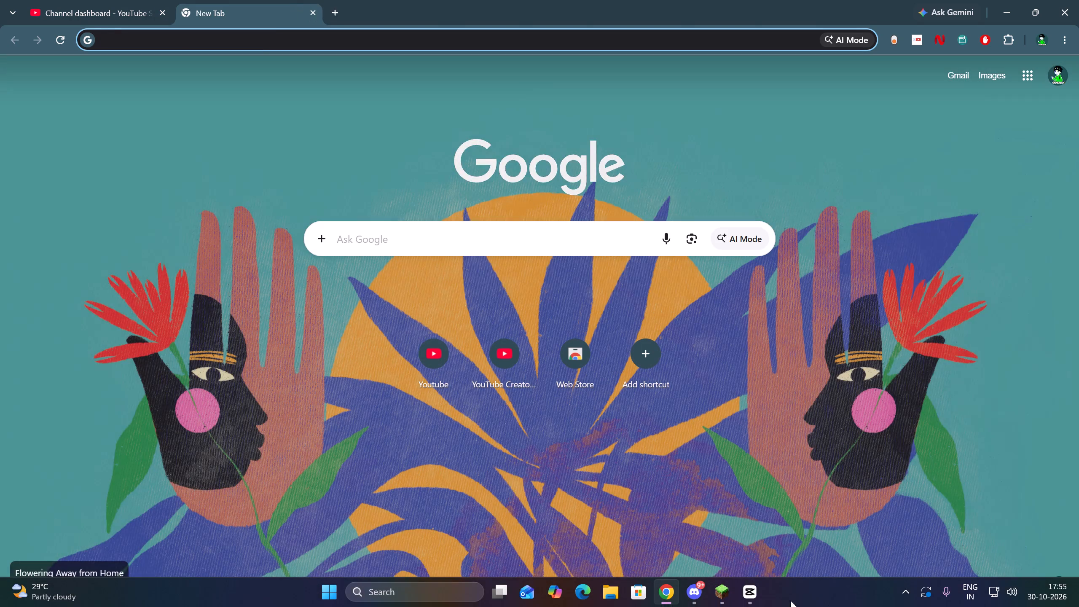
Switch back to CapCut and trim away the start of the clip before Compound clip8, up to 00:05:37:18.
{"action": "left_click", "coordinate": [740, 593]}
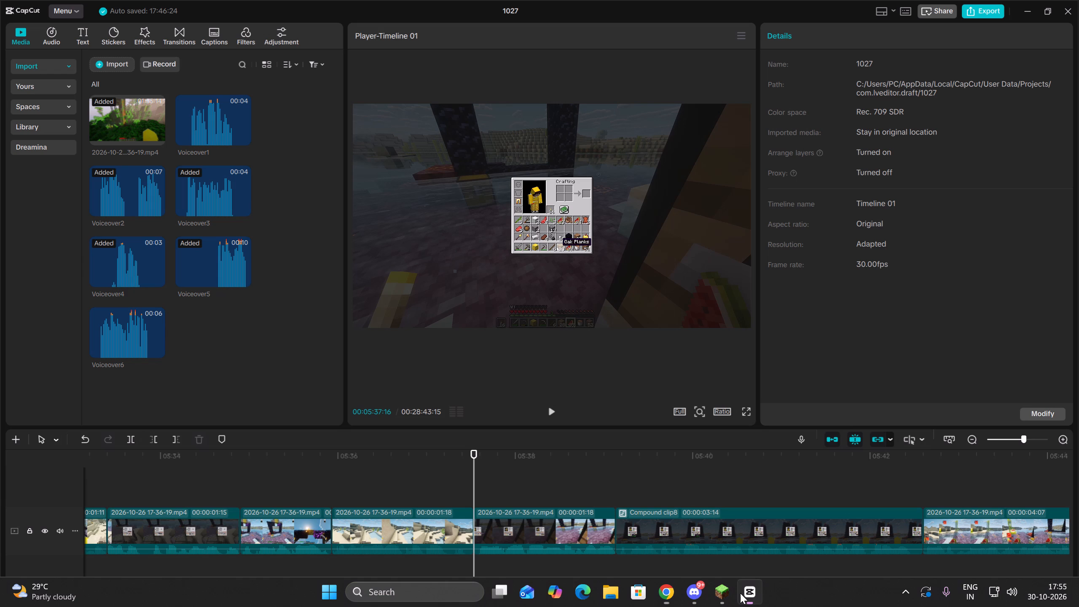
{"action": "double_click", "coordinate": [480, 561]}
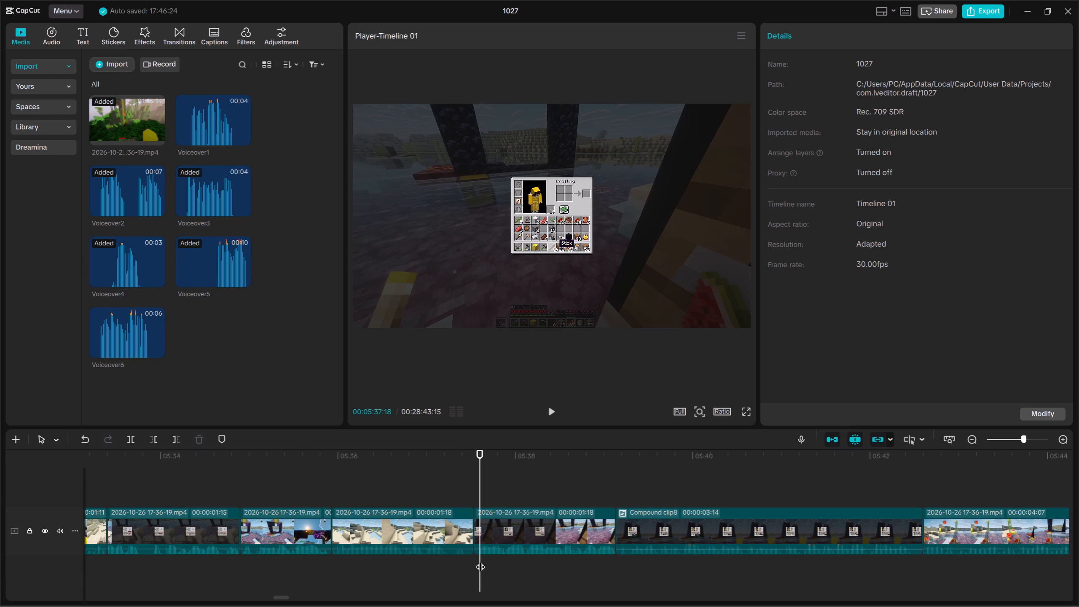
{"action": "left_click_drag", "start_coordinate": [515, 569], "coordinate": [514, 521]}
{"action": "left_click", "coordinate": [161, 437]}
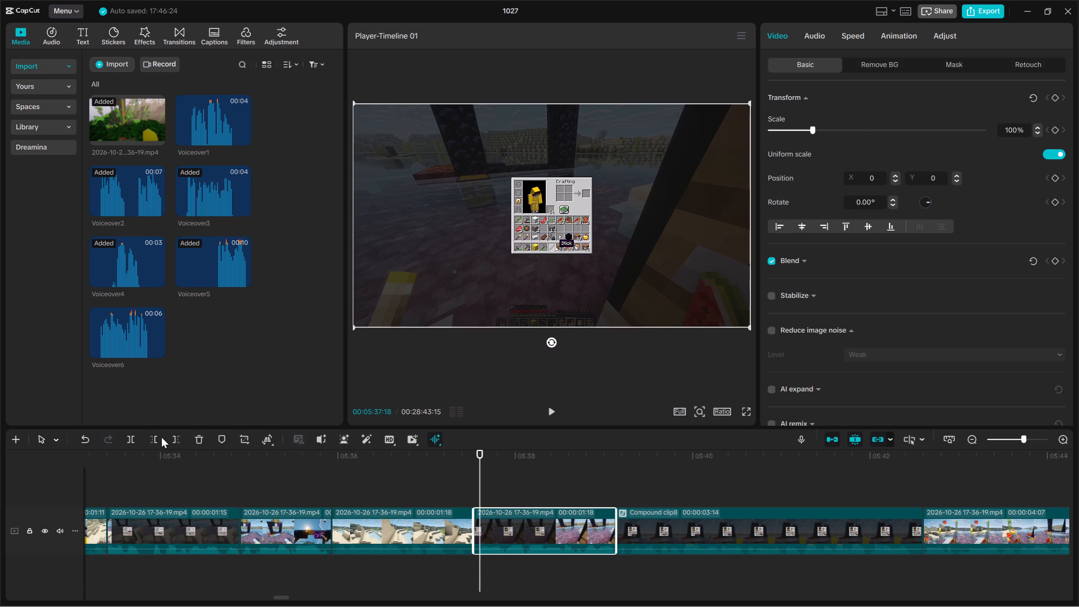
{"action": "left_click", "coordinate": [157, 436]}
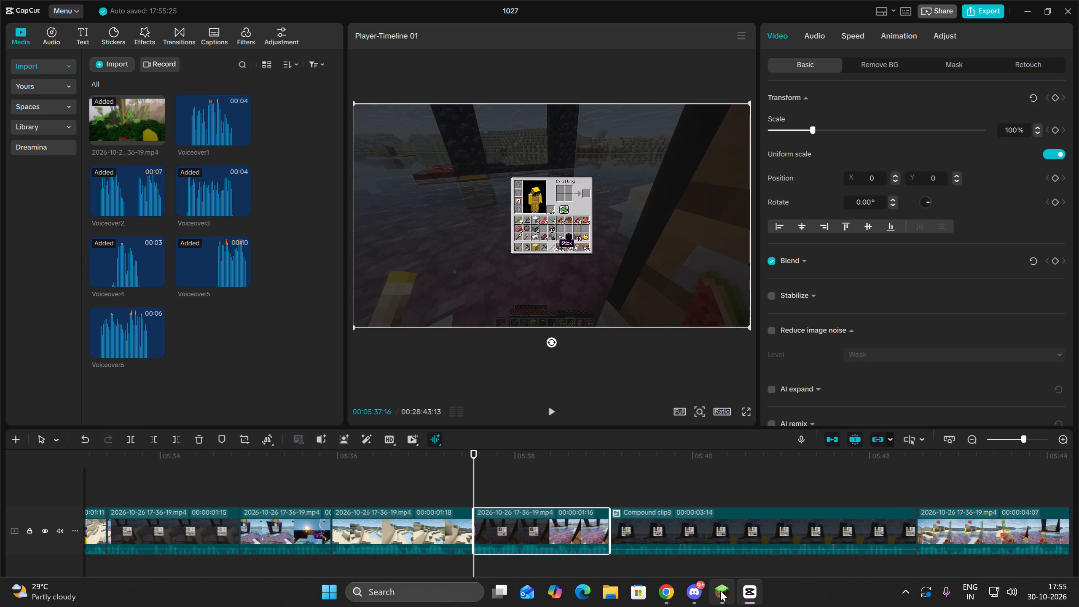
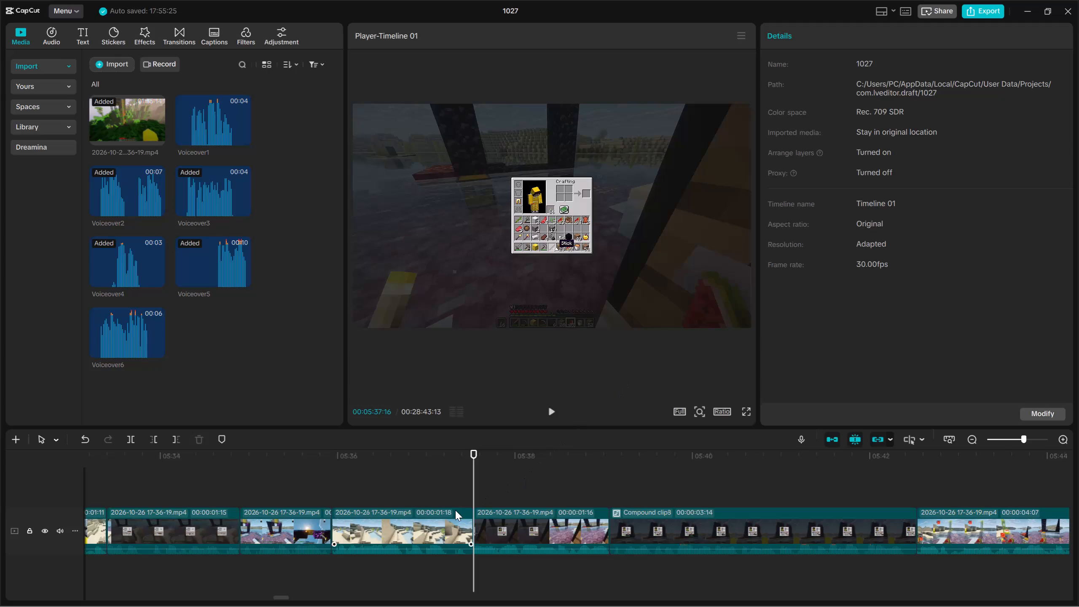
Trim away the end of the second clip before Compound clip8, from 00:05:37:13 onward.
{"action": "double_click", "coordinate": [464, 569]}
{"action": "left_click_drag", "start_coordinate": [451, 569], "coordinate": [458, 509]}
{"action": "left_click", "coordinate": [172, 442]}
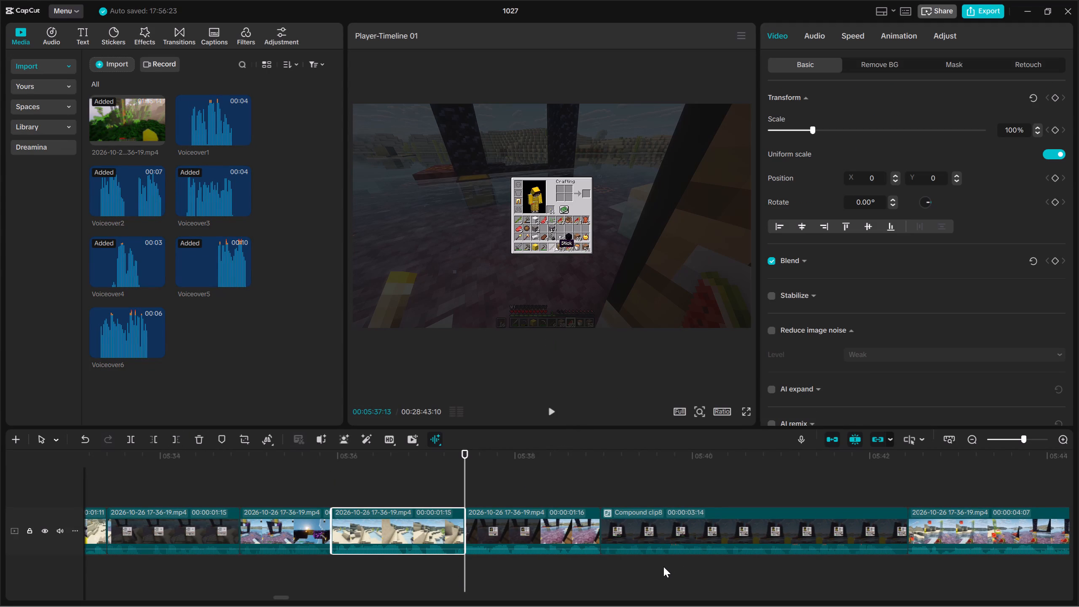
Play through to the end of Compound clip8 and trim away its end from 00:05:42:09 onward.
{"action": "key", "text": "Up"}
{"action": "key", "text": "space"}
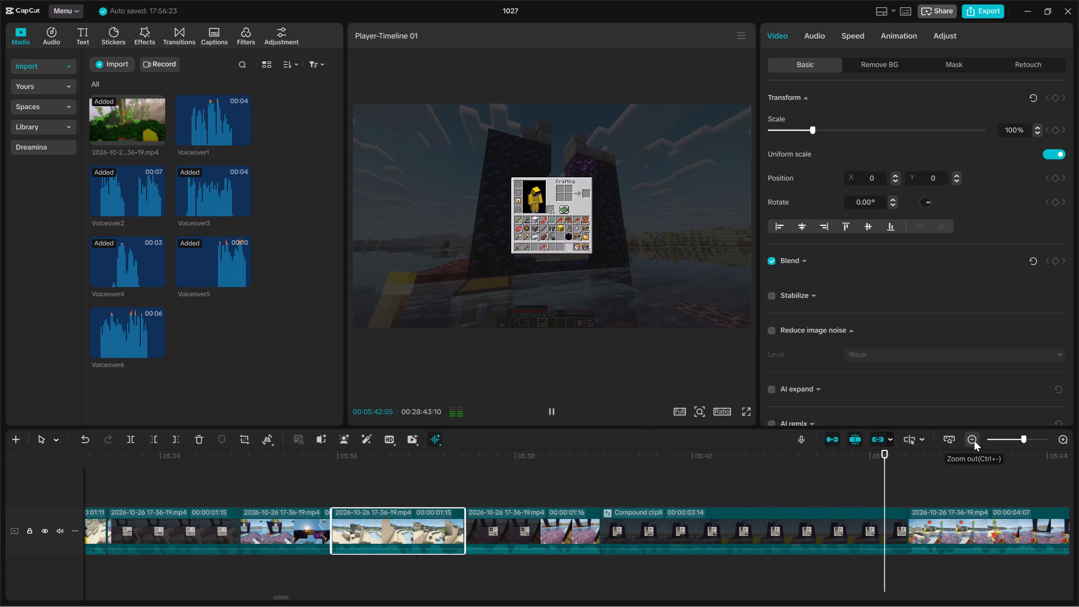
{"action": "key", "text": "space"}
{"action": "left_click", "coordinate": [892, 567]}
{"action": "double_click", "coordinate": [894, 563]}
{"action": "left_click_drag", "start_coordinate": [866, 566], "coordinate": [830, 518]}
{"action": "left_click", "coordinate": [166, 438]}
{"action": "left_click", "coordinate": [172, 438]}
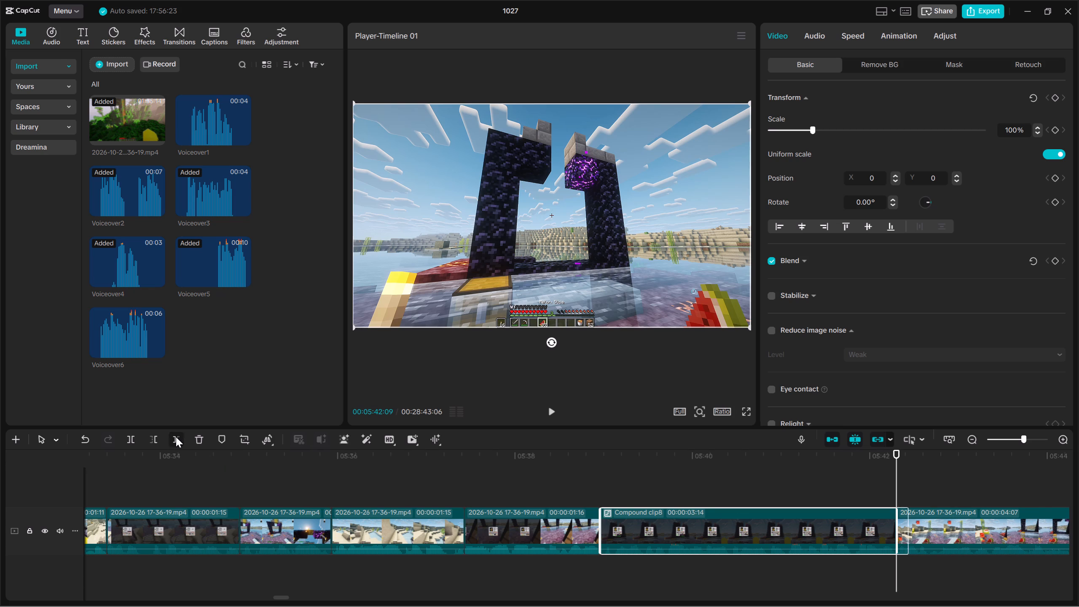
Play back the clip following Compound clip8 from its start to check its footage.
{"action": "key", "text": "space"}
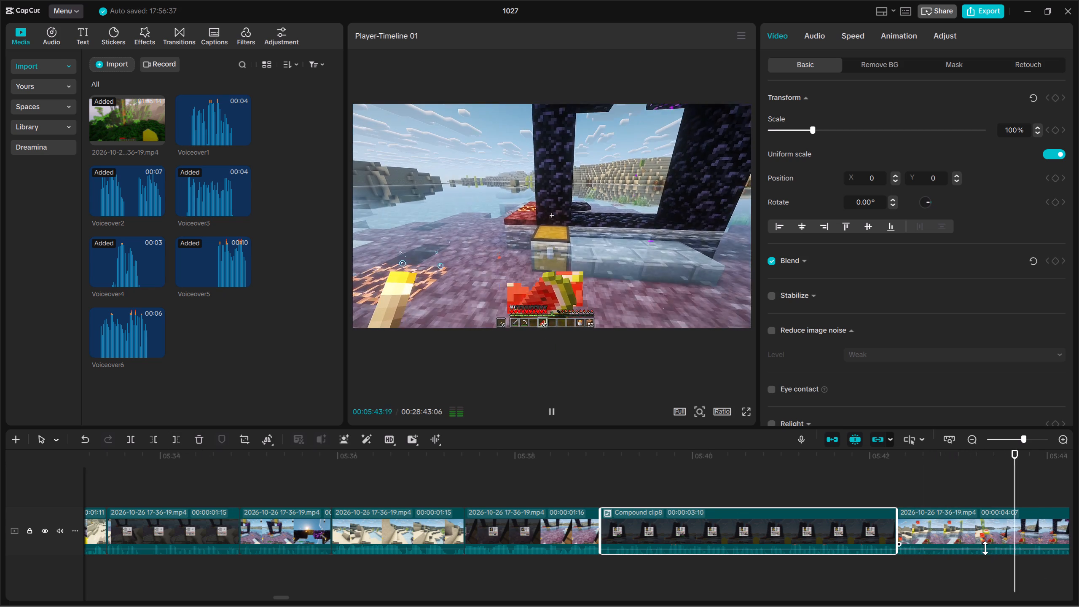
{"action": "key", "text": "Up"}
{"action": "key", "text": "space"}
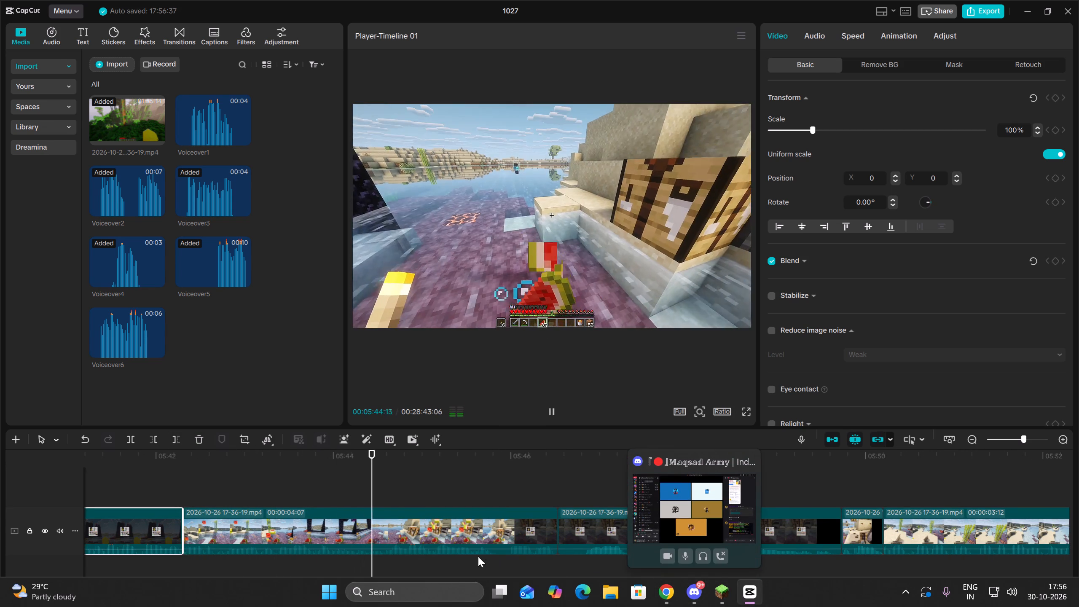
{"action": "key", "text": "Up"}
{"action": "key", "text": "space"}
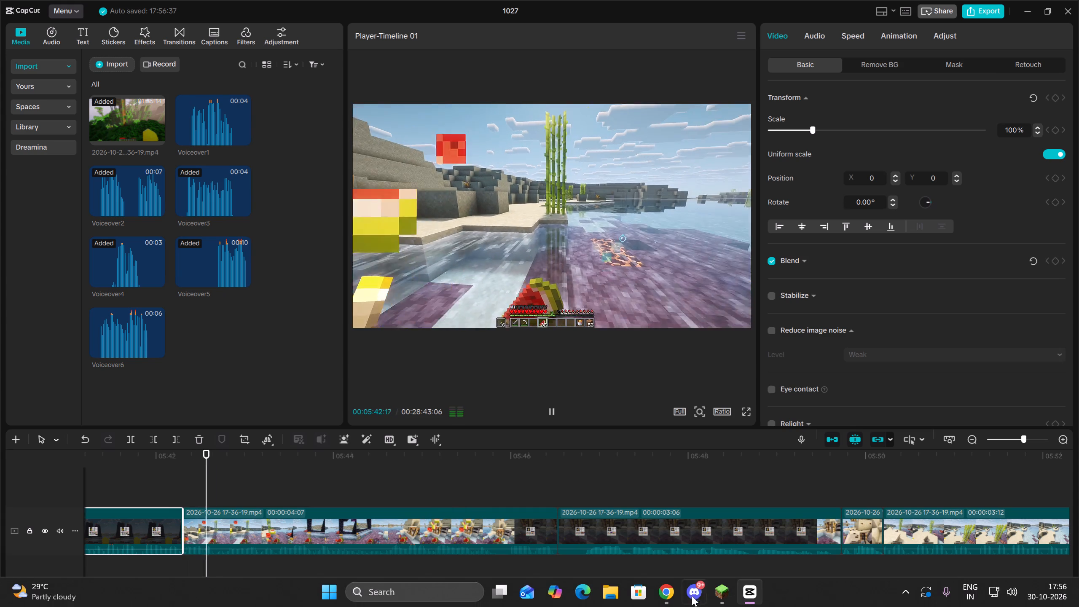
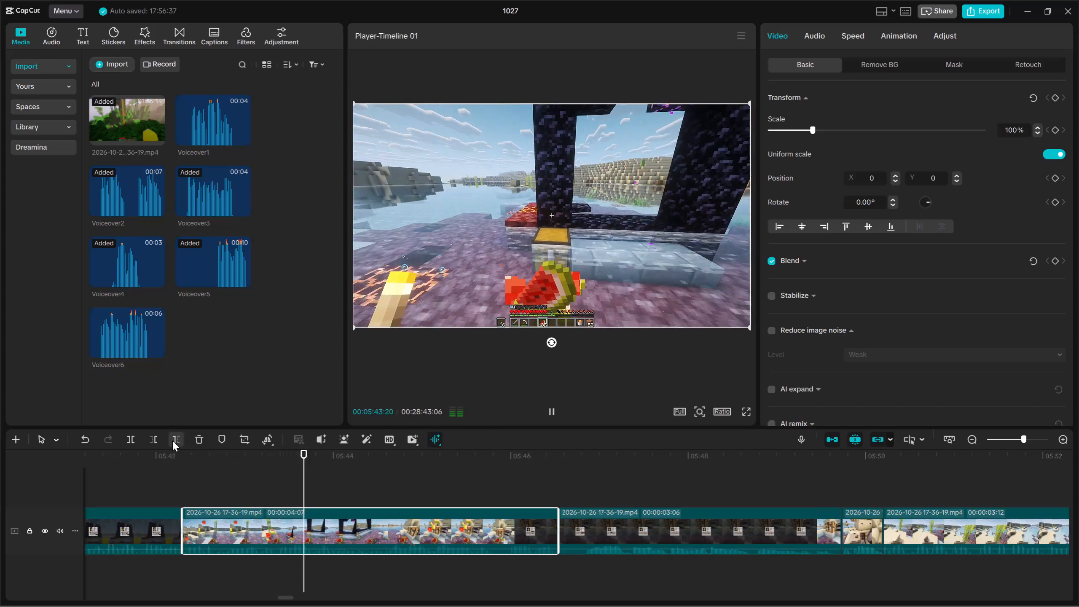
Trim away the end of the clip right after Compound clip8, from 00:05:44:17 onward.
{"action": "key", "text": "space"}
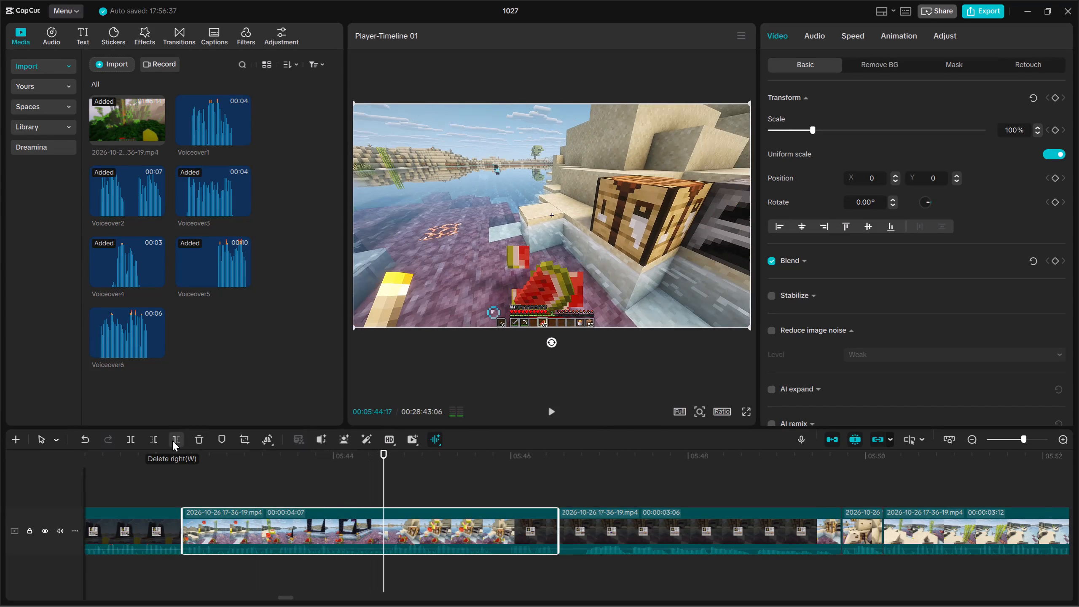
{"action": "left_click", "coordinate": [172, 440]}
Play on through the following footage and delete the 00:00:03:06 inventory-screen clip that starts at 00:05:44:17.
{"action": "key", "text": "space"}
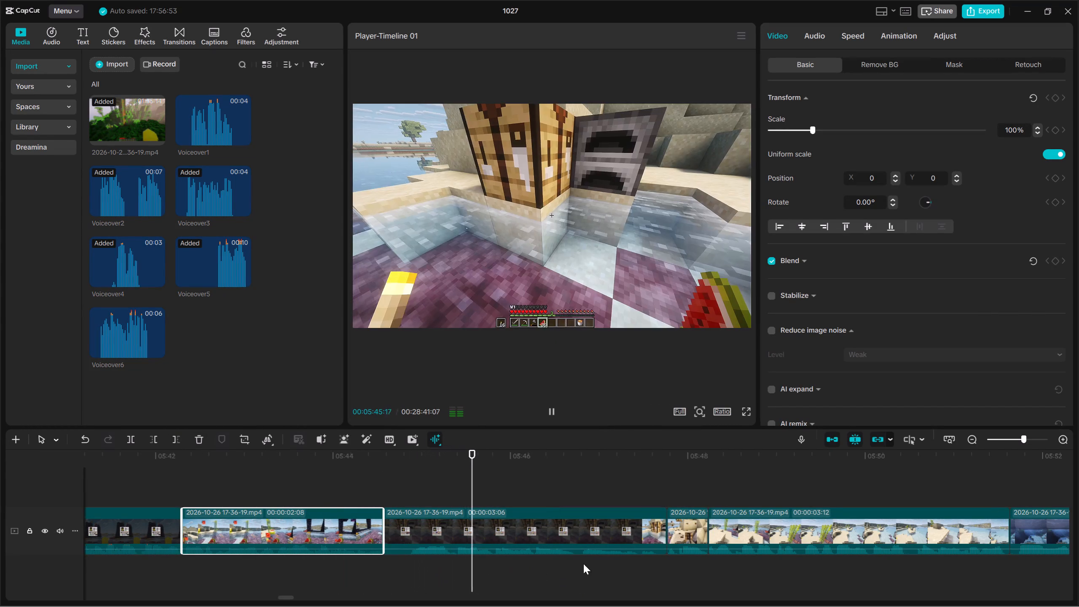
{"action": "left_click_drag", "start_coordinate": [578, 567], "coordinate": [584, 507]}
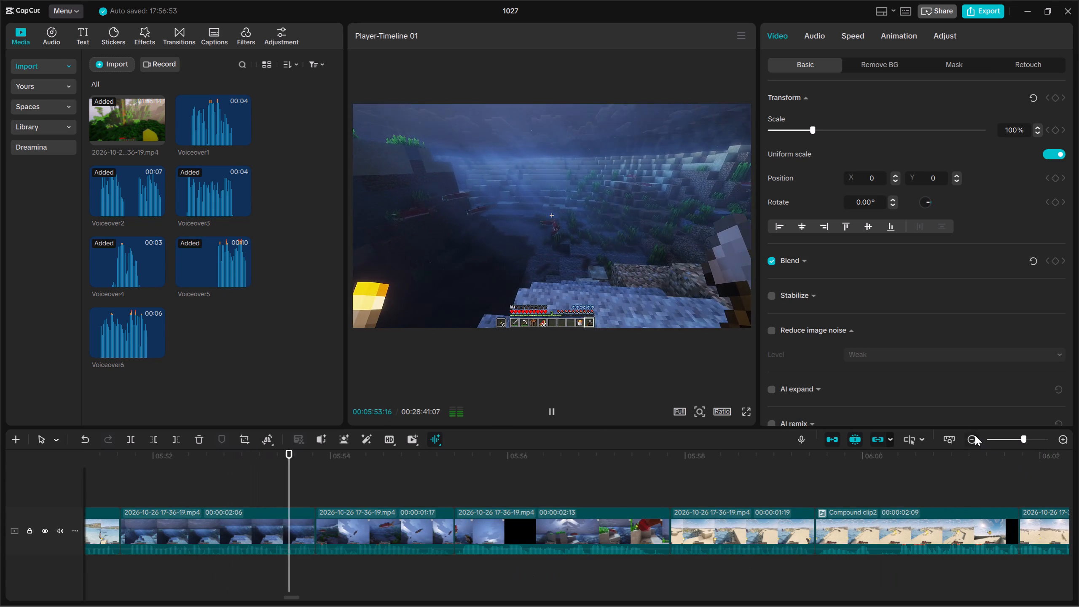
{"action": "double_click", "coordinate": [975, 435]}
{"action": "key", "text": "Up"}
{"action": "key", "text": "Up"}
{"action": "key", "text": "Up"}
{"action": "key", "text": "Up"}
{"action": "key", "text": "Up"}
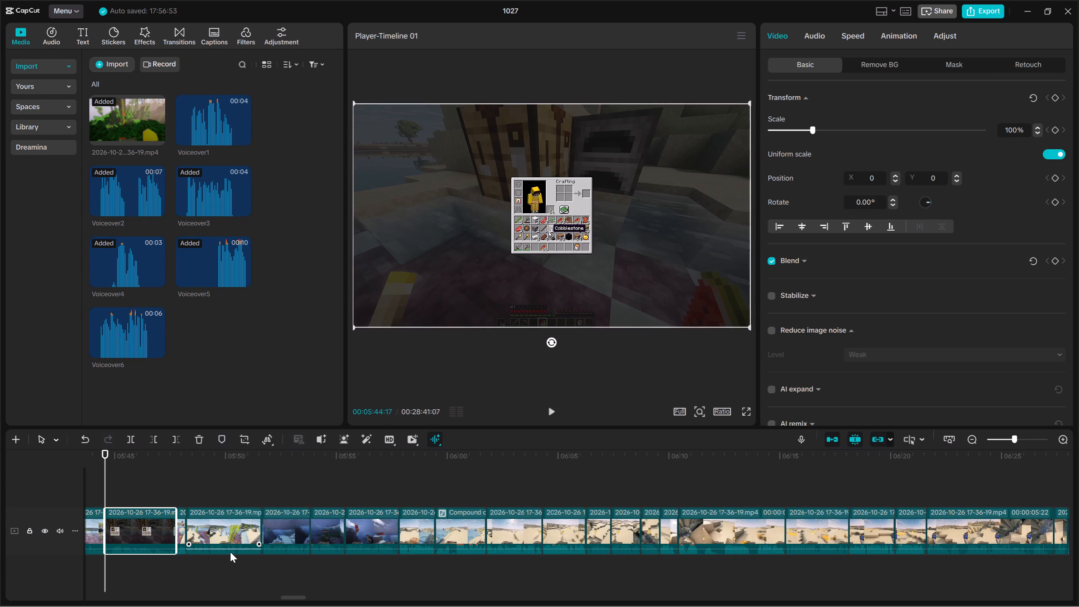
{"action": "key", "text": "space"}
{"action": "left_click_drag", "start_coordinate": [155, 573], "coordinate": [152, 505]}
{"action": "key", "text": "Delete"}
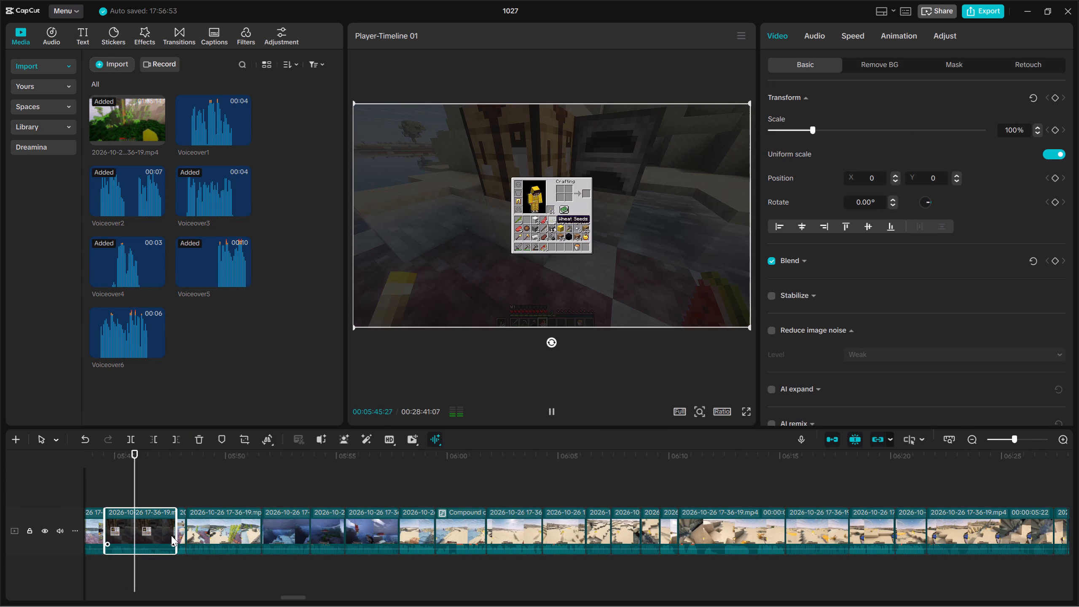
Play back across the cut and delete the 00:00:03:12 sandy shore clip at about 00:05:45.
{"action": "key", "text": "Up"}
{"action": "key", "text": "Up"}
{"action": "key", "text": "space"}
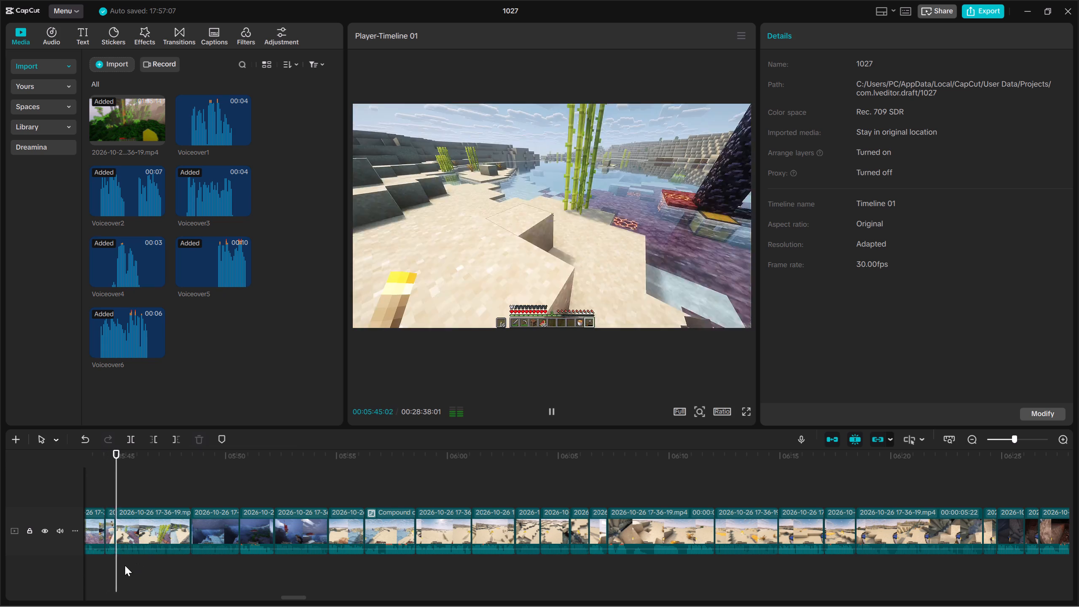
{"action": "left_click", "coordinate": [142, 537]}
{"action": "key", "text": "Delete"}
Play back the first underwater clip and trim away its beginning up to 00:05:45:05.
{"action": "key", "text": "Up"}
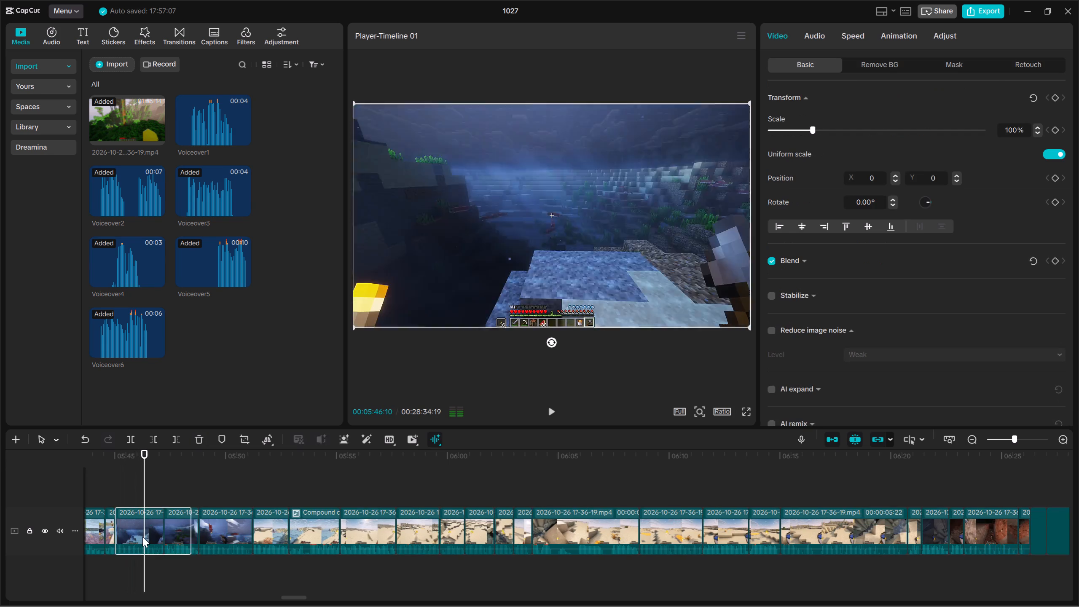
{"action": "key", "text": "Up"}
{"action": "key", "text": "Up"}
{"action": "key", "text": "space"}
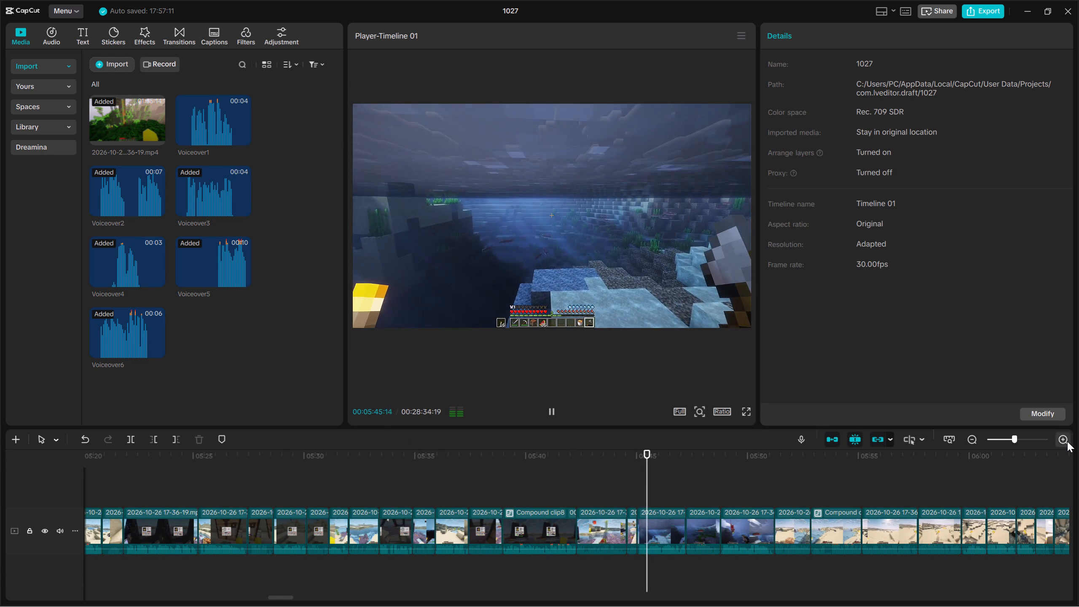
{"action": "double_click", "coordinate": [1067, 441]}
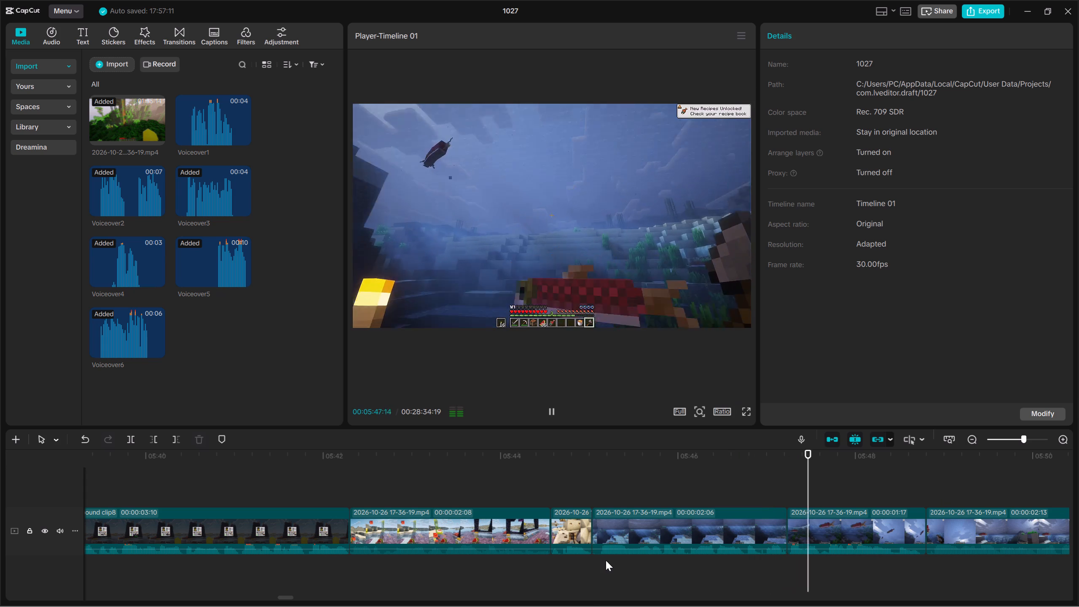
{"action": "left_click", "coordinate": [605, 559]}
{"action": "left_click_drag", "start_coordinate": [626, 570], "coordinate": [631, 535]}
{"action": "left_click", "coordinate": [156, 435]}
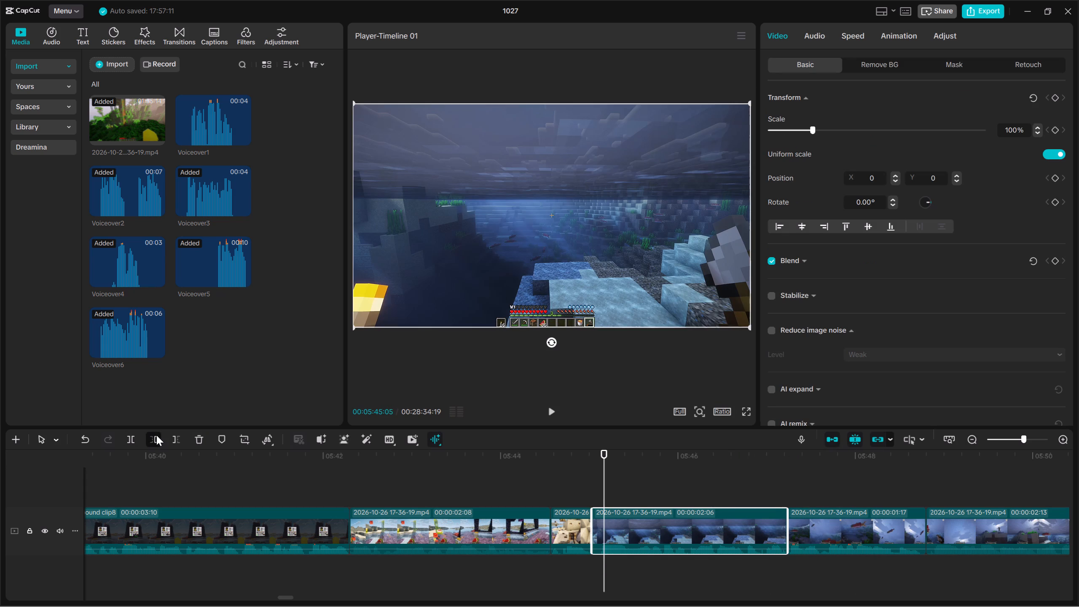
Play on and trim the end of the 00:00:02:13 underwater clip so it lasts 00:00:02:05.
{"action": "key", "text": "space"}
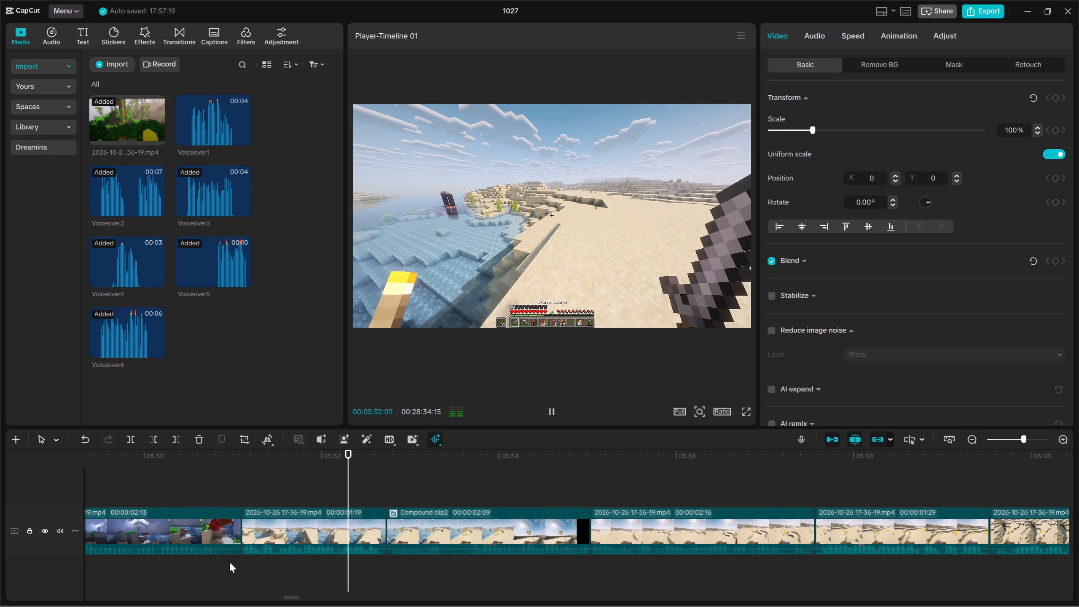
{"action": "left_click", "coordinate": [228, 561]}
{"action": "double_click", "coordinate": [226, 558]}
{"action": "left_click_drag", "start_coordinate": [225, 557], "coordinate": [220, 556]}
{"action": "left_click_drag", "start_coordinate": [200, 573], "coordinate": [190, 508]}
{"action": "left_click", "coordinate": [174, 436]}
Play back Compound clip2 and the desert clips after it to check their footage.
{"action": "key", "text": "space"}
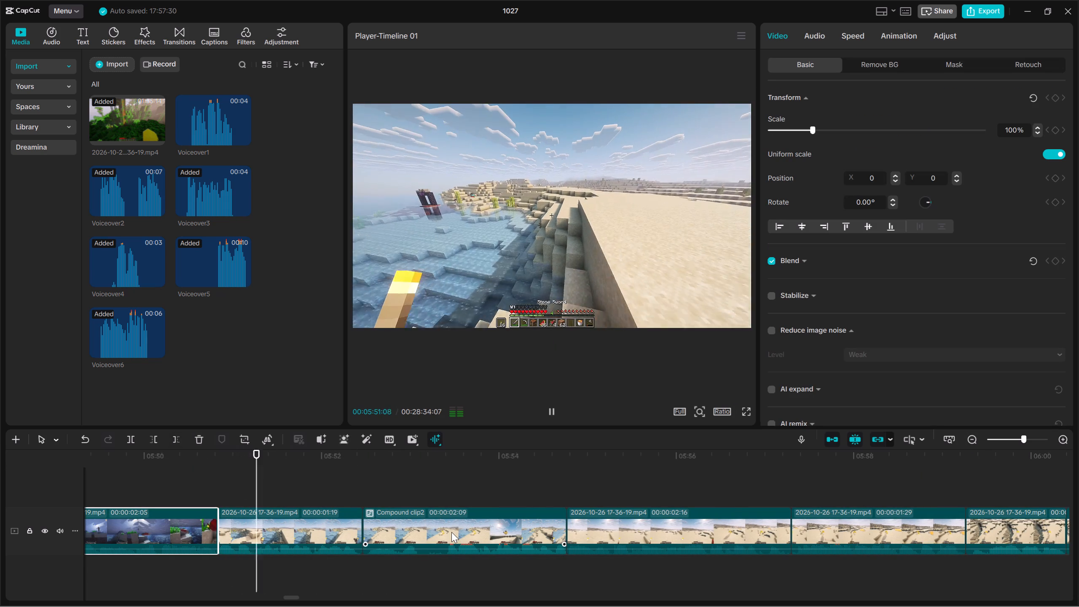
{"action": "left_click", "coordinate": [451, 532]}
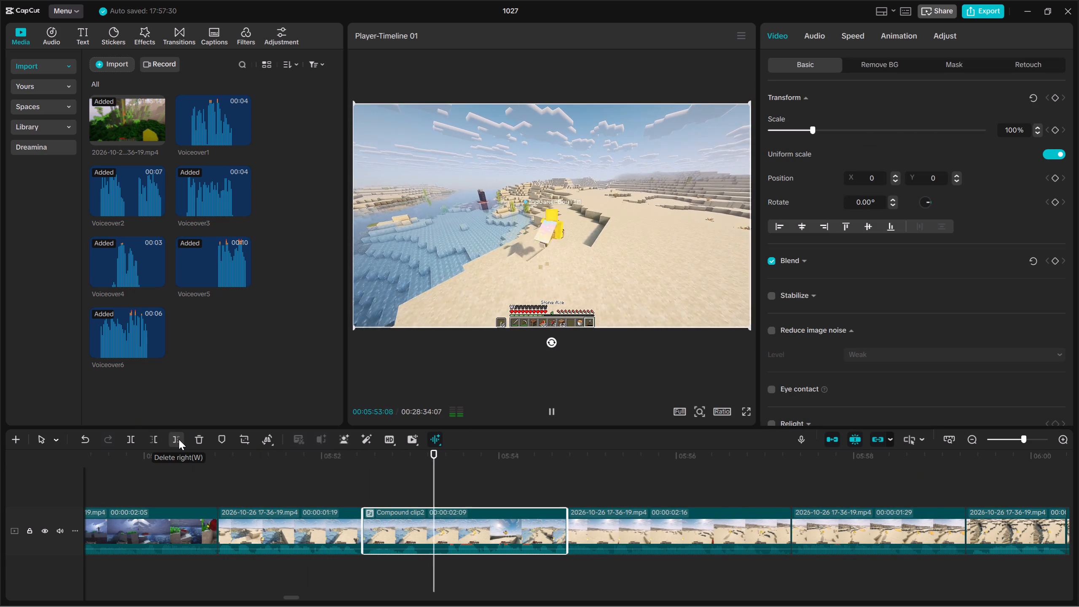
{"action": "left_click", "coordinate": [442, 561]}
{"action": "left_click_drag", "start_coordinate": [442, 561], "coordinate": [448, 560]}
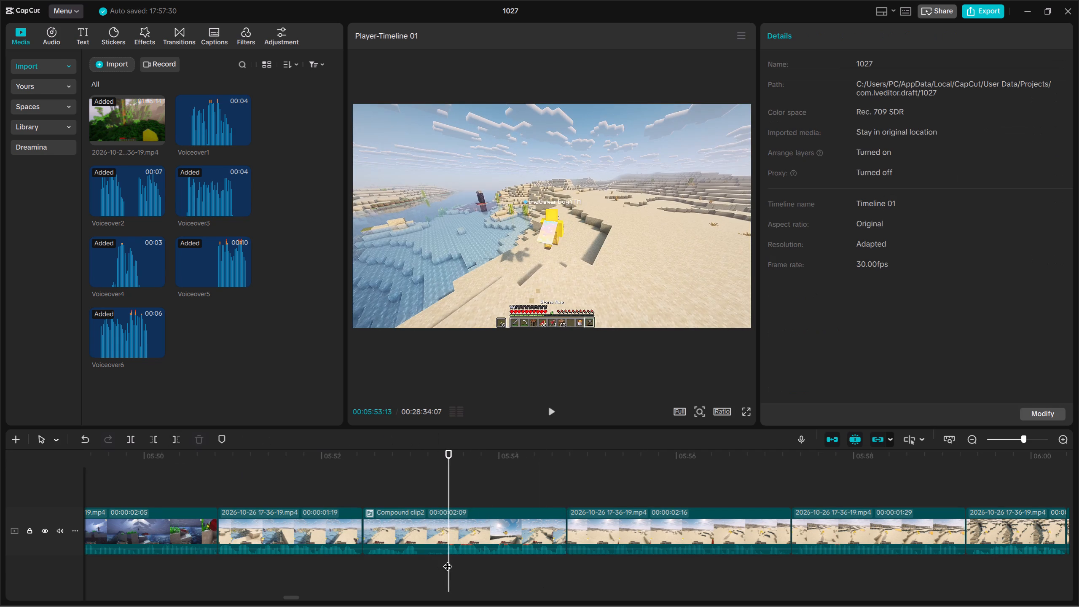
{"action": "key", "text": "space"}
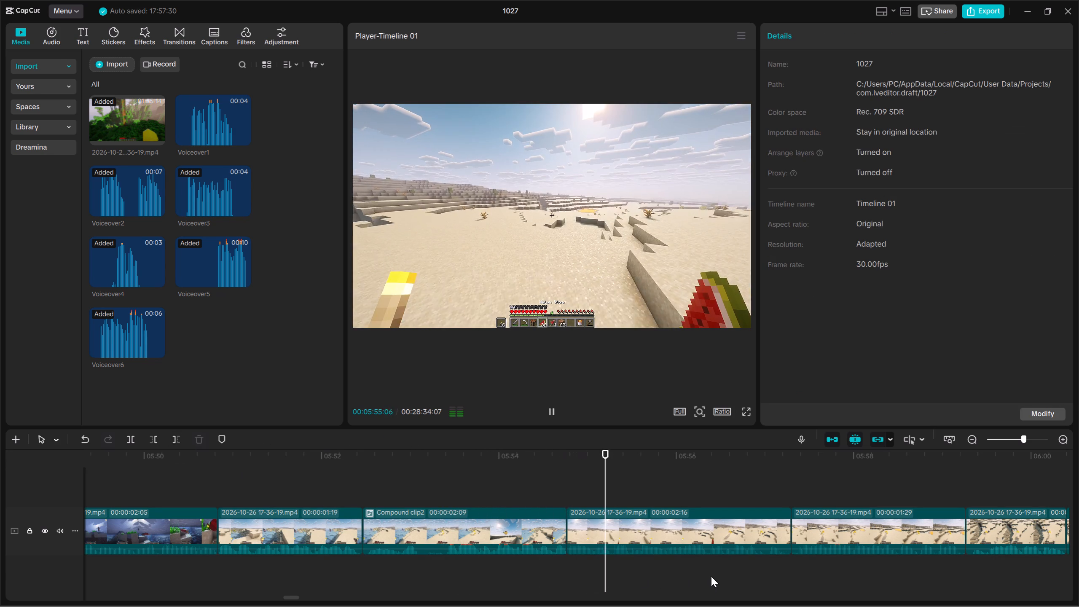
{"action": "scroll", "coordinate": [858, 575], "scroll_direction": "down", "scroll_amount": 6, "text": "ctrl"}
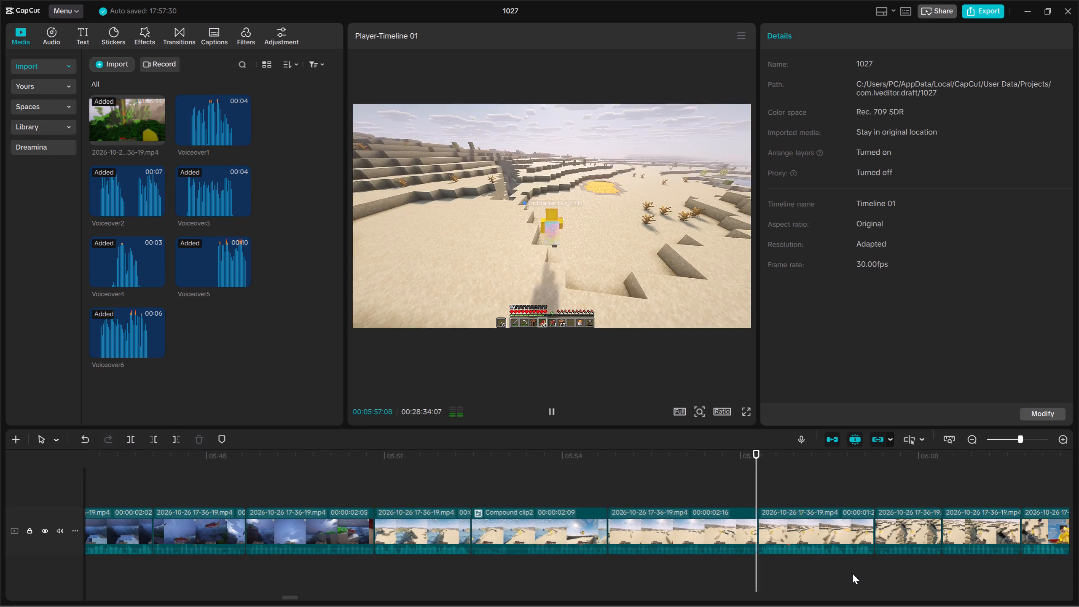
{"action": "scroll", "coordinate": [924, 567], "scroll_direction": "down", "scroll_amount": 6, "text": "ctrl"}
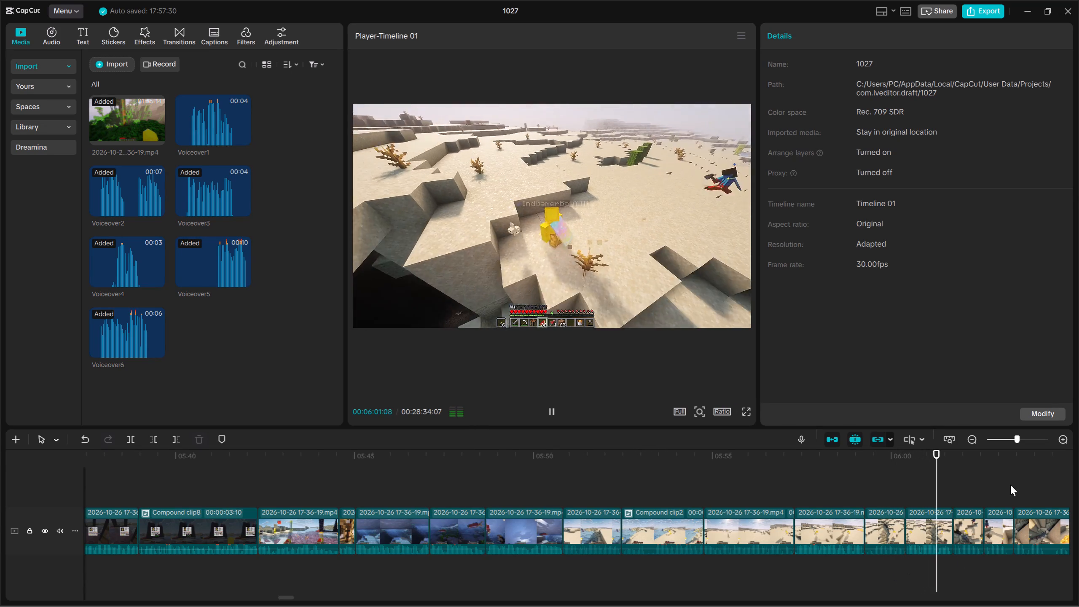
Check the desert footage and delete all clips from about 00:06:00 through the 00:00:05:22 clip ending at about 00:06:20.
{"action": "left_click_drag", "start_coordinate": [996, 461], "coordinate": [567, 462]}
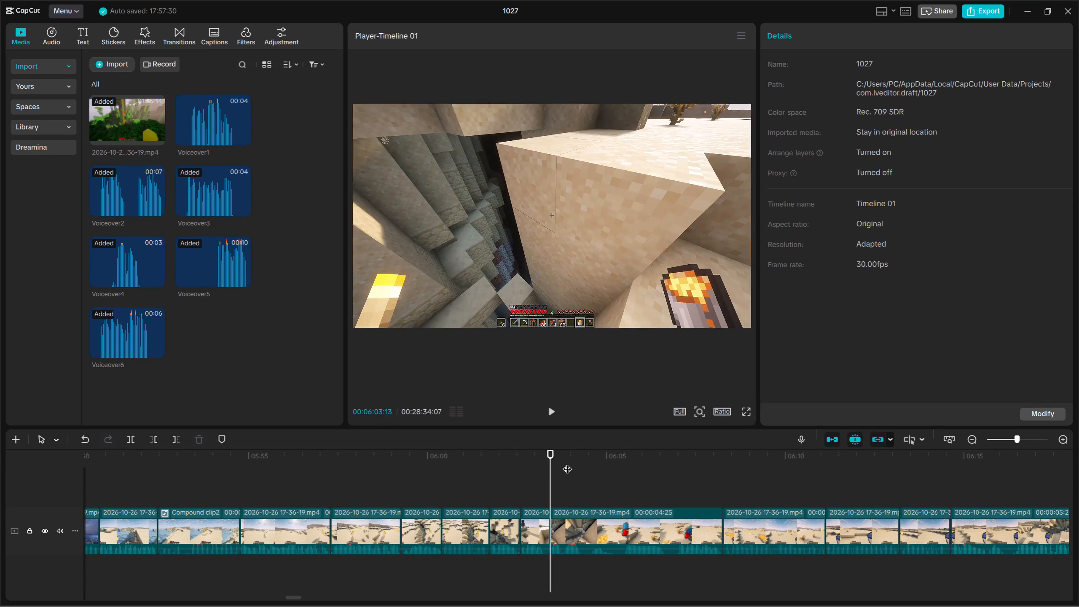
{"action": "key", "text": "Up"}
{"action": "key", "text": "Up"}
{"action": "key", "text": "Up"}
{"action": "key", "text": "Up"}
{"action": "key", "text": "space"}
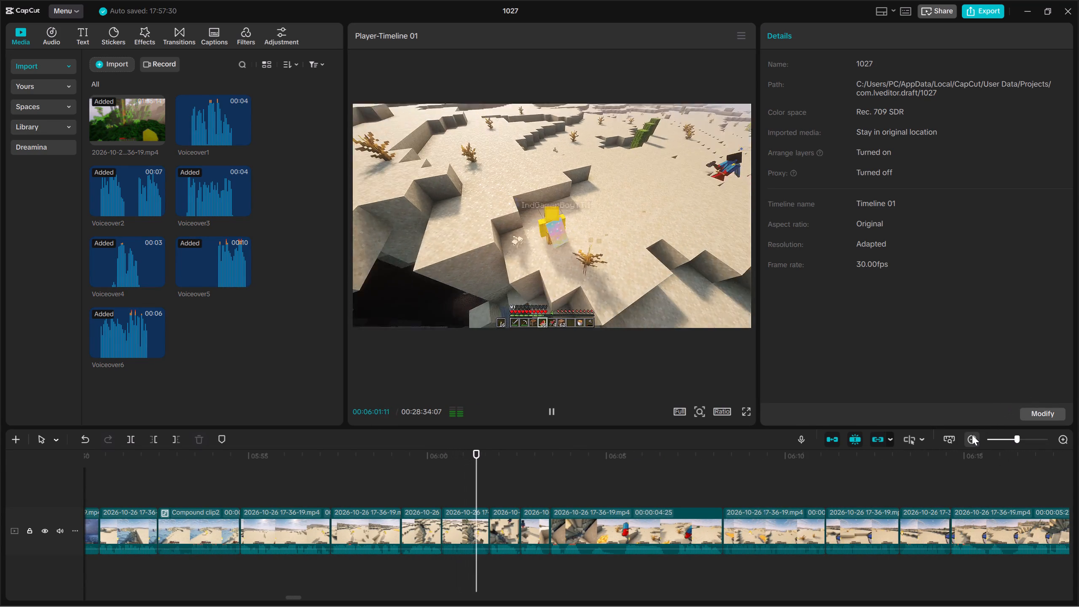
{"action": "left_click_drag", "start_coordinate": [471, 565], "coordinate": [491, 515]}
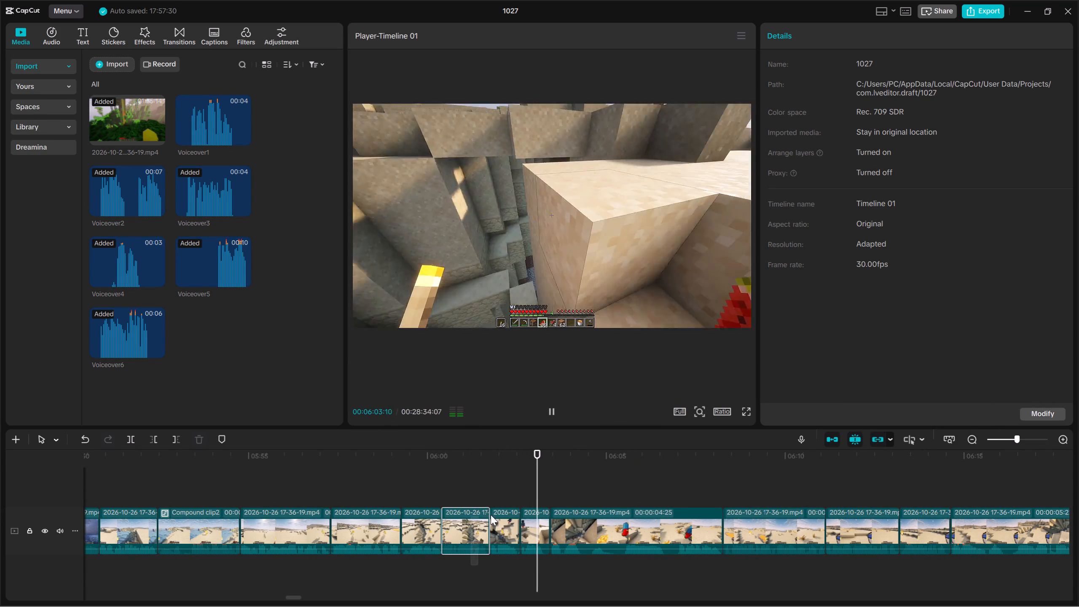
{"action": "left_click_drag", "start_coordinate": [491, 515], "coordinate": [683, 527]}
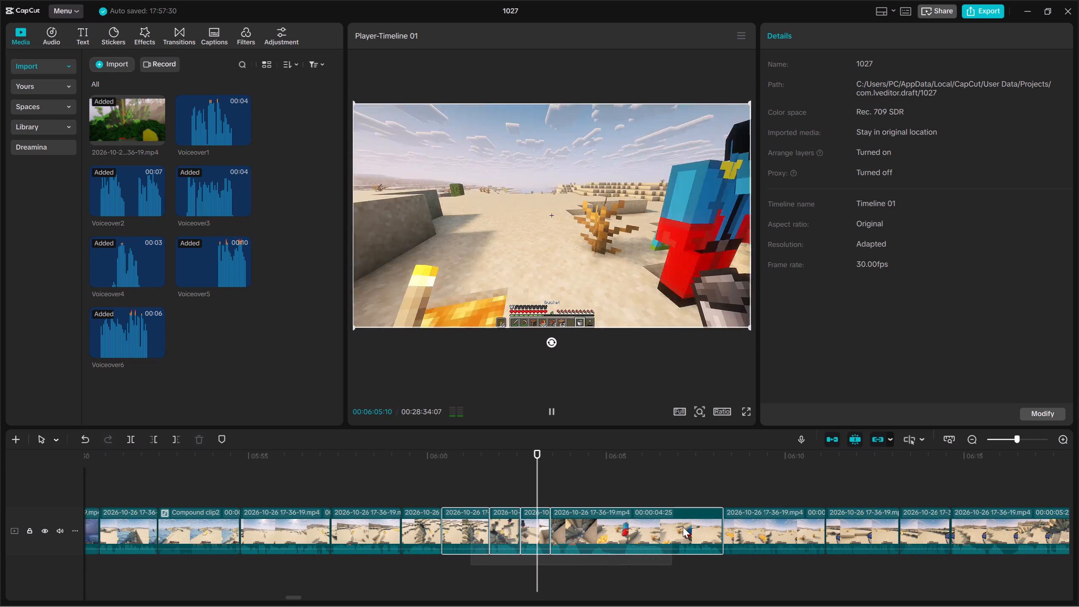
{"action": "left_click_drag", "start_coordinate": [683, 527], "coordinate": [924, 539]}
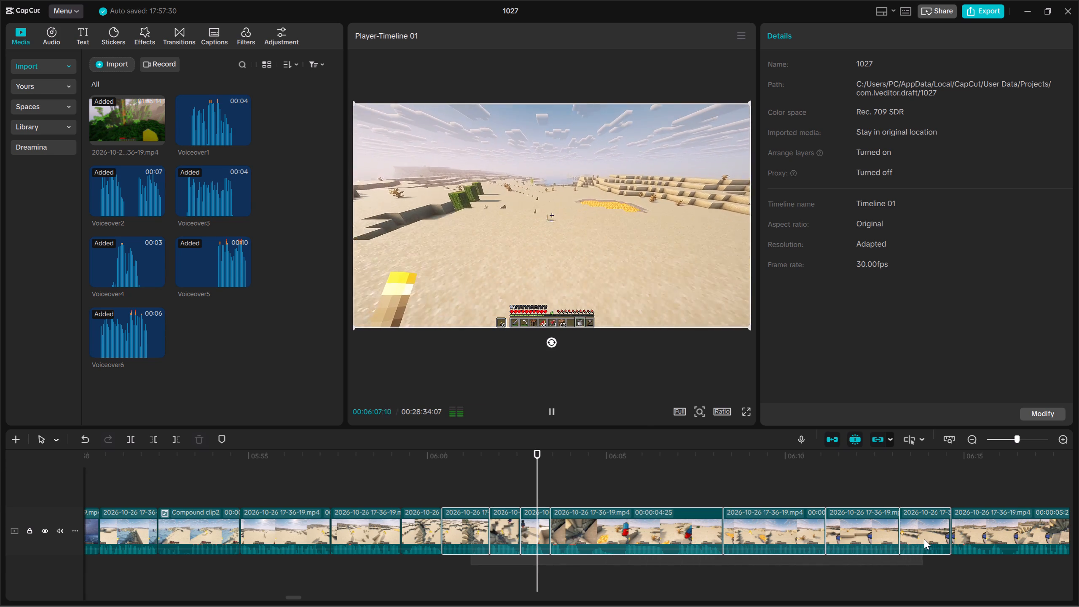
{"action": "left_click_drag", "start_coordinate": [924, 539], "coordinate": [982, 537]}
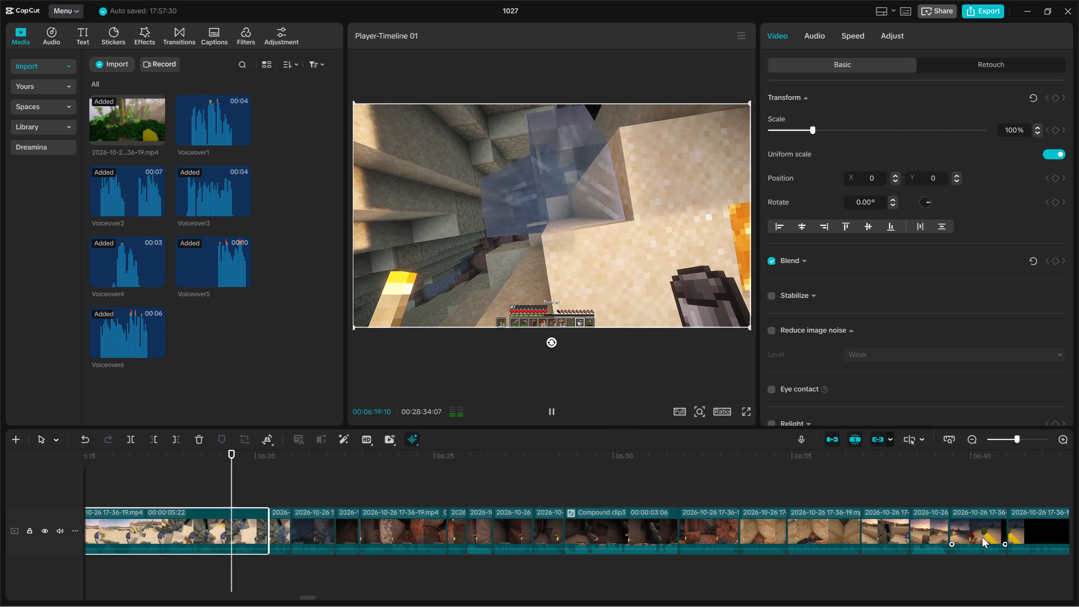
{"action": "key", "text": "Delete"}
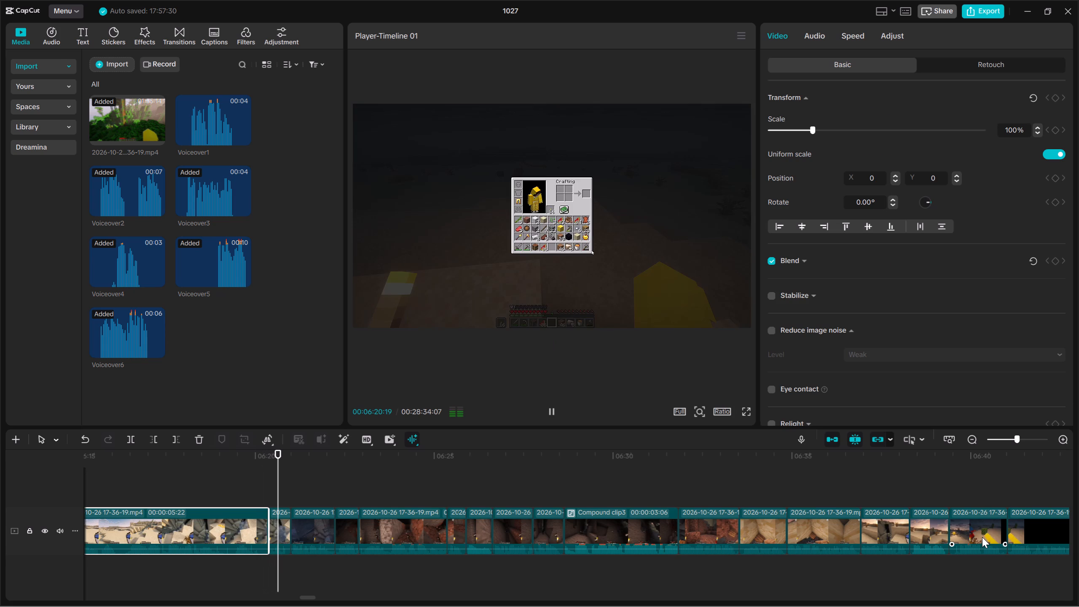
Go back to the desert clips after Compound clip2, play across the cut, and delete the very short clip at about 00:06:00.
{"action": "key", "text": "Up"}
{"action": "key", "text": "Up"}
{"action": "key", "text": "Up"}
{"action": "key", "text": "Up"}
{"action": "key", "text": "Up"}
{"action": "key", "text": "Up"}
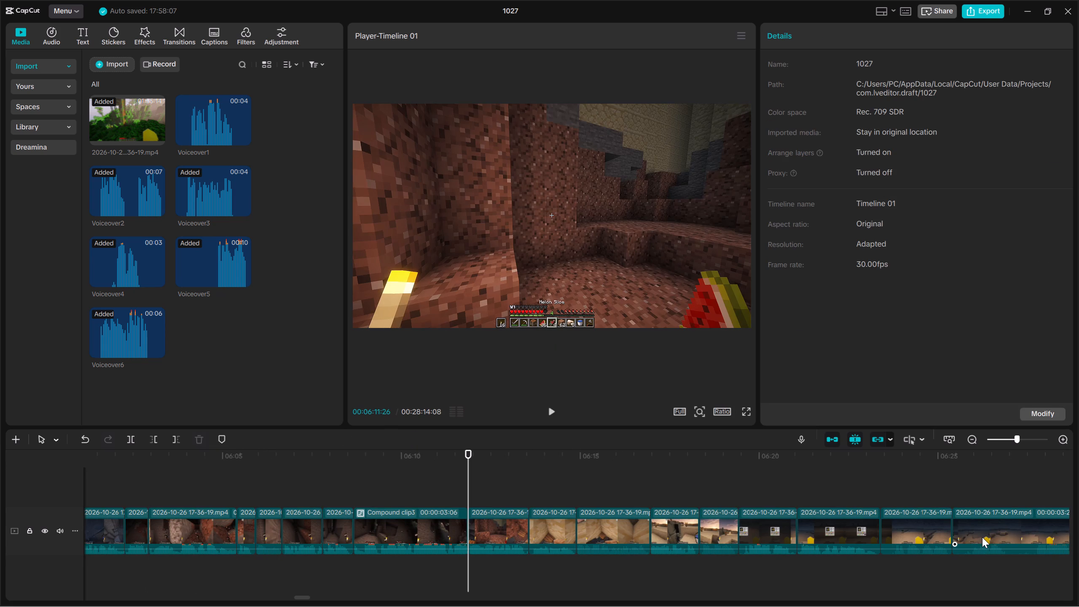
{"action": "key", "text": "Up"}
{"action": "key", "text": "Up"}
{"action": "key", "text": "Up"}
{"action": "key", "text": "Up"}
{"action": "key", "text": "Up"}
{"action": "key", "text": "Up"}
{"action": "key", "text": "Up"}
{"action": "key", "text": "Up"}
{"action": "key", "text": "Up"}
{"action": "key", "text": "Up"}
{"action": "key", "text": "Up"}
{"action": "key", "text": "Up"}
{"action": "key", "text": "Up"}
{"action": "key", "text": "space"}
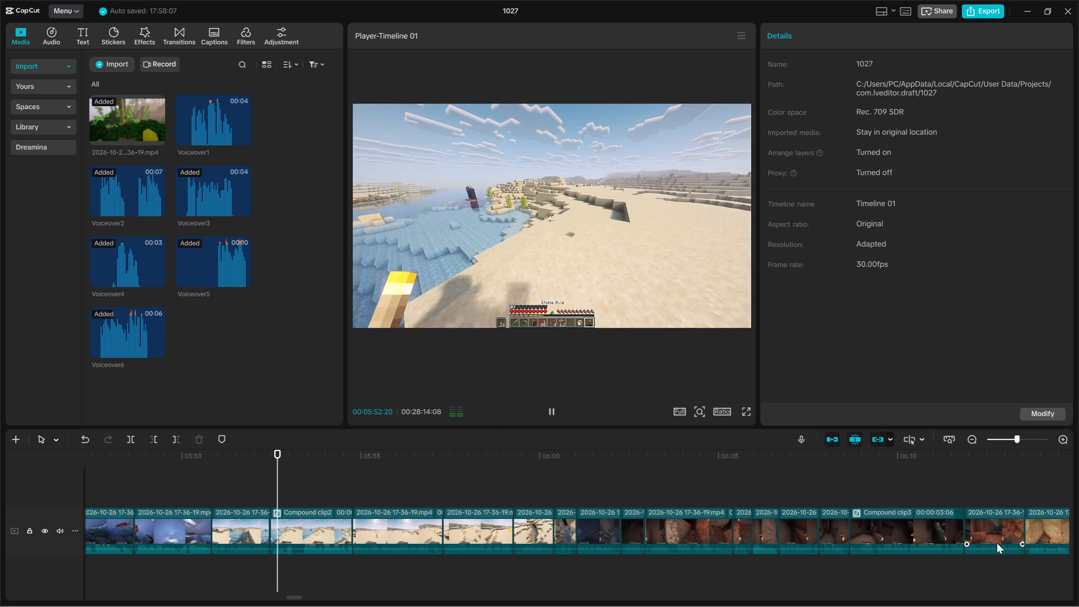
{"action": "key", "text": "Down"}
{"action": "key", "text": "Down"}
{"action": "key", "text": "space"}
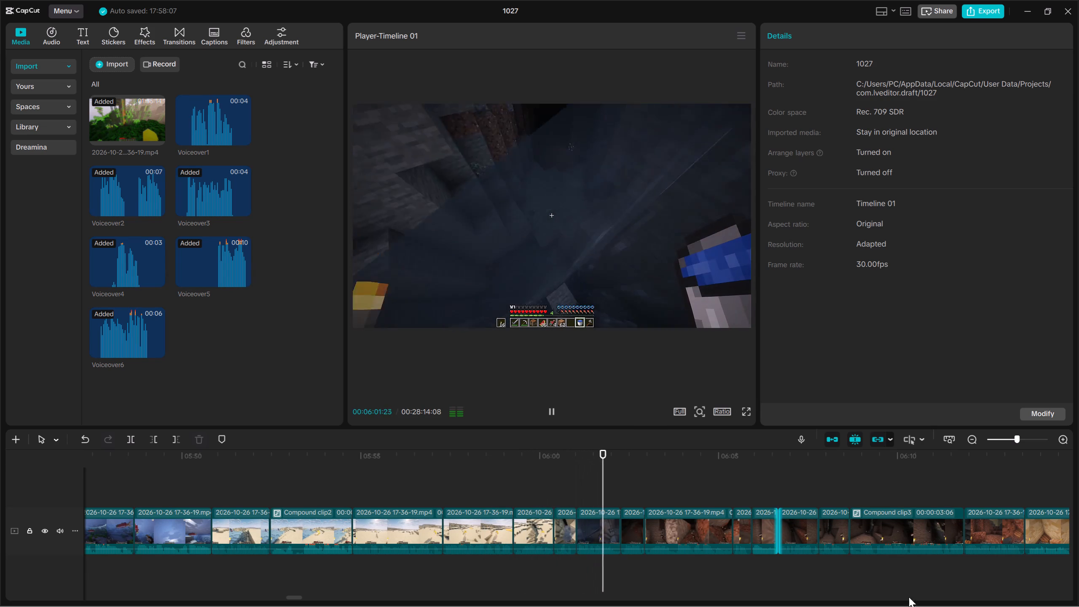
{"action": "left_click", "coordinate": [564, 516]}
{"action": "key", "text": "Delete"}
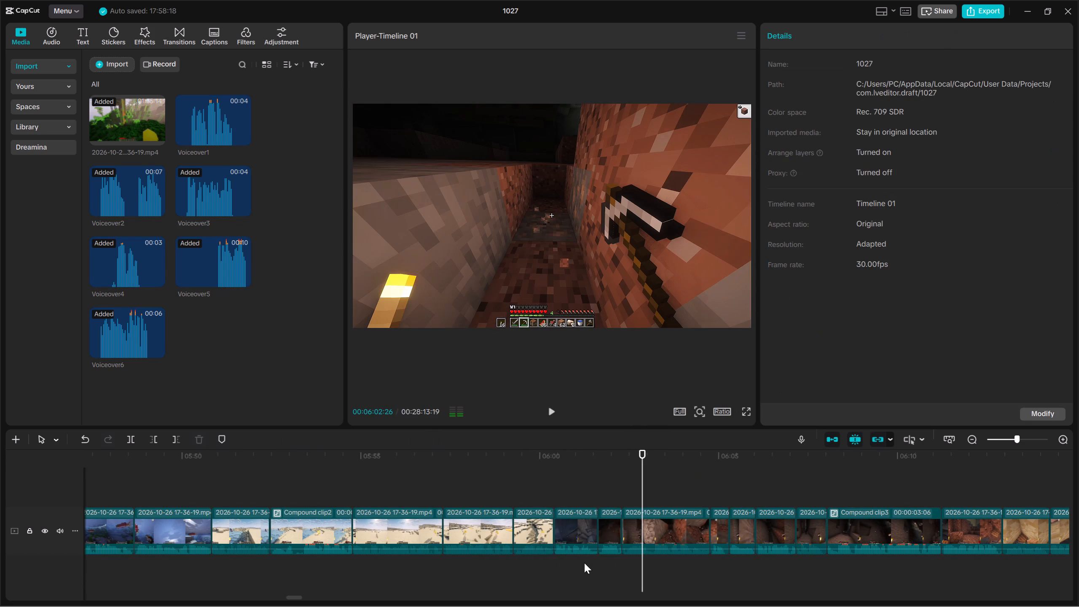
Delete the underwater and cave clips from about 00:06:00 through Compound clip3.
{"action": "left_click_drag", "start_coordinate": [576, 565], "coordinate": [864, 537]}
{"action": "key", "text": "space"}
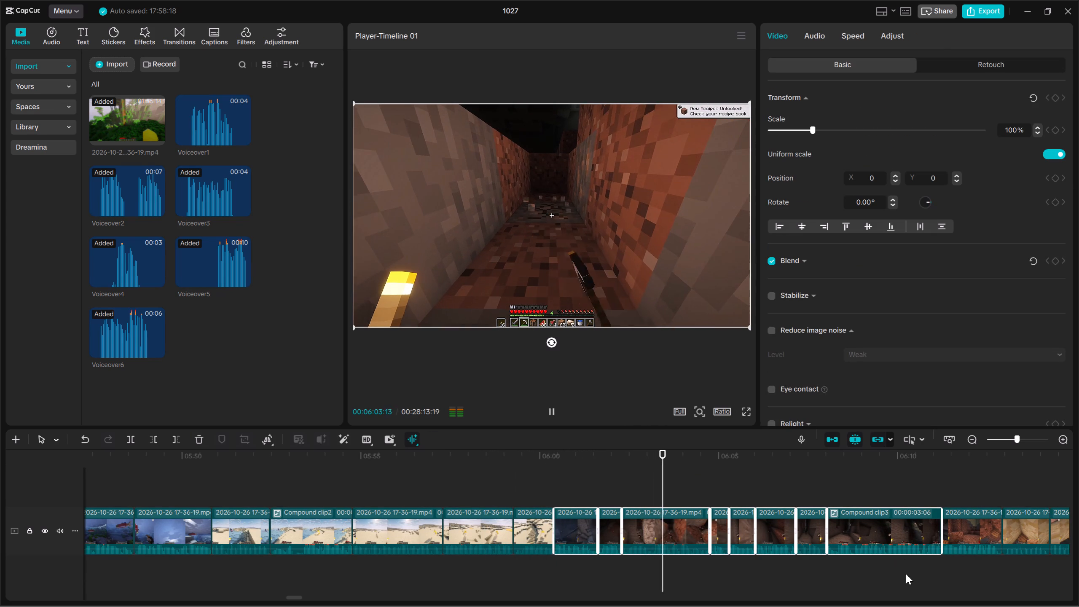
{"action": "key", "text": "Delete"}
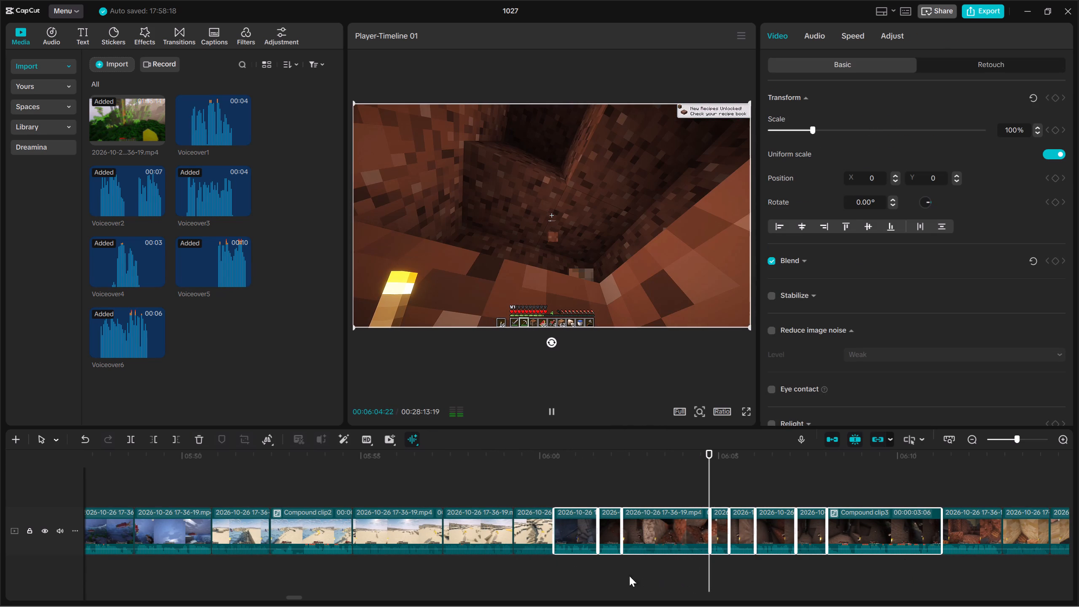
Play back across the cut and delete the reddish tunnel clip that starts at about 00:06:00.
{"action": "key", "text": "Up"}
{"action": "key", "text": "Up"}
{"action": "key", "text": "Up"}
{"action": "key", "text": "space"}
{"action": "left_click_drag", "start_coordinate": [583, 574], "coordinate": [584, 549]}
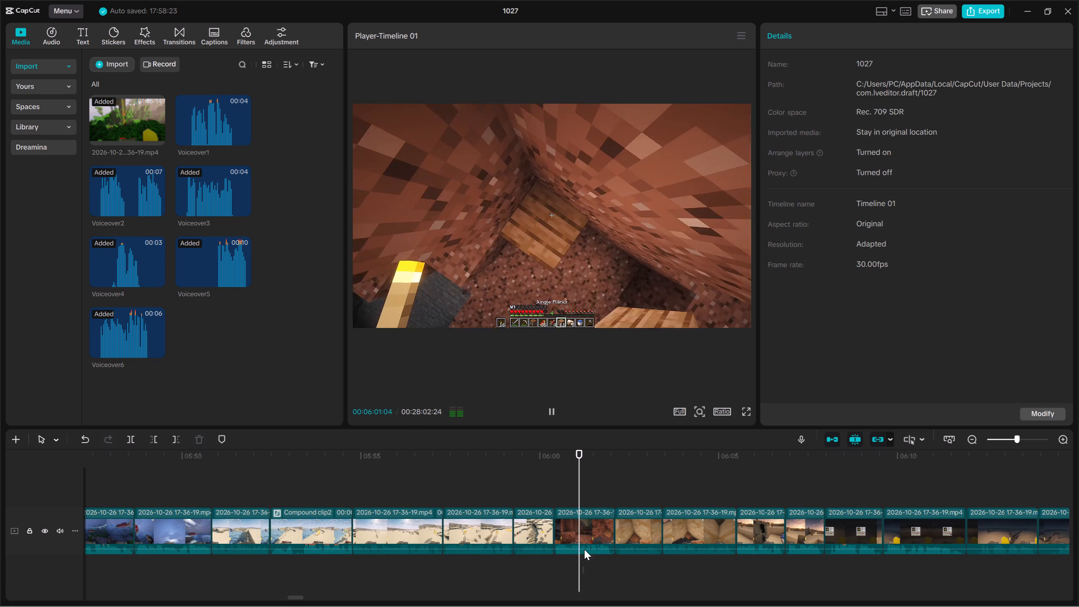
{"action": "left_click_drag", "start_coordinate": [584, 549], "coordinate": [585, 516]}
{"action": "key", "text": "Delete"}
Play back the next footage and delete the two sand tunnel clips that start at about 00:06:00.
{"action": "key", "text": "Up"}
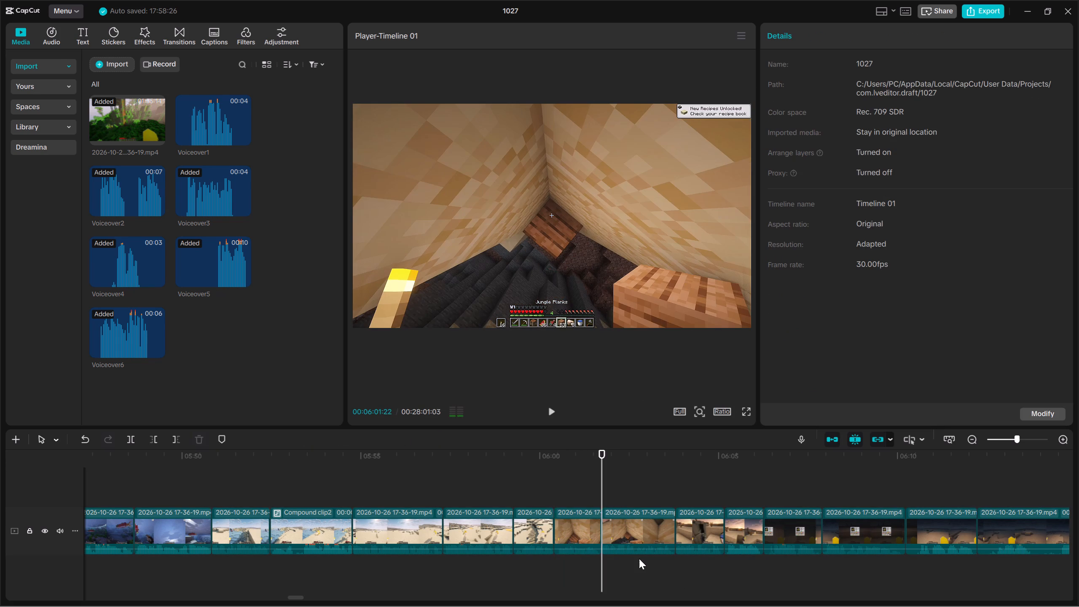
{"action": "key", "text": "Up"}
{"action": "key", "text": "space"}
{"action": "left_click_drag", "start_coordinate": [578, 563], "coordinate": [618, 528]}
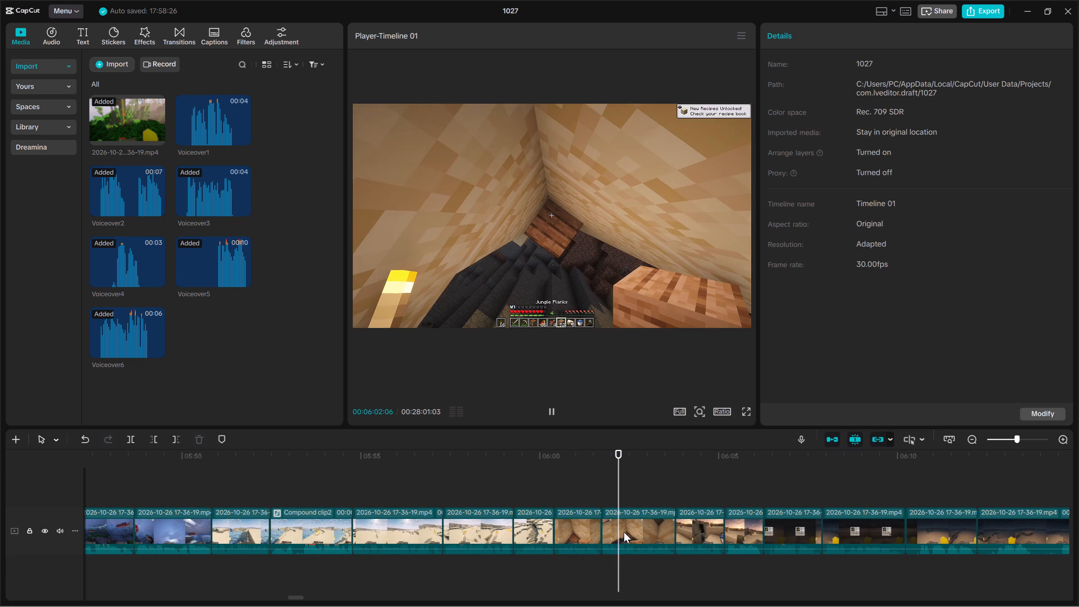
{"action": "key", "text": "space"}
{"action": "left_click_drag", "start_coordinate": [572, 564], "coordinate": [630, 514]}
{"action": "key", "text": "Delete"}
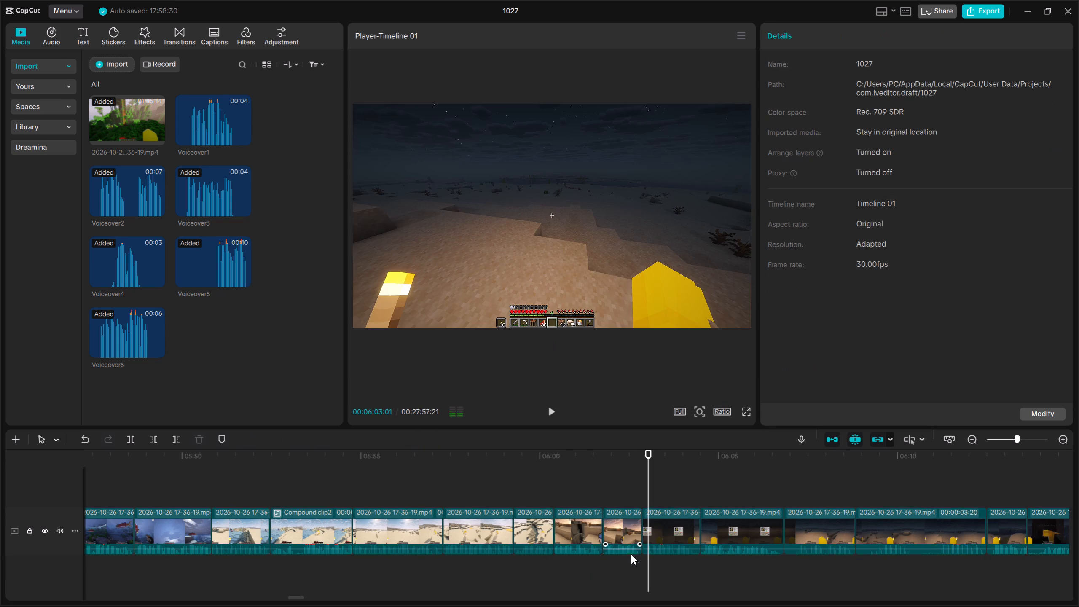
Play on briefly and delete the two sunset desert clips that start at about 00:06:00.
{"action": "key", "text": "space"}
{"action": "left_click", "coordinate": [616, 563]}
{"action": "left_click_drag", "start_coordinate": [584, 571], "coordinate": [619, 523]}
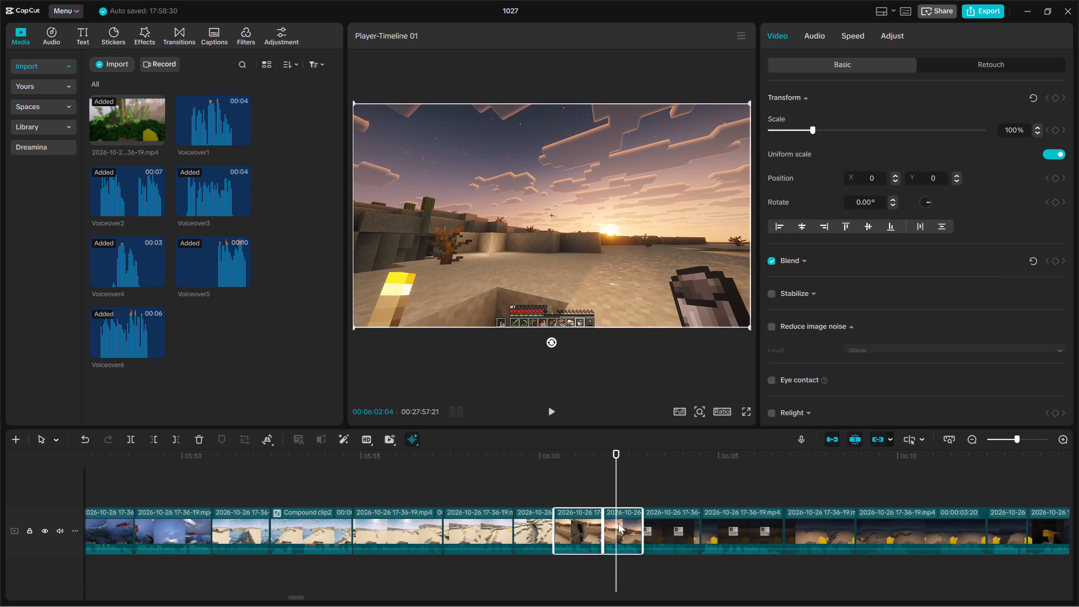
{"action": "key", "text": "Delete"}
Play back across the cut and trim away the start of the torch-lit night desert clip up to 00:06:04:21.
{"action": "key", "text": "Up"}
{"action": "key", "text": "Up"}
{"action": "key", "text": "space"}
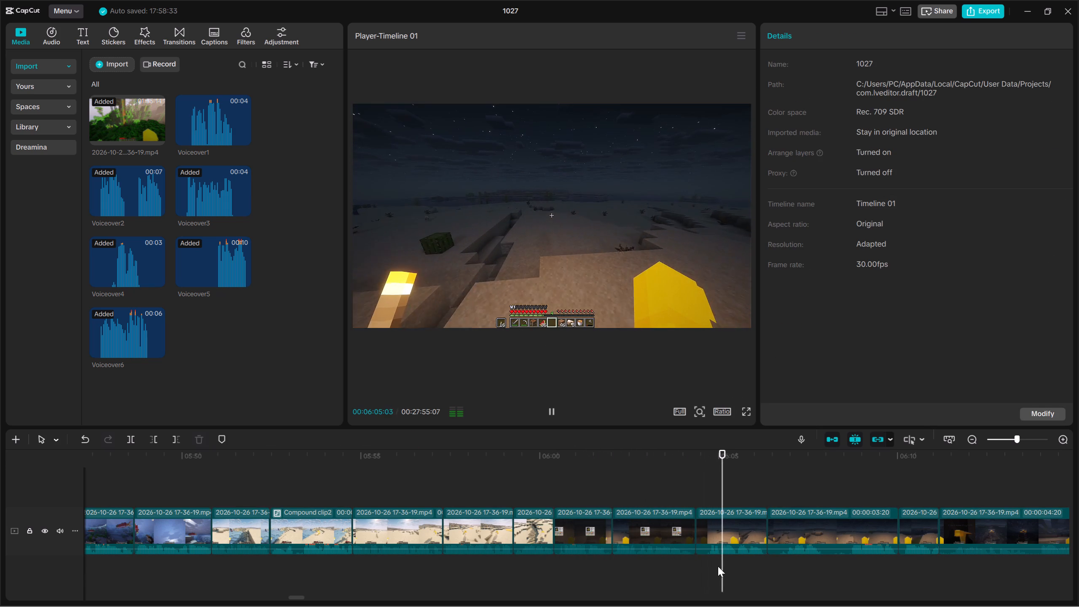
{"action": "left_click", "coordinate": [709, 557]}
{"action": "left_click_drag", "start_coordinate": [730, 570], "coordinate": [730, 518]}
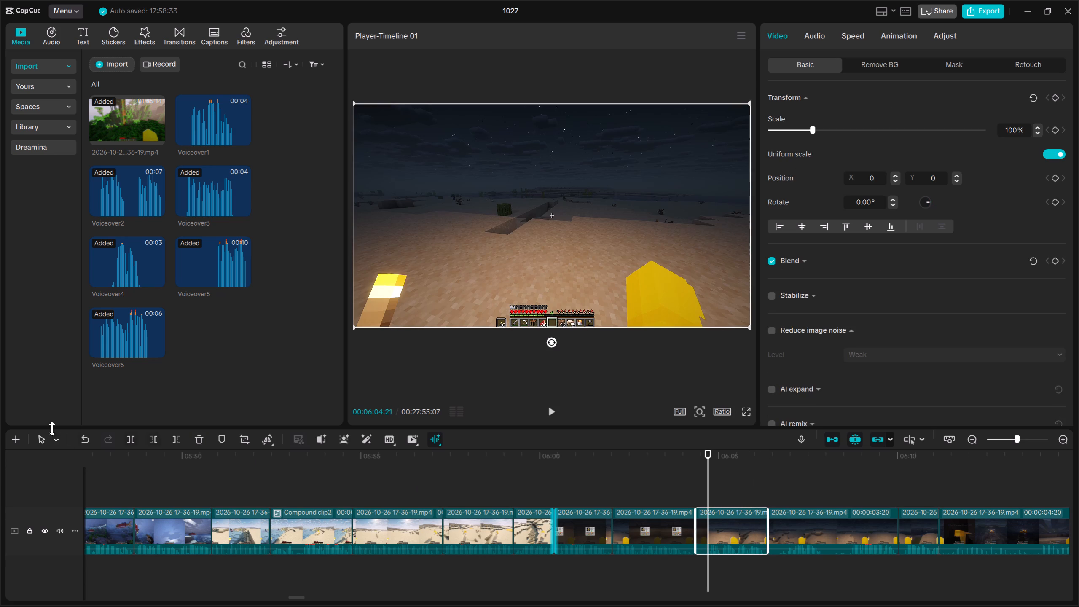
{"action": "left_click", "coordinate": [154, 437]}
Play through the next night footage and delete the dark 00:00:04:20 clip that starts at about 00:06:11.
{"action": "key", "text": "space"}
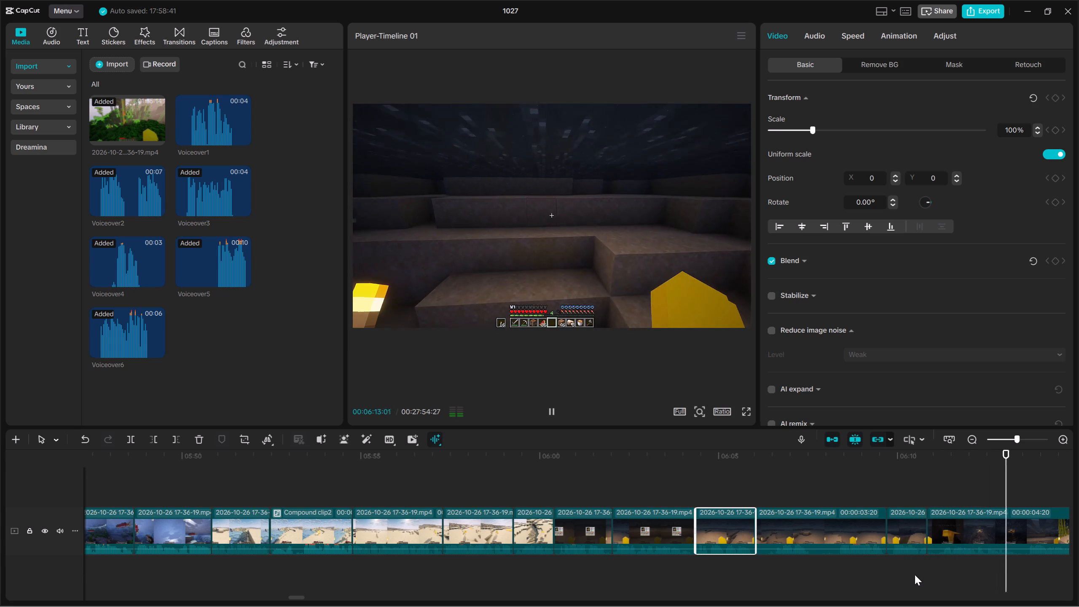
{"action": "key", "text": "space"}
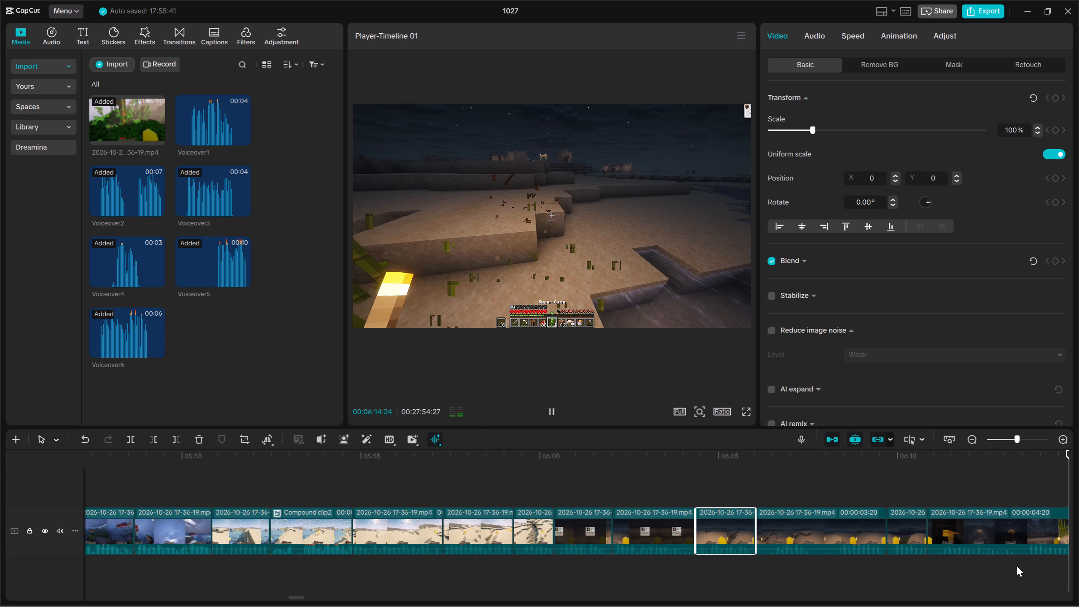
{"action": "key", "text": "space"}
{"action": "key", "text": "space"}
{"action": "left_click_drag", "start_coordinate": [151, 561], "coordinate": [156, 491]}
{"action": "key", "text": "Delete"}
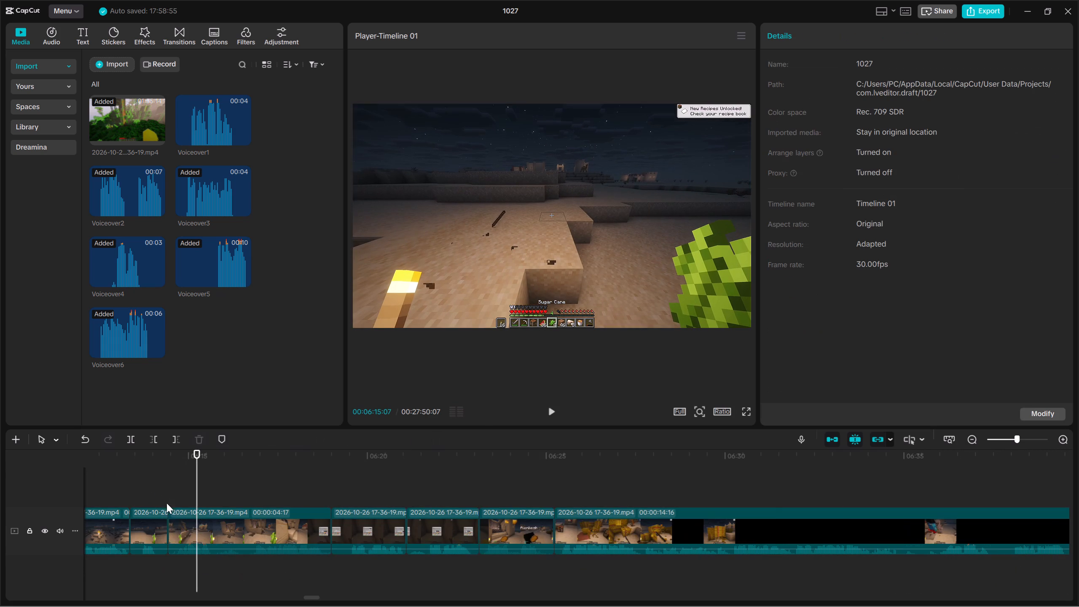
Go back to about 00:06:04 and review the night desert footage through to the chest clip at about 00:06:19.
{"action": "key", "text": "Up"}
{"action": "key", "text": "space"}
{"action": "key", "text": "Up"}
{"action": "key", "text": "Up"}
{"action": "key", "text": "Up"}
{"action": "key", "text": "Up"}
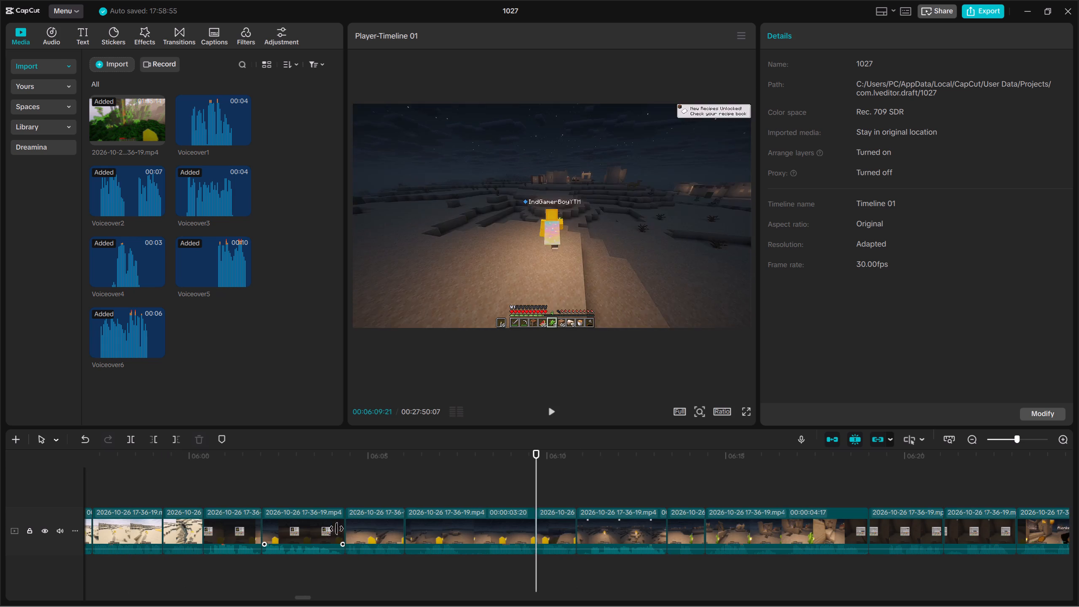
{"action": "key", "text": "Up"}
{"action": "left_click", "coordinate": [977, 435]}
{"action": "key", "text": "Up"}
{"action": "key", "text": "space"}
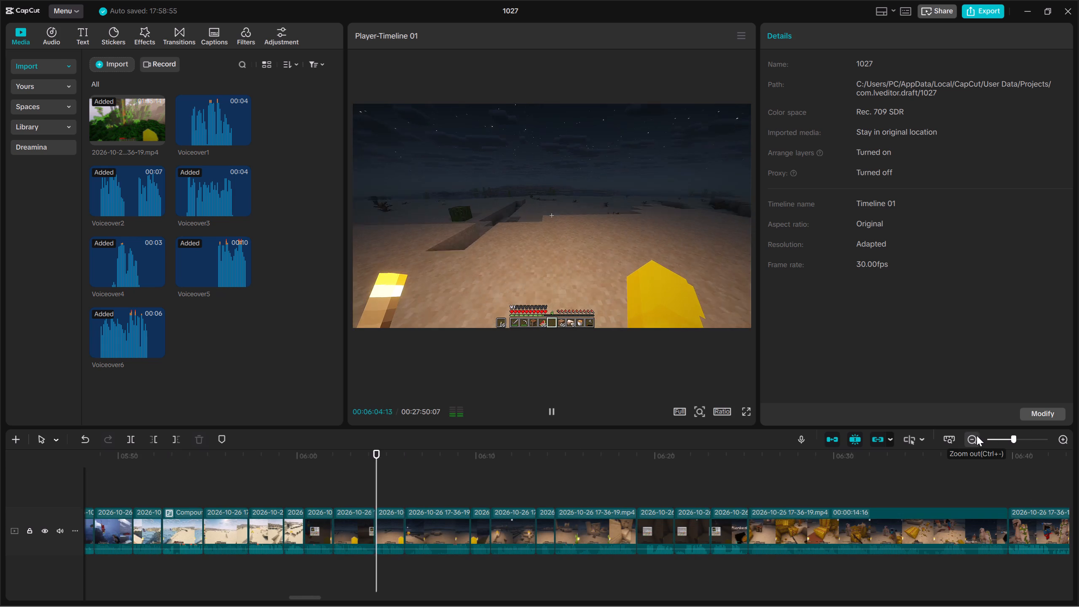
{"action": "key", "text": "Down"}
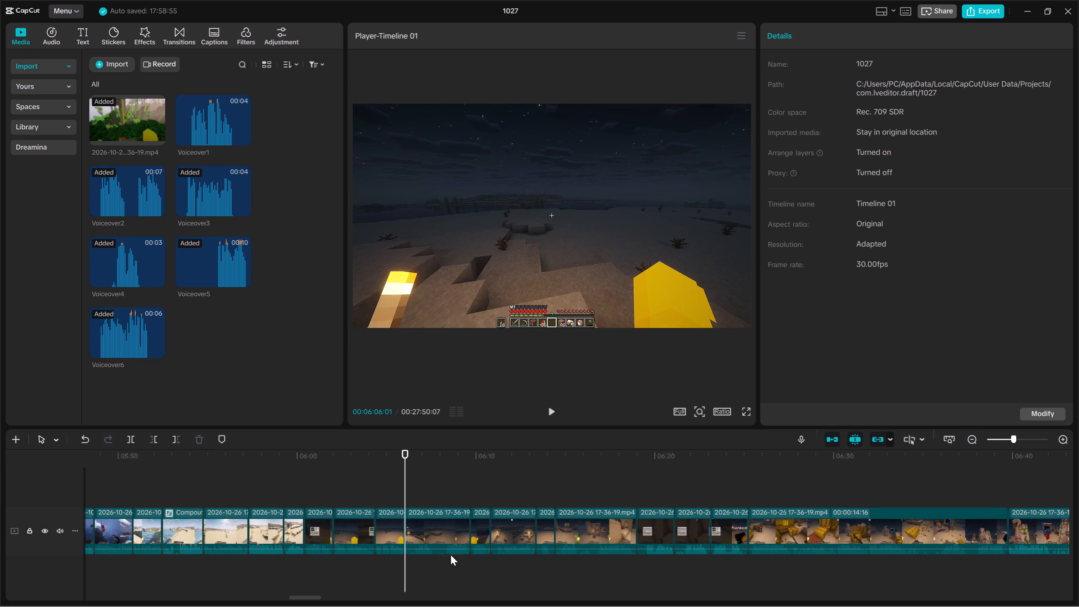
{"action": "key", "text": "space"}
{"action": "left_click", "coordinate": [449, 536]}
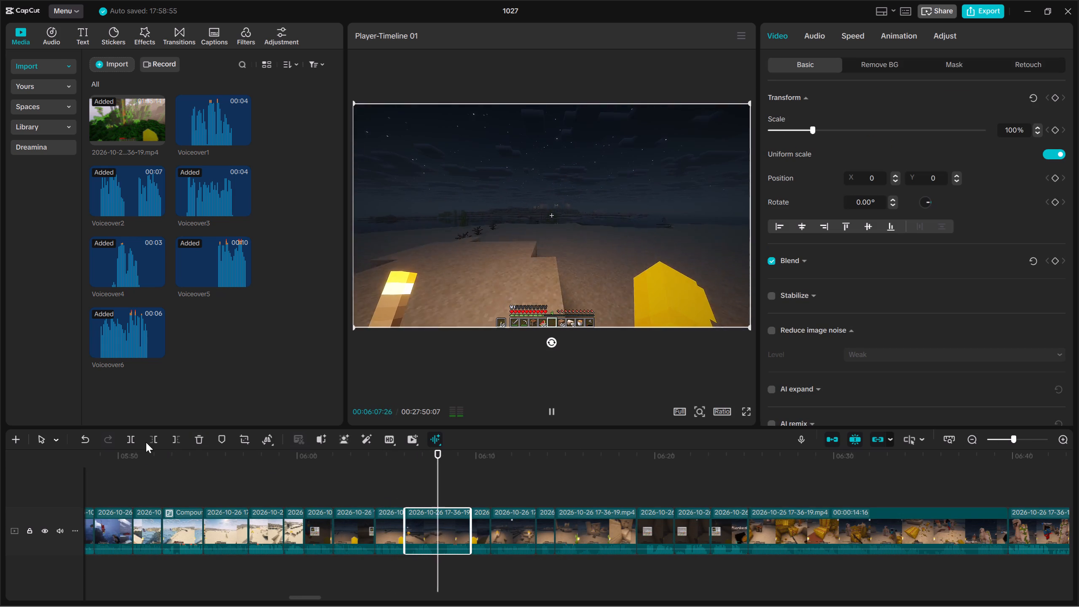
{"action": "key", "text": "space"}
{"action": "key", "text": "space"}
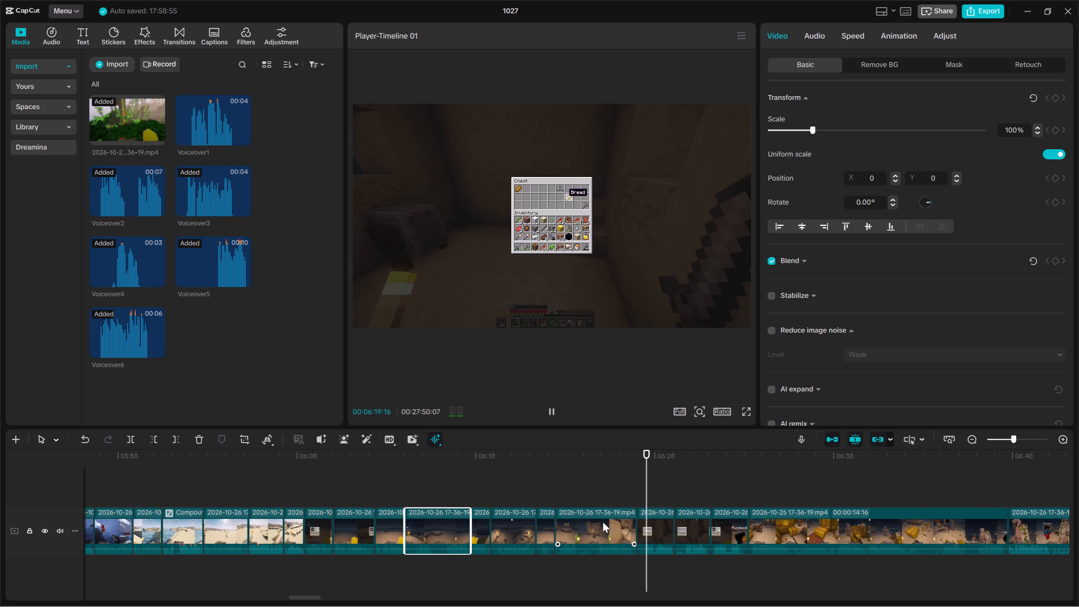
Trim away the start of the open-chest clip up to about 00:06:19:15.
{"action": "double_click", "coordinate": [647, 561]}
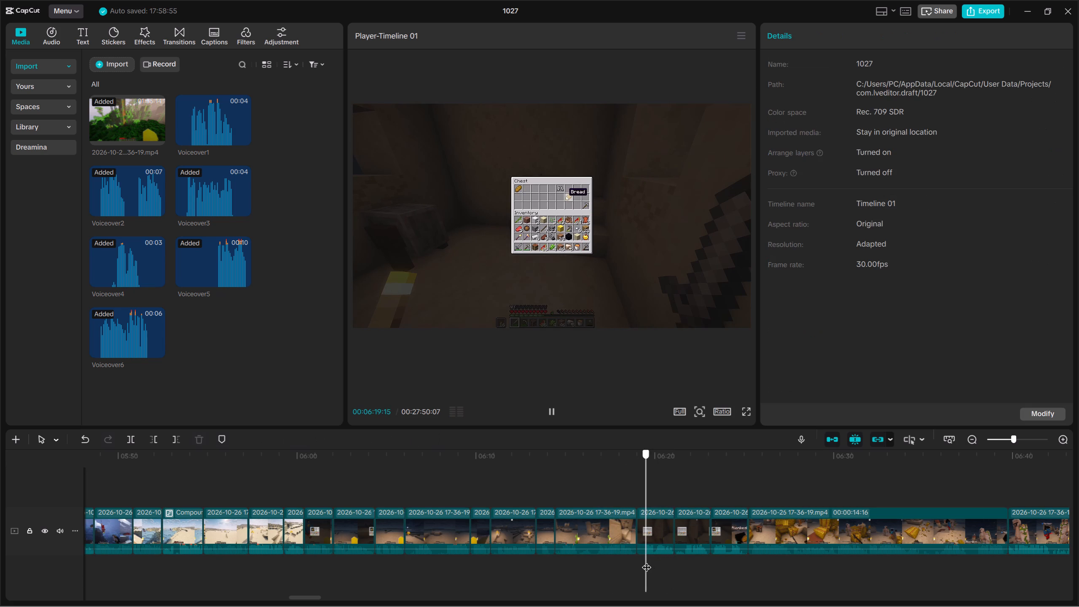
{"action": "left_click_drag", "start_coordinate": [660, 565], "coordinate": [664, 524]}
{"action": "left_click", "coordinate": [154, 441]}
Replay the chest clips from about 00:06:19 and review the following footage into the hay bale clip at about 00:06:27.
{"action": "key", "text": "space"}
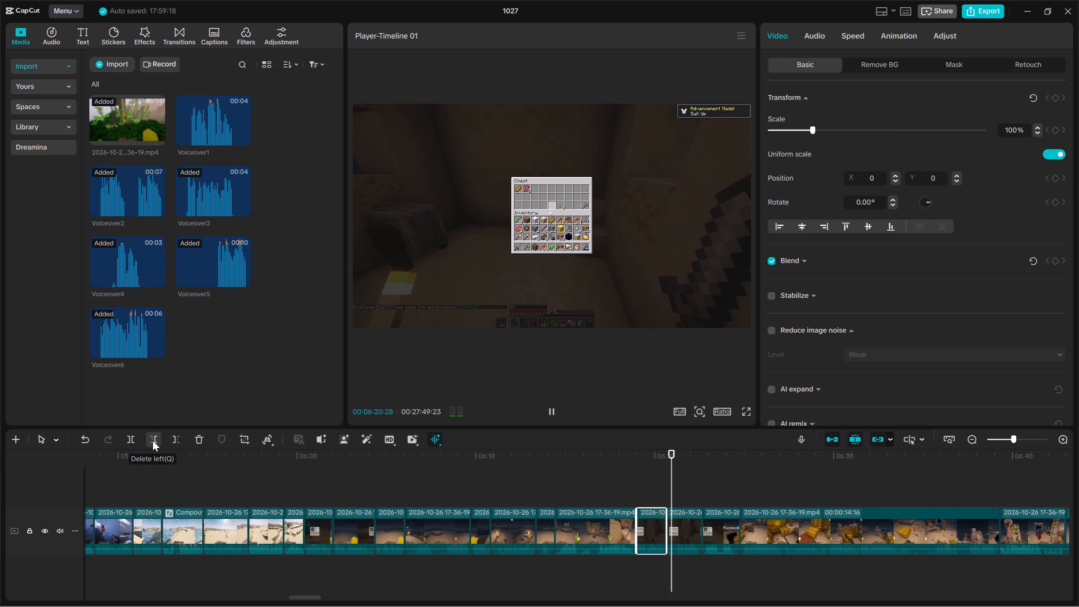
{"action": "key", "text": "Up"}
{"action": "key", "text": "Up"}
{"action": "key", "text": "space"}
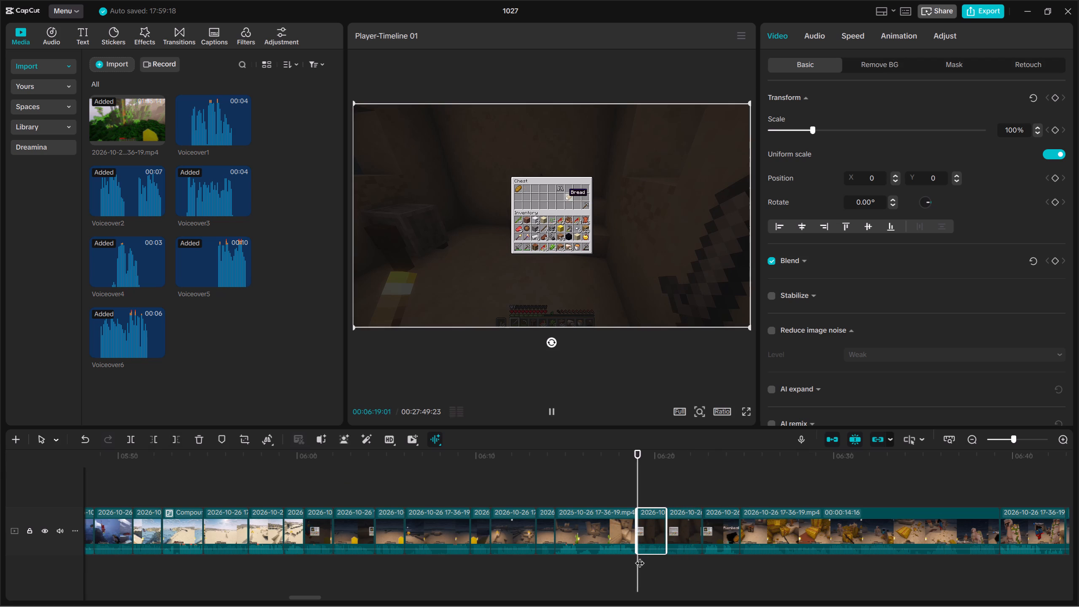
{"action": "key", "text": "space"}
{"action": "triple_click", "coordinate": [1068, 436]}
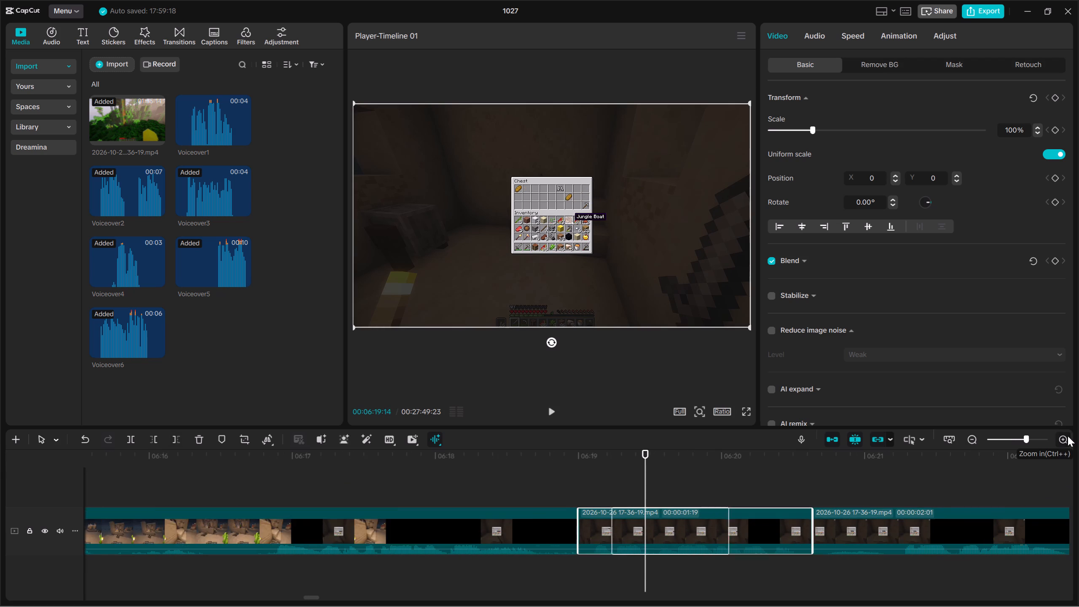
{"action": "key", "text": "space"}
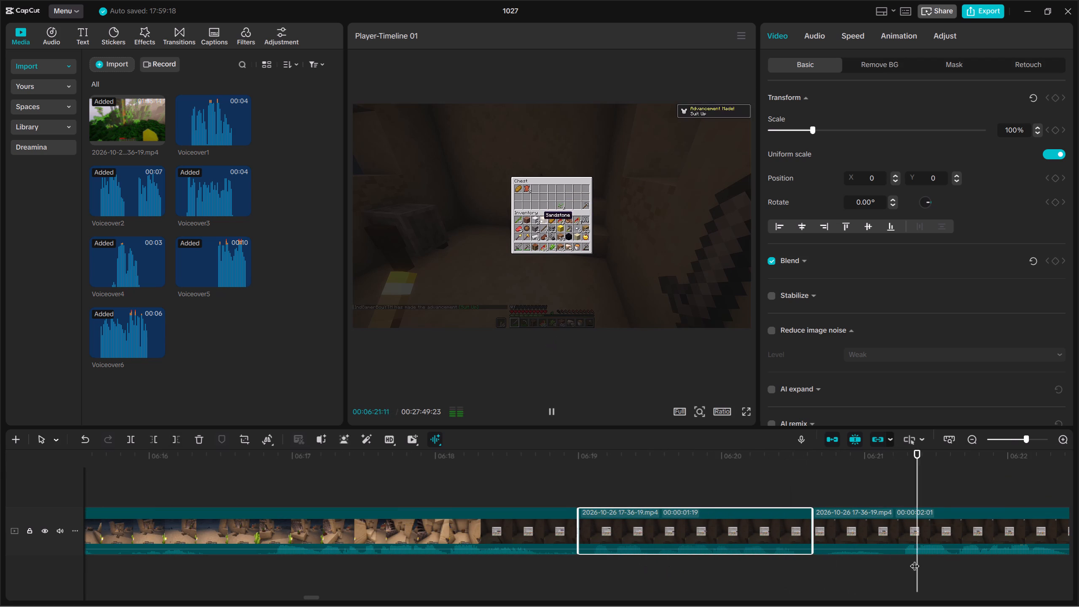
{"action": "left_click", "coordinate": [955, 434]}
{"action": "left_click", "coordinate": [971, 438]}
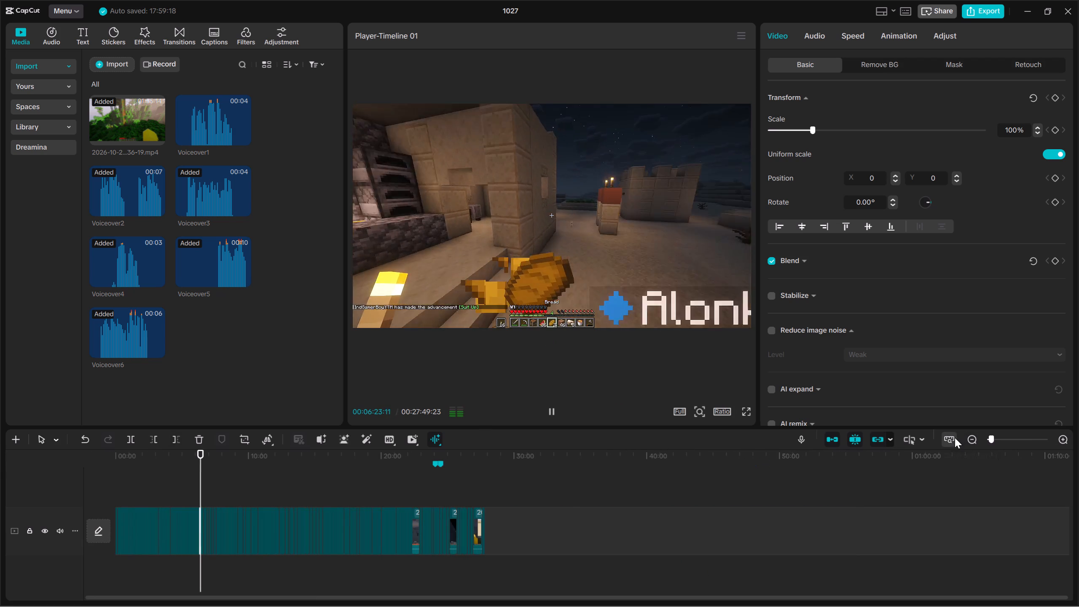
{"action": "left_click", "coordinate": [951, 438]}
{"action": "triple_click", "coordinate": [1066, 446]}
{"action": "triple_click", "coordinate": [1066, 446]}
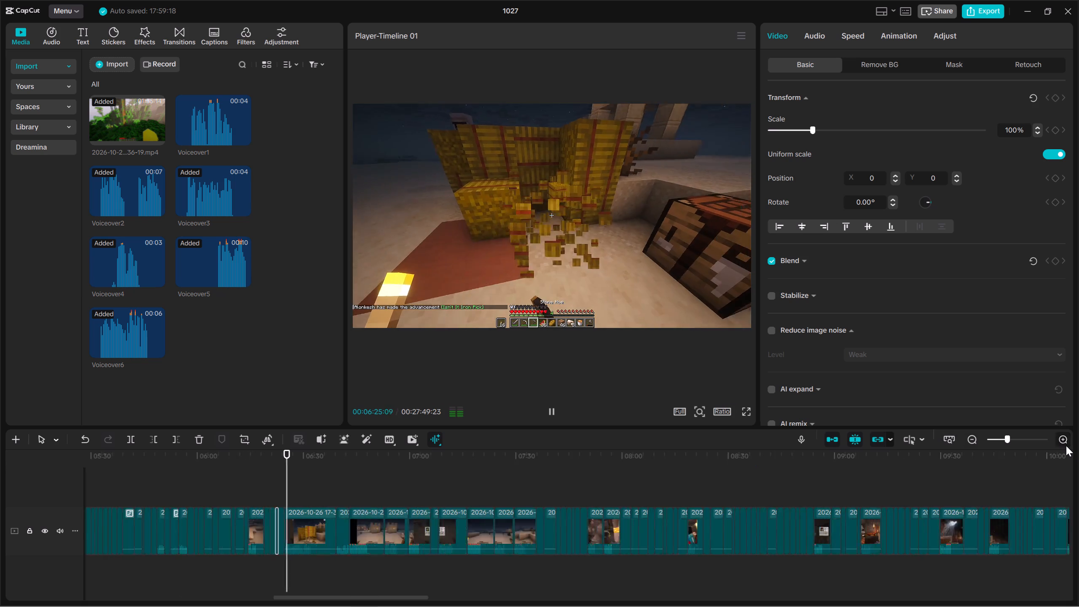
{"action": "left_click", "coordinate": [1066, 446]}
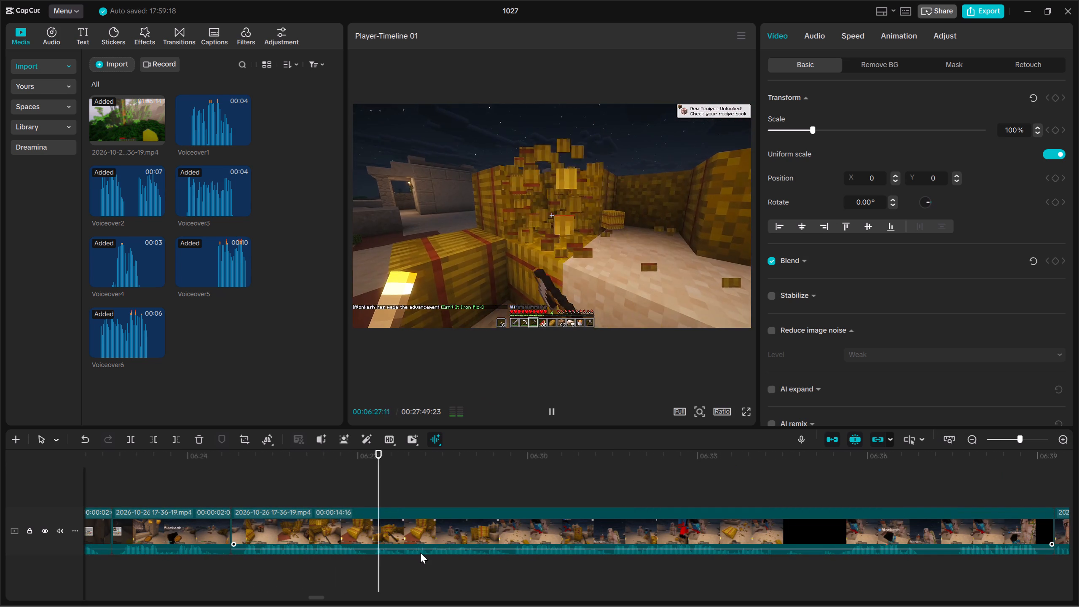
Split the hay bale clip at 00:06:27:08 and remove the section from there up to 00:06:31:13.
{"action": "left_click", "coordinate": [366, 559]}
{"action": "left_click_drag", "start_coordinate": [366, 559], "coordinate": [371, 560]}
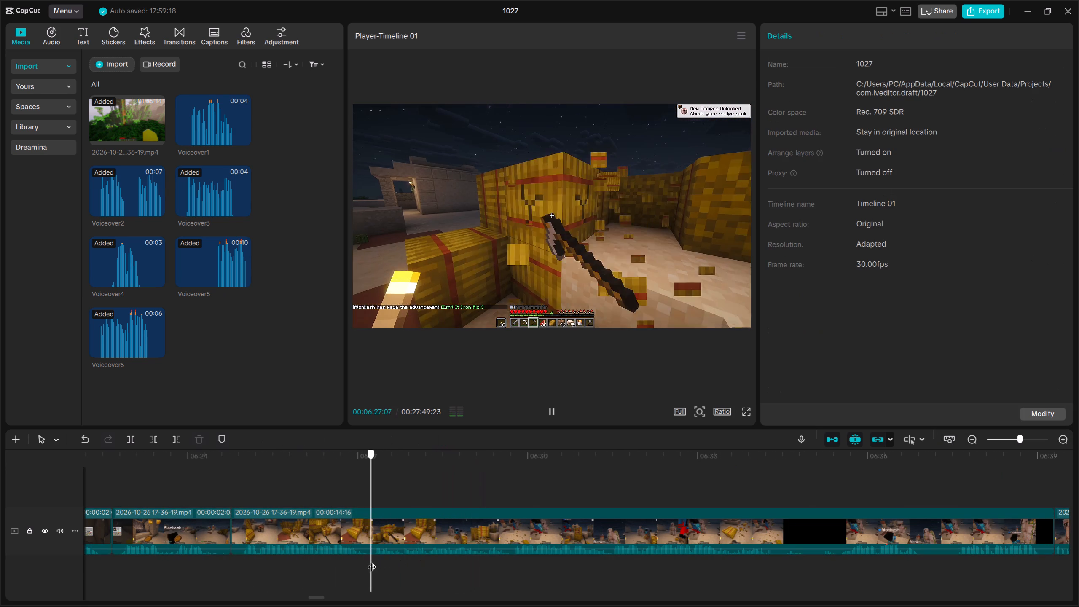
{"action": "left_click_drag", "start_coordinate": [371, 560], "coordinate": [372, 561]}
{"action": "left_click_drag", "start_coordinate": [399, 572], "coordinate": [411, 529]}
{"action": "left_click", "coordinate": [125, 441]}
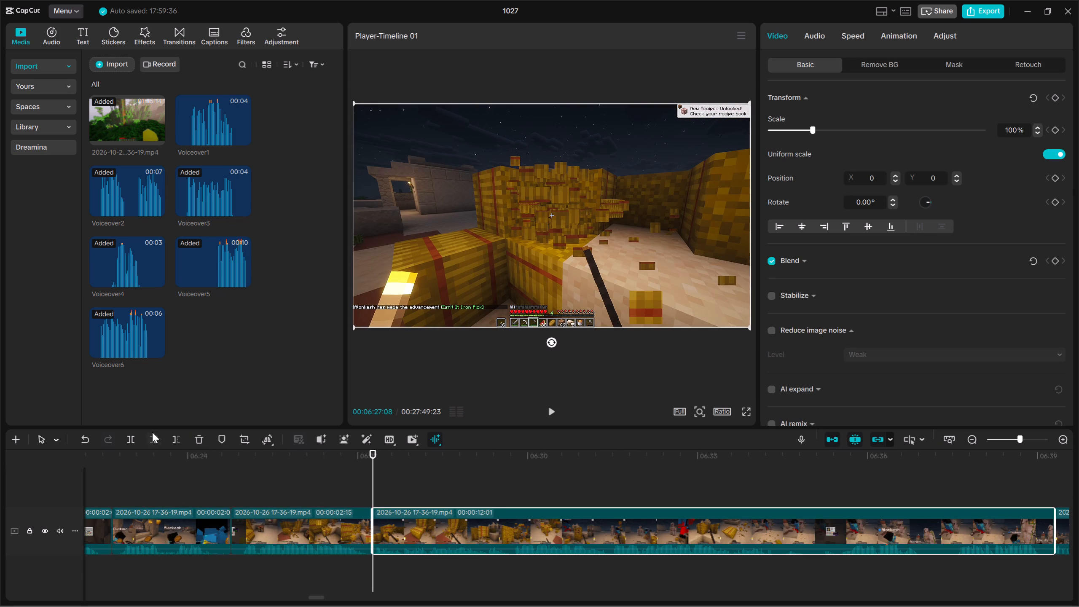
{"action": "key", "text": "space"}
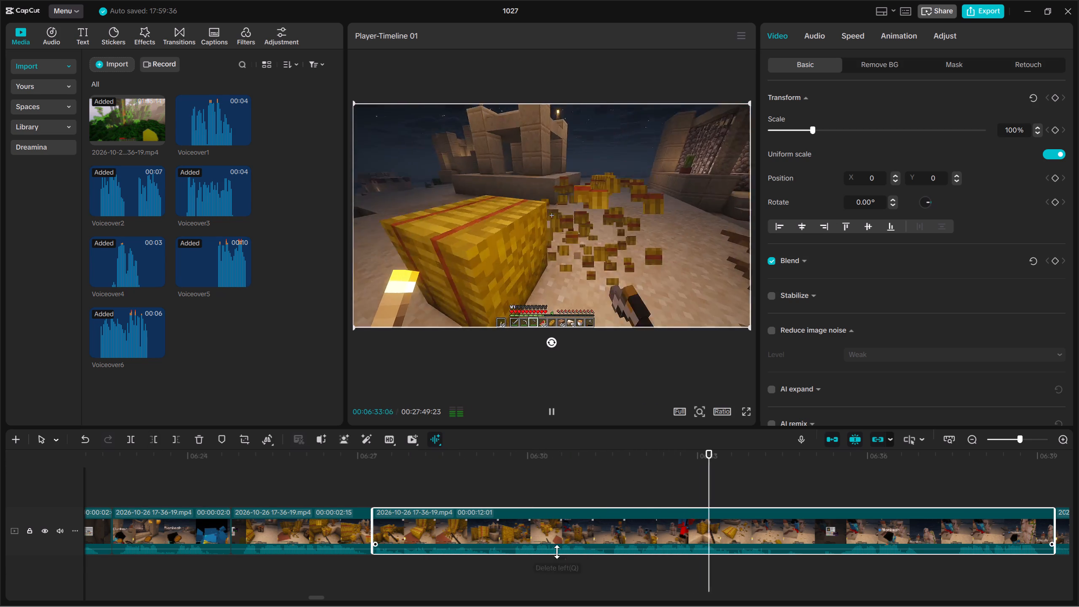
{"action": "left_click", "coordinate": [607, 552]}
{"action": "left_click", "coordinate": [608, 560]}
{"action": "left_click_drag", "start_coordinate": [638, 575], "coordinate": [641, 541]}
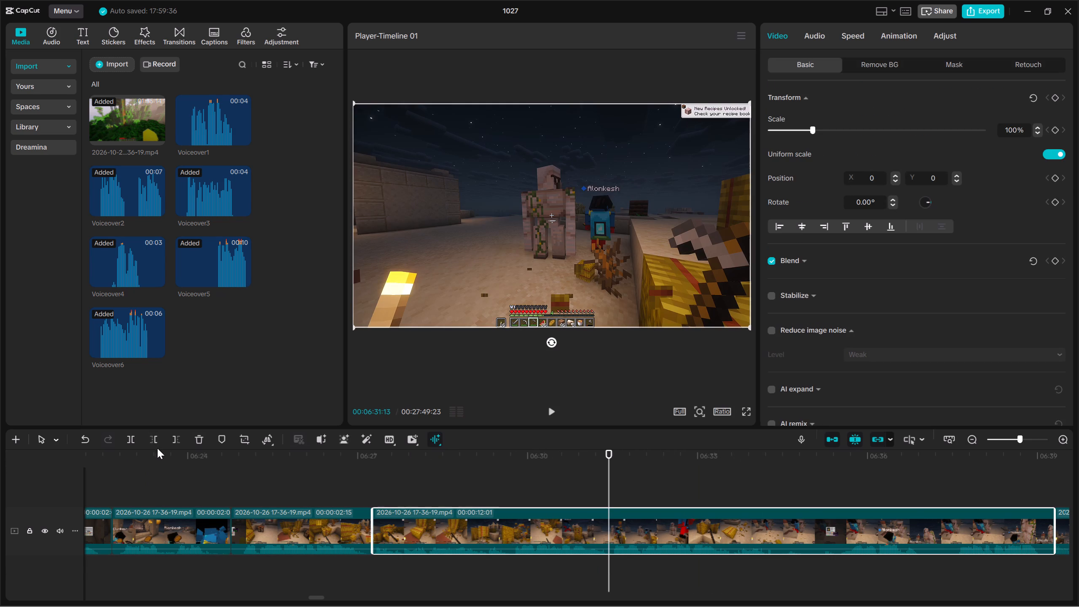
{"action": "left_click", "coordinate": [156, 442]}
Split the iron golem clip at 00:06:30:04 and remove about one second of inventory-screen footage after the split.
{"action": "key", "text": "space"}
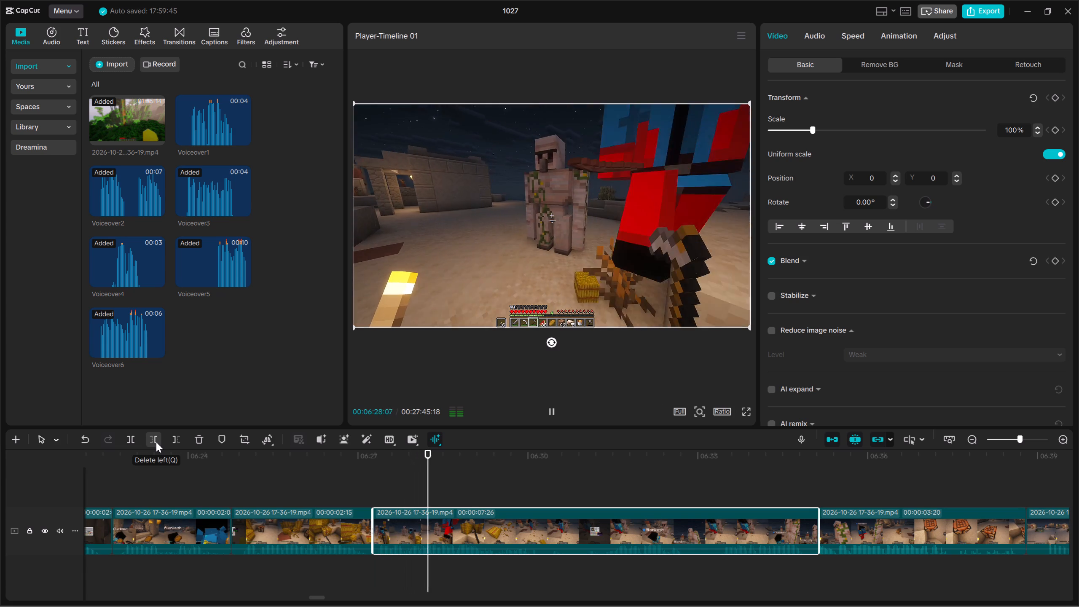
{"action": "key", "text": "space"}
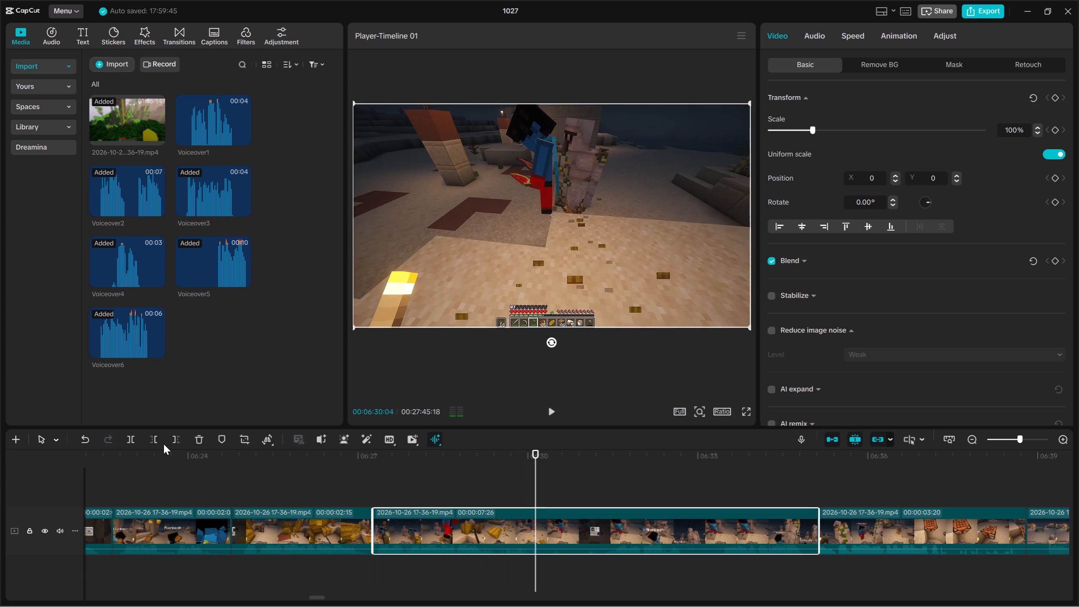
{"action": "left_click", "coordinate": [129, 443]}
{"action": "key", "text": "space"}
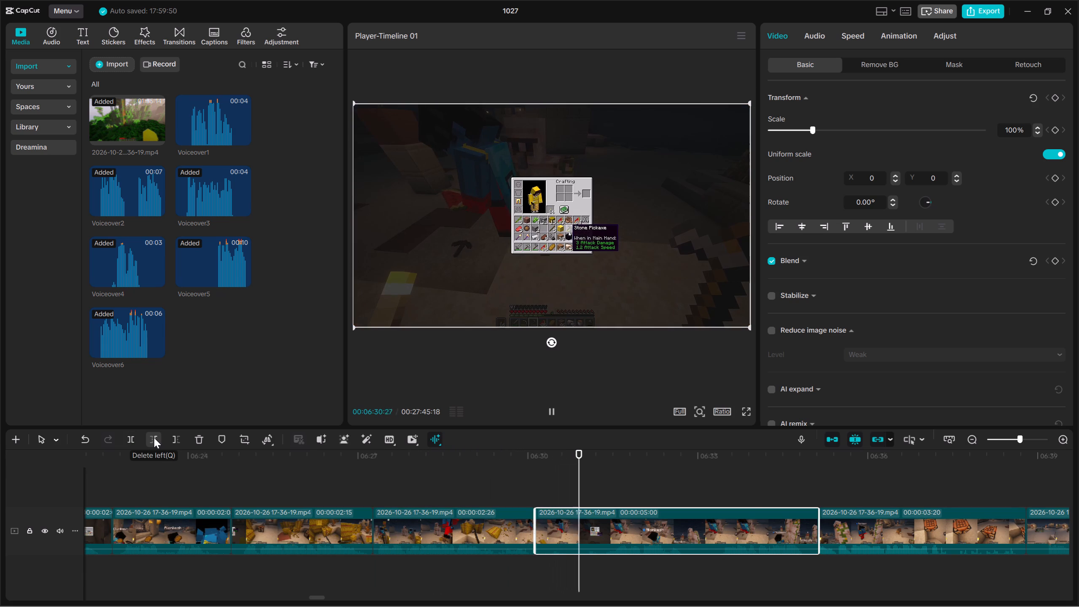
{"action": "left_click", "coordinate": [154, 438]}
Split the iron golem clip again at about 00:06:31:19 and remove the short section right after the split.
{"action": "key", "text": "space"}
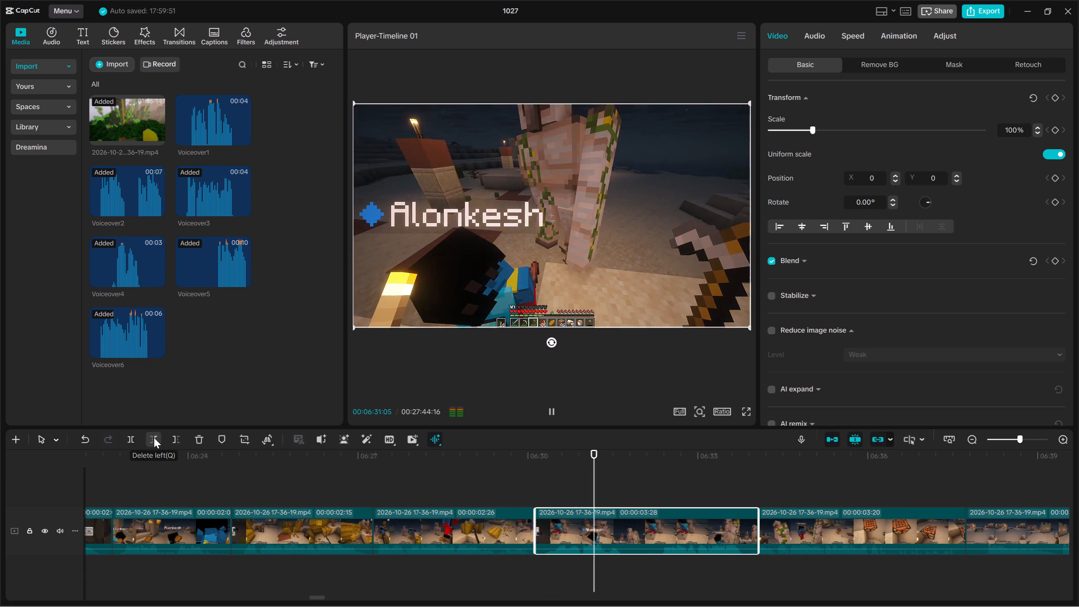
{"action": "key", "text": "space"}
{"action": "left_click", "coordinate": [133, 438]}
{"action": "key", "text": "space"}
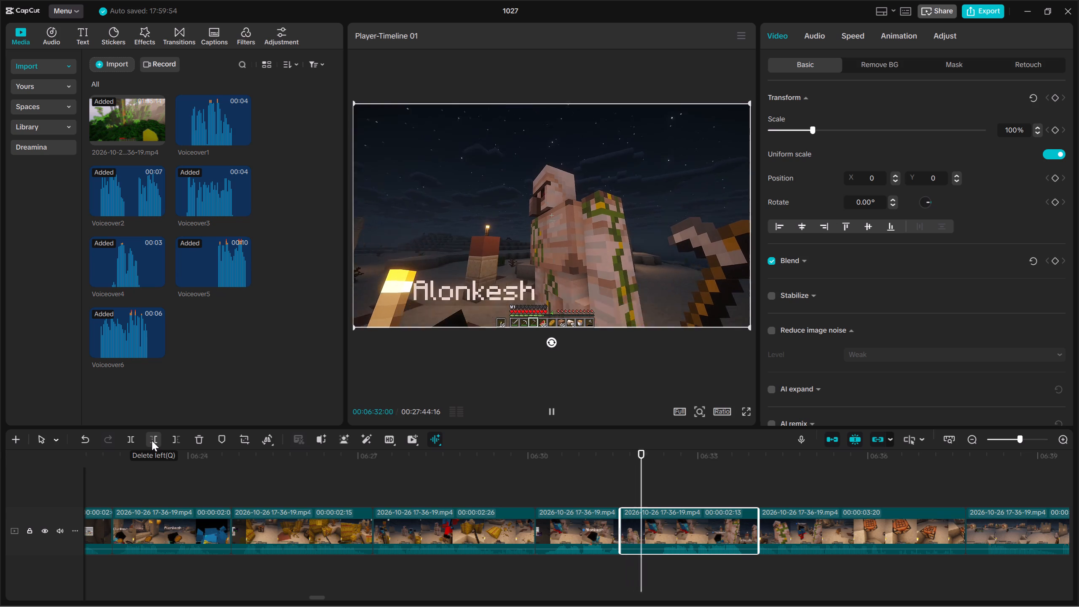
{"action": "left_click", "coordinate": [152, 440]}
Play on and trim away the end of the iron golem clip from about 00:06:33:04.
{"action": "key", "text": "space"}
{"action": "key", "text": "space"}
{"action": "key", "text": "space"}
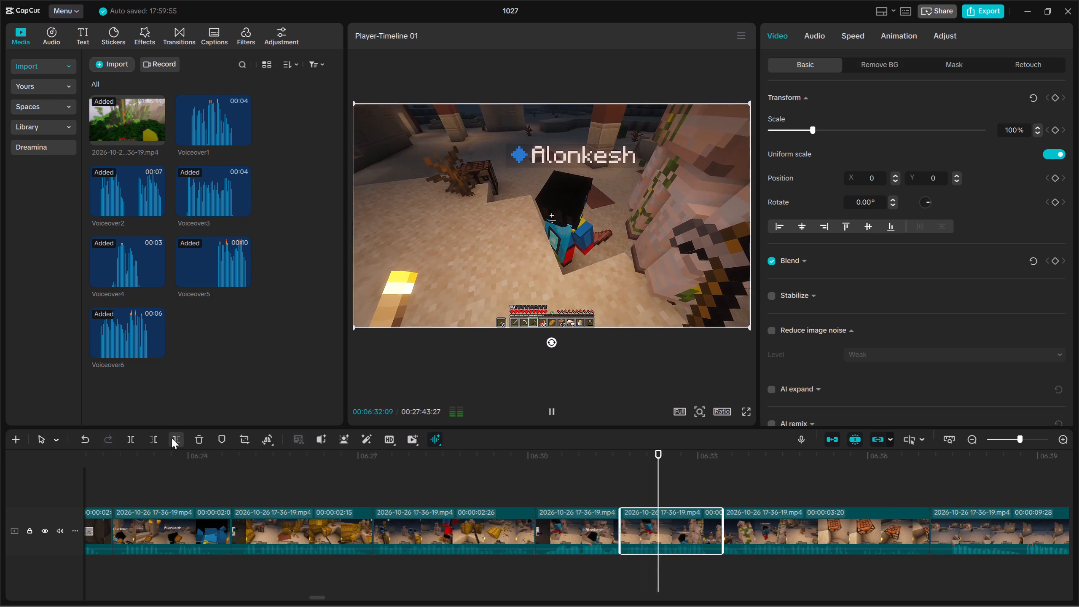
{"action": "key", "text": "space"}
{"action": "left_click", "coordinate": [172, 438]}
Split the following 00:00:03:20 clip at 00:06:35:13 and delete its remaining part with the crafting table.
{"action": "key", "text": "space"}
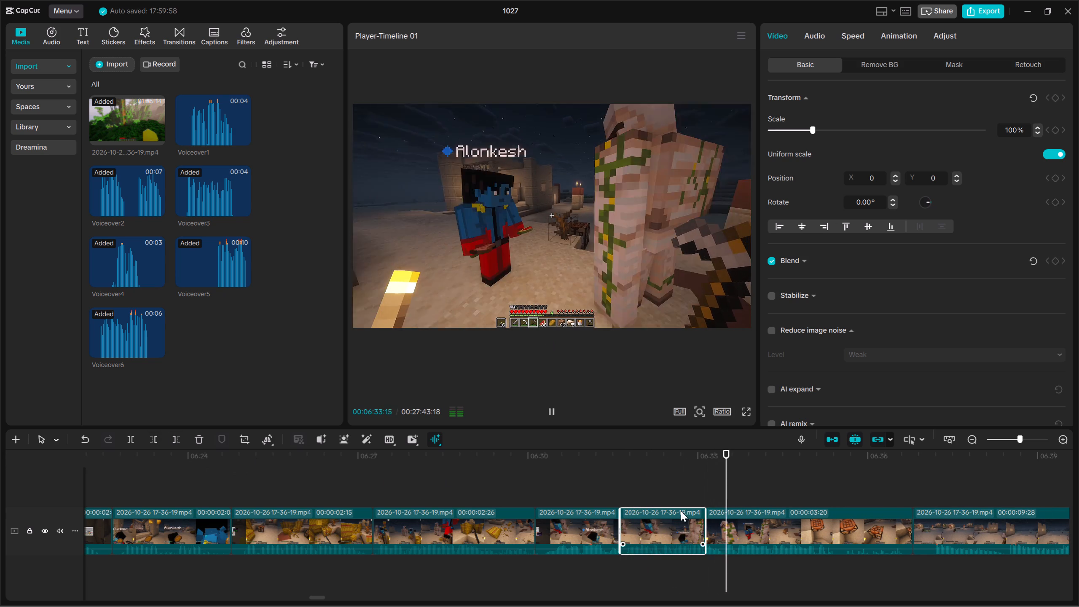
{"action": "left_click", "coordinate": [814, 523]}
{"action": "key", "text": "space"}
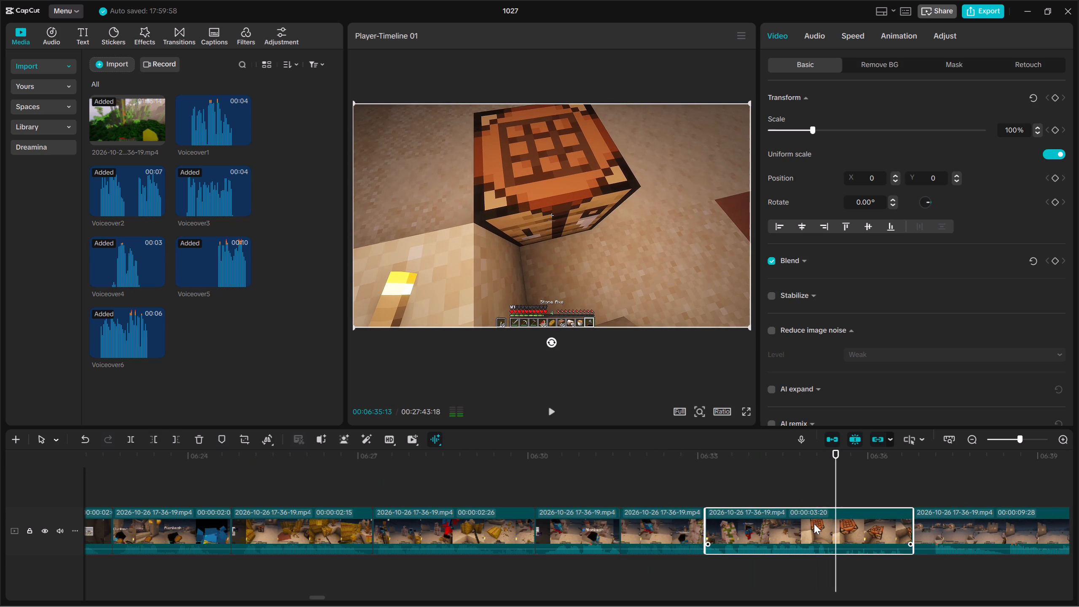
{"action": "left_click", "coordinate": [132, 443]}
{"action": "key", "text": "Delete"}
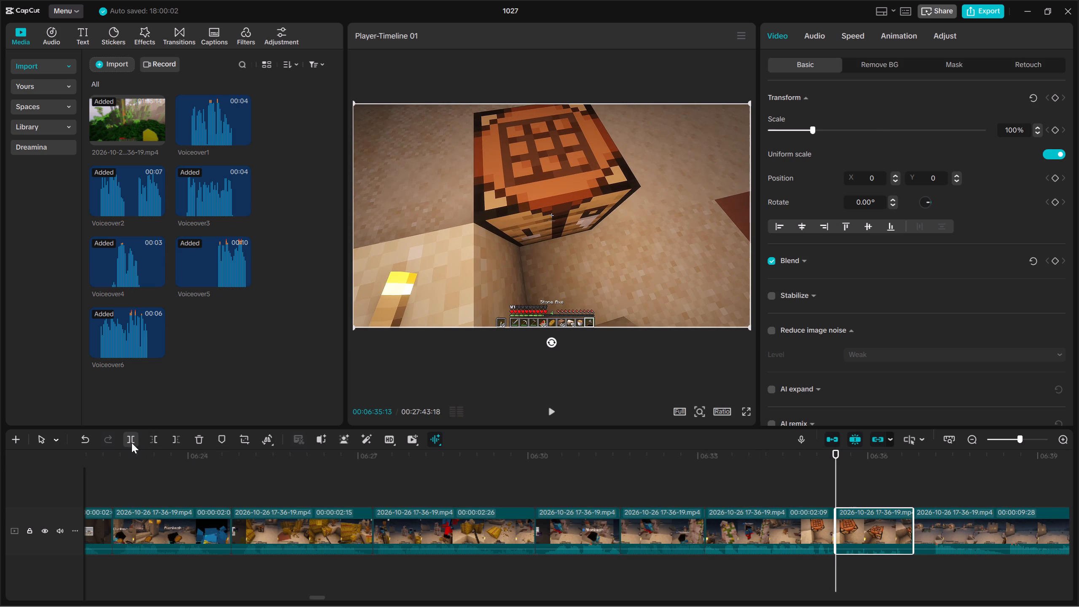
Play through the 00:00:09:28 clip starting at 00:06:35:13 and trim away its last few frames at about 00:06:45.
{"action": "key", "text": "space"}
{"action": "left_click", "coordinate": [881, 533]}
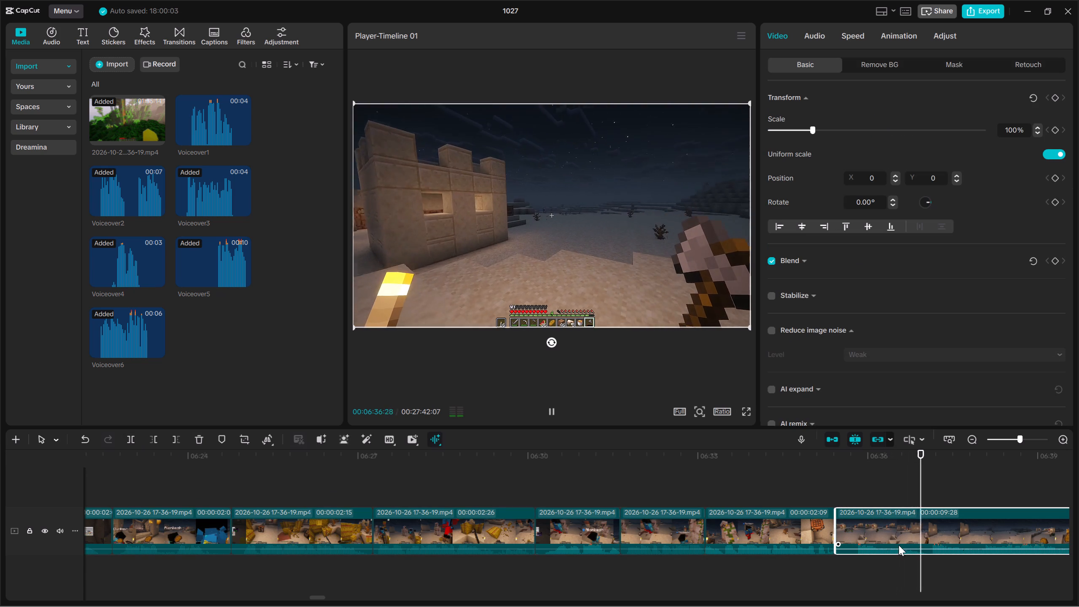
{"action": "scroll", "coordinate": [899, 545], "scroll_direction": "down", "scroll_amount": 3, "text": "ctrl"}
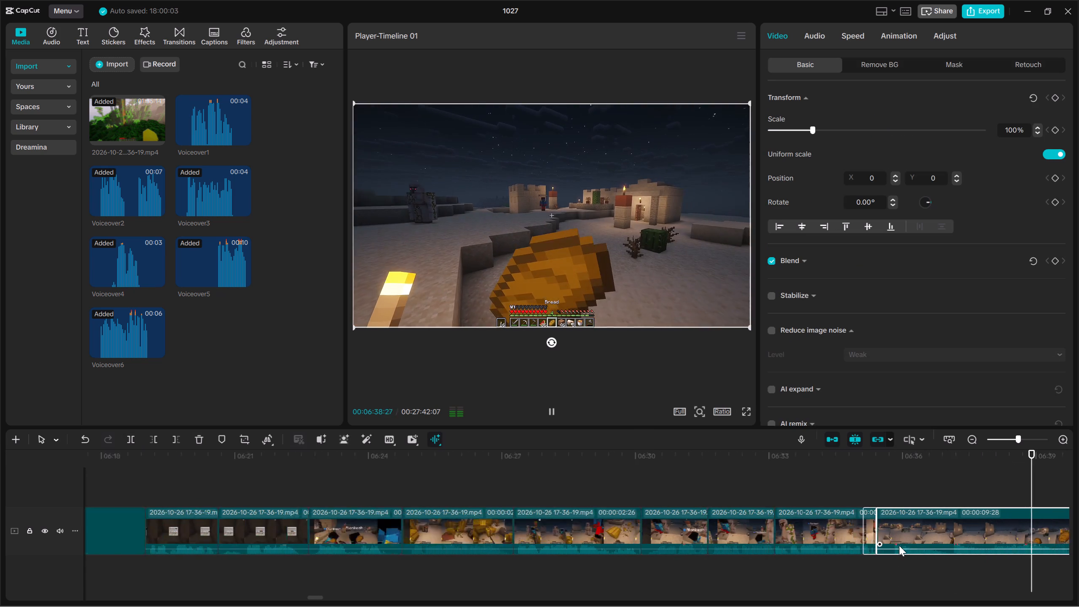
{"action": "scroll", "coordinate": [899, 545], "scroll_direction": "down", "scroll_amount": 4, "text": "ctrl"}
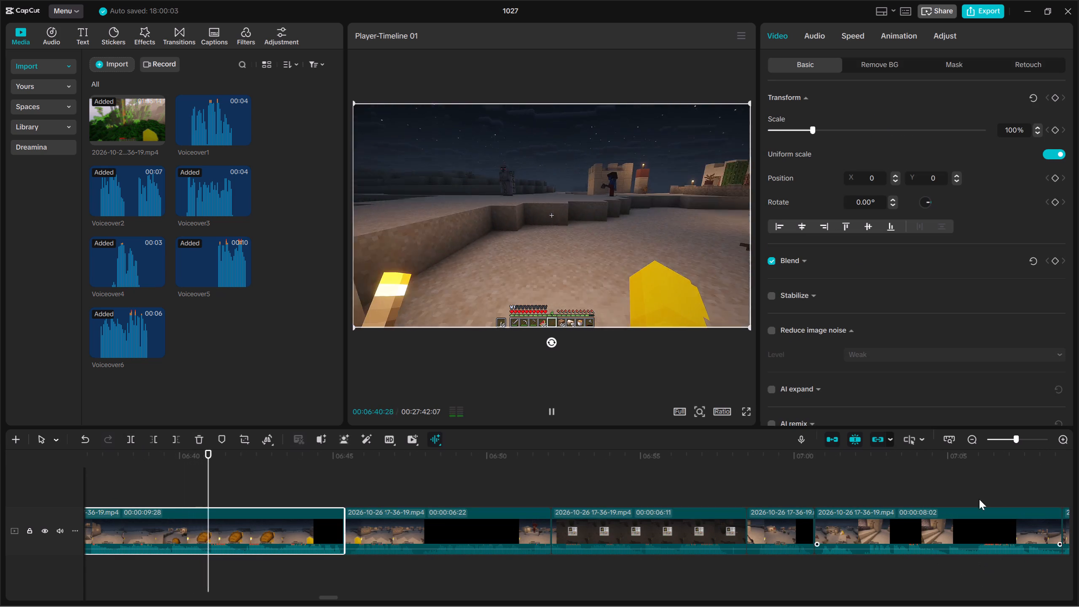
{"action": "left_click", "coordinate": [971, 435]}
{"action": "triple_click", "coordinate": [1062, 438]}
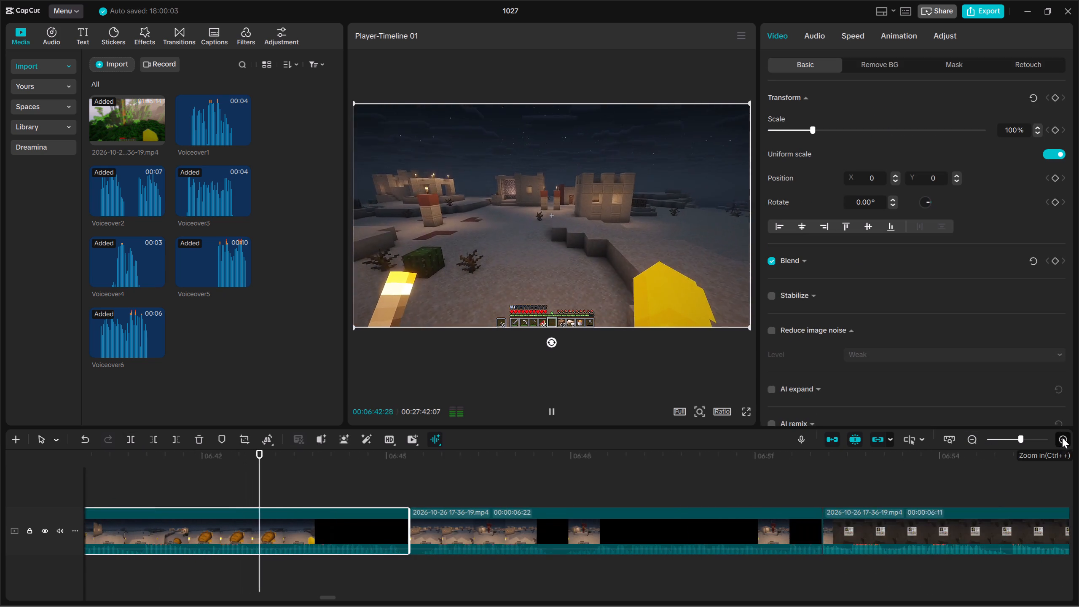
{"action": "left_click", "coordinate": [970, 438]}
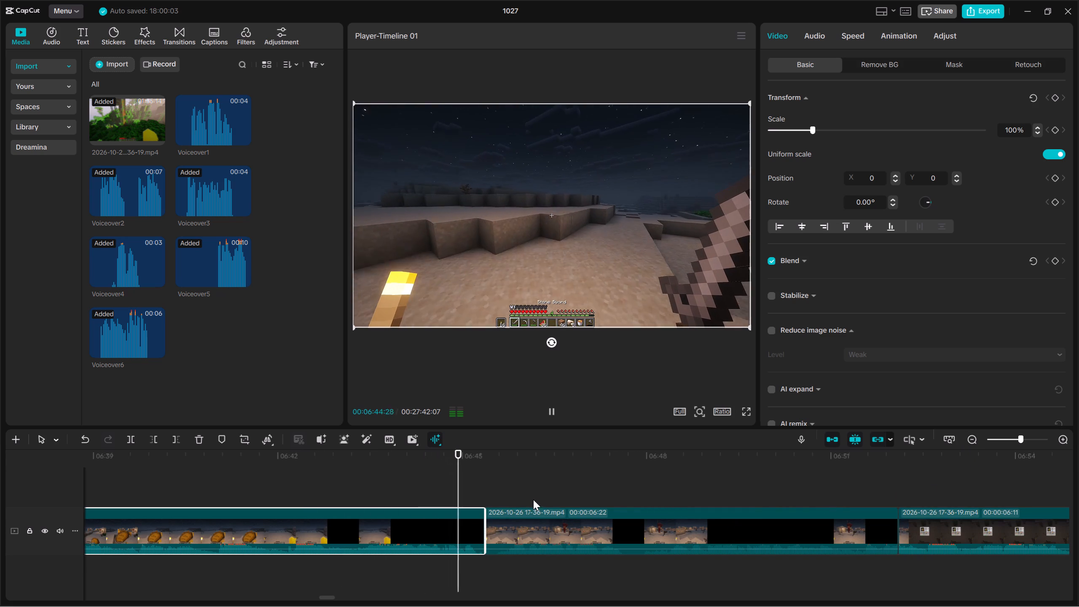
{"action": "key", "text": "space"}
{"action": "left_click", "coordinate": [180, 435]}
Play through the following 00:00:06:22 clip with the mob fight and trim away its end from 00:06:51:04.
{"action": "key", "text": "space"}
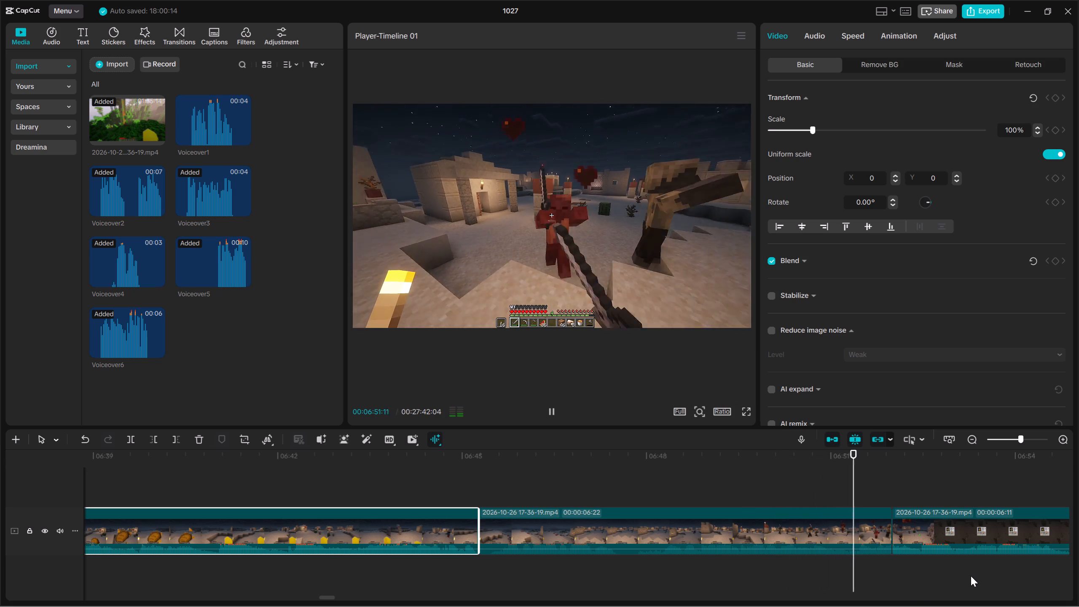
{"action": "left_click", "coordinate": [896, 572]}
{"action": "left_click_drag", "start_coordinate": [896, 571], "coordinate": [826, 570]}
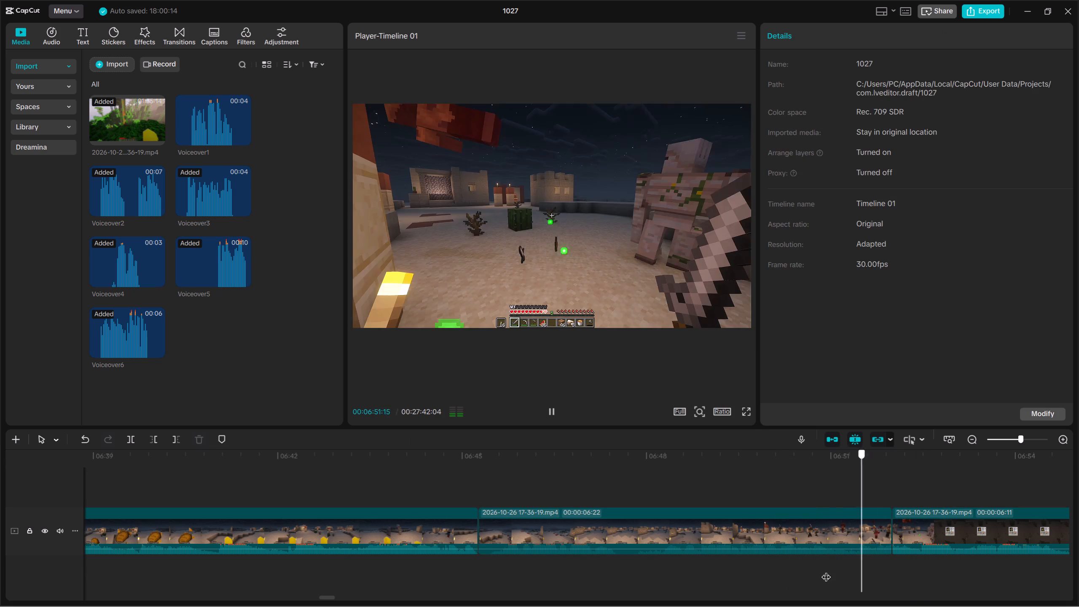
{"action": "left_click_drag", "start_coordinate": [826, 570], "coordinate": [824, 570]}
{"action": "key", "text": "space"}
{"action": "key", "text": "space"}
{"action": "left_click", "coordinate": [832, 528]}
{"action": "left_click", "coordinate": [179, 435]}
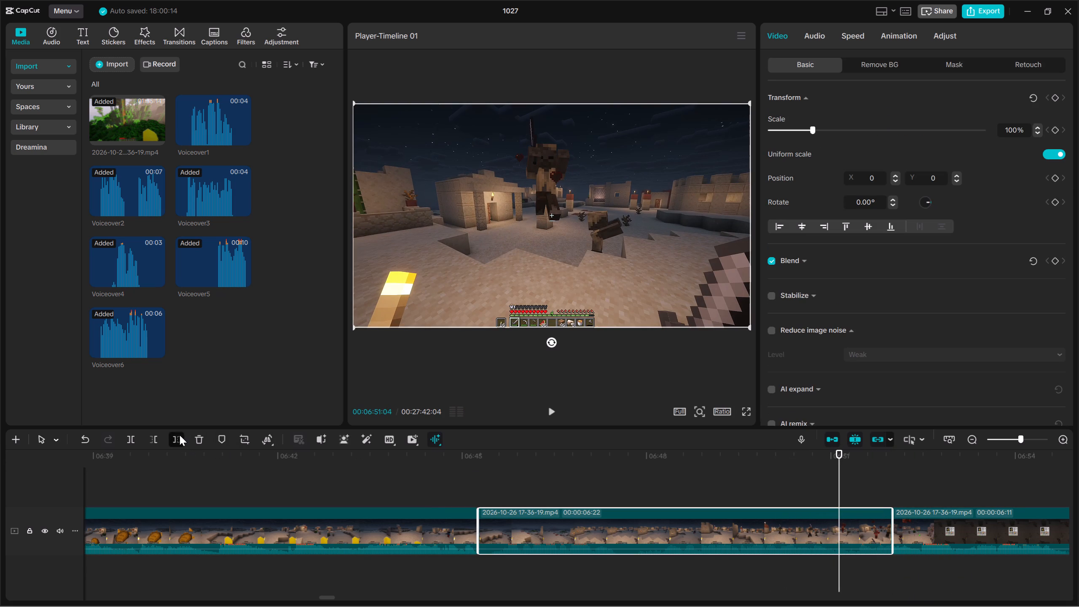
Remove the 00:00:06:11 inventory clip after 00:06:51:04 by cutting away its beginning and deleting the short remainder.
{"action": "key", "text": "space"}
{"action": "left_click_drag", "start_coordinate": [965, 569], "coordinate": [977, 509]}
{"action": "left_click", "coordinate": [968, 440]}
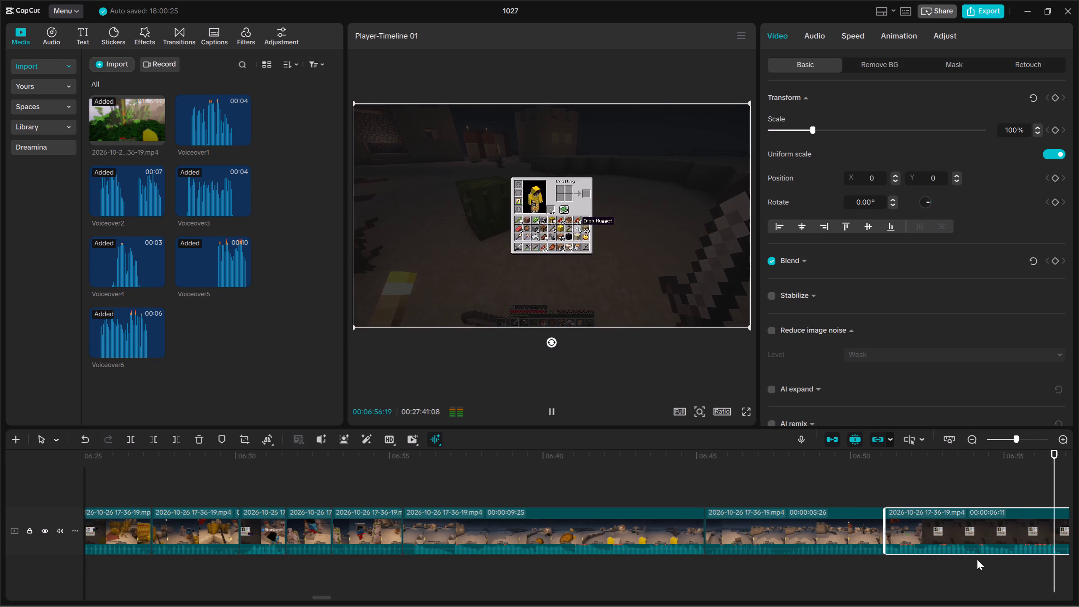
{"action": "key", "text": "space"}
{"action": "left_click", "coordinate": [156, 439]}
{"action": "key", "text": "space"}
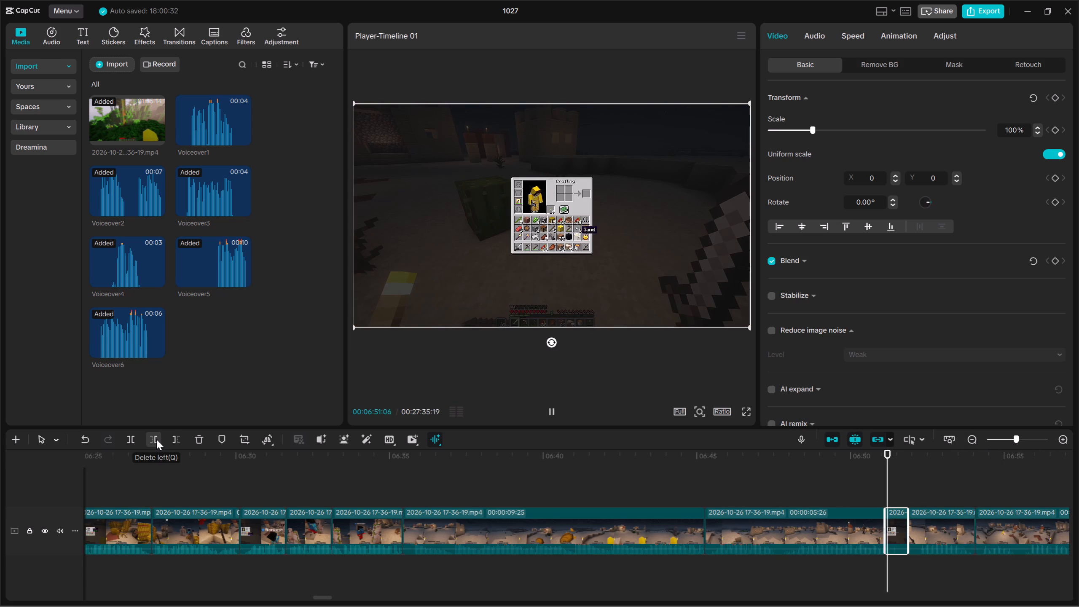
{"action": "key", "text": "Up"}
{"action": "key", "text": "Delete"}
Trim away the beginning of the desert village clip after the deleted inventory footage, up to 00:06:51:15.
{"action": "key", "text": "space"}
{"action": "left_click", "coordinate": [910, 530]}
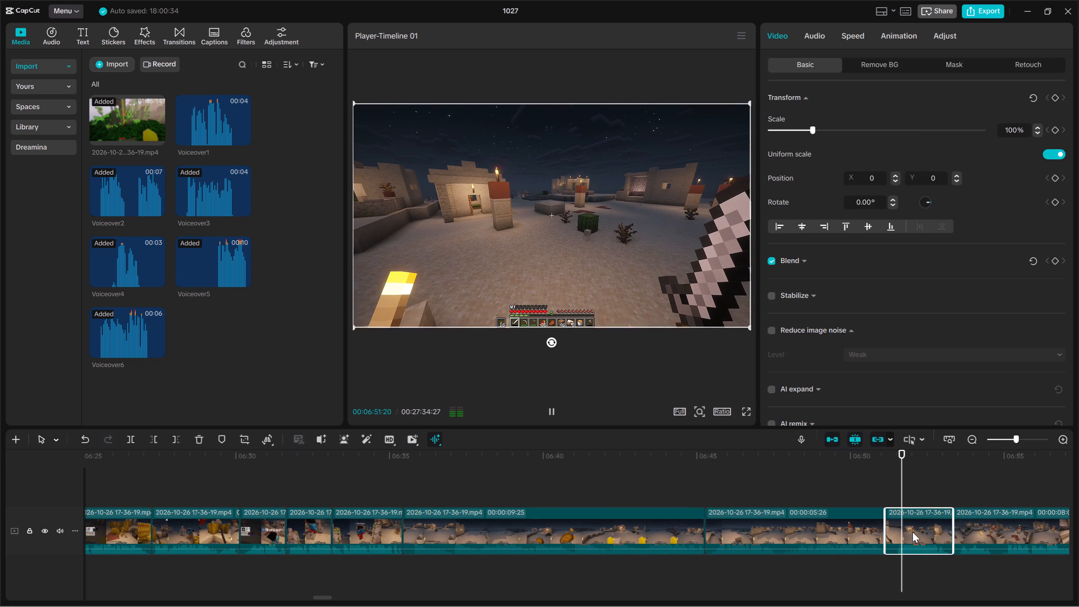
{"action": "key", "text": "space"}
{"action": "double_click", "coordinate": [897, 562]}
{"action": "left_click_drag", "start_coordinate": [917, 563], "coordinate": [920, 531]}
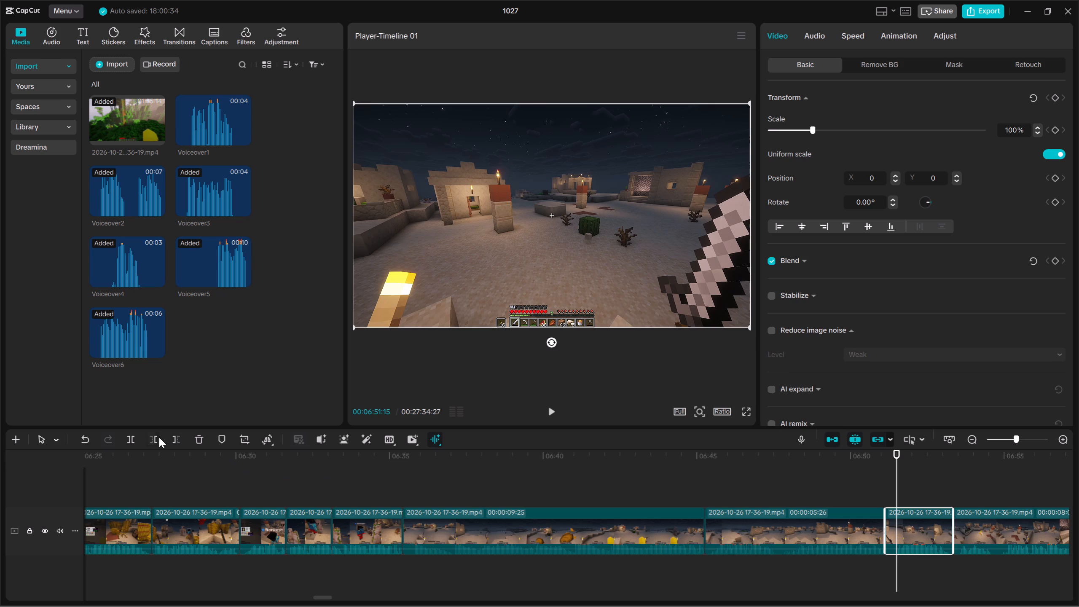
{"action": "left_click", "coordinate": [159, 437]}
{"action": "key", "text": "space"}
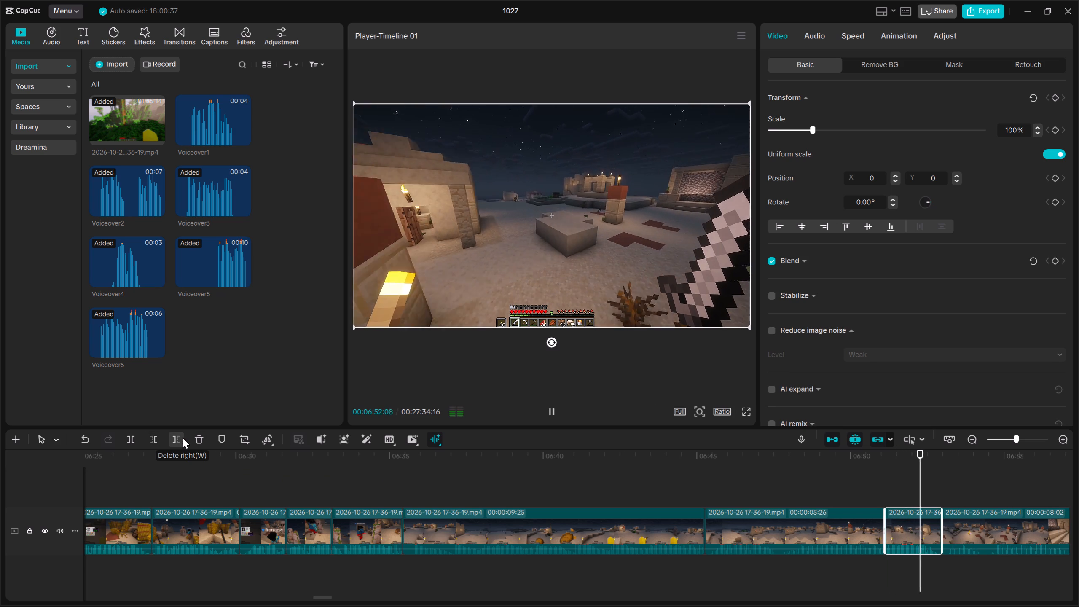
Play through the footage from about 00:06:52 to 00:07:26 and go back to review the clips around 00:07:10.
{"action": "key", "text": "space"}
{"action": "key", "text": "space"}
{"action": "left_click", "coordinate": [1000, 524]}
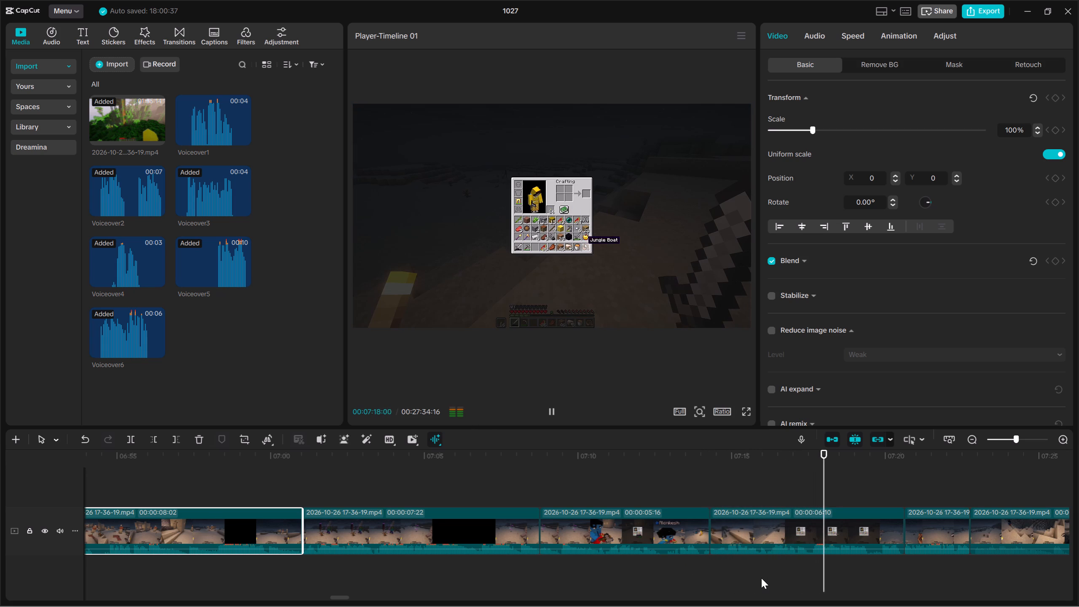
{"action": "double_click", "coordinate": [864, 567]}
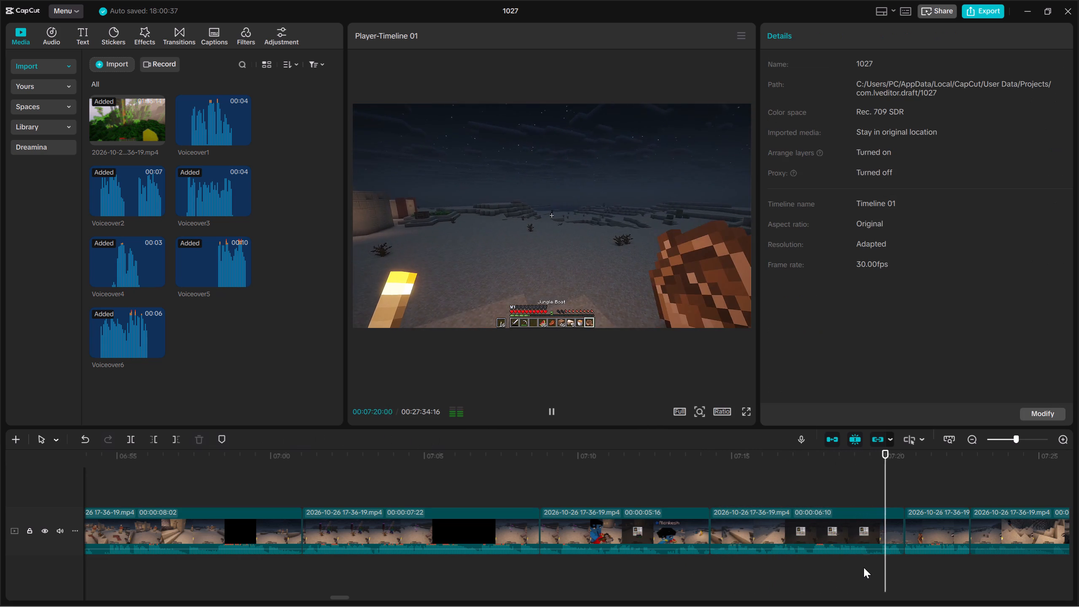
{"action": "key", "text": "space"}
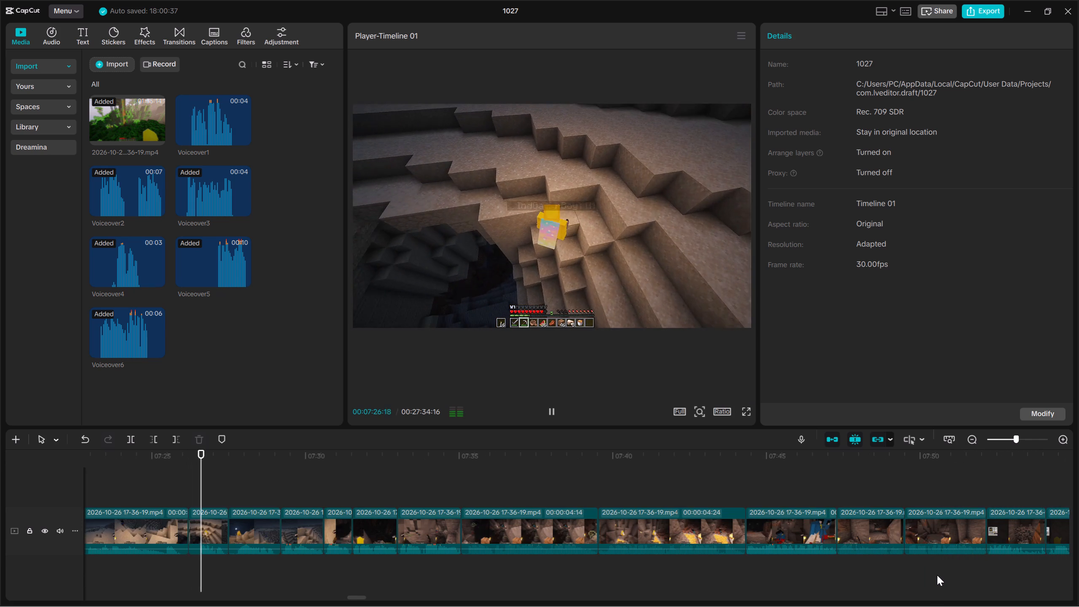
{"action": "key", "text": "Up"}
{"action": "key", "text": "Up"}
{"action": "key", "text": "Up"}
{"action": "key", "text": "Up"}
{"action": "key", "text": "Up"}
{"action": "key", "text": "space"}
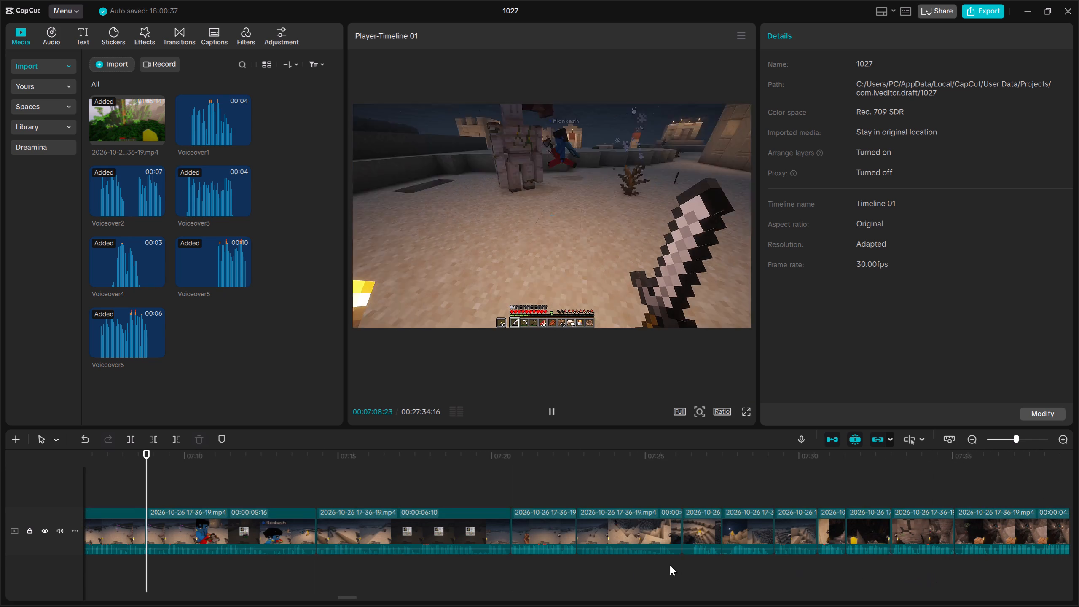
{"action": "double_click", "coordinate": [973, 442]}
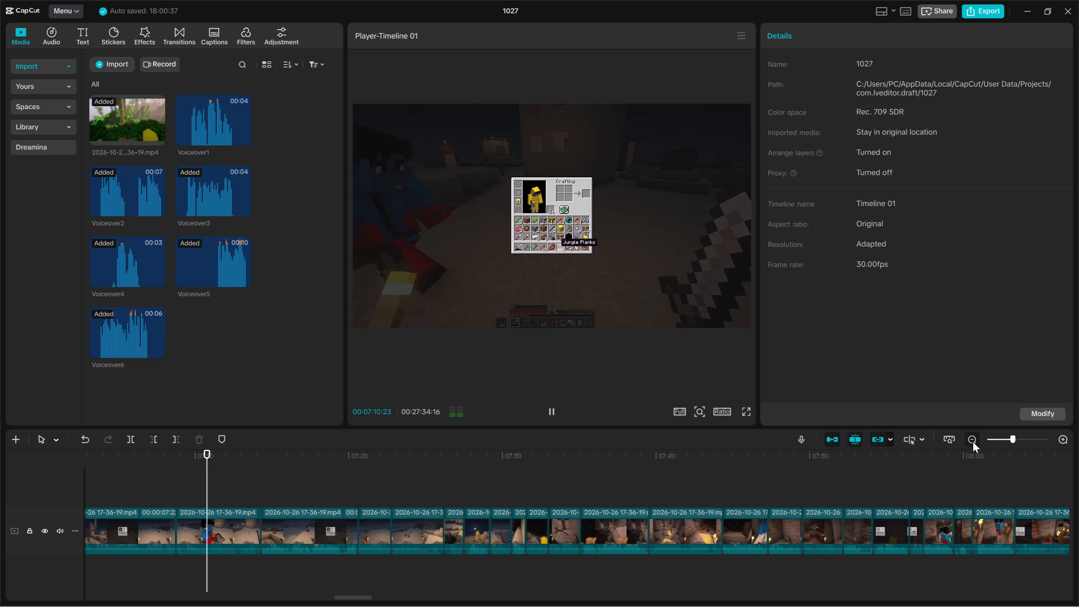
{"action": "double_click", "coordinate": [1064, 439]}
Play on from 00:07:14:09 and delete the short clip that directly follows the 00:00:06:10 inventory clip.
{"action": "key", "text": "Down"}
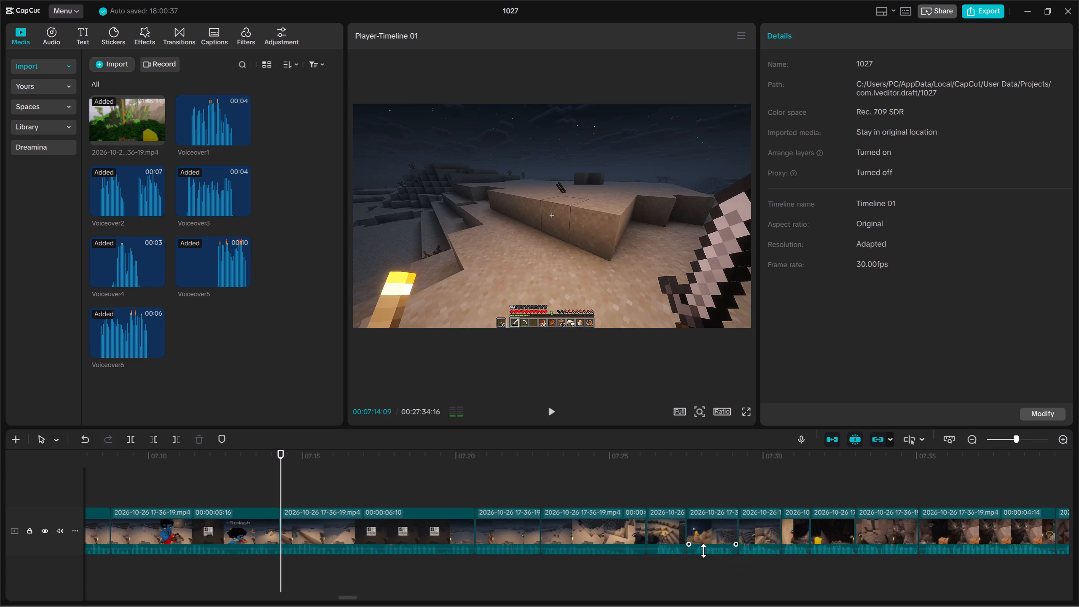
{"action": "key", "text": "space"}
{"action": "left_click_drag", "start_coordinate": [399, 576], "coordinate": [417, 476]}
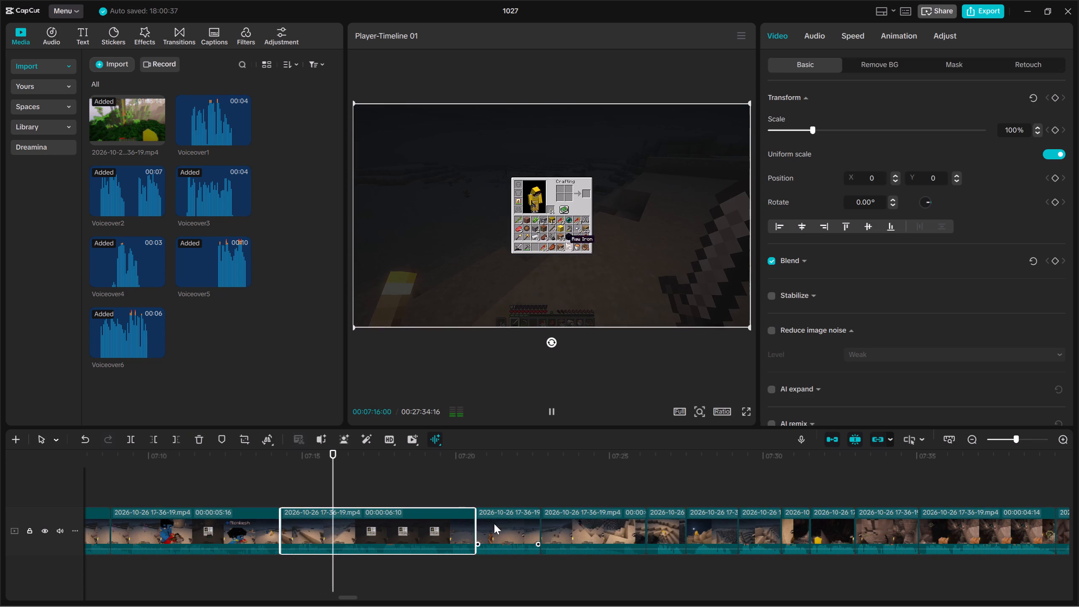
{"action": "left_click_drag", "start_coordinate": [498, 568], "coordinate": [508, 505]}
{"action": "key", "text": "Delete"}
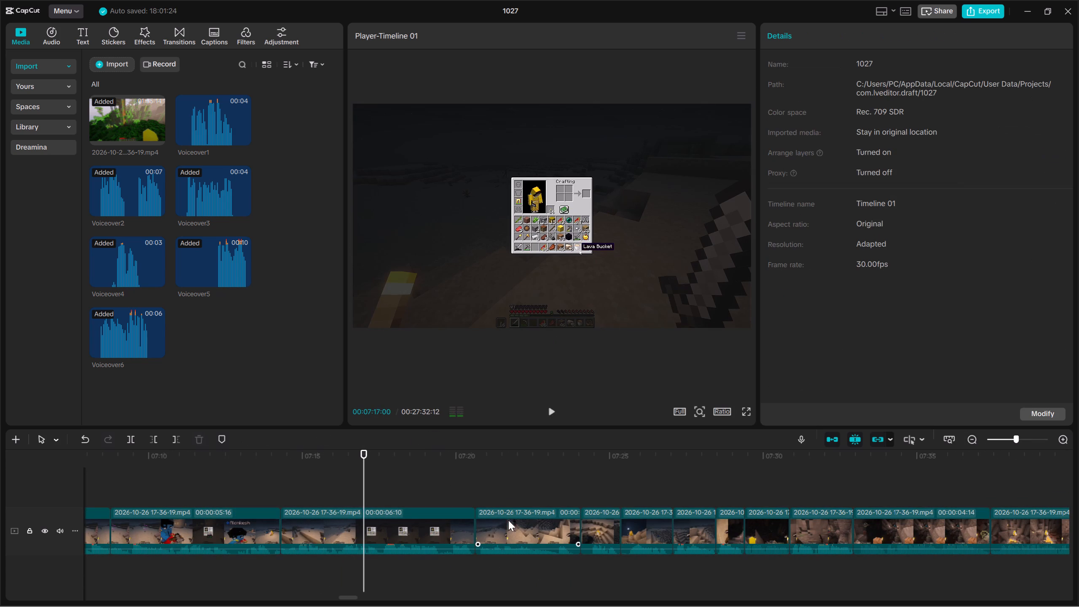
Trim away the end of the 00:00:06:10 inventory clip from 00:07:17:16.
{"action": "key", "text": "space"}
{"action": "key", "text": "space"}
{"action": "left_click", "coordinate": [448, 527]}
{"action": "left_click", "coordinate": [177, 437]}
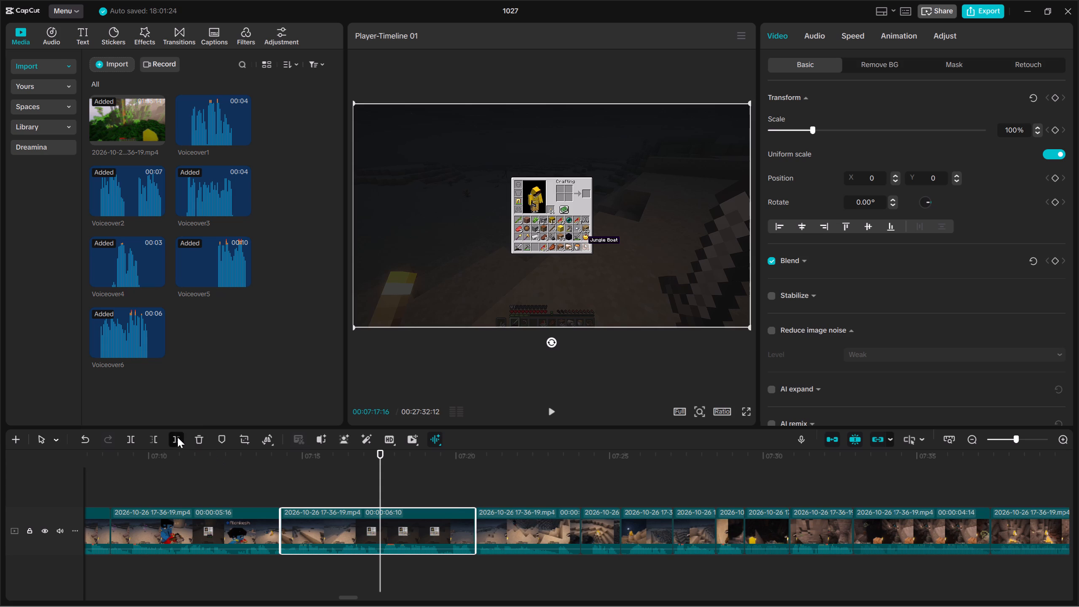
Review the pit footage after the inventory clip and delete the short clip running from about 00:07:22 to 00:07:24.
{"action": "key", "text": "space"}
{"action": "left_click", "coordinate": [448, 526]}
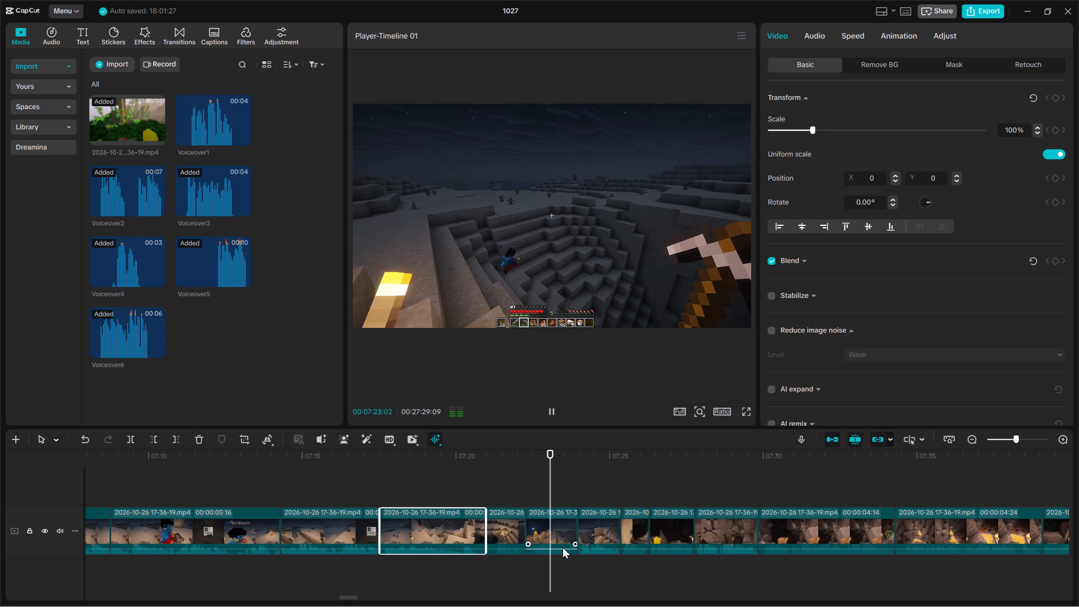
{"action": "left_click", "coordinate": [509, 535]}
{"action": "key", "text": "Up"}
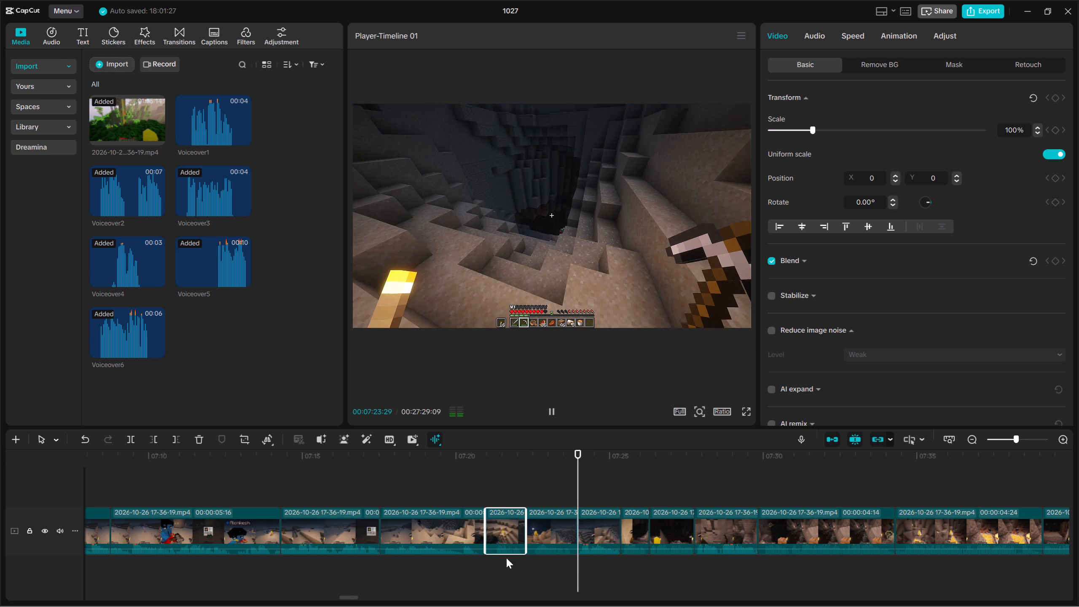
{"action": "key", "text": "Up"}
{"action": "key", "text": "Up"}
{"action": "key", "text": "space"}
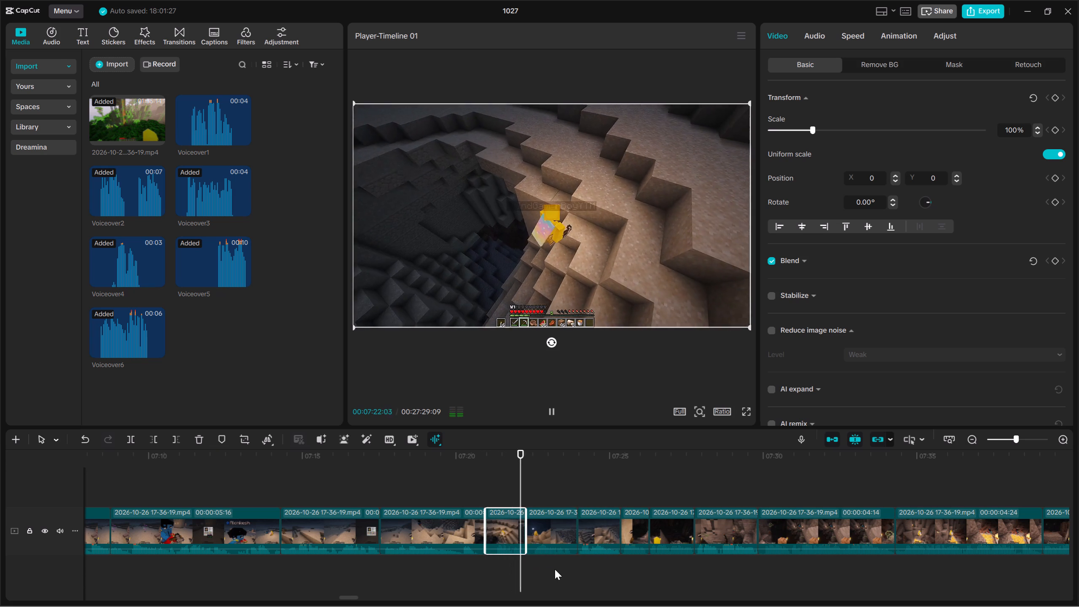
{"action": "left_click_drag", "start_coordinate": [553, 572], "coordinate": [558, 516]}
{"action": "key", "text": "Delete"}
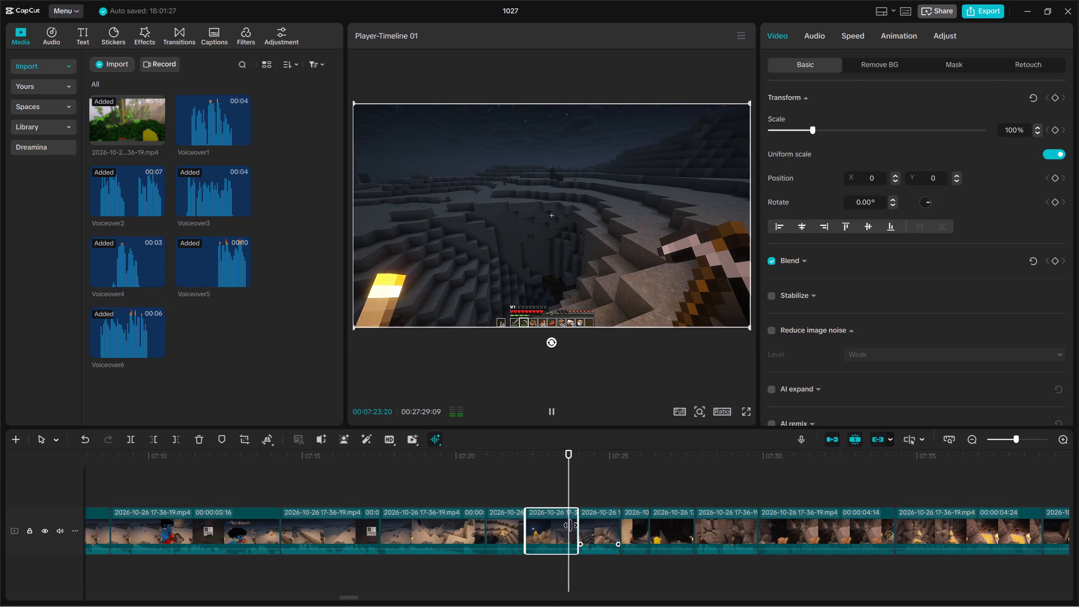
Play on from the new cut near 00:07:22 and select the 00:00:04:14 cave clip with the lava bucket.
{"action": "key", "text": "Up"}
{"action": "key", "text": "Up"}
{"action": "left_click", "coordinate": [559, 529]}
{"action": "key", "text": "space"}
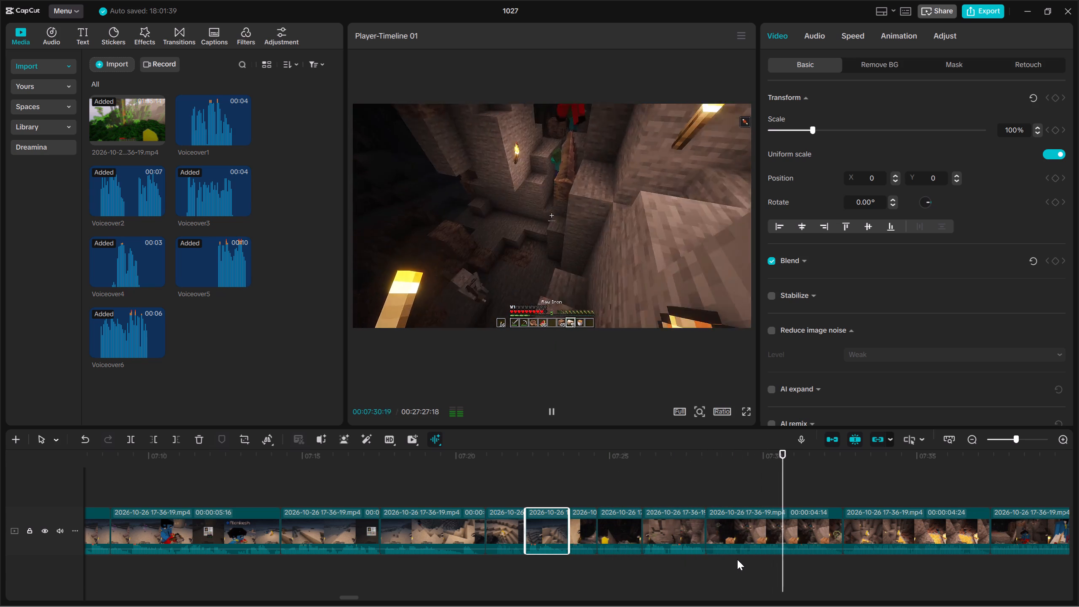
{"action": "left_click_drag", "start_coordinate": [779, 561], "coordinate": [777, 506]}
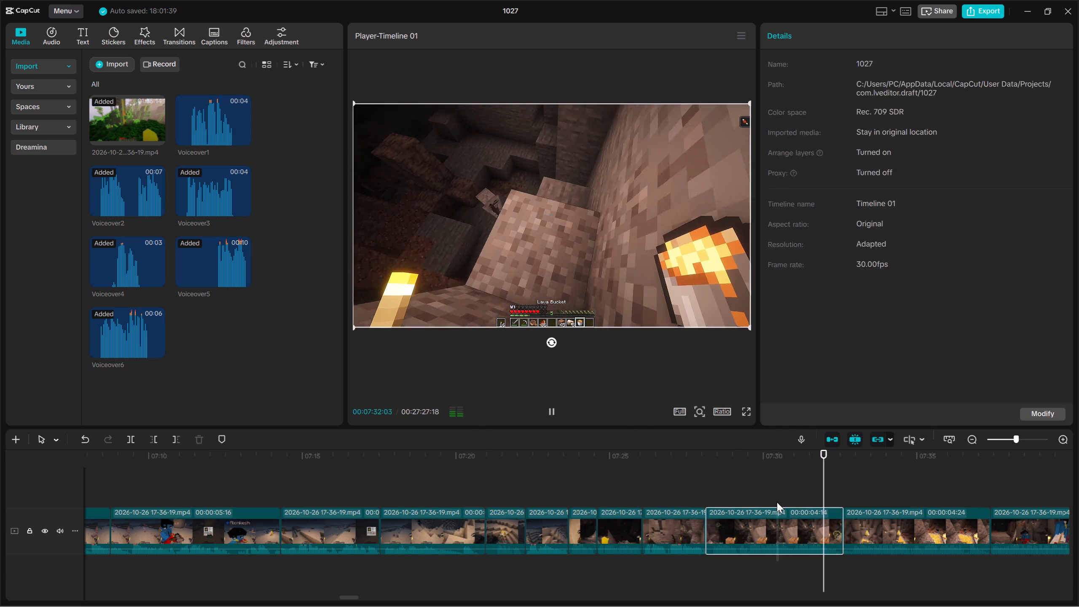
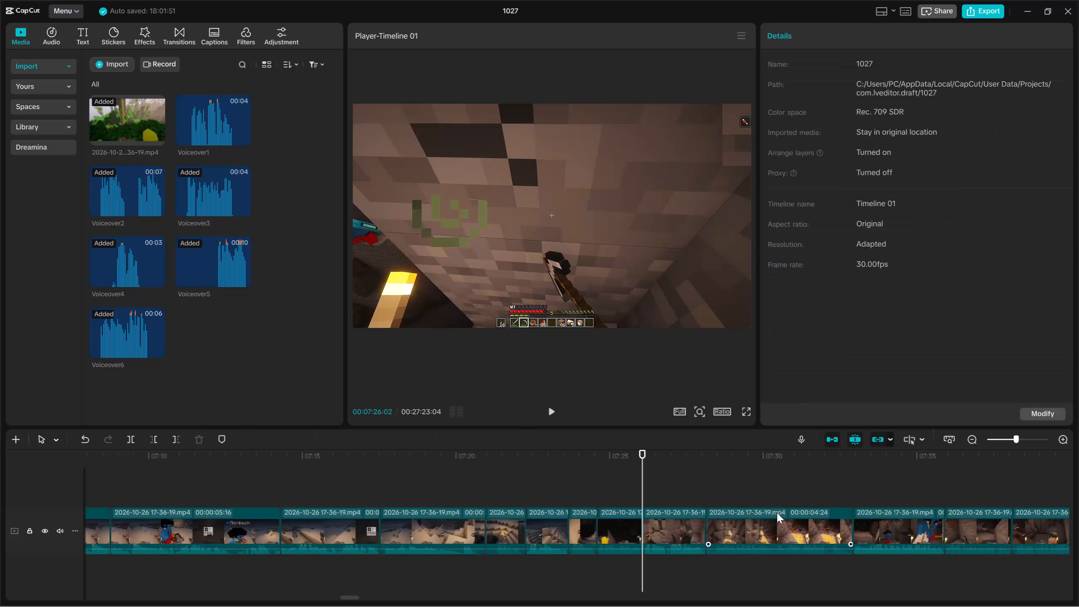
Play the lava clip after the cut near 00:07:28, then undo the deletion of the 00:00:04:14 cave clip.
{"action": "key", "text": "Down"}
{"action": "left_click", "coordinate": [777, 513]}
{"action": "key", "text": "space"}
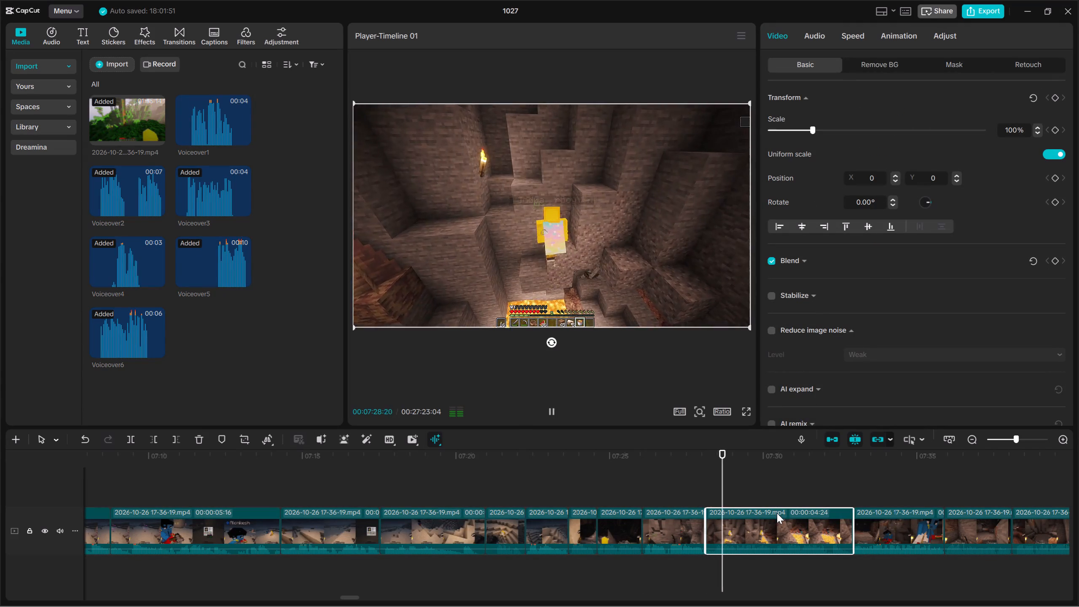
{"action": "key", "text": "Up"}
{"action": "left_click", "coordinate": [89, 438]}
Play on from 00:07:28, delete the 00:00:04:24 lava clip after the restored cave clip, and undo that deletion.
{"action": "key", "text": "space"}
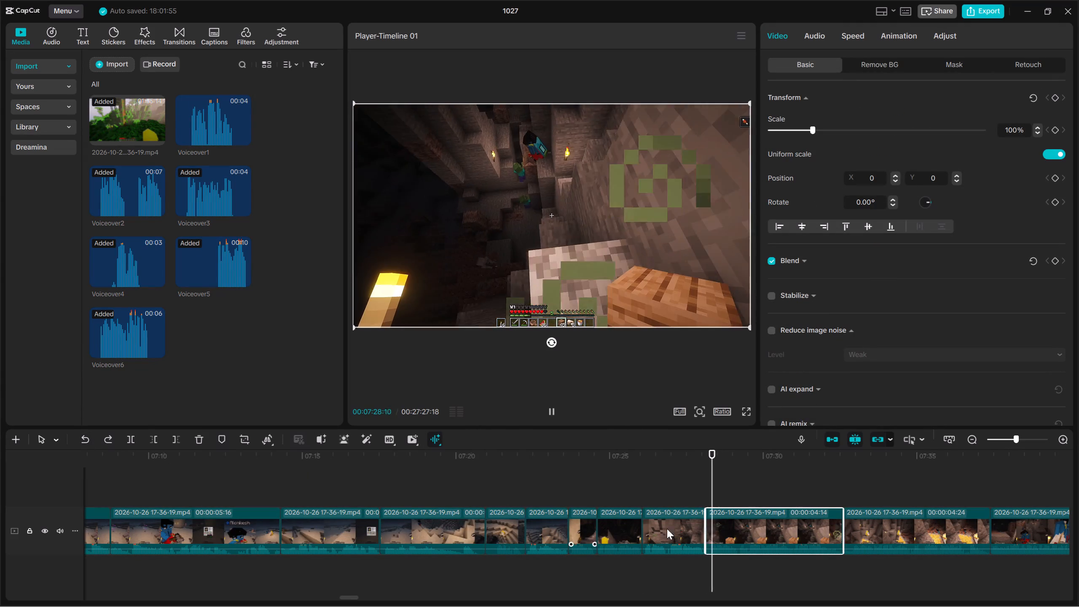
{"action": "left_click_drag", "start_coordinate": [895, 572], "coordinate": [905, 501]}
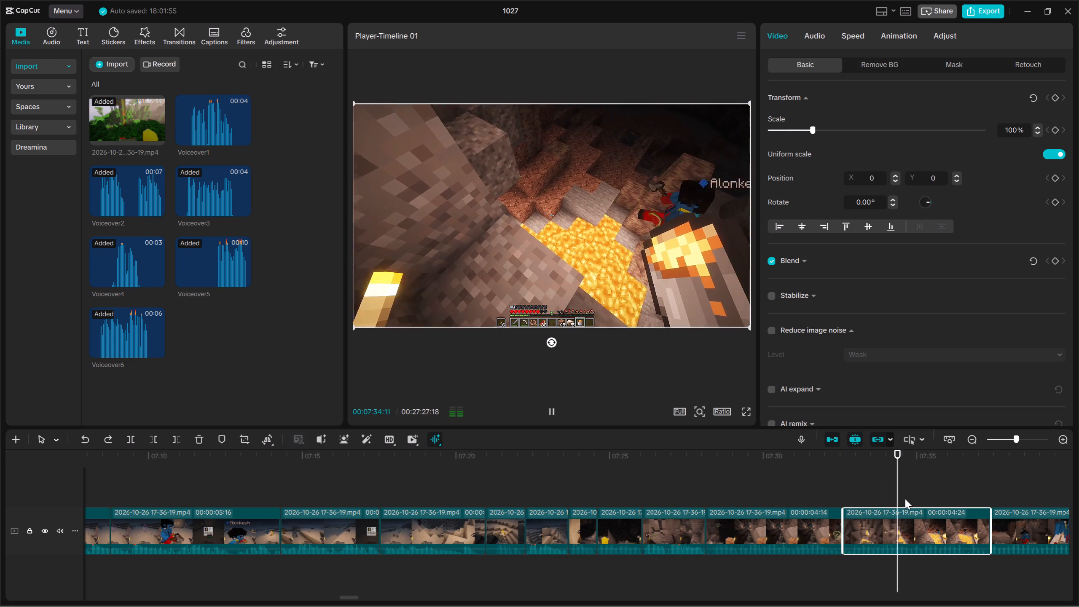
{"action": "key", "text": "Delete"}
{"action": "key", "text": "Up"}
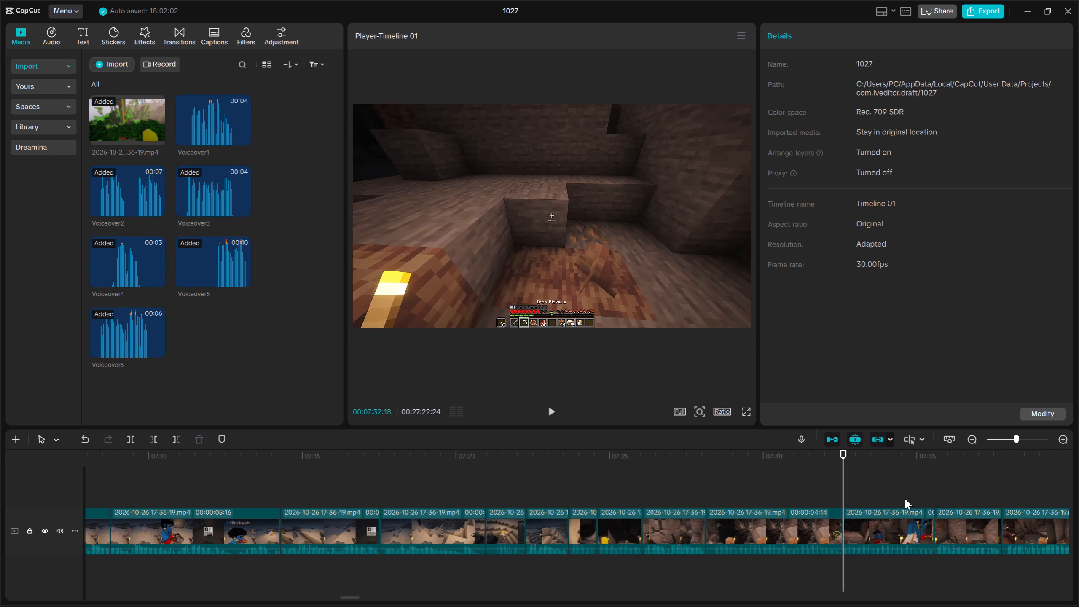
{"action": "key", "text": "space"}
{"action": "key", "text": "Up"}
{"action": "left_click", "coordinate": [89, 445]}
Trim the 00:00:04:24 lava clip, cutting away its beginning up to 00:07:34:21 and its end from about 00:07:35.
{"action": "left_click", "coordinate": [908, 560]}
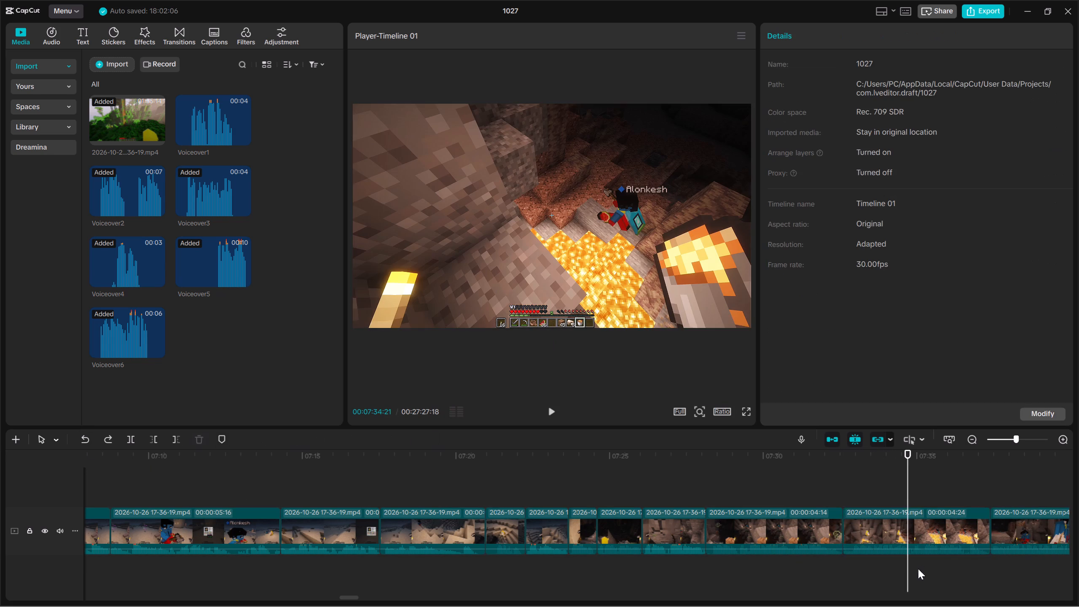
{"action": "left_click_drag", "start_coordinate": [932, 569], "coordinate": [947, 514]}
{"action": "left_click", "coordinate": [152, 446]}
{"action": "key", "text": "space"}
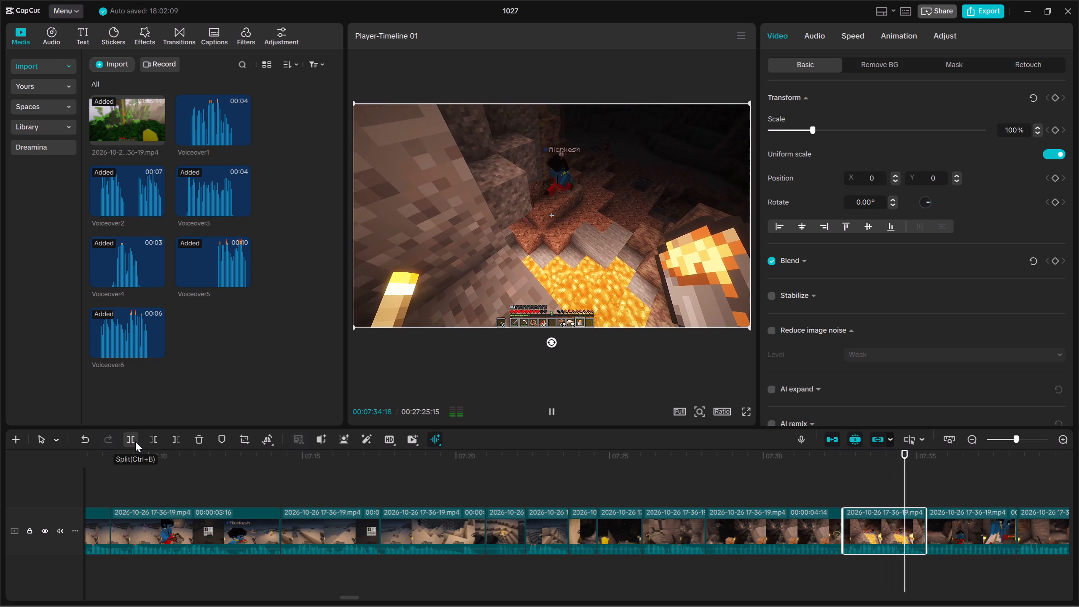
{"action": "key", "text": "space"}
{"action": "left_click", "coordinate": [174, 435]}
Review the mining footage after the trimmed lava clip and delete the short dark clip running from about 00:07:47 to 00:07:48.
{"action": "key", "text": "space"}
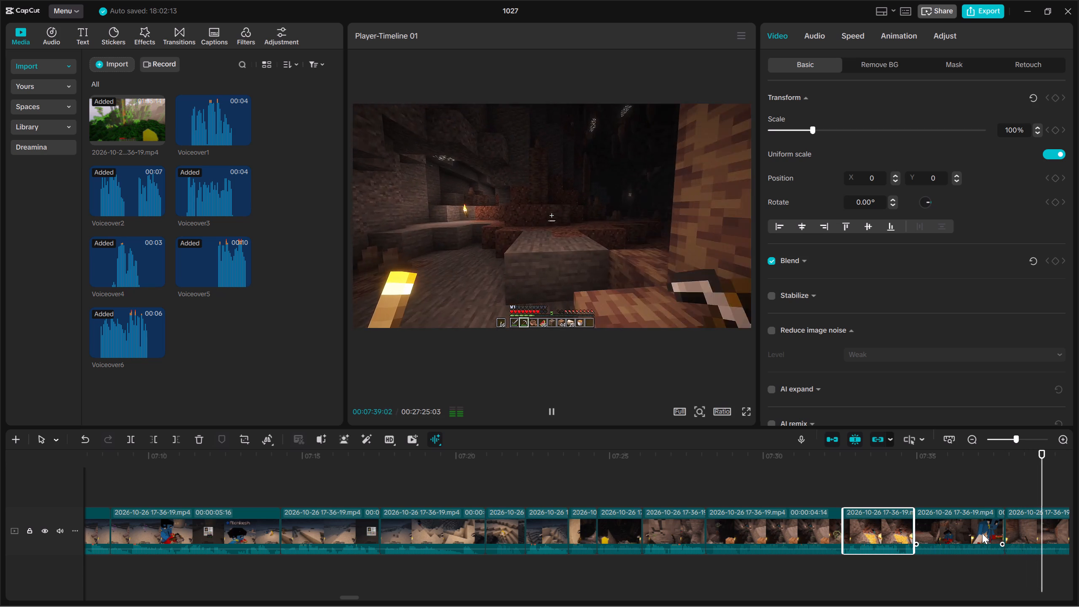
{"action": "key", "text": "space"}
{"action": "key", "text": "space"}
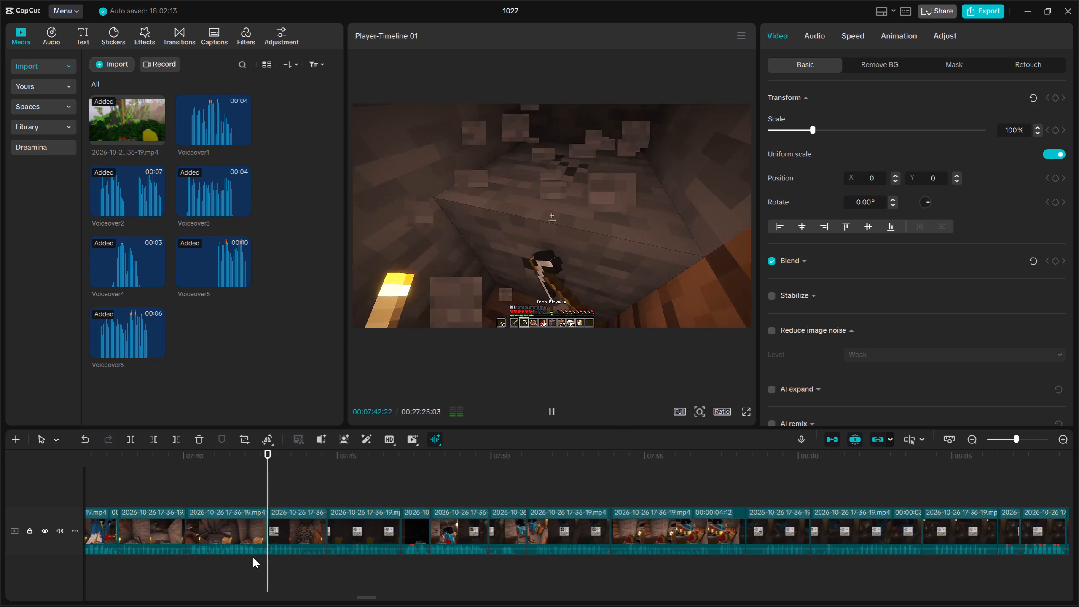
{"action": "key", "text": "space"}
{"action": "key", "text": "space"}
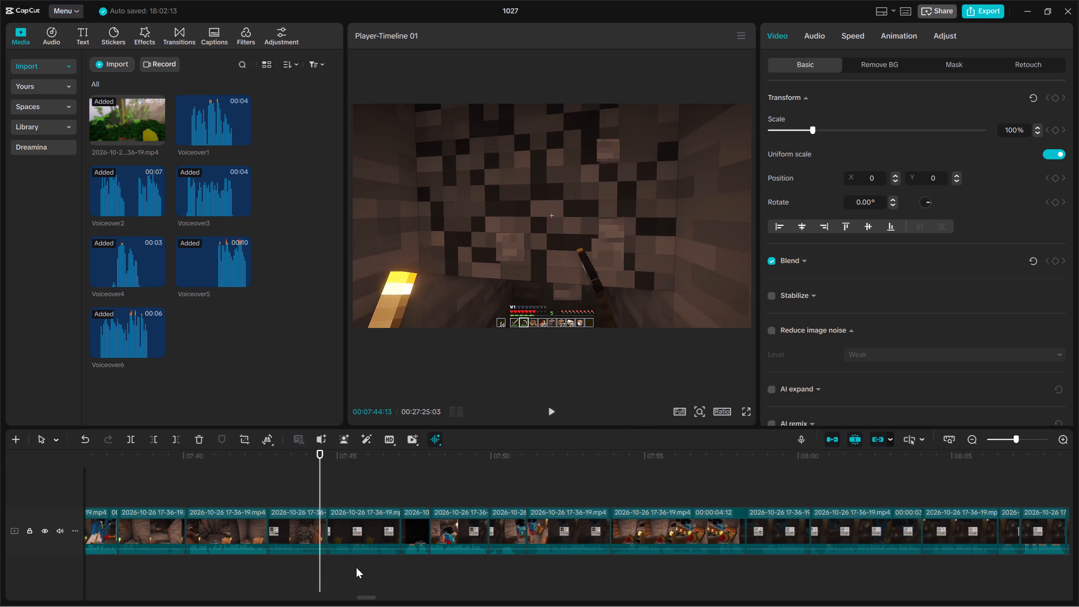
{"action": "left_click_drag", "start_coordinate": [357, 564], "coordinate": [365, 513]}
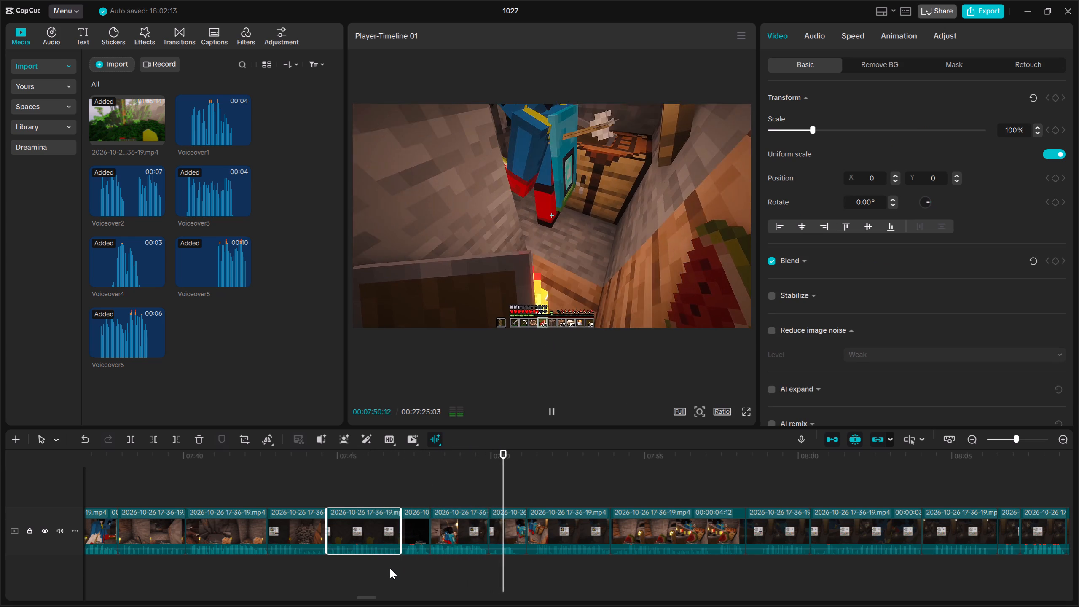
{"action": "left_click", "coordinate": [416, 558]}
{"action": "left_click_drag", "start_coordinate": [416, 558], "coordinate": [403, 558]}
{"action": "key", "text": "space"}
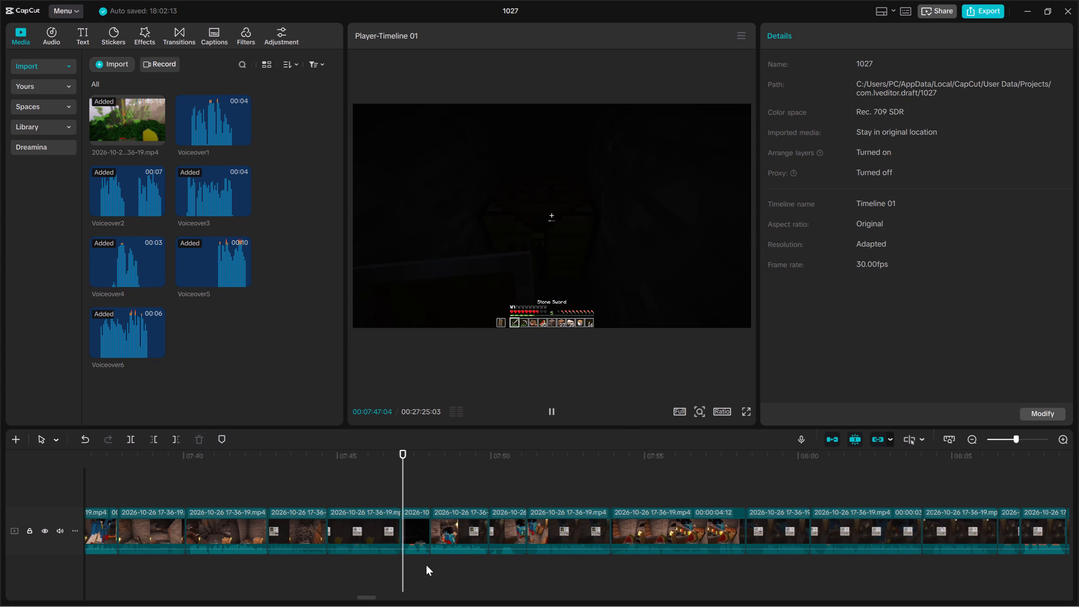
{"action": "left_click", "coordinate": [420, 527]}
{"action": "key", "text": "Delete"}
Play the inventory clip that starts near 00:07:47 and delete the short clip directly after it, from about 00:07:49.
{"action": "key", "text": "Up"}
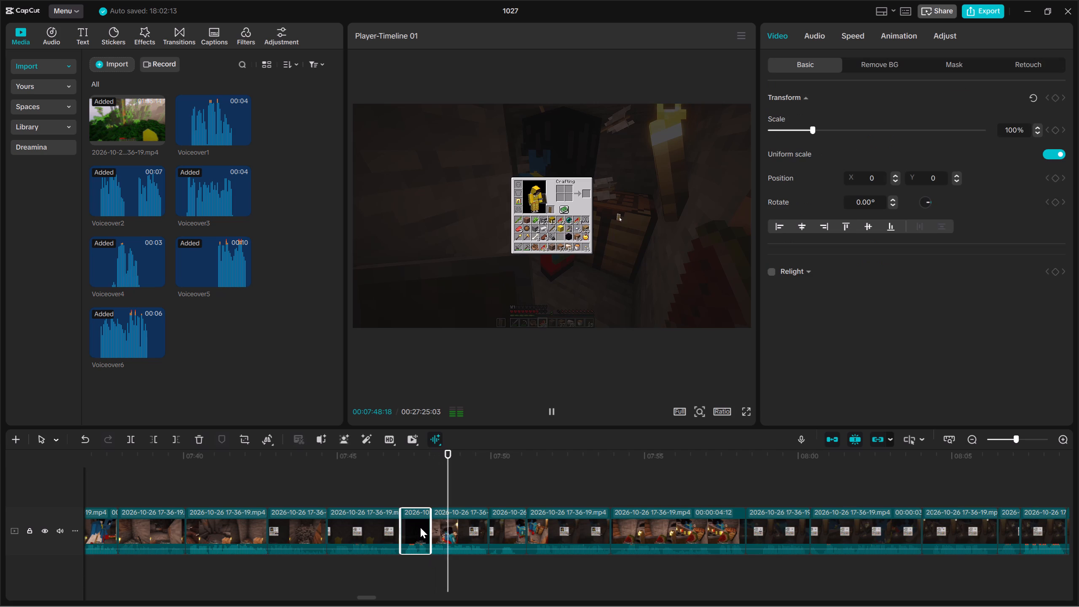
{"action": "left_click", "coordinate": [429, 530]}
{"action": "key", "text": "space"}
{"action": "key", "text": "space"}
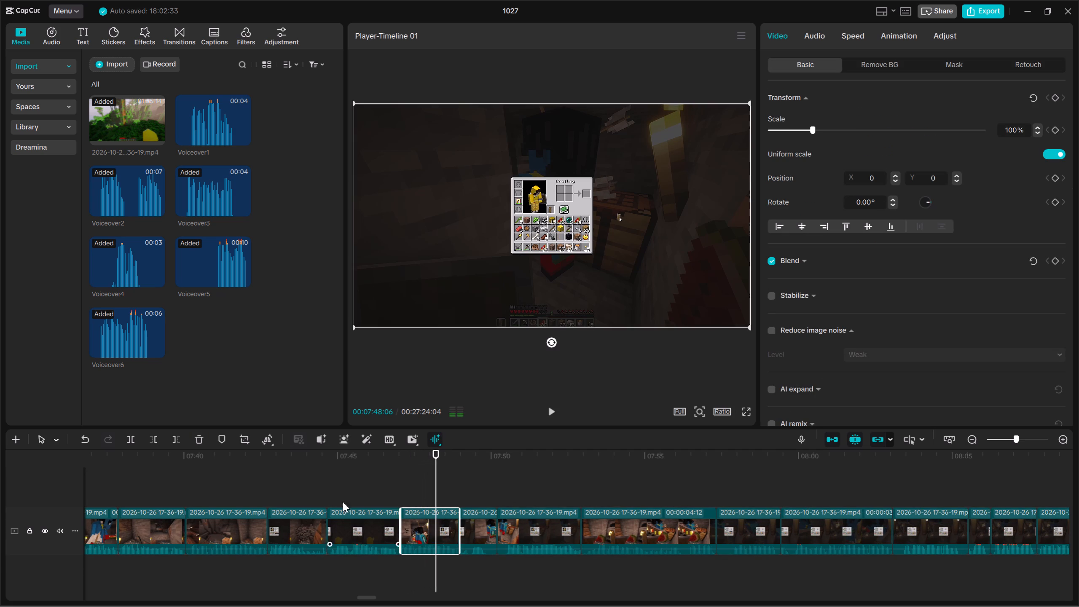
{"action": "key", "text": "space"}
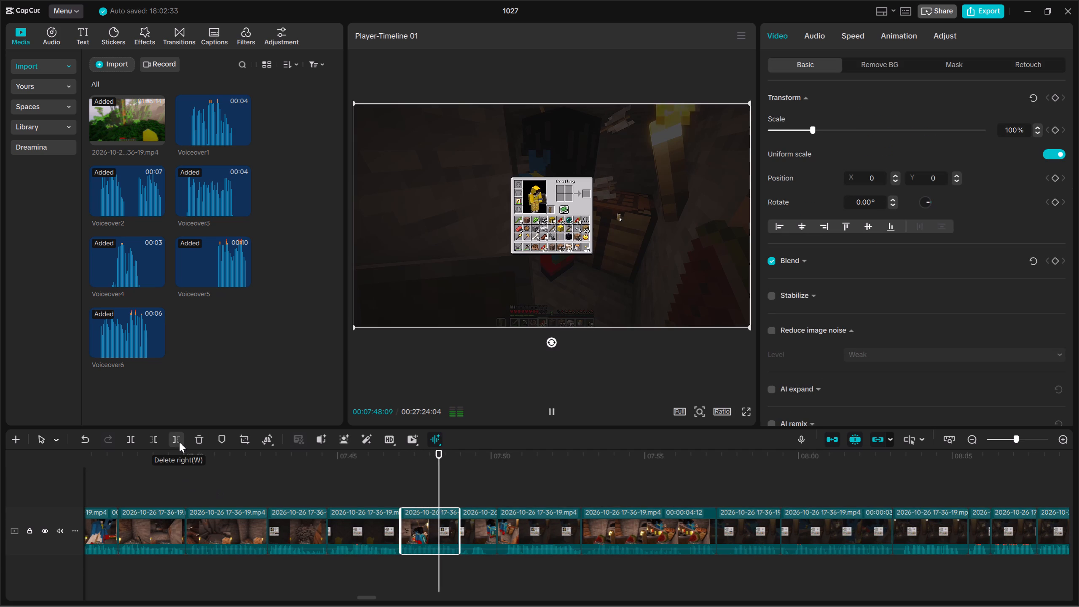
{"action": "key", "text": "Up"}
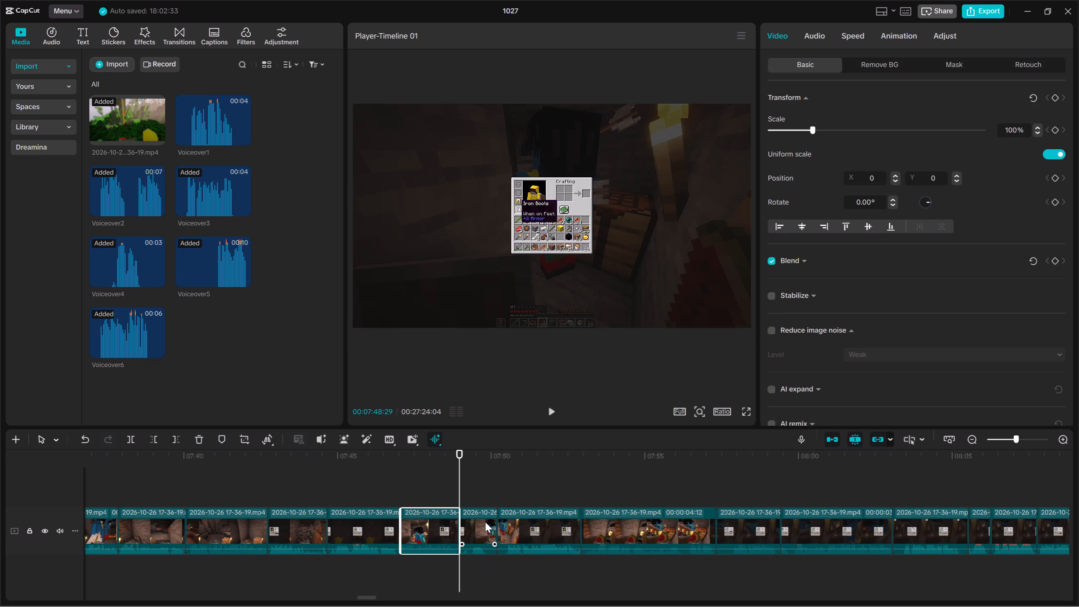
{"action": "left_click", "coordinate": [484, 522]}
{"action": "key", "text": "Delete"}
Play on from 00:07:49 and delete the next two clips, the one starting there and the 00:00:04:12 clip after it.
{"action": "key", "text": "space"}
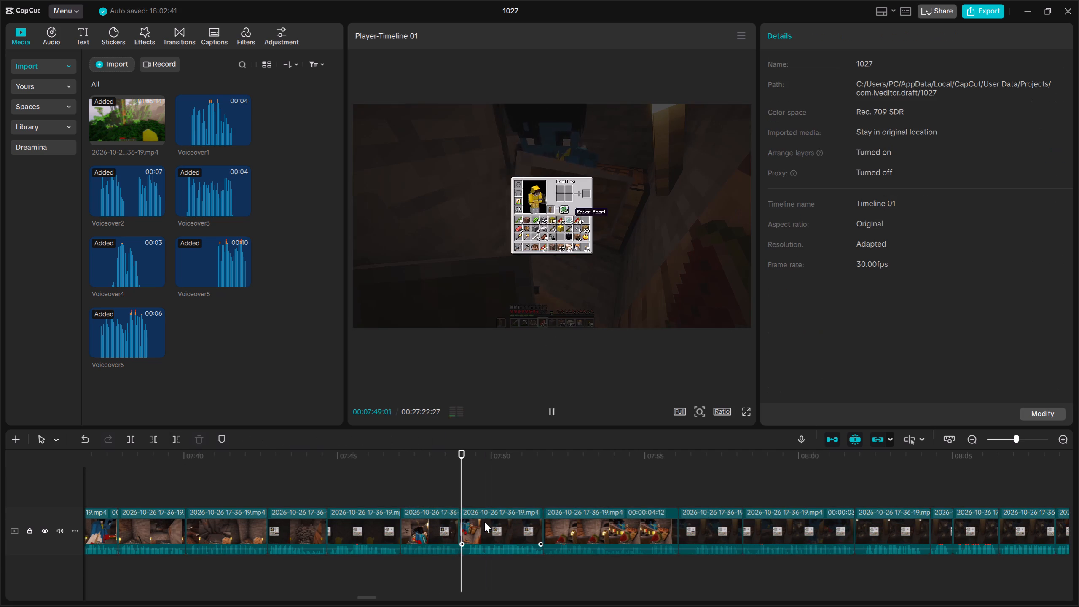
{"action": "left_click", "coordinate": [484, 522]}
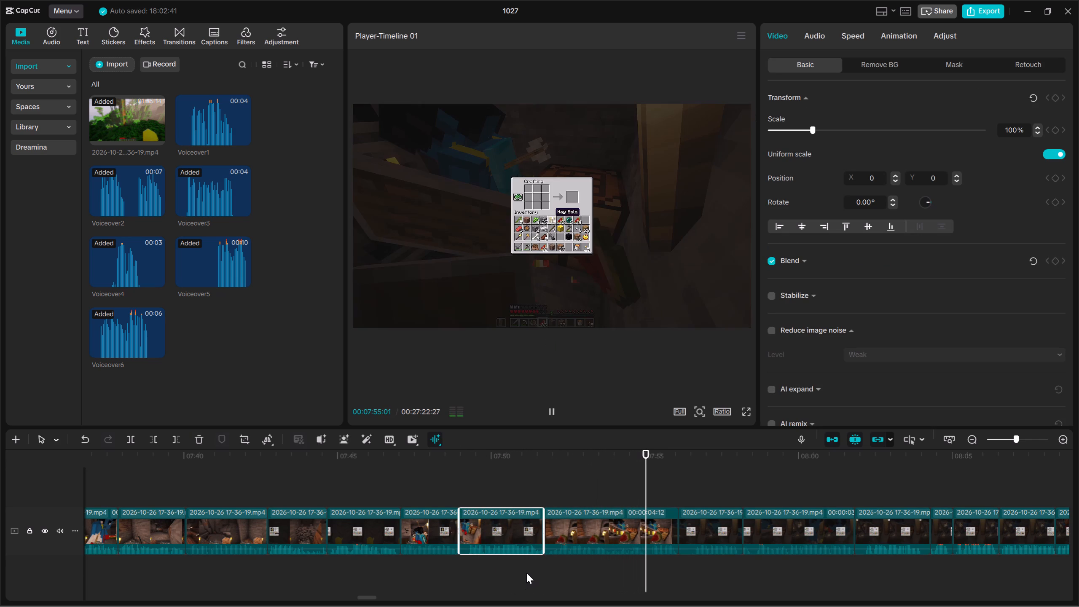
{"action": "key", "text": "Delete"}
{"action": "left_click", "coordinate": [507, 529]}
{"action": "key", "text": "Delete"}
Review the crafting footage from the cut near 00:07:49 and trim away the end of the bread-crafting clip from 00:07:56:20.
{"action": "key", "text": "Up"}
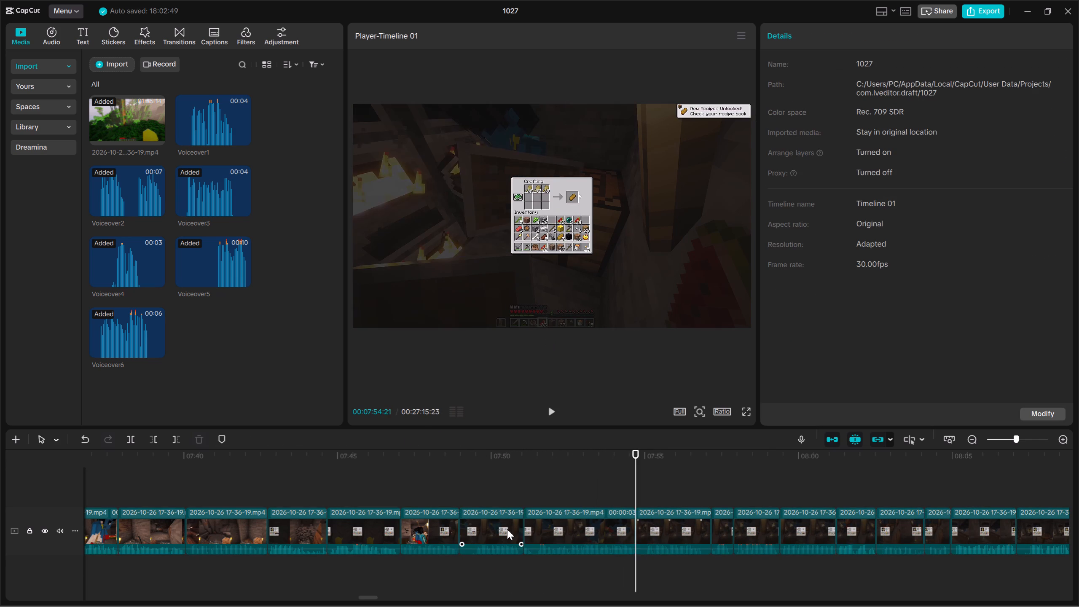
{"action": "key", "text": "Up"}
{"action": "key", "text": "Up"}
{"action": "key", "text": "space"}
{"action": "left_click", "coordinate": [507, 529]}
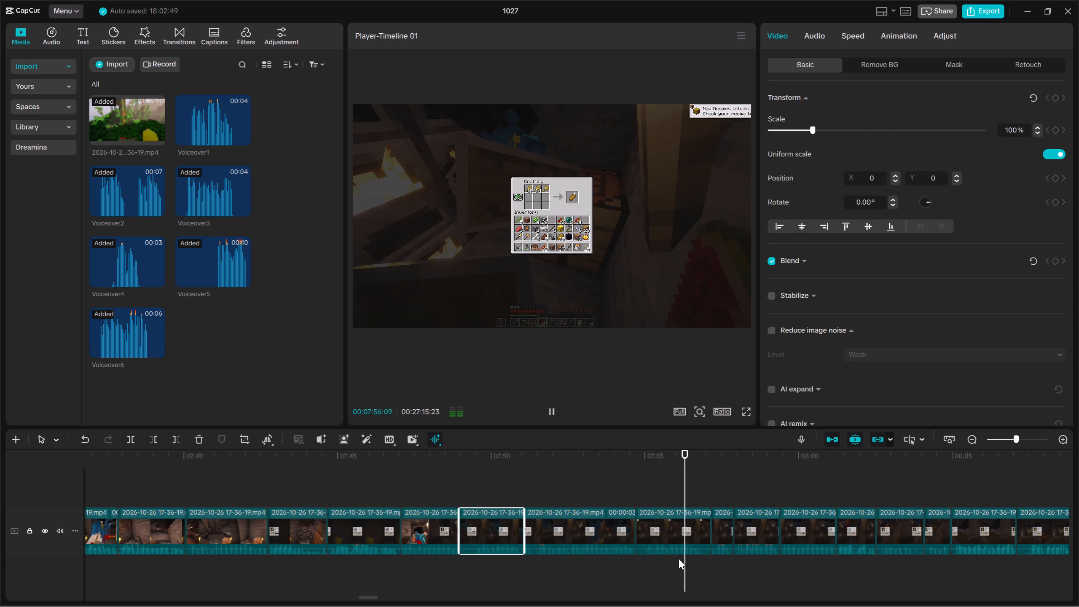
{"action": "double_click", "coordinate": [697, 563]}
{"action": "left_click_drag", "start_coordinate": [684, 569], "coordinate": [685, 528]}
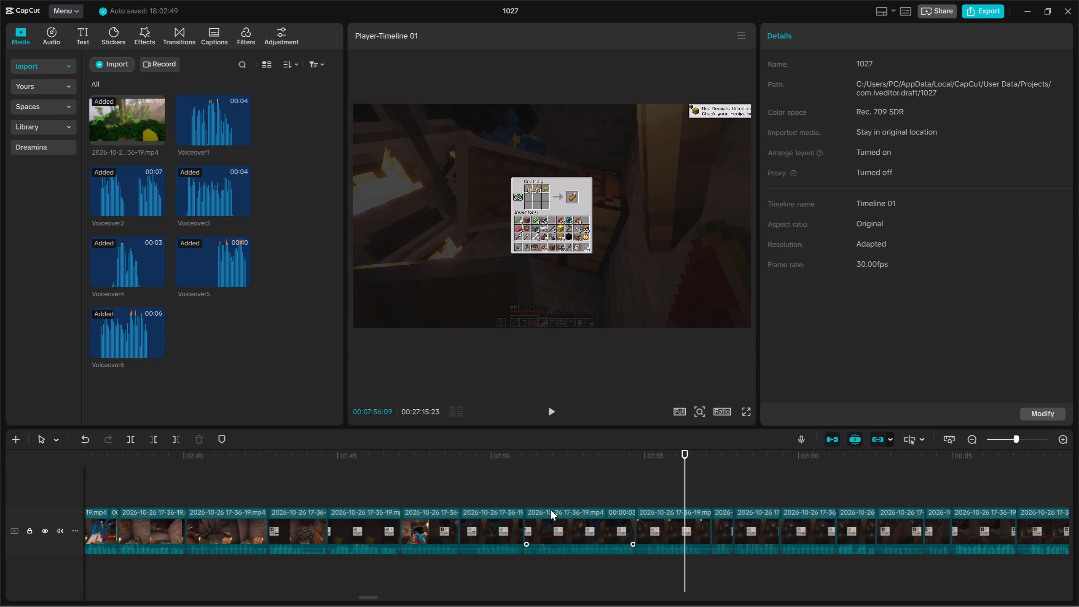
{"action": "key", "text": "space"}
{"action": "key", "text": "space"}
{"action": "left_click", "coordinate": [172, 440]}
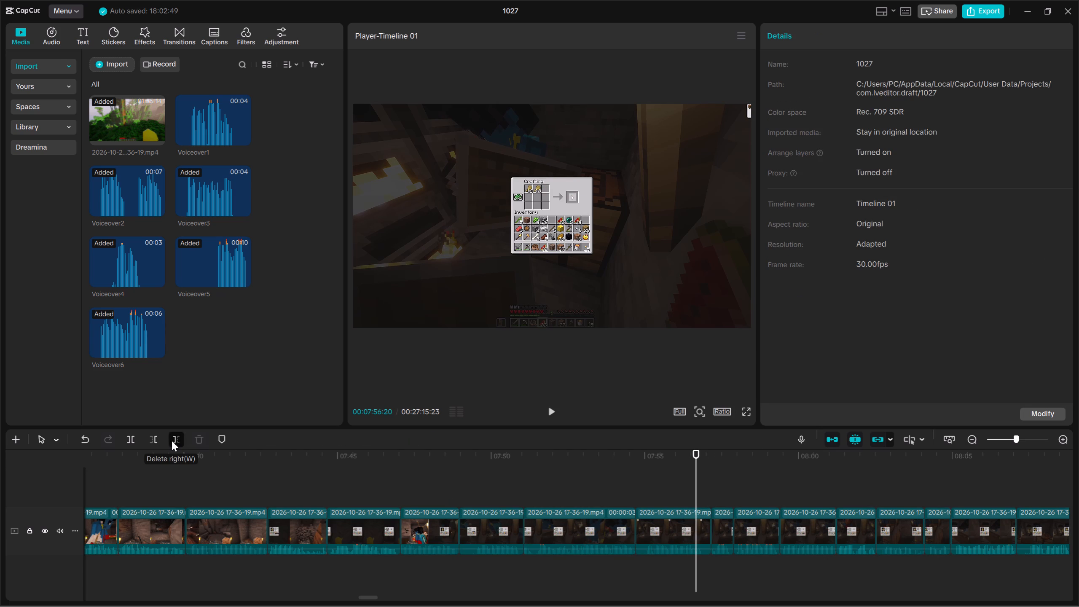
Trim away the beginning of the same bread-crafting clip up to 00:07:55:01.
{"action": "key", "text": "Up"}
{"action": "key", "text": "space"}
{"action": "key", "text": "space"}
{"action": "left_click", "coordinate": [150, 434]}
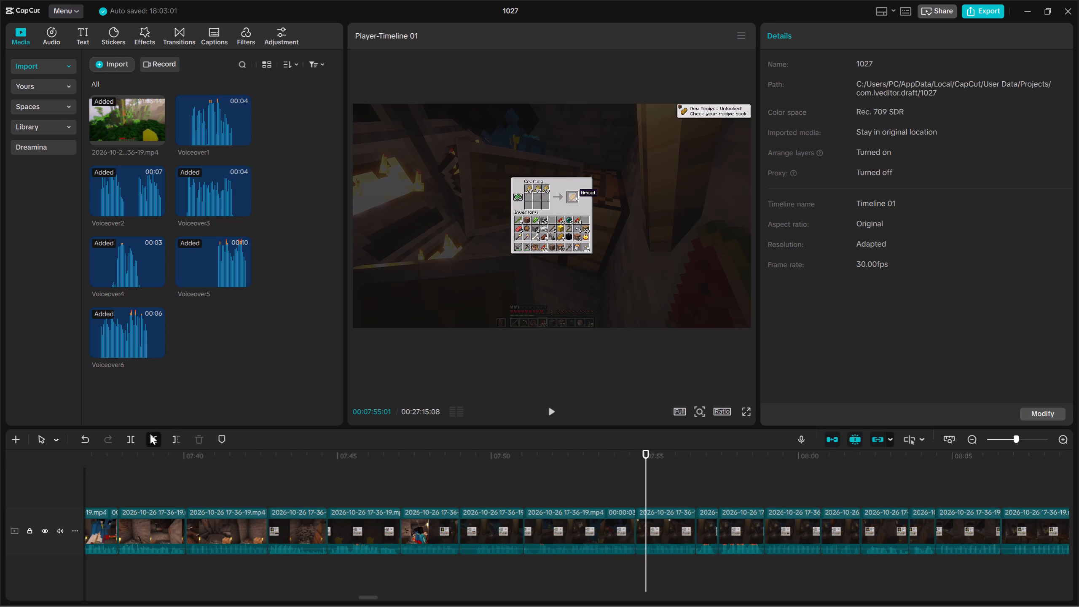
Play on from the trimmed crafting clip, replay the cut near 00:07:58, and delete the clip running from there to about 00:08:00.
{"action": "key", "text": "space"}
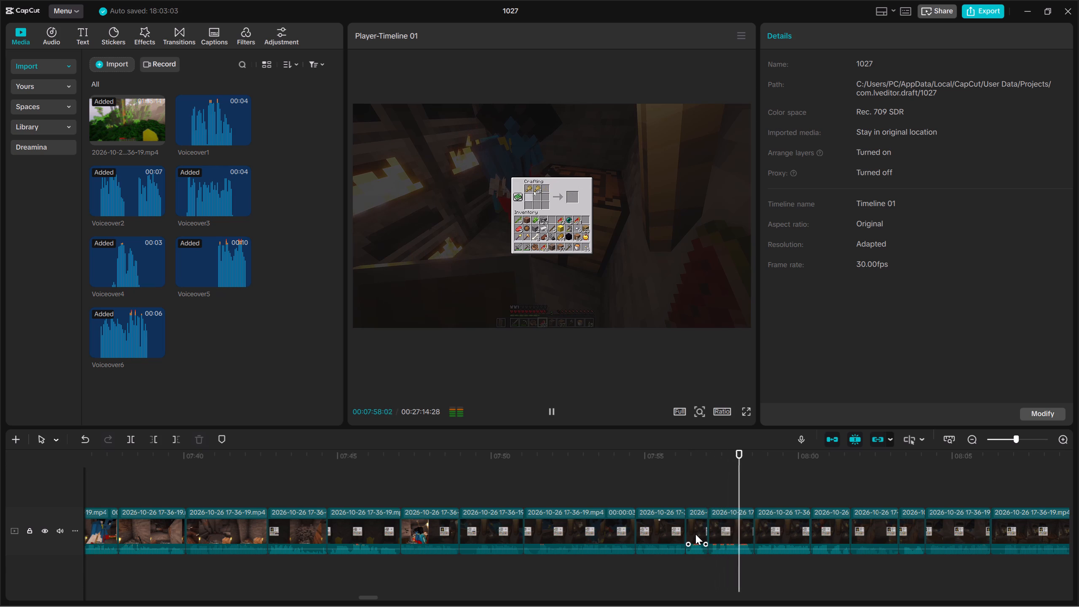
{"action": "left_click_drag", "start_coordinate": [772, 569], "coordinate": [784, 526]}
{"action": "left_click", "coordinate": [786, 535]}
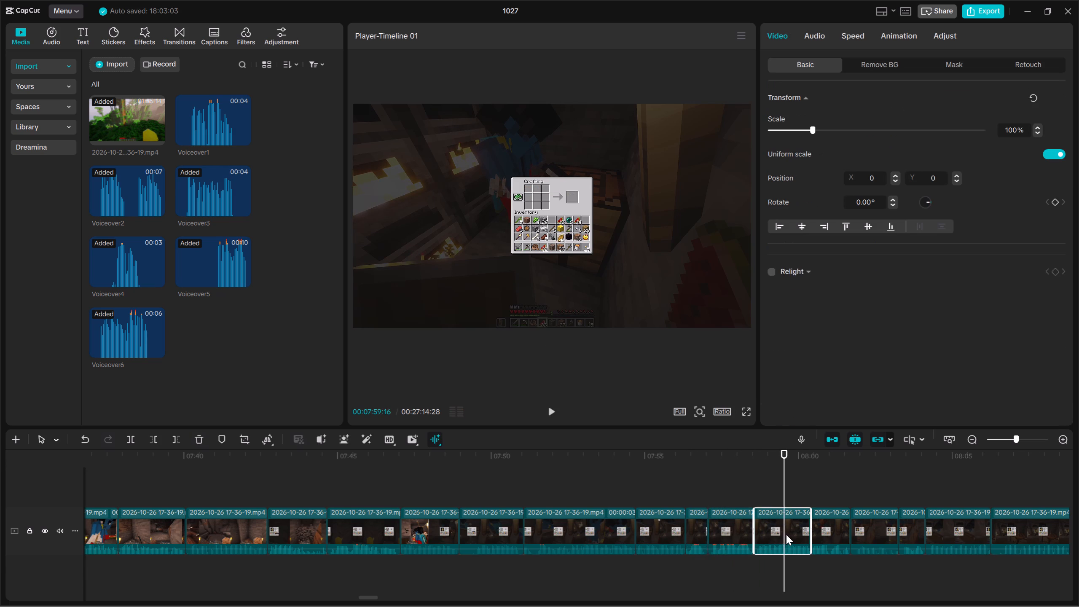
{"action": "key", "text": "space"}
{"action": "key", "text": "Up"}
{"action": "key", "text": "Up"}
{"action": "key", "text": "space"}
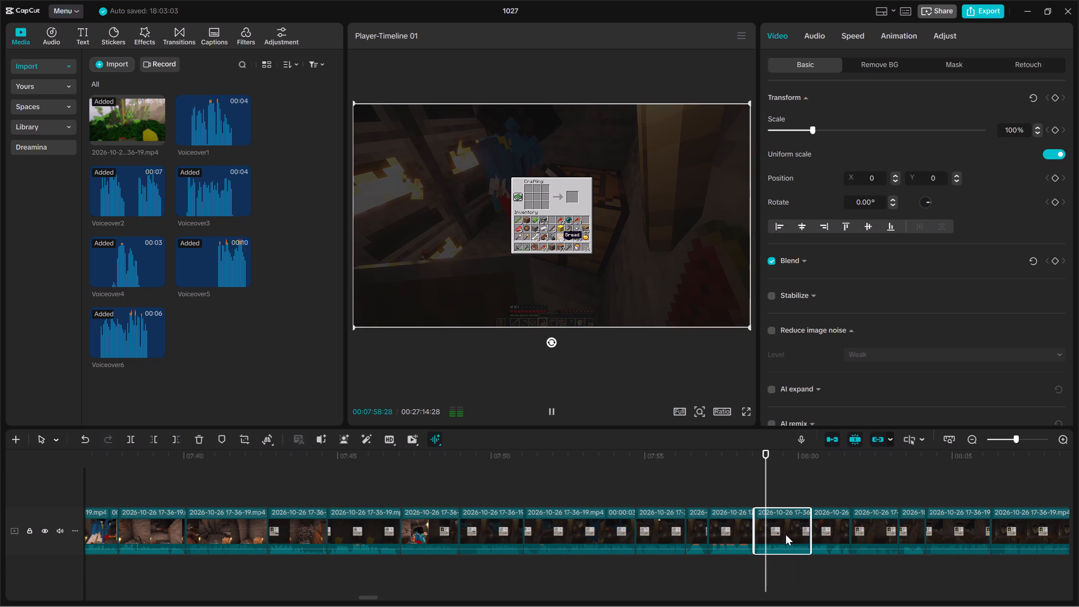
{"action": "key", "text": "space"}
{"action": "key", "text": "Up"}
{"action": "key", "text": "space"}
{"action": "key", "text": "space"}
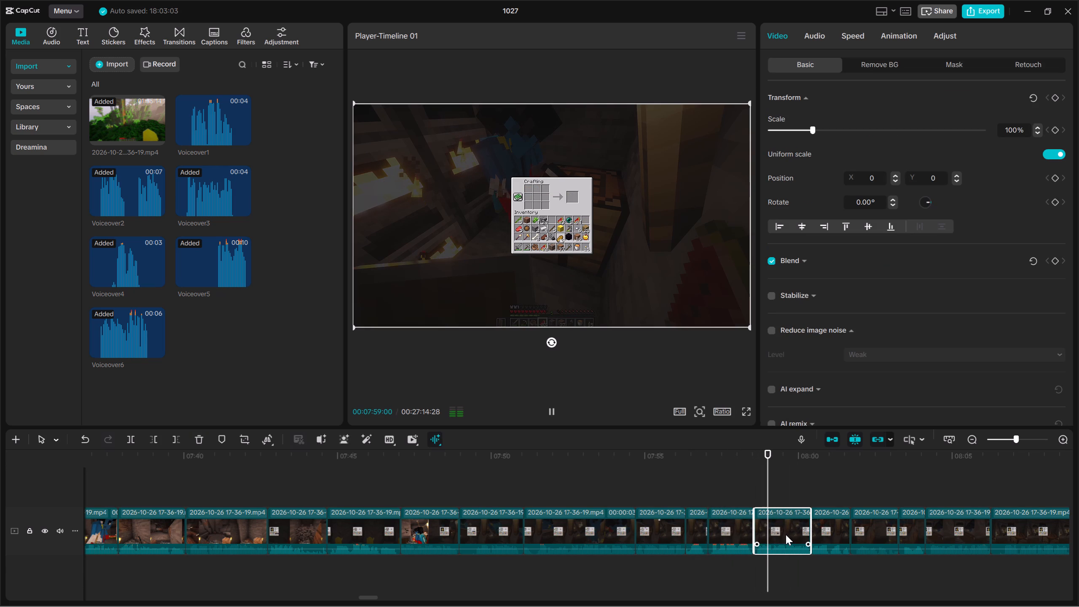
{"action": "key", "text": "Delete"}
Play on from the new cut near 00:07:58 and delete the inventory clip running from about 00:08:02 to 00:08:04.
{"action": "key", "text": "Up"}
{"action": "key", "text": "space"}
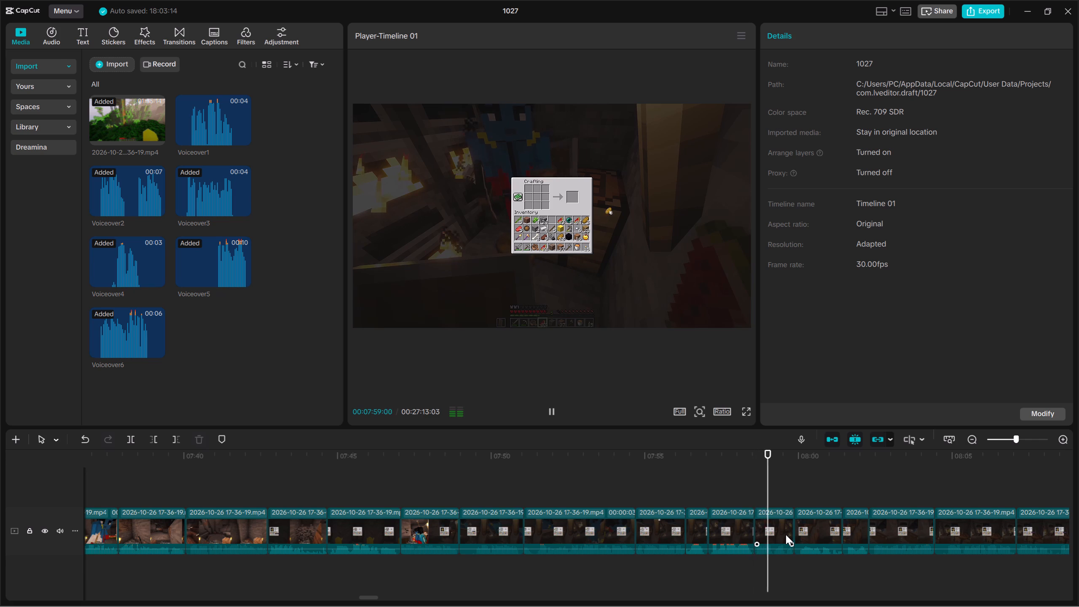
{"action": "key", "text": "space"}
{"action": "key", "text": "space"}
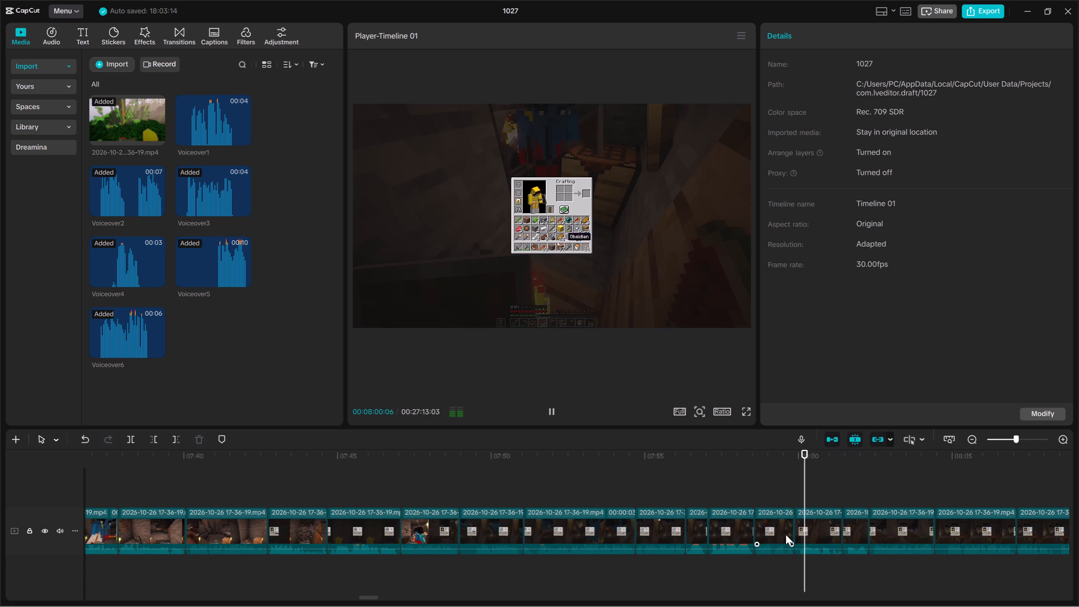
{"action": "key", "text": "space"}
{"action": "key", "text": "space"}
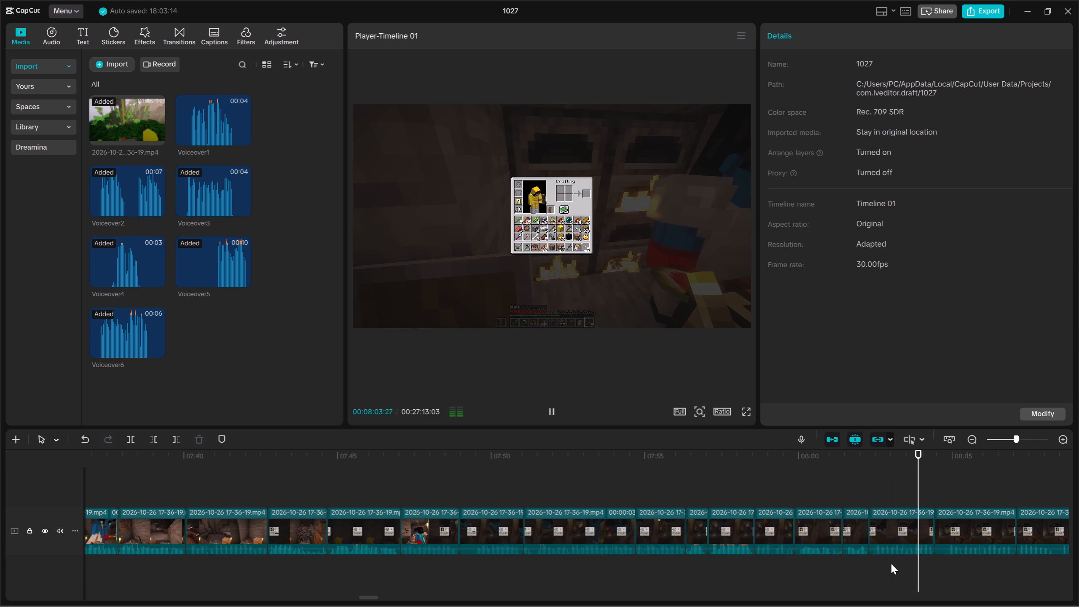
{"action": "left_click_drag", "start_coordinate": [889, 564], "coordinate": [901, 530]}
{"action": "key", "text": "Delete"}
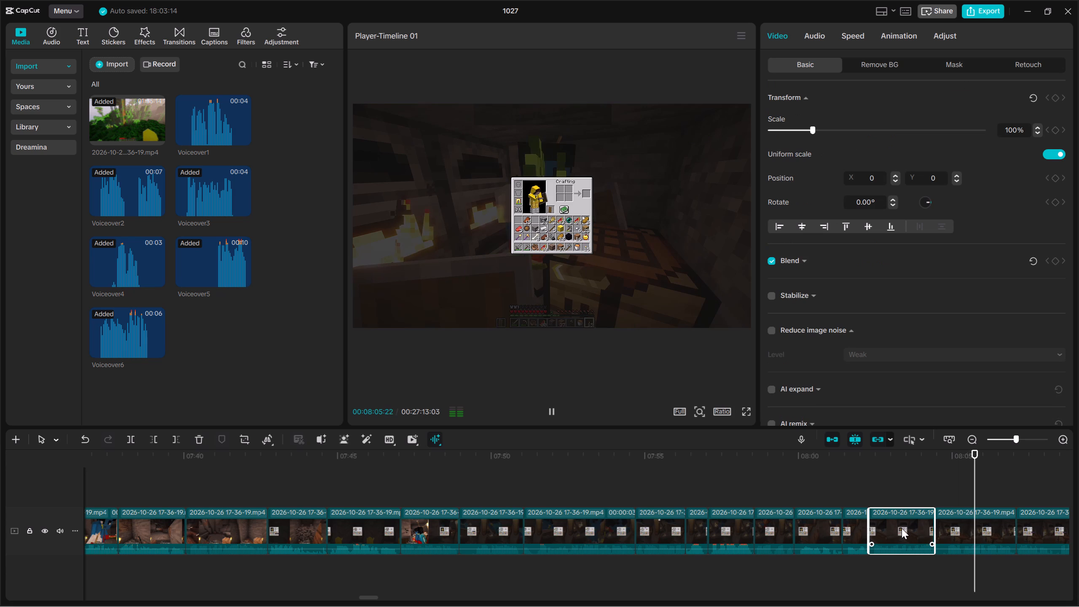
Play the inventory clip that now starts near 00:08:02 and delete it.
{"action": "key", "text": "Up"}
{"action": "key", "text": "Up"}
{"action": "left_click", "coordinate": [901, 528]}
{"action": "key", "text": "space"}
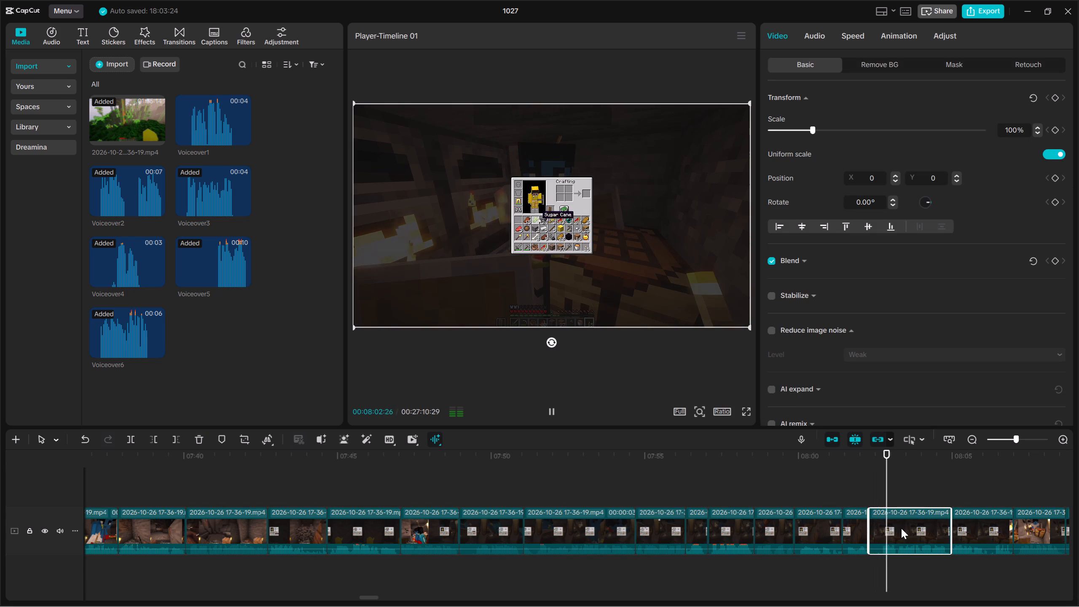
{"action": "key", "text": "Delete"}
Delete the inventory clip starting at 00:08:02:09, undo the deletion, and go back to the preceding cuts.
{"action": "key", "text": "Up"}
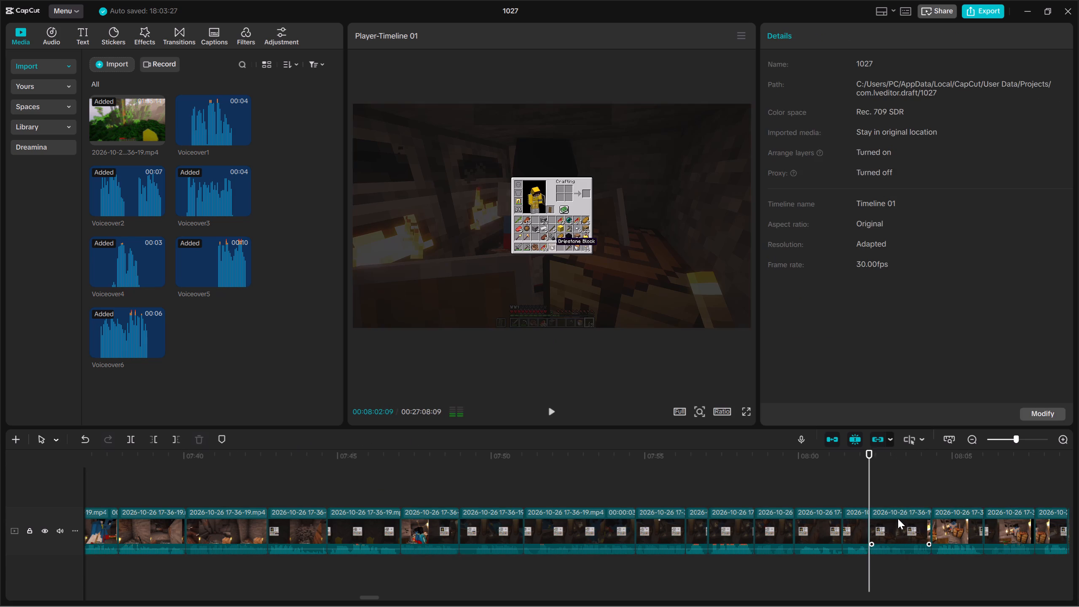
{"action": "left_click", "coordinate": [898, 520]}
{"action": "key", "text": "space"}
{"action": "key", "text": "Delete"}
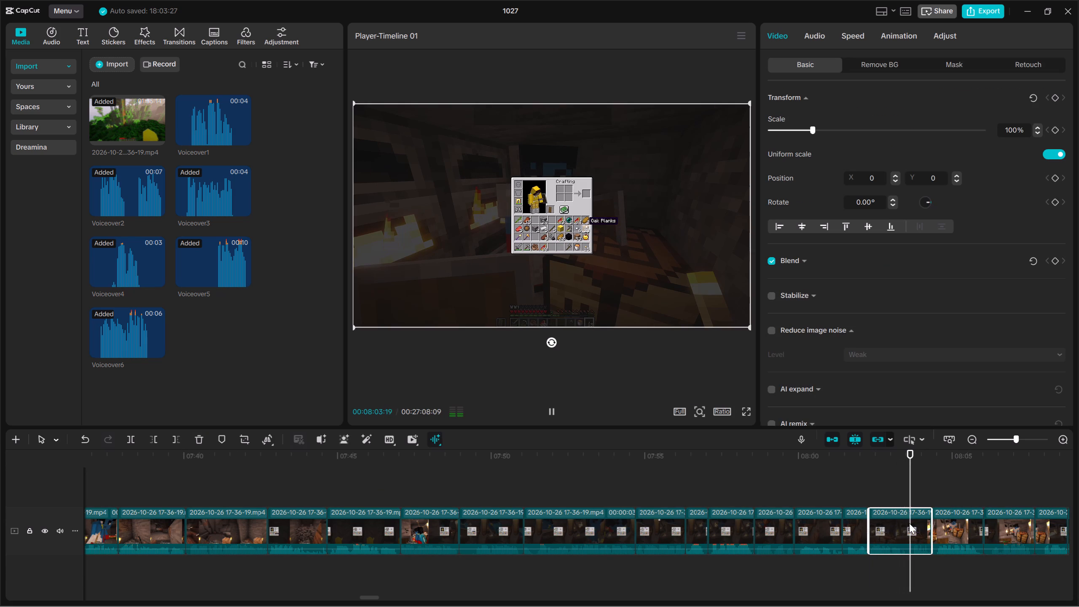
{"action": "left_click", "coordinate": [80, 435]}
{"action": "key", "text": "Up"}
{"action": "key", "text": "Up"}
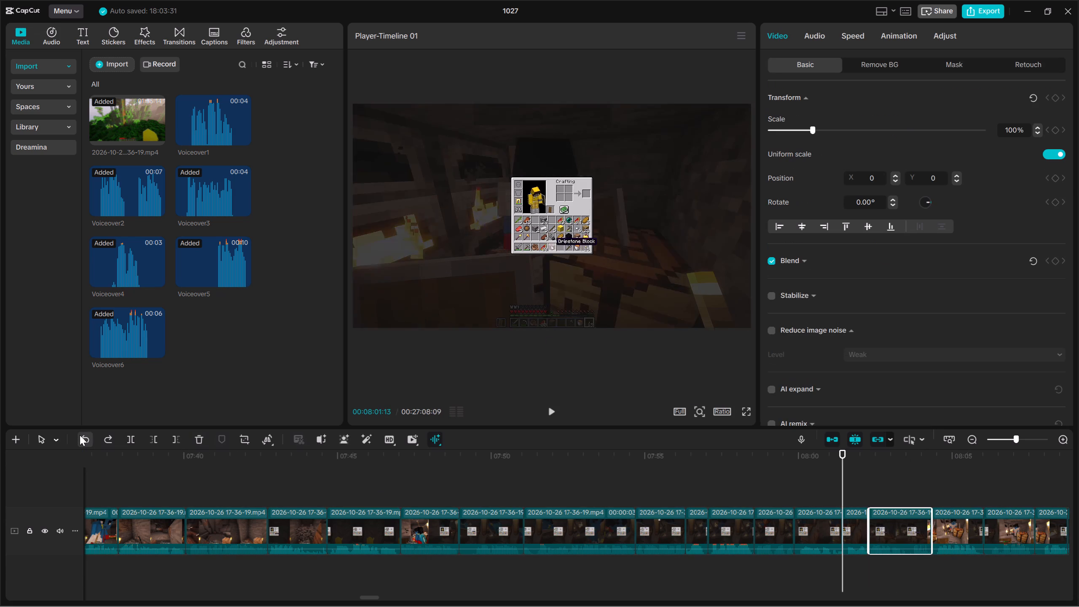
Play on from 00:08:01 and cut off the end of the inventory clip starting near 00:08:09 from 00:08:10:07 onward.
{"action": "key", "text": "space"}
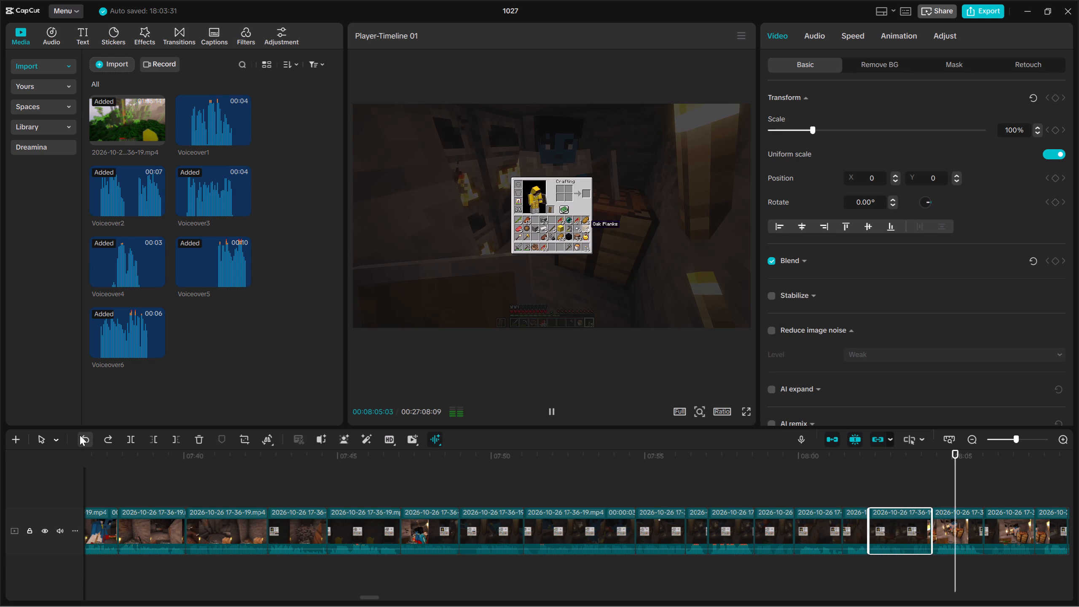
{"action": "key", "text": "space"}
{"action": "key", "text": "space"}
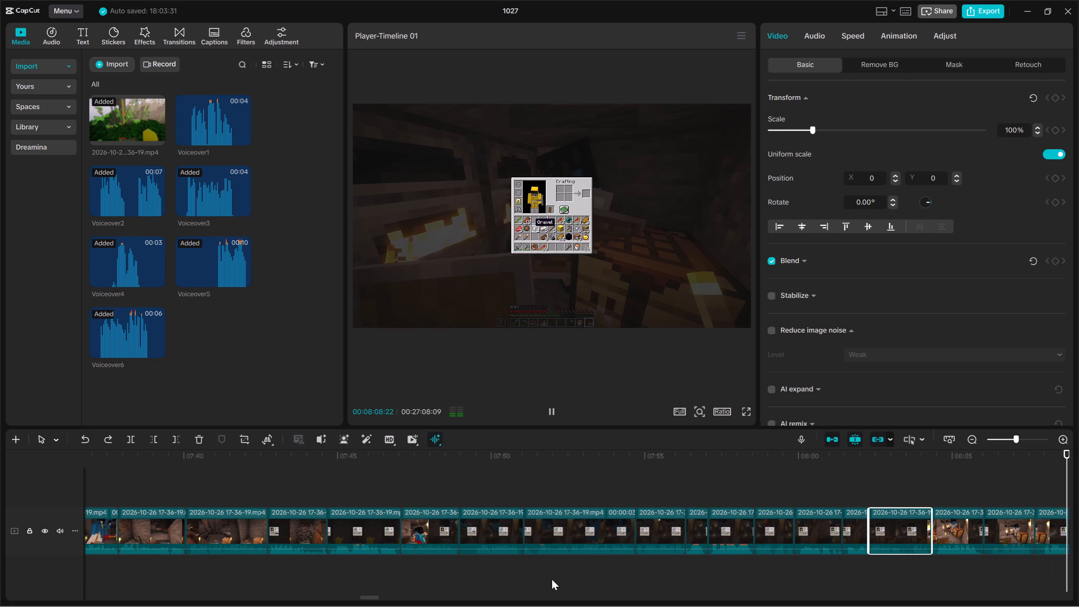
{"action": "key", "text": "space"}
{"action": "left_click", "coordinate": [230, 560]}
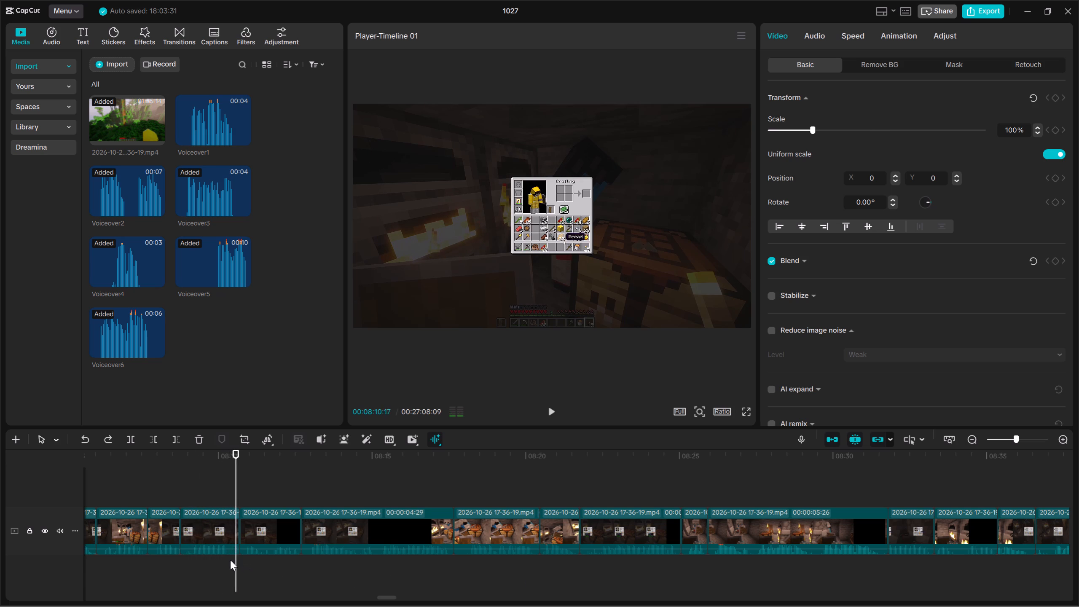
{"action": "left_click_drag", "start_coordinate": [230, 560], "coordinate": [225, 560]}
{"action": "left_click_drag", "start_coordinate": [215, 563], "coordinate": [205, 519]}
{"action": "left_click", "coordinate": [168, 437]}
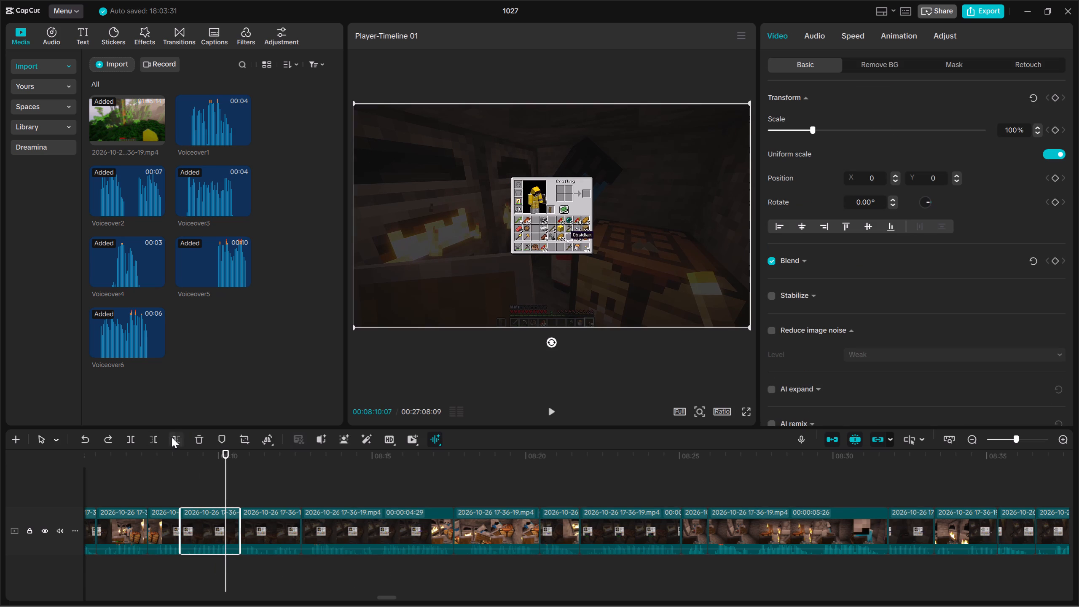
{"action": "left_click", "coordinate": [172, 437]}
Replay the same inventory clip from its beginning and cut away its opening up to 00:08:09:03.
{"action": "key", "text": "Up"}
{"action": "key", "text": "space"}
{"action": "key", "text": "space"}
{"action": "left_click", "coordinate": [151, 437]}
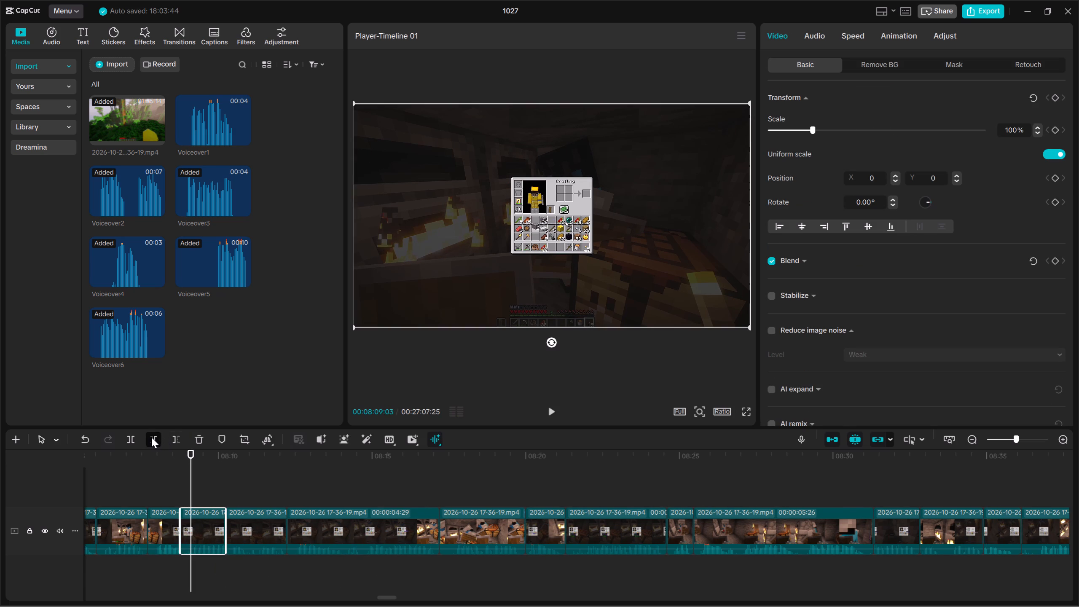
Play on to about 00:08:17 and cut away the opening of the clip starting near 00:08:12 up to 00:08:12:07.
{"action": "key", "text": "space"}
{"action": "left_click", "coordinate": [244, 542]}
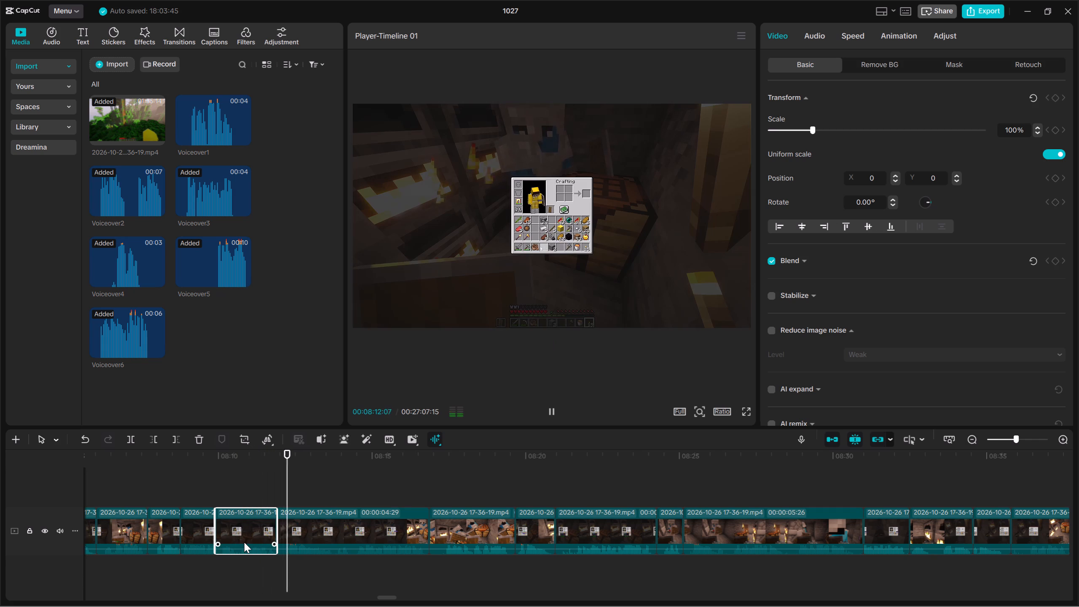
{"action": "key", "text": "space"}
{"action": "key", "text": "space"}
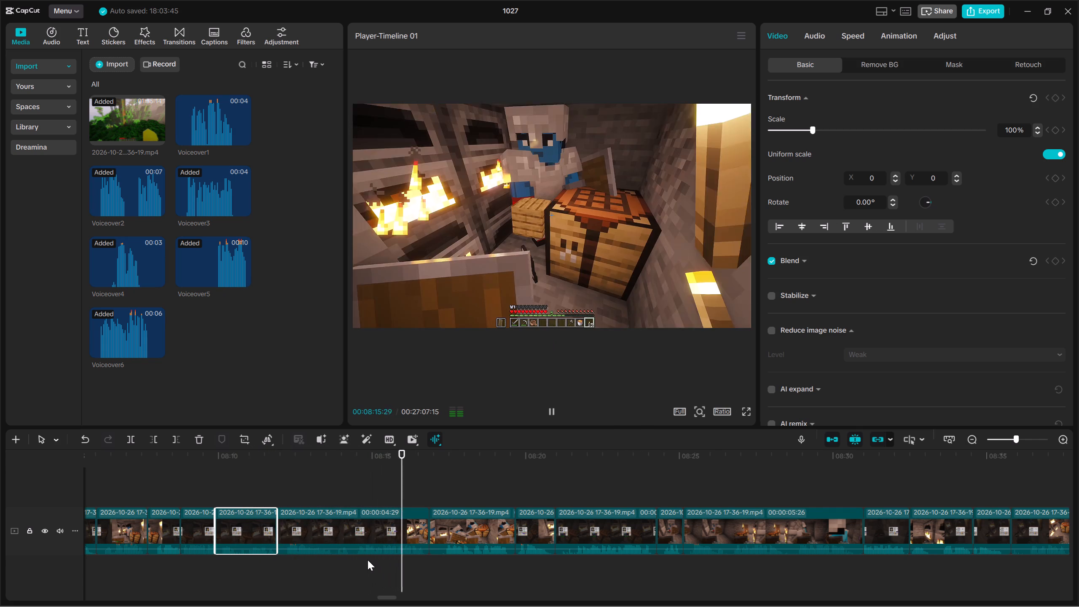
{"action": "key", "text": "space"}
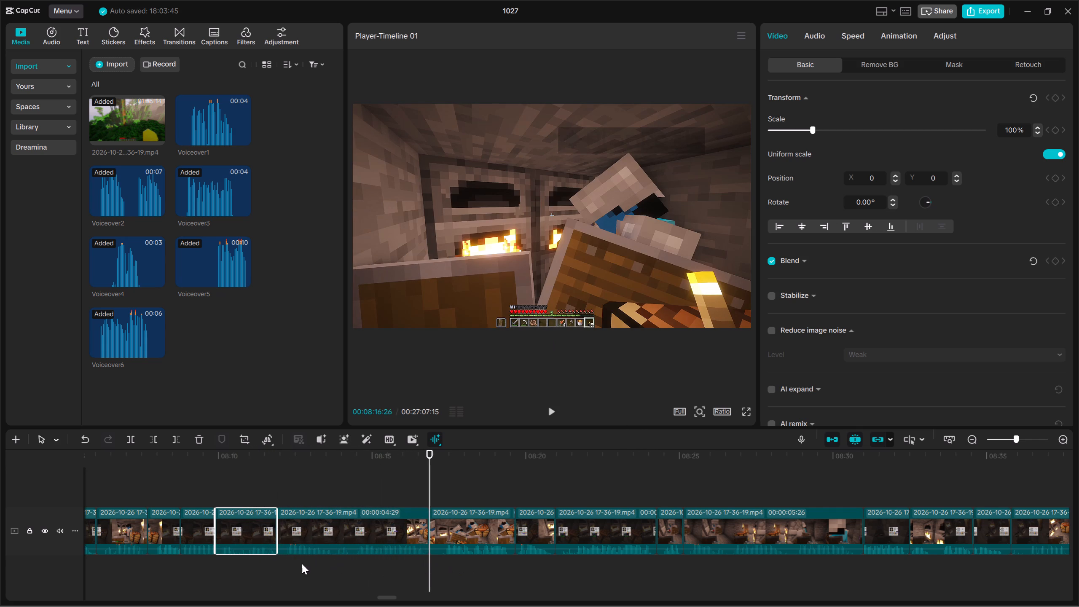
{"action": "double_click", "coordinate": [288, 562]}
{"action": "left_click_drag", "start_coordinate": [322, 566], "coordinate": [325, 535]}
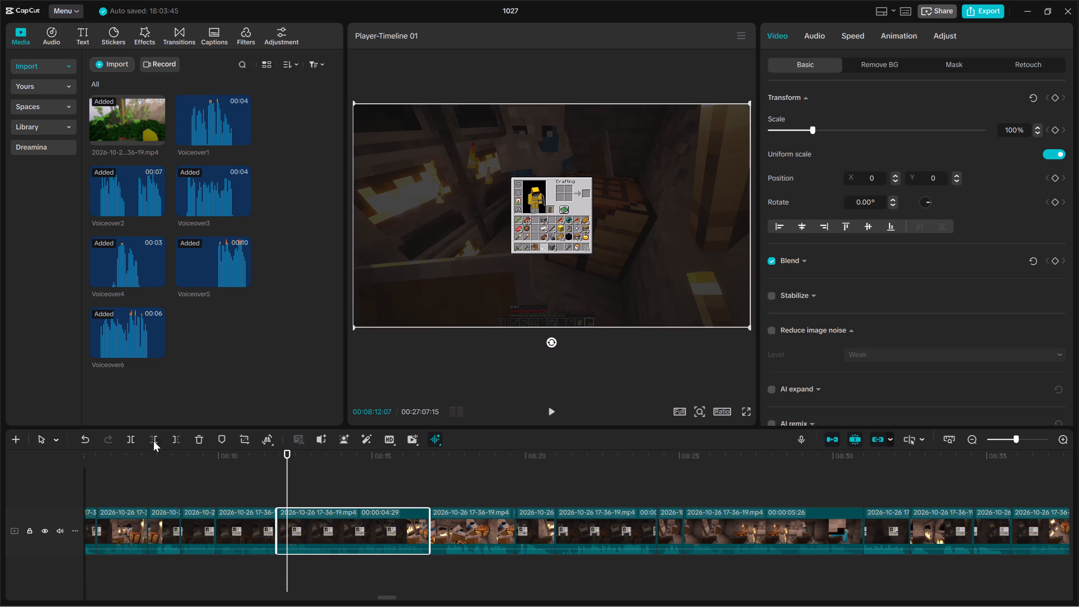
{"action": "left_click", "coordinate": [153, 441]}
Play the trimmed clip and cut out its middle section between about 00:08:13:13 and 00:08:14:03.
{"action": "key", "text": "space"}
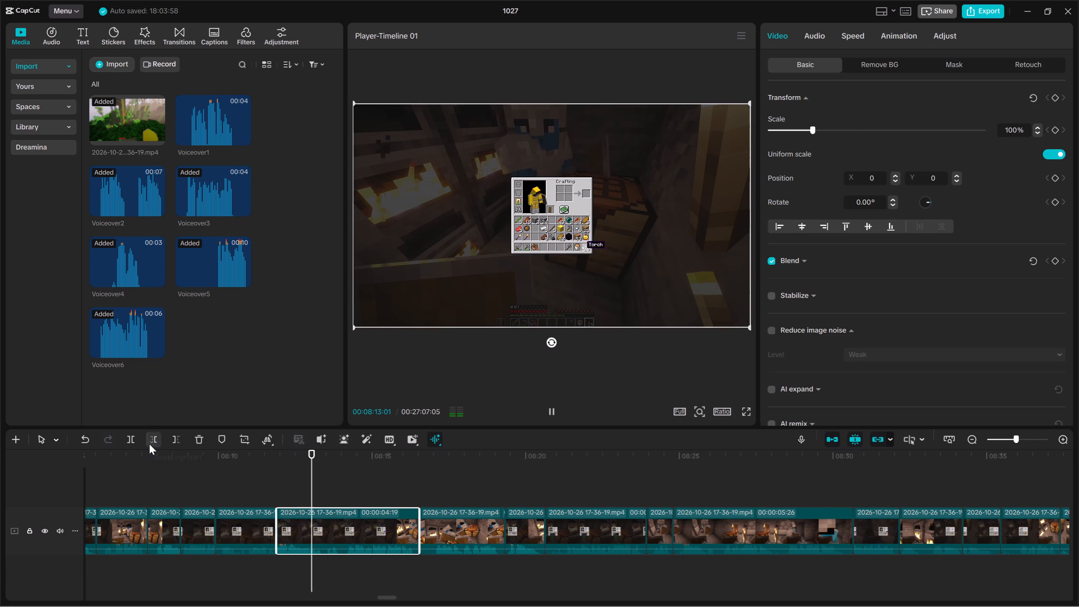
{"action": "key", "text": "space"}
{"action": "left_click", "coordinate": [134, 441]}
{"action": "key", "text": "space"}
{"action": "key", "text": "space"}
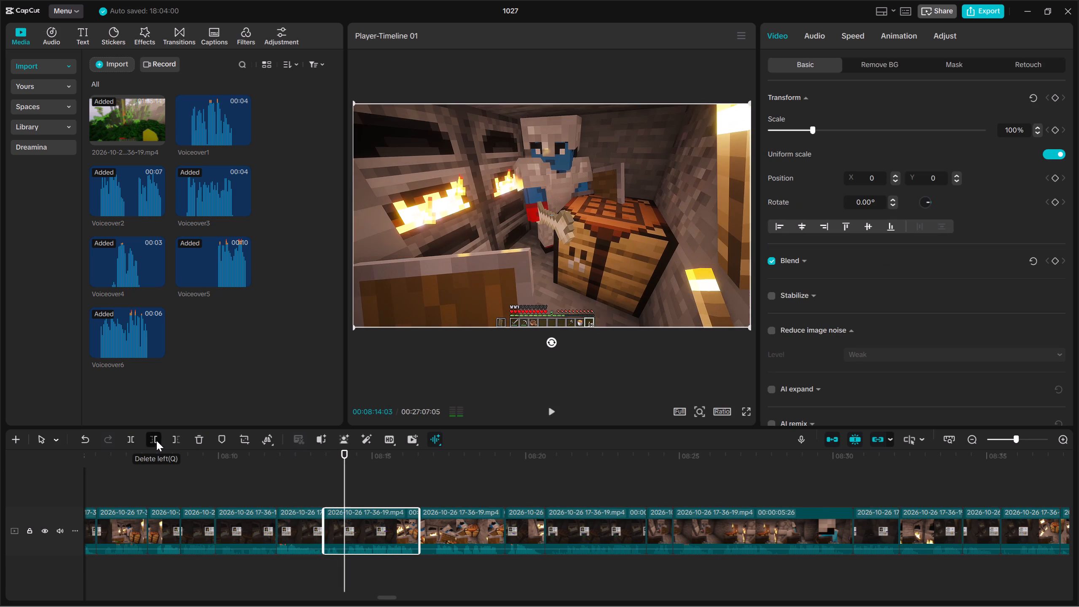
{"action": "left_click", "coordinate": [156, 440]}
Play the remaining part of that clip and cut off its end from 00:08:15:20 onward.
{"action": "key", "text": "space"}
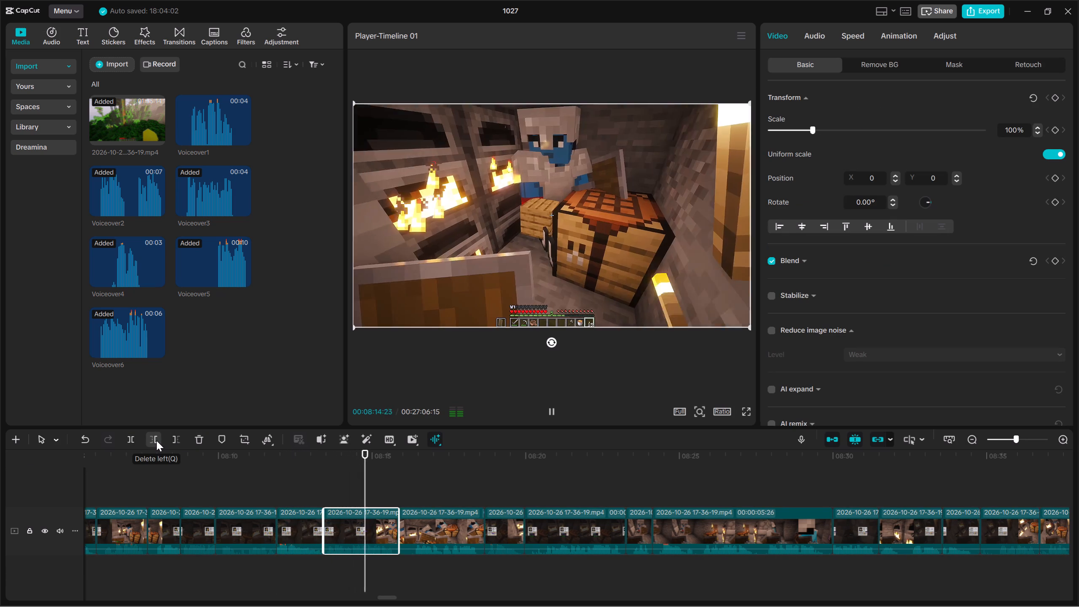
{"action": "key", "text": "space"}
{"action": "left_click", "coordinate": [182, 441]}
{"action": "key", "text": "space"}
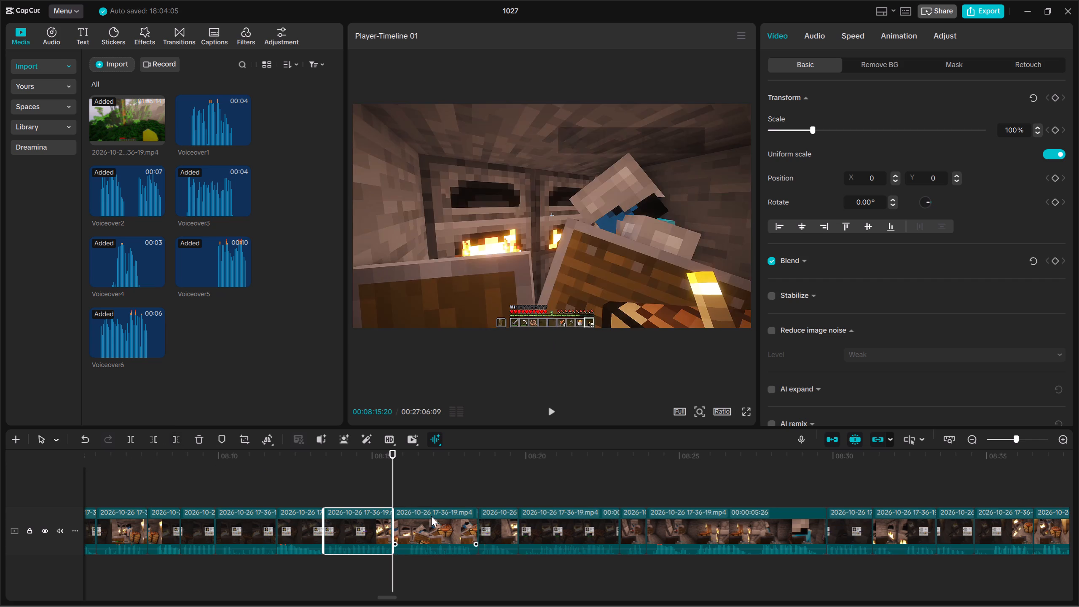
Play the crafting clip starting at 00:08:15:20 and cut away about half a second from its beginning.
{"action": "left_click", "coordinate": [438, 525]}
{"action": "key", "text": "space"}
{"action": "left_click", "coordinate": [146, 439]}
{"action": "left_click", "coordinate": [153, 440]}
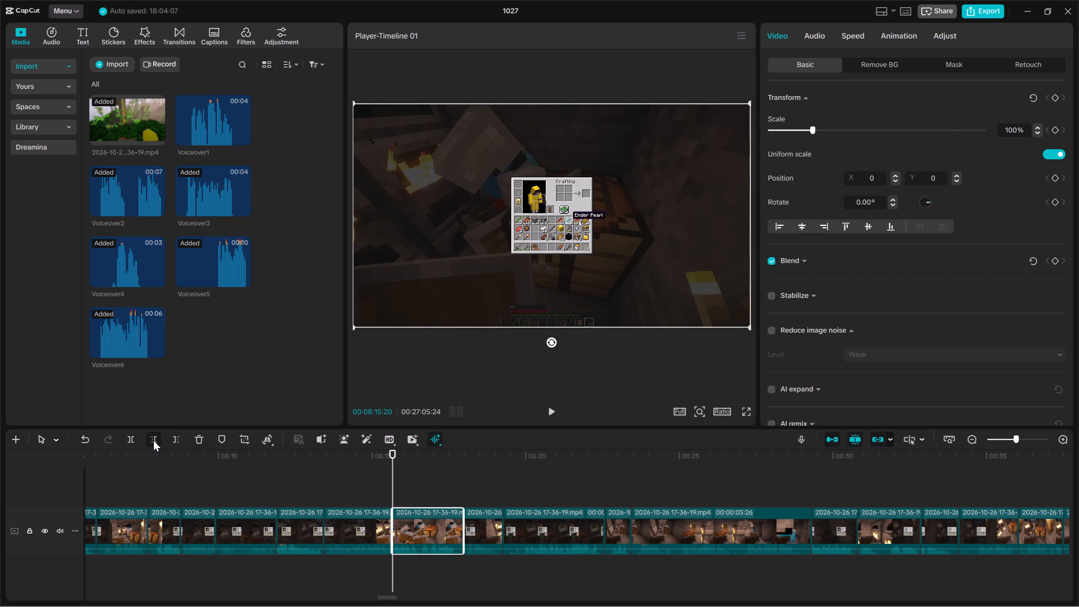
Play the trimmed crafting clip and cut off its end from about 00:08:17:24 onward.
{"action": "key", "text": "space"}
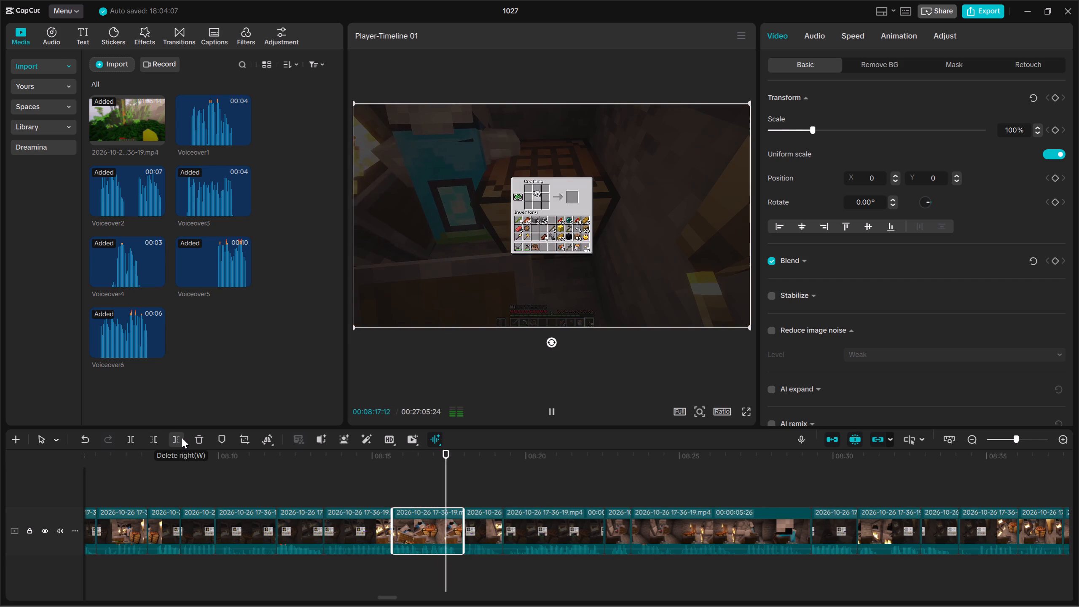
{"action": "key", "text": "space"}
{"action": "key", "text": "space"}
{"action": "left_click", "coordinate": [182, 438]}
Play on through the following clips and delete the 00:00:05:26 cave clip running from about 00:08:23 to 00:08:29.
{"action": "key", "text": "space"}
{"action": "key", "text": "space"}
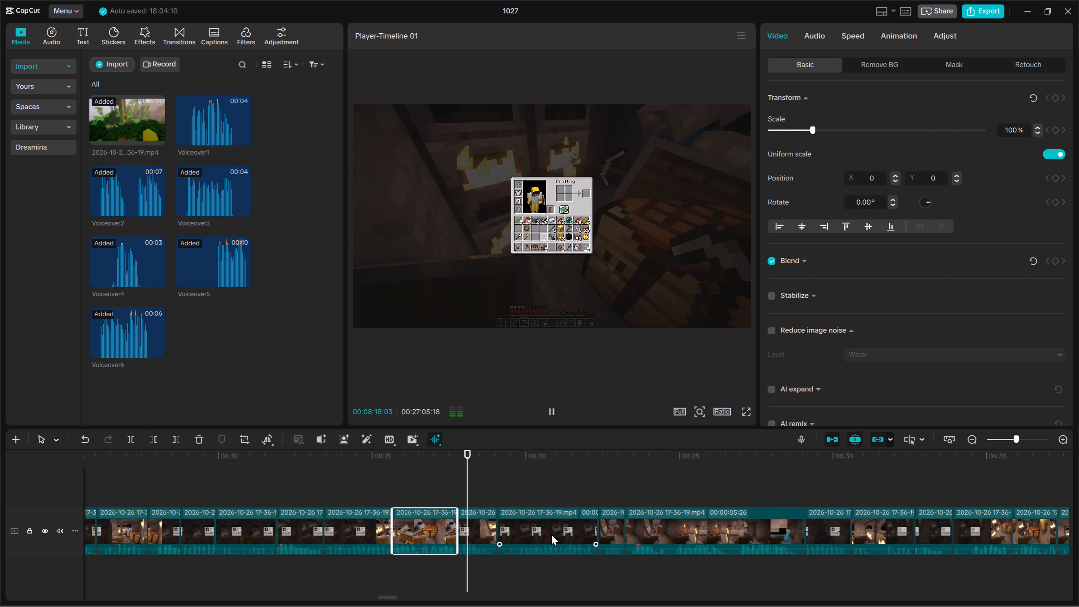
{"action": "left_click", "coordinate": [534, 521]}
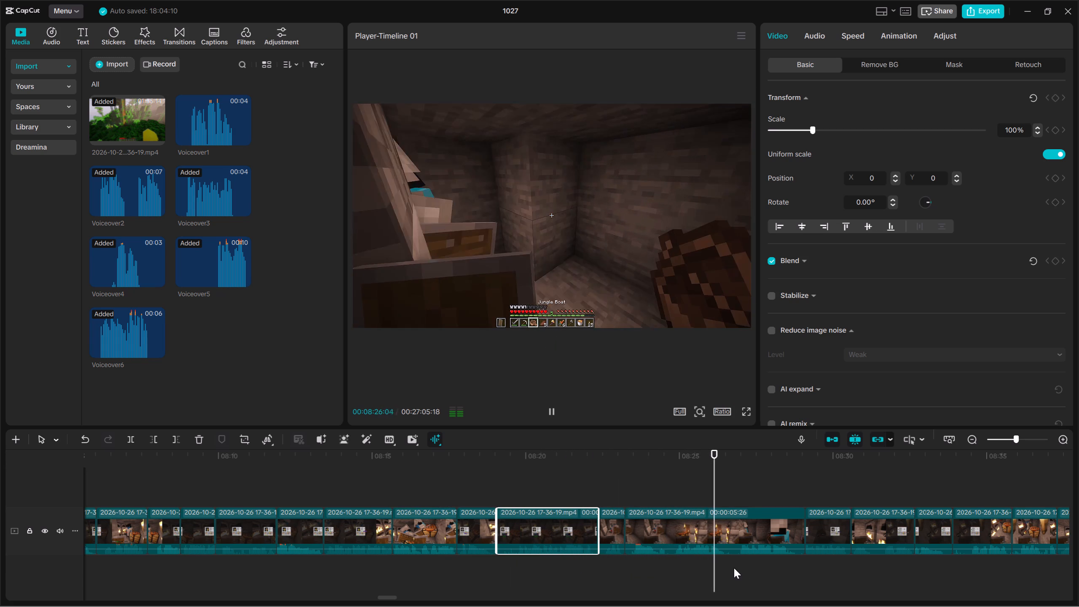
{"action": "left_click_drag", "start_coordinate": [692, 572], "coordinate": [680, 516]}
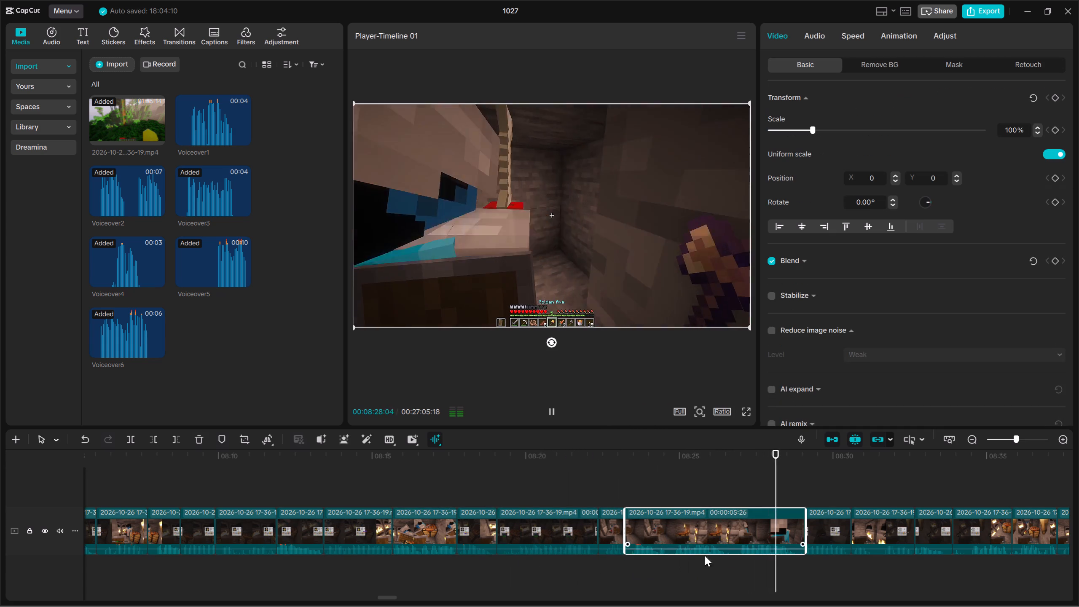
{"action": "double_click", "coordinate": [713, 558]}
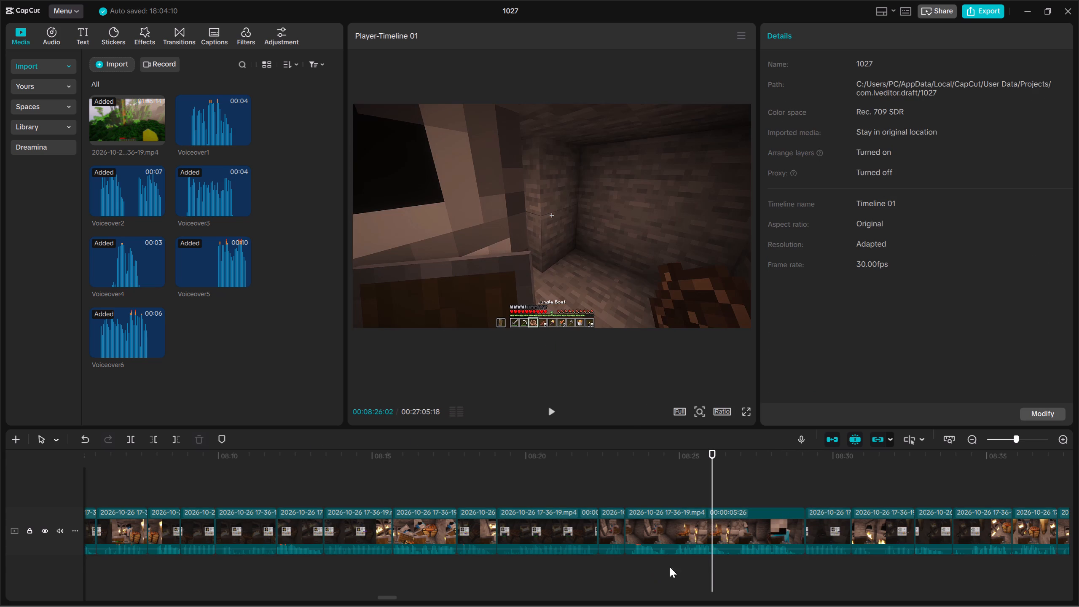
{"action": "left_click_drag", "start_coordinate": [677, 563], "coordinate": [663, 511]}
{"action": "key", "text": "Delete"}
Go back to the preceding cuts and delete the short clip running from about 00:08:22:10 to 00:08:23.
{"action": "key", "text": "Up"}
{"action": "key", "text": "Up"}
{"action": "key", "text": "Up"}
{"action": "left_click", "coordinate": [612, 536]}
{"action": "key", "text": "space"}
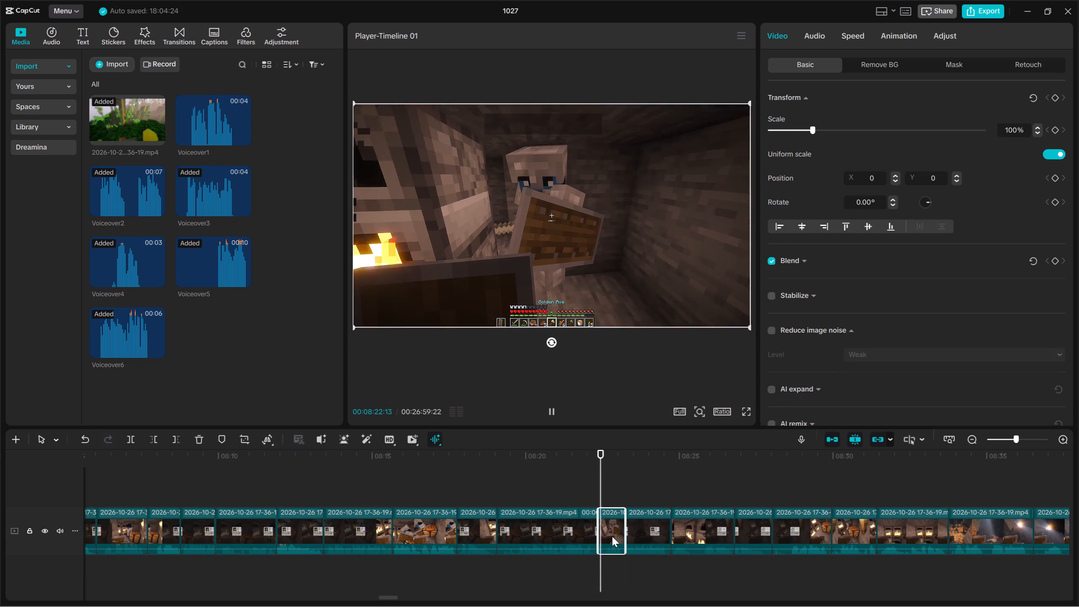
{"action": "key", "text": "Up"}
{"action": "key", "text": "Delete"}
Play the inventory clip starting near 00:08:19 and delete it.
{"action": "key", "text": "Up"}
{"action": "left_click", "coordinate": [550, 525]}
{"action": "key", "text": "space"}
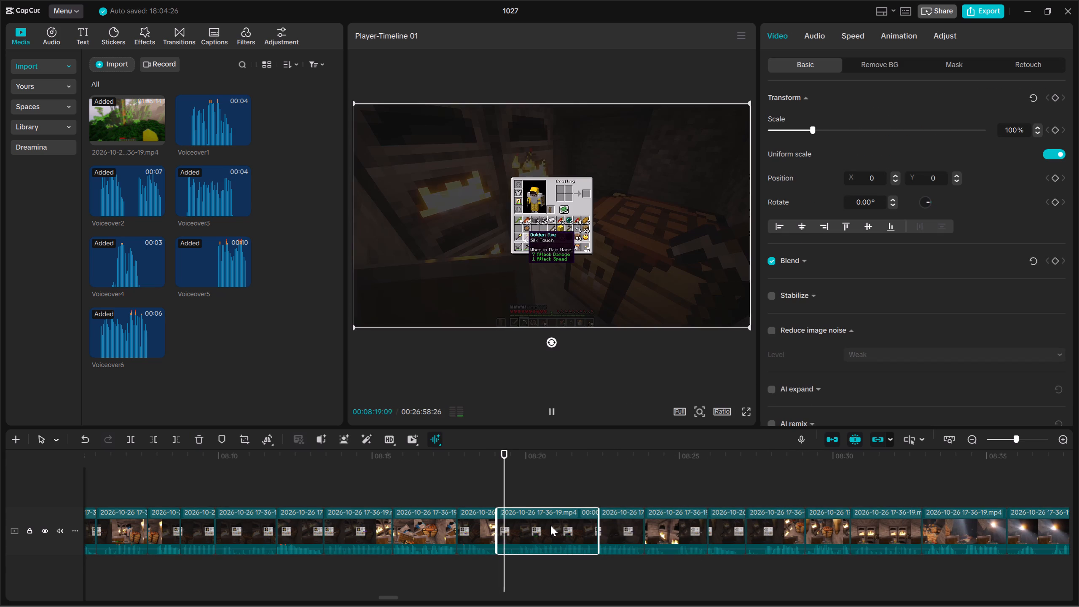
{"action": "key", "text": "Delete"}
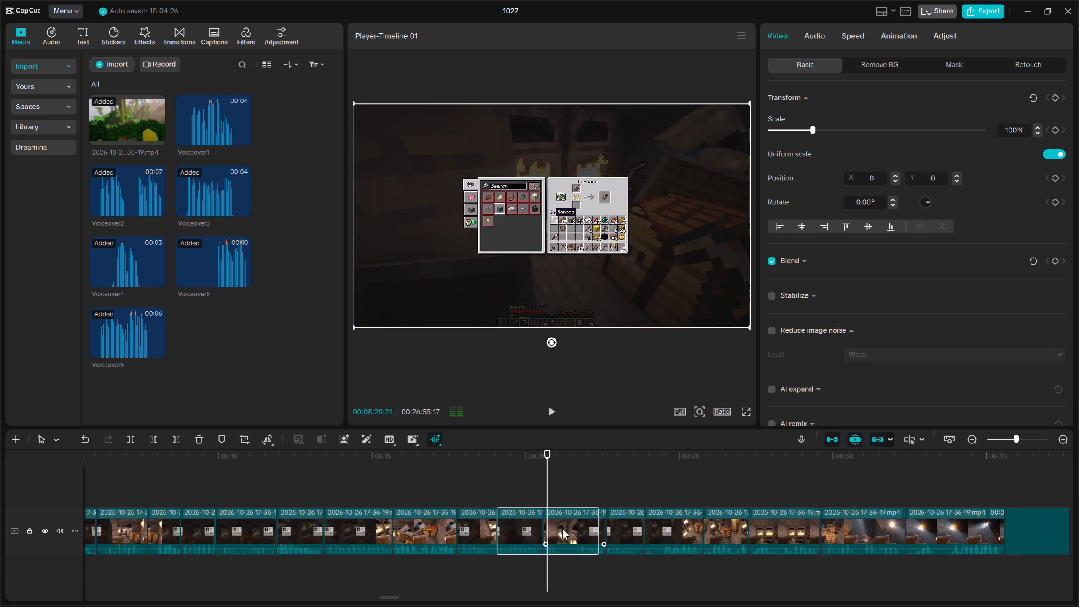
Replay the furnace and crafting clips from 00:08:19 and delete the clip running from about 00:08:20:17 to 00:08:22:19.
{"action": "key", "text": "Up"}
{"action": "key", "text": "Up"}
{"action": "left_click", "coordinate": [523, 524]}
{"action": "key", "text": "space"}
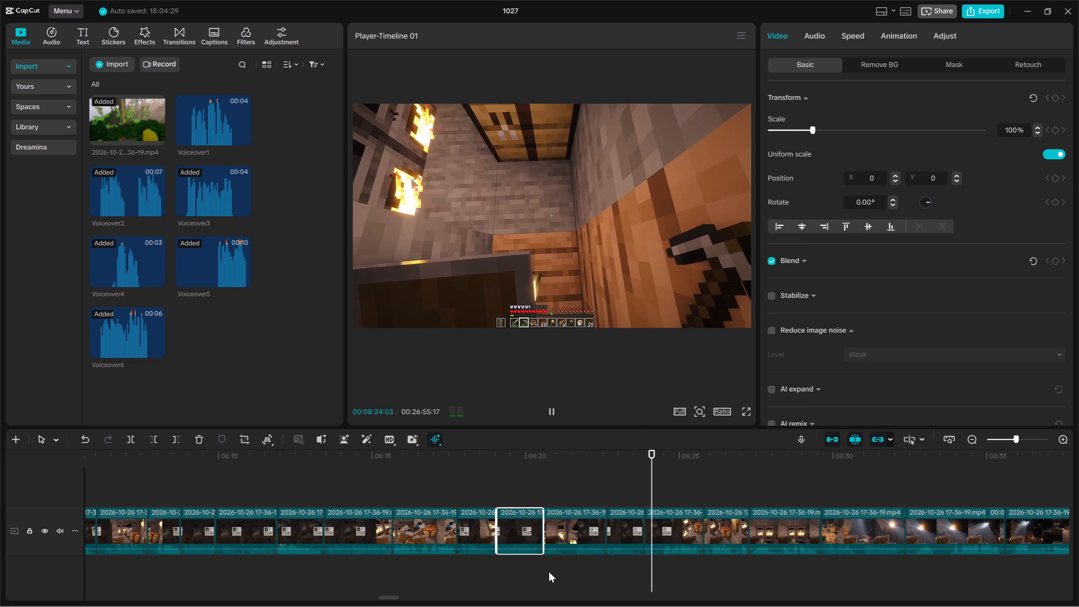
{"action": "key", "text": "Up"}
{"action": "key", "text": "Up"}
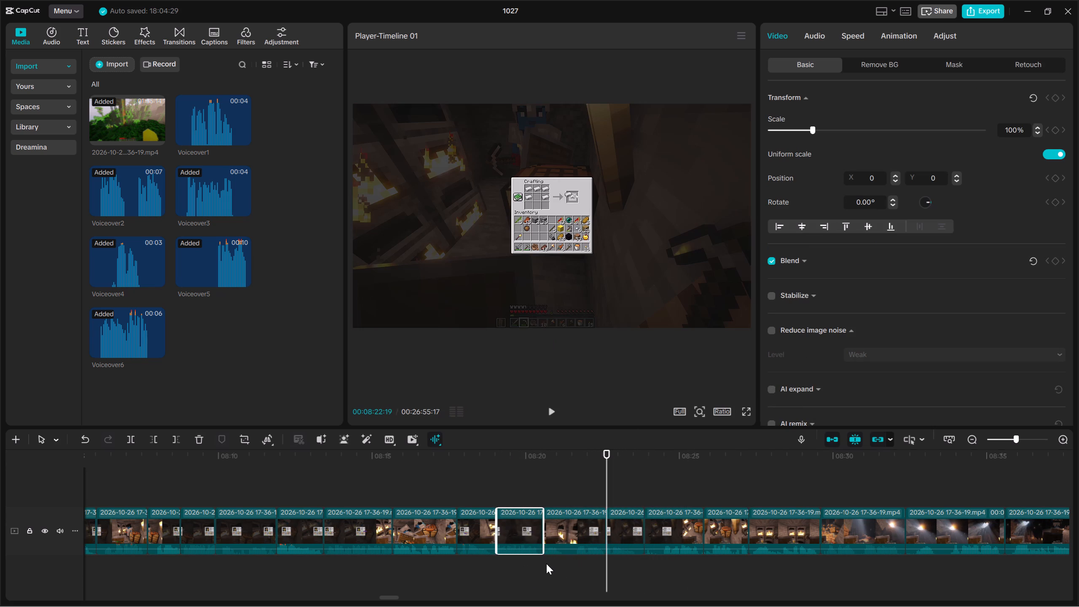
{"action": "key", "text": "Up"}
{"action": "key", "text": "Up"}
{"action": "key", "text": "space"}
{"action": "left_click_drag", "start_coordinate": [526, 562], "coordinate": [524, 525]}
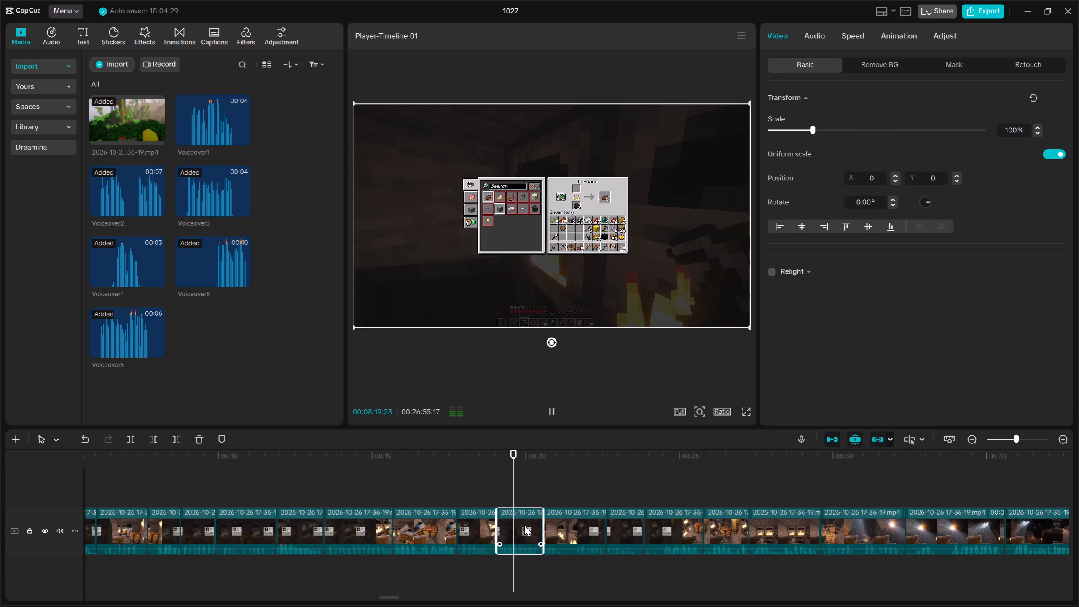
{"action": "left_click", "coordinate": [559, 523]}
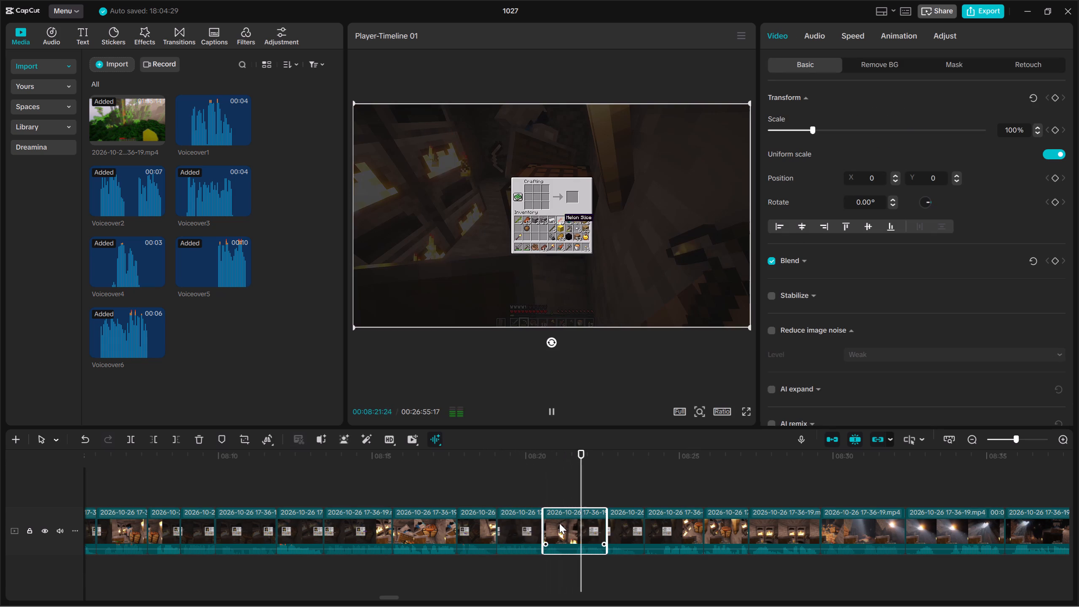
{"action": "key", "text": "Delete"}
Play across the new cut near 00:08:20:17 and cut away the opening of the clip starting near 00:08:22 up to 00:08:22:12.
{"action": "key", "text": "Up"}
{"action": "key", "text": "Up"}
{"action": "key", "text": "space"}
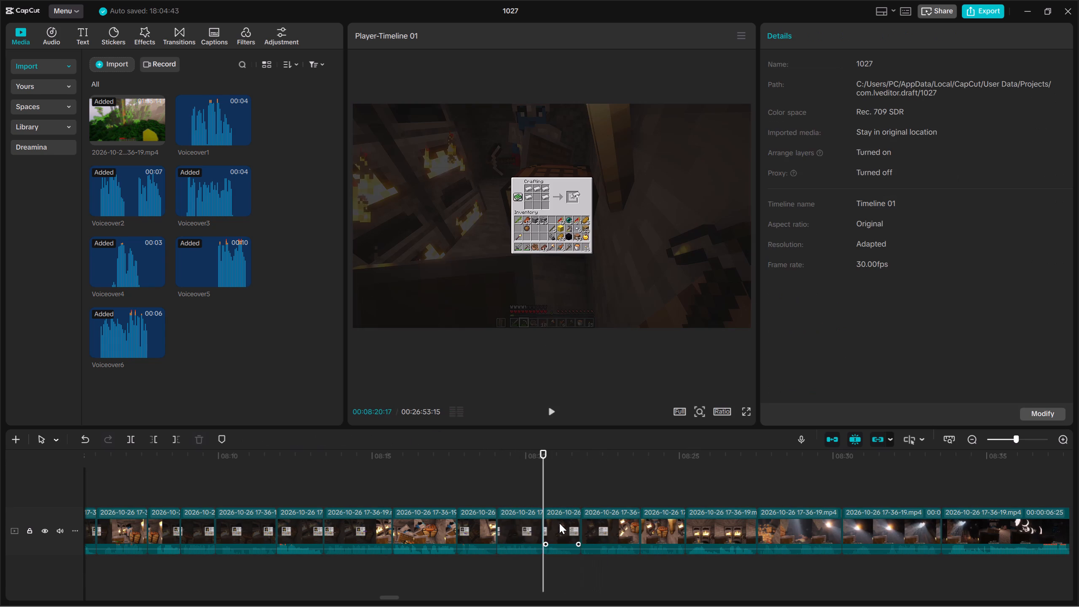
{"action": "left_click", "coordinate": [620, 532]}
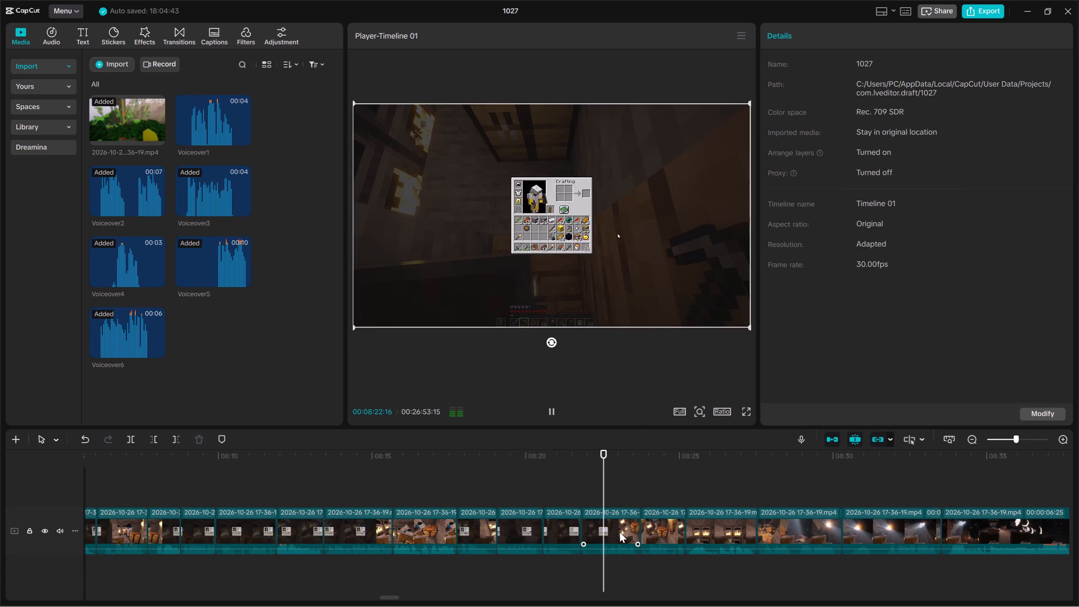
{"action": "double_click", "coordinate": [605, 565]}
{"action": "left_click_drag", "start_coordinate": [612, 567], "coordinate": [616, 523]}
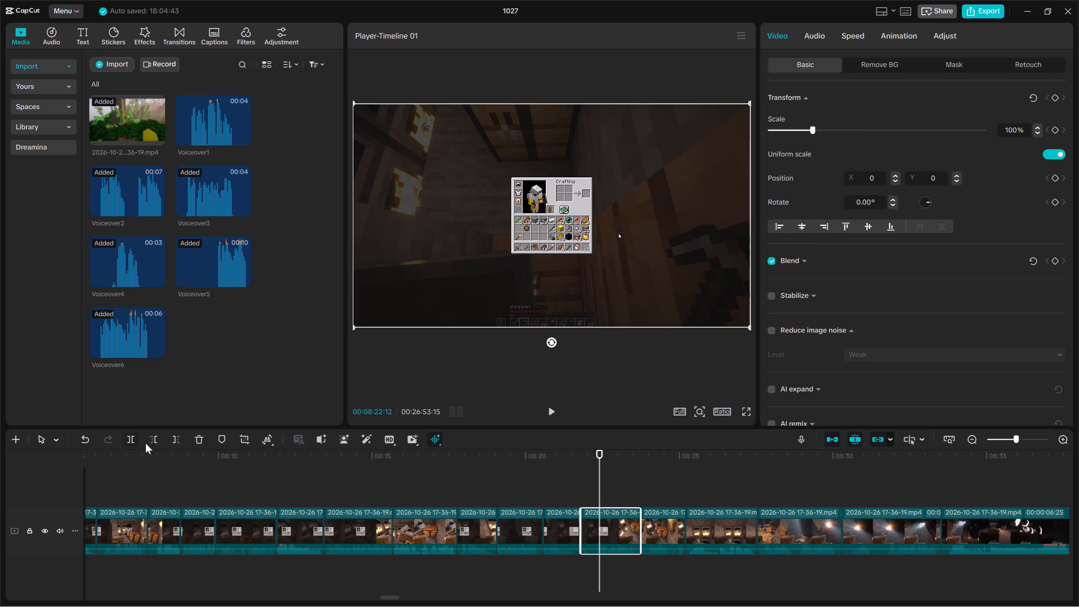
{"action": "left_click", "coordinate": [153, 443]}
Play on, replay from the cut near 00:08:23, and cut away the opening of the furnace clip up to 00:08:25:12.
{"action": "key", "text": "space"}
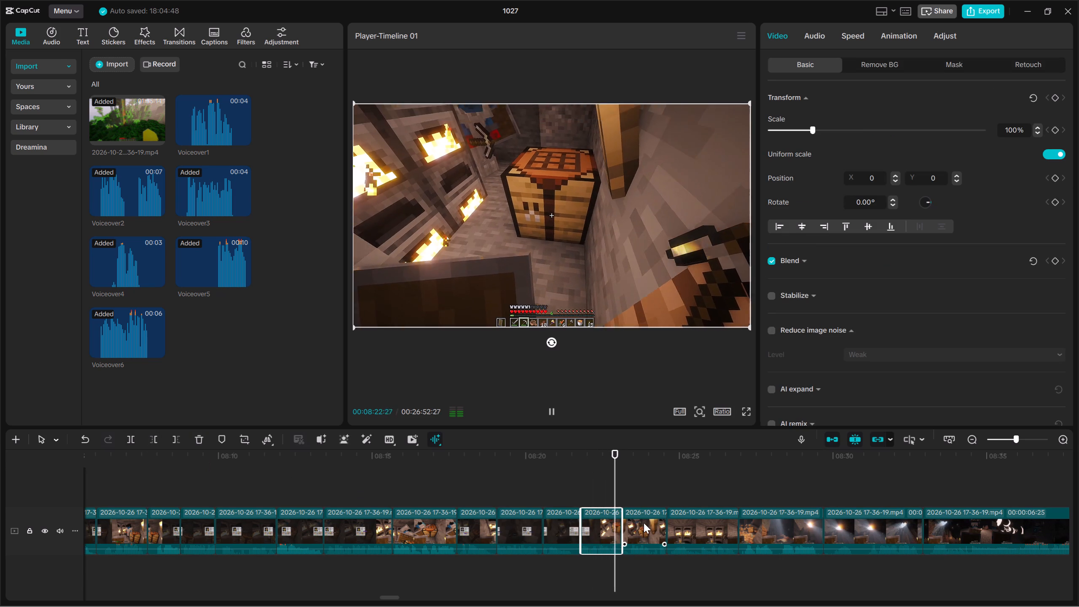
{"action": "left_click", "coordinate": [644, 523]}
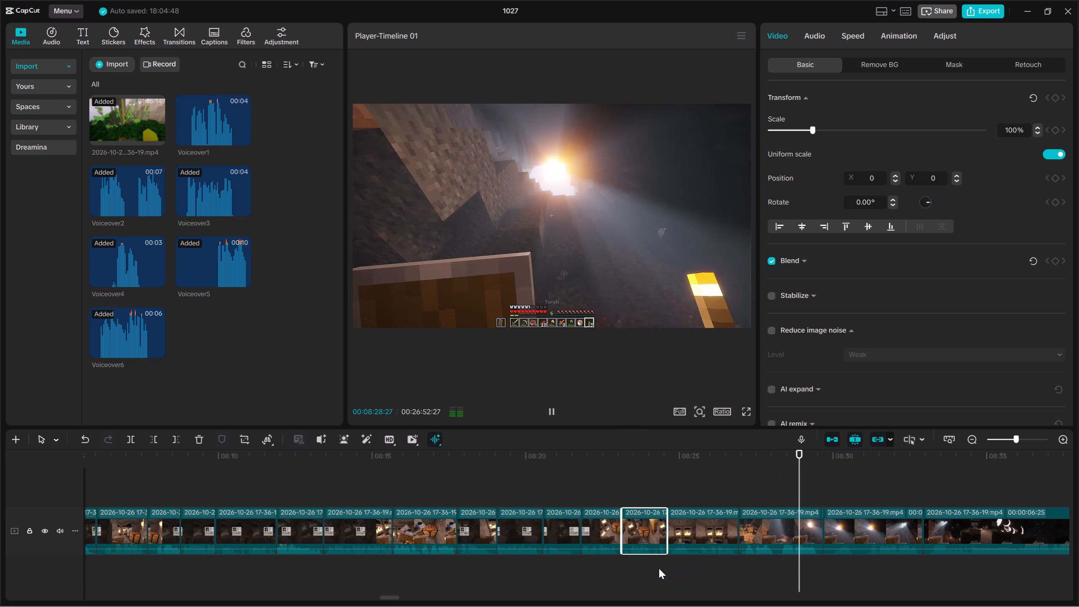
{"action": "left_click", "coordinate": [659, 568]}
{"action": "key", "text": "Down"}
{"action": "key", "text": "Up"}
{"action": "key", "text": "space"}
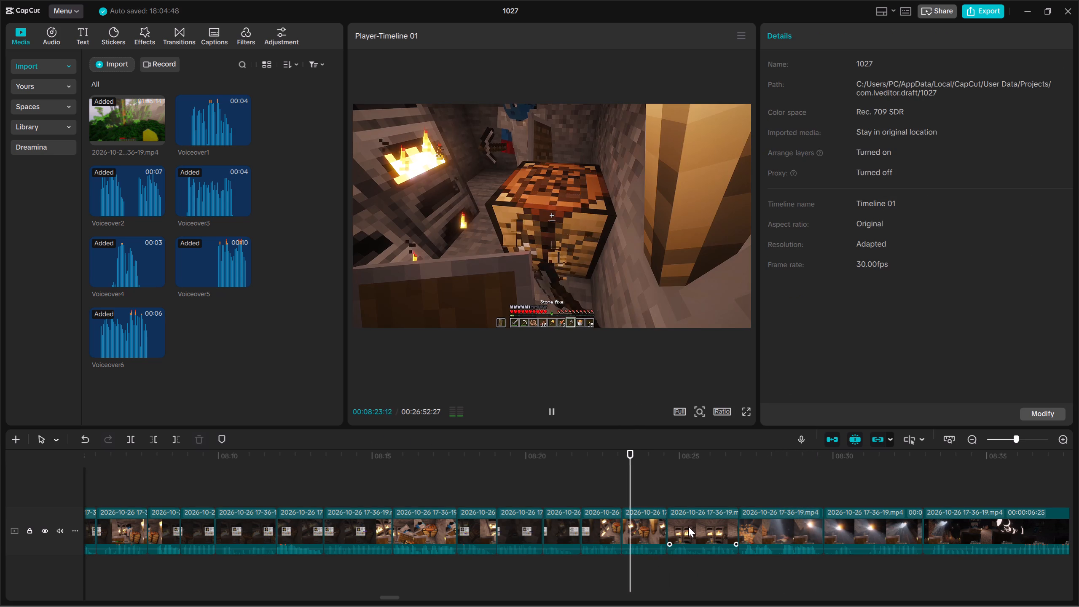
{"action": "left_click", "coordinate": [688, 526]}
{"action": "key", "text": "space"}
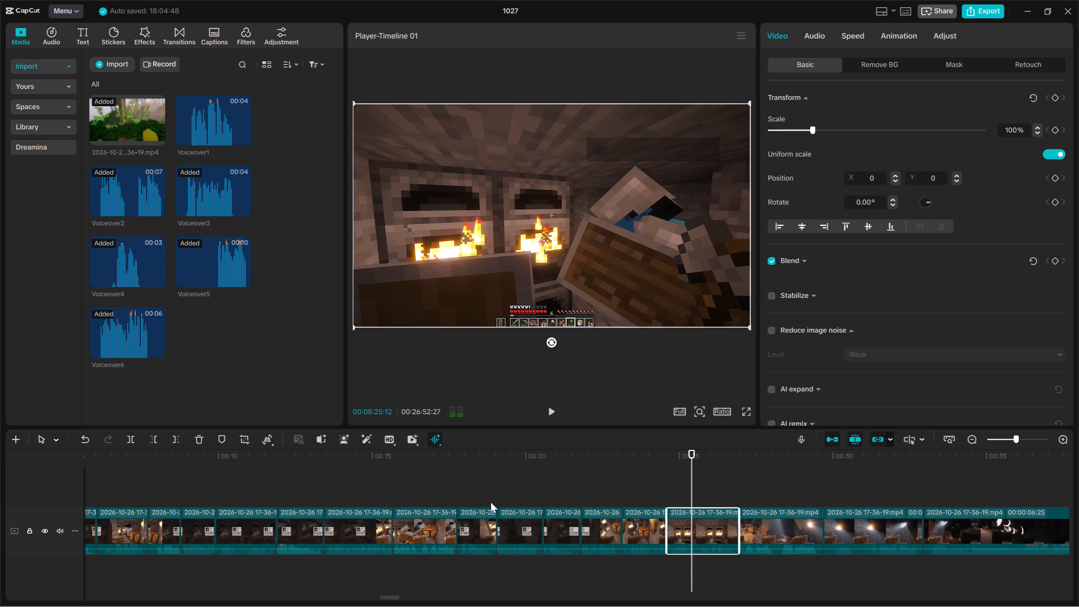
{"action": "left_click", "coordinate": [159, 438]}
Play through the footage from the cut near 00:08:24 and delete the 3:29-long dark cave clip starting near 00:08:39.
{"action": "key", "text": "space"}
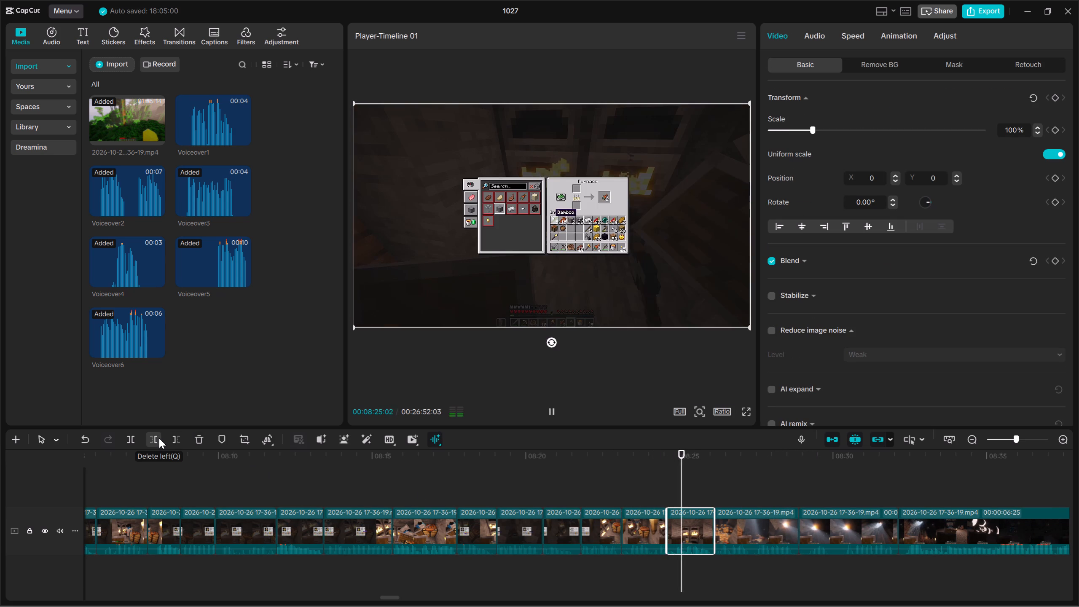
{"action": "left_click", "coordinate": [765, 529]}
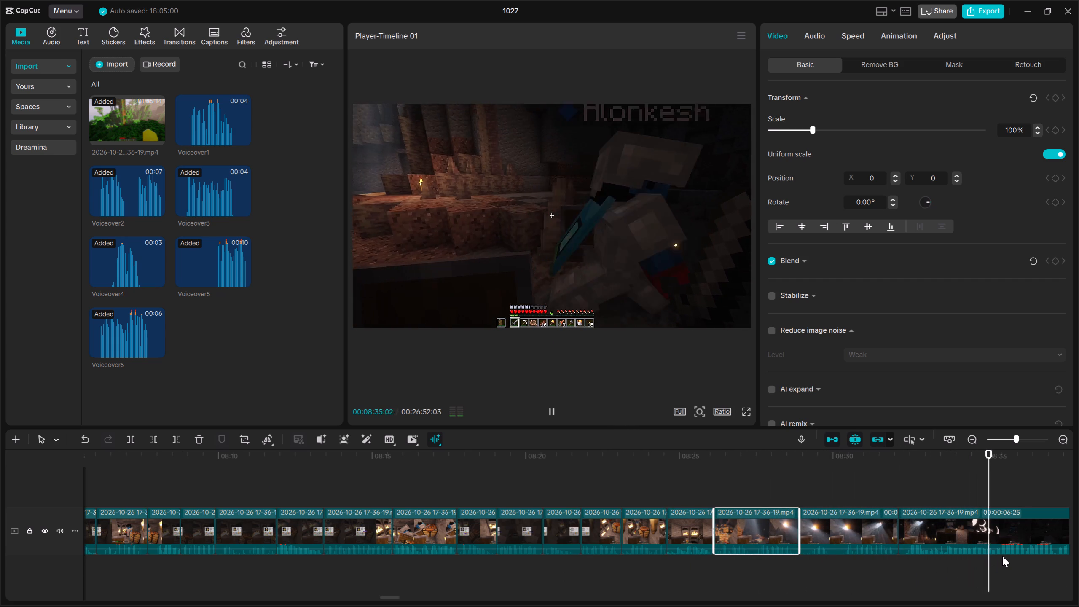
{"action": "left_click", "coordinate": [1028, 524]}
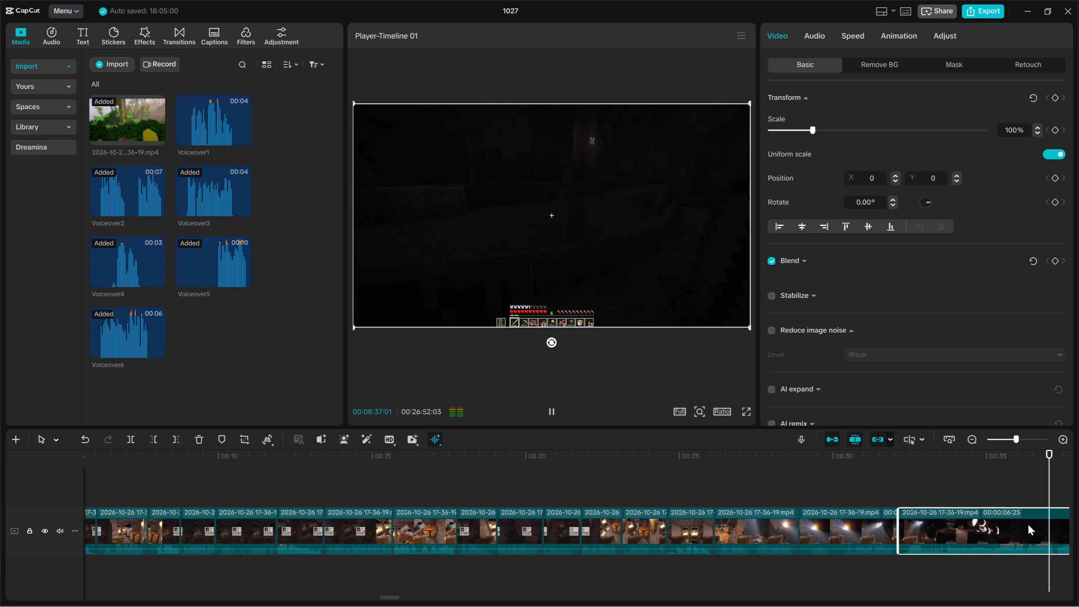
{"action": "key", "text": "space"}
{"action": "key", "text": "space"}
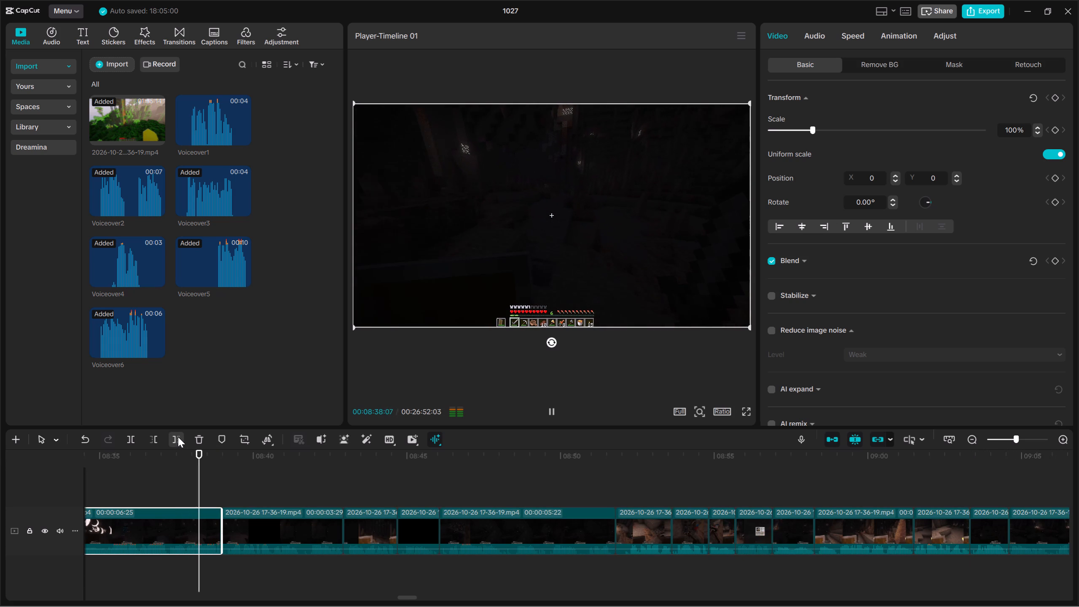
{"action": "left_click_drag", "start_coordinate": [284, 562], "coordinate": [283, 512]}
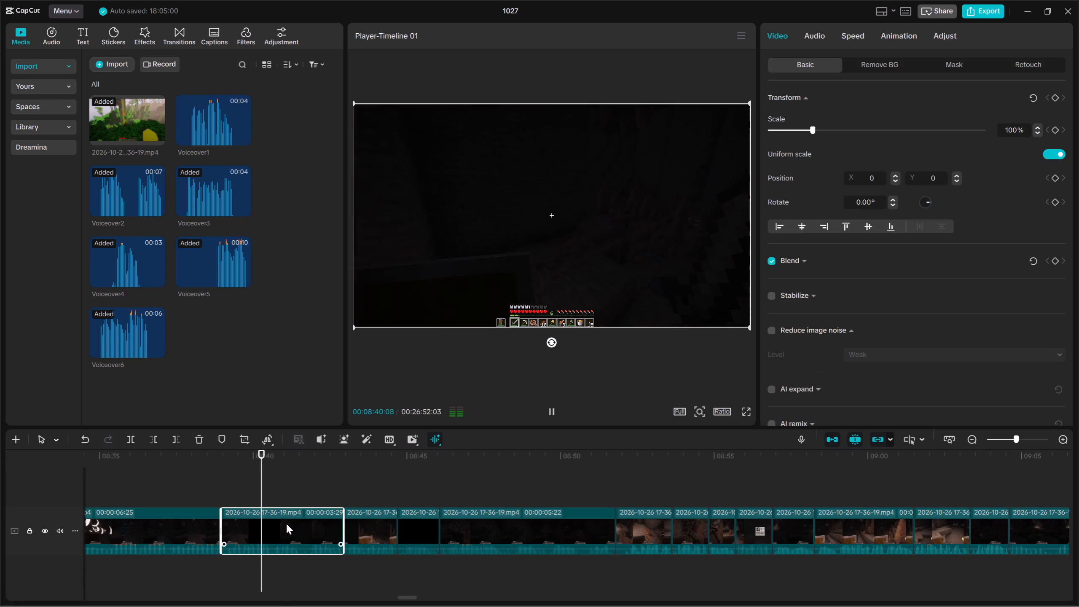
{"action": "key", "text": "Delete"}
Return to the cut near 00:08:39 and delete the two short clips directly before the 5:22-long clip, one after the other.
{"action": "key", "text": "Up"}
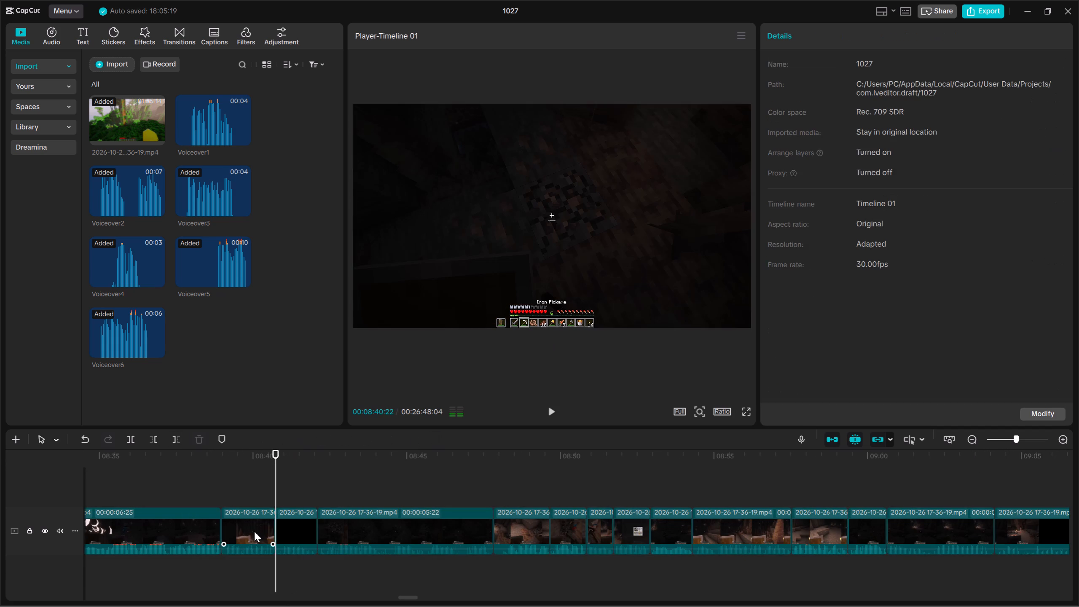
{"action": "left_click", "coordinate": [254, 531]}
{"action": "key", "text": "Up"}
{"action": "key", "text": "space"}
{"action": "key", "text": "Delete"}
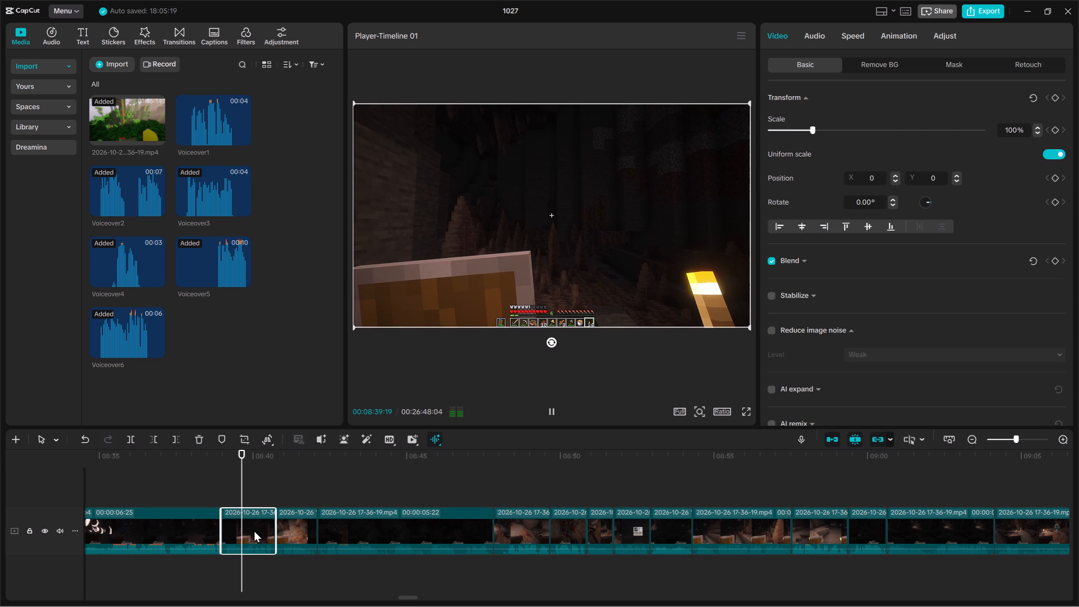
{"action": "left_click", "coordinate": [254, 531]}
{"action": "key", "text": "Up"}
{"action": "key", "text": "space"}
{"action": "key", "text": "Delete"}
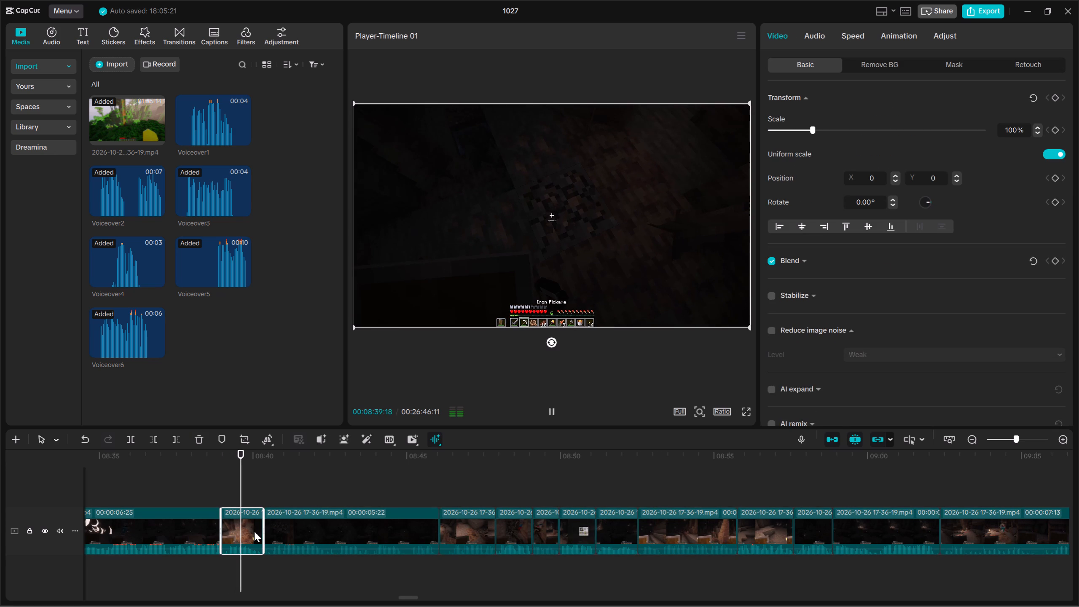
Play the 5:22-long clip and the following footage, replay from 00:08:47:22 and delete the short clip starting there.
{"action": "left_click", "coordinate": [254, 531]}
{"action": "key", "text": "Up"}
{"action": "key", "text": "space"}
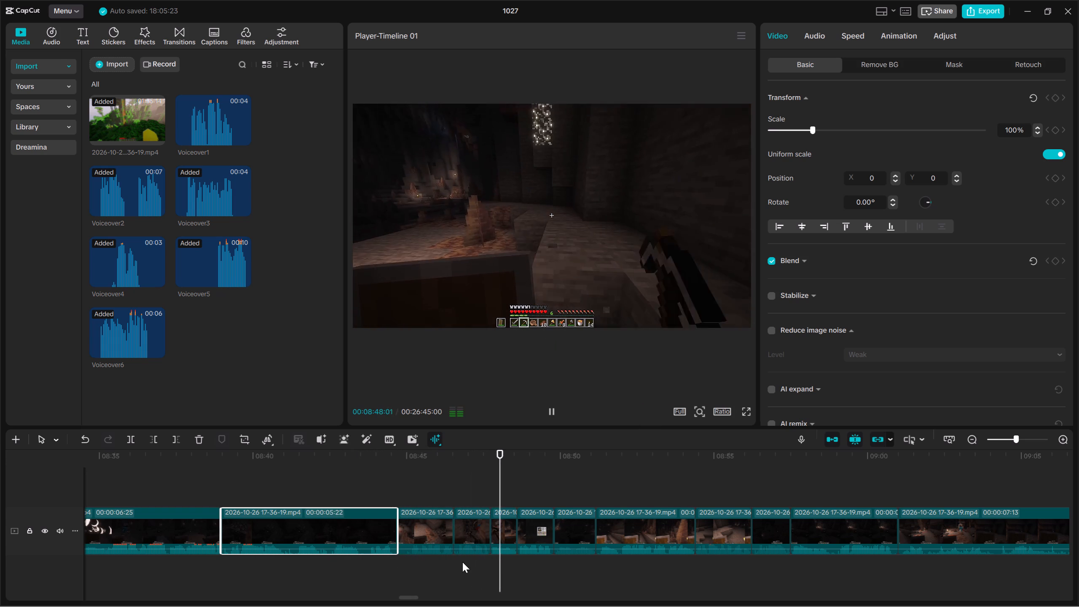
{"action": "key", "text": "Up"}
{"action": "key", "text": "Up"}
{"action": "left_click_drag", "start_coordinate": [505, 556], "coordinate": [505, 546]}
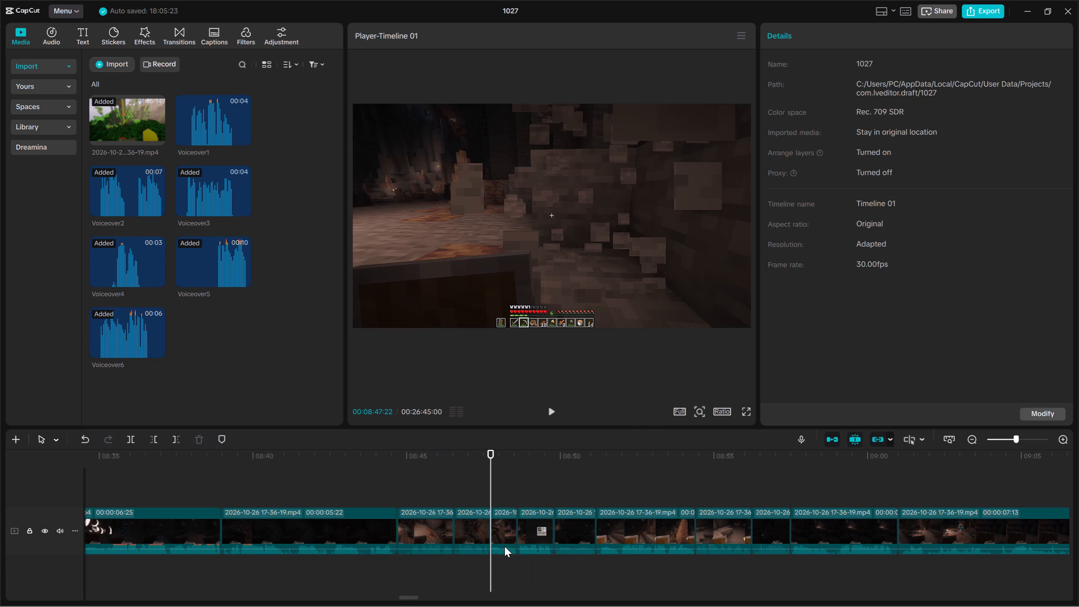
{"action": "left_click_drag", "start_coordinate": [505, 546], "coordinate": [508, 517]}
{"action": "key", "text": "Up"}
{"action": "key", "text": "space"}
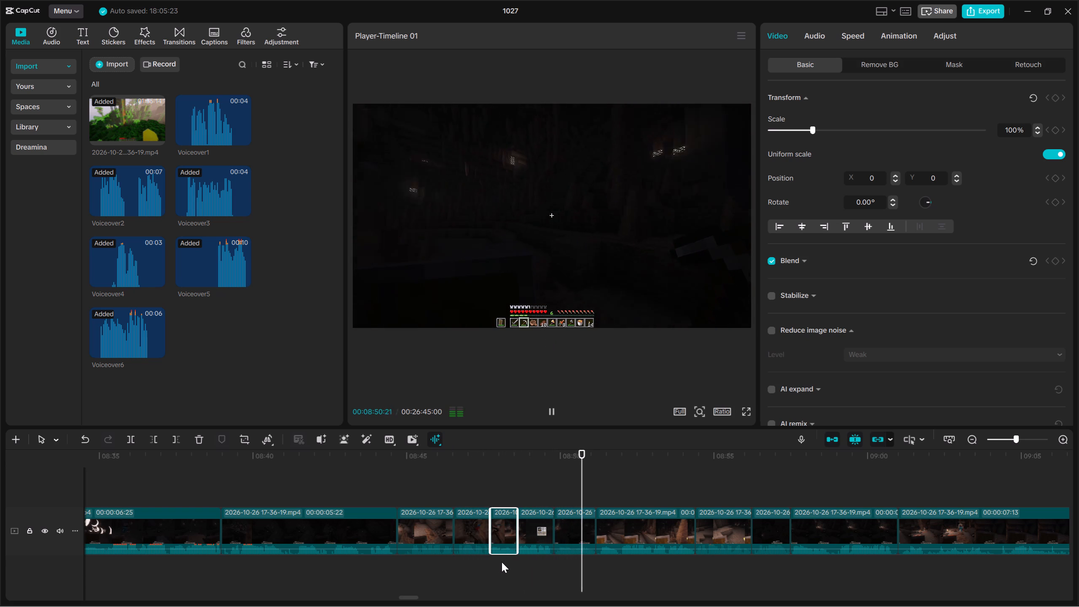
{"action": "key", "text": "Delete"}
Play from the inventory clip near 00:08:48 to about 00:08:55, go back and delete the torch clip starting near 00:08:50:09.
{"action": "left_click", "coordinate": [514, 536]}
{"action": "key", "text": "Up"}
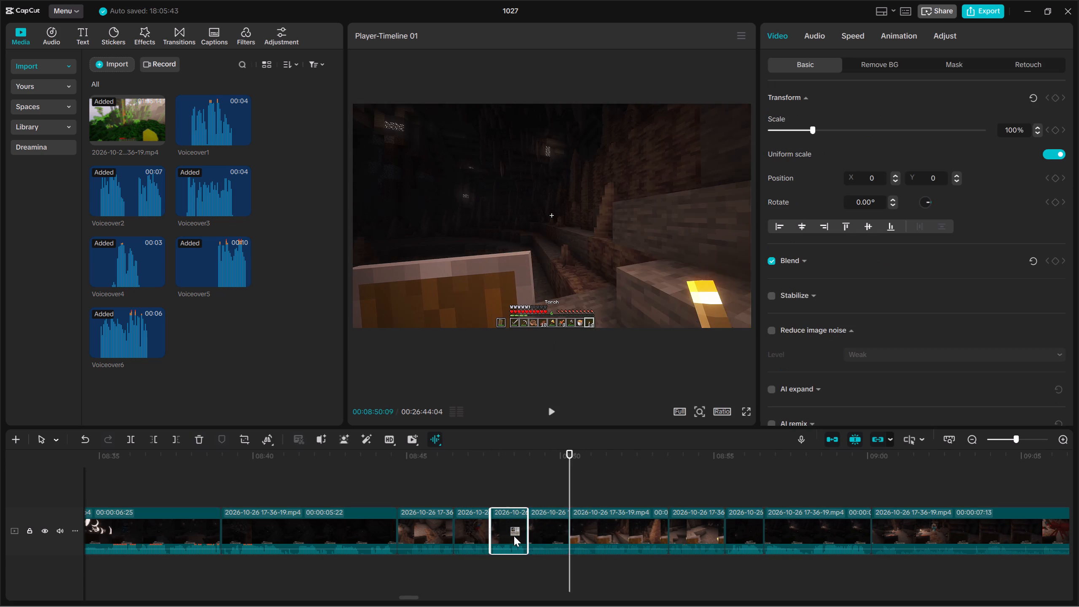
{"action": "key", "text": "Up"}
{"action": "key", "text": "Up"}
{"action": "key", "text": "space"}
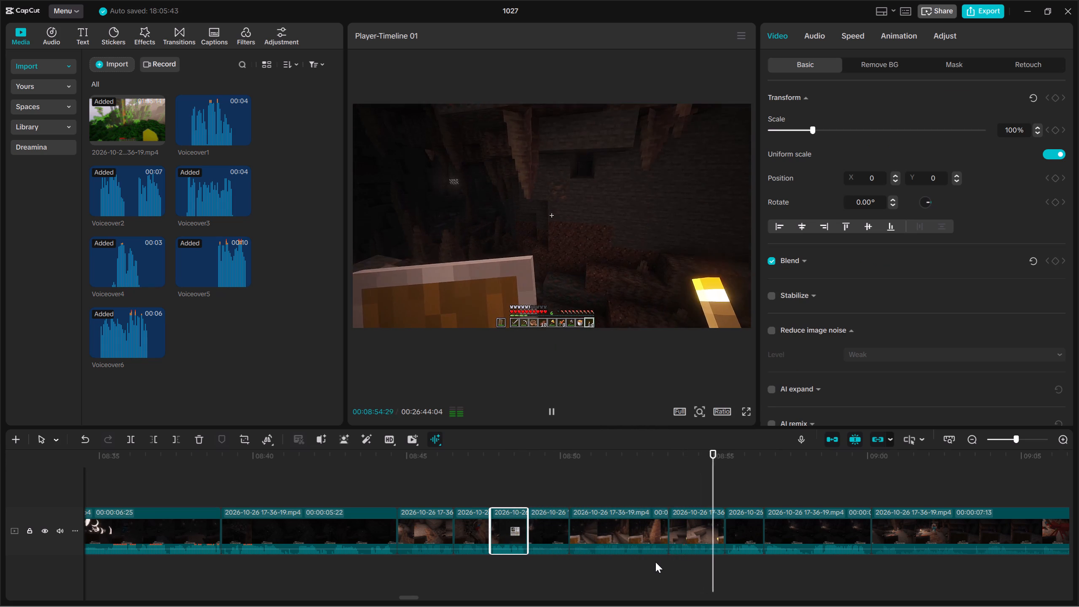
{"action": "left_click_drag", "start_coordinate": [632, 565], "coordinate": [637, 496]}
{"action": "key", "text": "Up"}
{"action": "key", "text": "Up"}
{"action": "key", "text": "Up"}
{"action": "key", "text": "space"}
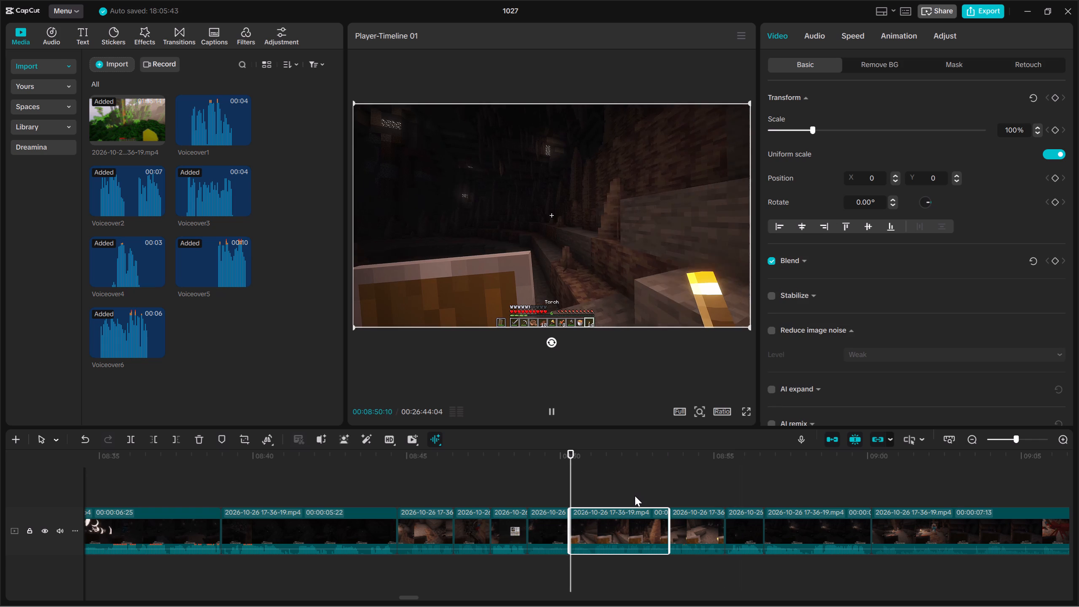
{"action": "key", "text": "Delete"}
Play the clips following the cut near 00:08:50:09 and delete the next two short ones in turn.
{"action": "left_click", "coordinate": [601, 536]}
{"action": "key", "text": "Up"}
{"action": "key", "text": "space"}
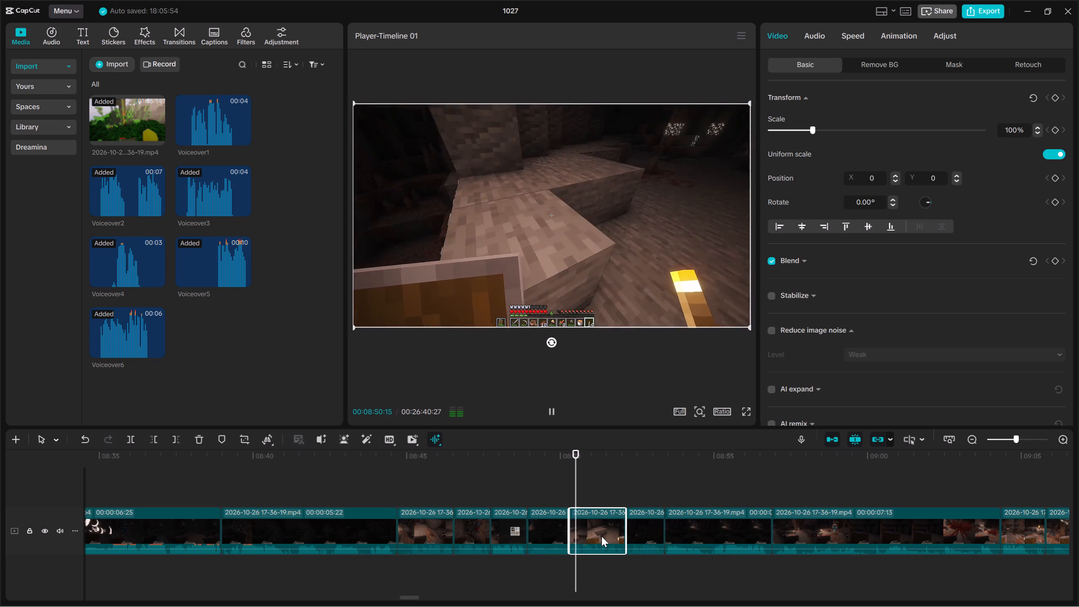
{"action": "key", "text": "Delete"}
{"action": "key", "text": "Up"}
{"action": "left_click", "coordinate": [600, 533]}
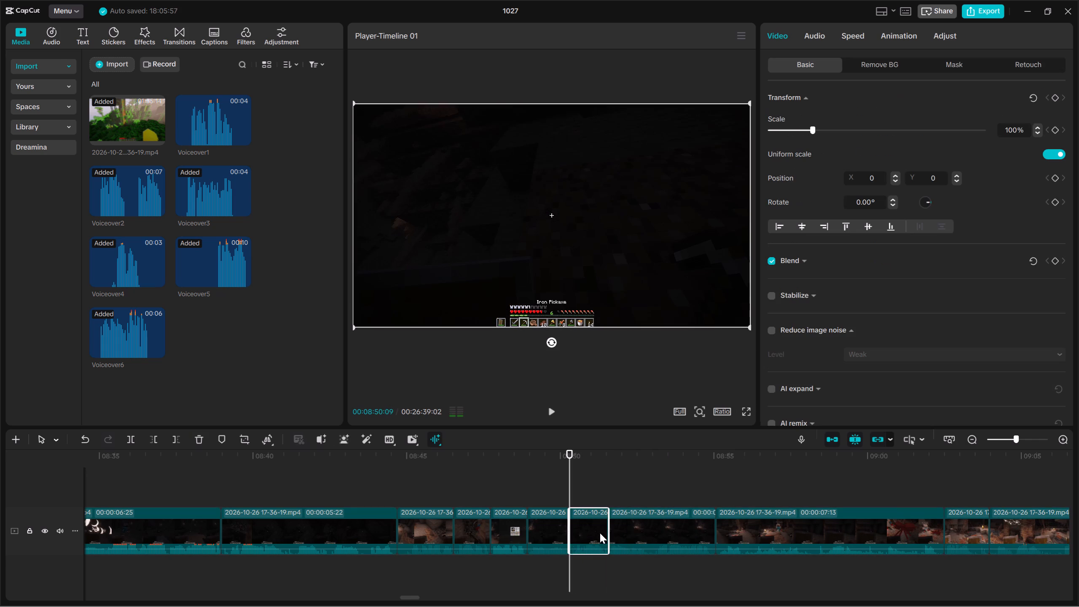
{"action": "key", "text": "space"}
{"action": "key", "text": "Delete"}
Play from the cut near 00:08:50:09 into the spider fight and delete the 7:13-long clip containing it.
{"action": "key", "text": "Up"}
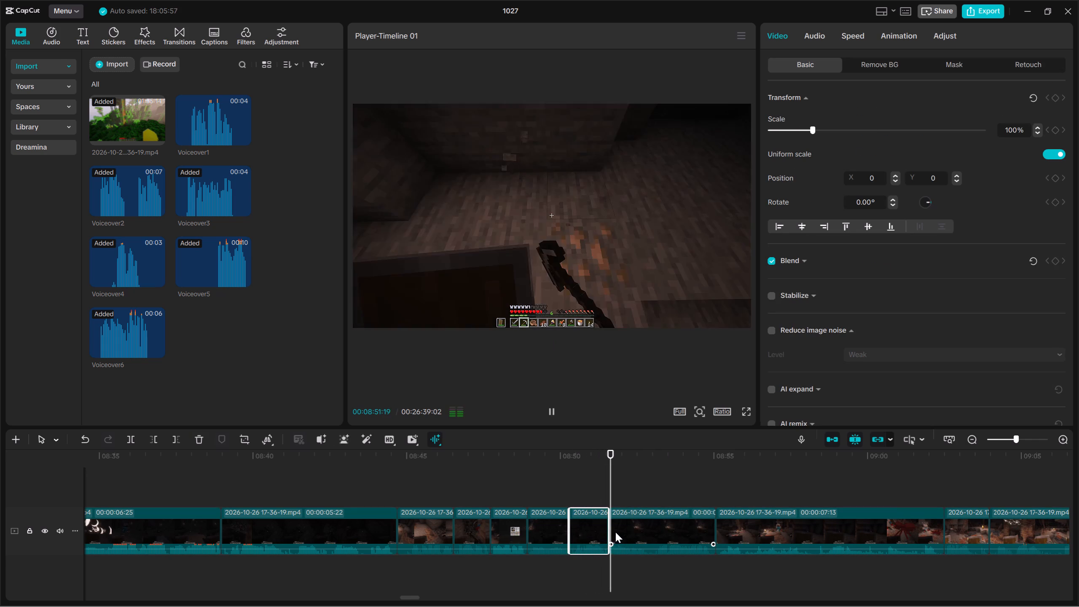
{"action": "left_click", "coordinate": [615, 532]}
{"action": "key", "text": "space"}
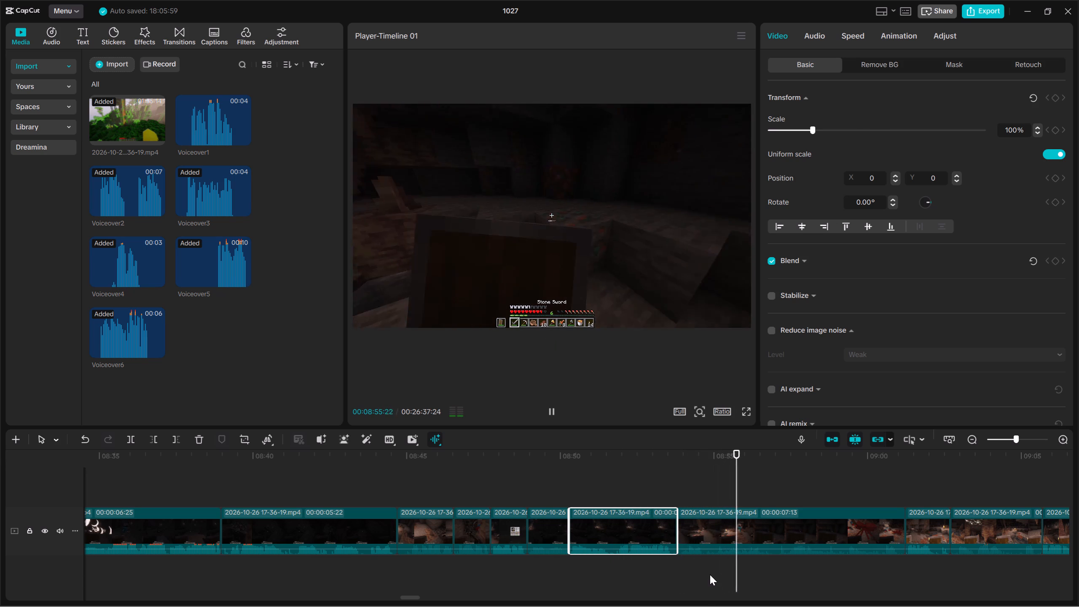
{"action": "left_click_drag", "start_coordinate": [711, 584], "coordinate": [713, 591]}
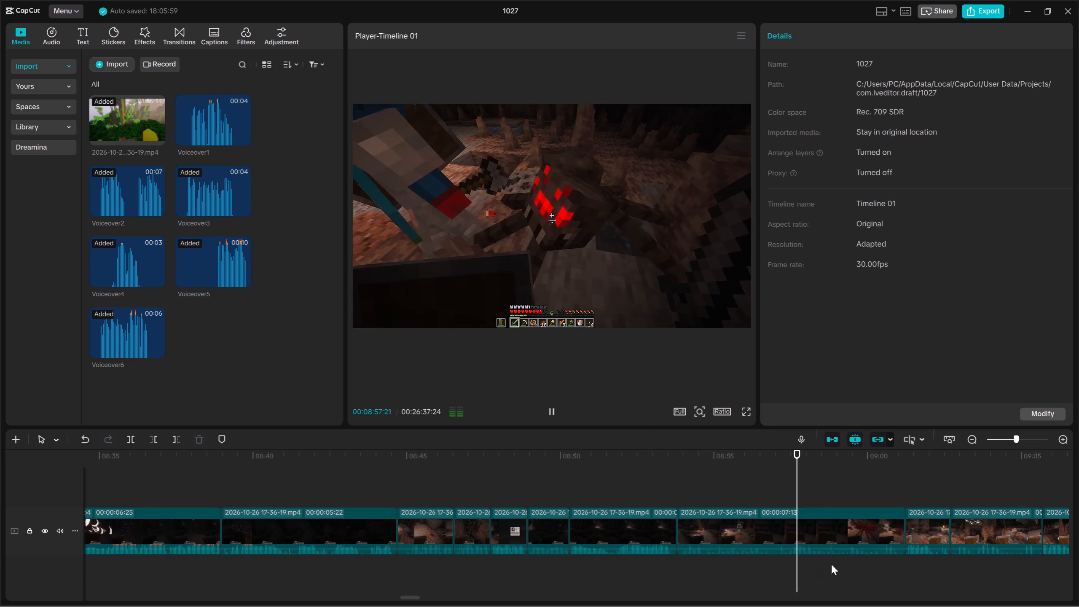
{"action": "left_click_drag", "start_coordinate": [864, 575], "coordinate": [815, 511]}
{"action": "key", "text": "Delete"}
Play the torch-lit cave clips near 00:08:55 and cut away the end of the clip starting at 00:08:55:08 from 00:08:57:05 onward.
{"action": "key", "text": "Up"}
{"action": "key", "text": "Up"}
{"action": "key", "text": "Up"}
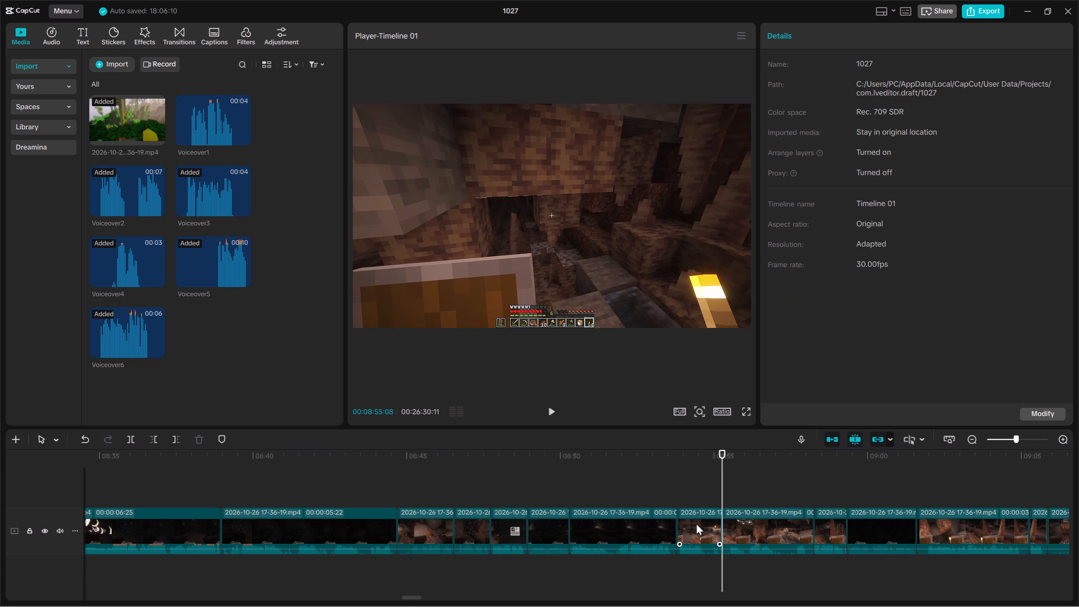
{"action": "key", "text": "Up"}
{"action": "left_click", "coordinate": [696, 524]}
{"action": "key", "text": "space"}
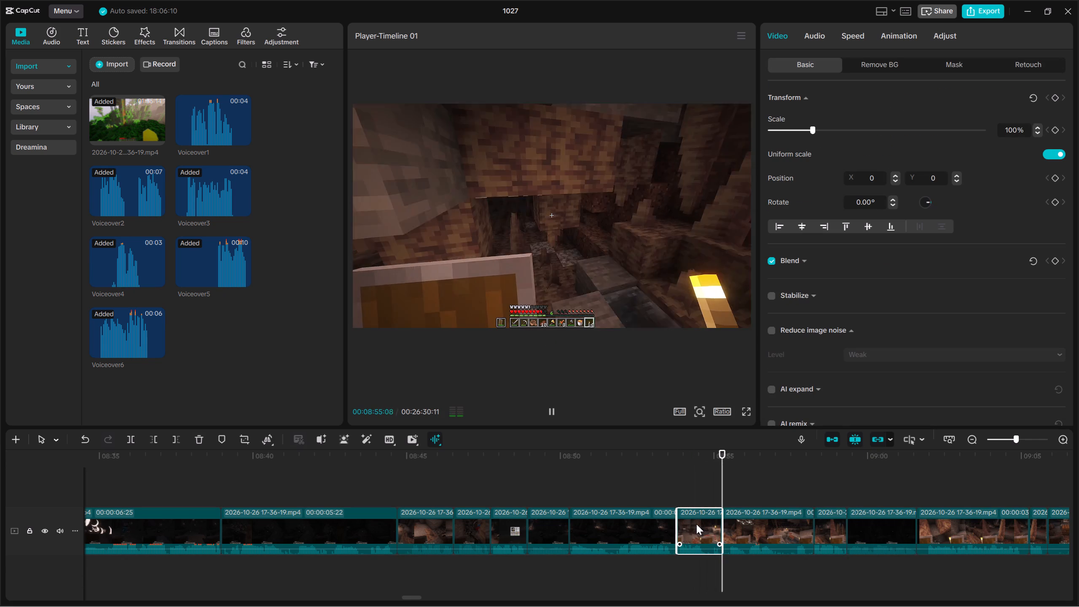
{"action": "left_click", "coordinate": [758, 530]}
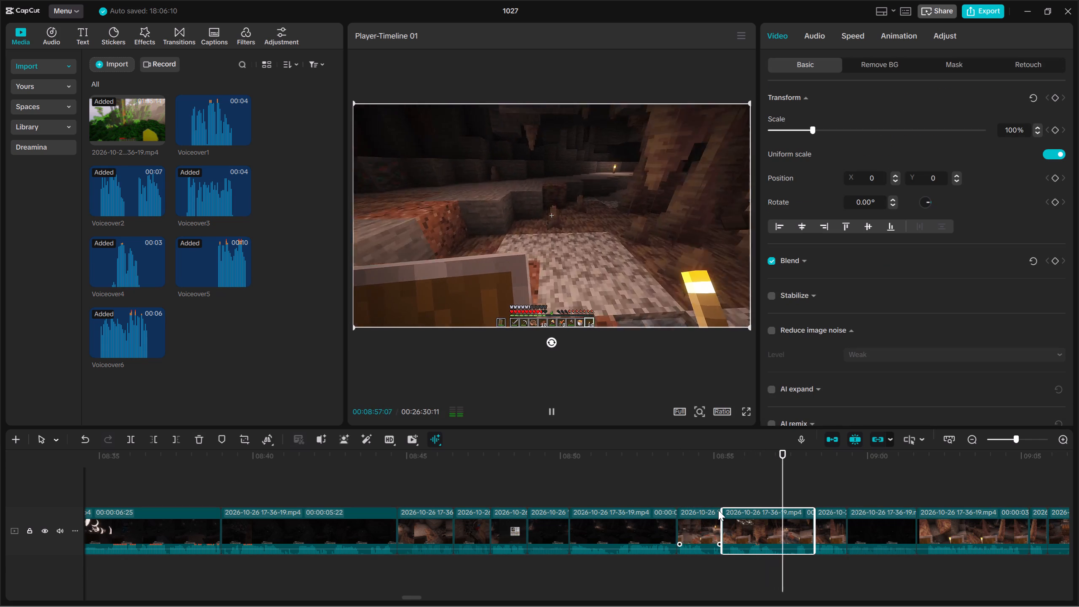
{"action": "double_click", "coordinate": [777, 558]}
{"action": "left_click_drag", "start_coordinate": [777, 558], "coordinate": [781, 557]}
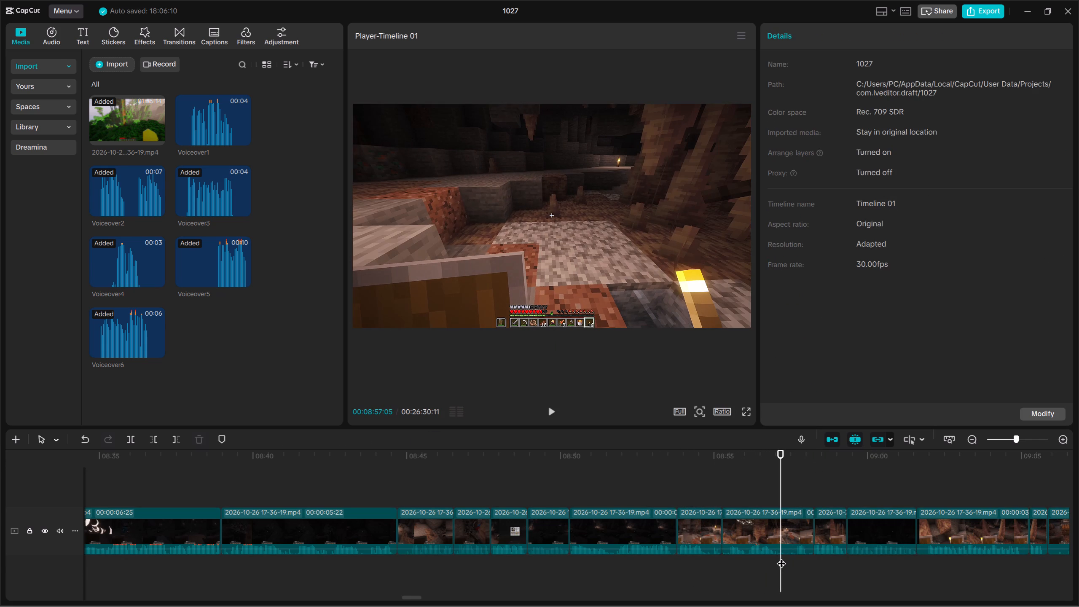
{"action": "left_click_drag", "start_coordinate": [800, 571], "coordinate": [801, 510]}
{"action": "left_click", "coordinate": [175, 439]}
Play past the new cut near 00:08:57:05 to about 00:08:59 and delete the two dark cave clips following the cut.
{"action": "key", "text": "space"}
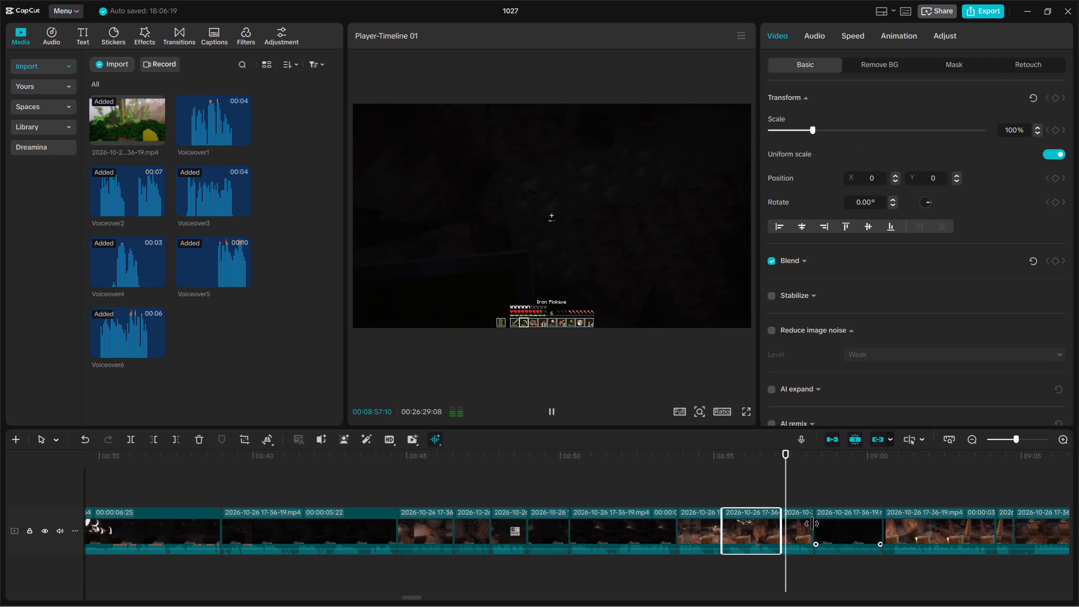
{"action": "left_click", "coordinate": [791, 527]}
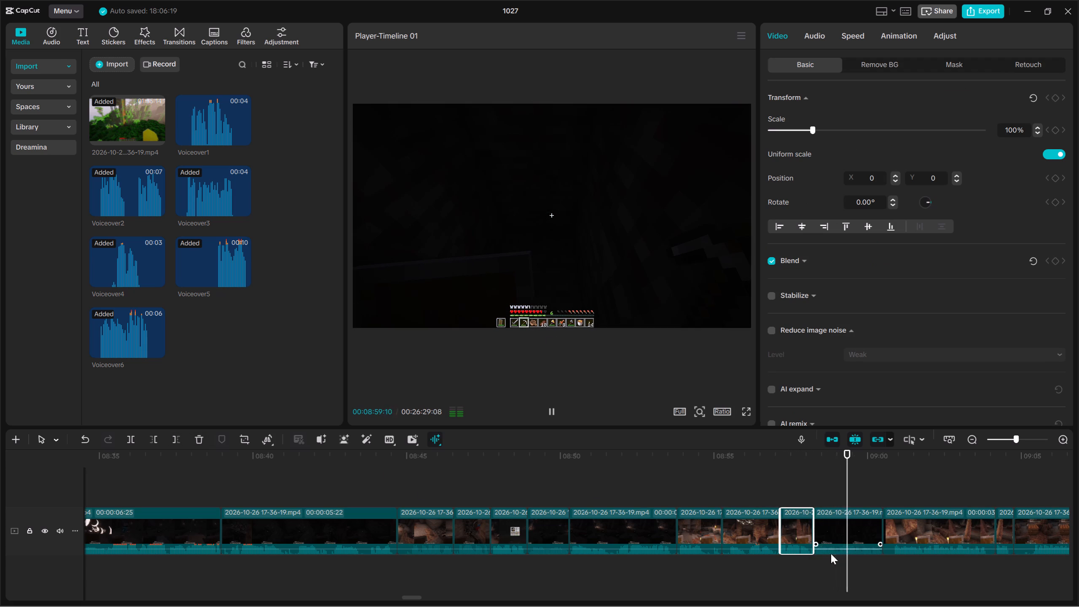
{"action": "key", "text": "Delete"}
{"action": "left_click", "coordinate": [819, 533]}
{"action": "key", "text": "Up"}
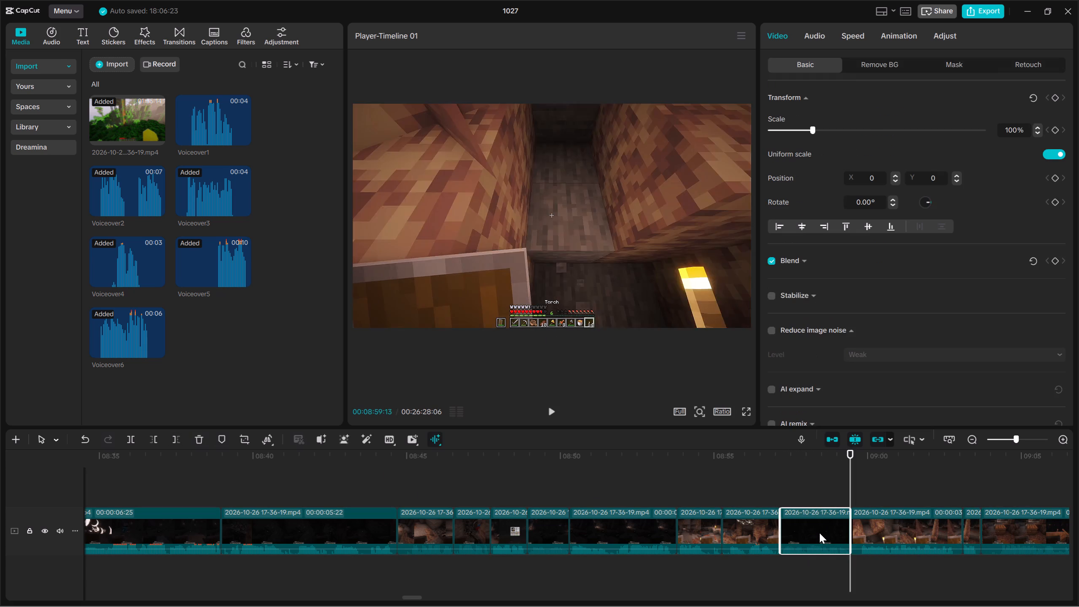
{"action": "key", "text": "Up"}
{"action": "key", "text": "Delete"}
Play from the cut near 00:08:57:05 to about 00:09:03 and delete the torch clip and the short clip after it.
{"action": "left_click", "coordinate": [819, 533]}
{"action": "key", "text": "space"}
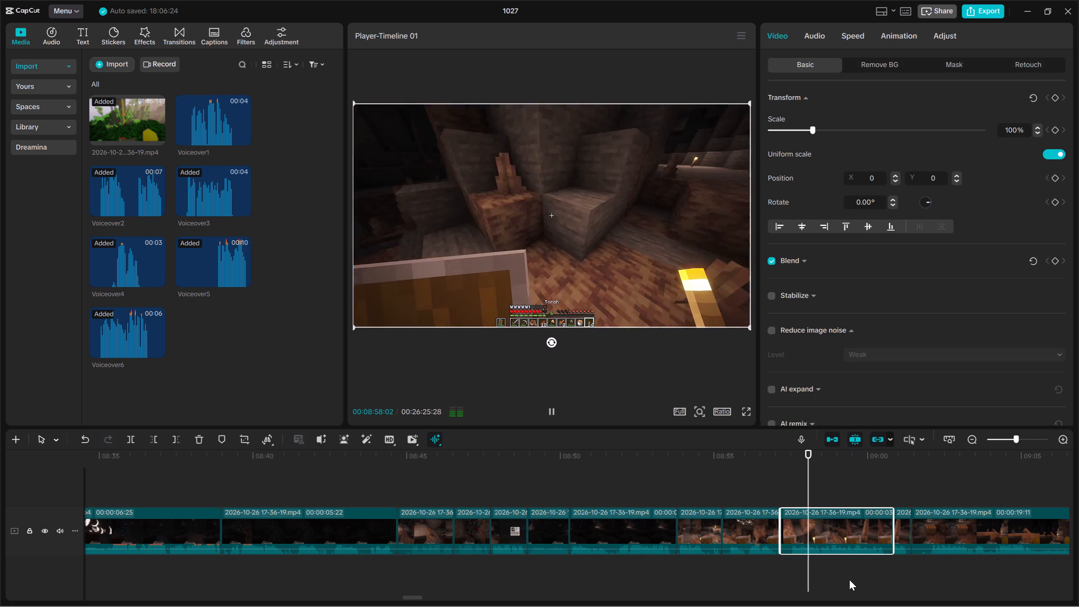
{"action": "left_click_drag", "start_coordinate": [845, 579], "coordinate": [841, 515]}
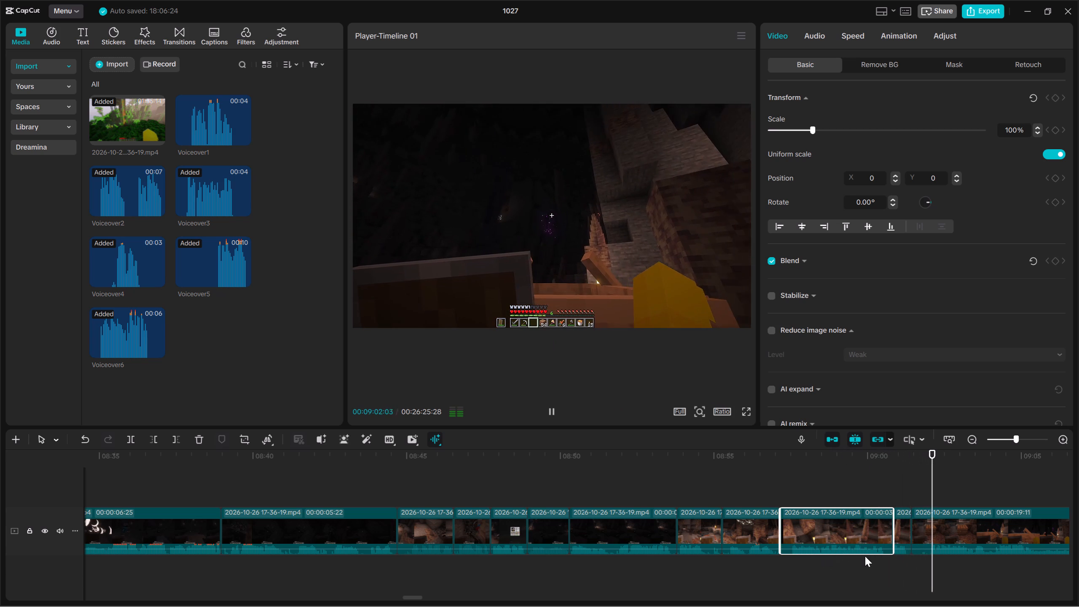
{"action": "key", "text": "Delete"}
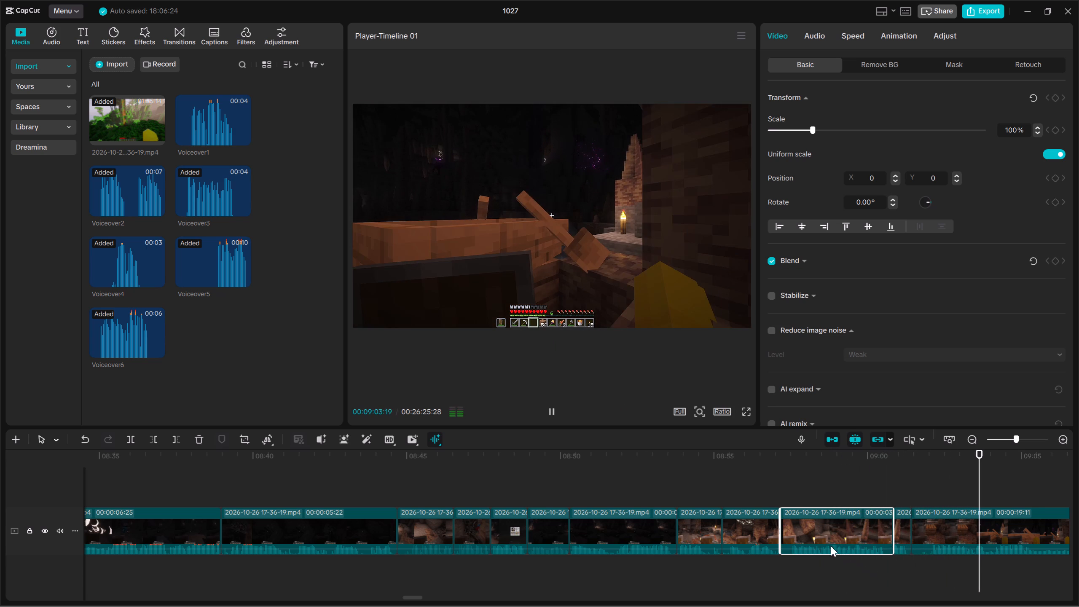
{"action": "key", "text": "Up"}
{"action": "left_click", "coordinate": [789, 535]}
{"action": "key", "text": "Delete"}
Play the opening of the 19:11-long boat clip and cut away its beginning up to 00:08:57:20.
{"action": "key", "text": "Up"}
{"action": "left_click", "coordinate": [792, 534]}
{"action": "key", "text": "space"}
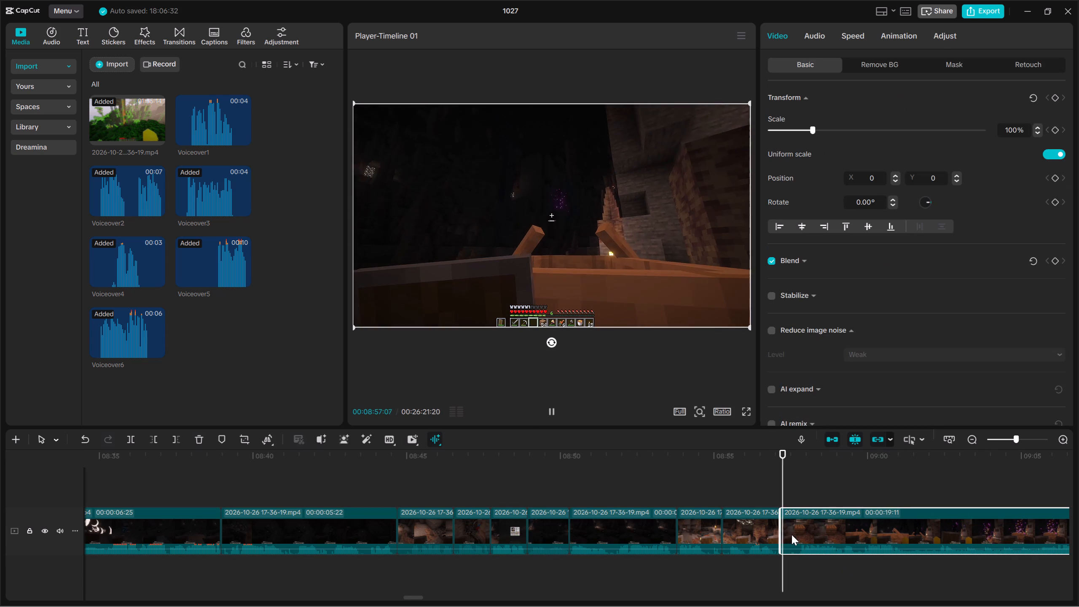
{"action": "double_click", "coordinate": [800, 564]}
{"action": "left_click_drag", "start_coordinate": [815, 567], "coordinate": [817, 509]}
{"action": "left_click", "coordinate": [156, 436]}
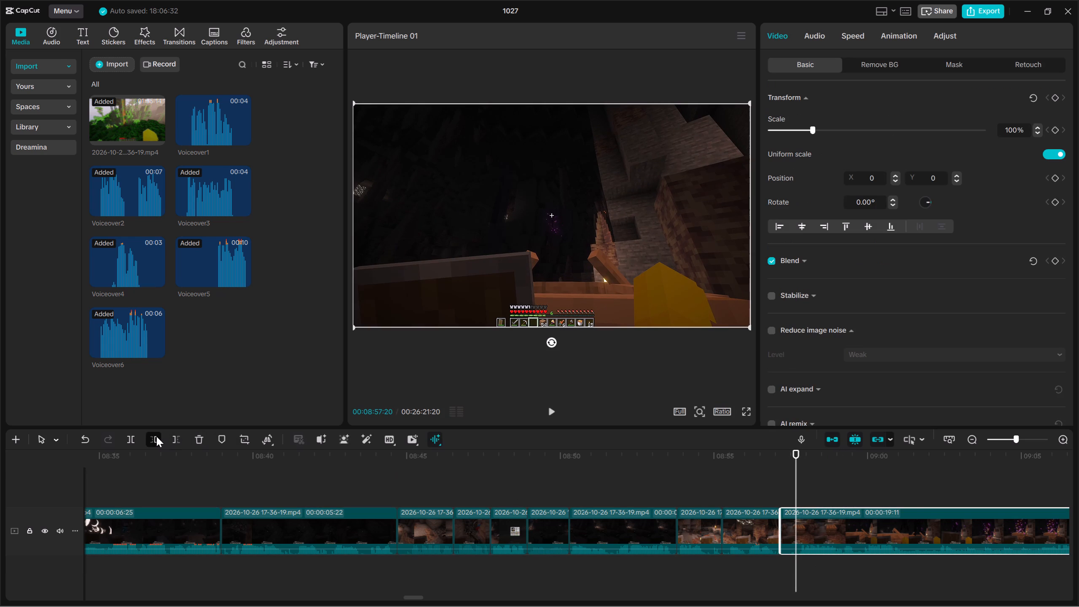
Play the boat clip on and split it at 00:09:01:12.
{"action": "key", "text": "space"}
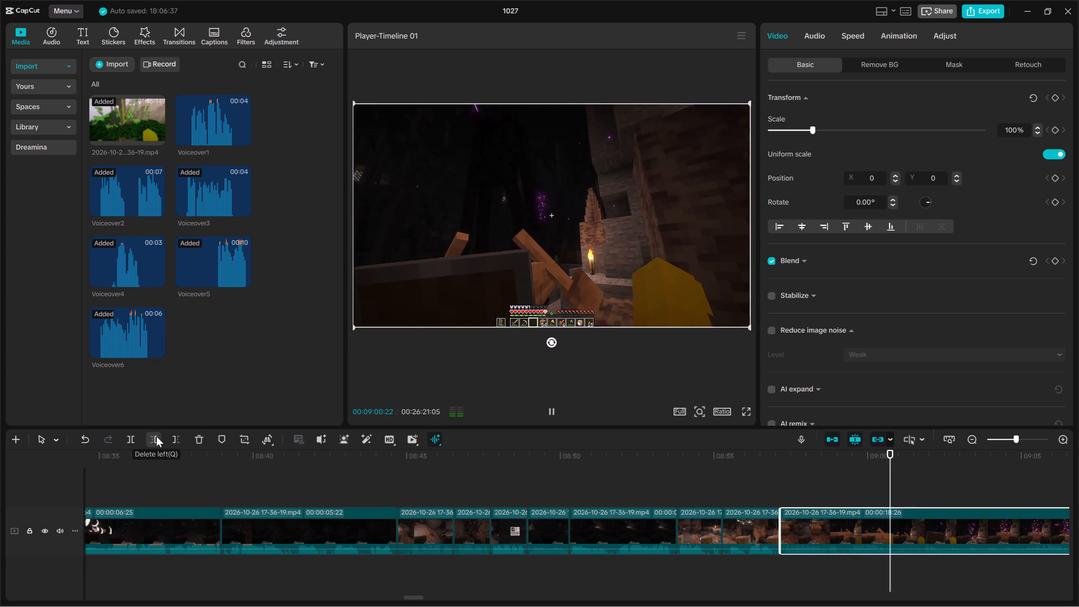
{"action": "key", "text": "space"}
{"action": "left_click", "coordinate": [128, 437]}
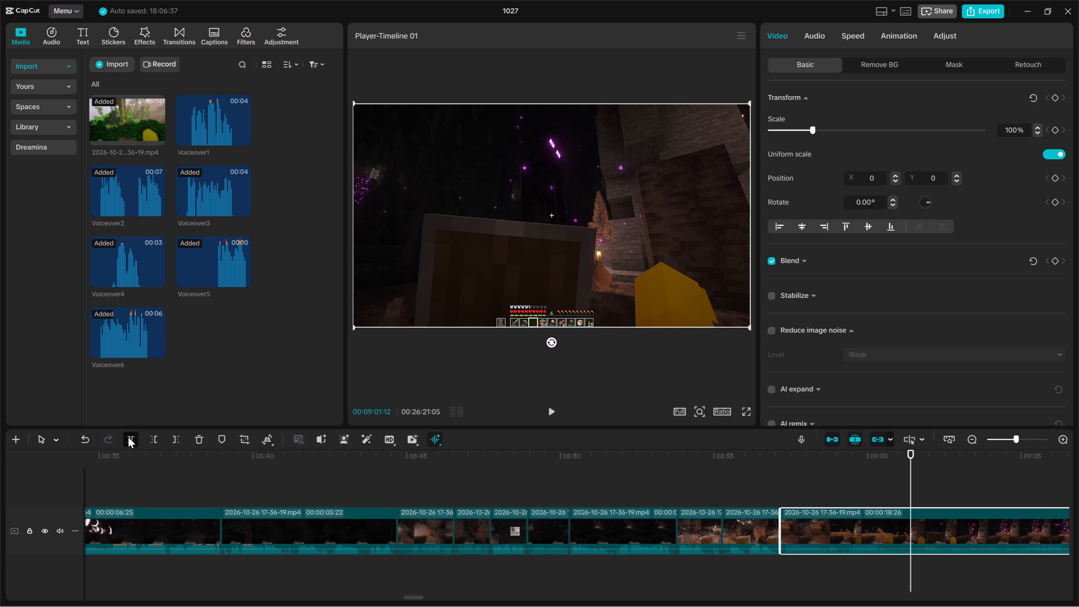
Play past the split at 00:09:01:12, cut away about two seconds from the following Enderman clip's opening and resume playback.
{"action": "key", "text": "space"}
{"action": "key", "text": "space"}
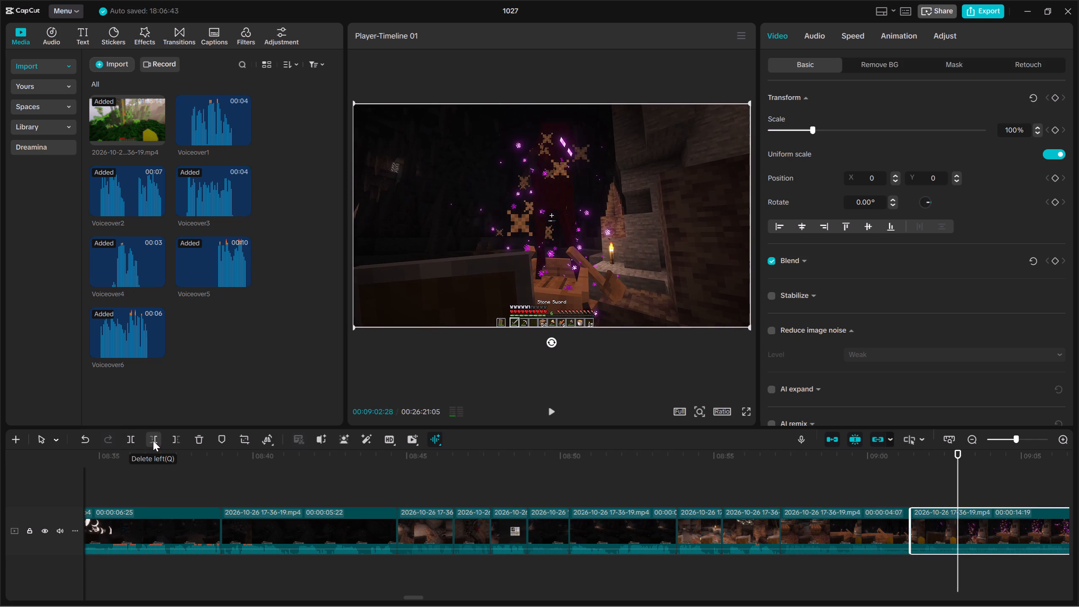
{"action": "key", "text": "space"}
{"action": "key", "text": "space"}
{"action": "left_click", "coordinate": [153, 440]}
{"action": "key", "text": "space"}
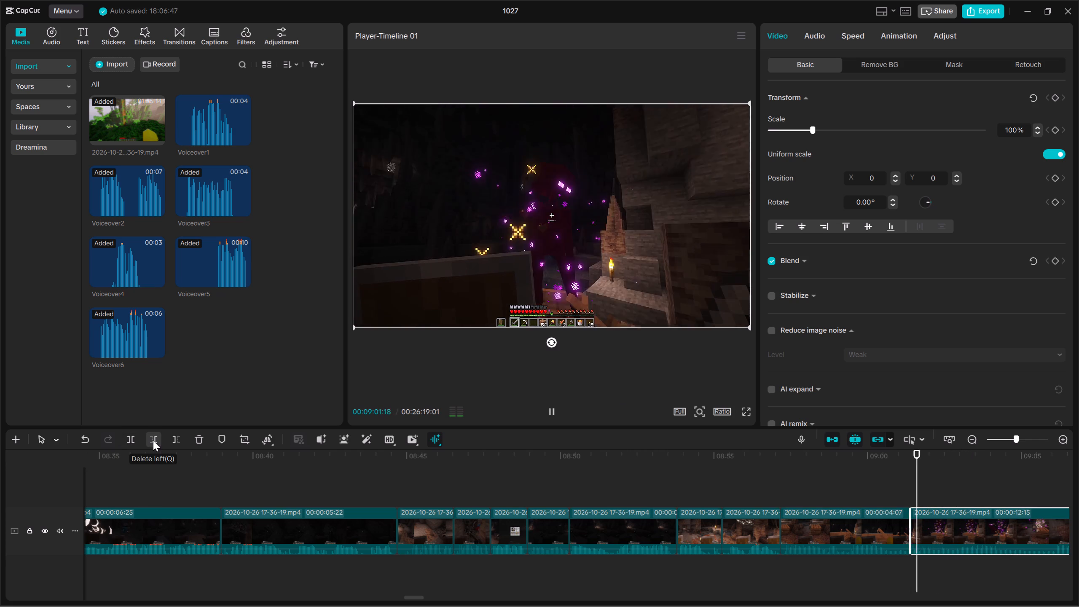
Cut away about another 1.5 seconds from the Enderman clip's opening after 00:09:01:12 and resume playback.
{"action": "left_click", "coordinate": [153, 440]}
{"action": "key", "text": "space"}
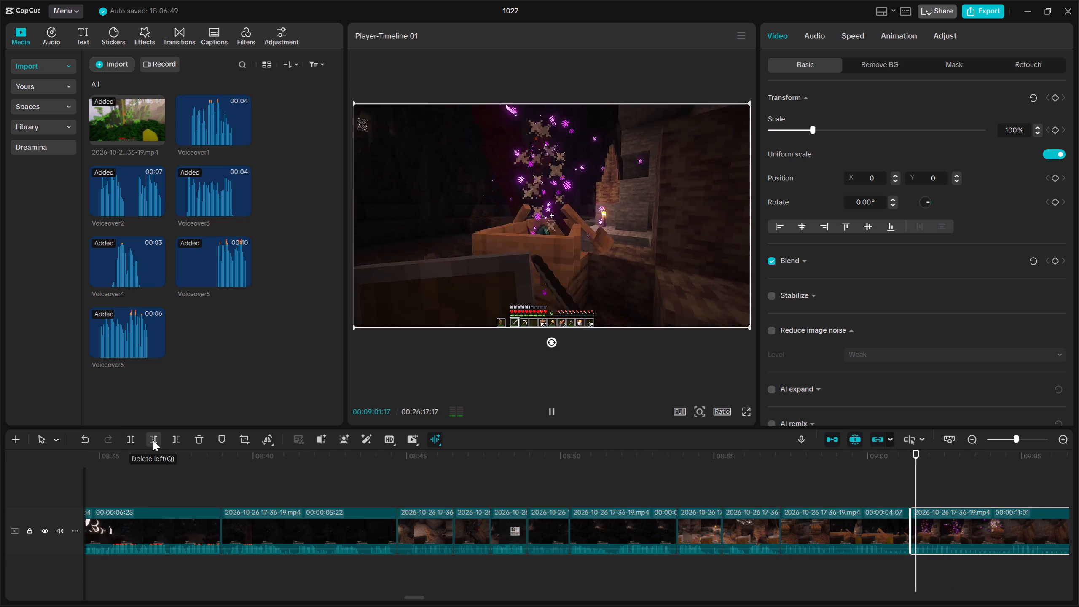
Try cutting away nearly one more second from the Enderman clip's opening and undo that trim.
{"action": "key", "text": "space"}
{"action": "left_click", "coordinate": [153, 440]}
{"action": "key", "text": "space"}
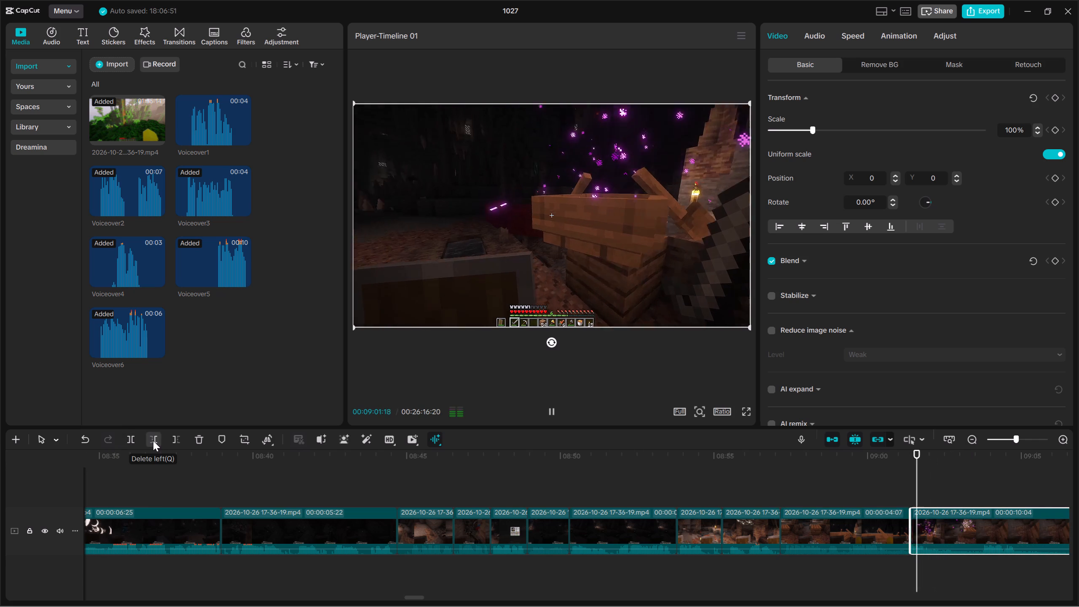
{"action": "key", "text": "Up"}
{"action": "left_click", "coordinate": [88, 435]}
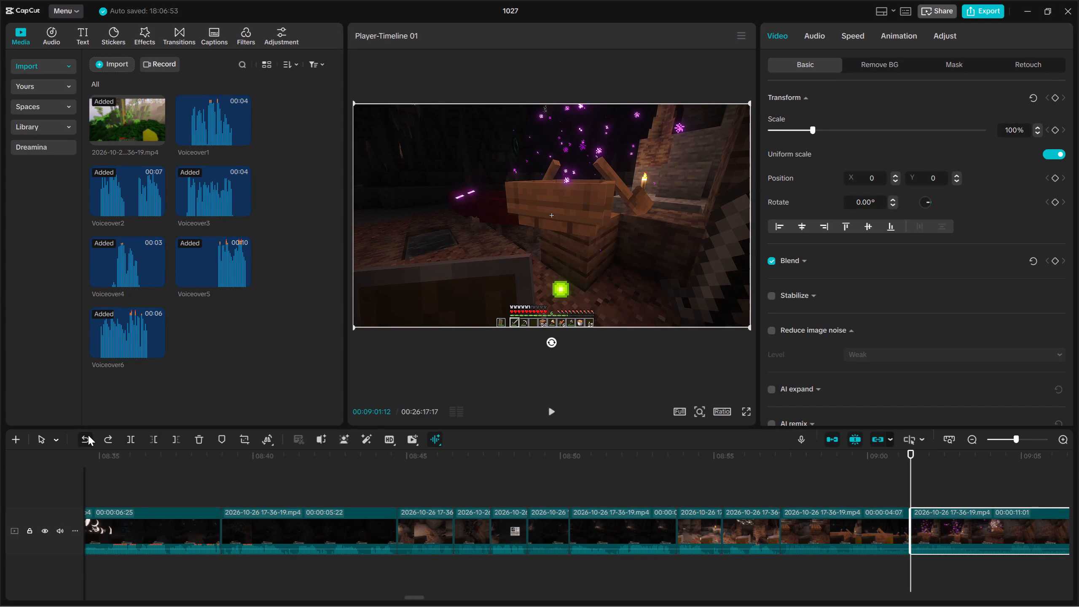
Play the Enderman clip to 00:09:01:23, split it there and delete the short piece before the split.
{"action": "key", "text": "space"}
{"action": "key", "text": "space"}
{"action": "left_click", "coordinate": [137, 437]}
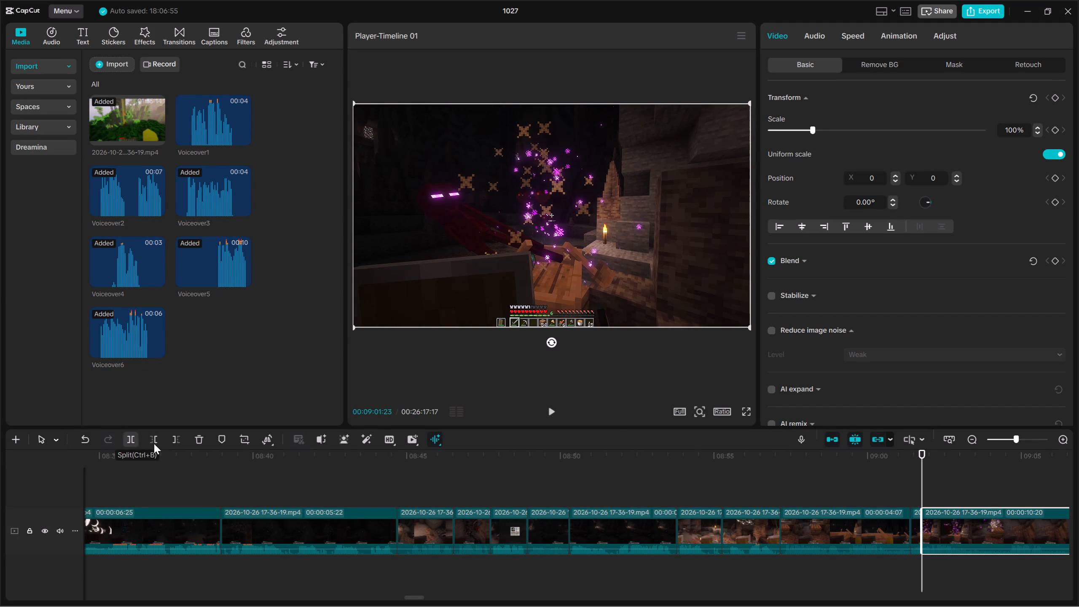
{"action": "left_click", "coordinate": [914, 526]}
{"action": "key", "text": "Delete"}
Play the shortened Enderman clip from its start and split it at 00:09:05:11.
{"action": "key", "text": "Up"}
{"action": "key", "text": "space"}
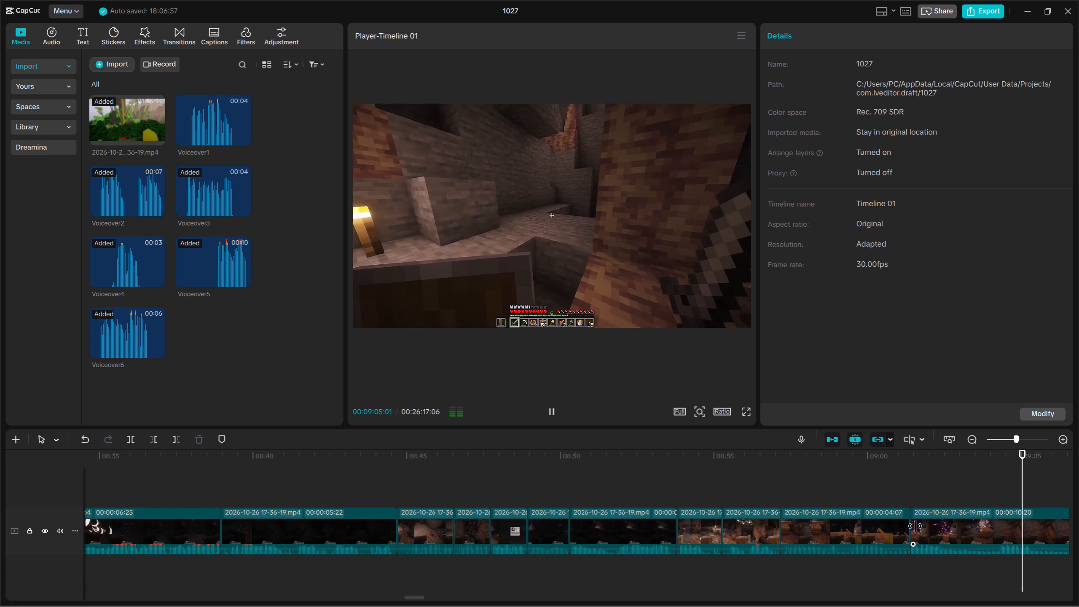
{"action": "key", "text": "space"}
{"action": "left_click_drag", "start_coordinate": [998, 581], "coordinate": [1000, 529]}
{"action": "left_click", "coordinate": [134, 440]}
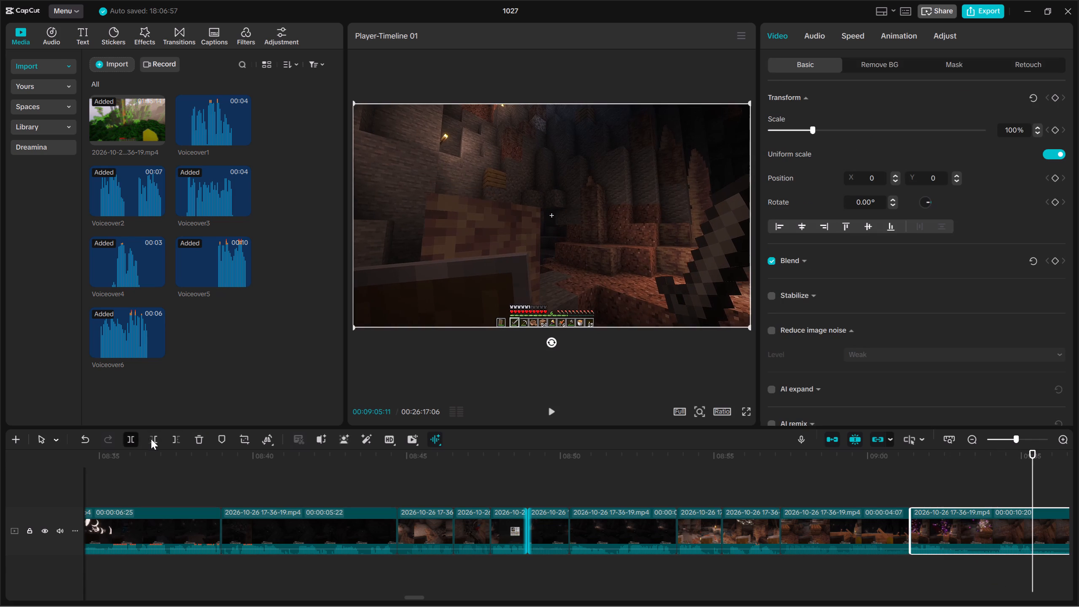
Play past the split at 00:09:05:11 and cut away the following cave clip's opening up to 00:09:07:00.
{"action": "key", "text": "space"}
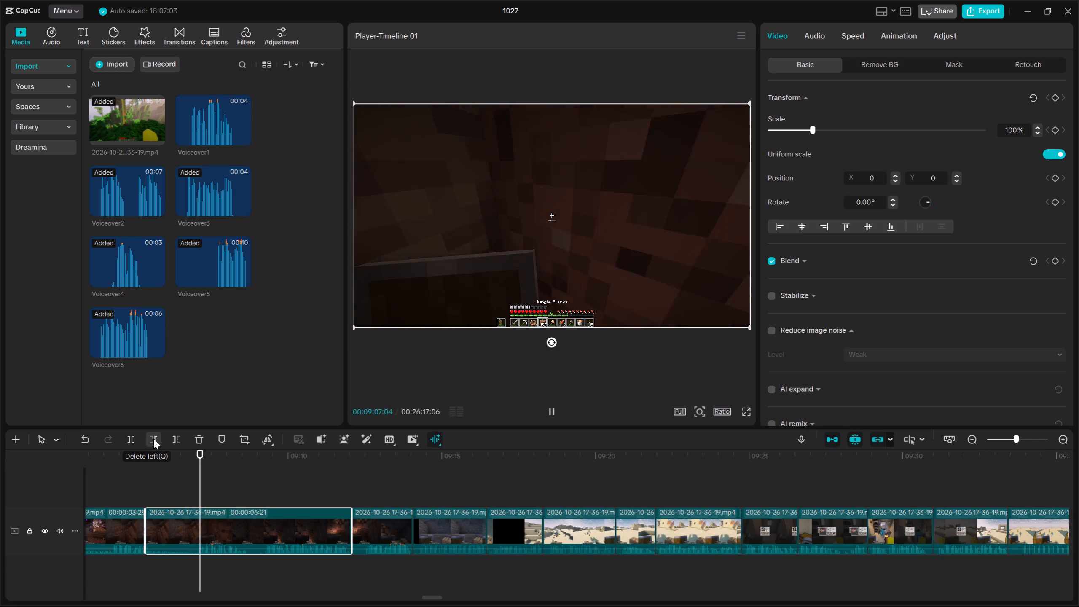
{"action": "key", "text": "space"}
{"action": "left_click", "coordinate": [203, 562]}
{"action": "left_click", "coordinate": [200, 561]}
{"action": "left_click_drag", "start_coordinate": [223, 565], "coordinate": [231, 522]}
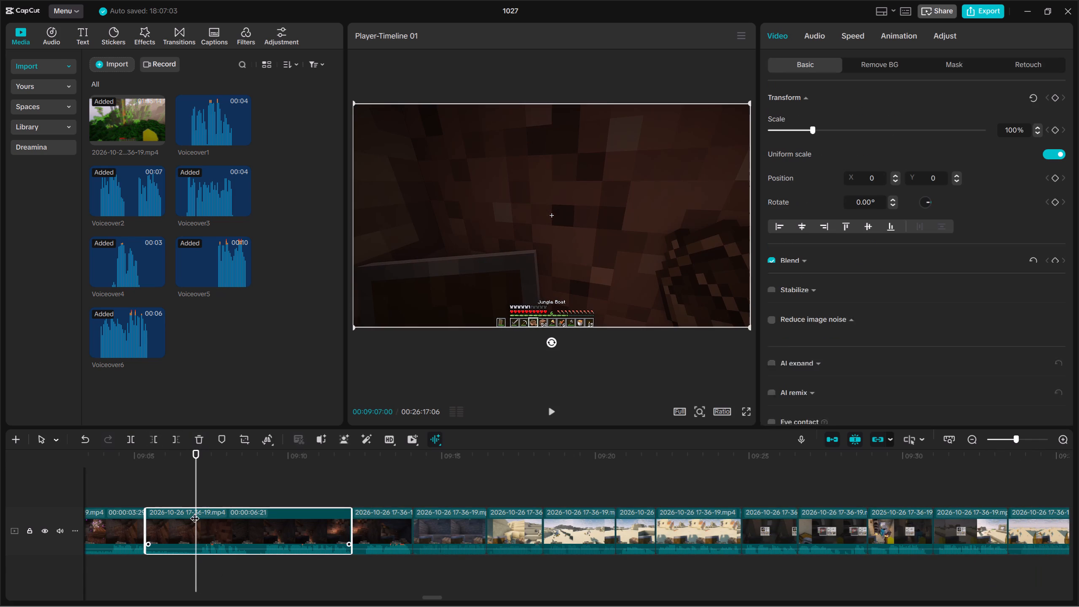
{"action": "left_click", "coordinate": [153, 438]}
Play the trimmed cave clip, split it at about 00:09:07 and cut away roughly 0.6 seconds from the second piece's opening.
{"action": "key", "text": "space"}
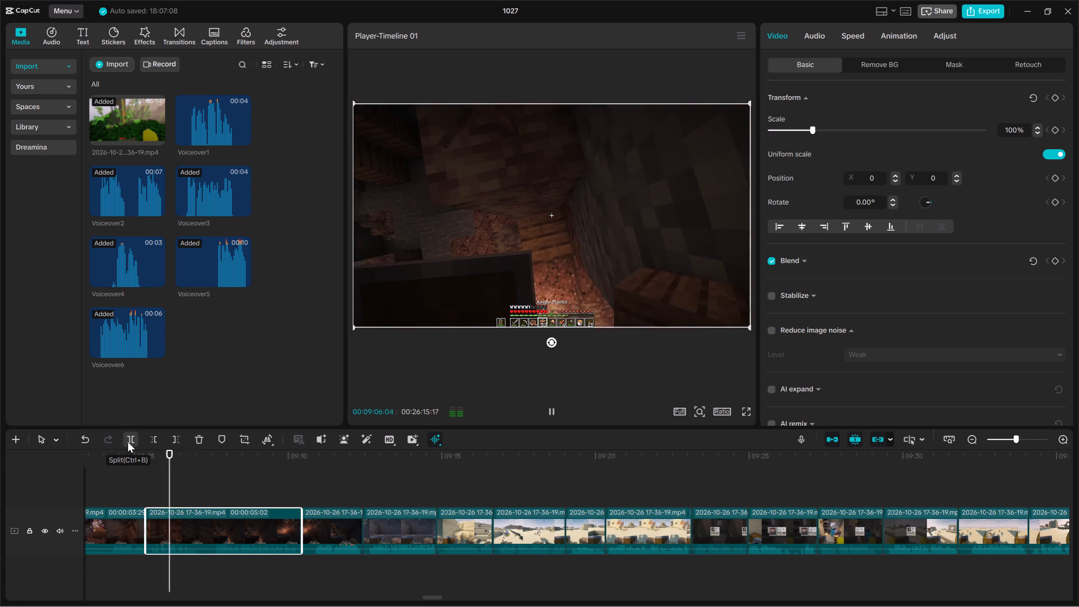
{"action": "key", "text": "space"}
{"action": "left_click", "coordinate": [128, 442]}
{"action": "key", "text": "space"}
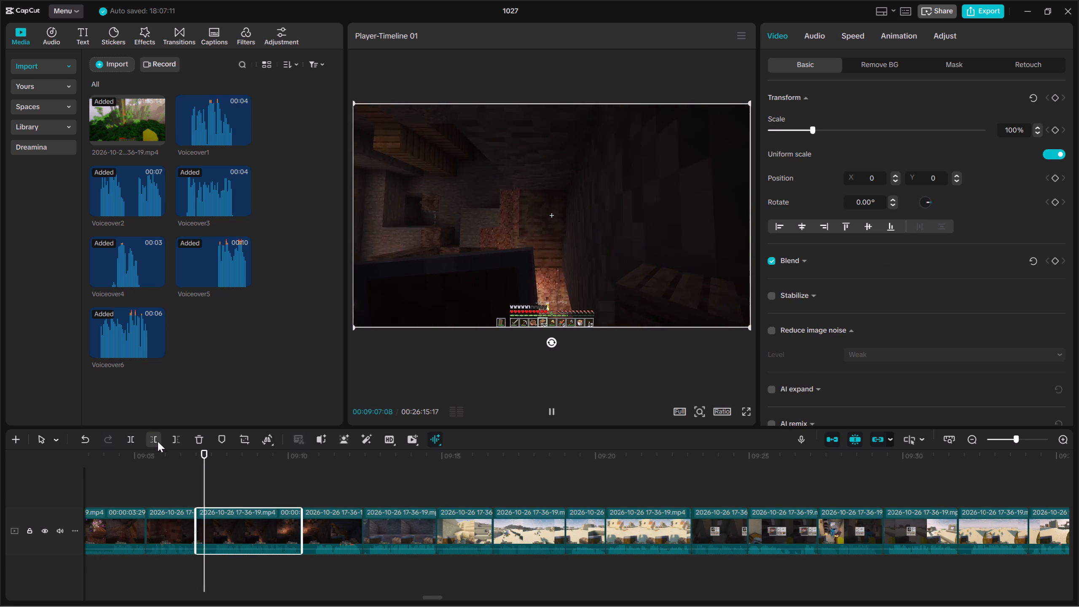
{"action": "left_click", "coordinate": [158, 441]}
Play on into the next dark Jungle Planks clip and cut away its opening up to 00:09:10:09.
{"action": "key", "text": "space"}
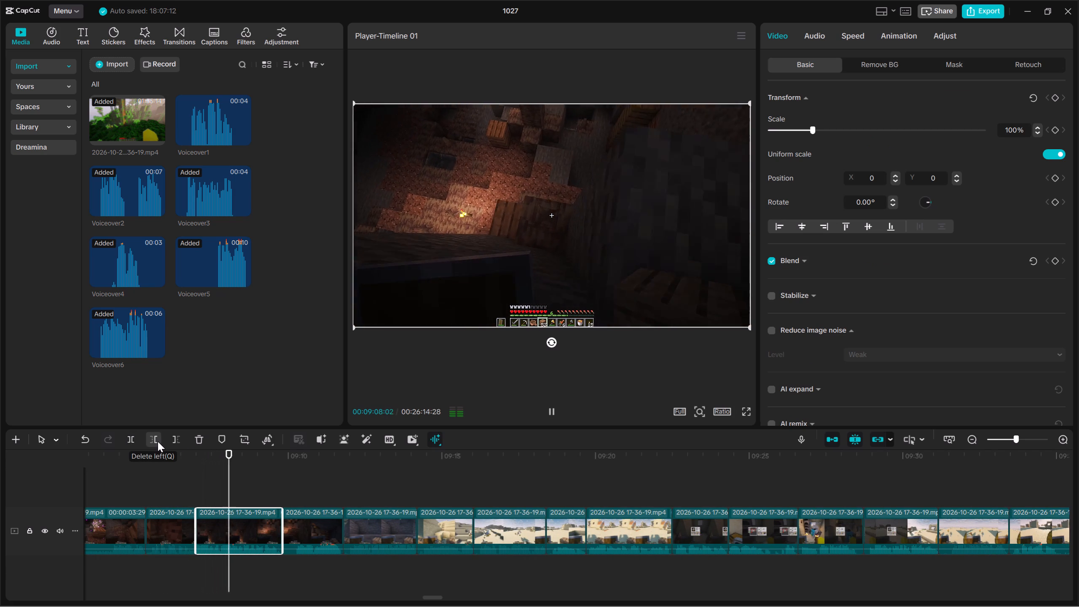
{"action": "double_click", "coordinate": [298, 560]}
{"action": "left_click_drag", "start_coordinate": [308, 562], "coordinate": [316, 512]}
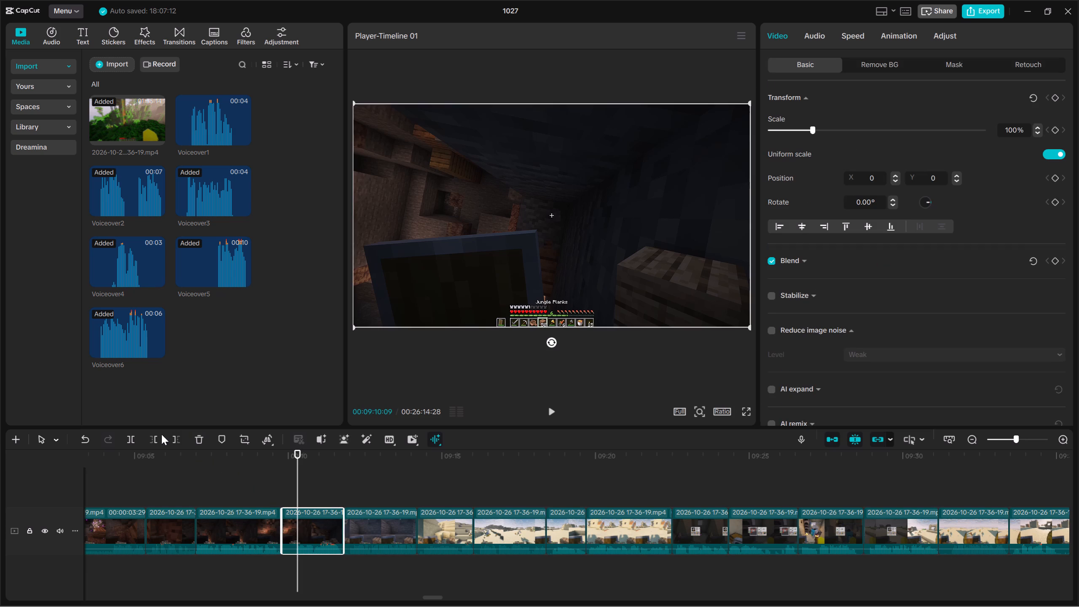
{"action": "left_click", "coordinate": [161, 434]}
{"action": "left_click", "coordinate": [155, 437]}
Play the following stone shaft clip and cut away the first few frames of its opening, before about 00:09:11:18.
{"action": "key", "text": "space"}
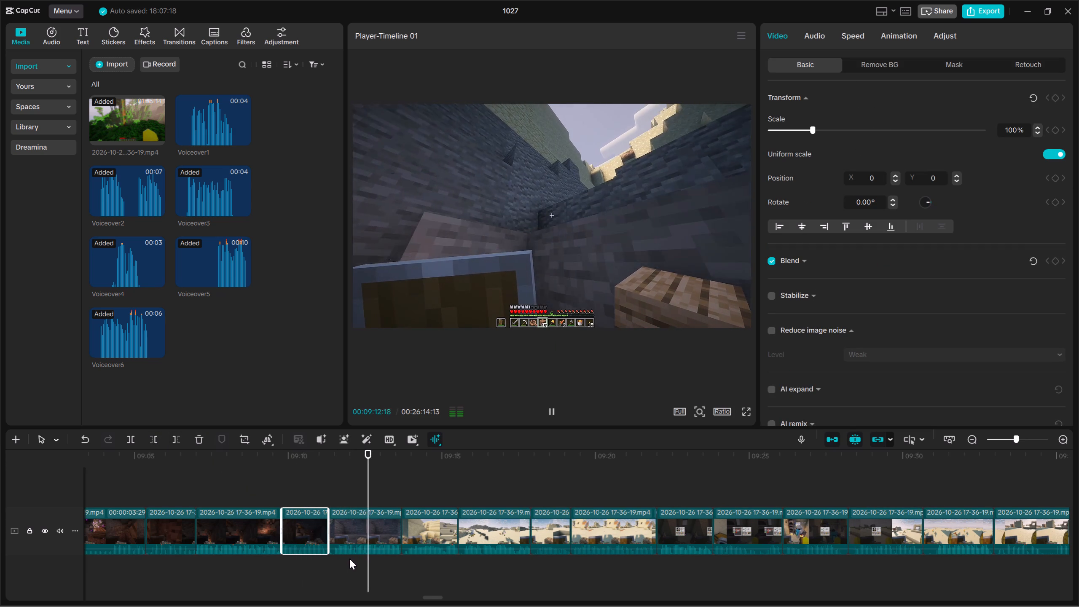
{"action": "key", "text": "space"}
{"action": "left_click", "coordinate": [346, 555]}
{"action": "left_click_drag", "start_coordinate": [343, 556], "coordinate": [337, 557]}
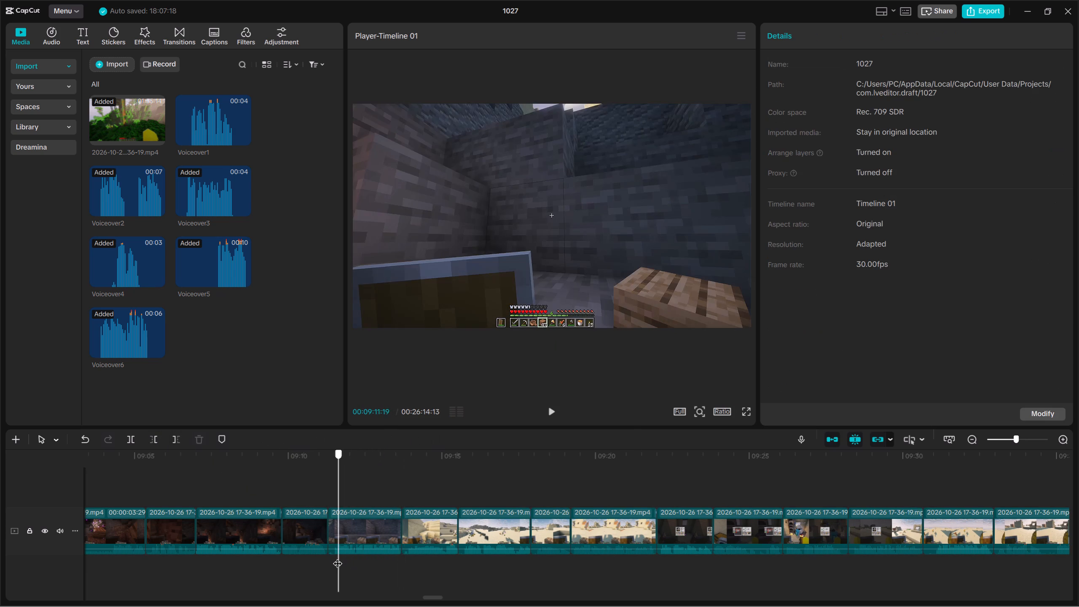
{"action": "left_click_drag", "start_coordinate": [337, 557], "coordinate": [334, 557]}
{"action": "left_click_drag", "start_coordinate": [357, 571], "coordinate": [362, 519]}
{"action": "left_click", "coordinate": [153, 443]}
Play from the stone shaft clip through the desert clips to about 00:09:23 and delete the clip showing the crafting inventory.
{"action": "key", "text": "space"}
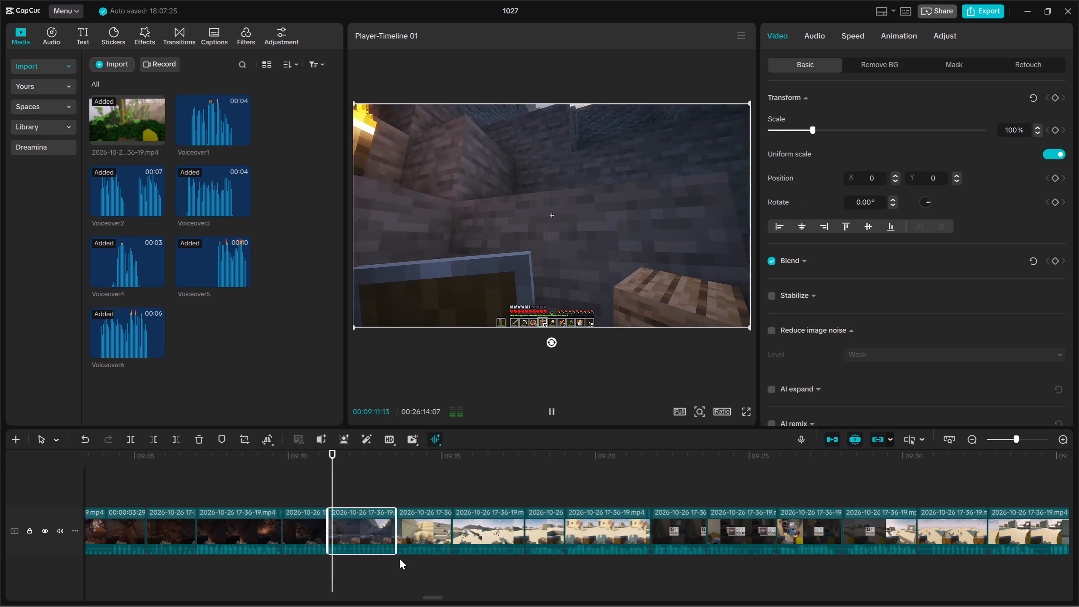
{"action": "key", "text": "Down"}
{"action": "key", "text": "space"}
{"action": "left_click", "coordinate": [412, 526]}
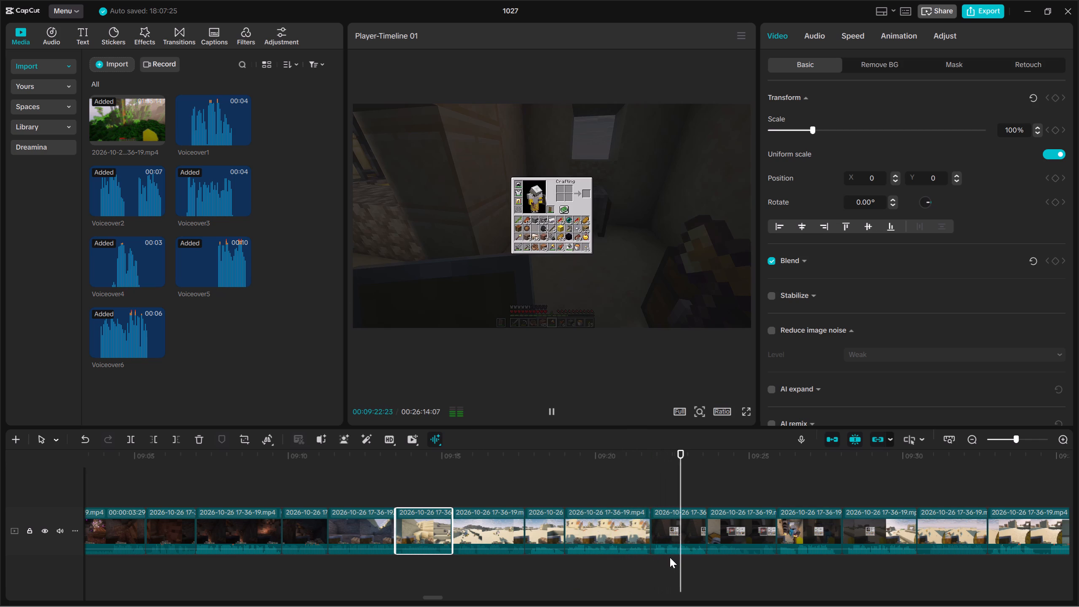
{"action": "left_click_drag", "start_coordinate": [671, 566], "coordinate": [683, 514]}
{"action": "key", "text": "Delete"}
Play the furnace inventory clip from its start into the next one and delete that clip of the player beside the furnaces.
{"action": "key", "text": "Up"}
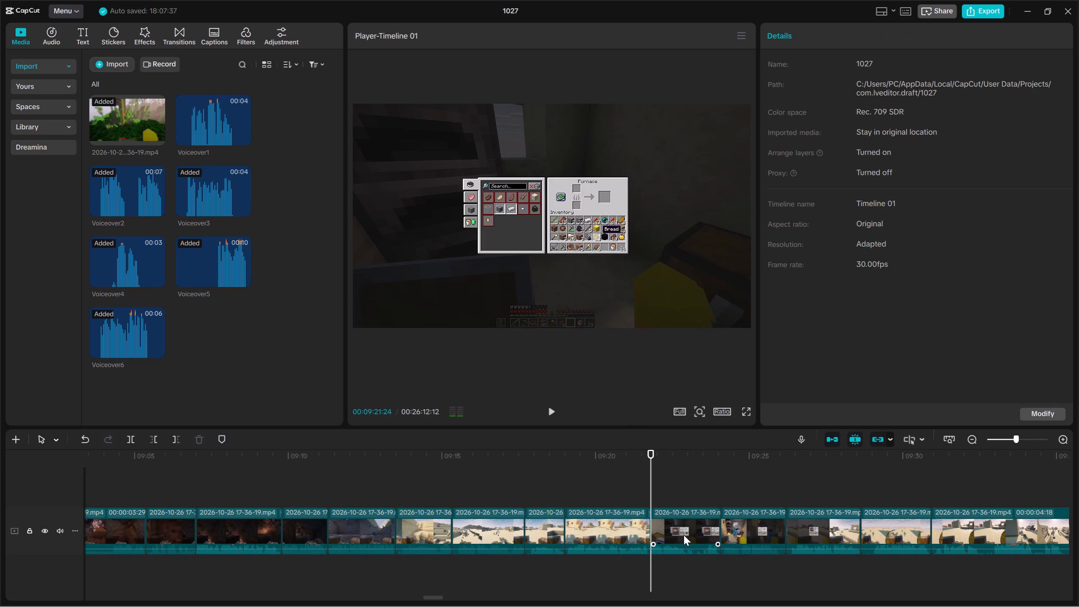
{"action": "key", "text": "space"}
{"action": "left_click", "coordinate": [684, 535]}
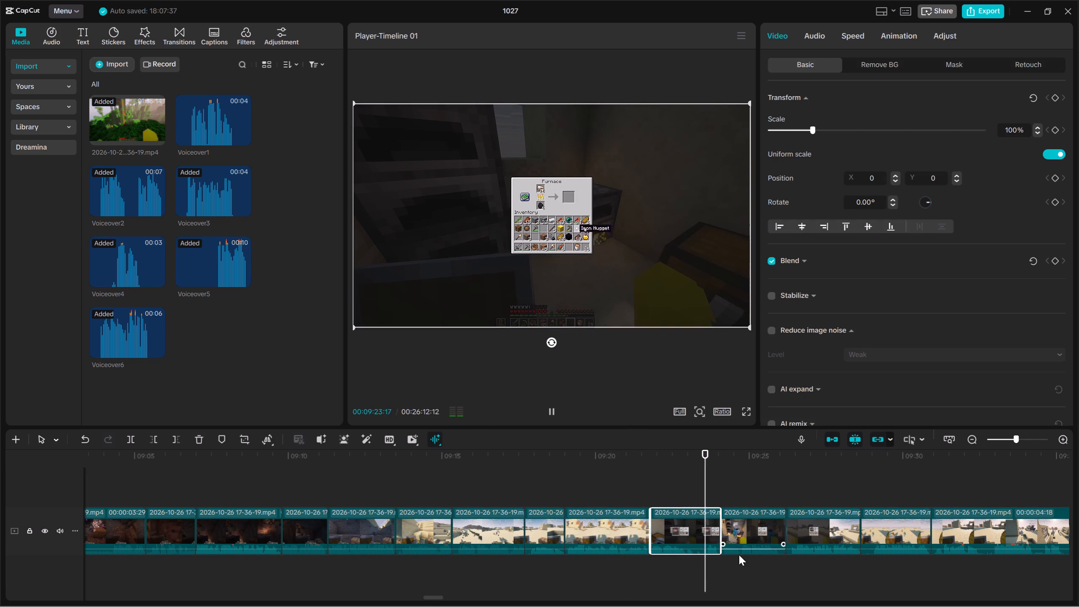
{"action": "left_click", "coordinate": [743, 535]}
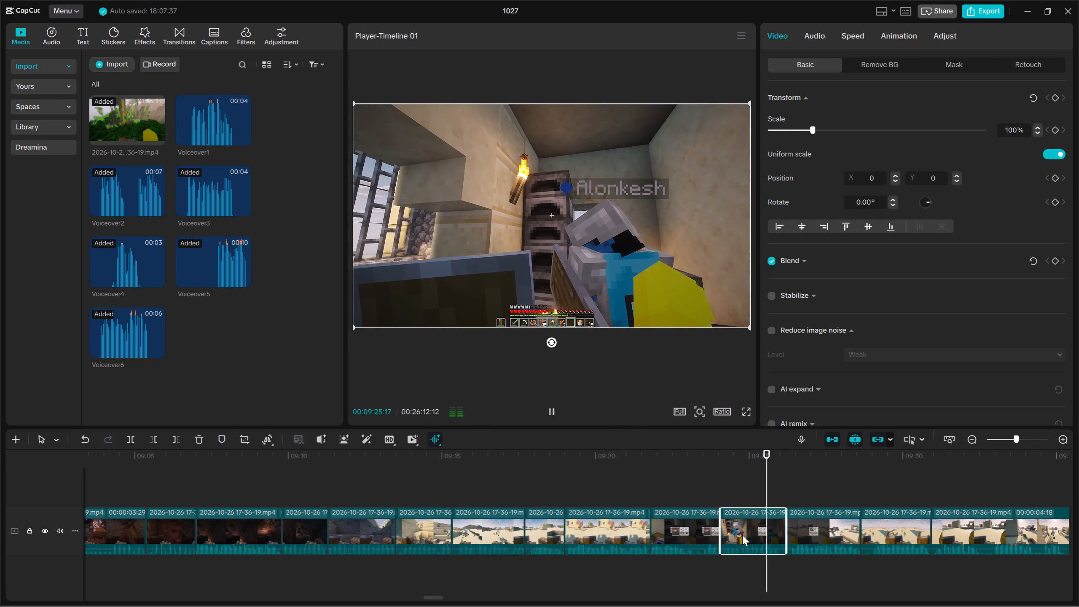
{"action": "key", "text": "Delete"}
{"action": "key", "text": "Up"}
Select the clip that follows the furnace inventory clip and play past its end to 00:09:27:06.
{"action": "left_click", "coordinate": [754, 514]}
{"action": "key", "text": "space"}
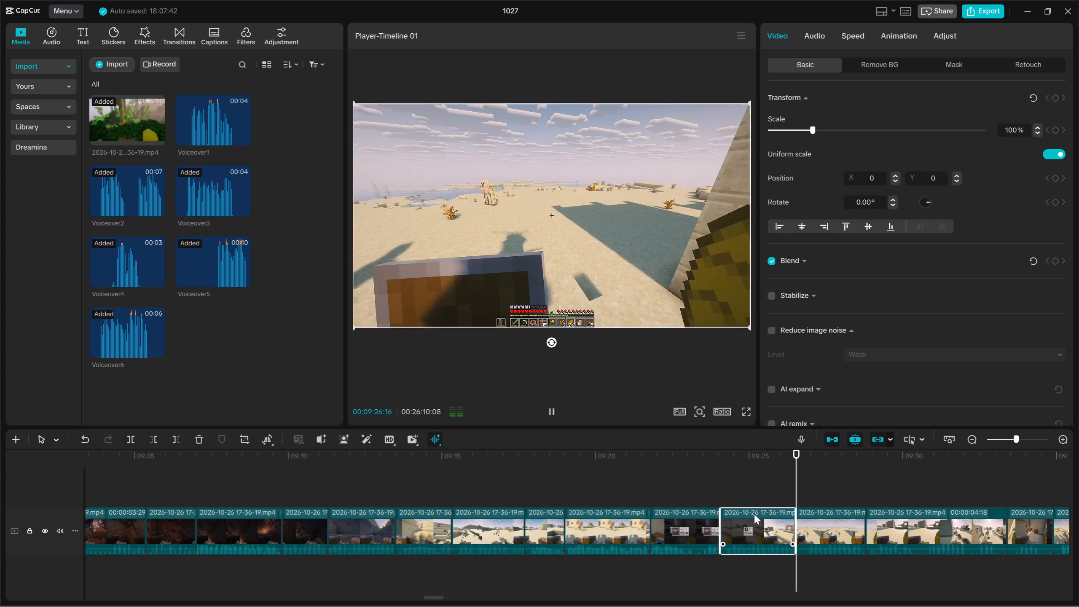
{"action": "key", "text": "space"}
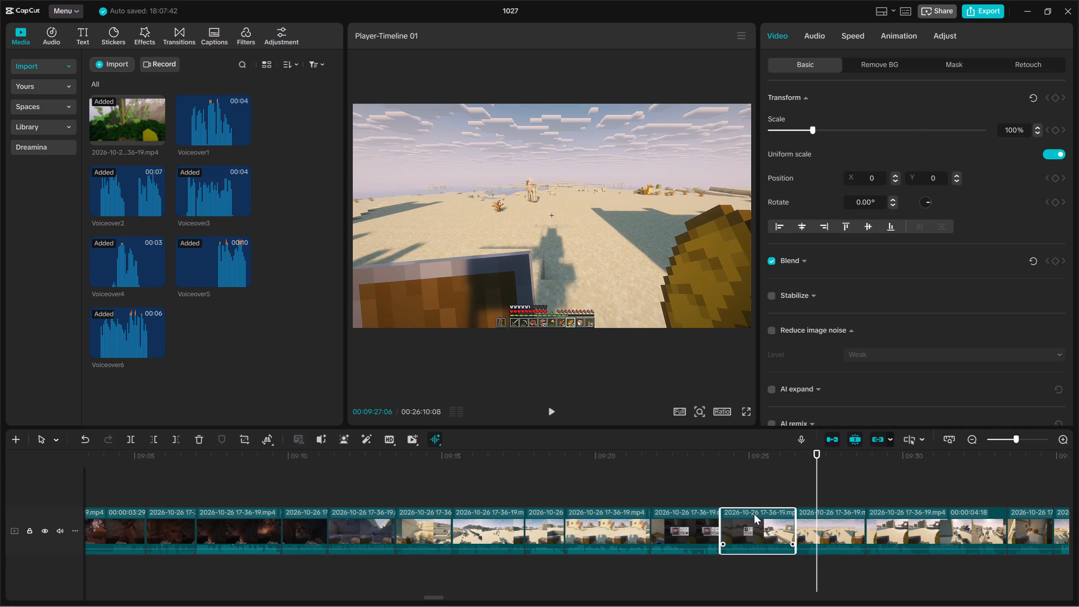
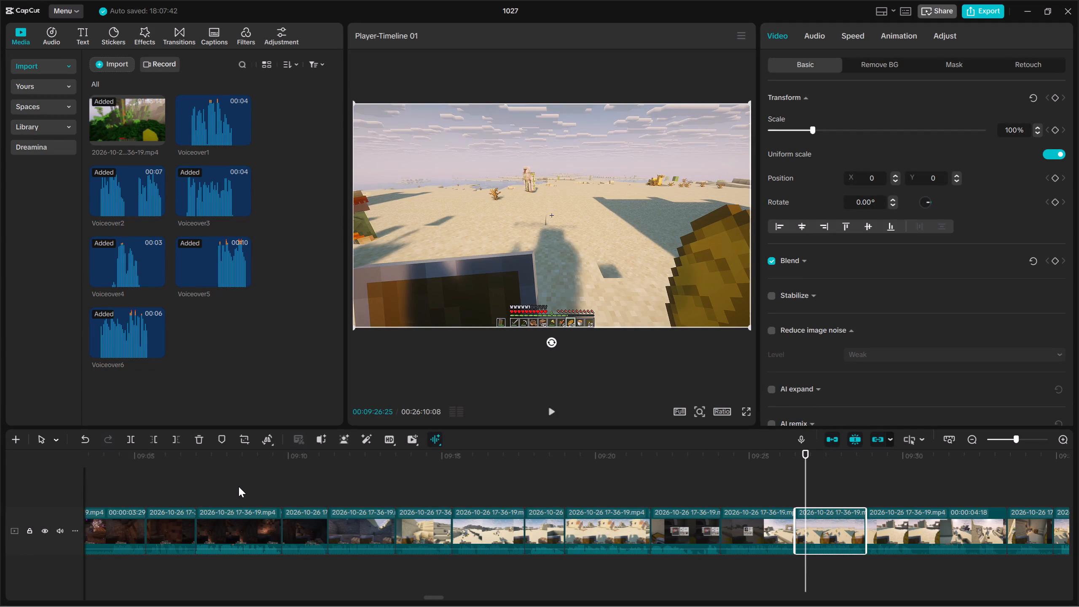
Cut away the first few frames of the selected desert clip, before 00:09:26:25.
{"action": "left_click", "coordinate": [153, 442]}
Play into the following desert village clip and cut away its end after 00:09:31:25.
{"action": "key", "text": "space"}
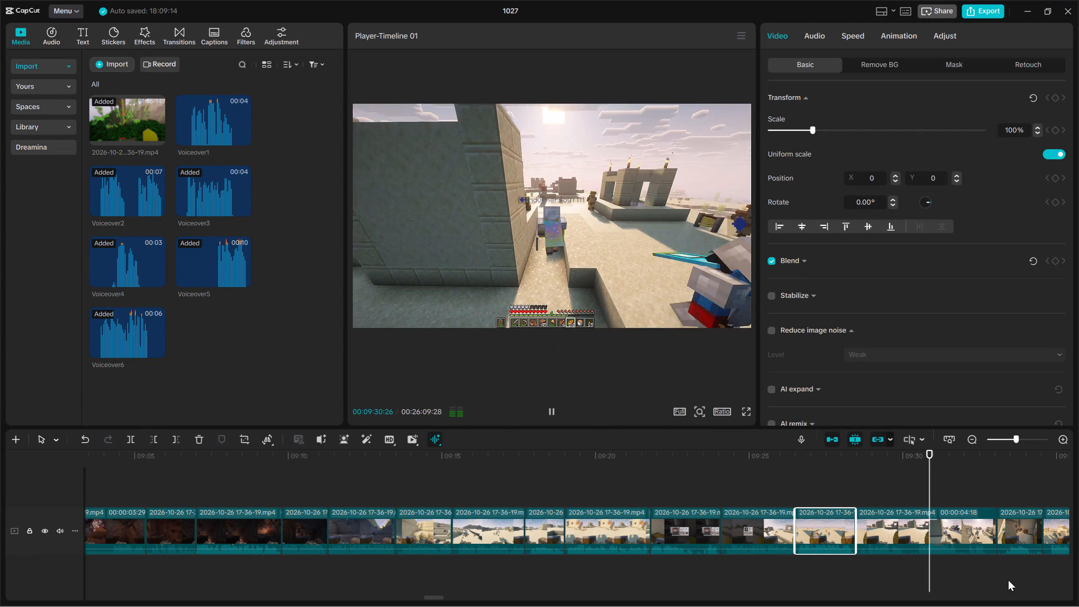
{"action": "key", "text": "space"}
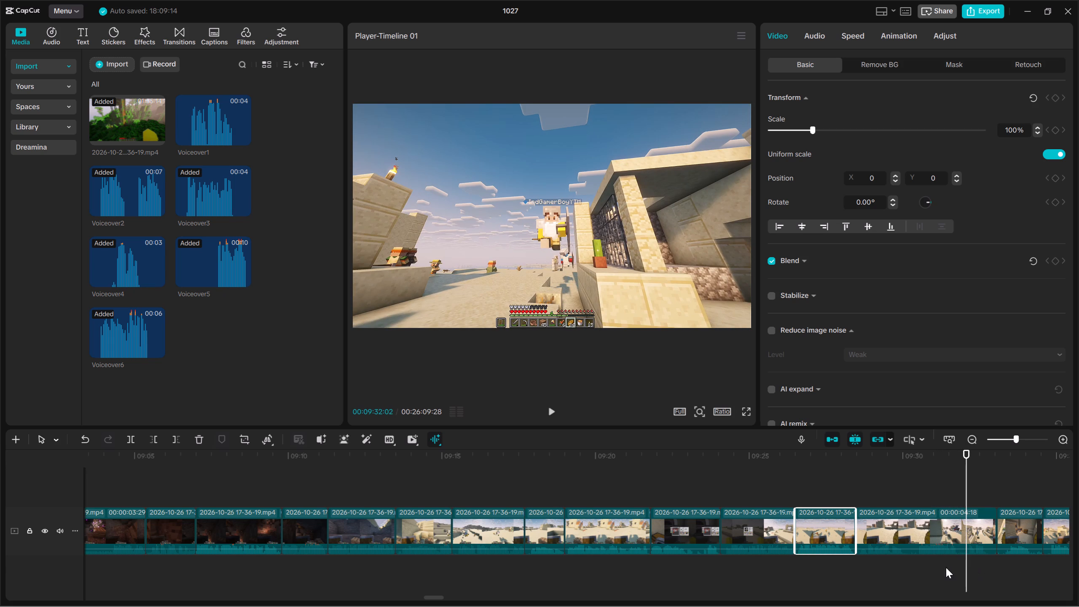
{"action": "left_click", "coordinate": [961, 559]}
{"action": "left_click_drag", "start_coordinate": [961, 559], "coordinate": [955, 559]}
{"action": "key", "text": "space"}
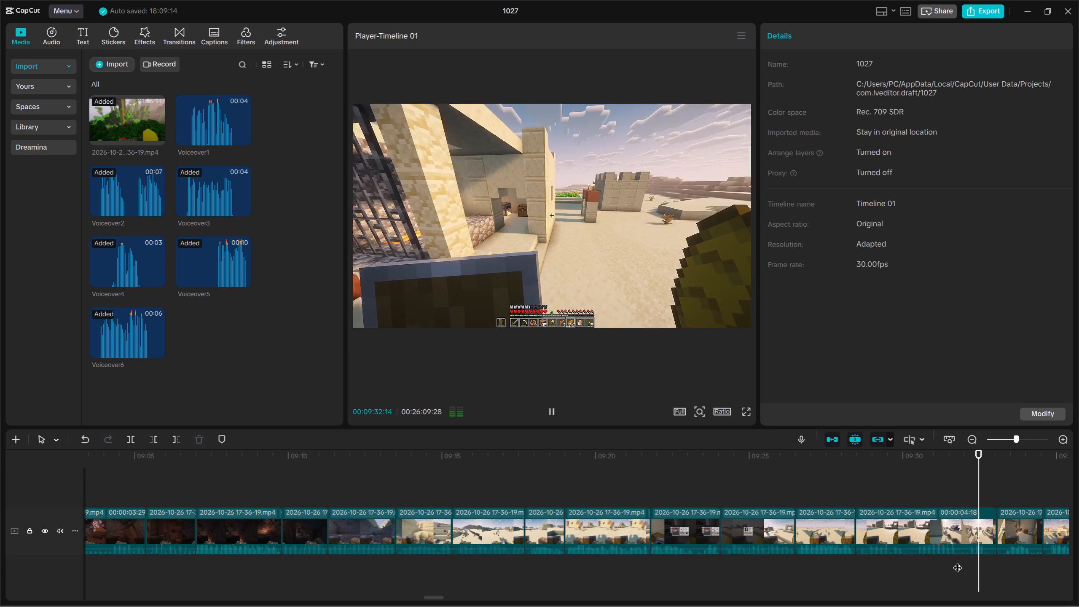
{"action": "double_click", "coordinate": [957, 561]}
{"action": "left_click_drag", "start_coordinate": [972, 572], "coordinate": [976, 510]}
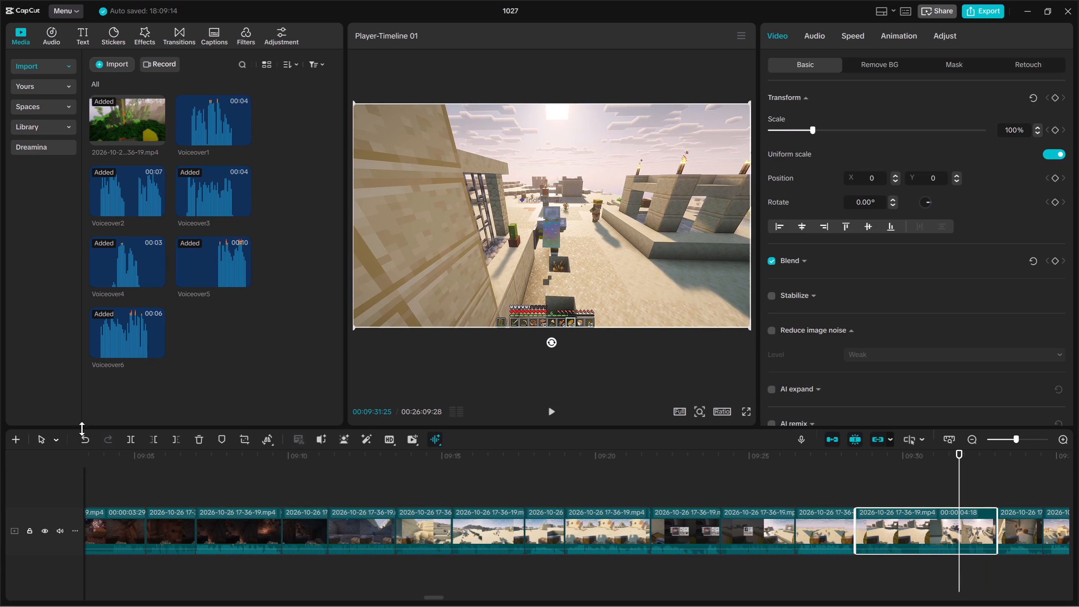
{"action": "left_click", "coordinate": [171, 440]}
Remove about 20 frames from the middle of that village clip, starting with a split at 00:09:29:28.
{"action": "key", "text": "Up"}
{"action": "key", "text": "space"}
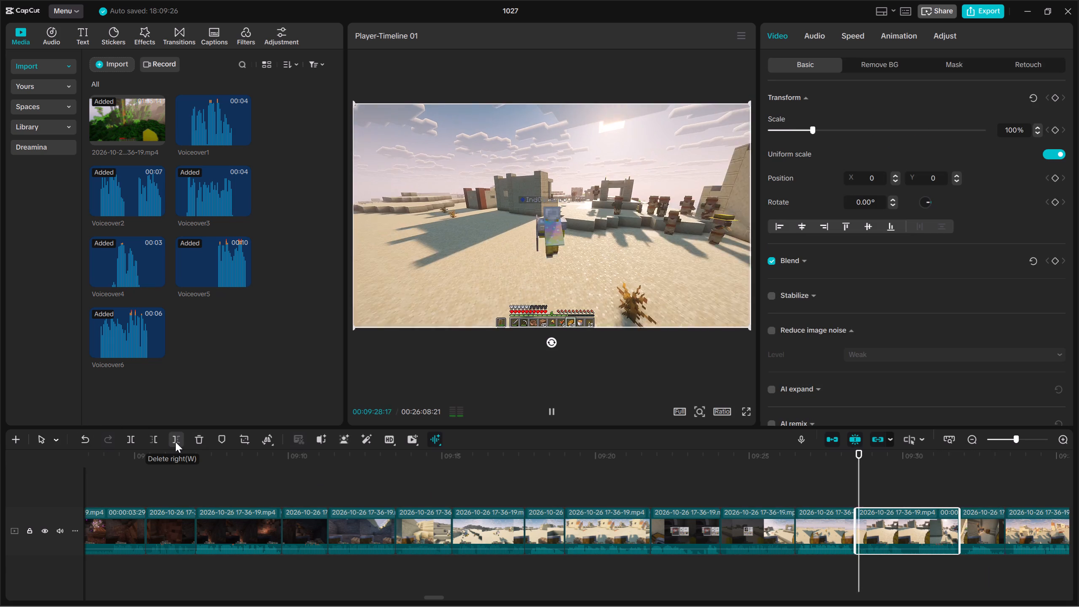
{"action": "key", "text": "space"}
{"action": "key", "text": "space"}
{"action": "key", "text": "space"}
{"action": "left_click", "coordinate": [131, 438]}
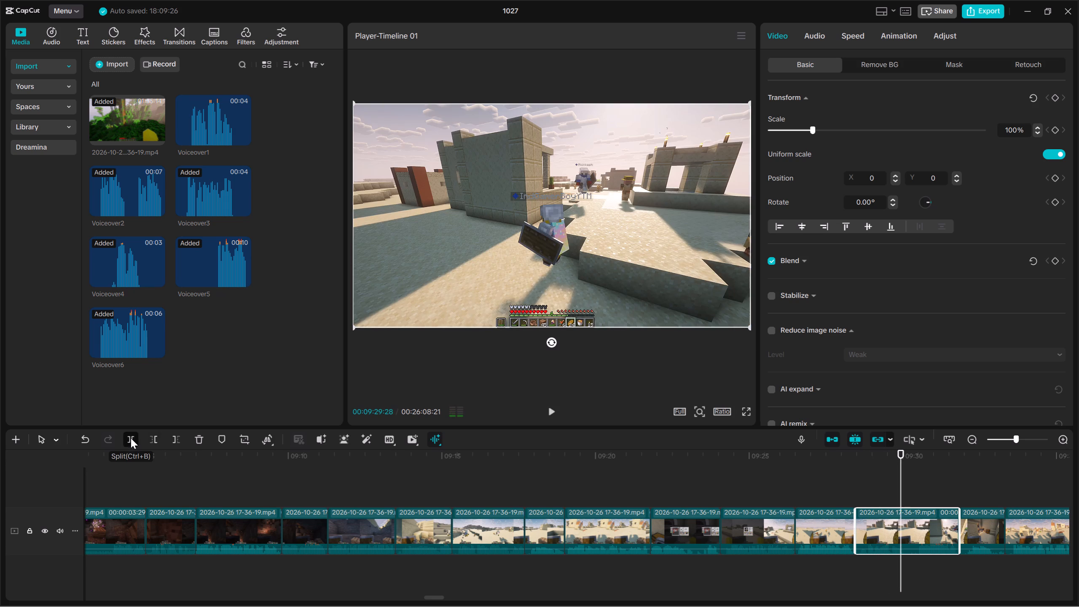
{"action": "key", "text": "space"}
{"action": "left_click", "coordinate": [158, 439]}
Play on and delete the short clip showing the furnace inventory.
{"action": "key", "text": "space"}
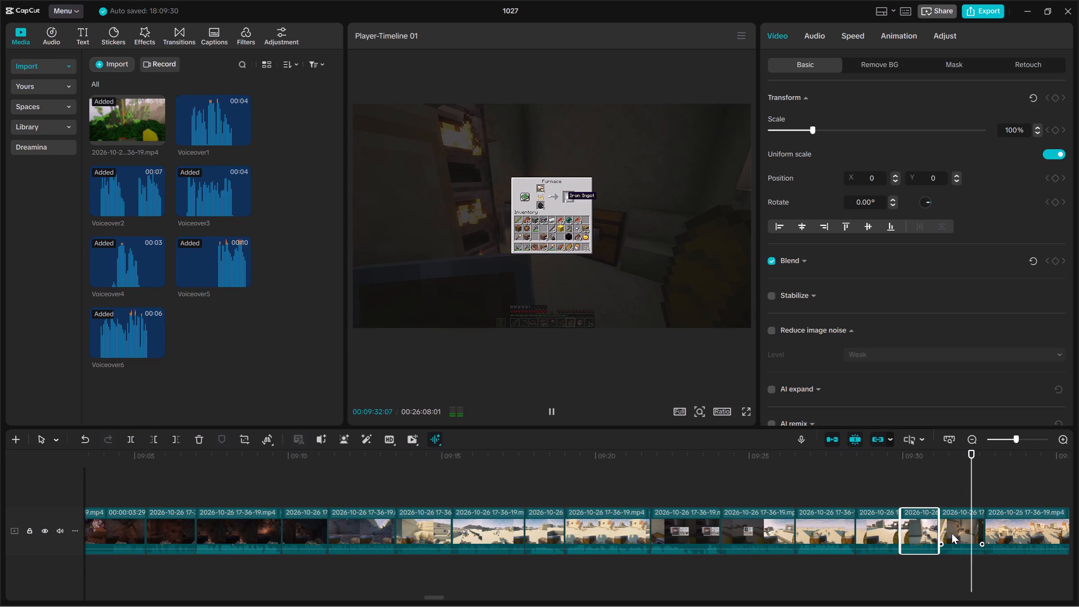
{"action": "left_click", "coordinate": [956, 536]}
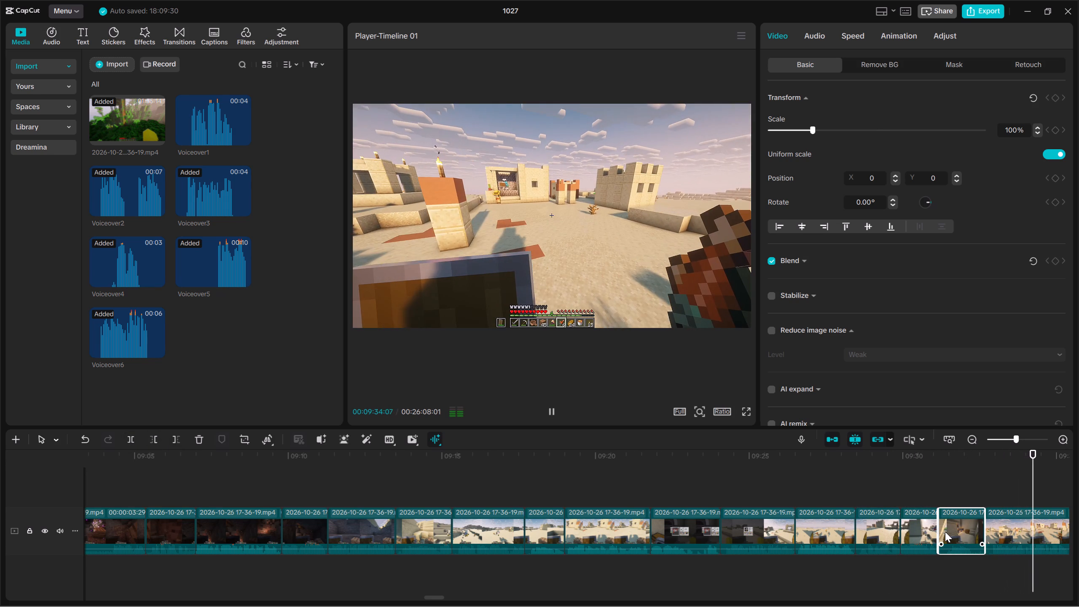
{"action": "key", "text": "Delete"}
Cut away the opening frames of the following crafting inventory clip, before 00:09:31:11.
{"action": "key", "text": "Up"}
{"action": "key", "text": "Up"}
{"action": "left_click", "coordinate": [954, 535]}
{"action": "key", "text": "space"}
{"action": "key", "text": "space"}
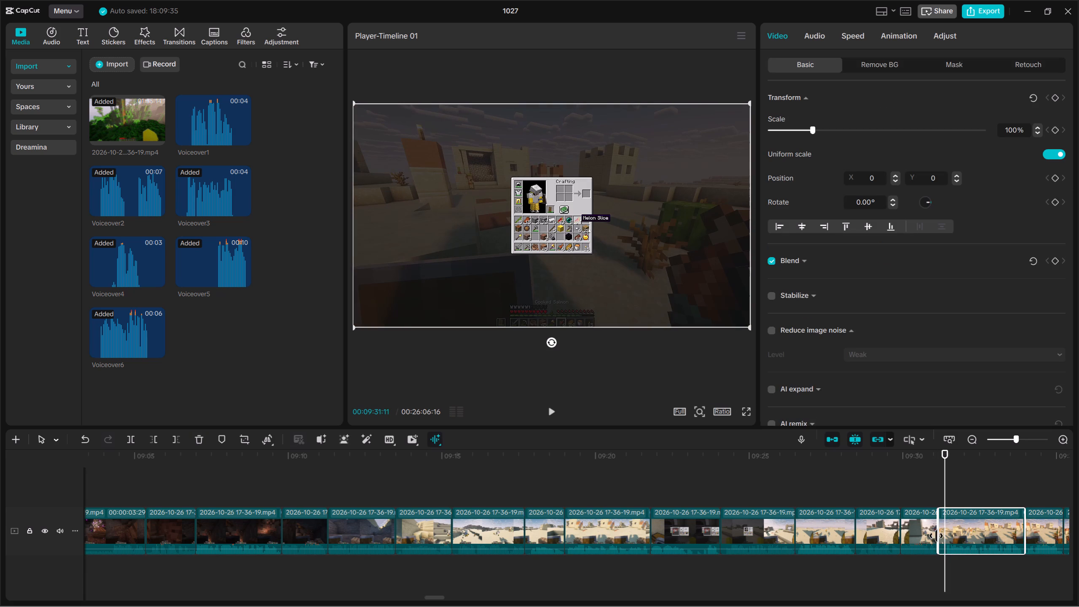
{"action": "left_click", "coordinate": [157, 443]}
Review the next clips and delete the short desert clip between the crafting inventory clip and the sandstone house clip.
{"action": "key", "text": "space"}
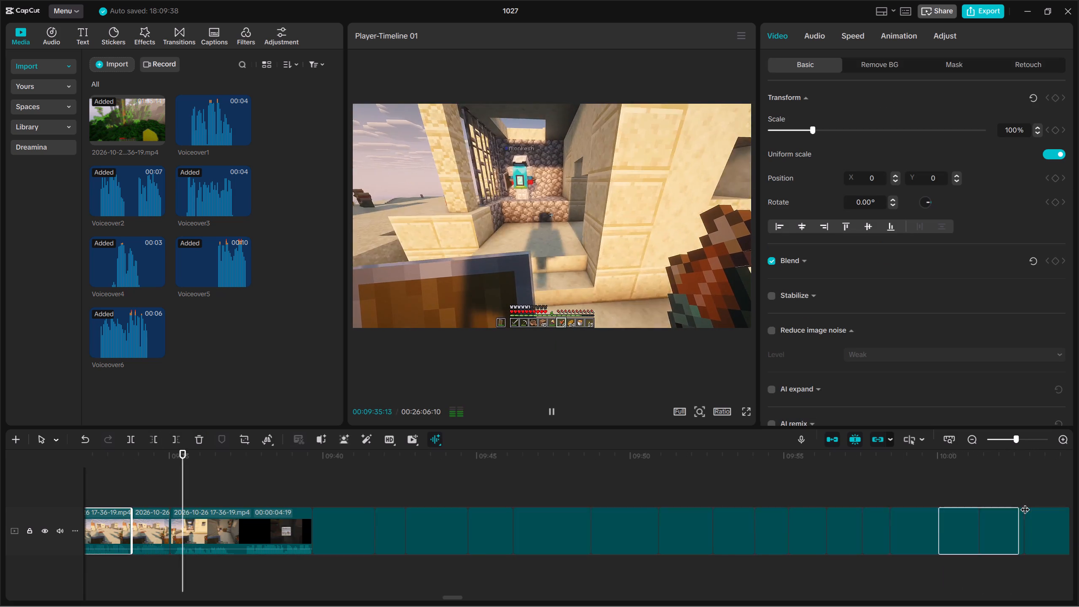
{"action": "key", "text": "Up"}
{"action": "key", "text": "Up"}
{"action": "key", "text": "space"}
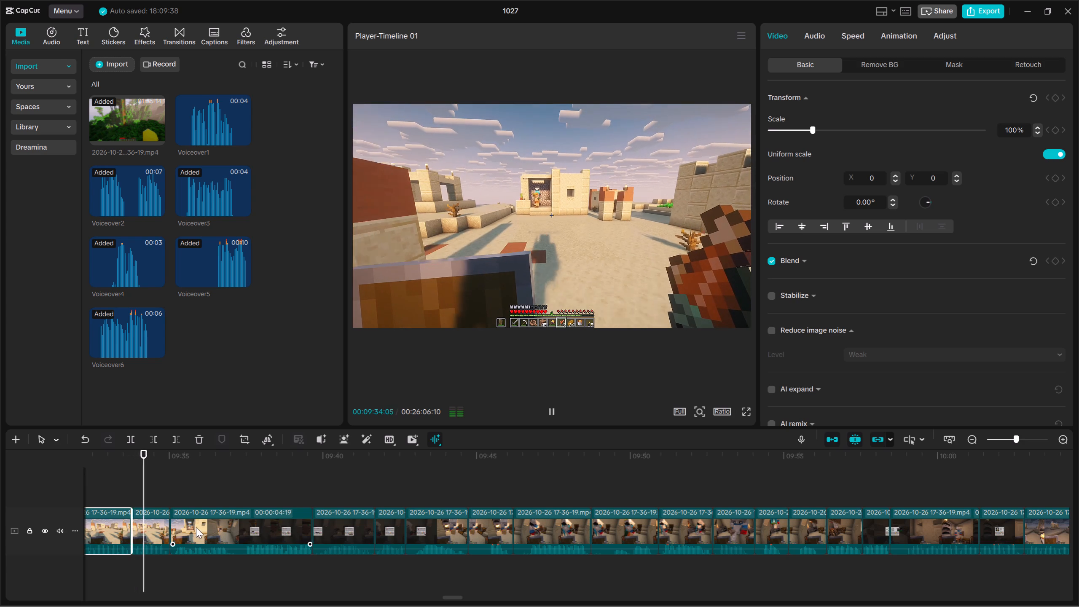
{"action": "key", "text": "space"}
{"action": "left_click", "coordinate": [162, 524]}
{"action": "key", "text": "space"}
{"action": "key", "text": "space"}
{"action": "left_click", "coordinate": [198, 529]}
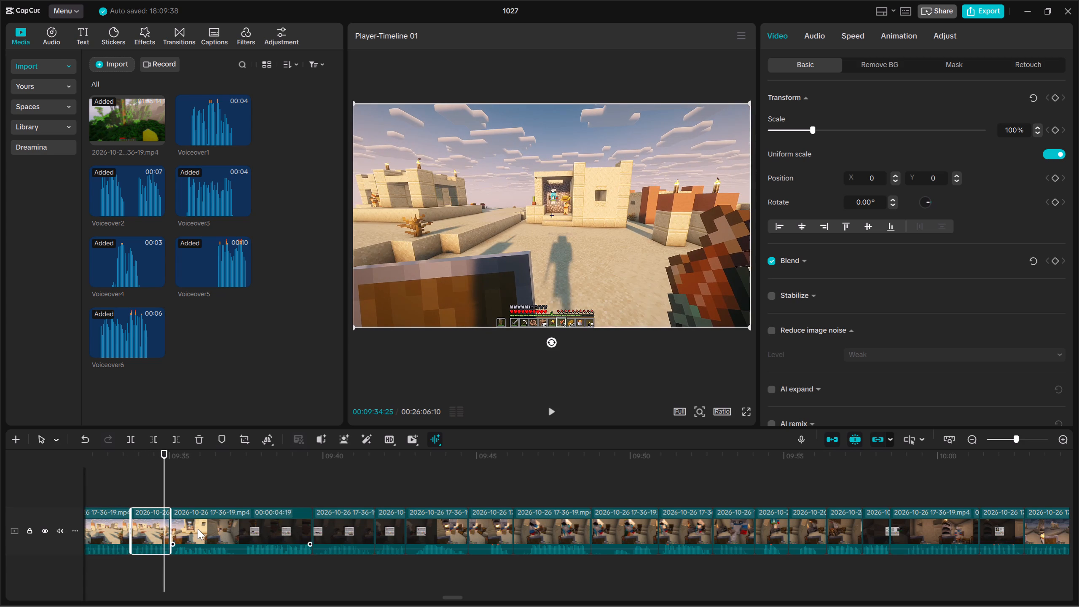
{"action": "left_click", "coordinate": [148, 526]}
{"action": "left_click", "coordinate": [177, 441]}
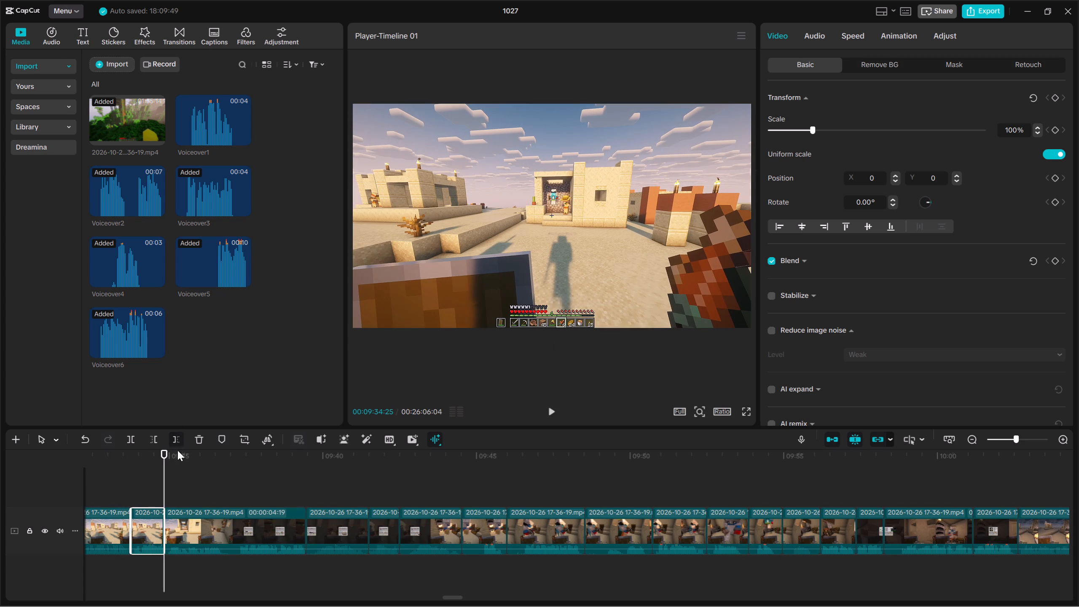
{"action": "key", "text": "Delete"}
Review the join before the sandstone house clip and split that clip at 00:09:35:21, where the chest inventory shows.
{"action": "left_click", "coordinate": [158, 520]}
{"action": "key", "text": "Up"}
{"action": "key", "text": "space"}
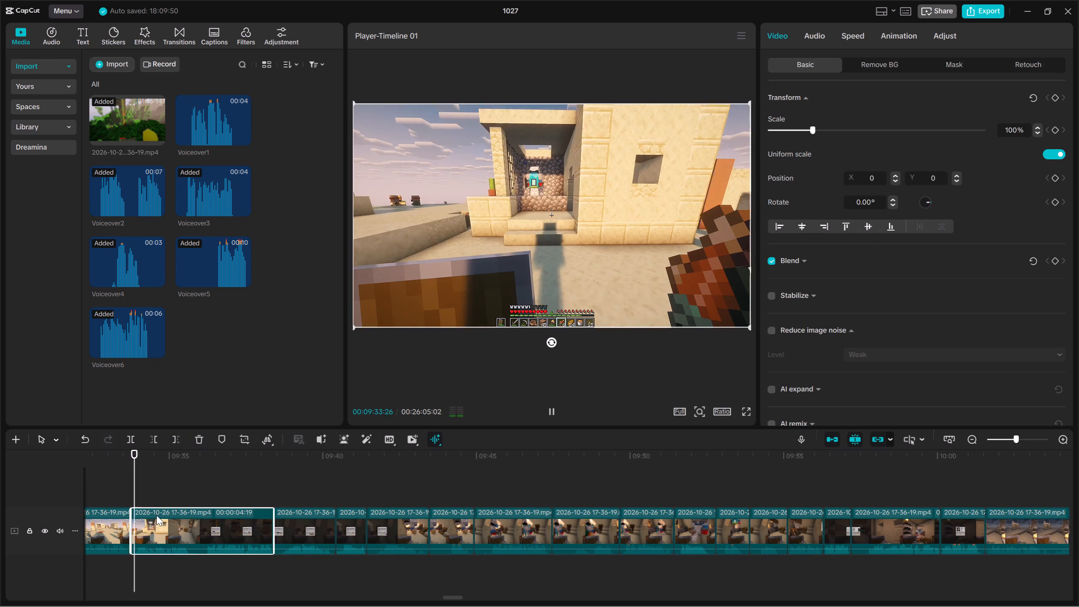
{"action": "key", "text": "Up"}
{"action": "key", "text": "Up"}
{"action": "key", "text": "space"}
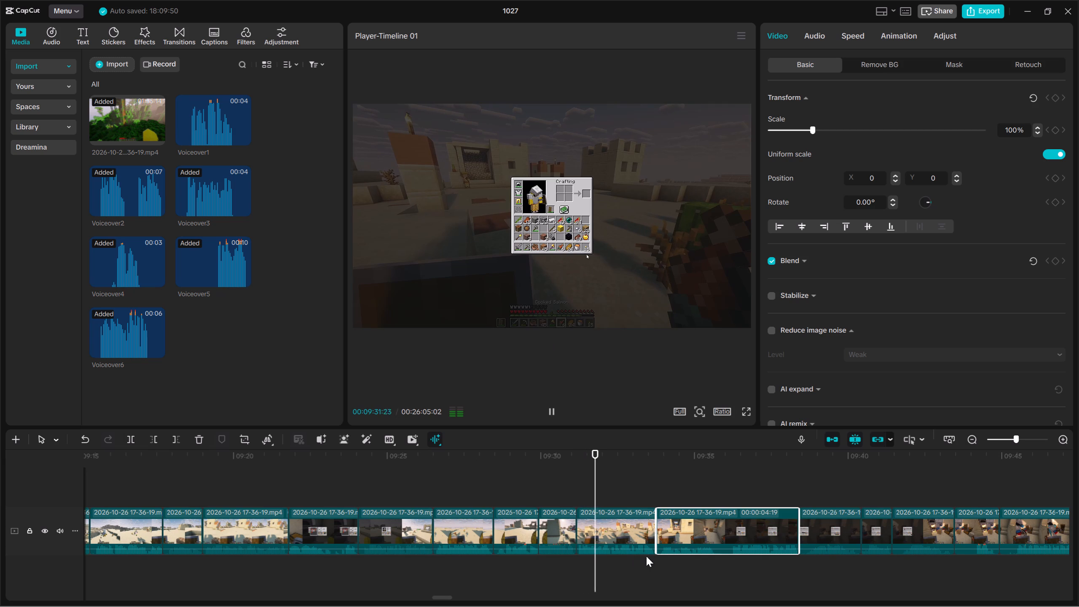
{"action": "left_click", "coordinate": [635, 538]}
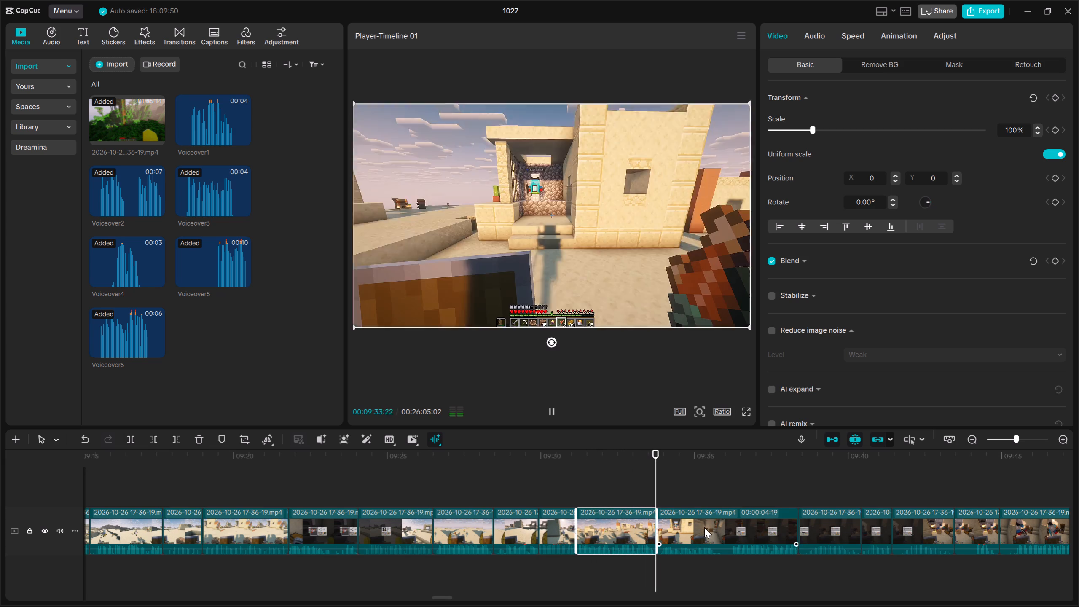
{"action": "left_click", "coordinate": [704, 527]}
{"action": "key", "text": "space"}
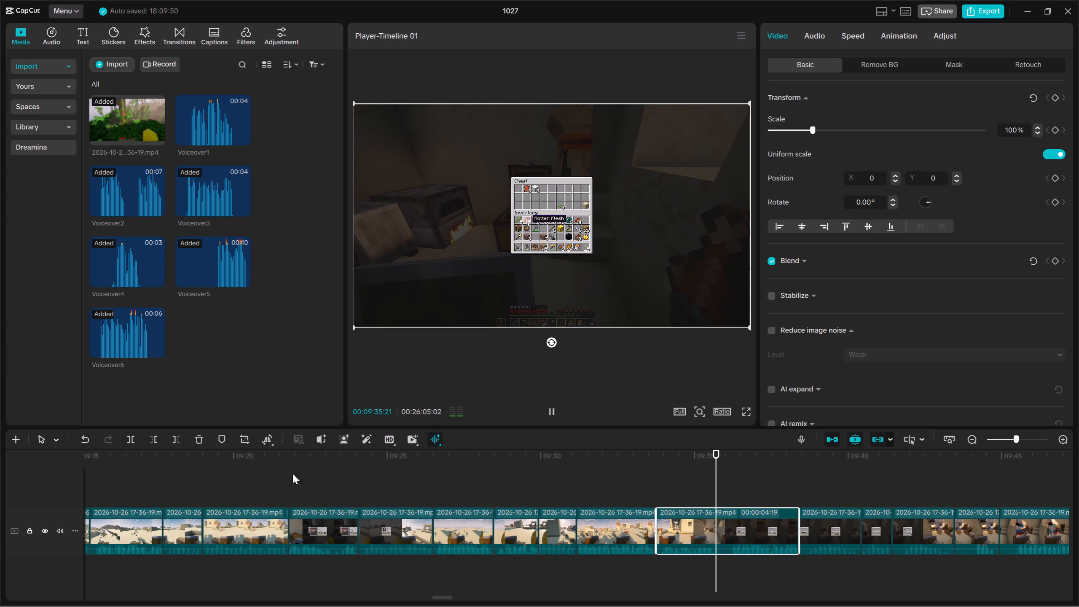
{"action": "left_click", "coordinate": [126, 442]}
Cut away the opening of the split-off chest inventory clip, before about 00:09:36:05.
{"action": "key", "text": "space"}
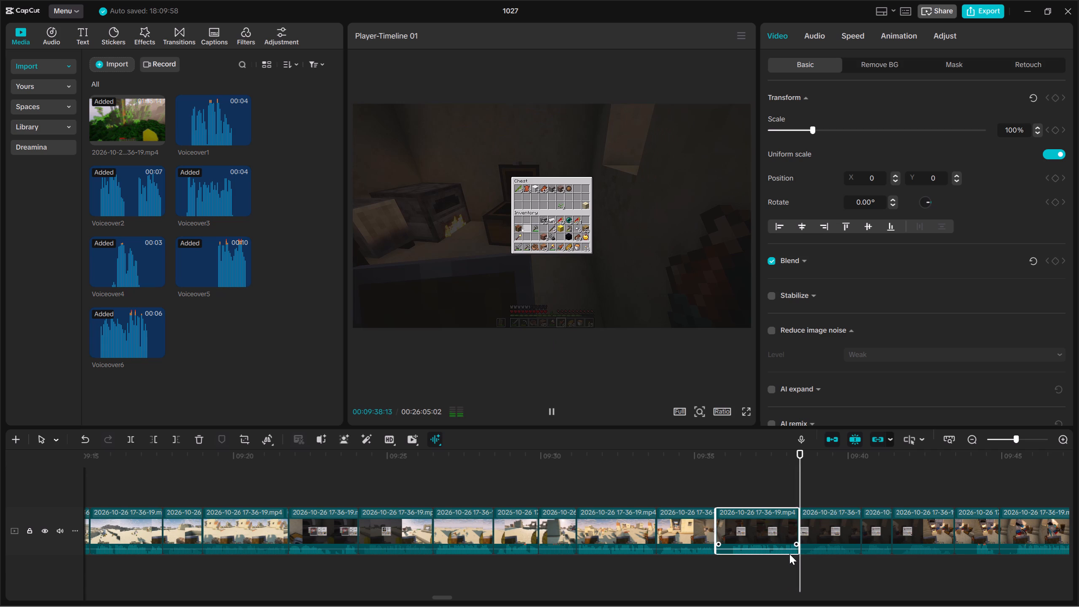
{"action": "double_click", "coordinate": [733, 557]}
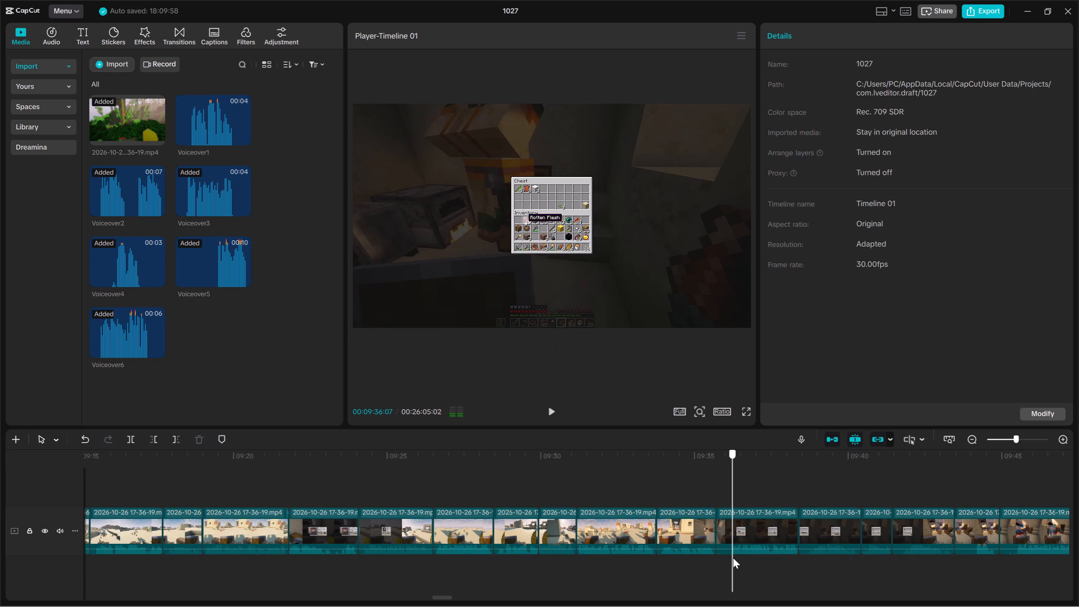
{"action": "left_click_drag", "start_coordinate": [745, 562], "coordinate": [756, 521]}
{"action": "left_click", "coordinate": [150, 436]}
Review the footage from the sandstone house clip through the chest clips to about 00:09:47.
{"action": "key", "text": "space"}
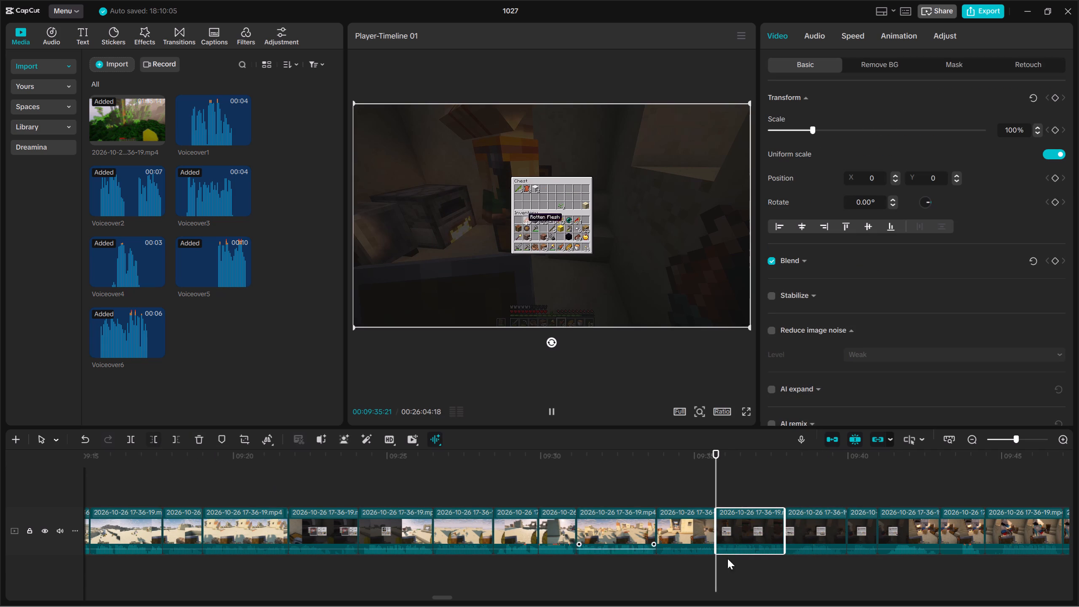
{"action": "left_click", "coordinate": [819, 542]}
{"action": "key", "text": "Up"}
{"action": "key", "text": "Up"}
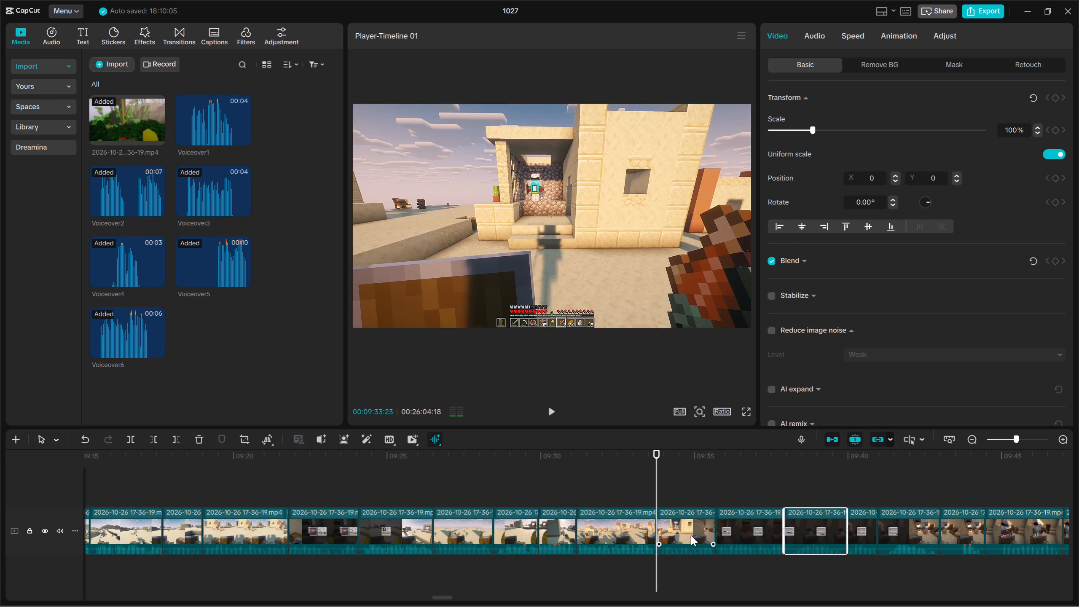
{"action": "left_click", "coordinate": [691, 535]}
{"action": "key", "text": "space"}
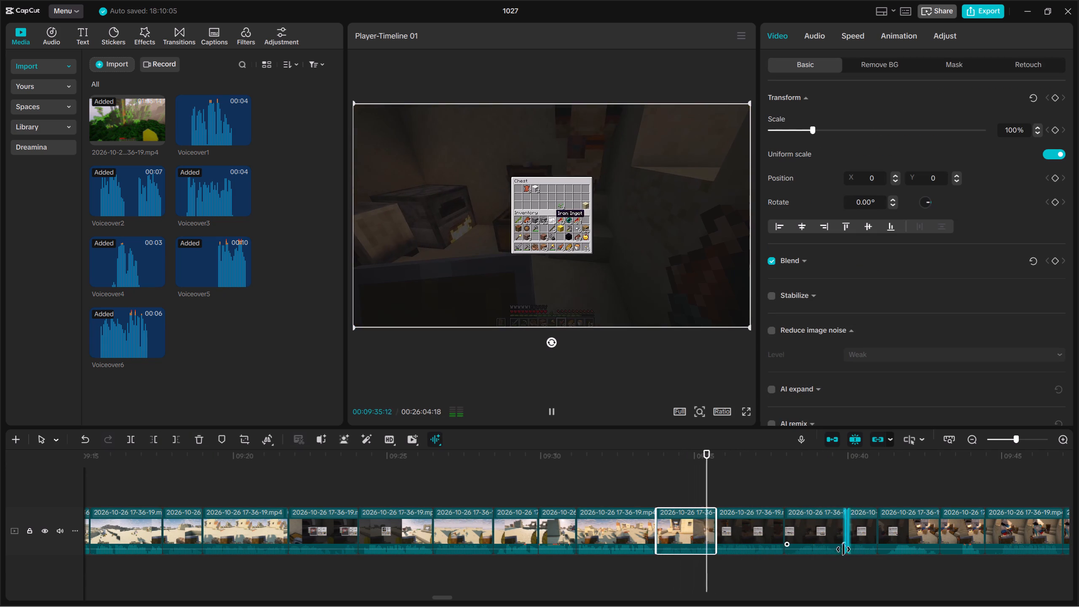
{"action": "left_click", "coordinate": [854, 525]}
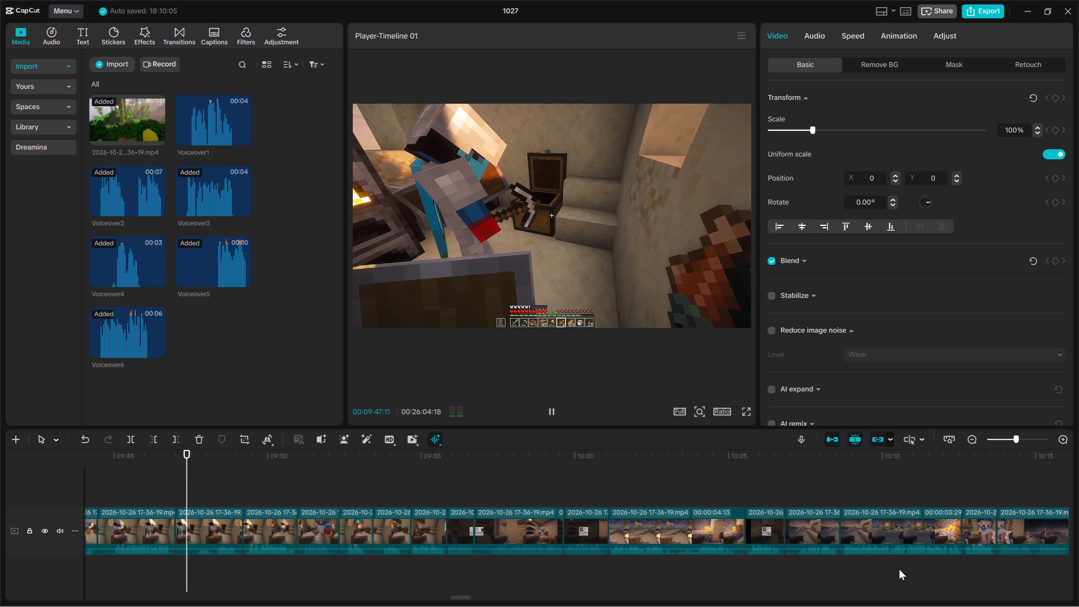
Go back to the chest clip starting at 00:09:40:29 and cut away its first frames, before about 00:09:41:10.
{"action": "key", "text": "Up"}
{"action": "key", "text": "Up"}
{"action": "key", "text": "Up"}
{"action": "key", "text": "Up"}
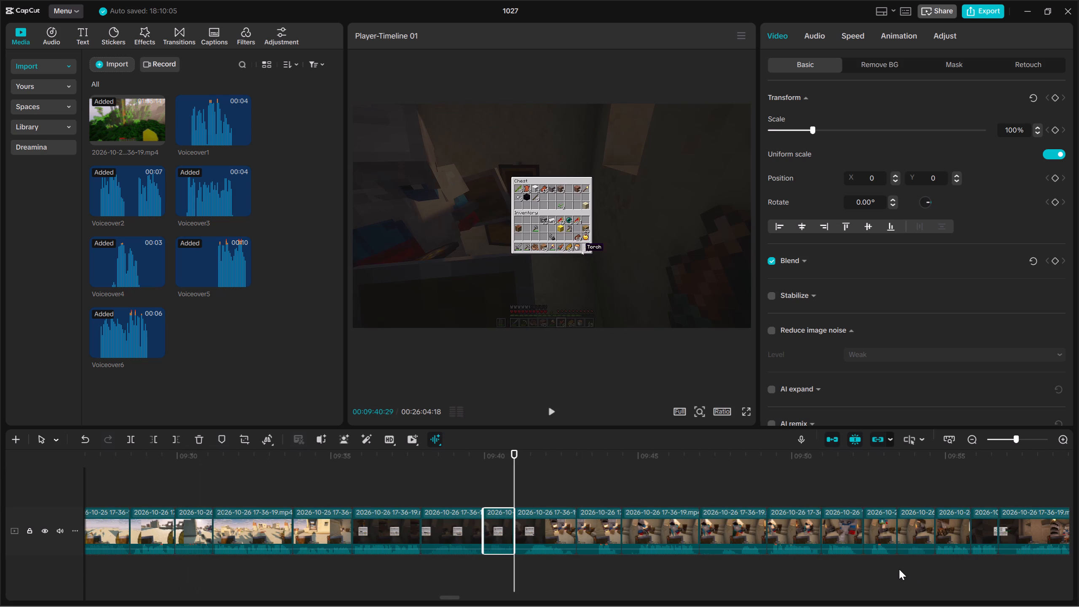
{"action": "key", "text": "Up"}
{"action": "key", "text": "space"}
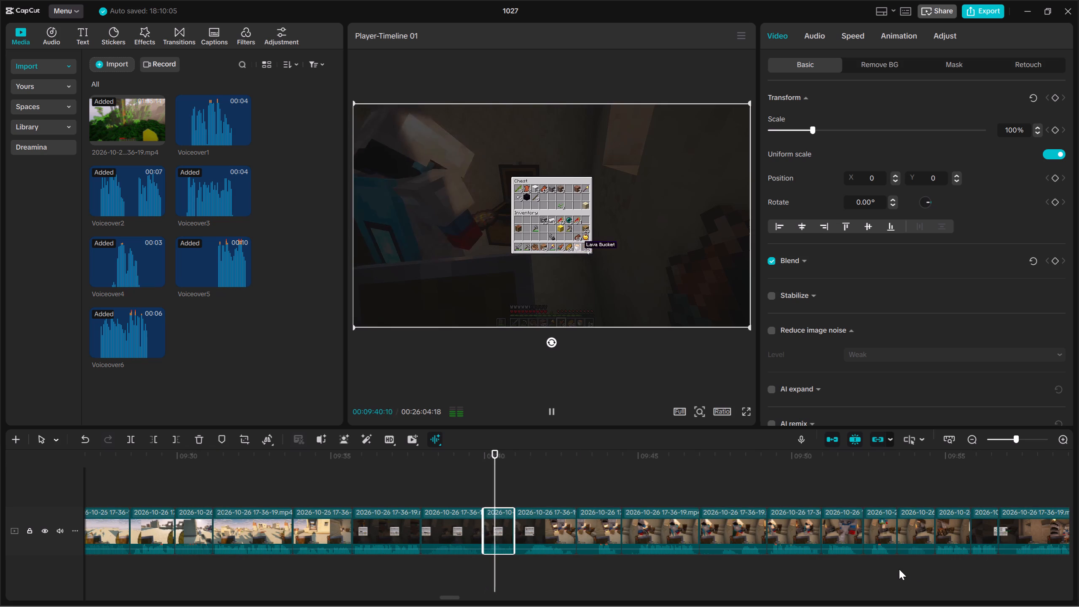
{"action": "key", "text": "space"}
{"action": "left_click_drag", "start_coordinate": [549, 570], "coordinate": [553, 506]}
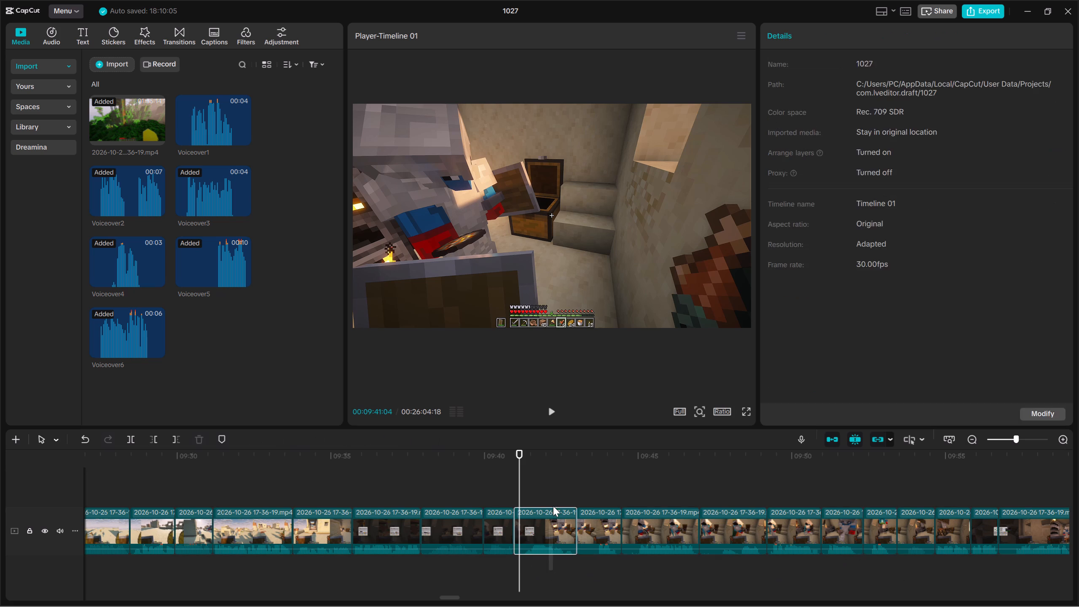
{"action": "left_click_drag", "start_coordinate": [553, 506], "coordinate": [553, 521]}
{"action": "key", "text": "space"}
{"action": "key", "text": "space"}
{"action": "left_click", "coordinate": [158, 439]}
Cut away the end of the same chest clip after 00:09:42:10.
{"action": "key", "text": "space"}
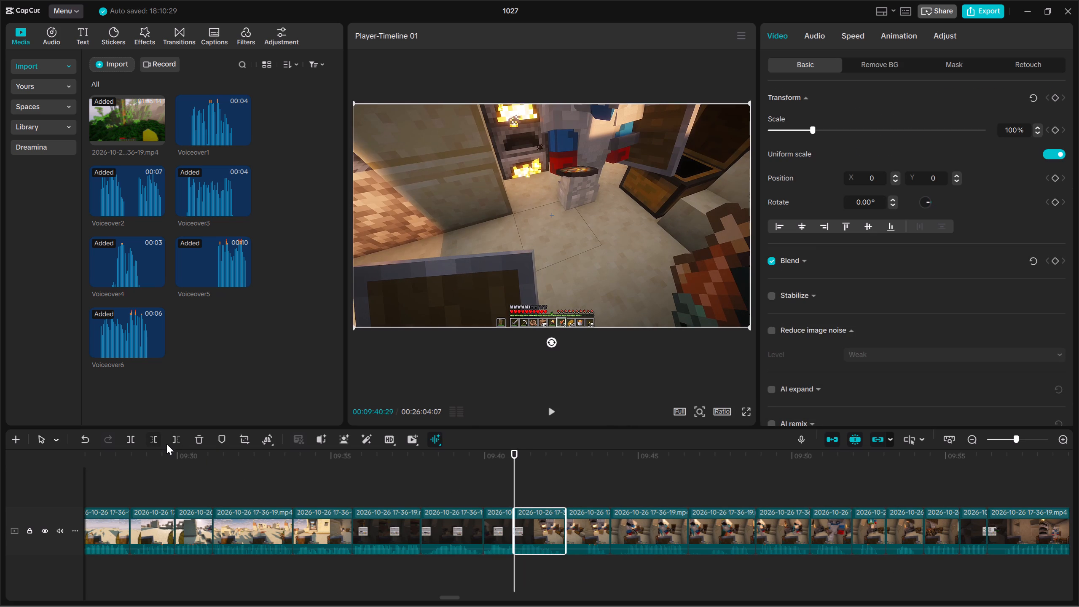
{"action": "key", "text": "space"}
{"action": "left_click", "coordinate": [178, 438]}
Trim the start of the following chest room clip, check it, and delete that clip.
{"action": "key", "text": "space"}
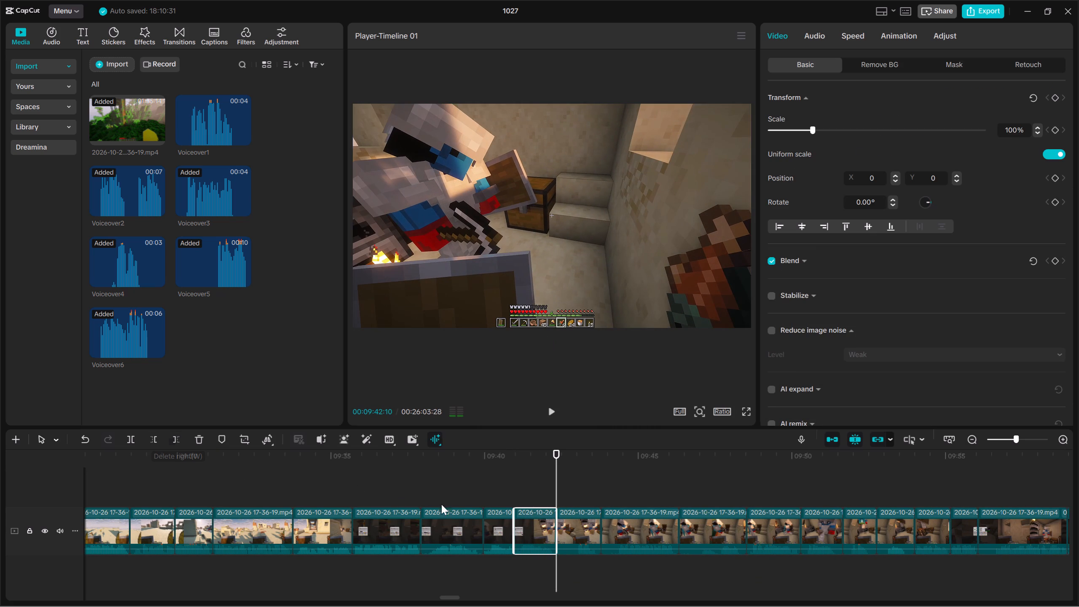
{"action": "left_click", "coordinate": [580, 534]}
{"action": "key", "text": "space"}
{"action": "left_click", "coordinate": [155, 438]}
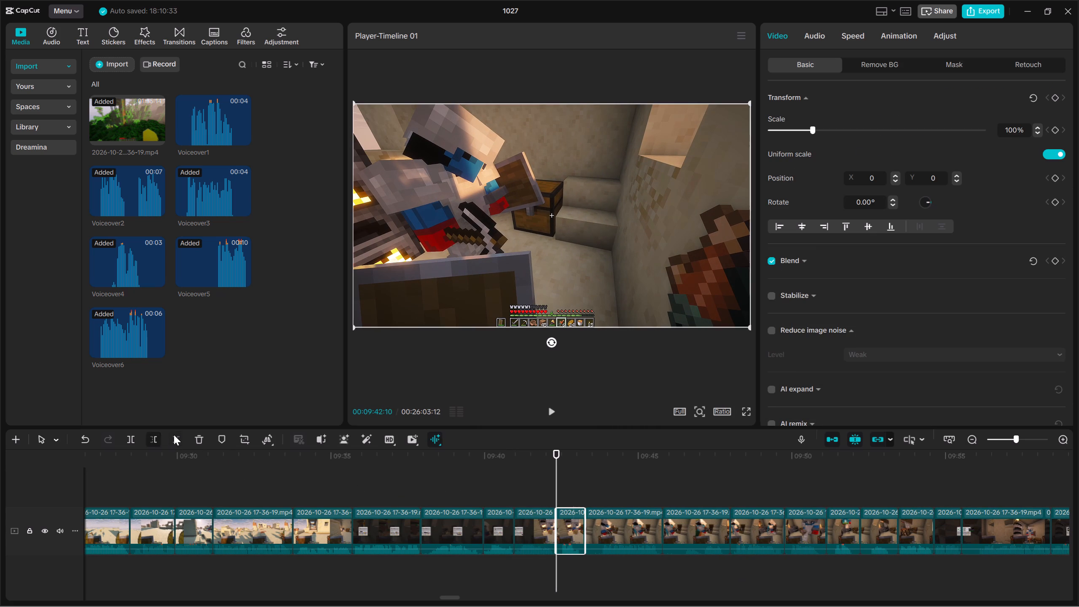
{"action": "key", "text": "space"}
{"action": "key", "text": "space"}
{"action": "key", "text": "Up"}
{"action": "key", "text": "Delete"}
Play the next chest room clip from 00:09:42:10 and cut away about the first half second of it.
{"action": "left_click", "coordinate": [608, 531]}
{"action": "key", "text": "space"}
{"action": "key", "text": "space"}
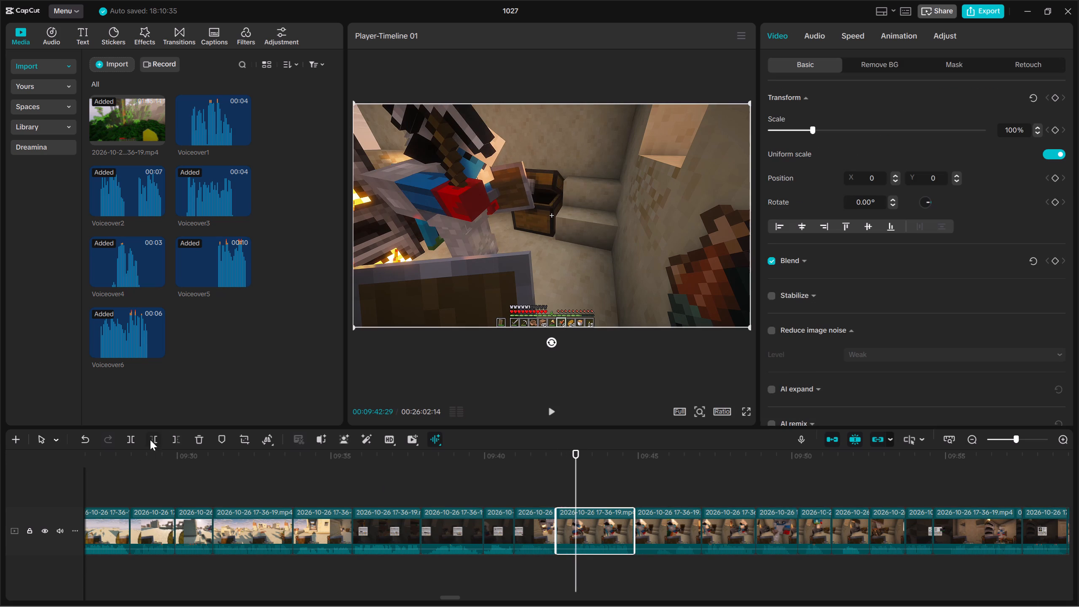
{"action": "key", "text": "Up"}
{"action": "key", "text": "space"}
{"action": "left_click", "coordinate": [156, 434]}
Play on through the chest room clips and cut away the start of the clip beginning near 00:09:44:10, before 00:09:45:01.
{"action": "key", "text": "space"}
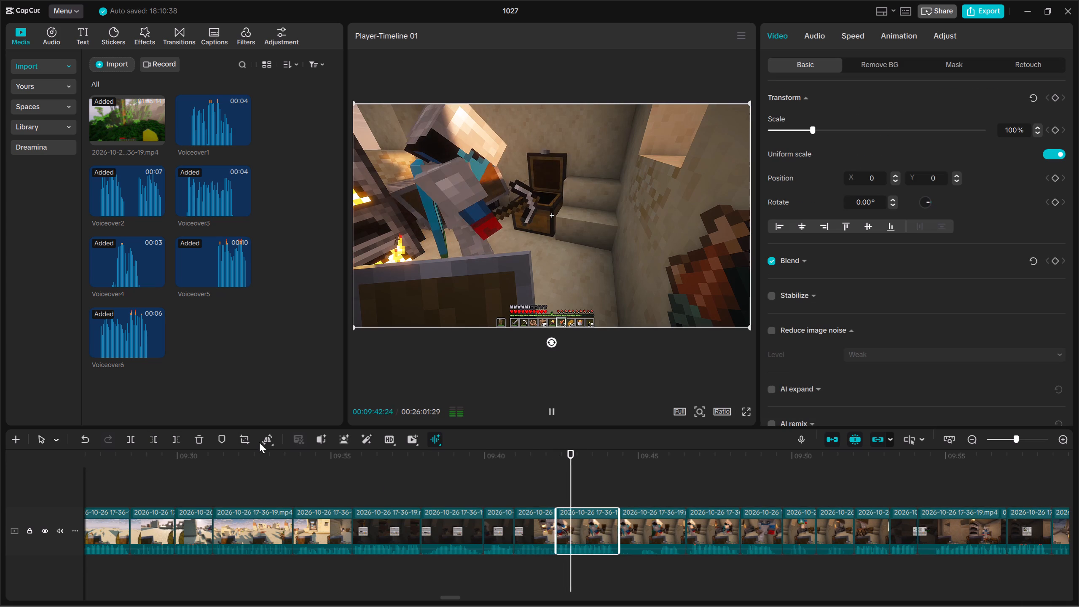
{"action": "left_click", "coordinate": [644, 523]}
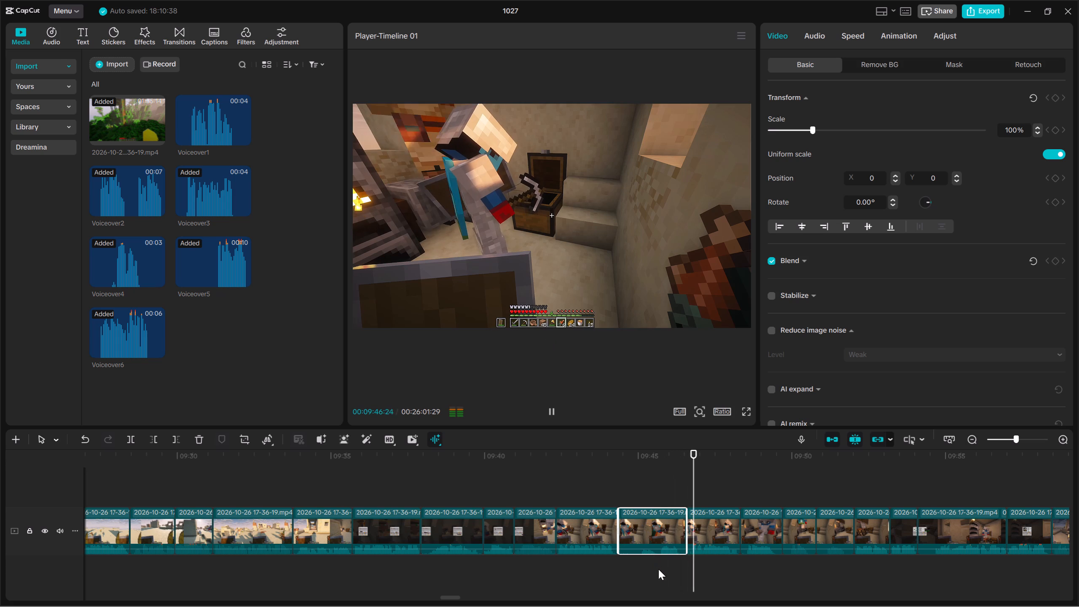
{"action": "key", "text": "comma"}
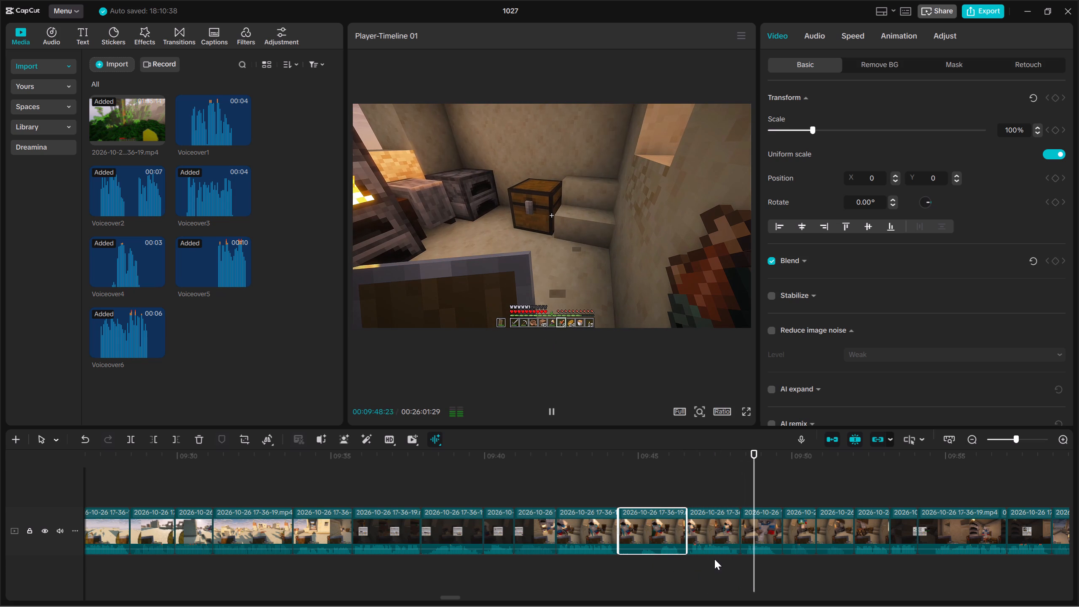
{"action": "left_click", "coordinate": [708, 559]}
{"action": "left_click_drag", "start_coordinate": [708, 559], "coordinate": [639, 550]}
{"action": "left_click_drag", "start_coordinate": [654, 559], "coordinate": [661, 529]}
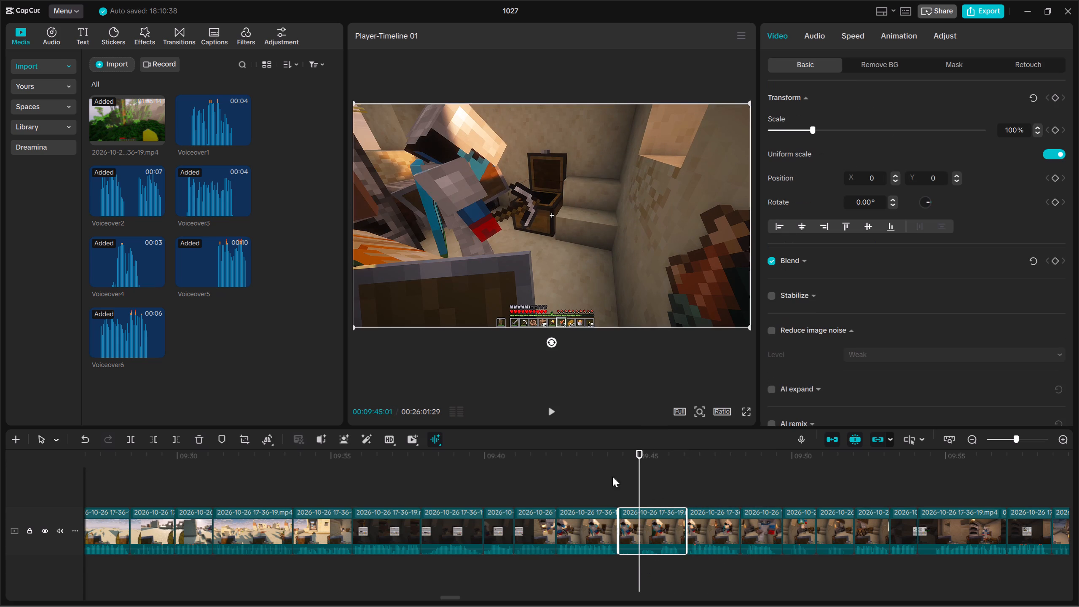
{"action": "left_click", "coordinate": [156, 441]}
Replay the same chest room clip and cut away its remaining opening frames before 00:09:45:00.
{"action": "key", "text": "space"}
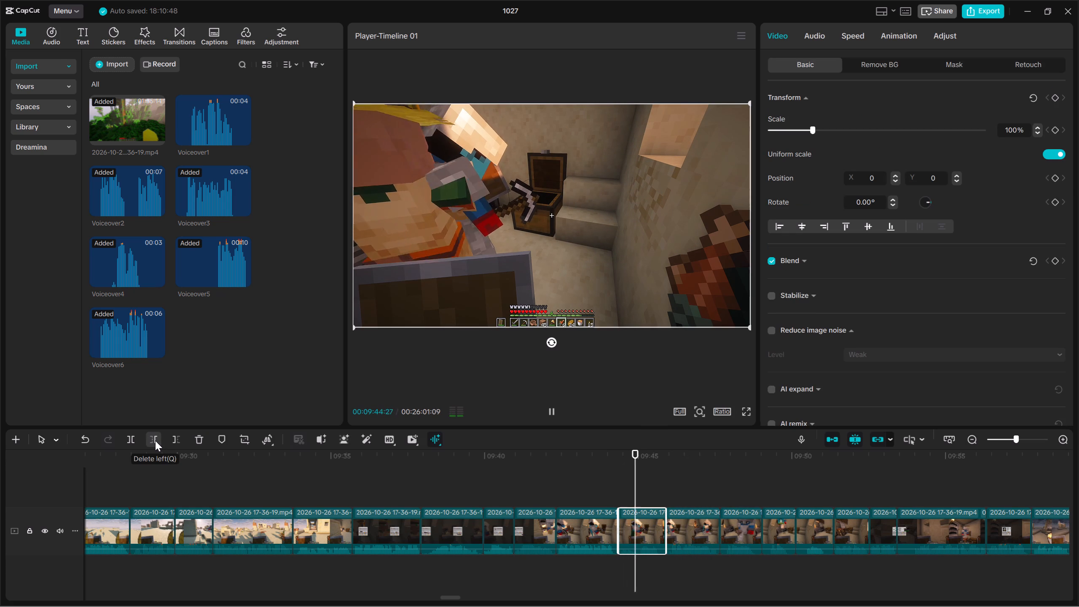
{"action": "key", "text": "space"}
{"action": "key", "text": "space"}
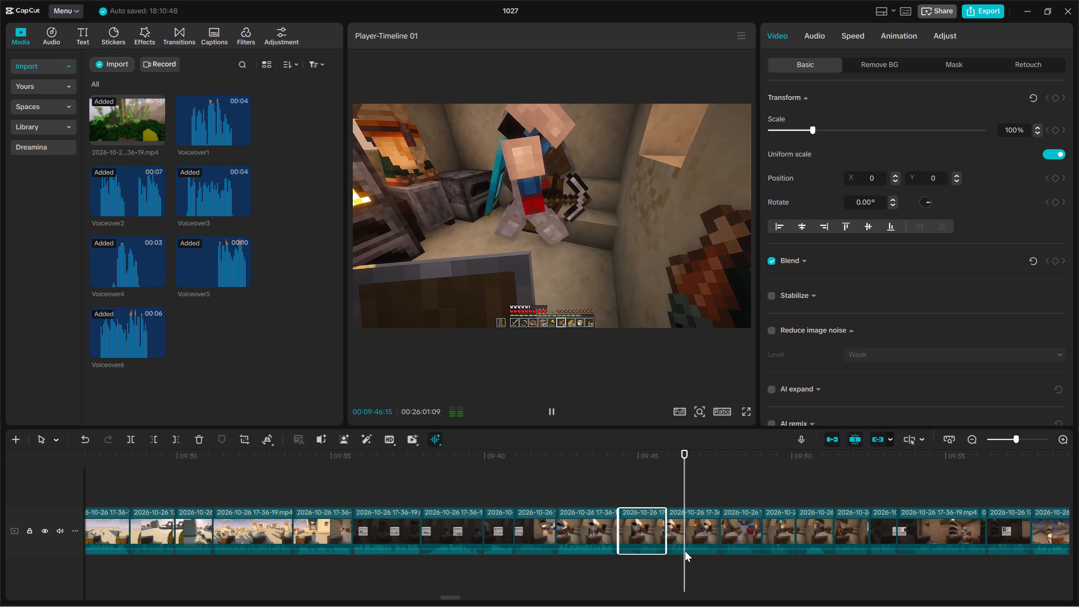
{"action": "key", "text": "Up"}
{"action": "key", "text": "Up"}
{"action": "key", "text": "space"}
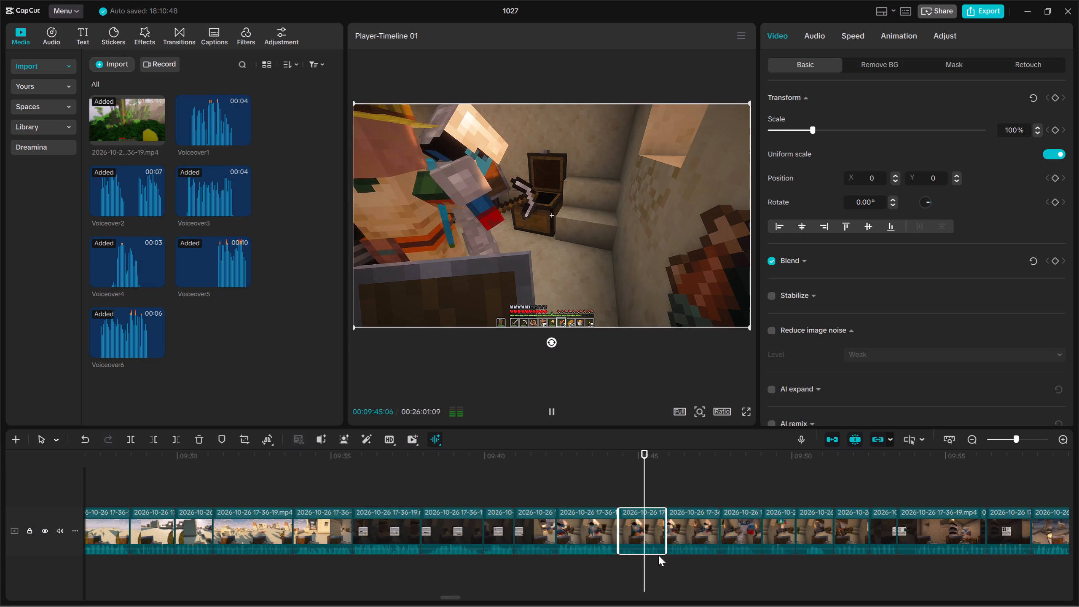
{"action": "left_click", "coordinate": [634, 559]}
{"action": "left_click_drag", "start_coordinate": [634, 559], "coordinate": [638, 559]}
{"action": "left_click_drag", "start_coordinate": [645, 564], "coordinate": [652, 505]}
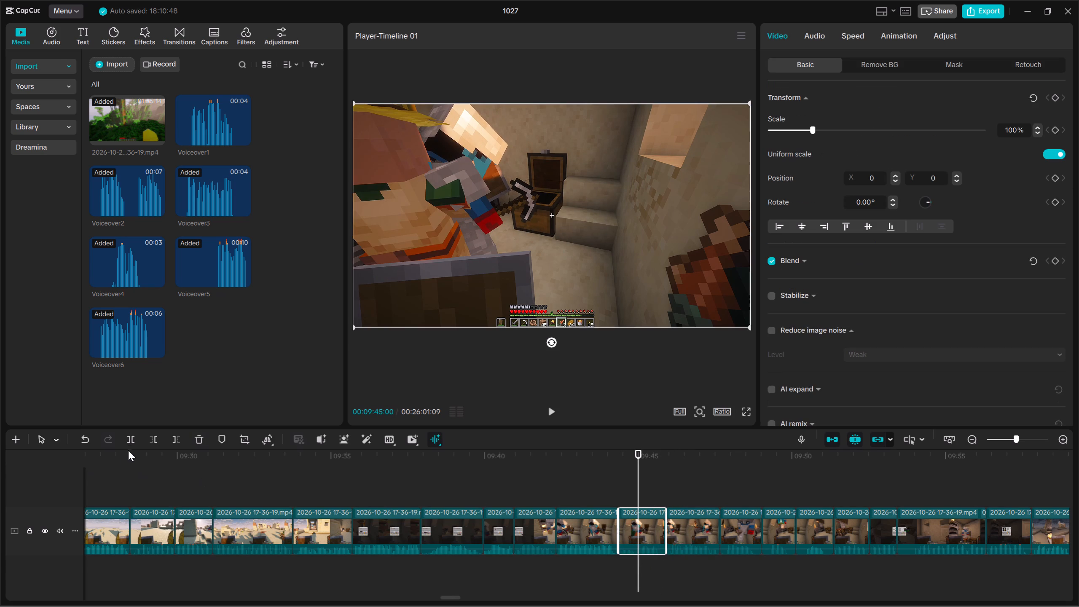
{"action": "left_click", "coordinate": [151, 438]}
Trim the chest room clip near 00:09:47, cutting away its start before 00:09:47:05 and its end after 00:09:47:29.
{"action": "key", "text": "space"}
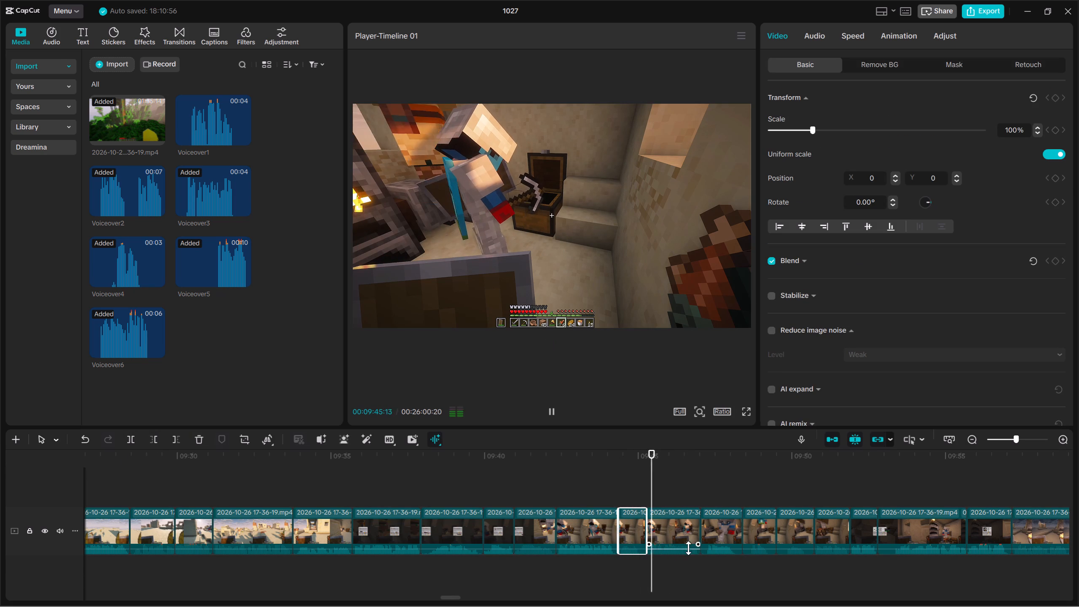
{"action": "key", "text": "space"}
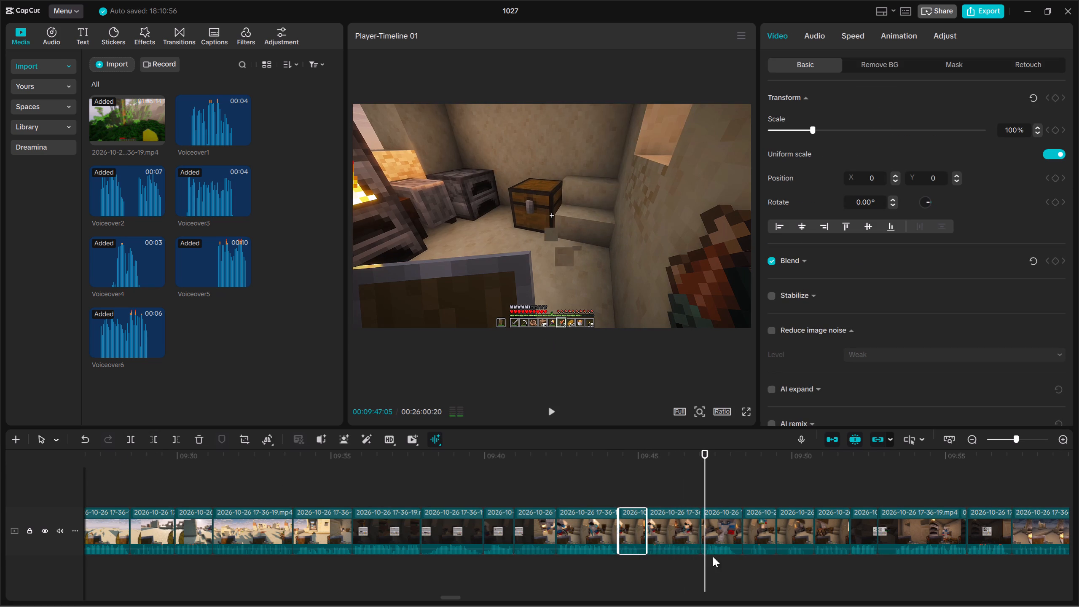
{"action": "left_click_drag", "start_coordinate": [718, 563], "coordinate": [730, 509]}
{"action": "left_click", "coordinate": [156, 431]}
{"action": "left_click", "coordinate": [155, 438]}
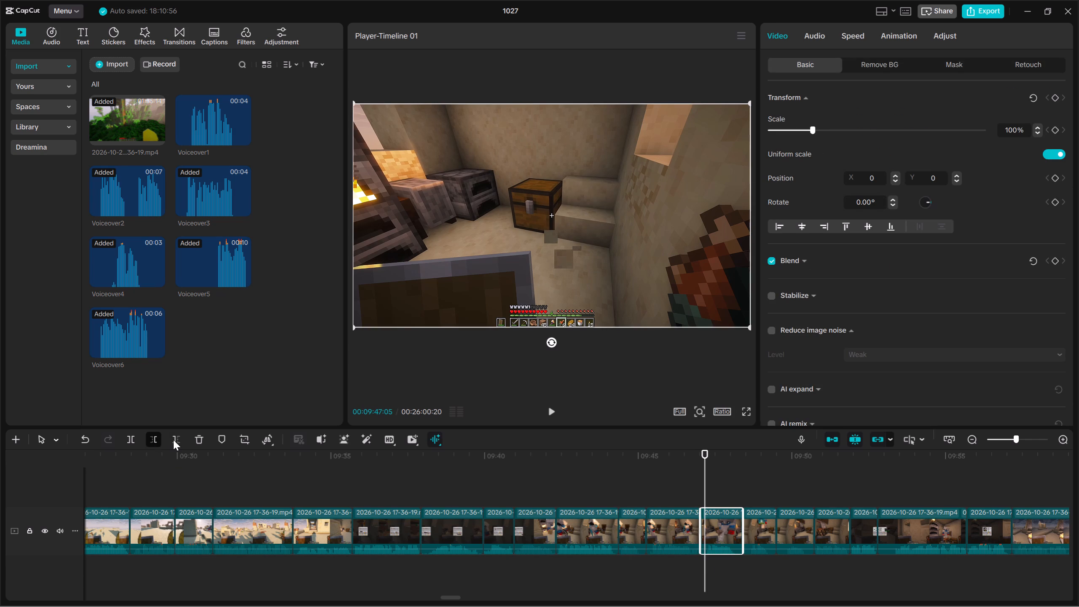
{"action": "key", "text": "space"}
{"action": "key", "text": "space"}
{"action": "left_click", "coordinate": [183, 440]}
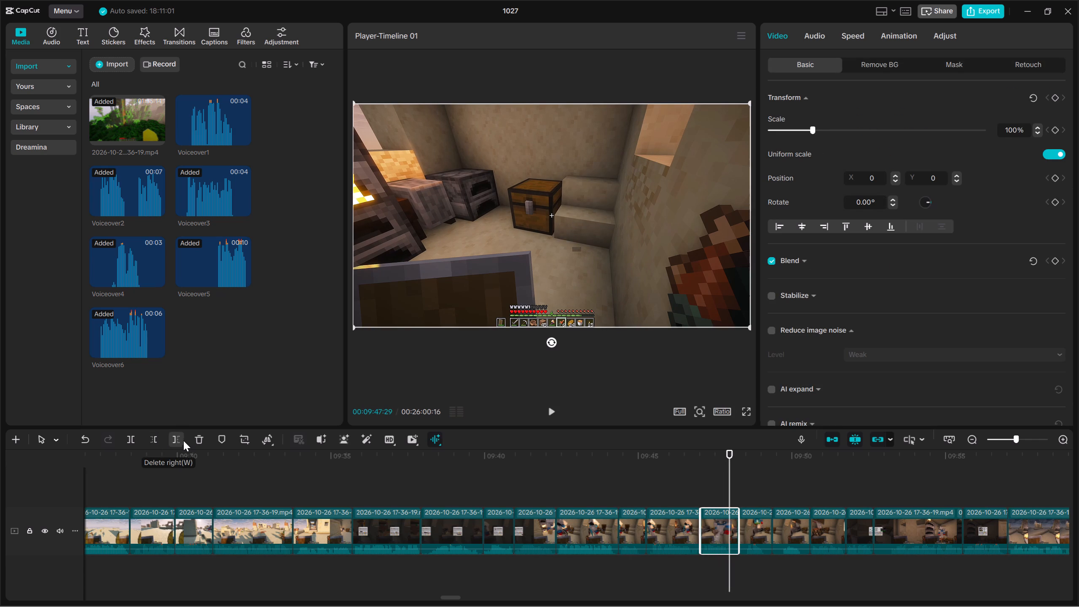
Play on and delete the short chest room clip starting at about 00:09:49:02.
{"action": "key", "text": "space"}
{"action": "left_click", "coordinate": [747, 531]}
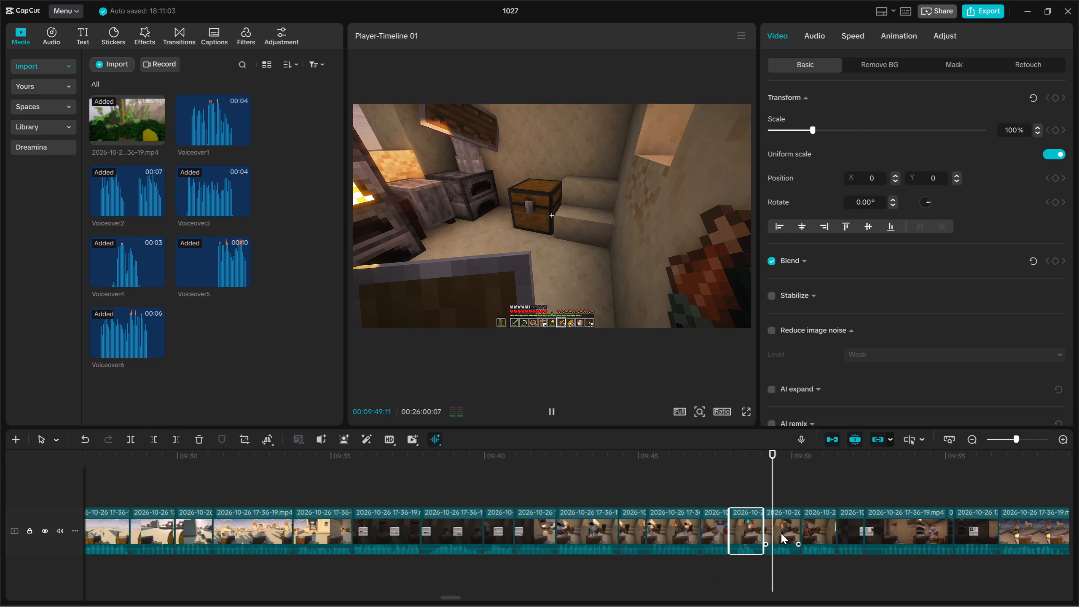
{"action": "left_click", "coordinate": [781, 532]}
{"action": "key", "text": "Delete"}
Review the next clip from 00:09:49:02 and delete the short furnace-screen clip that follows it at 00:09:50:07.
{"action": "key", "text": "Up"}
{"action": "left_click", "coordinate": [781, 532]}
{"action": "key", "text": "space"}
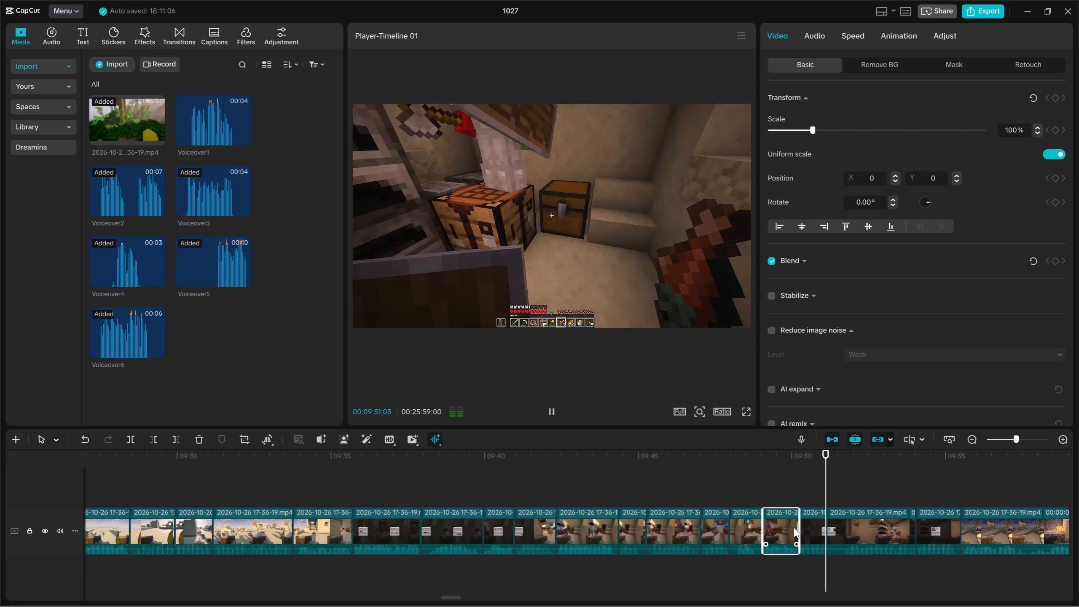
{"action": "key", "text": "Up"}
{"action": "key", "text": "Up"}
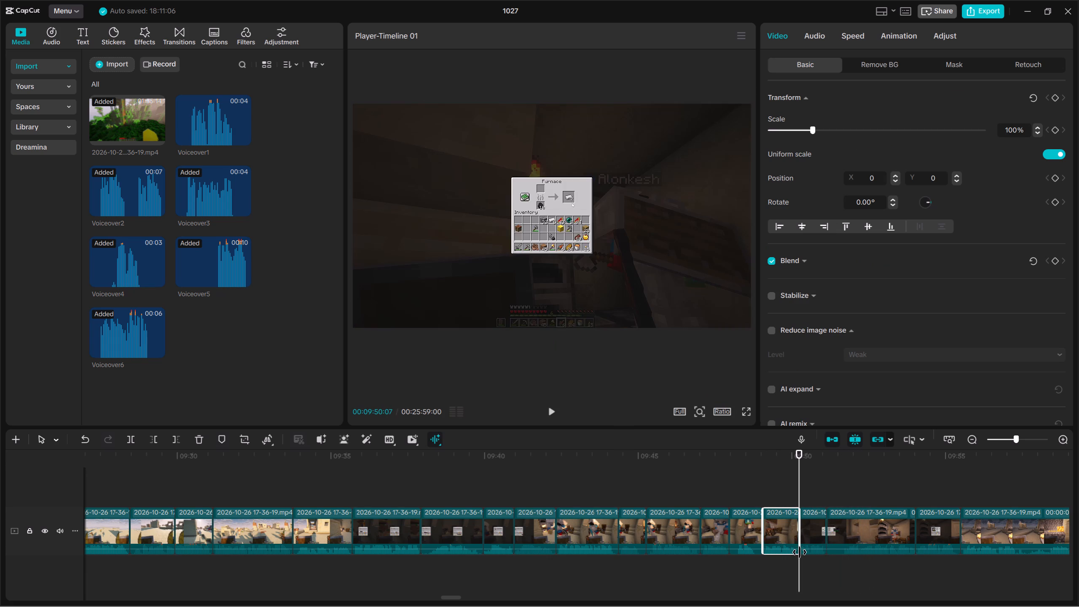
{"action": "key", "text": "Up"}
{"action": "key", "text": "space"}
{"action": "key", "text": "Up"}
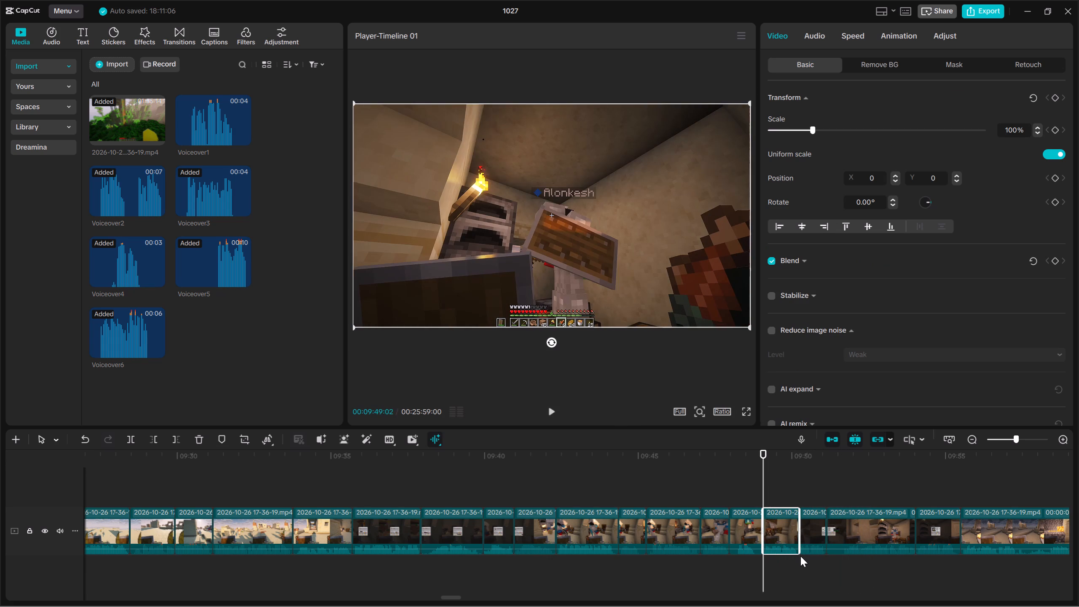
{"action": "key", "text": "space"}
{"action": "left_click_drag", "start_coordinate": [810, 568], "coordinate": [816, 529]}
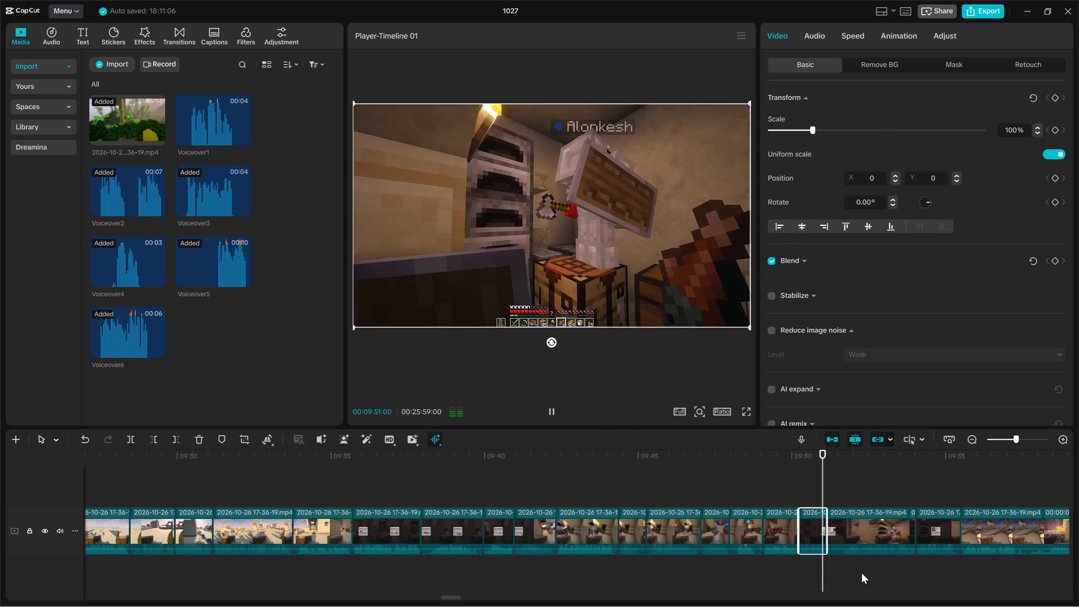
{"action": "key", "text": "Delete"}
Play the footage from 00:09:50:07 onward and delete the lava room clip starting at about 00:09:54:18.
{"action": "left_click", "coordinate": [849, 529]}
{"action": "key", "text": "Up"}
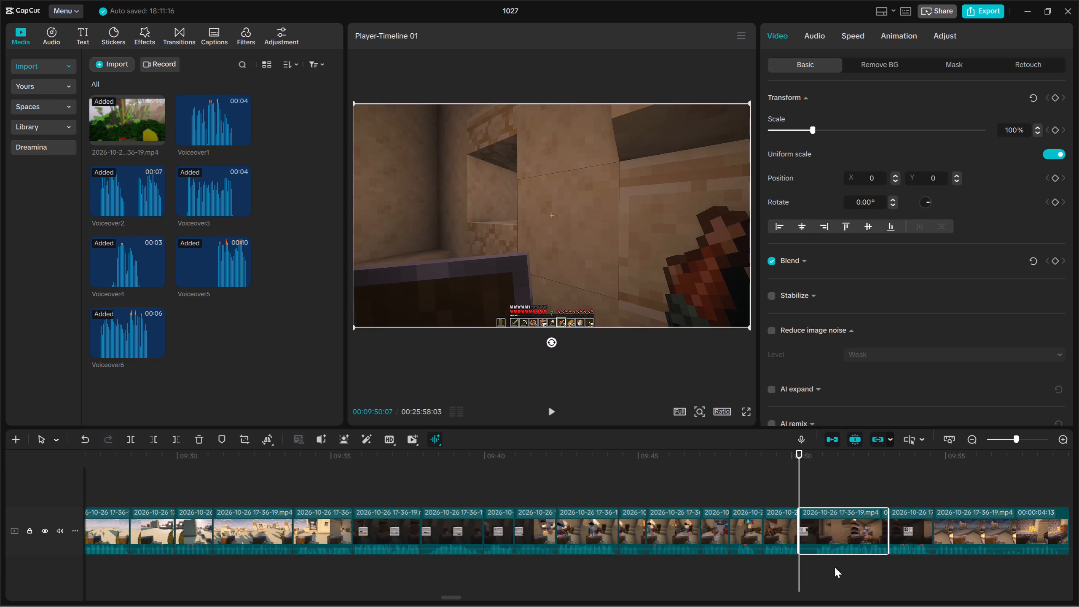
{"action": "key", "text": "space"}
{"action": "left_click", "coordinate": [816, 558]}
{"action": "key", "text": "space"}
{"action": "left_click_drag", "start_coordinate": [843, 569], "coordinate": [848, 516]}
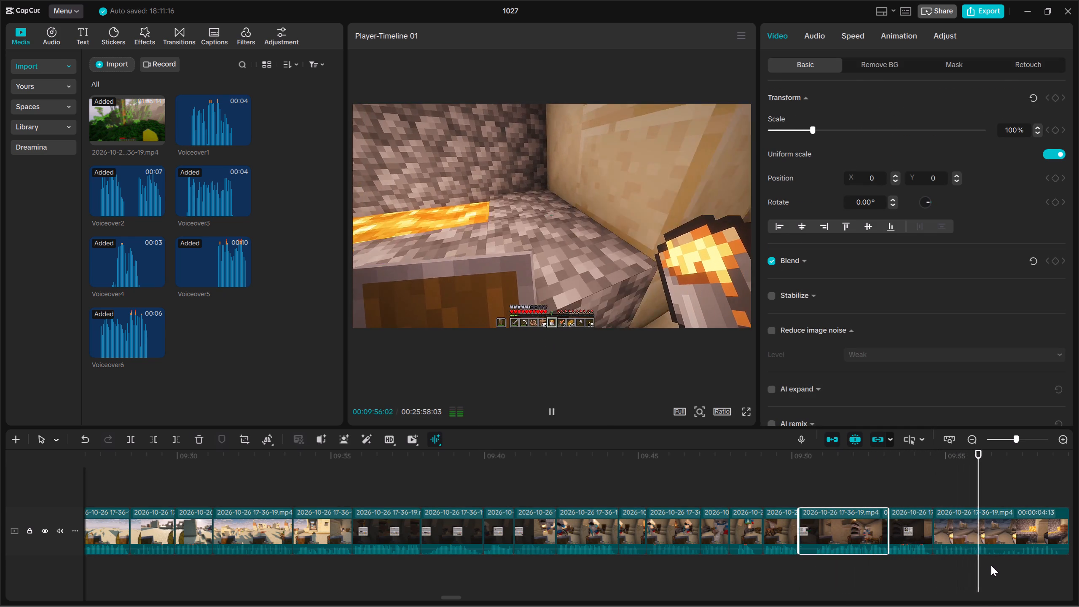
{"action": "left_click_drag", "start_coordinate": [993, 567], "coordinate": [1065, 583]}
{"action": "left_click_drag", "start_coordinate": [714, 572], "coordinate": [710, 550]}
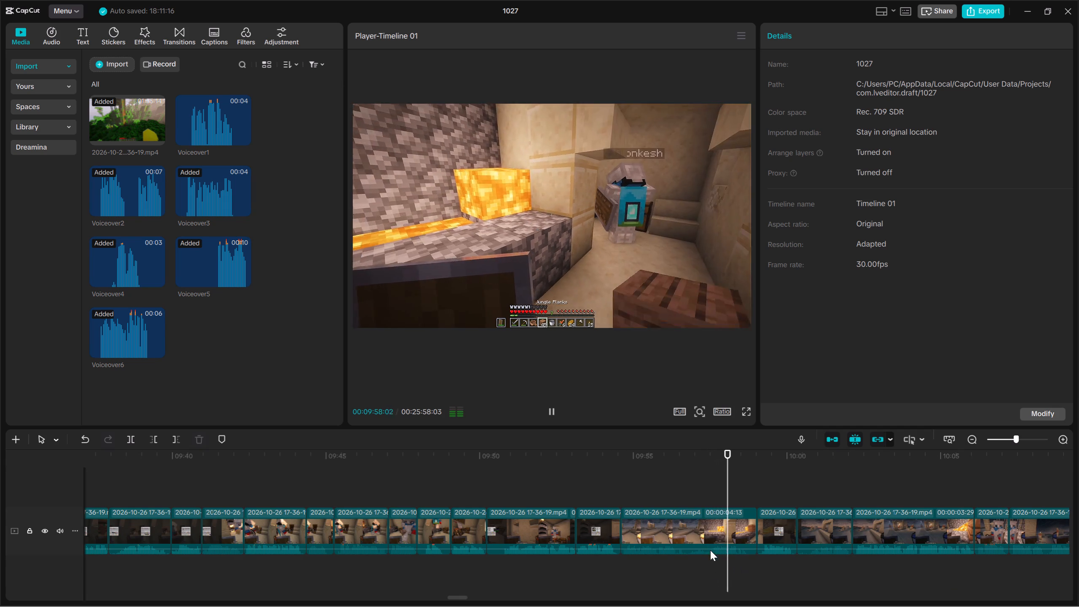
{"action": "left_click_drag", "start_coordinate": [710, 550], "coordinate": [709, 538]}
{"action": "key", "text": "Delete"}
Check the short clip that follows at about 00:09:54:18, just before the dusk desert footage, and delete it.
{"action": "left_click", "coordinate": [645, 528]}
{"action": "key", "text": "Up"}
{"action": "key", "text": "Up"}
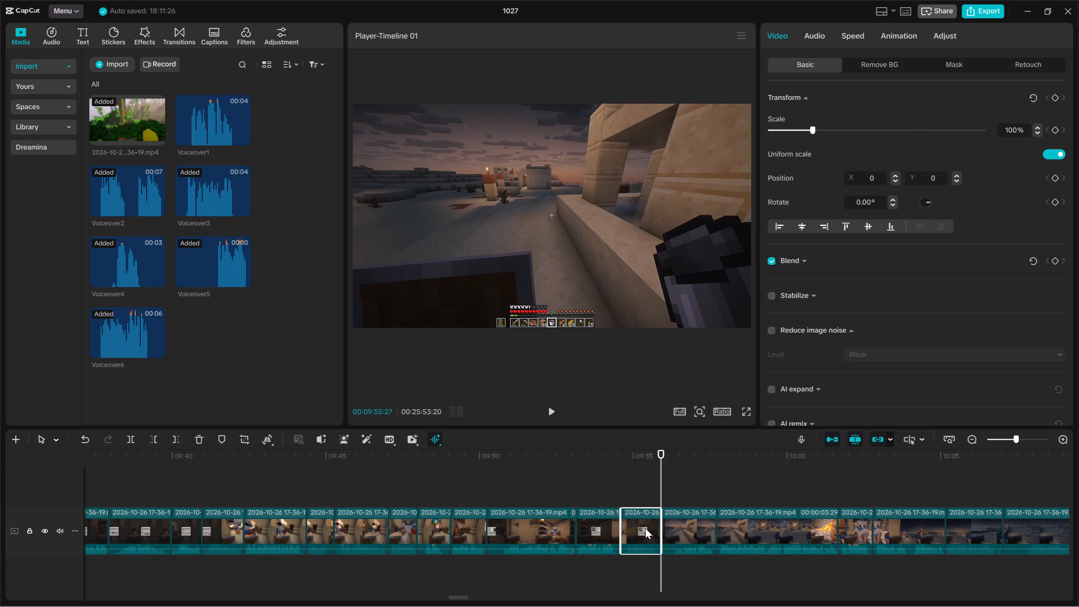
{"action": "key", "text": "space"}
{"action": "key", "text": "Up"}
{"action": "key", "text": "Delete"}
Play the next desert clip from its start at about 00:09:54:18 and delete it.
{"action": "left_click", "coordinate": [645, 528]}
{"action": "key", "text": "Up"}
{"action": "key", "text": "space"}
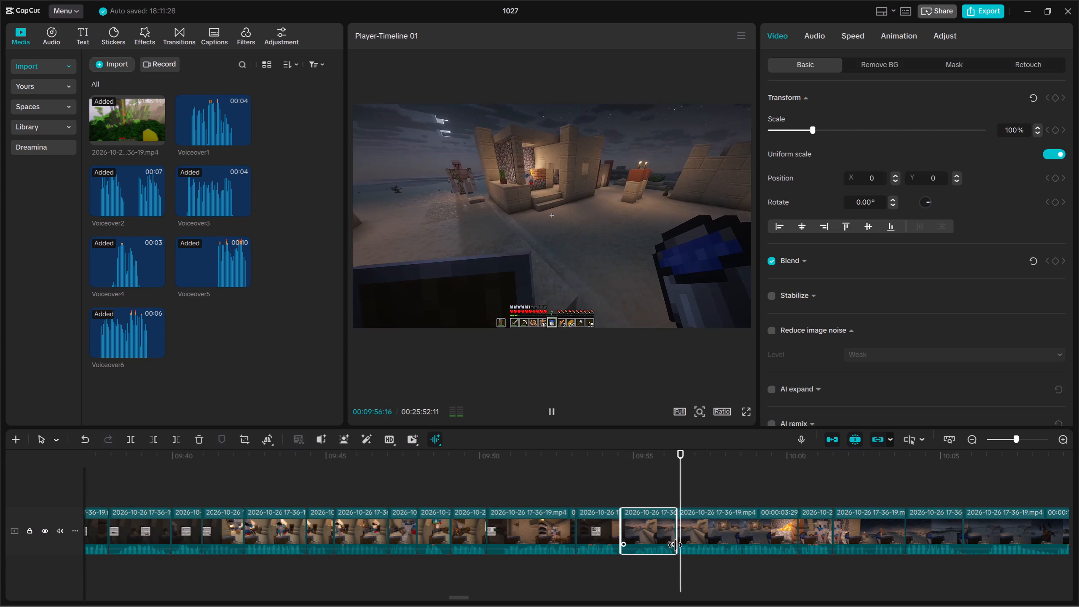
{"action": "key", "text": "Delete"}
Play the following night desert clip from its start at about 00:09:54:18.
{"action": "left_click", "coordinate": [679, 535]}
{"action": "key", "text": "Up"}
{"action": "key", "text": "space"}
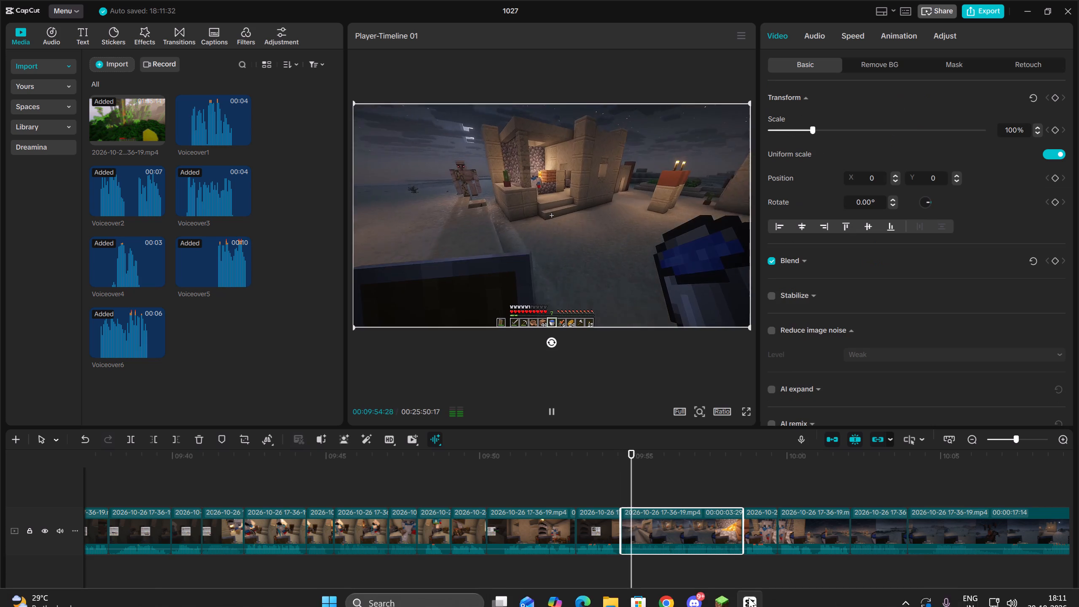
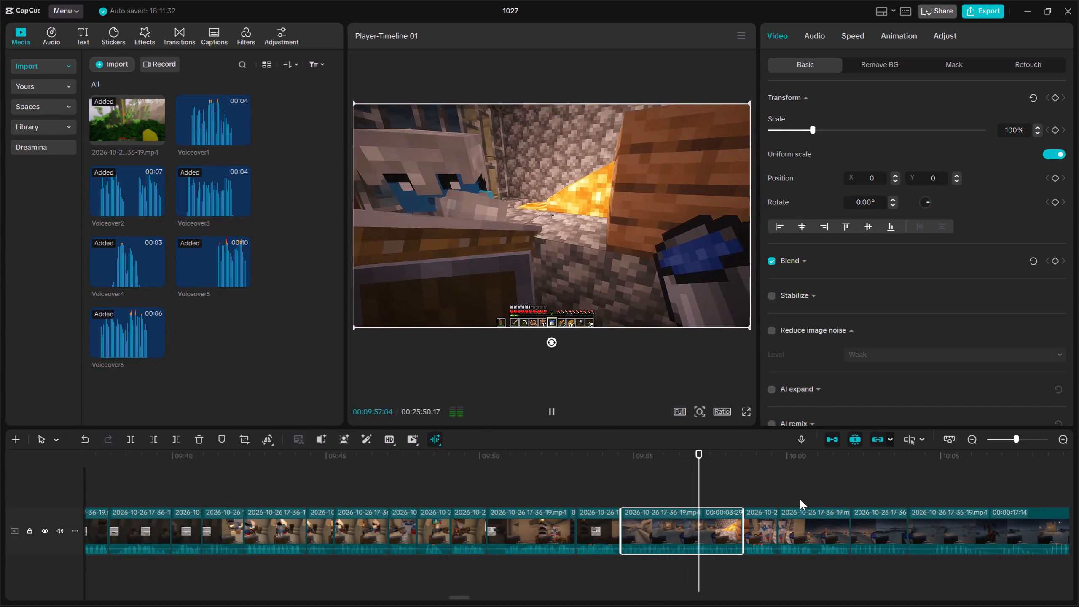
Delete the selected lava clip and the two short clips that follow it at 00:09:54:18.
{"action": "key", "text": "Delete"}
{"action": "key", "text": "Up"}
{"action": "key", "text": "Up"}
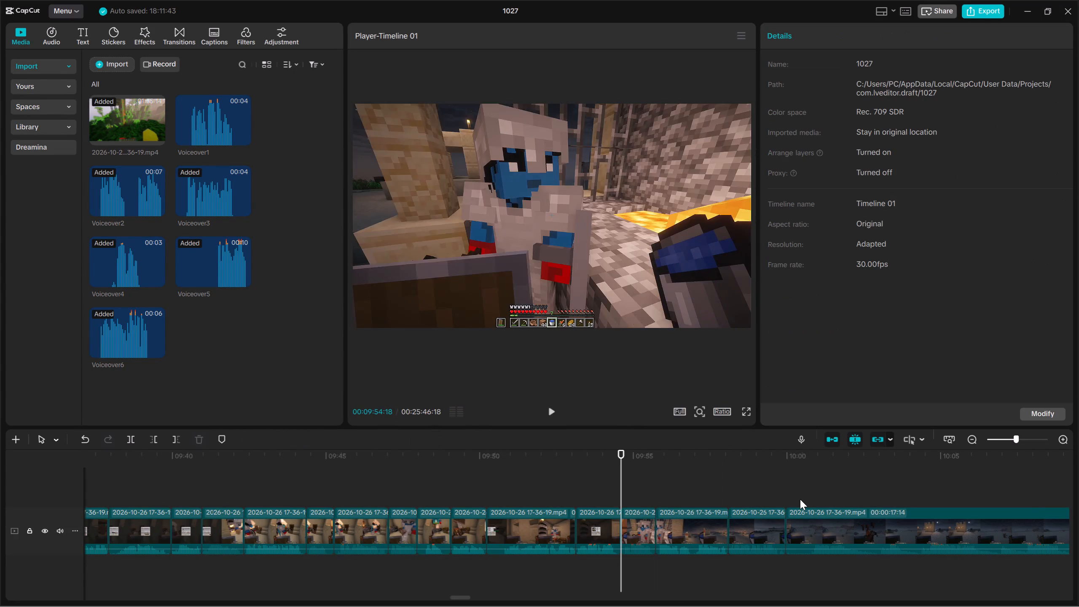
{"action": "key", "text": "space"}
{"action": "key", "text": "Up"}
{"action": "left_click", "coordinate": [636, 534]}
{"action": "key", "text": "Delete"}
{"action": "left_click", "coordinate": [645, 532]}
{"action": "key", "text": "space"}
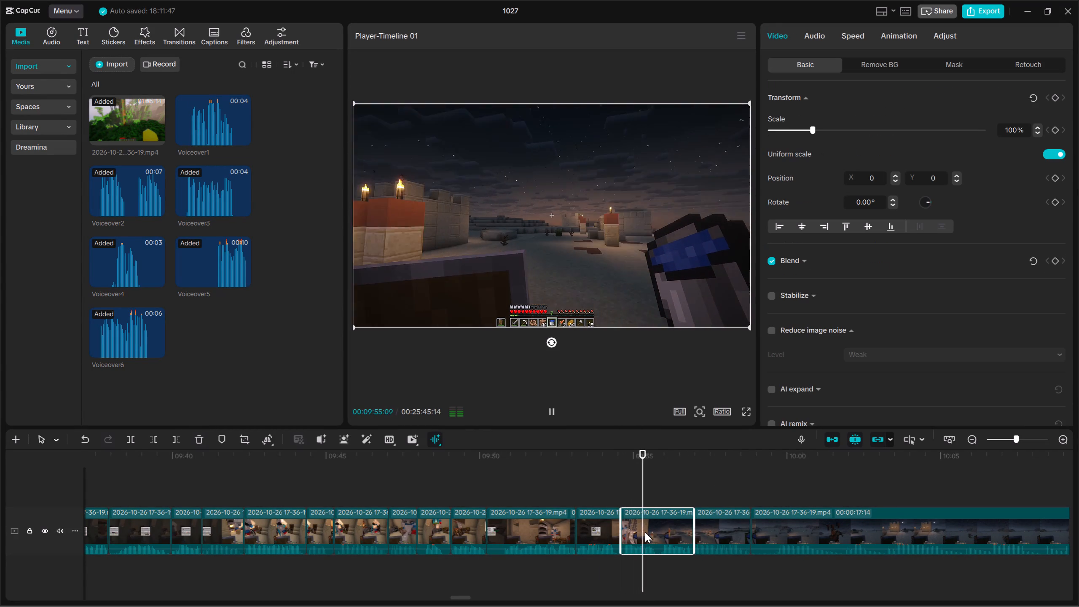
{"action": "key", "text": "Delete"}
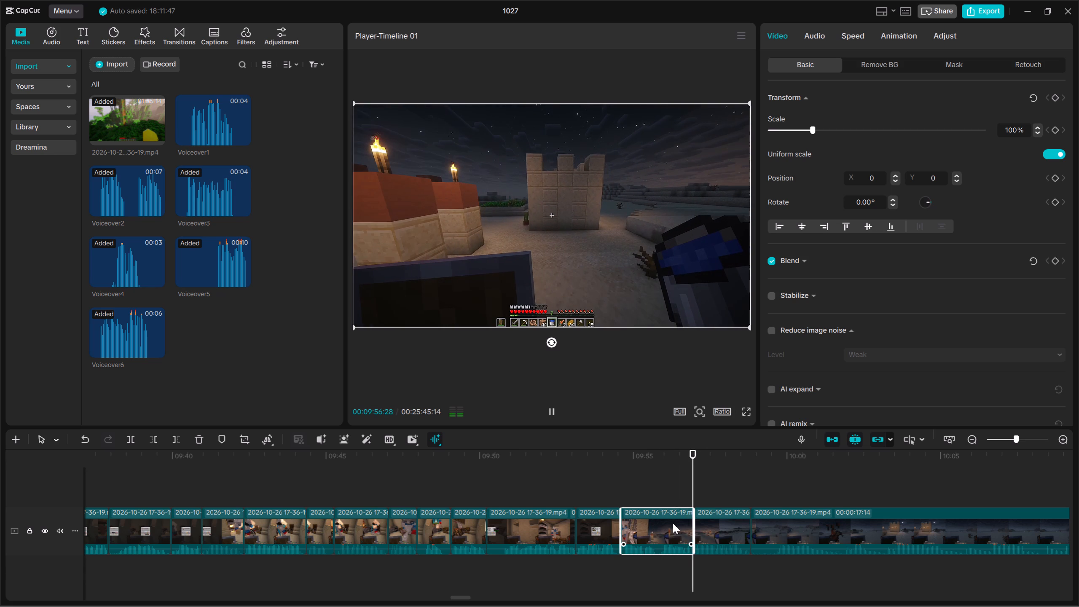
Trim the start of the long night-time clip with length 00:00:17:14, shortening it to 00:00:16:18.
{"action": "left_click", "coordinate": [667, 524]}
{"action": "key", "text": "Up"}
{"action": "key", "text": "Up"}
{"action": "key", "text": "space"}
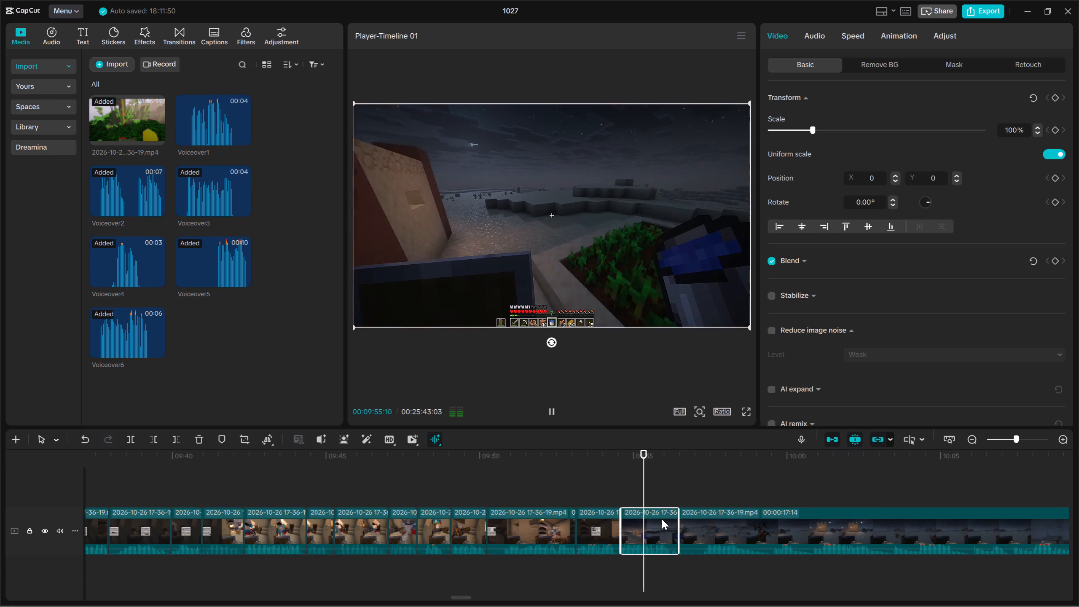
{"action": "key", "text": "space"}
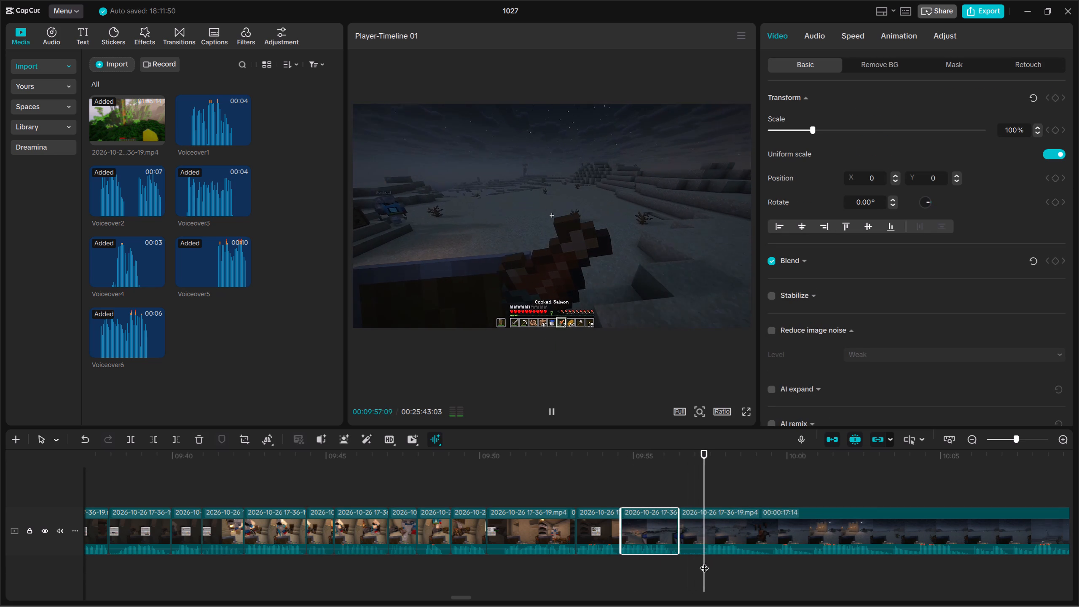
{"action": "left_click_drag", "start_coordinate": [711, 567], "coordinate": [727, 510]}
{"action": "left_click", "coordinate": [158, 440]}
{"action": "key", "text": "space"}
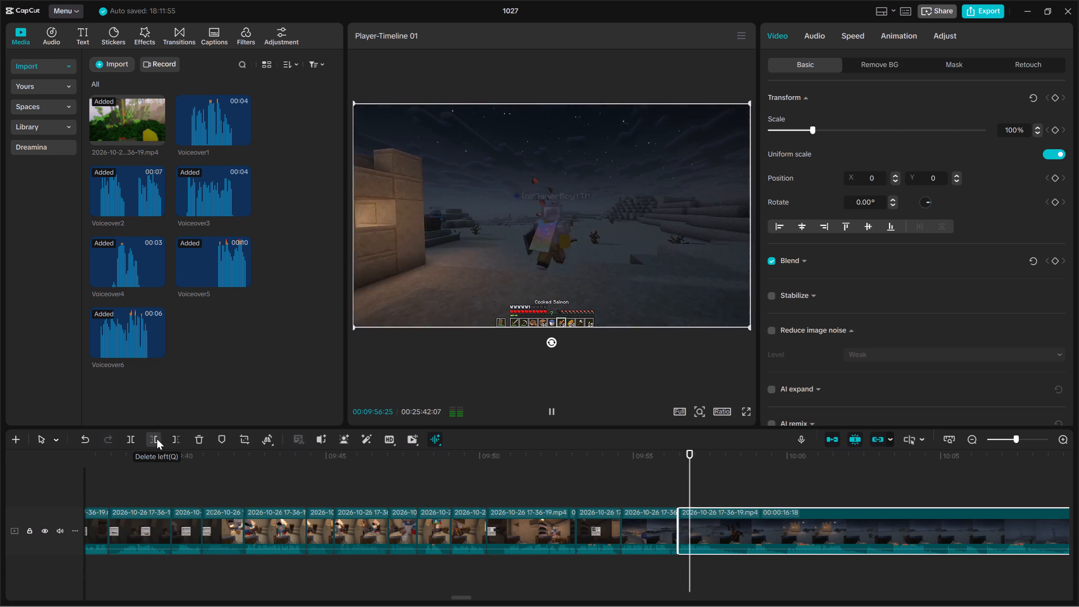
{"action": "key", "text": "space"}
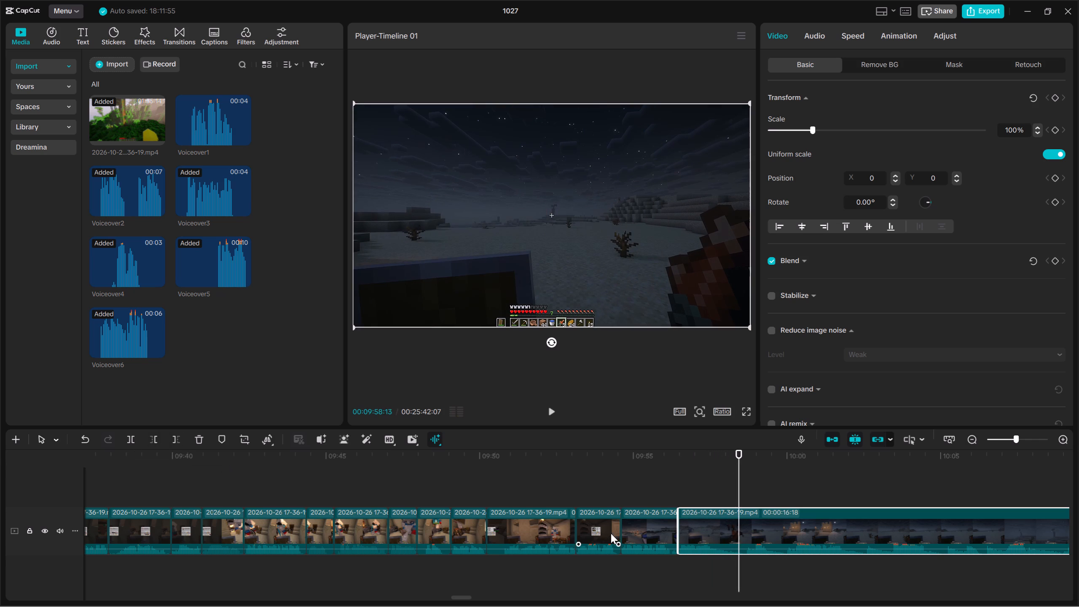
Delete the short clip just before the trimmed long night-time clip.
{"action": "left_click", "coordinate": [648, 537]}
{"action": "key", "text": "Up"}
{"action": "key", "text": "Up"}
{"action": "key", "text": "Delete"}
Split the long night-time clip at about 00:09:56 and trim the second part's start, shortening it to 00:00:14:06.
{"action": "left_click", "coordinate": [657, 534]}
{"action": "key", "text": "space"}
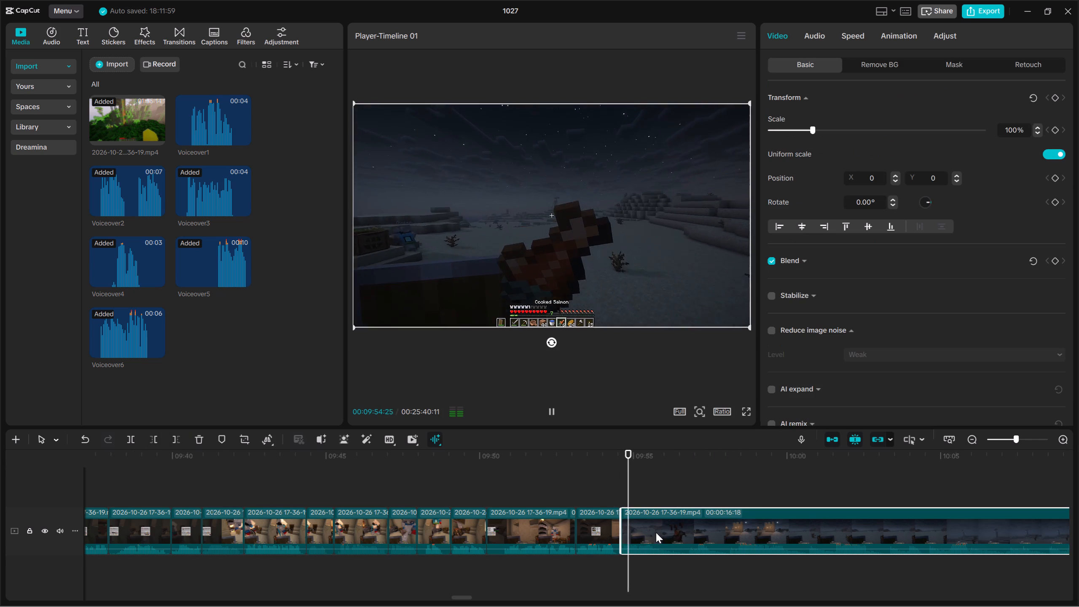
{"action": "key", "text": "space"}
{"action": "left_click", "coordinate": [131, 443]}
{"action": "key", "text": "space"}
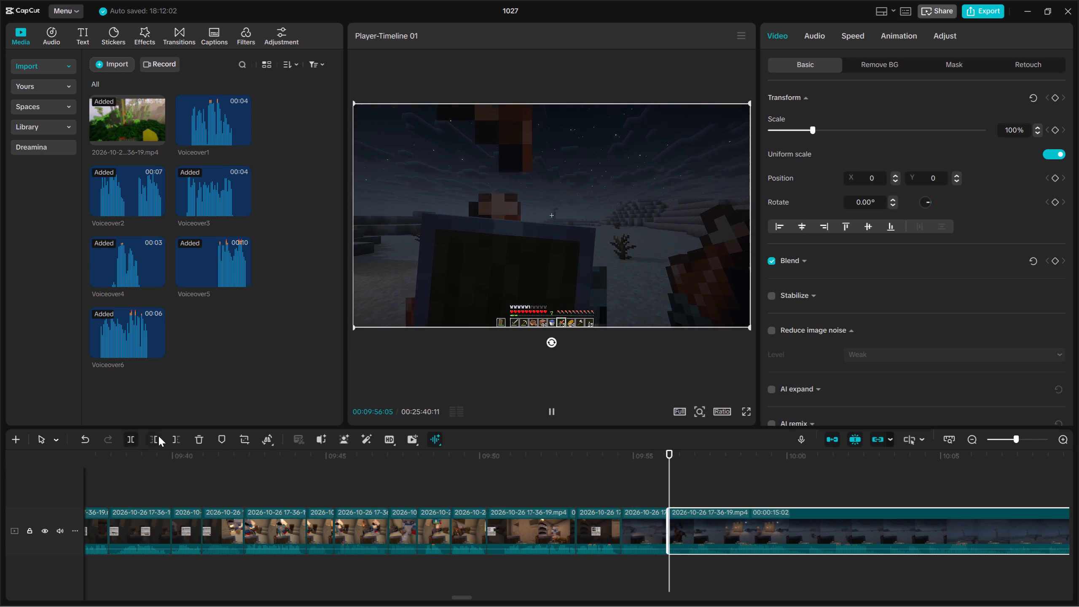
{"action": "left_click", "coordinate": [158, 436]}
{"action": "key", "text": "space"}
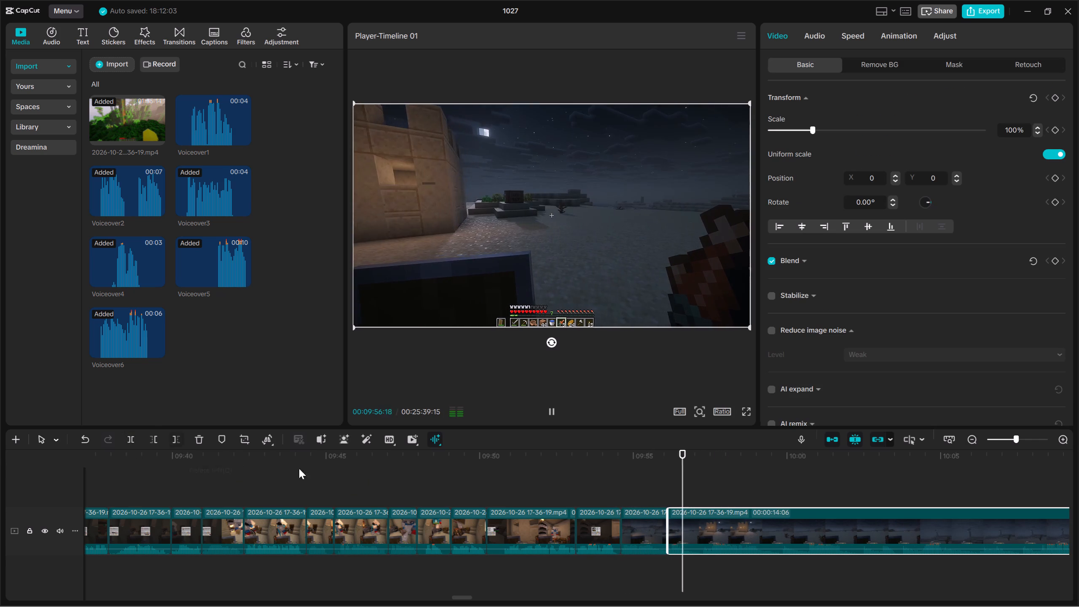
Split the 00:00:14:06 clip at 00:10:05:26 and trim about two seconds off the start of its second part.
{"action": "left_click", "coordinate": [969, 442]}
{"action": "left_click", "coordinate": [969, 442]}
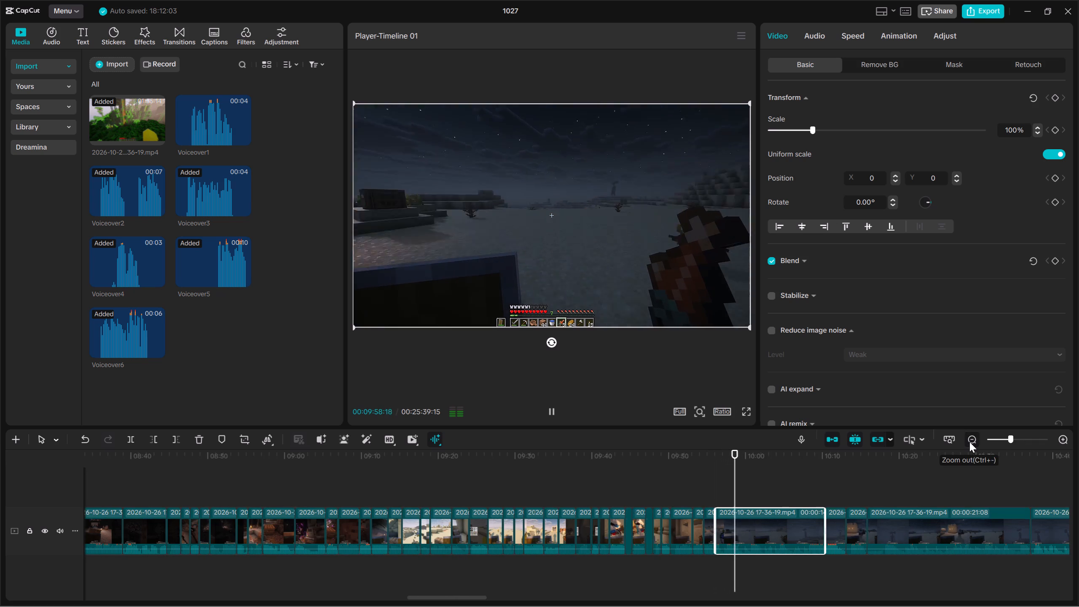
{"action": "double_click", "coordinate": [1067, 433]}
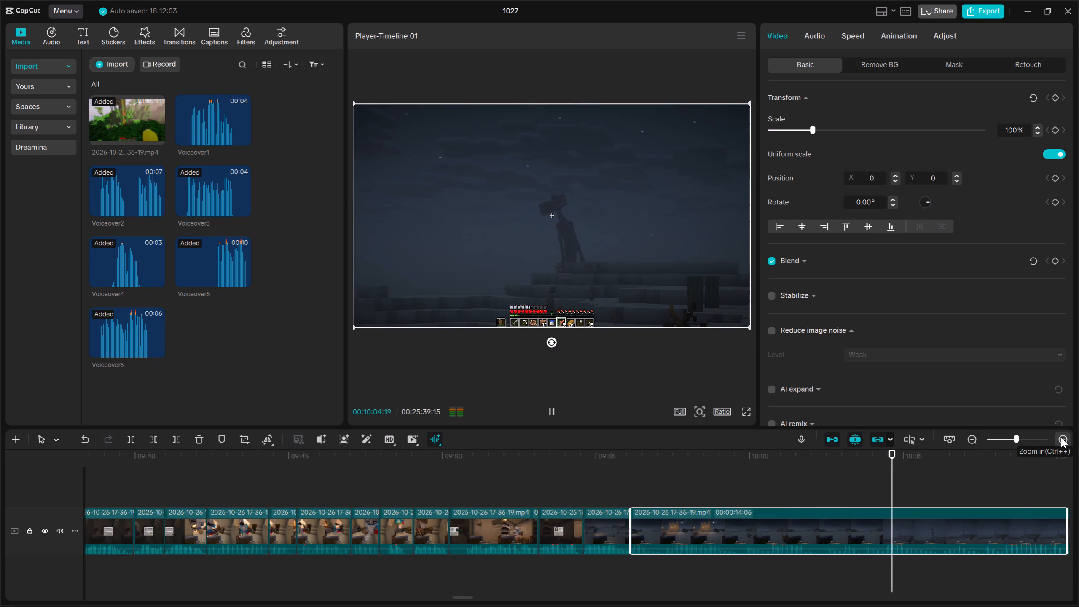
{"action": "left_click", "coordinate": [939, 561]}
{"action": "left_click_drag", "start_coordinate": [939, 561], "coordinate": [931, 561]}
{"action": "left_click_drag", "start_coordinate": [960, 556], "coordinate": [968, 514]}
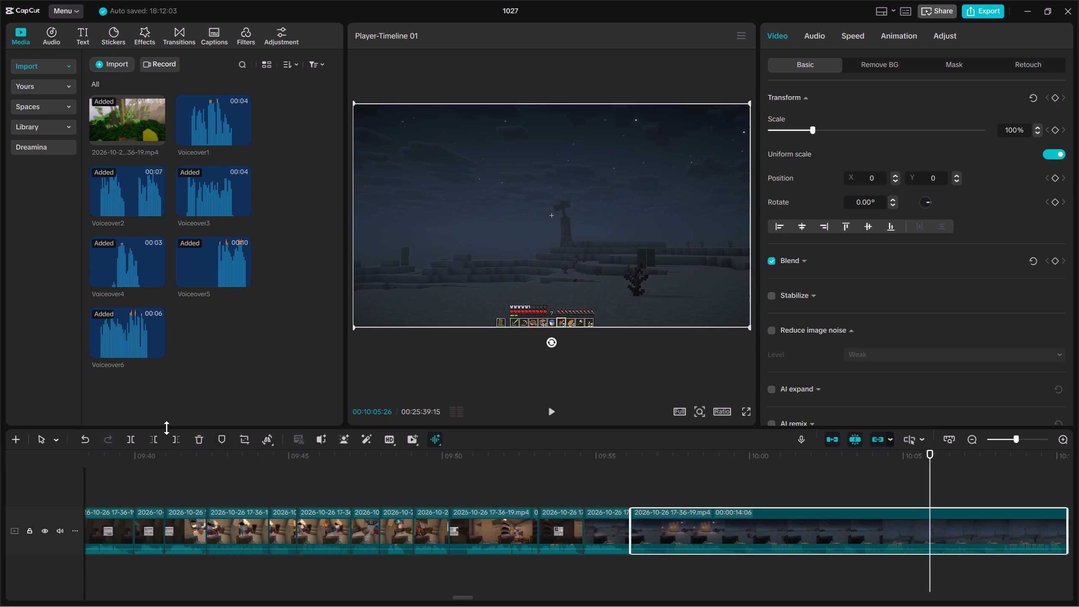
{"action": "left_click", "coordinate": [131, 439]}
{"action": "key", "text": "space"}
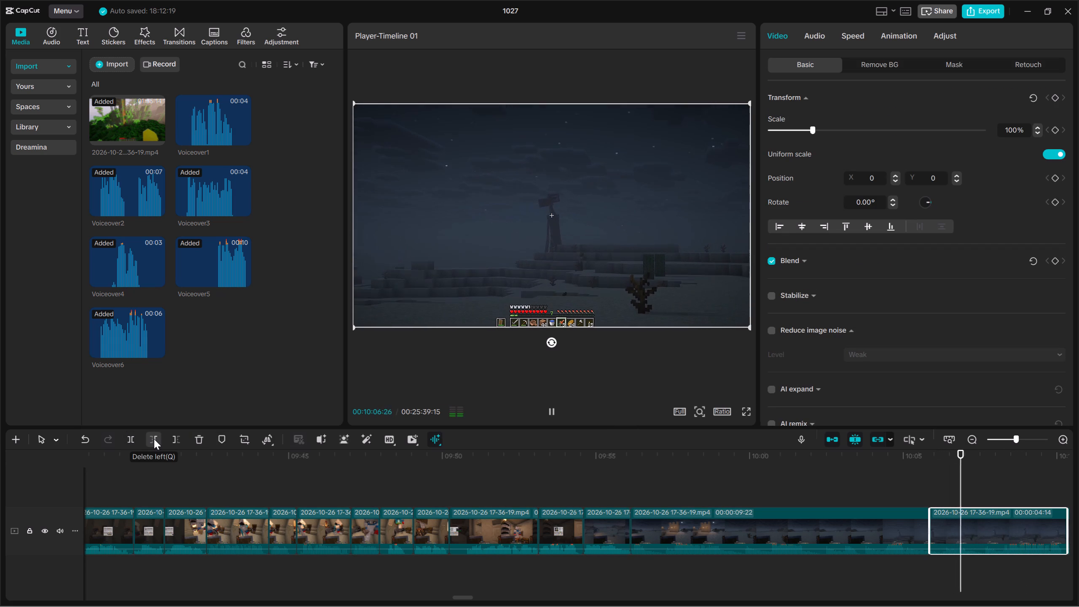
{"action": "left_click", "coordinate": [154, 439]}
{"action": "key", "text": "space"}
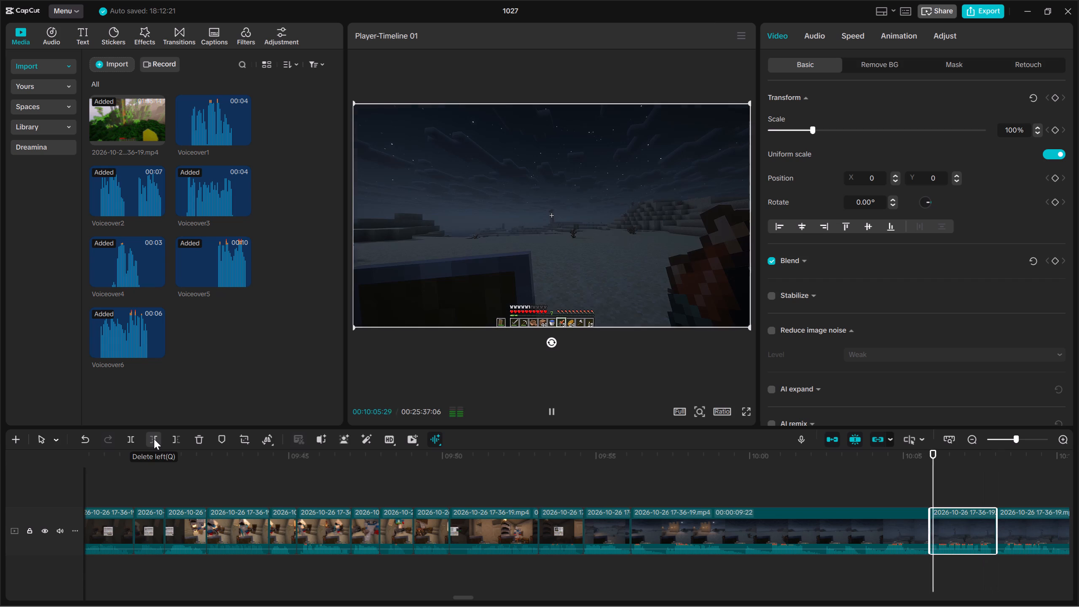
Delete the short remaining piece after the cut at 00:10:05:26.
{"action": "key", "text": "space"}
{"action": "key", "text": "space"}
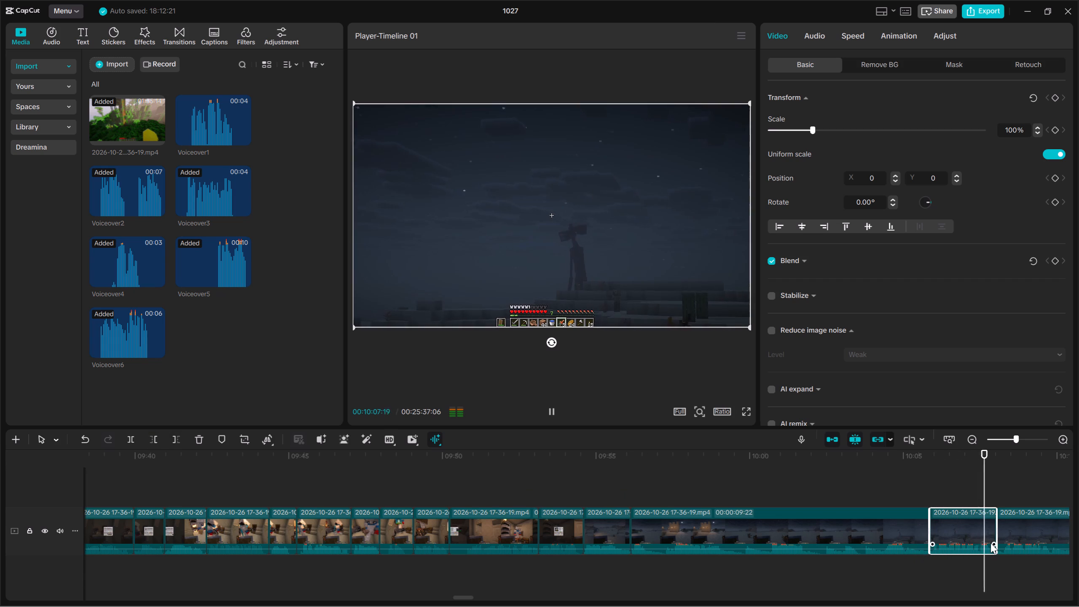
{"action": "key", "text": "Delete"}
{"action": "key", "text": "Up"}
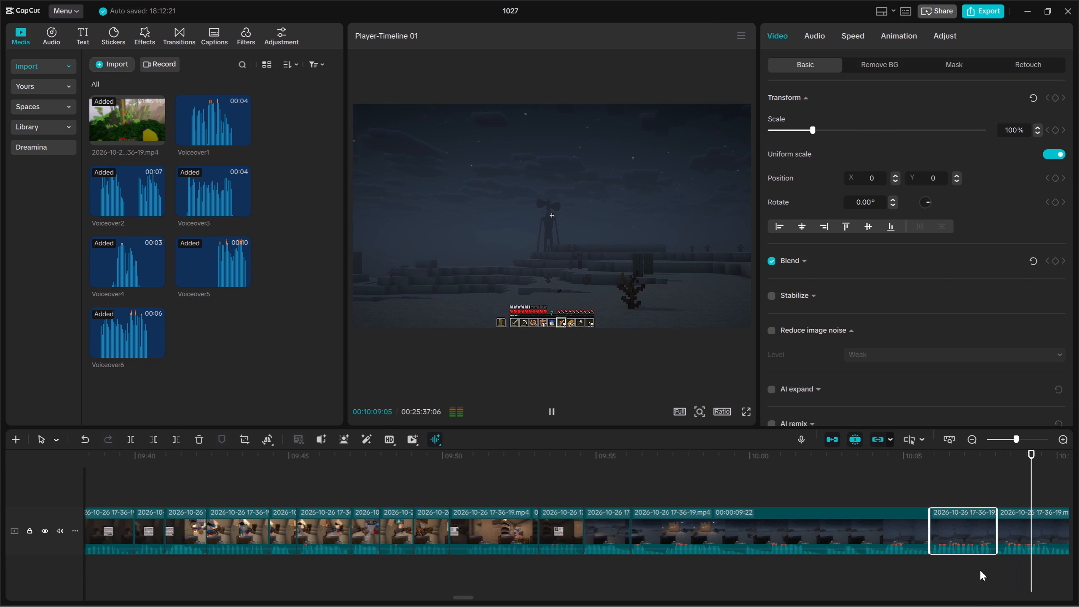
{"action": "key", "text": "Up"}
Trim just under one second off the start of the clip beginning at about 00:10:08:20, in two cuts.
{"action": "left_click", "coordinate": [987, 529]}
{"action": "key", "text": "space"}
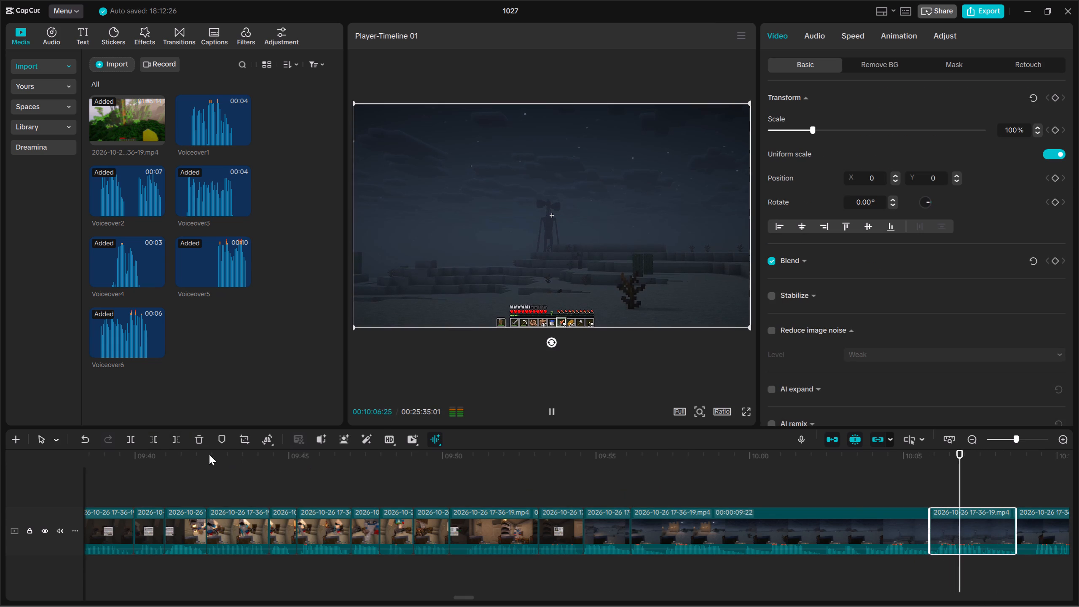
{"action": "key", "text": "space"}
{"action": "left_click", "coordinate": [1053, 535]}
{"action": "key", "text": "space"}
{"action": "key", "text": "space"}
{"action": "left_click", "coordinate": [157, 440]}
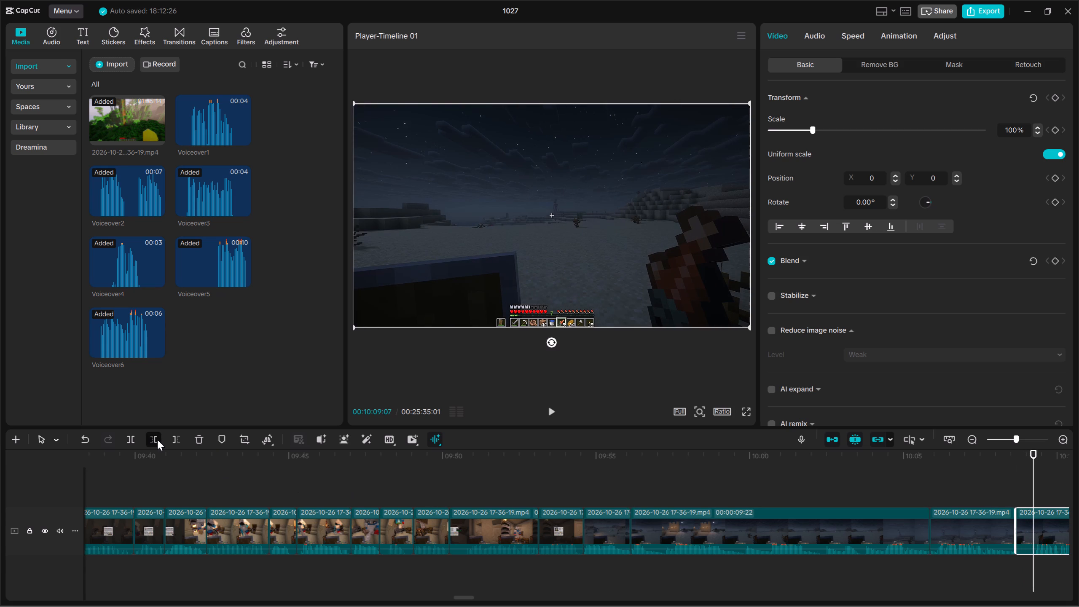
{"action": "key", "text": "space"}
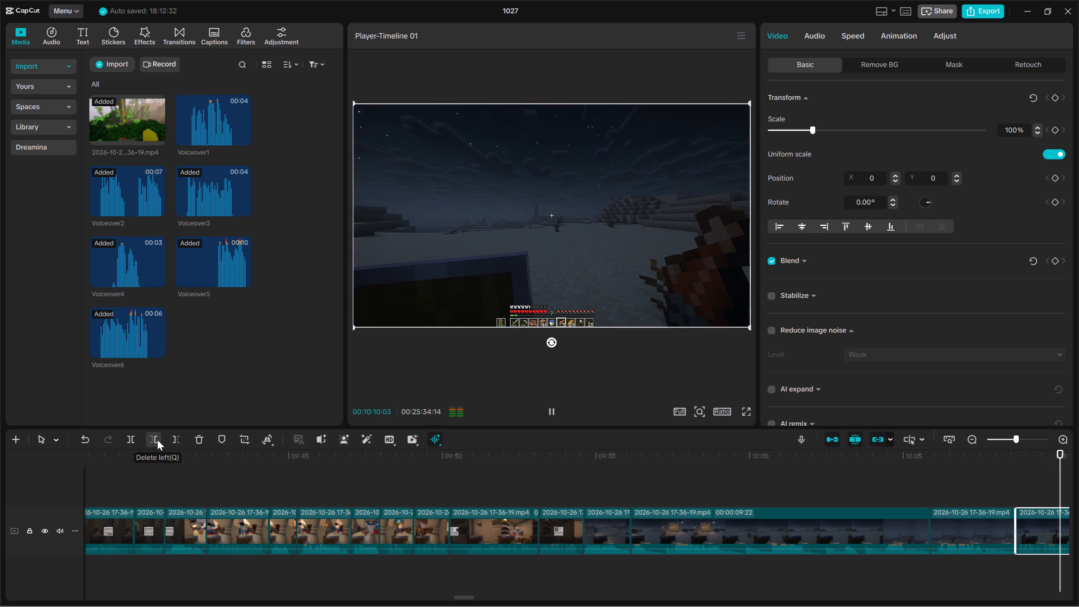
{"action": "key", "text": "Up"}
{"action": "key", "text": "space"}
{"action": "key", "text": "space"}
{"action": "left_click", "coordinate": [157, 440]}
{"action": "key", "text": "space"}
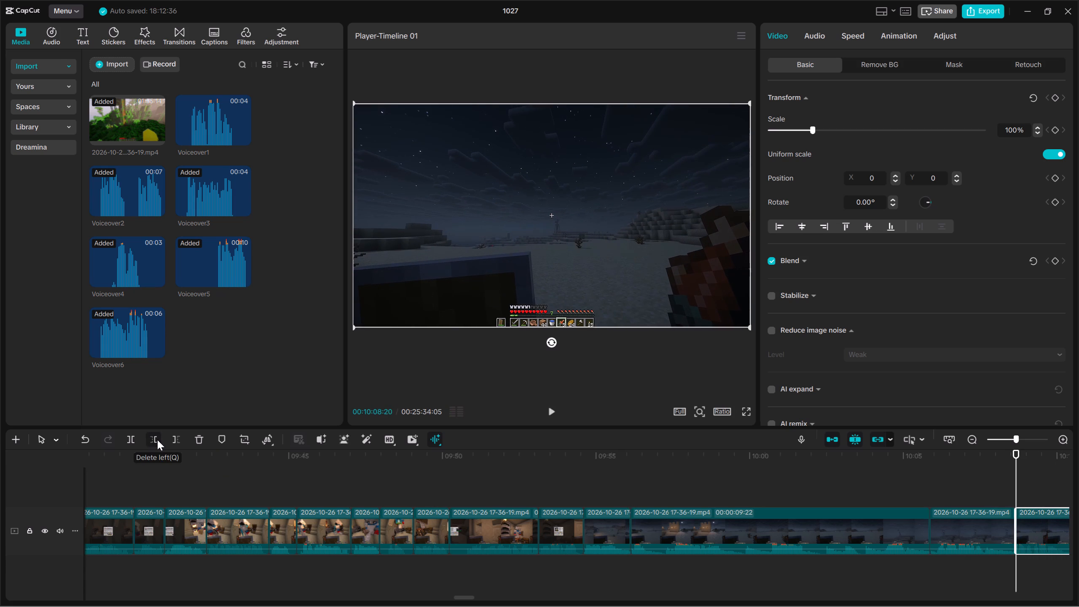
Split the 00:00:21:08 night-time clip at 00:10:20:24.
{"action": "key", "text": "Up"}
{"action": "key", "text": "space"}
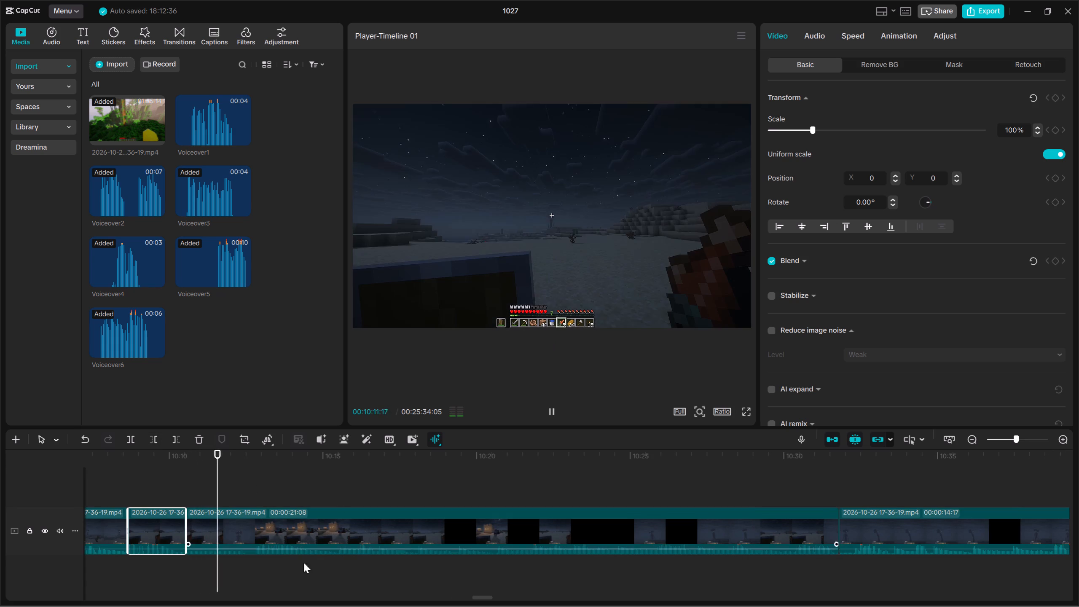
{"action": "left_click_drag", "start_coordinate": [261, 584], "coordinate": [342, 522]}
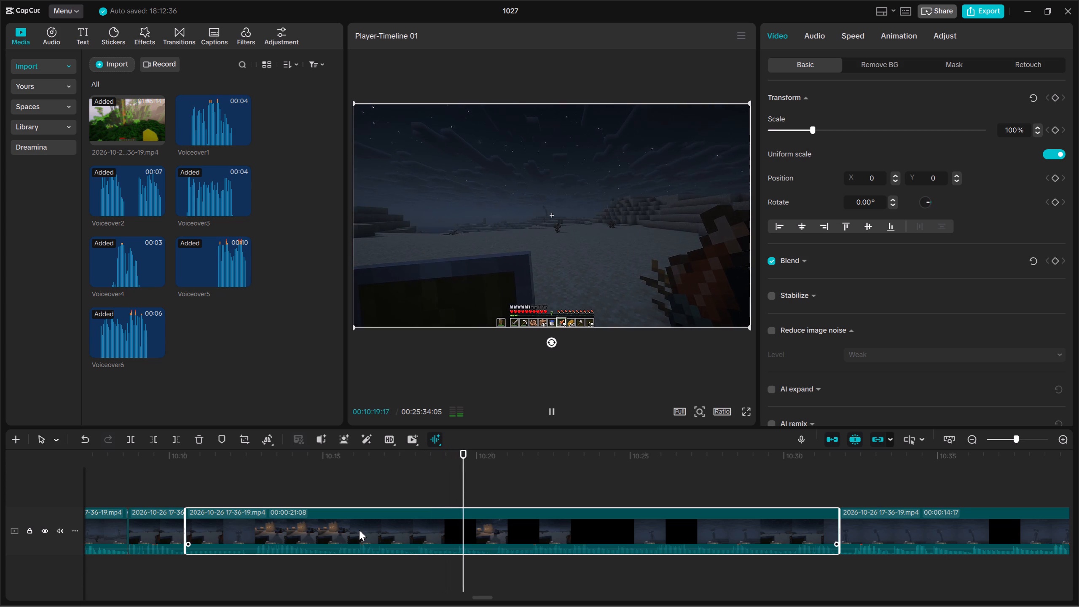
{"action": "key", "text": "space"}
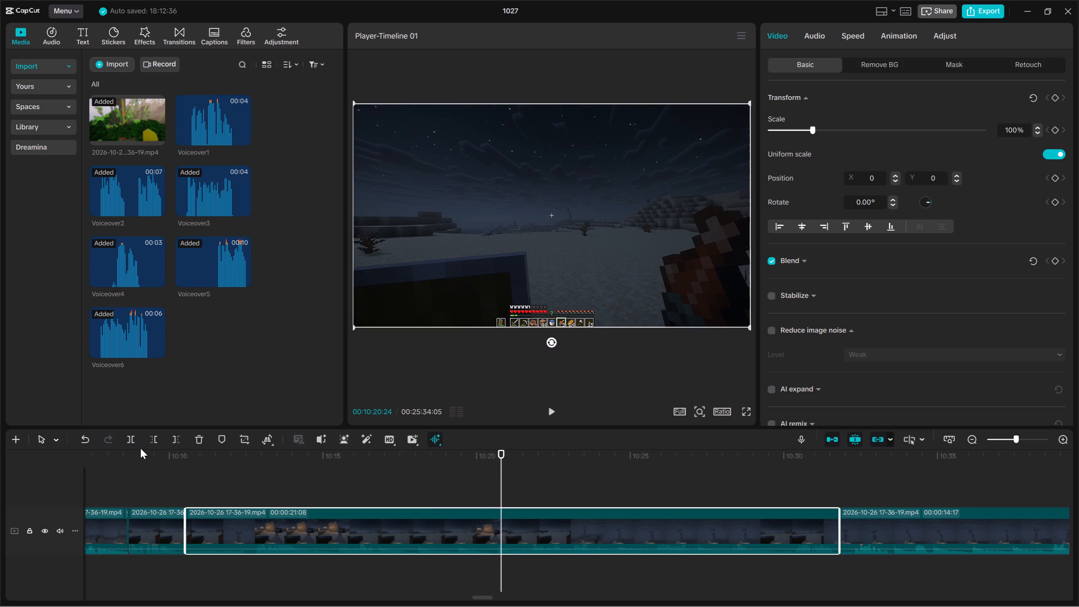
{"action": "left_click", "coordinate": [132, 446]}
{"action": "key", "text": "space"}
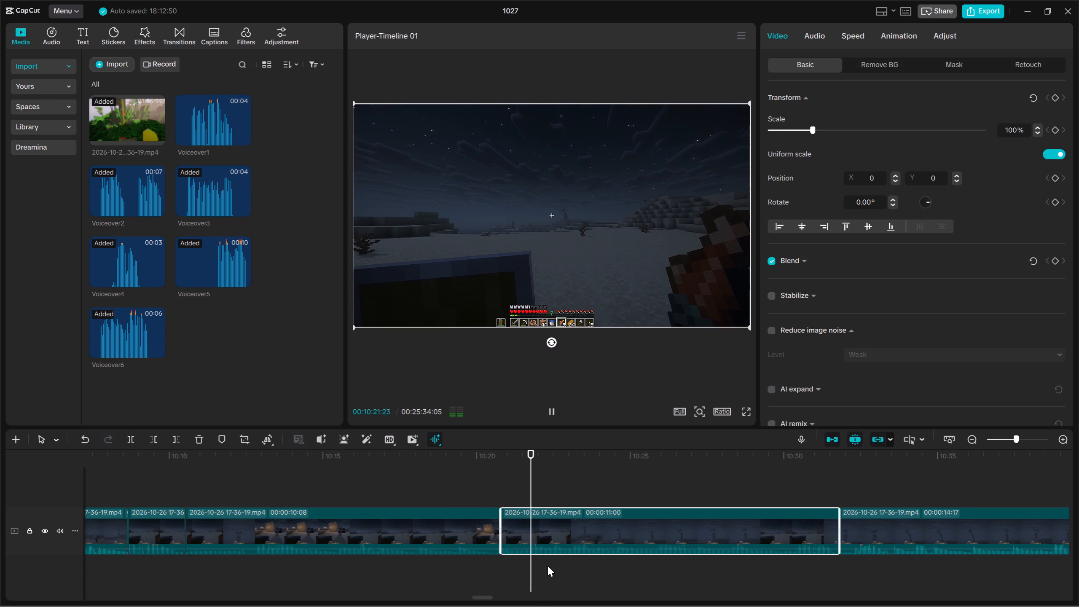
Trim the start of the second part after the 00:10:20:24 split, shortening it to 00:00:06:13.
{"action": "left_click", "coordinate": [660, 564]}
{"action": "key", "text": "space"}
{"action": "left_click", "coordinate": [659, 564]}
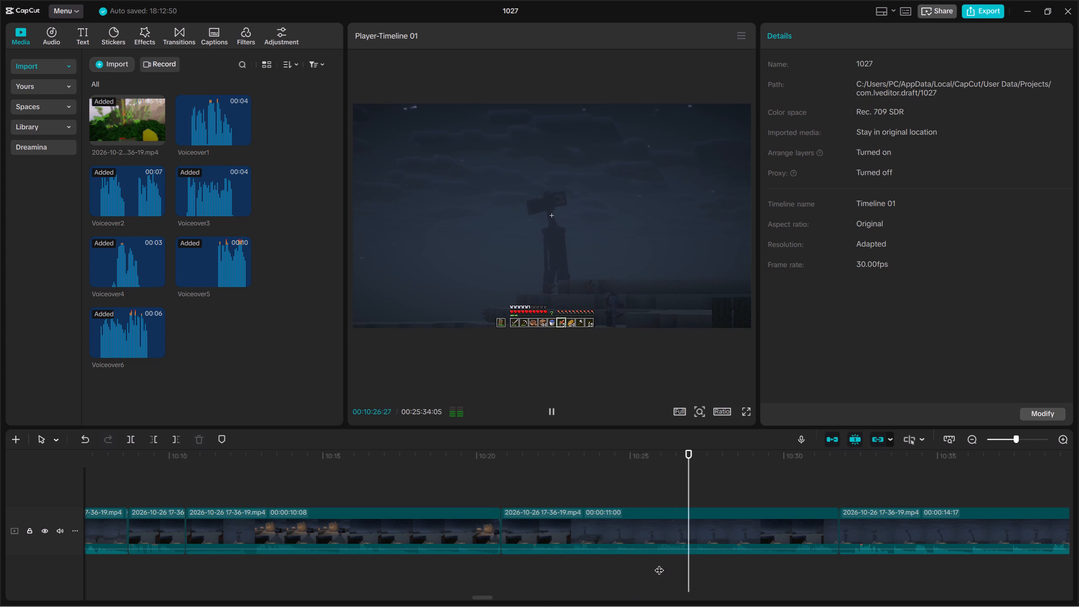
{"action": "left_click_drag", "start_coordinate": [659, 564], "coordinate": [609, 566]}
{"action": "key", "text": "space"}
{"action": "left_click_drag", "start_coordinate": [666, 575], "coordinate": [670, 533]}
{"action": "key", "text": "space"}
{"action": "key", "text": "space"}
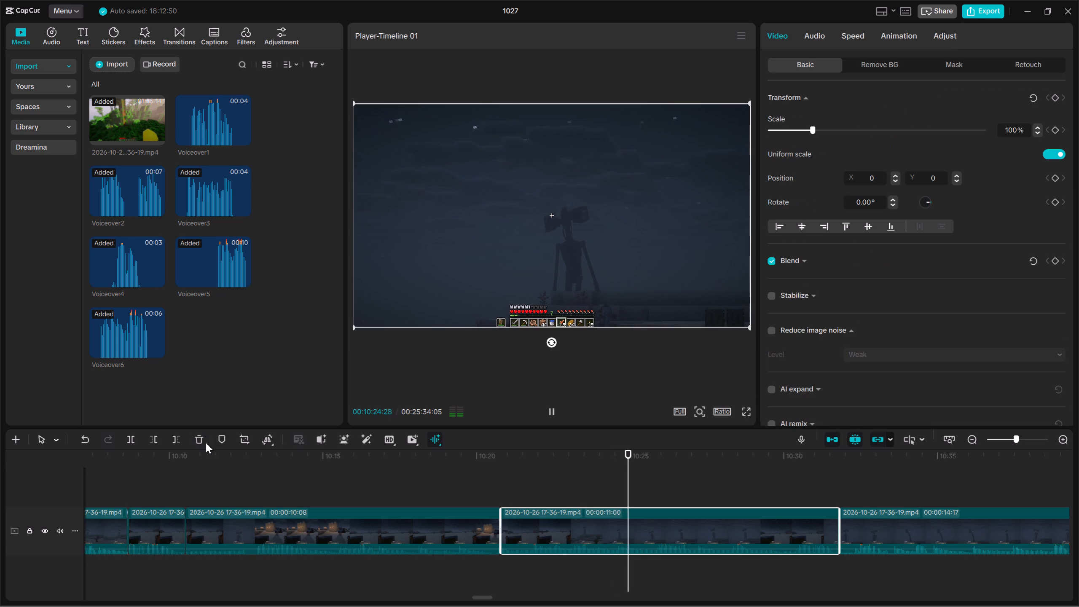
{"action": "key", "text": "space"}
{"action": "left_click", "coordinate": [158, 440]}
{"action": "key", "text": "space"}
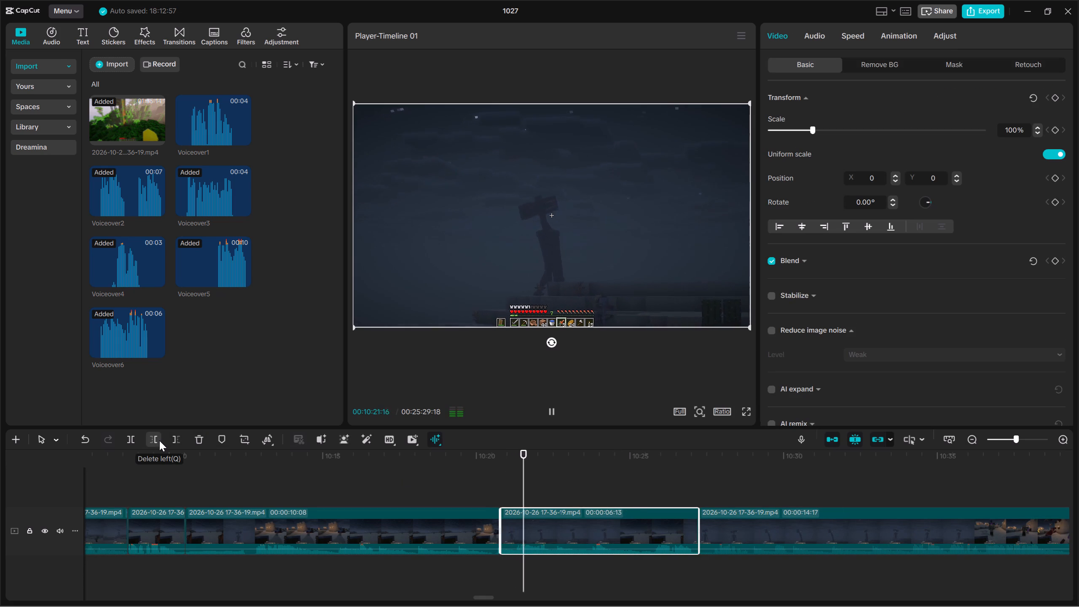
Trim the start of the same clip slightly further, shortening it to 00:00:06:01.
{"action": "key", "text": "Up"}
{"action": "key", "text": "space"}
{"action": "left_click", "coordinate": [159, 440]}
{"action": "key", "text": "space"}
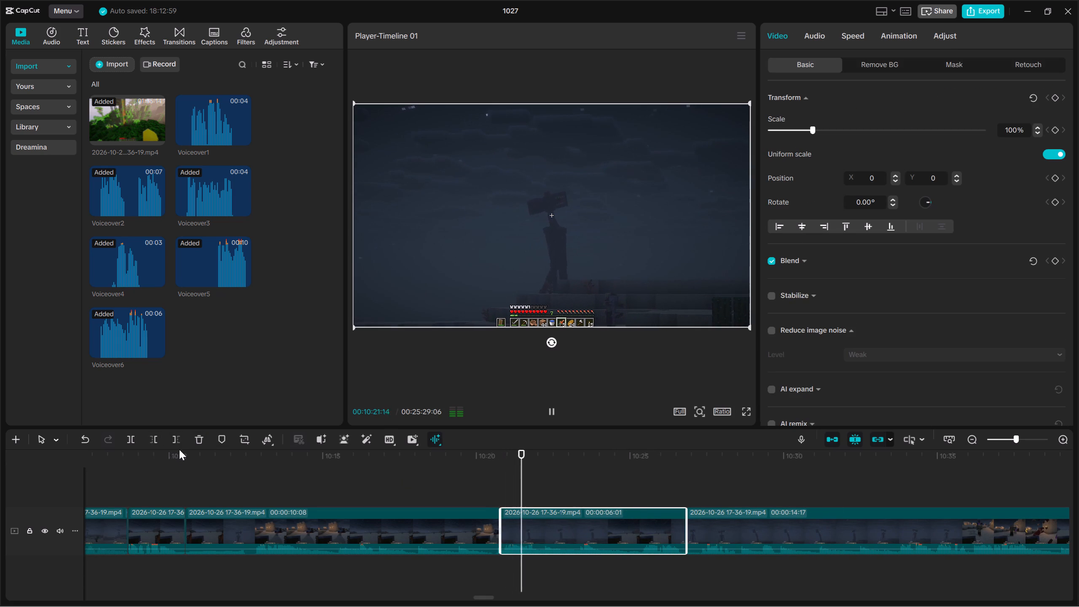
Trim off the end of the 00:00:06:01 clip from 00:10:24:01 onward.
{"action": "key", "text": "space"}
{"action": "key", "text": "space"}
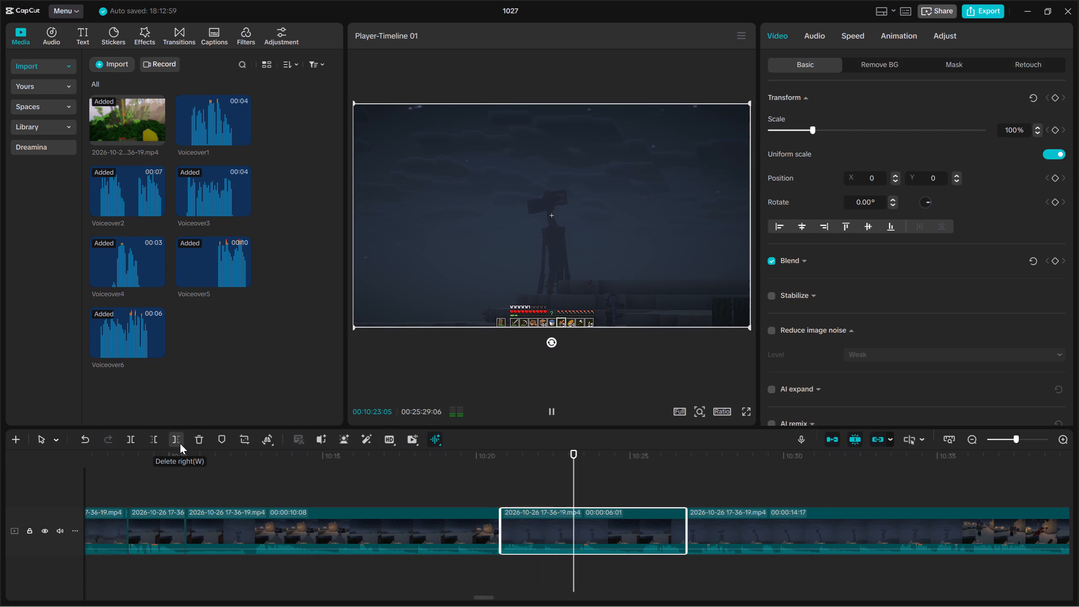
{"action": "key", "text": "space"}
{"action": "key", "text": "space"}
{"action": "key", "text": "space"}
{"action": "left_click", "coordinate": [180, 443]}
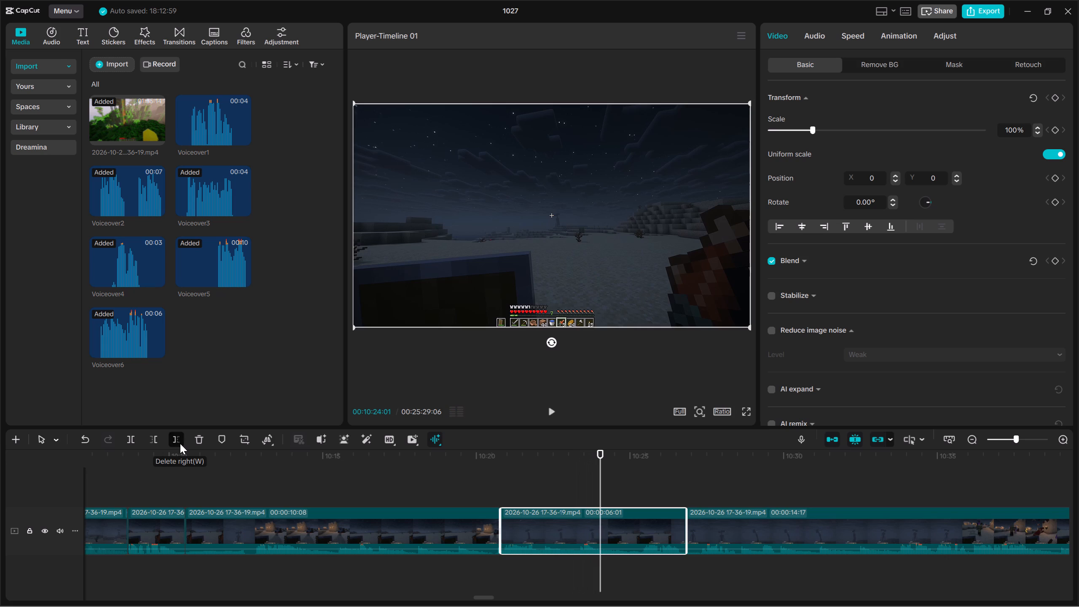
{"action": "key", "text": "space"}
Split the following 00:00:14:17 clip at 00:10:35:07.
{"action": "left_click", "coordinate": [694, 535]}
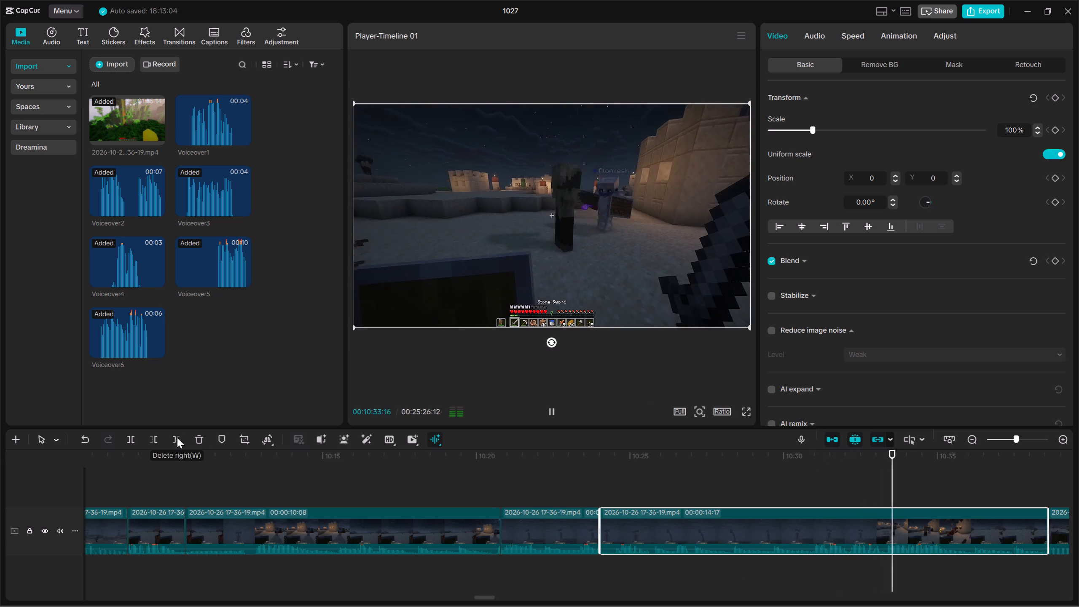
{"action": "key", "text": "space"}
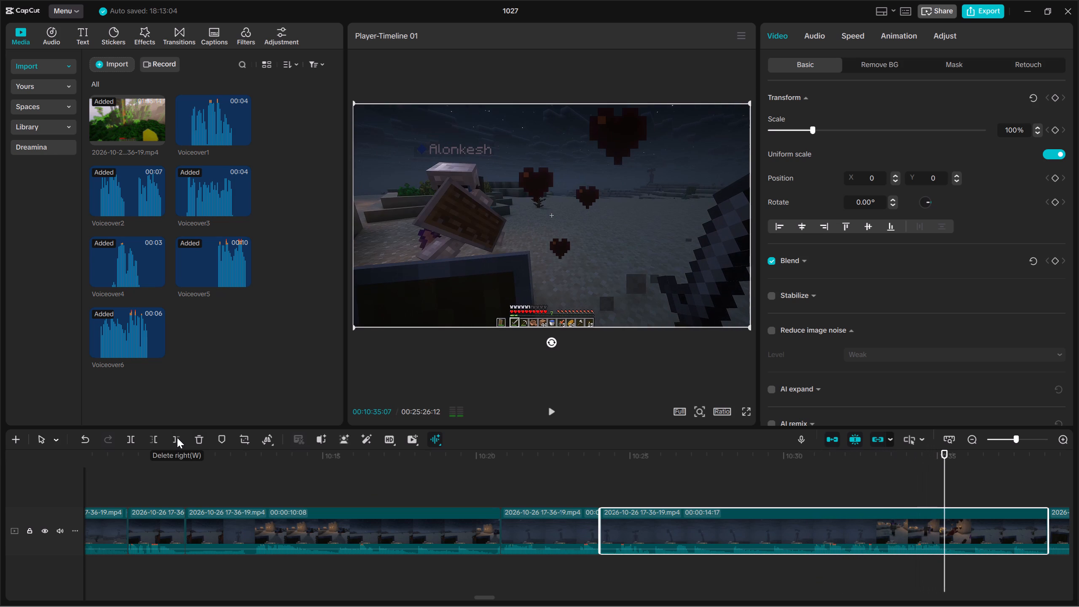
{"action": "left_click", "coordinate": [130, 435]}
{"action": "key", "text": "space"}
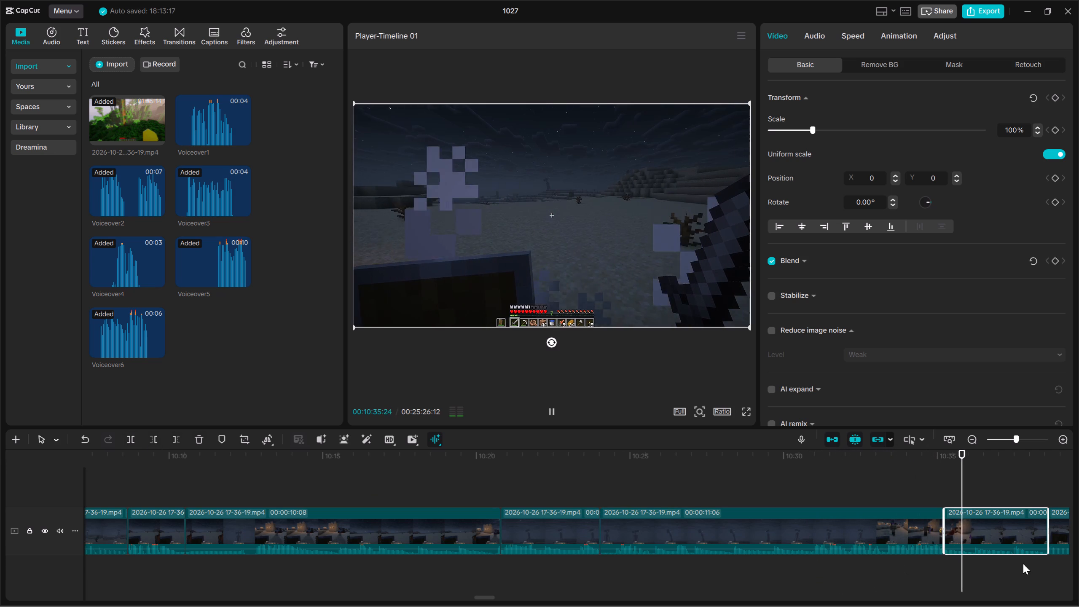
Delete the short clip after the 00:10:35:07 split and preview the footage that follows from that point.
{"action": "key", "text": "Delete"}
{"action": "left_click", "coordinate": [997, 520]}
{"action": "key", "text": "Up"}
{"action": "key", "text": "space"}
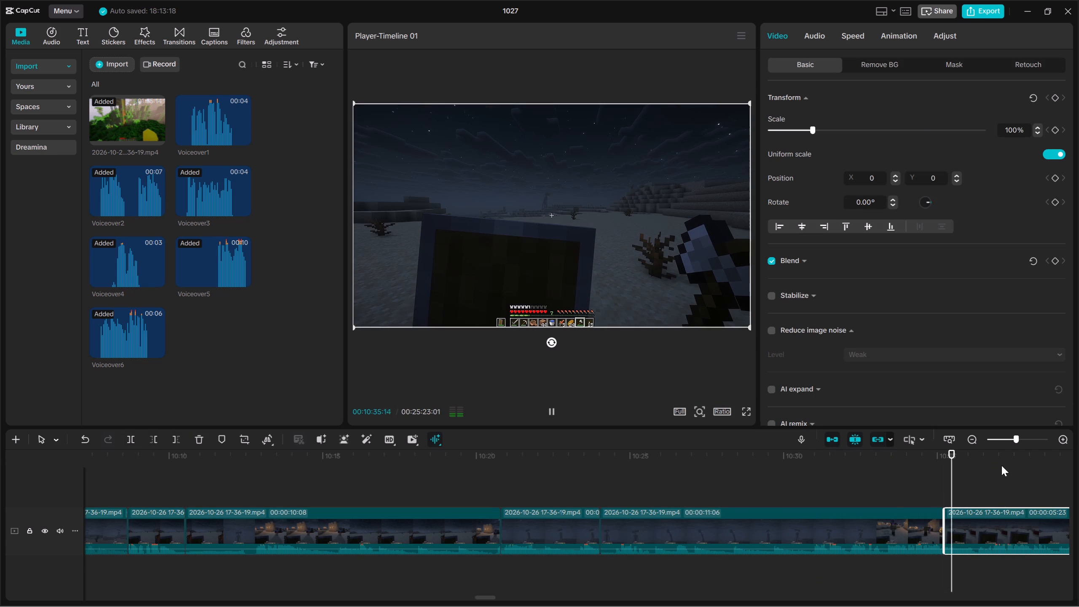
Delete the short clip starting at 00:10:41:00, just before the 00:00:17:00 clip.
{"action": "left_click", "coordinate": [977, 443]}
{"action": "left_click_drag", "start_coordinate": [1022, 482], "coordinate": [1078, 471]}
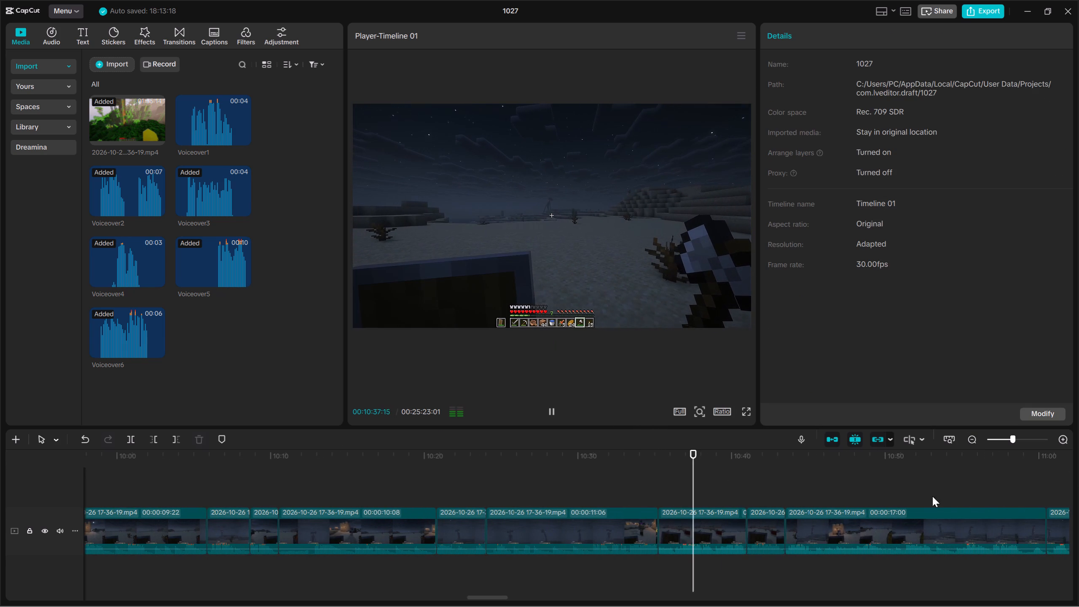
{"action": "left_click", "coordinate": [701, 526]}
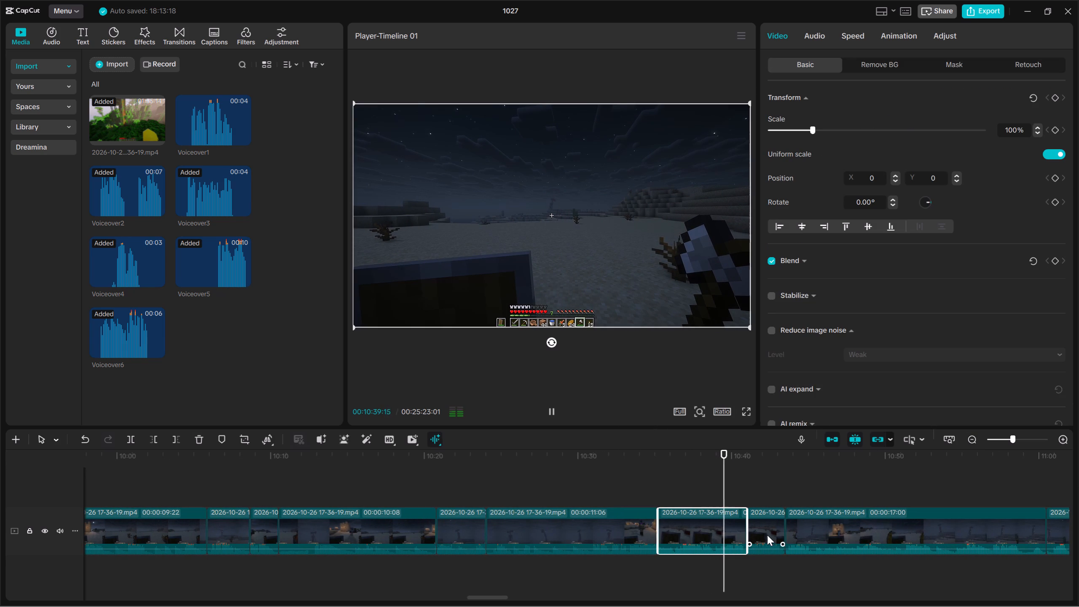
{"action": "left_click", "coordinate": [768, 536]}
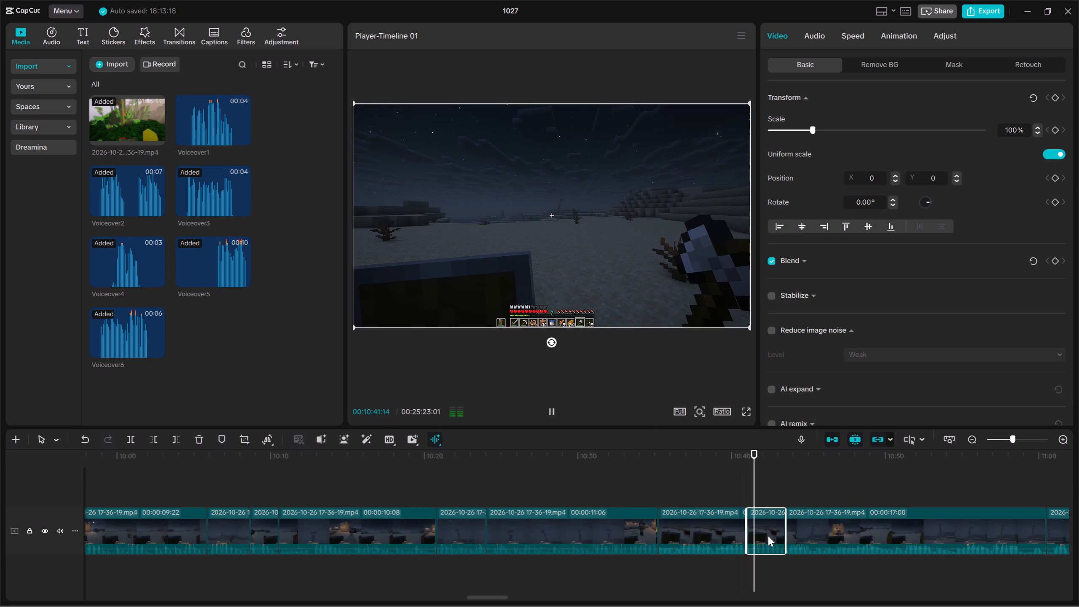
{"action": "key", "text": "Delete"}
Review the 00:00:17:00 clip from its start and split it at about 00:10:47:04.
{"action": "left_click", "coordinate": [776, 538]}
{"action": "key", "text": "Up"}
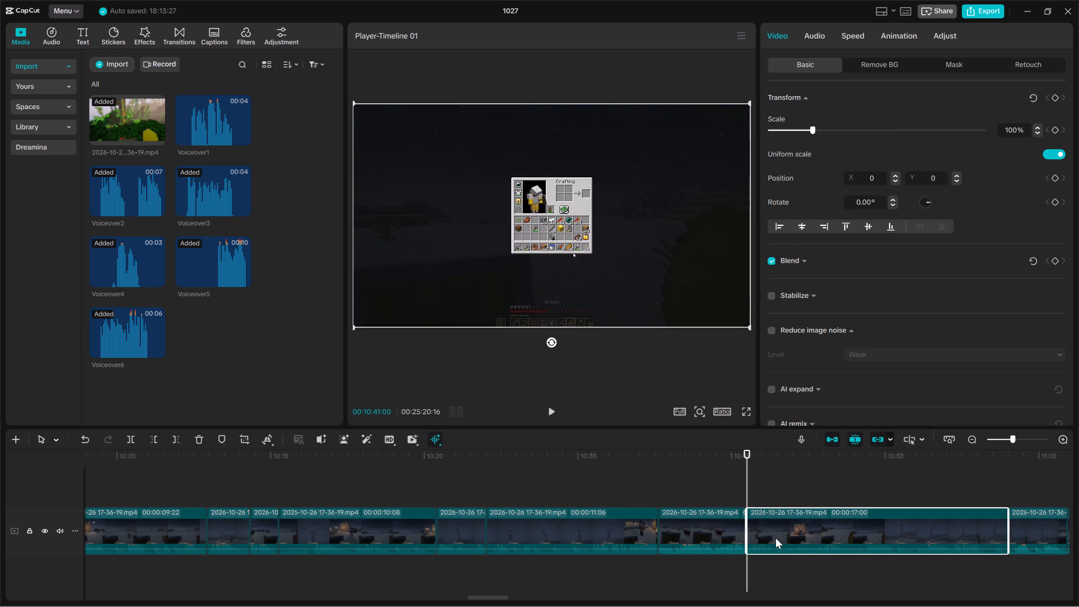
{"action": "key", "text": "space"}
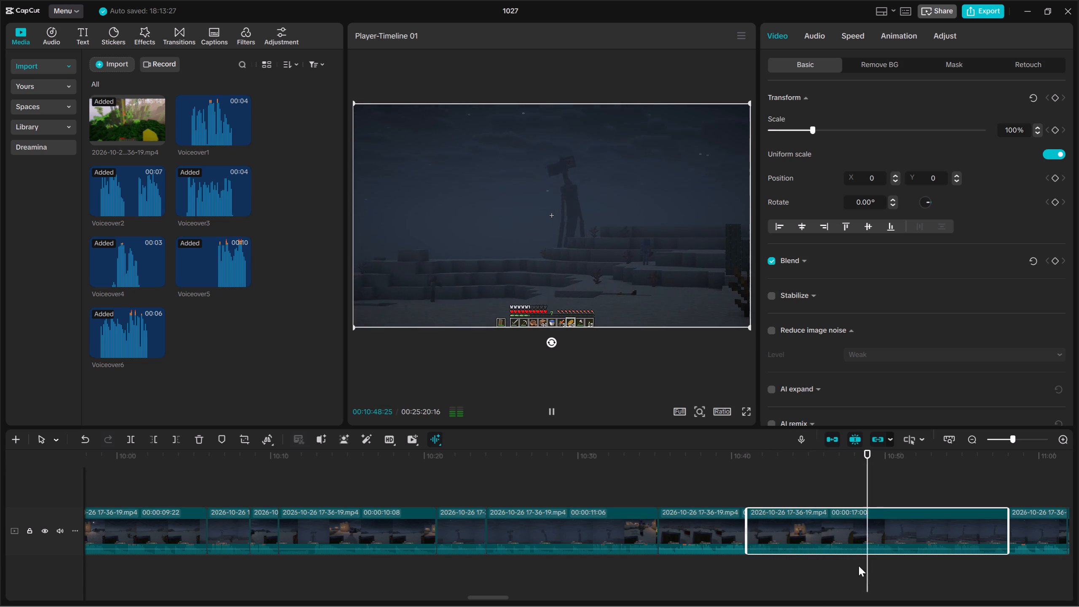
{"action": "left_click", "coordinate": [852, 564]}
{"action": "left_click_drag", "start_coordinate": [852, 564], "coordinate": [841, 566]}
{"action": "left_click_drag", "start_coordinate": [859, 574], "coordinate": [868, 539]}
{"action": "left_click", "coordinate": [132, 439]}
Preview the 00:00:10:27 part after the split and stop the playhead at 00:10:51:02.
{"action": "key", "text": "space"}
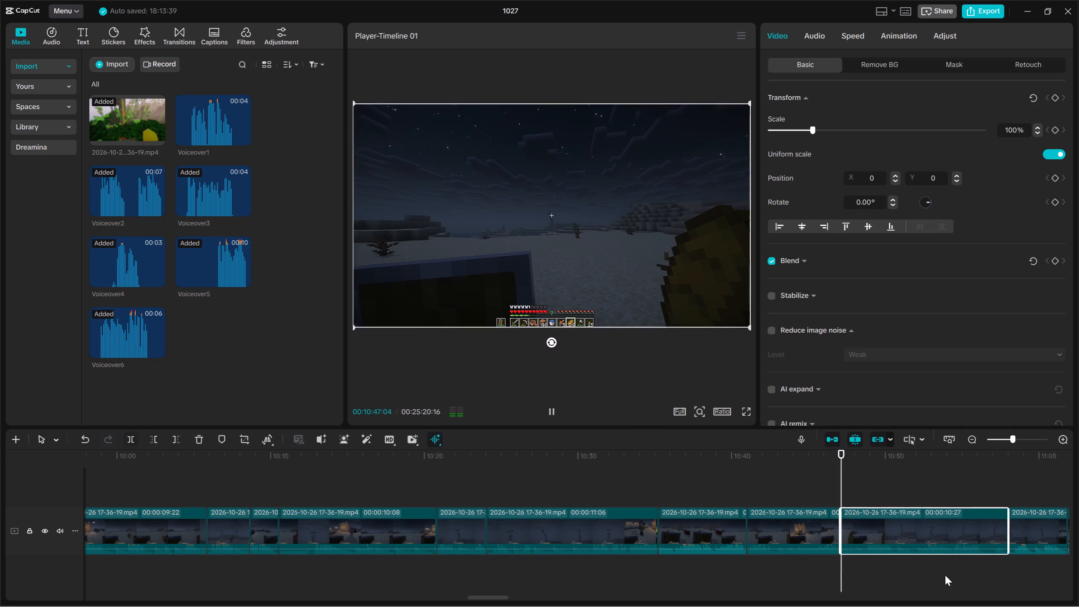
{"action": "left_click", "coordinate": [897, 564]}
{"action": "left_click_drag", "start_coordinate": [897, 564], "coordinate": [902, 564]}
{"action": "key", "text": "space"}
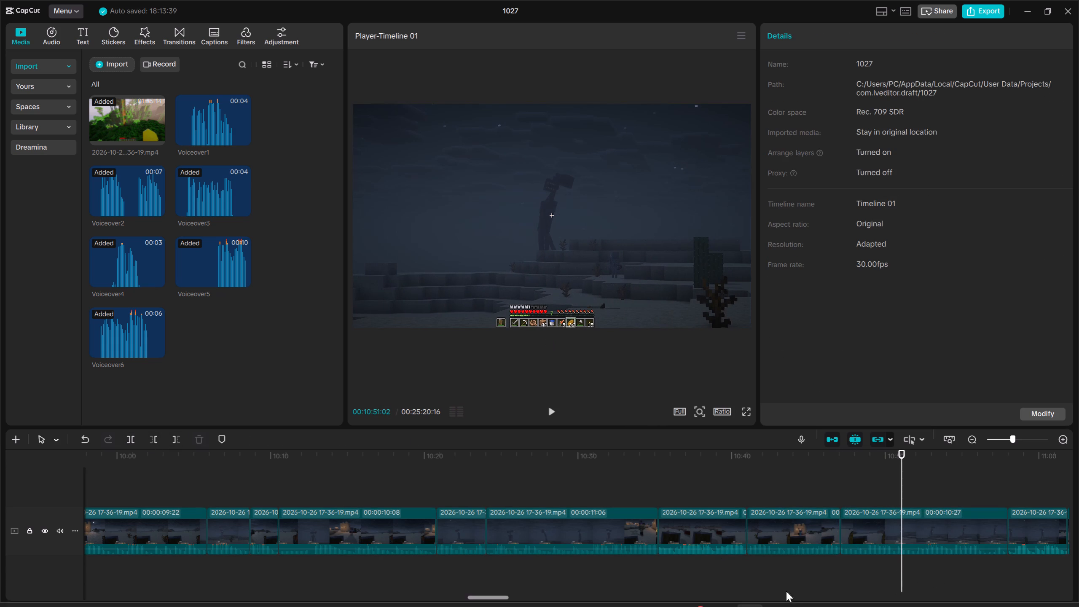
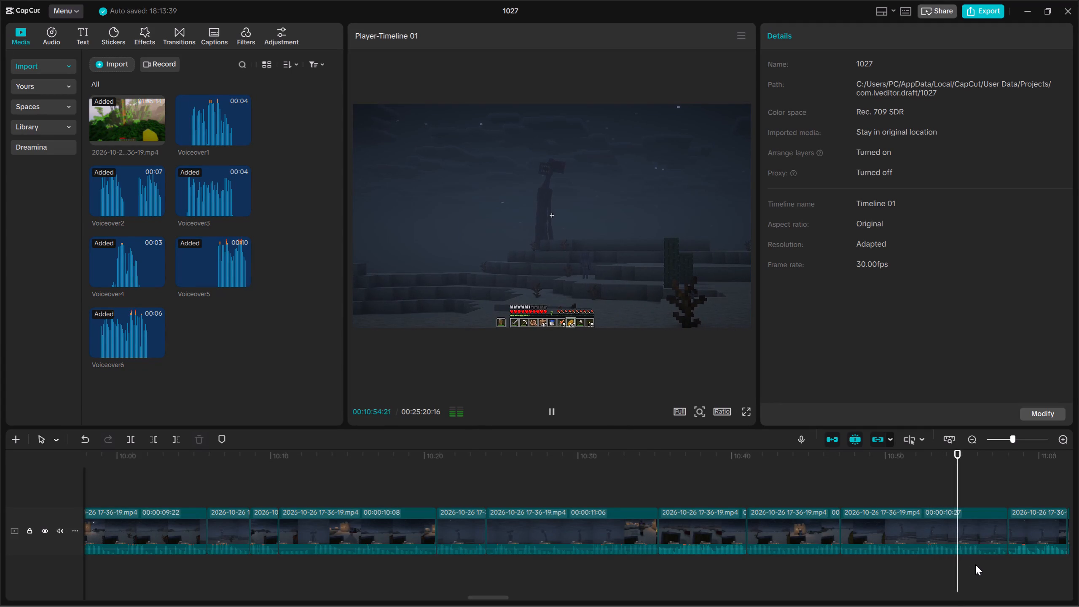
Delete the 00:00:10:27 clip under the playhead.
{"action": "left_click_drag", "start_coordinate": [974, 570], "coordinate": [983, 538]}
{"action": "key", "text": "Delete"}
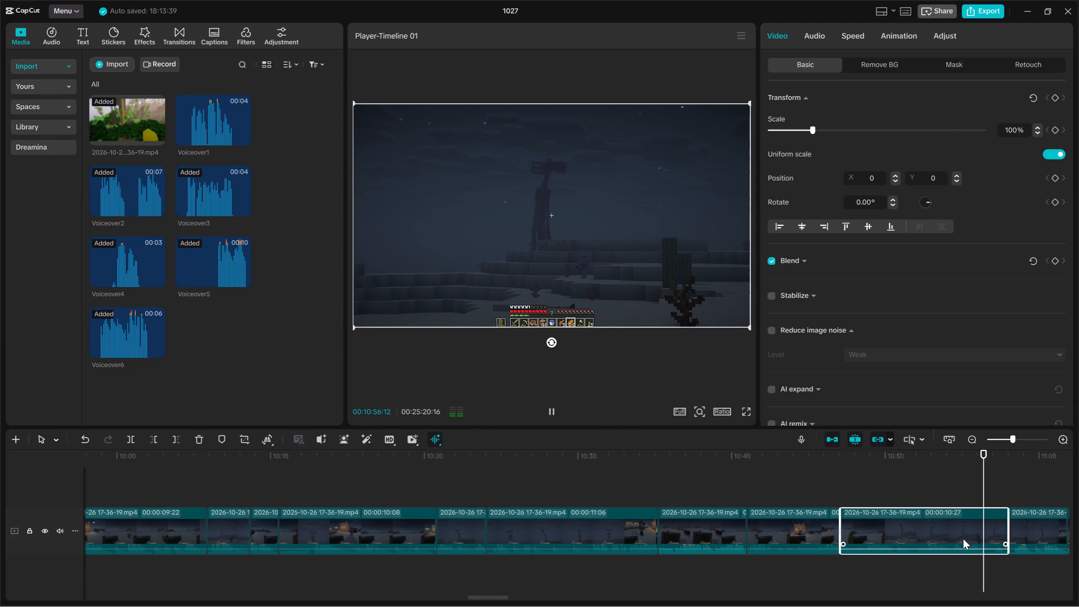
Preview the footage after the cut at 00:10:47:03 and delete the short clip that starts there.
{"action": "key", "text": "Up"}
{"action": "key", "text": "Up"}
{"action": "left_click", "coordinate": [872, 526]}
{"action": "key", "text": "space"}
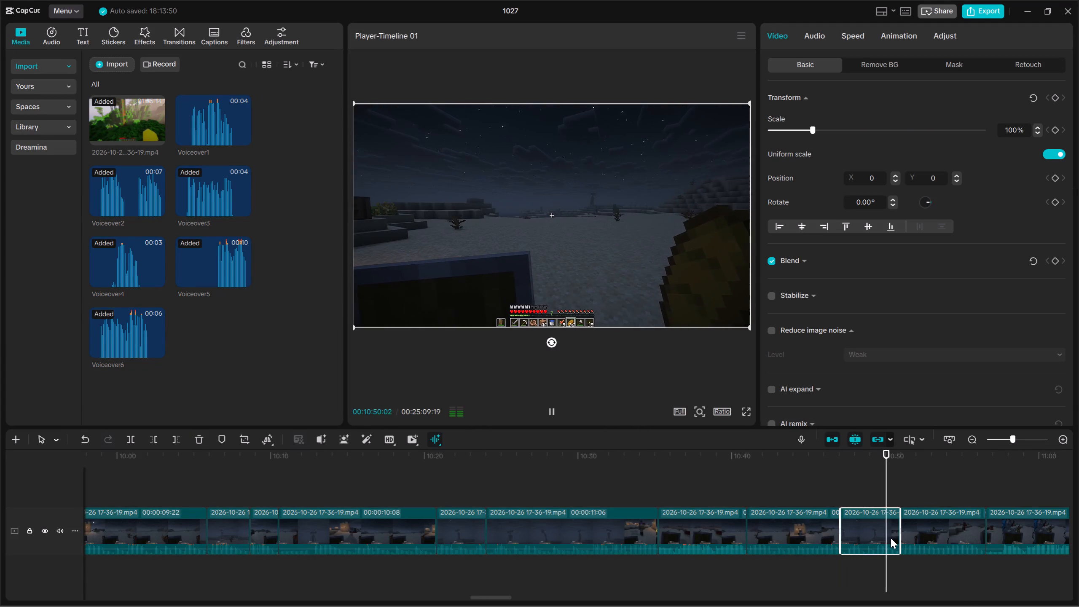
{"action": "left_click", "coordinate": [934, 534]}
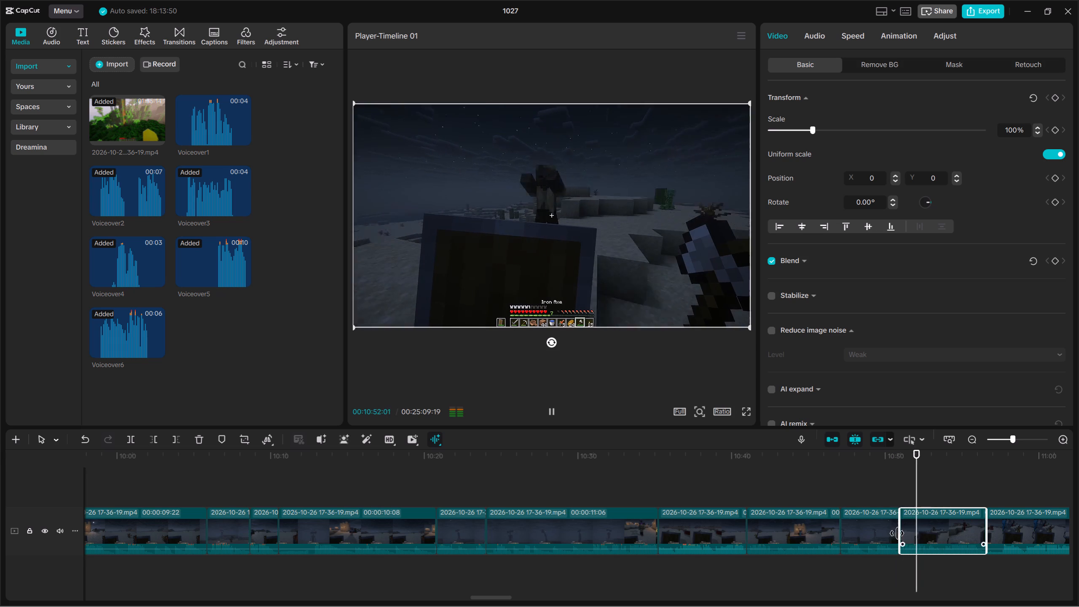
{"action": "left_click", "coordinate": [872, 527]}
{"action": "key", "text": "Delete"}
Play from 00:10:47:03 into the second clip and trim that clip's beginning up to 00:10:53:17.
{"action": "key", "text": "Up"}
{"action": "key", "text": "Up"}
{"action": "left_click", "coordinate": [872, 527]}
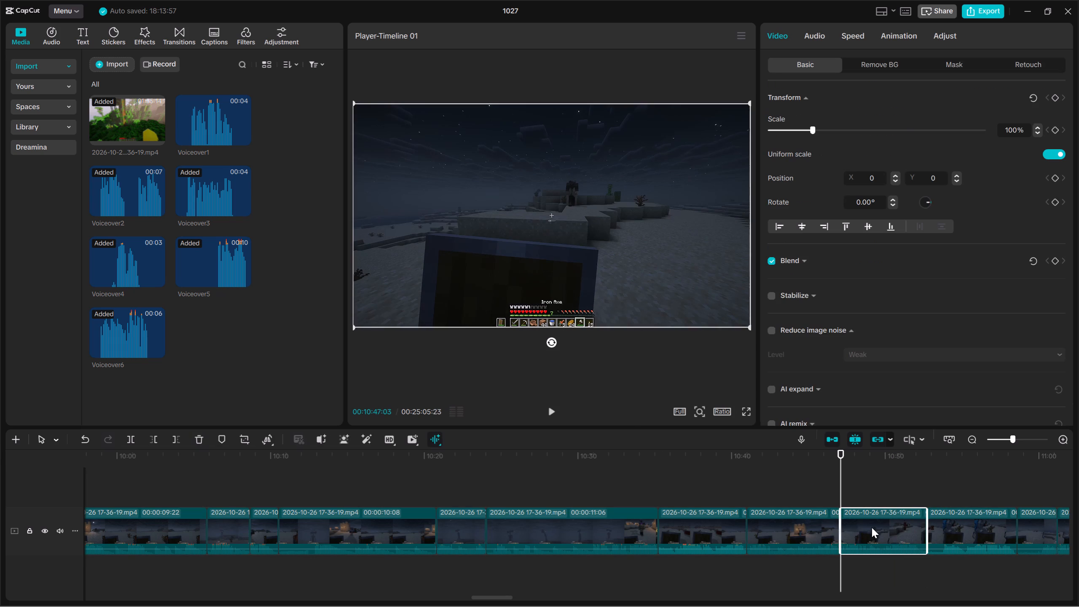
{"action": "key", "text": "space"}
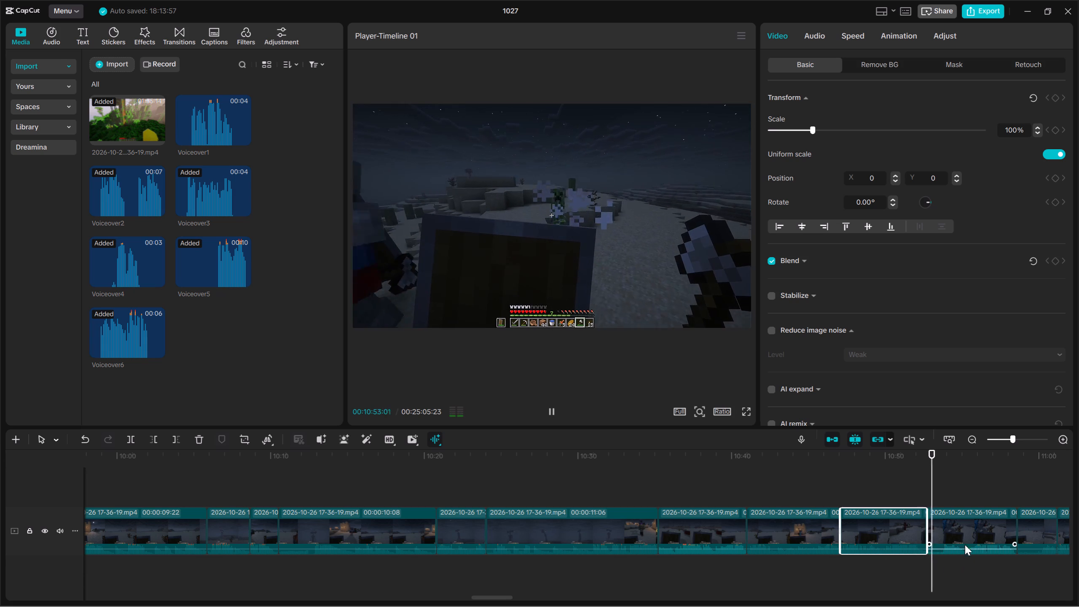
{"action": "left_click", "coordinate": [964, 527]}
{"action": "key", "text": "space"}
{"action": "double_click", "coordinate": [940, 556]}
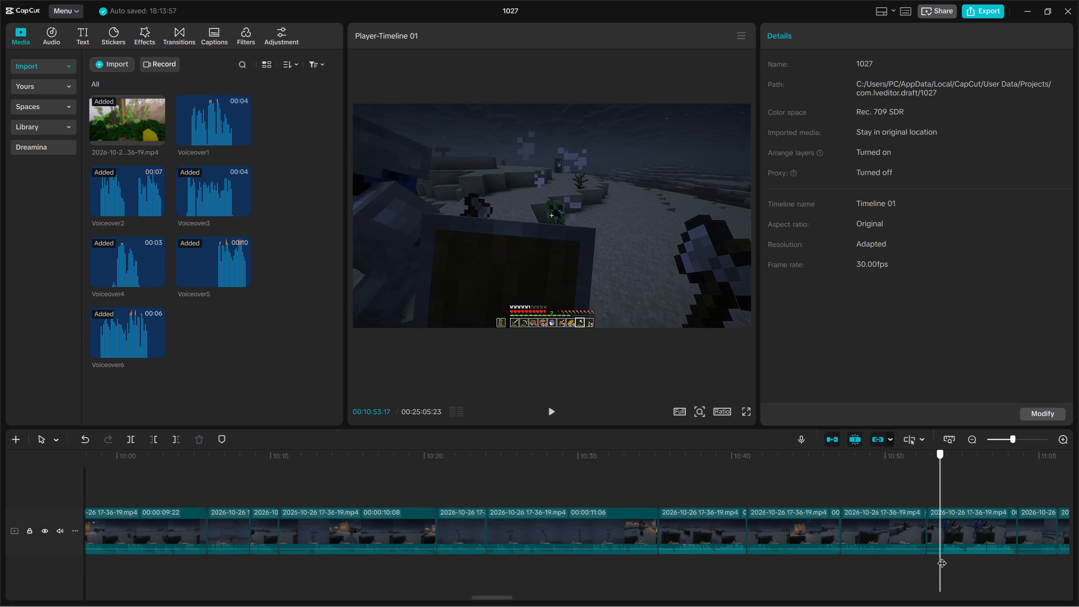
{"action": "left_click_drag", "start_coordinate": [965, 558], "coordinate": [971, 523]}
{"action": "left_click", "coordinate": [158, 436]}
Preview the footage after the trim and delete the short clip starting at 00:11:00:08.
{"action": "key", "text": "space"}
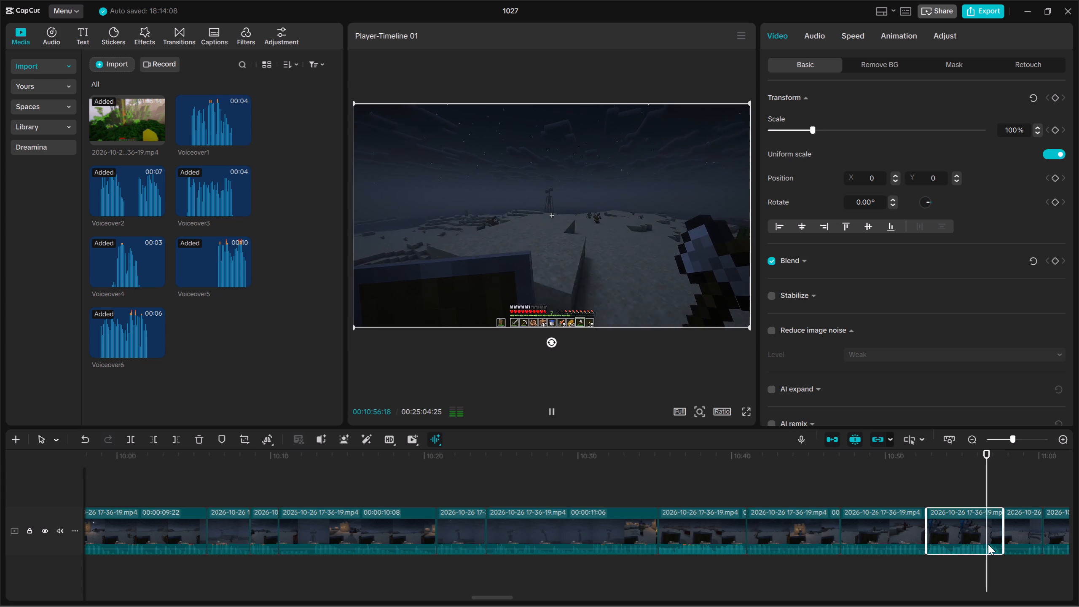
{"action": "left_click", "coordinate": [1021, 536]}
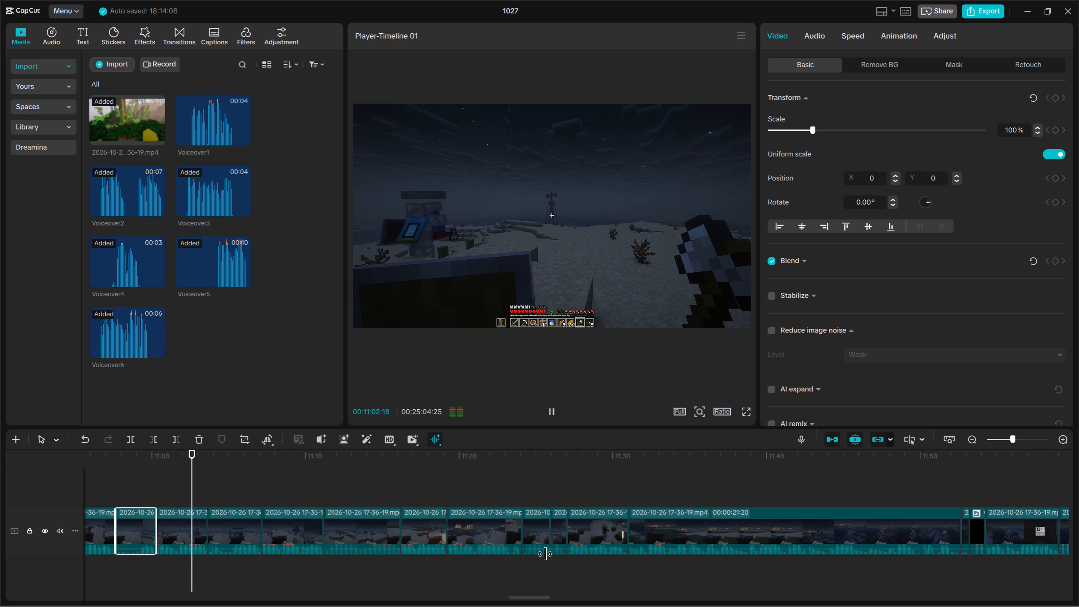
{"action": "left_click", "coordinate": [186, 516]}
{"action": "key", "text": "Up"}
{"action": "key", "text": "Delete"}
Review the consecutive short clips from 00:11:00:08 to about 00:11:22 for unwanted footage.
{"action": "left_click", "coordinate": [189, 517]}
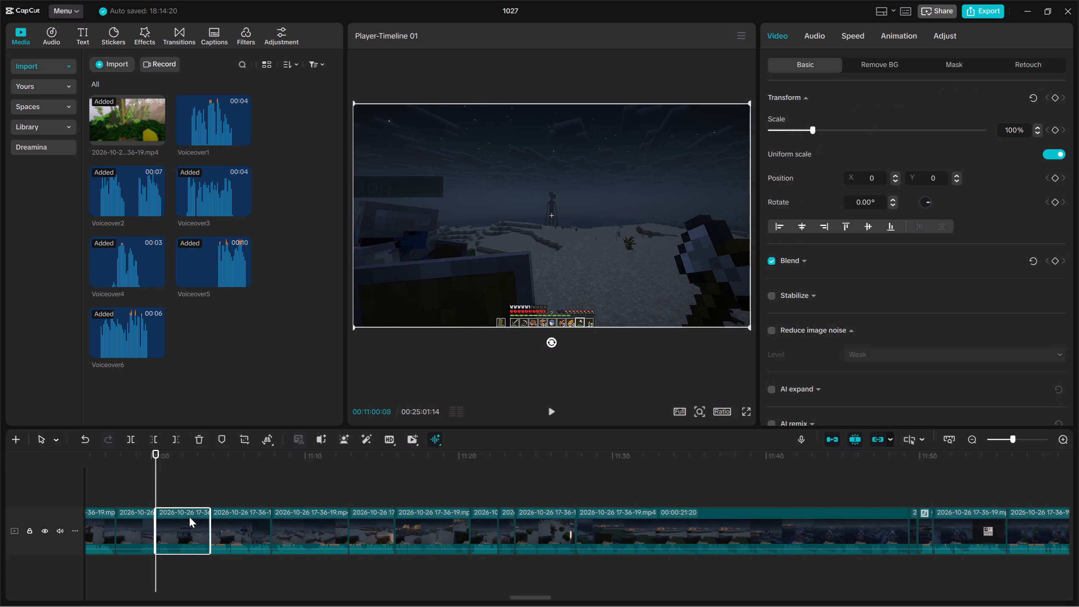
{"action": "key", "text": "space"}
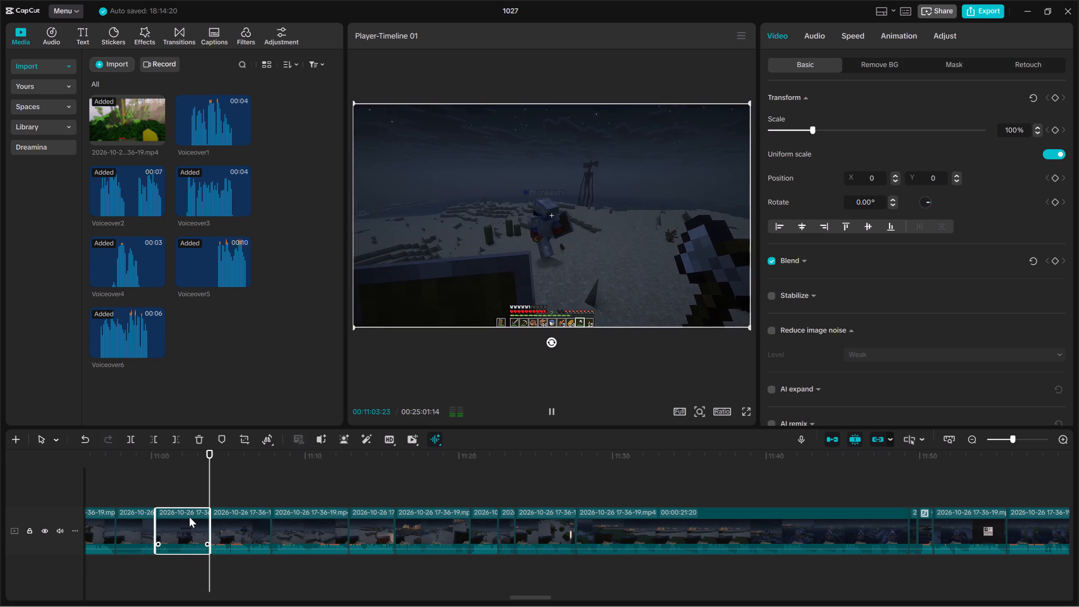
{"action": "left_click", "coordinate": [256, 531]}
{"action": "key", "text": "Up"}
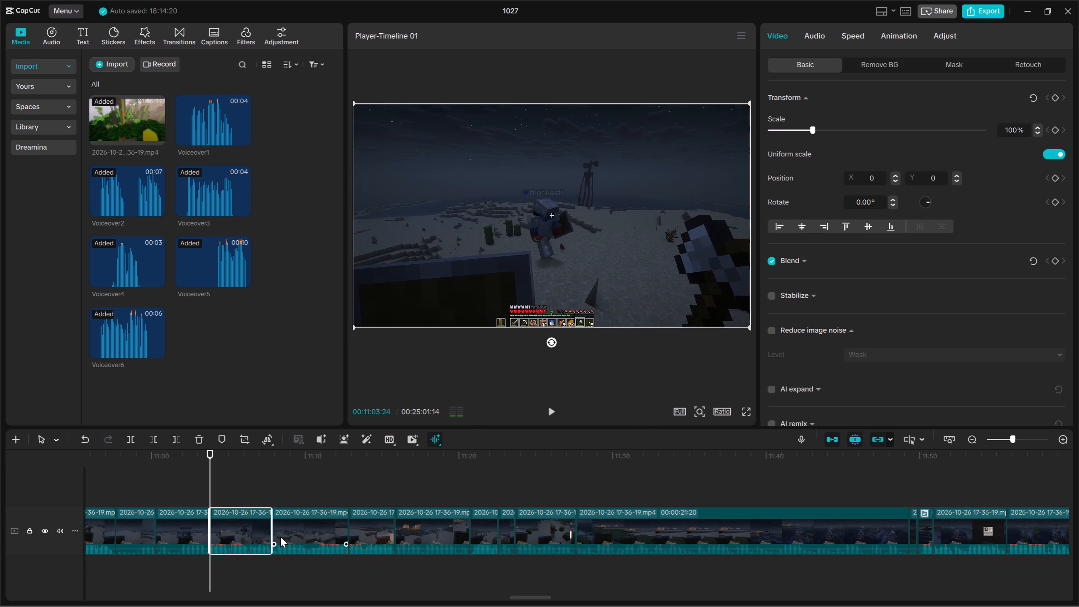
{"action": "key", "text": "space"}
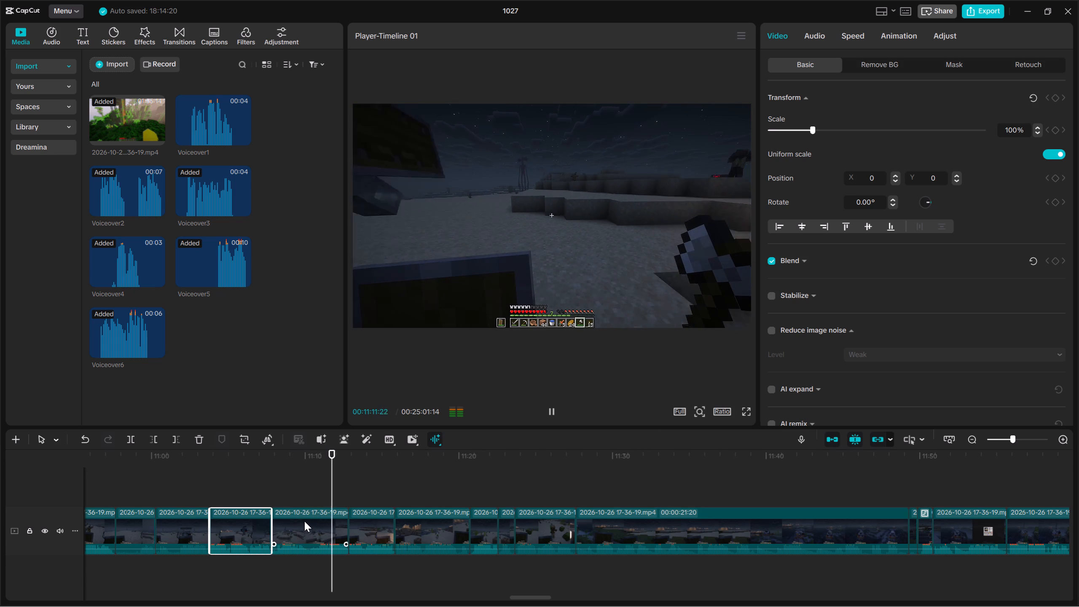
{"action": "left_click", "coordinate": [352, 521]}
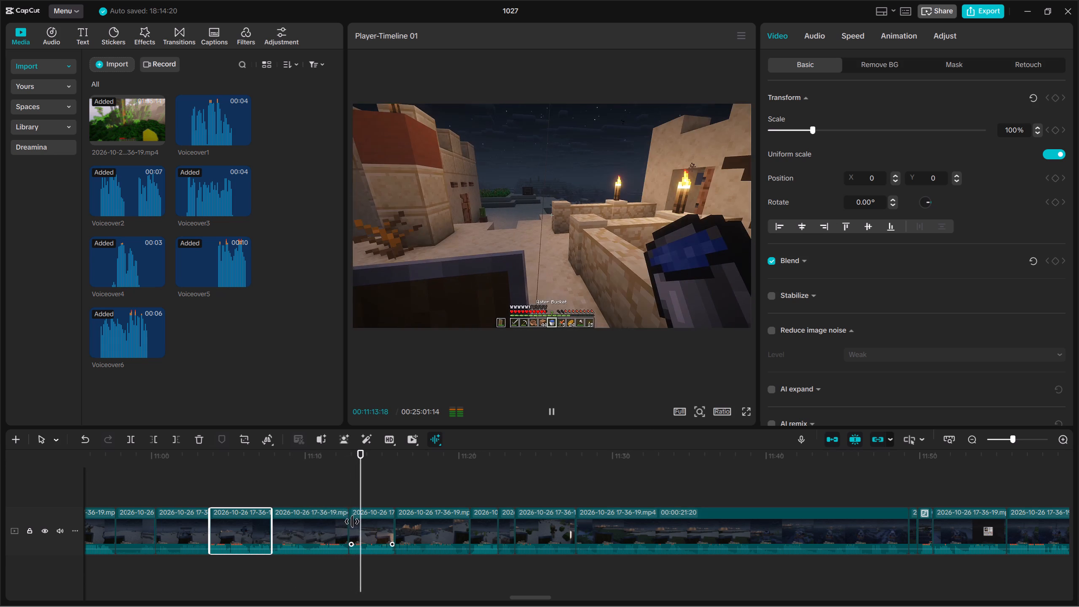
{"action": "key", "text": "space"}
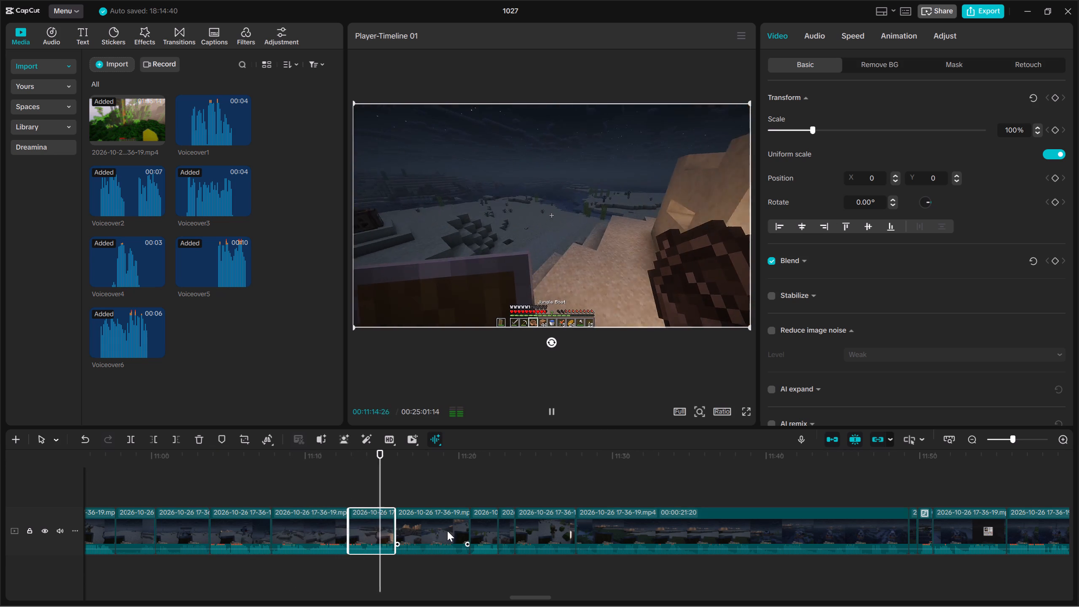
{"action": "left_click", "coordinate": [447, 531]}
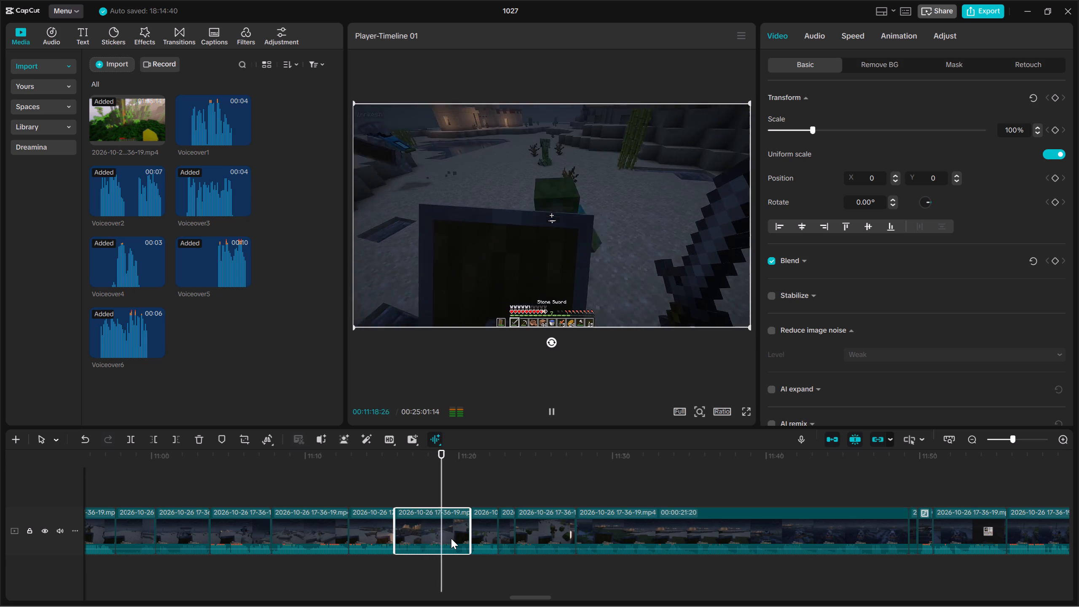
{"action": "left_click", "coordinate": [480, 533]}
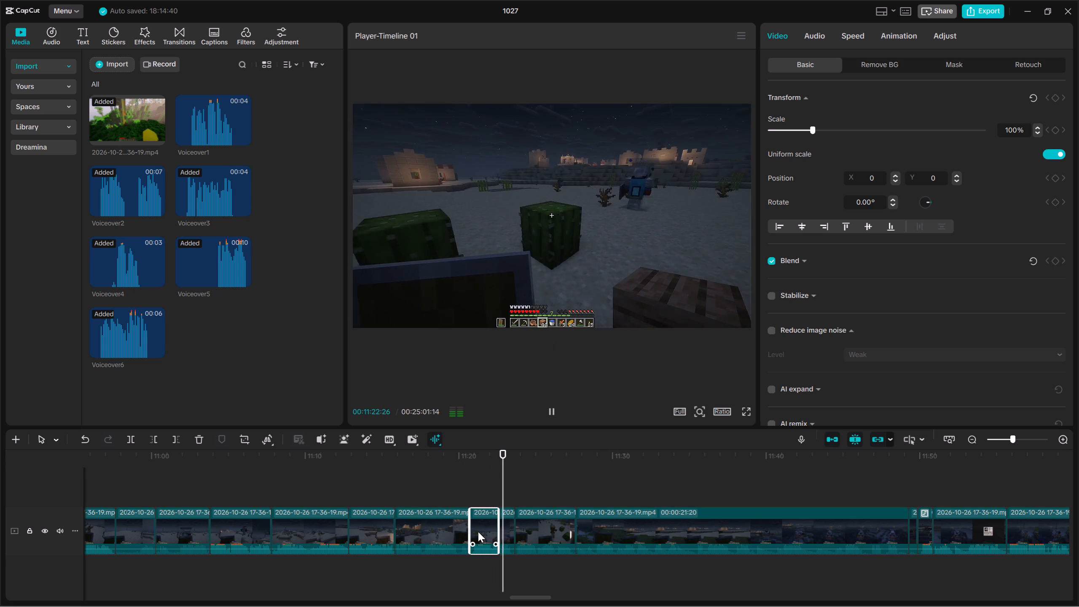
Delete the very short clip starting at 00:11:22:17.
{"action": "left_click", "coordinate": [530, 526]}
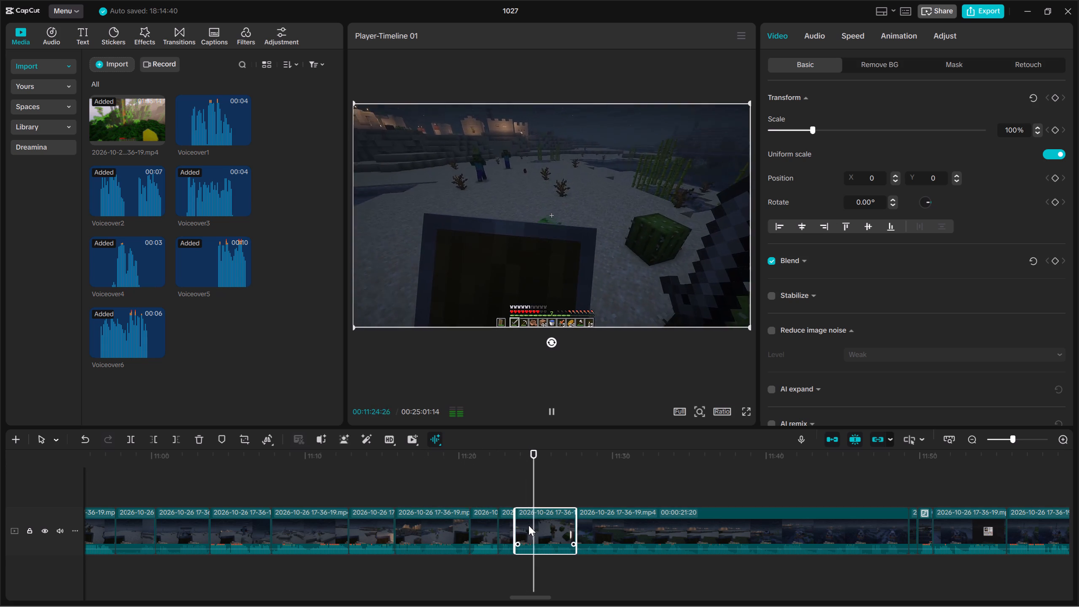
{"action": "key", "text": "Up"}
{"action": "left_click", "coordinate": [510, 529]}
{"action": "key", "text": "Delete"}
Review the footage from 00:11:22:17 and trim the beginning of the 00:00:21:20 clip up to 00:11:27:16.
{"action": "key", "text": "Up"}
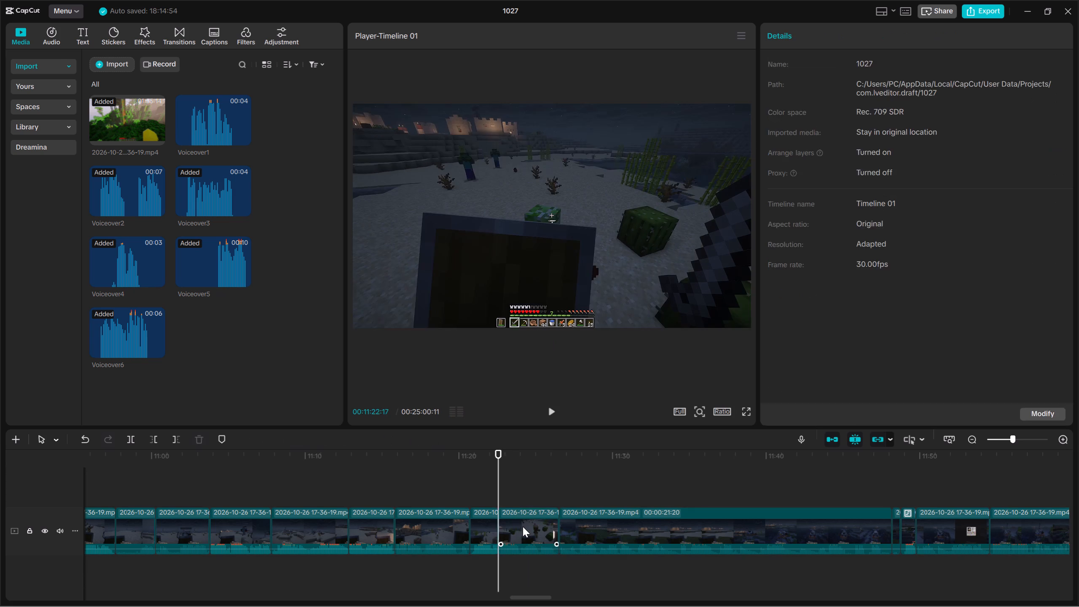
{"action": "left_click", "coordinate": [523, 526]}
{"action": "key", "text": "space"}
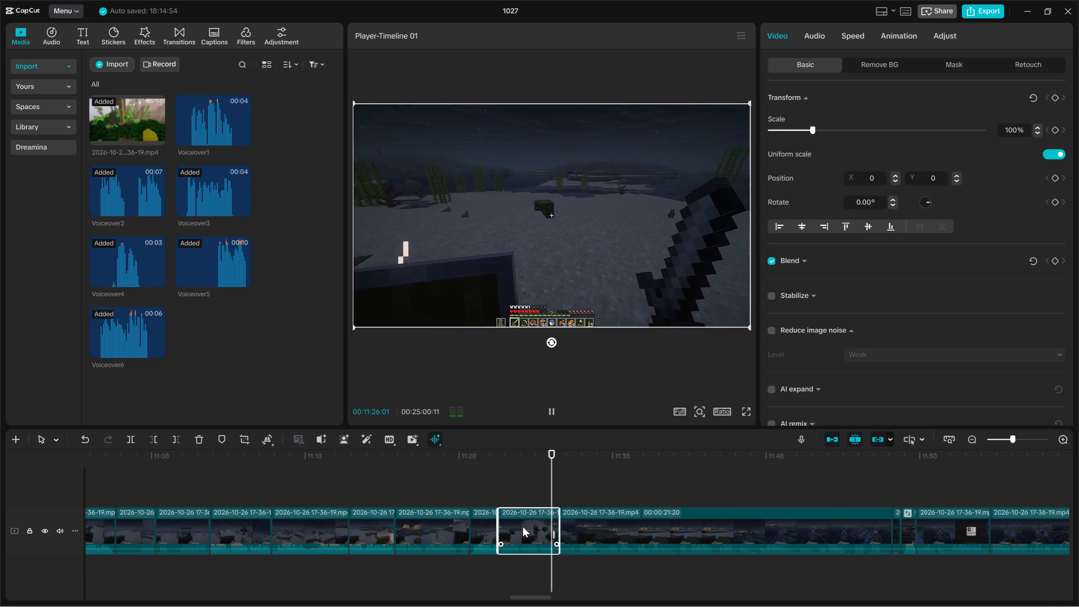
{"action": "key", "text": "Up"}
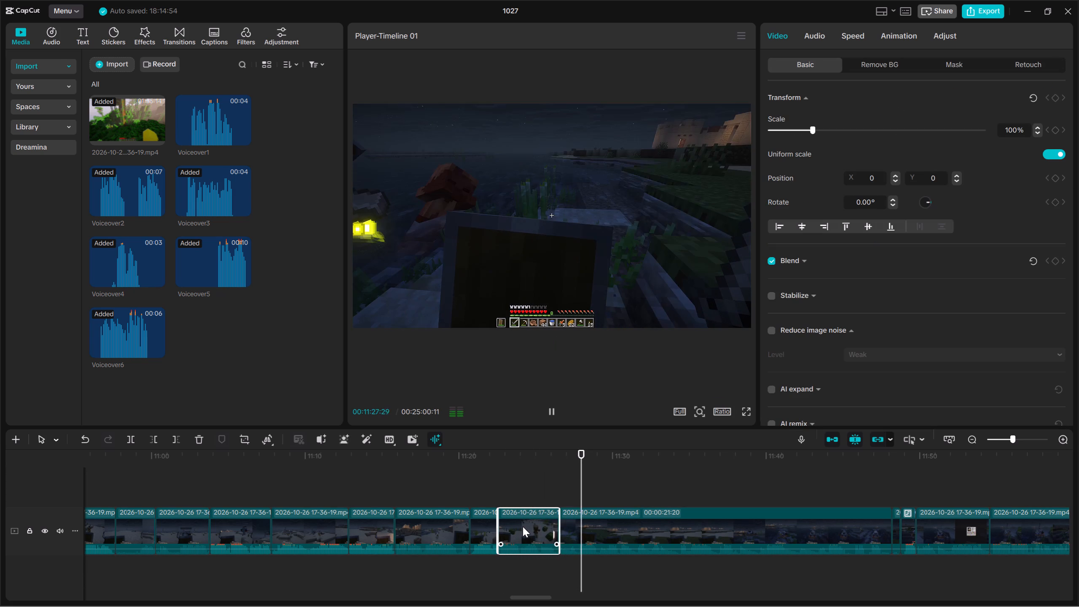
{"action": "key", "text": "space"}
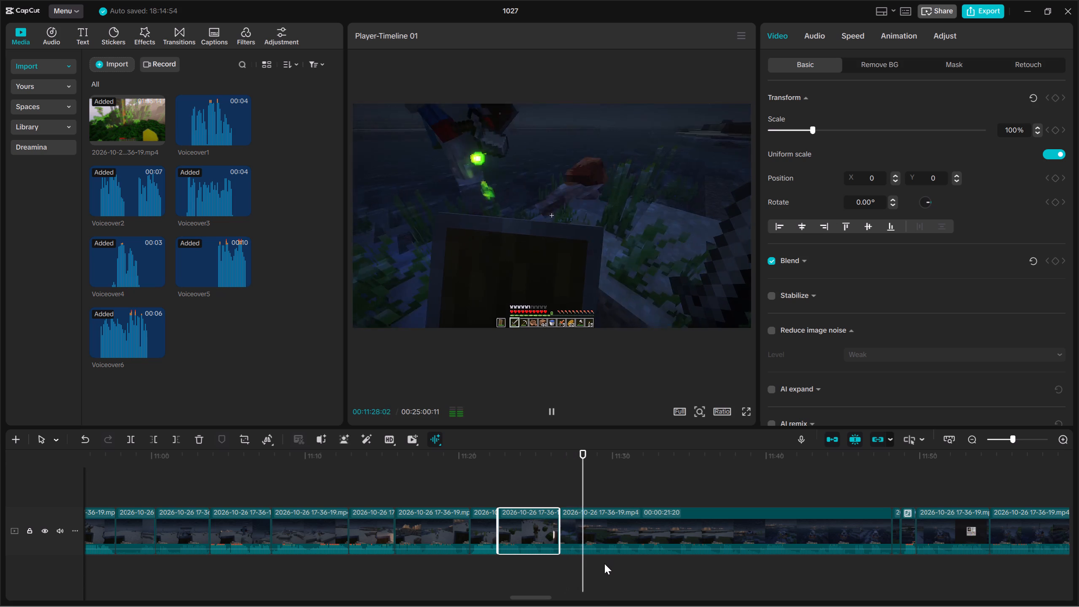
{"action": "left_click_drag", "start_coordinate": [623, 572], "coordinate": [649, 520]}
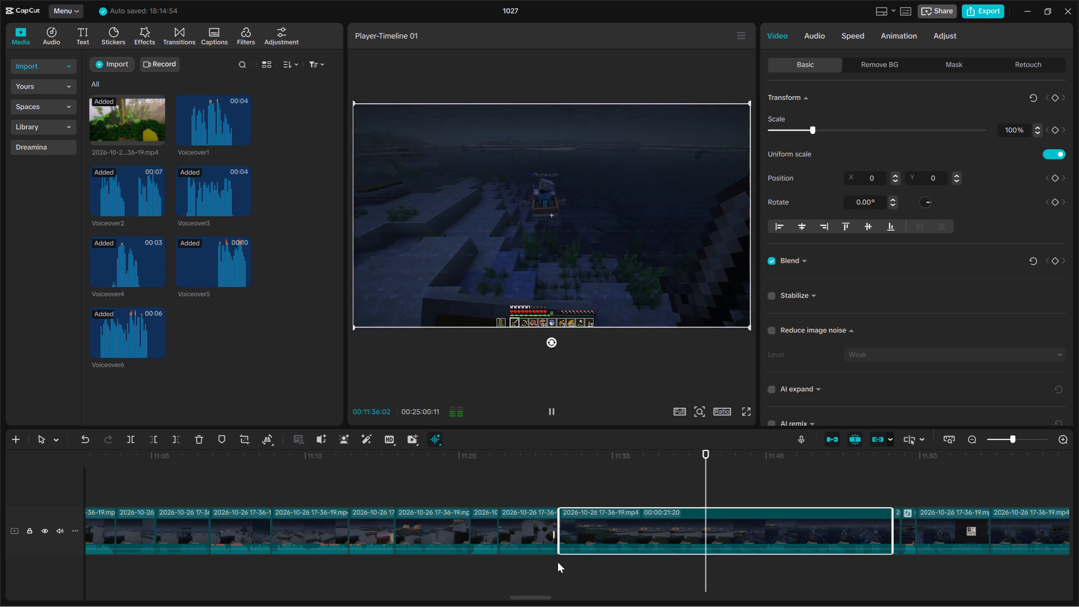
{"action": "left_click", "coordinate": [615, 567]}
{"action": "key", "text": "Up"}
{"action": "left_click", "coordinate": [623, 540]}
{"action": "key", "text": "space"}
{"action": "left_click", "coordinate": [622, 540]}
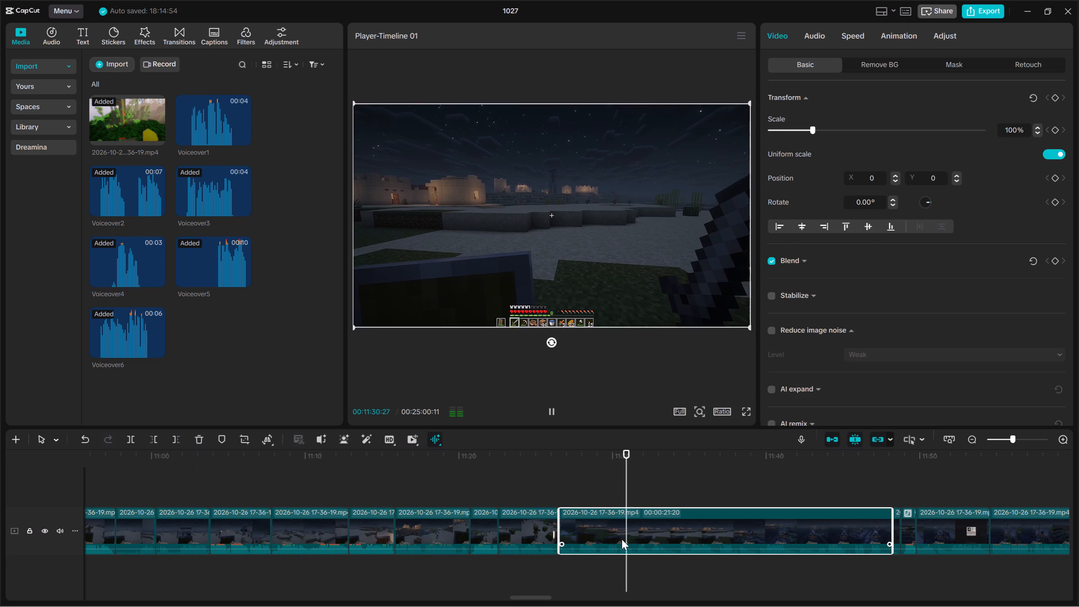
{"action": "key", "text": "Up"}
{"action": "key", "text": "space"}
{"action": "key", "text": "space"}
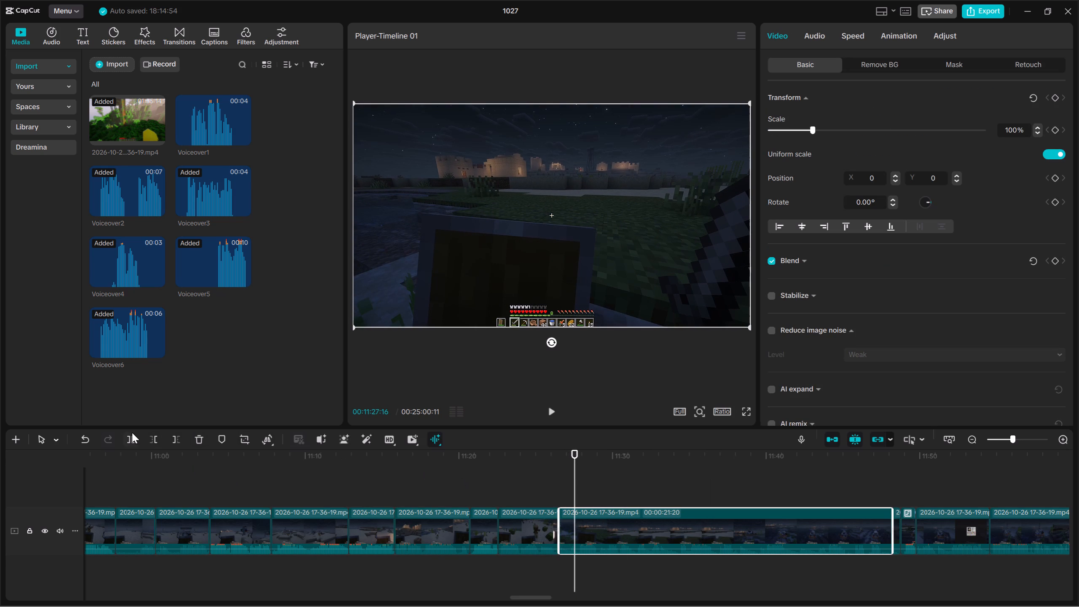
{"action": "left_click", "coordinate": [151, 437]}
Play through the 00:00:20:20 clip and split it at 00:11:37:05.
{"action": "key", "text": "space"}
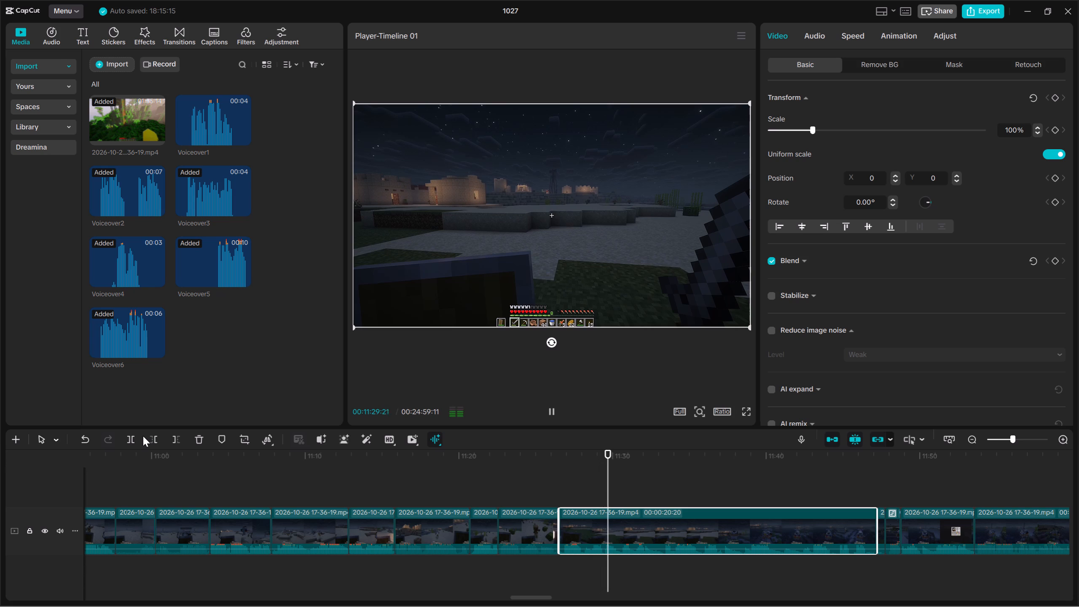
{"action": "key", "text": "space"}
{"action": "key", "text": "space"}
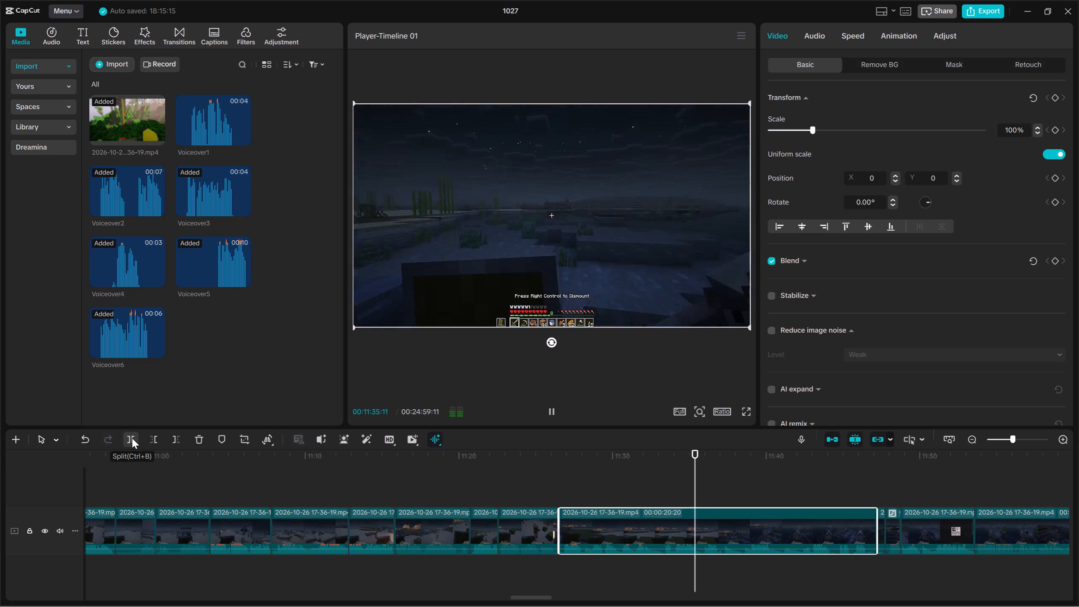
{"action": "key", "text": "space"}
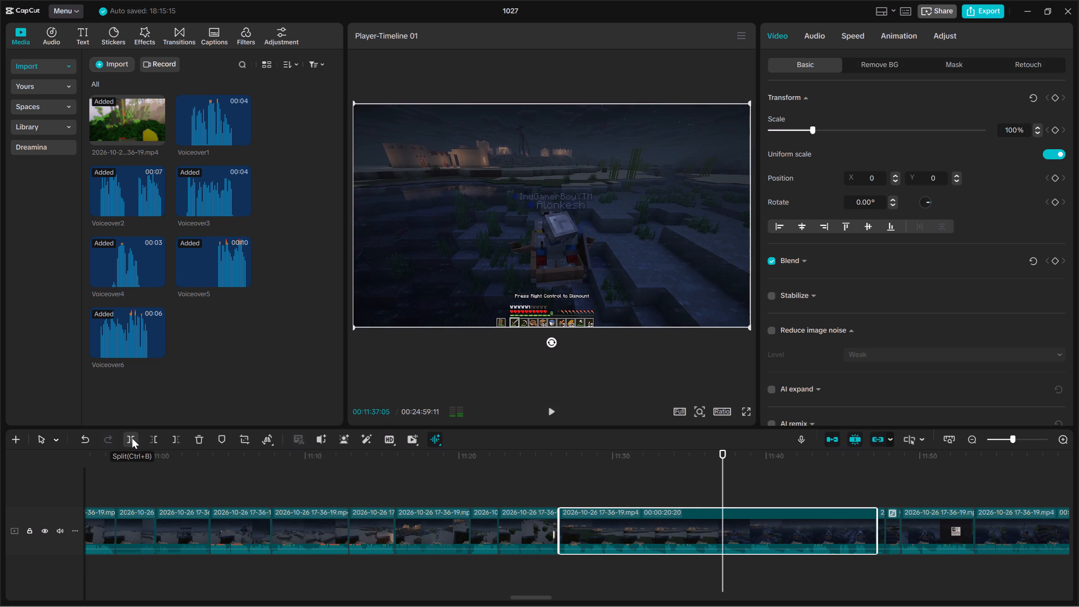
{"action": "left_click", "coordinate": [126, 440]}
Preview the 00:00:10:01 part after the split and delete it.
{"action": "key", "text": "space"}
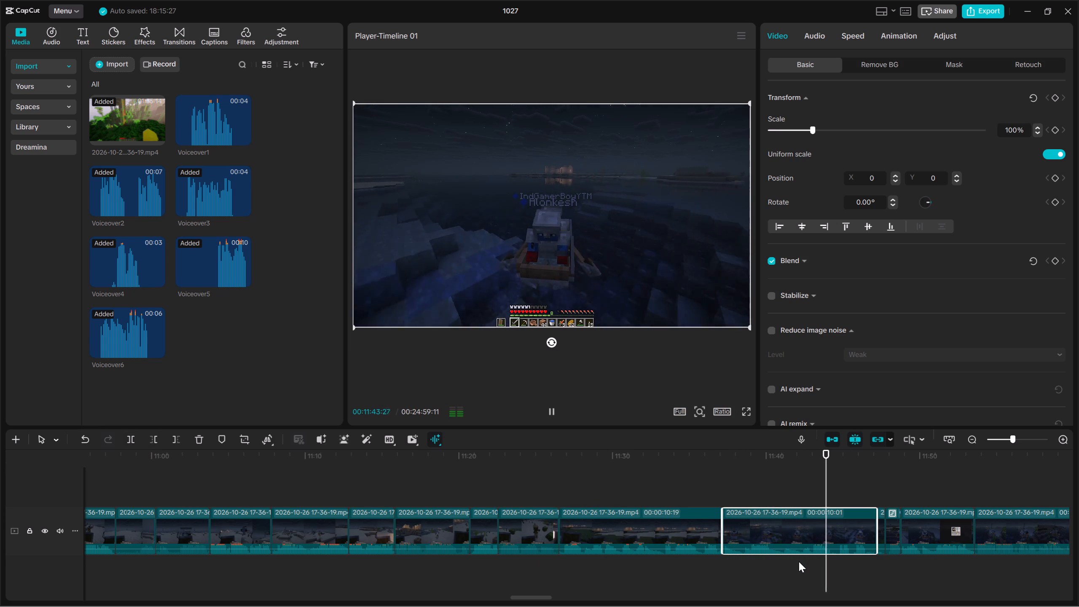
{"action": "key", "text": "Delete"}
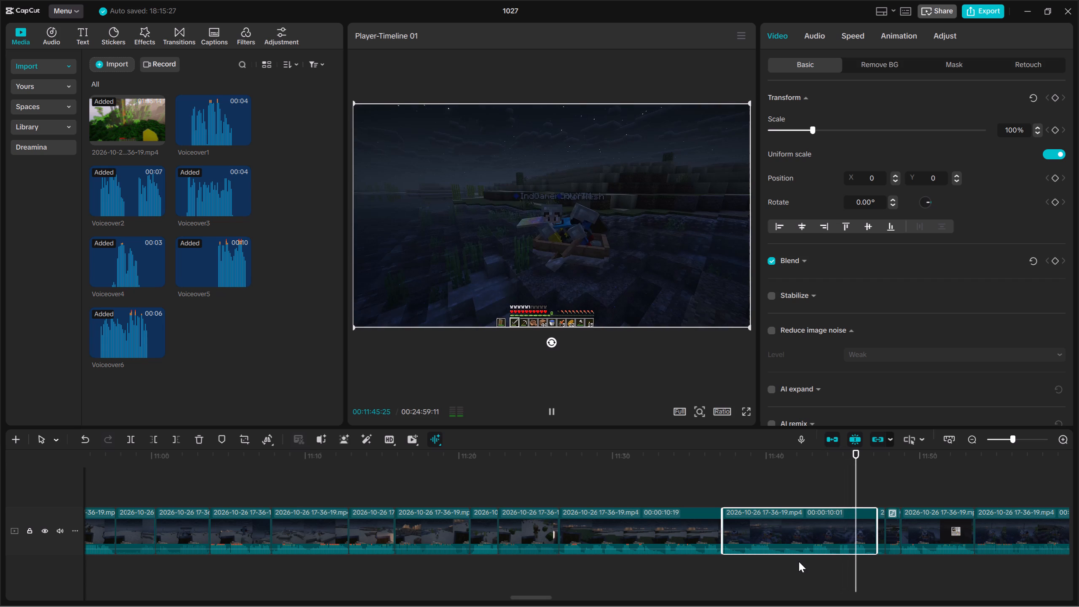
Delete the very short clip directly before Compound clip6, ending at 00:11:37:22.
{"action": "key", "text": "Up"}
{"action": "key", "text": "Up"}
{"action": "key", "text": "Up"}
{"action": "key", "text": "Up"}
{"action": "key", "text": "space"}
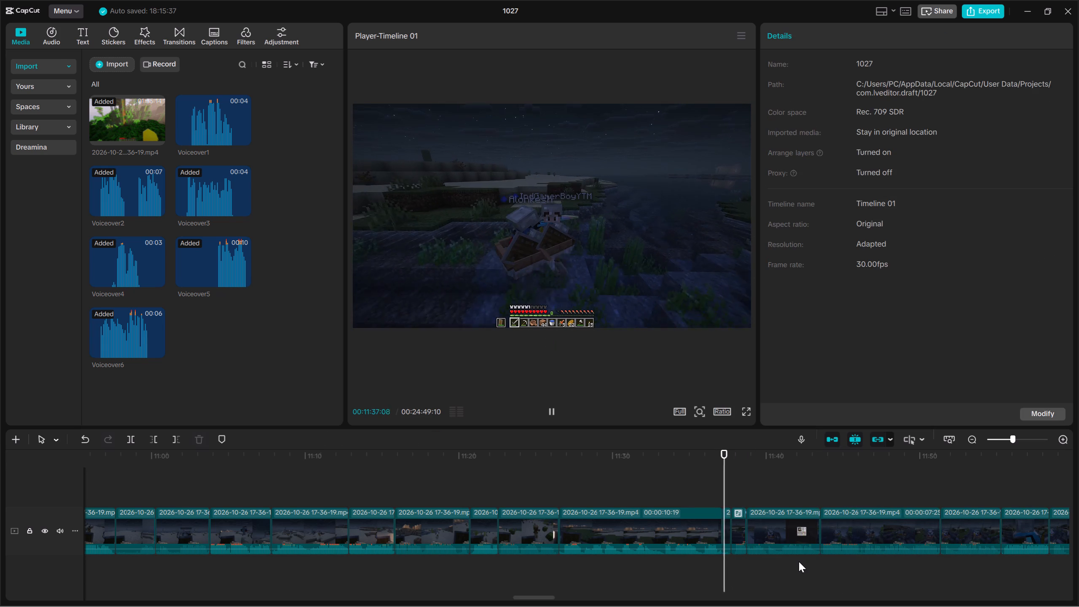
{"action": "key", "text": "Up"}
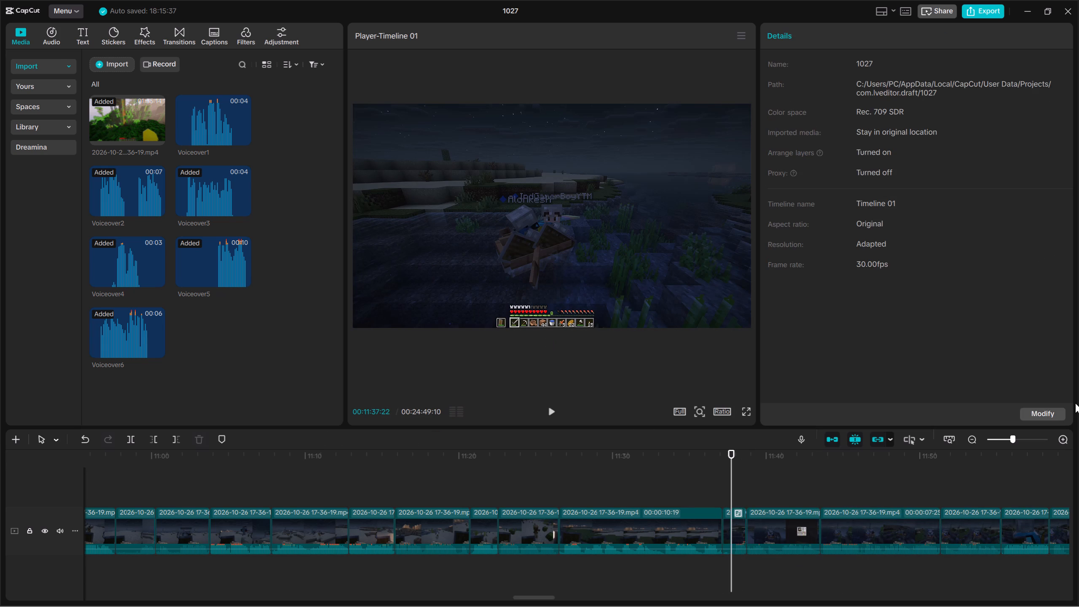
{"action": "triple_click", "coordinate": [1065, 438]}
{"action": "left_click", "coordinate": [710, 536]}
{"action": "key", "text": "Delete"}
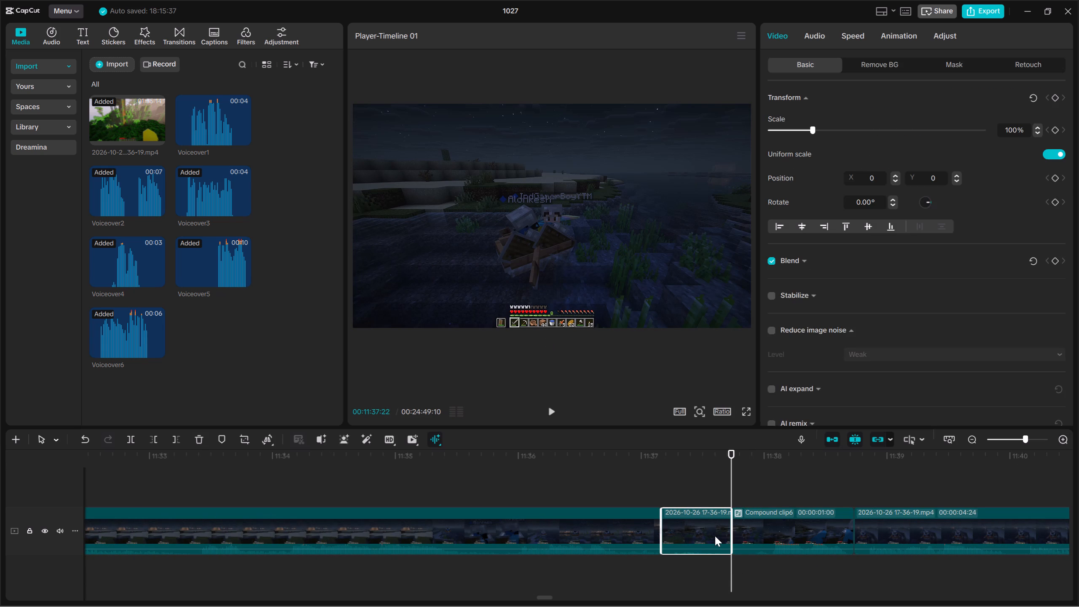
Set the volume of Compound clip6 to 0.0 dB and preview it from its start.
{"action": "key", "text": "Up"}
{"action": "key", "text": "space"}
{"action": "left_click", "coordinate": [718, 536]}
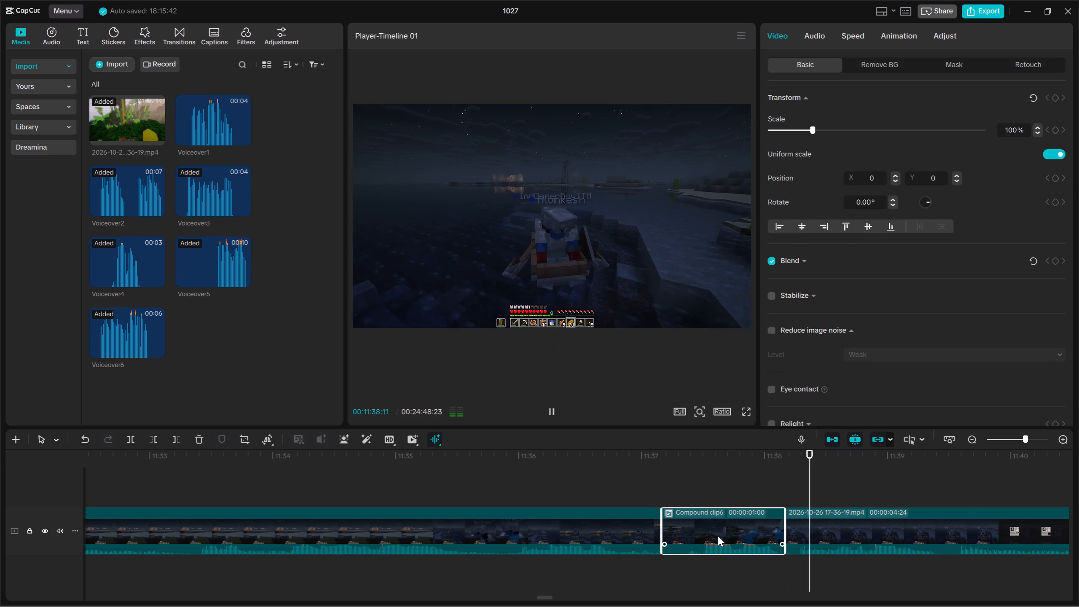
{"action": "key", "text": "Up"}
{"action": "key", "text": "Up"}
{"action": "left_click", "coordinate": [816, 38]}
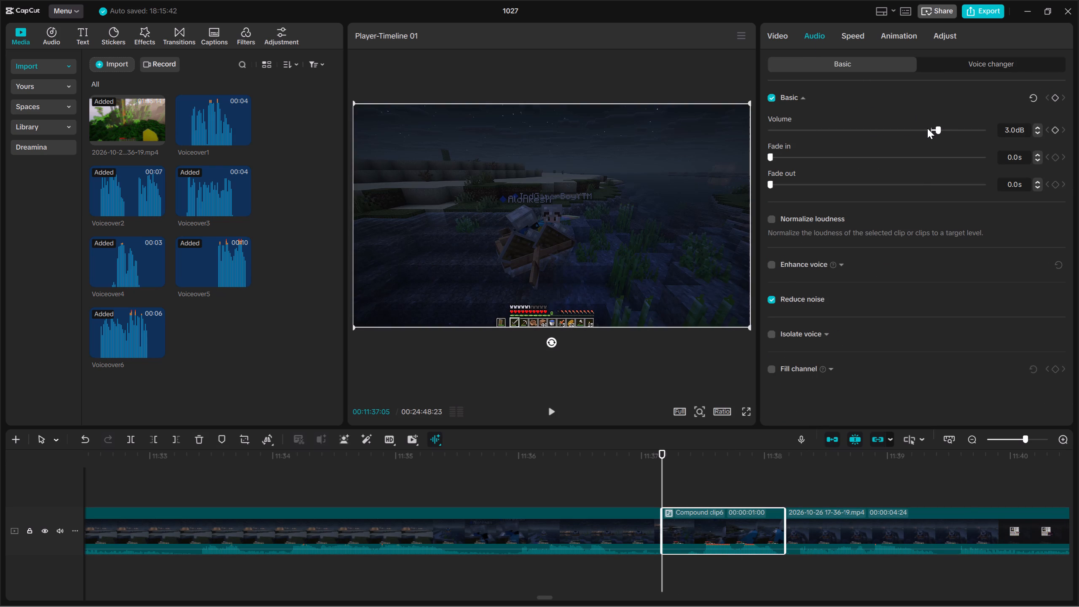
{"action": "left_click", "coordinate": [928, 128]}
{"action": "key", "text": "space"}
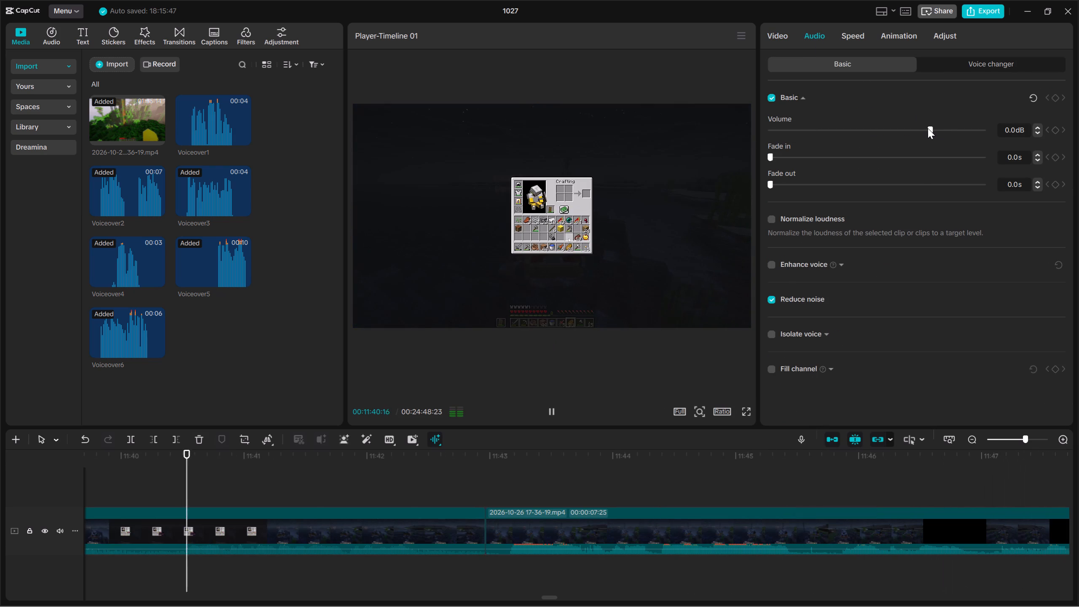
Trim off the end of the clip after Compound clip6, from 00:11:42:13 onward.
{"action": "key", "text": "space"}
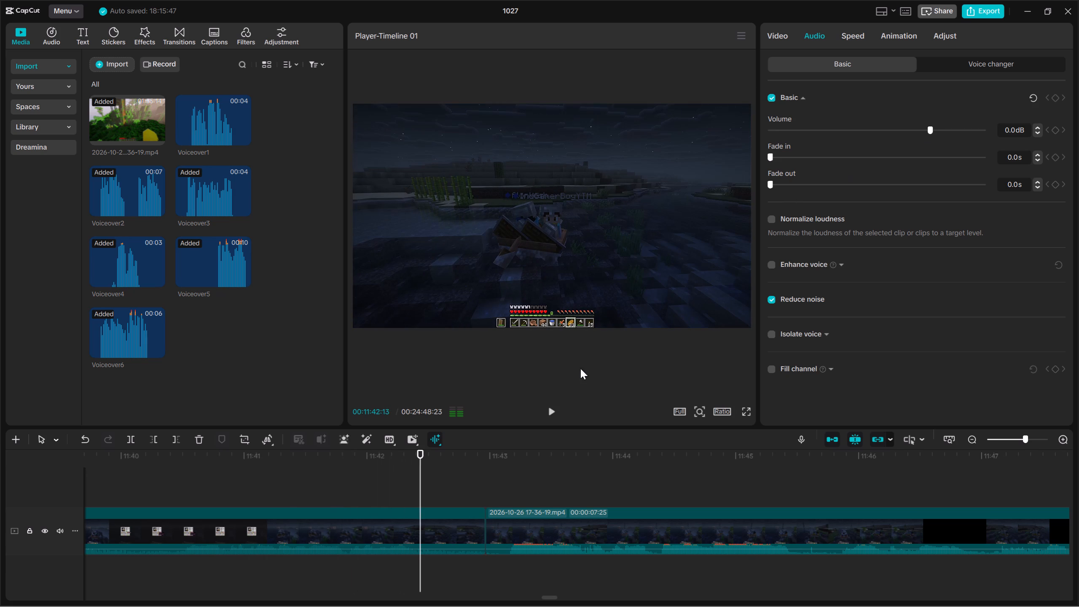
{"action": "left_click_drag", "start_coordinate": [448, 577], "coordinate": [458, 495]}
{"action": "left_click", "coordinate": [178, 441]}
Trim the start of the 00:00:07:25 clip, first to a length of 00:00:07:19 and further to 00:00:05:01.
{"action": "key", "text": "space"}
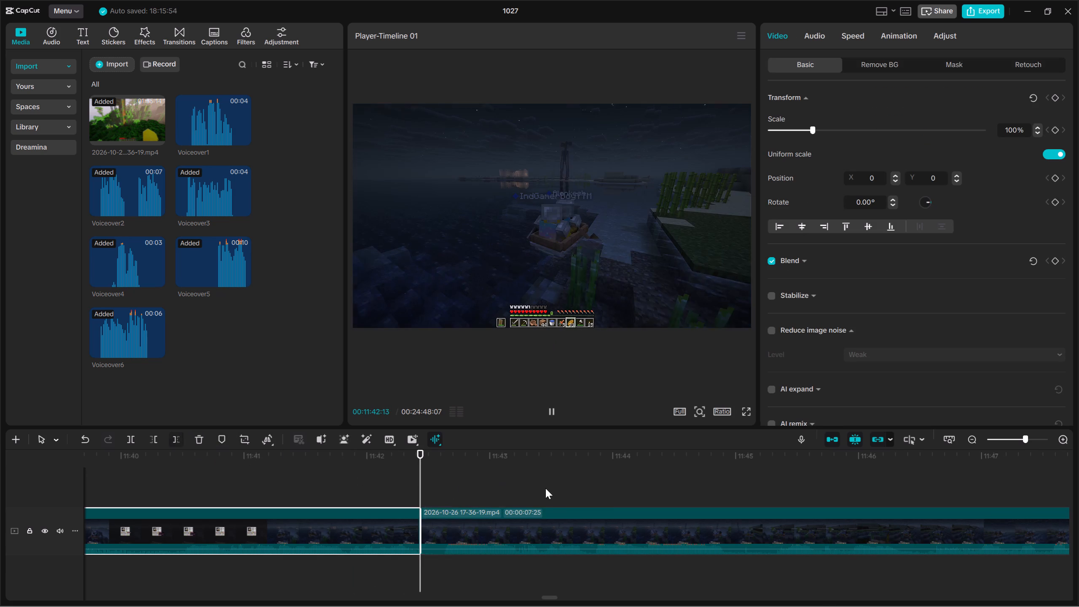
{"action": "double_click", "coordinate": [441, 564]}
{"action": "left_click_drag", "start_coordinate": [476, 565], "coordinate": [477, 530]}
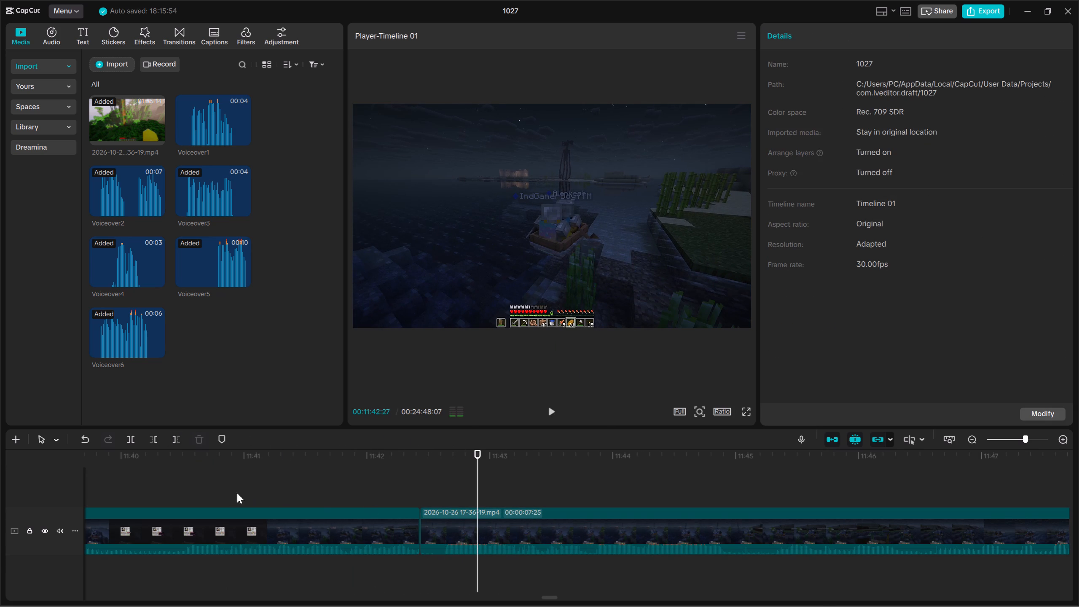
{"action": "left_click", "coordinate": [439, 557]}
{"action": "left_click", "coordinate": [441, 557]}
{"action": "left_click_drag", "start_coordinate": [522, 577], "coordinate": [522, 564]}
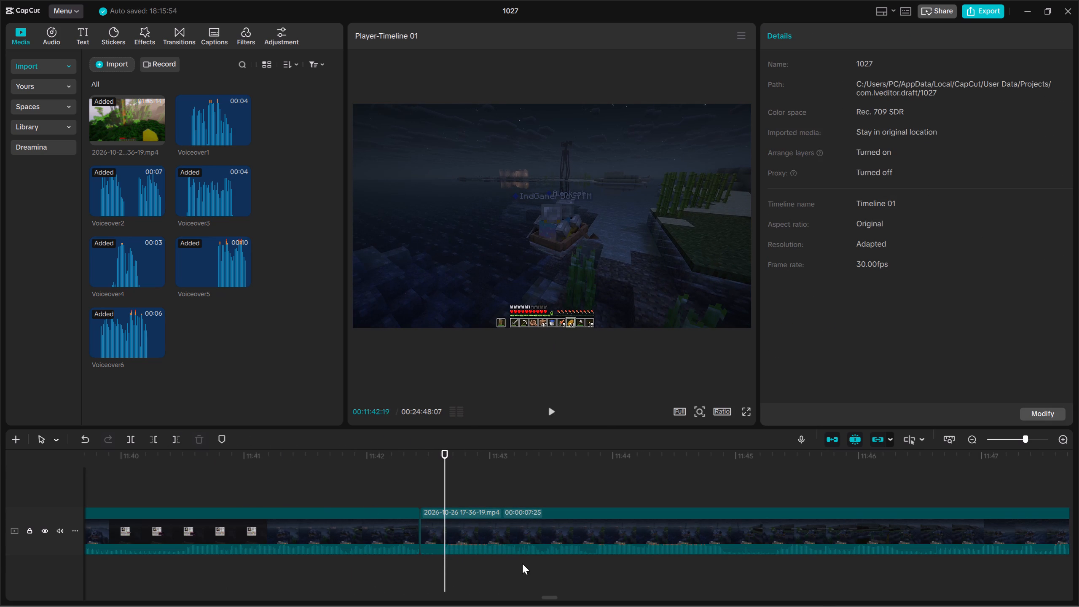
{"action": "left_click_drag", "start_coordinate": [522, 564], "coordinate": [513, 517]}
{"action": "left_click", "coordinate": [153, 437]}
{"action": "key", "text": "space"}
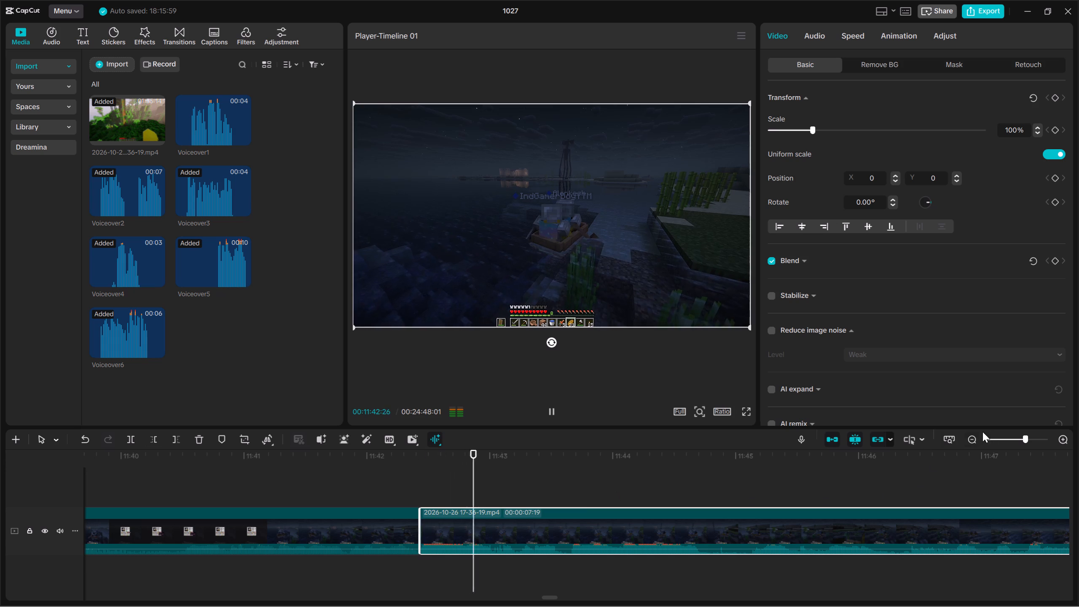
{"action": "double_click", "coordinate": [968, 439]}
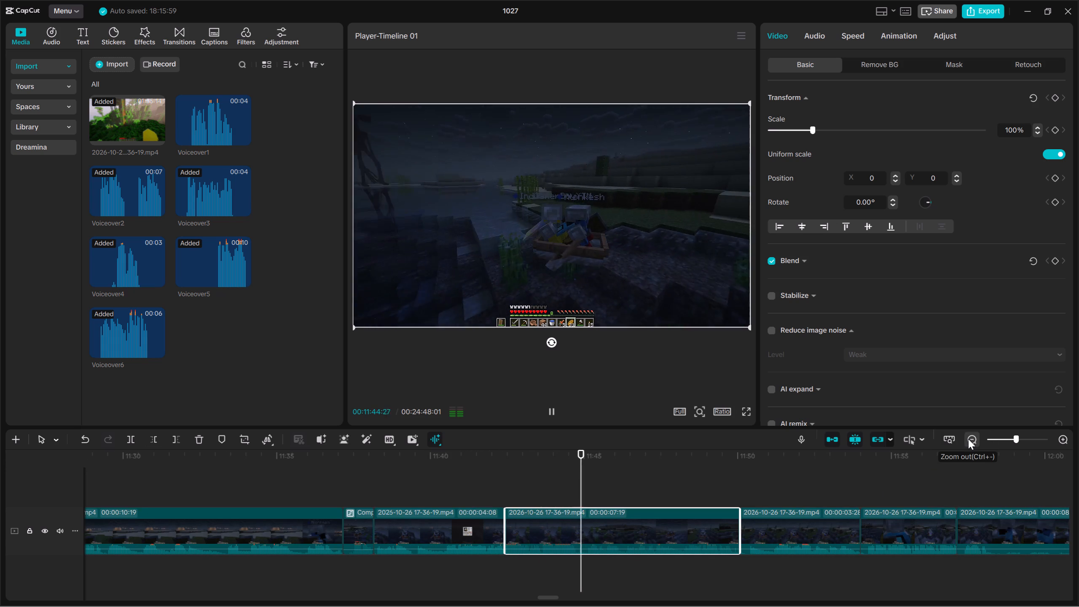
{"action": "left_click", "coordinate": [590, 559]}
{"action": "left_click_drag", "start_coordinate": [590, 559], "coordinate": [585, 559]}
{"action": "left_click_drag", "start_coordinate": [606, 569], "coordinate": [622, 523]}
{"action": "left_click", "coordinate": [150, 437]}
Preview the 00:00:05:01 clip and delete it.
{"action": "key", "text": "space"}
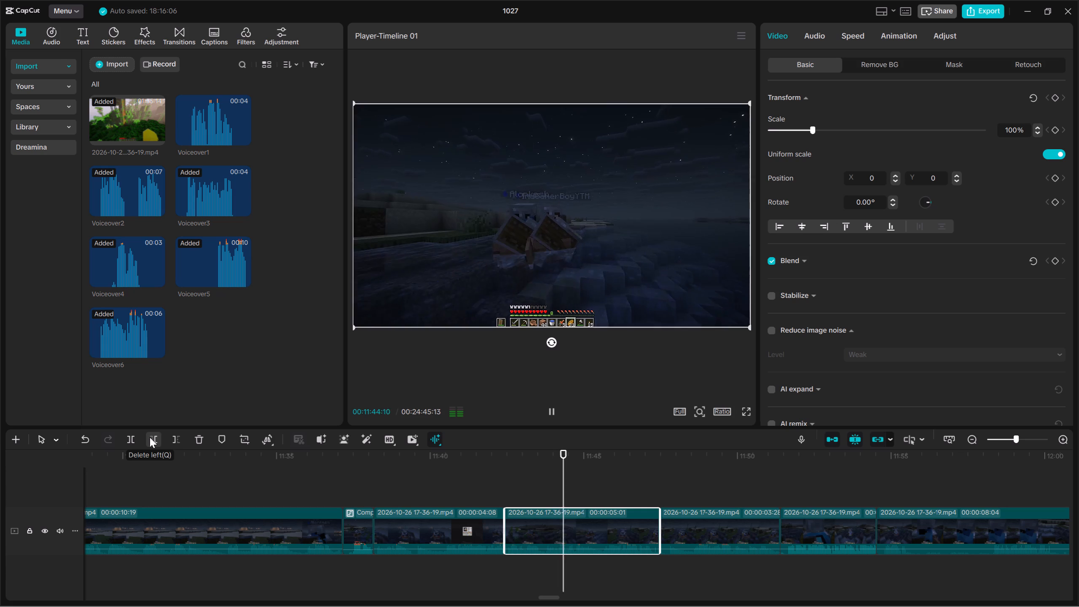
{"action": "key", "text": "Delete"}
Preview the clip starting at 00:11:42:13 from its beginning and delete it.
{"action": "left_click", "coordinate": [581, 536]}
{"action": "key", "text": "Up"}
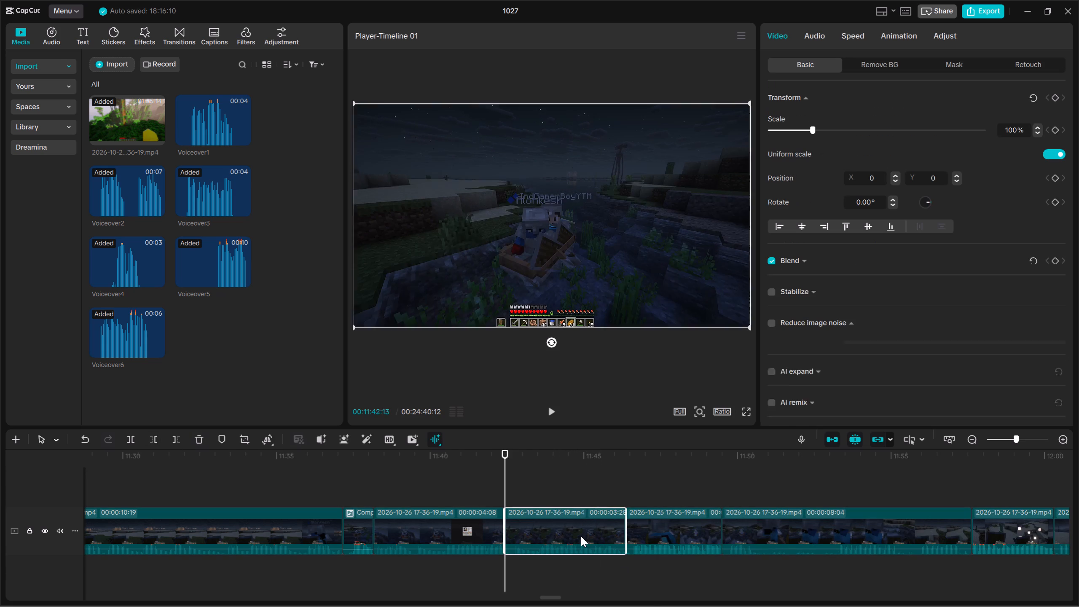
{"action": "key", "text": "space"}
{"action": "key", "text": "Delete"}
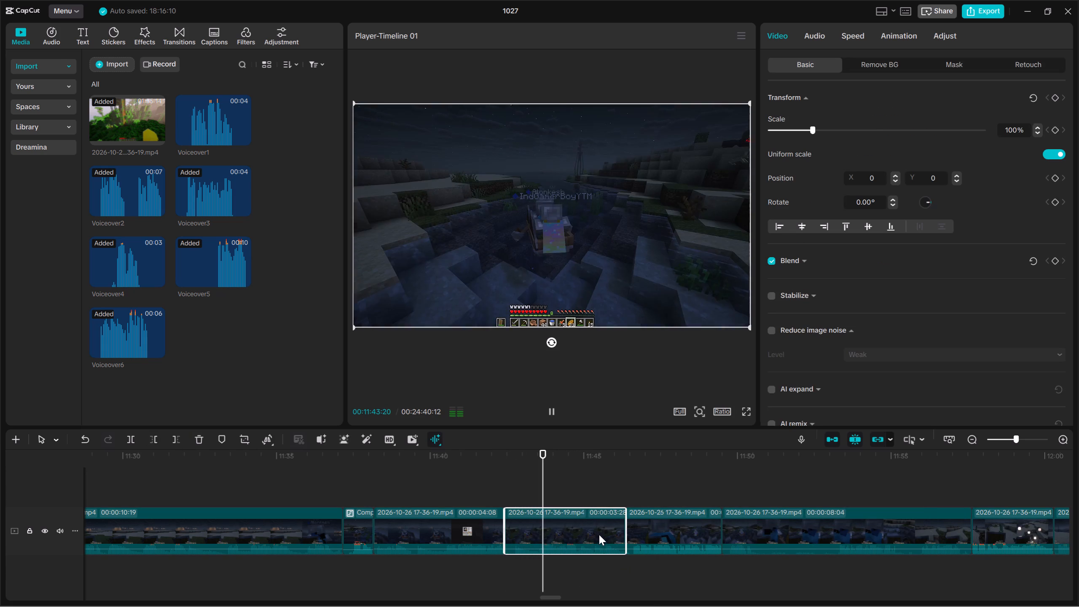
Play on from 00:11:42:13 through the short clip and split the 00:00:08:04 clip at 00:11:46:28.
{"action": "key", "text": "Up"}
{"action": "left_click", "coordinate": [560, 537]}
{"action": "key", "text": "space"}
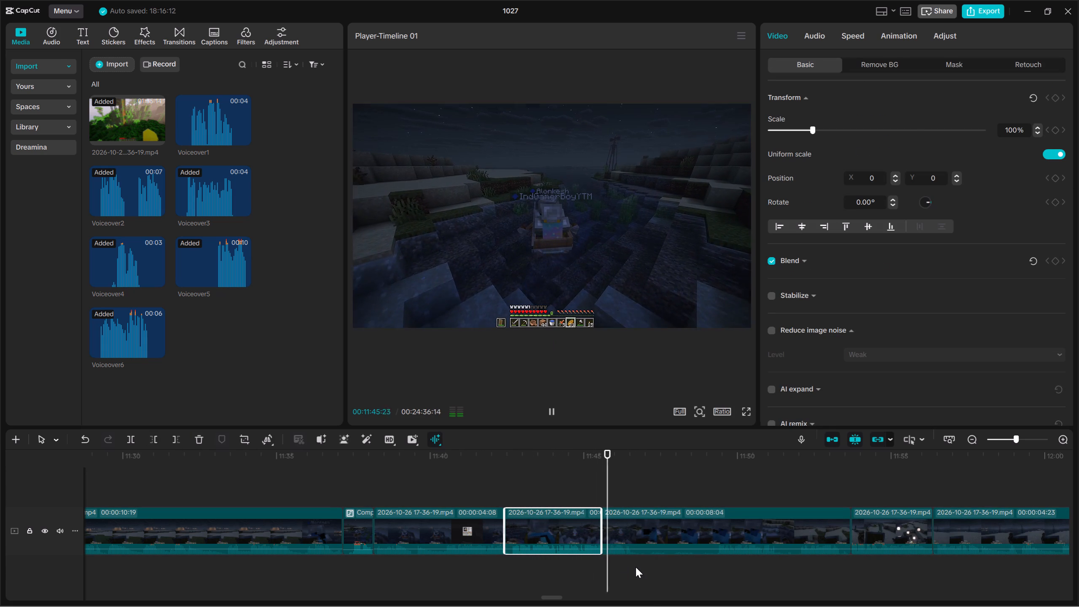
{"action": "key", "text": "space"}
{"action": "left_click", "coordinate": [648, 564]}
{"action": "left_click_drag", "start_coordinate": [648, 564], "coordinate": [644, 564]}
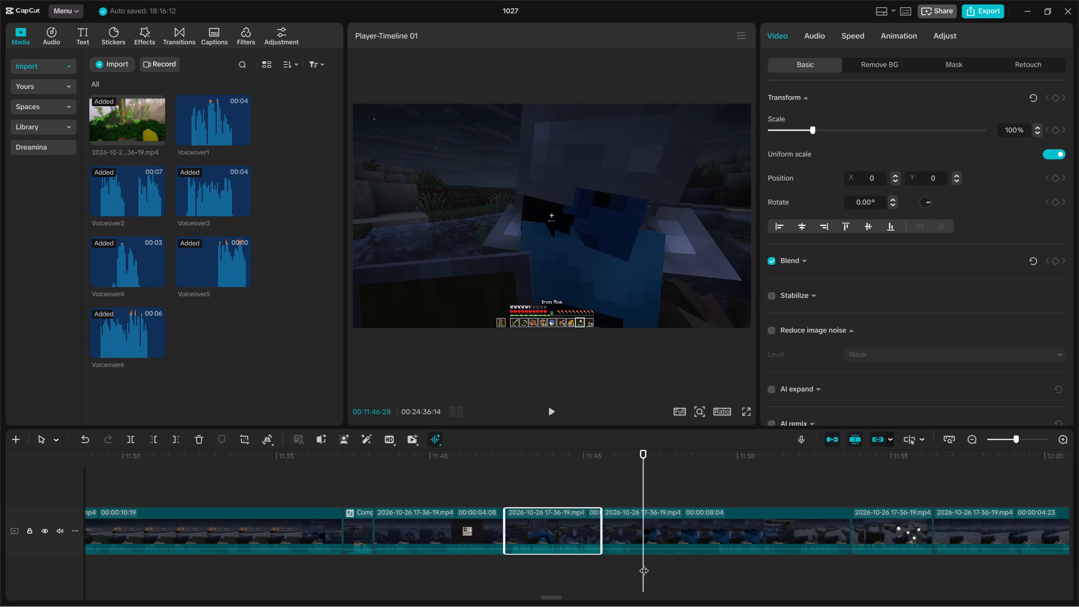
{"action": "left_click_drag", "start_coordinate": [665, 571], "coordinate": [668, 542]}
{"action": "left_click", "coordinate": [140, 441]}
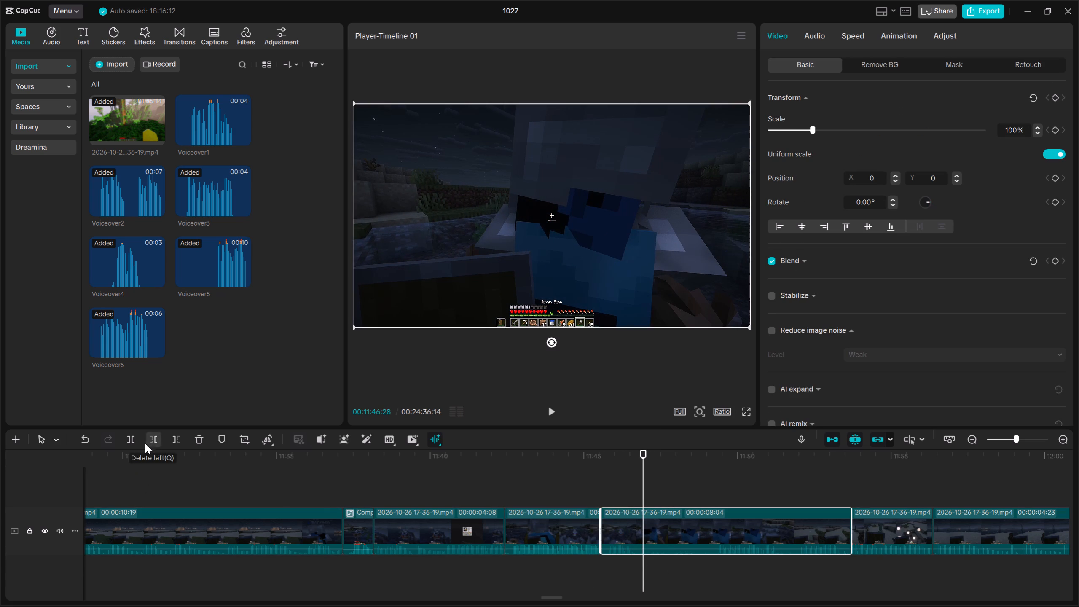
{"action": "left_click", "coordinate": [131, 446]}
Trim the part after the split at its start to a length of 00:00:06:09 and at its end at 00:11:52:24.
{"action": "key", "text": "space"}
{"action": "left_click", "coordinate": [156, 437]}
{"action": "key", "text": "space"}
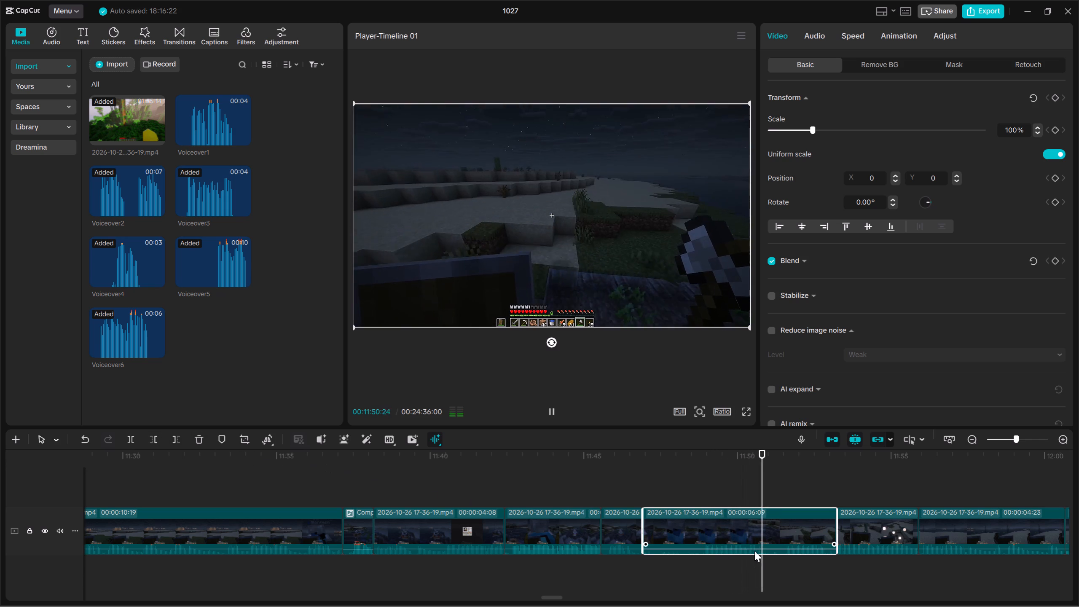
{"action": "left_click", "coordinate": [815, 559]}
{"action": "left_click_drag", "start_coordinate": [818, 558], "coordinate": [824, 558]}
{"action": "left_click_drag", "start_coordinate": [803, 569], "coordinate": [803, 532]}
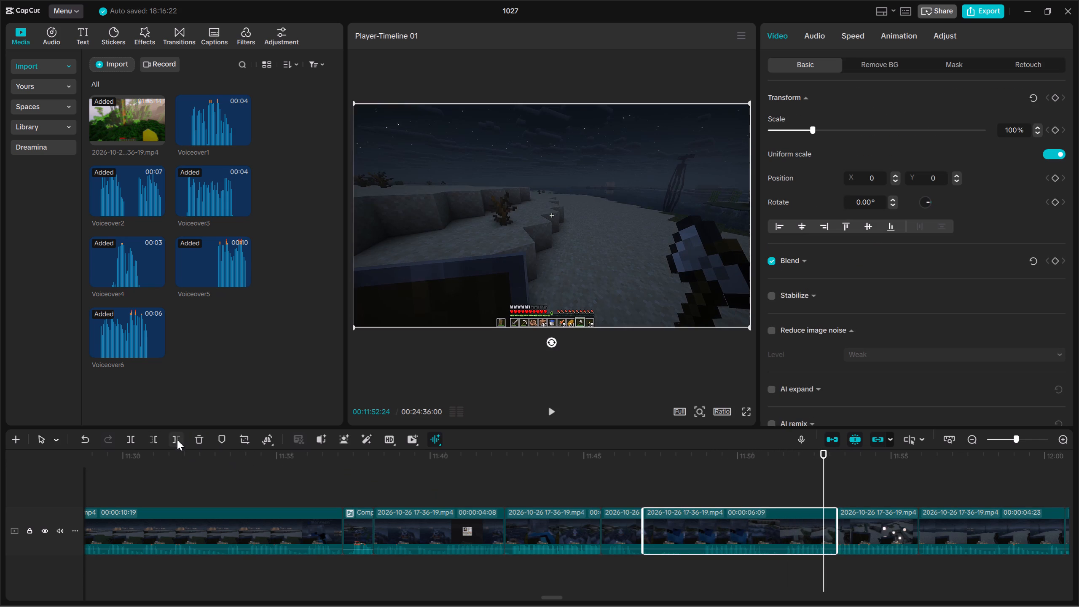
{"action": "left_click", "coordinate": [177, 440]}
Preview the short clip starting at 00:11:52:24, directly before the 00:00:04:23 clip, and delete it.
{"action": "key", "text": "space"}
{"action": "left_click", "coordinate": [862, 534]}
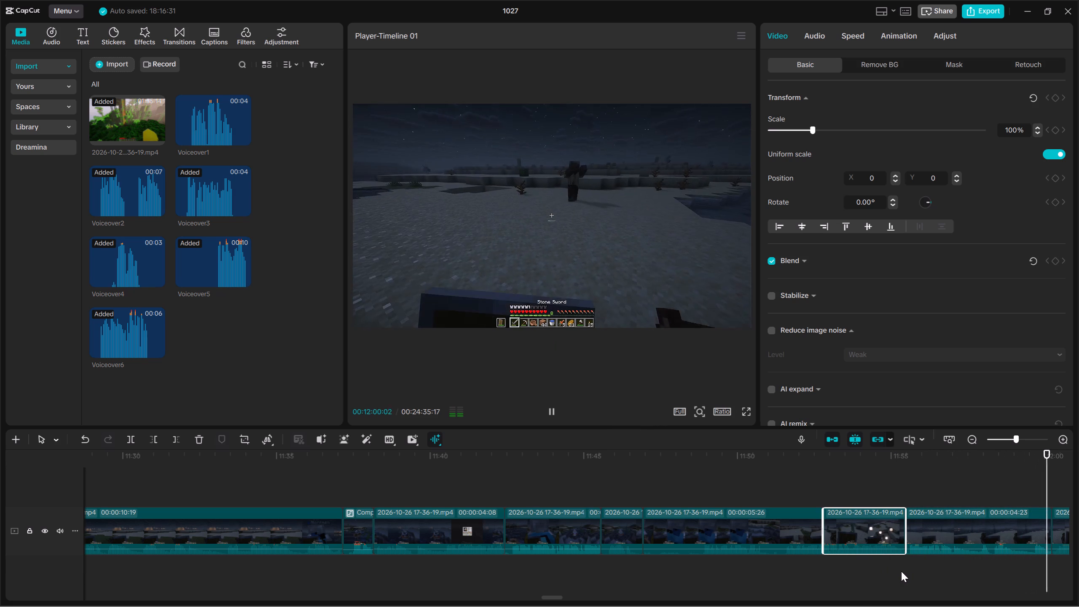
{"action": "key", "text": "Up"}
{"action": "key", "text": "Up"}
{"action": "key", "text": "Up"}
{"action": "key", "text": "space"}
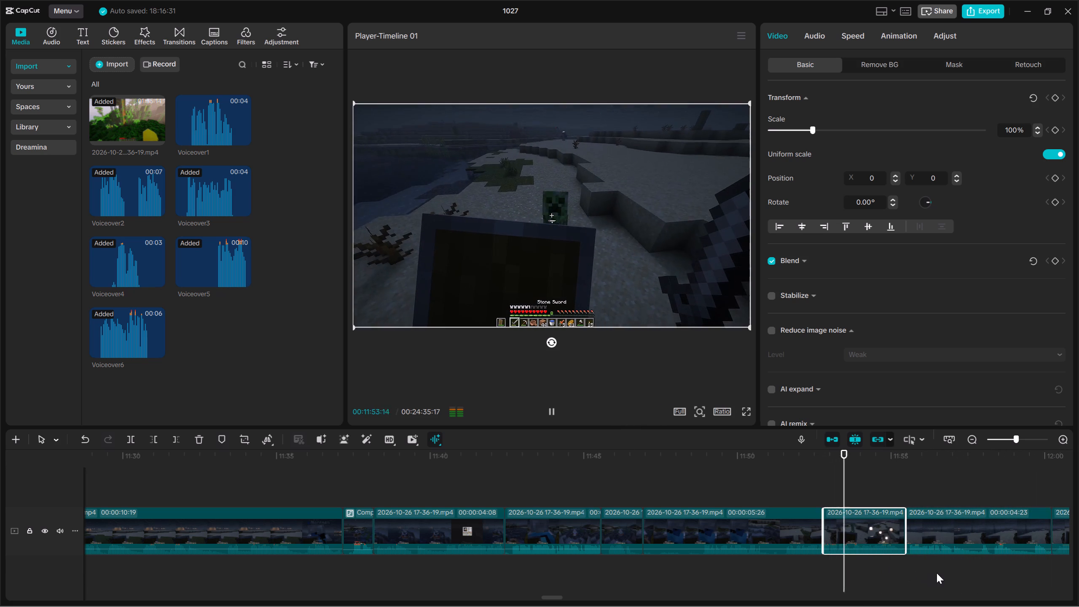
{"action": "key", "text": "Delete"}
Preview the 00:00:04:23 clip from its start and delete it.
{"action": "left_click", "coordinate": [872, 532]}
{"action": "key", "text": "Up"}
{"action": "key", "text": "space"}
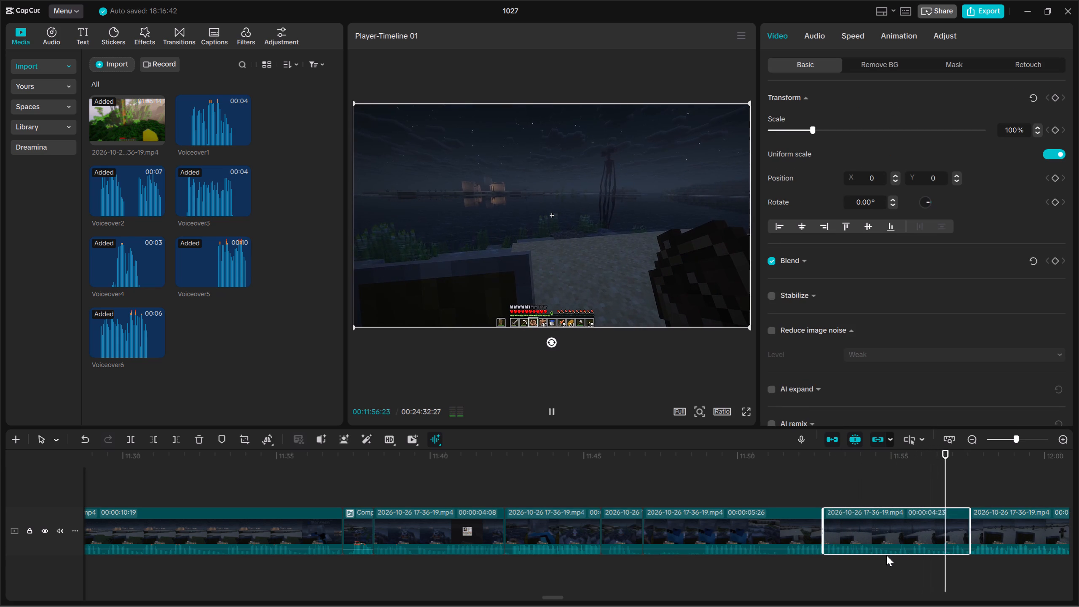
{"action": "key", "text": "Delete"}
Trim the 00:00:06:20 clip, removing everything before 00:11:56:05 and about one second from its end.
{"action": "key", "text": "Up"}
{"action": "key", "text": "space"}
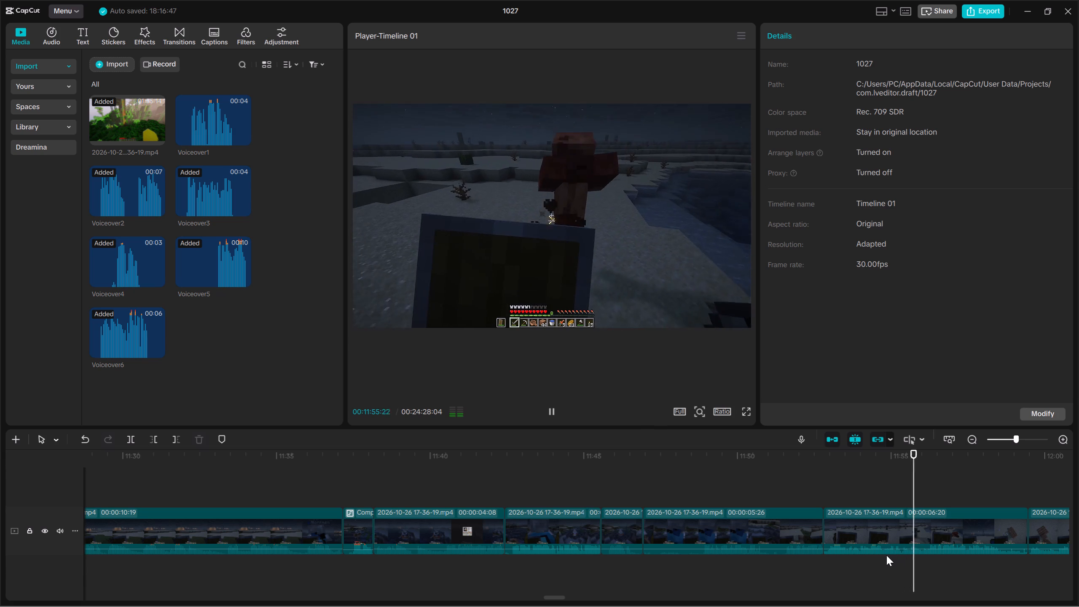
{"action": "left_click_drag", "start_coordinate": [886, 555], "coordinate": [901, 504]}
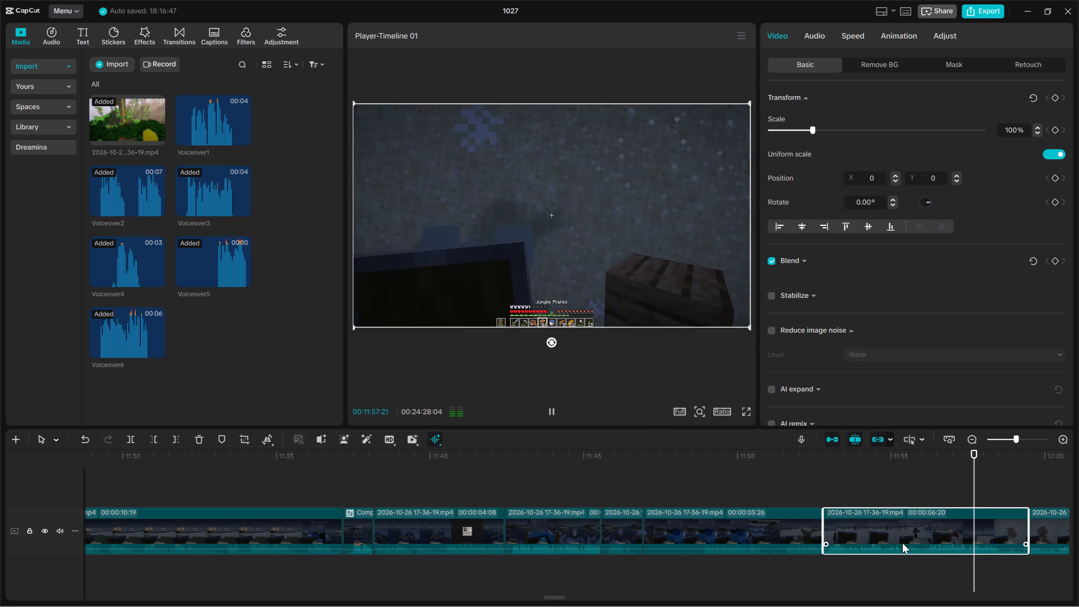
{"action": "double_click", "coordinate": [928, 559]}
{"action": "left_click_drag", "start_coordinate": [944, 567], "coordinate": [958, 506]}
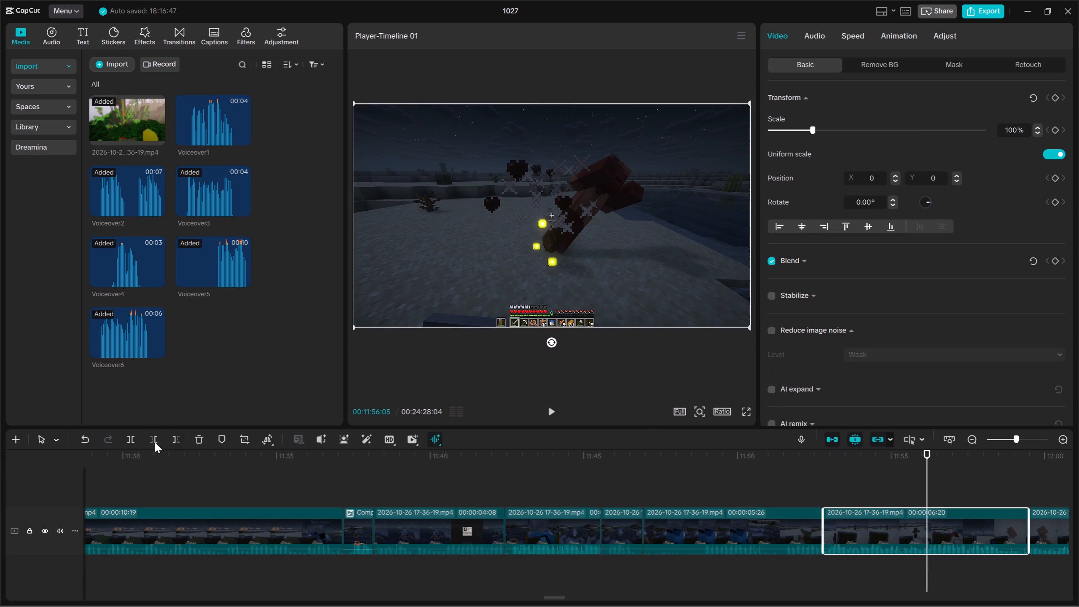
{"action": "left_click", "coordinate": [156, 443]}
{"action": "key", "text": "space"}
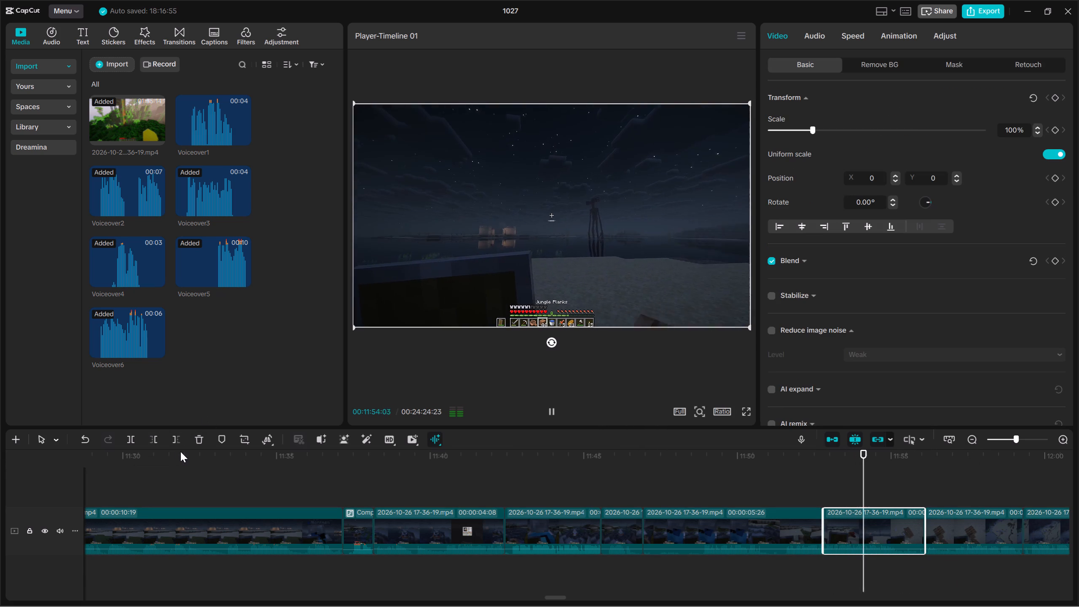
{"action": "key", "text": "space"}
{"action": "left_click", "coordinate": [178, 438]}
Play the following clip and trim off its start up to 00:11:56:05.
{"action": "key", "text": "space"}
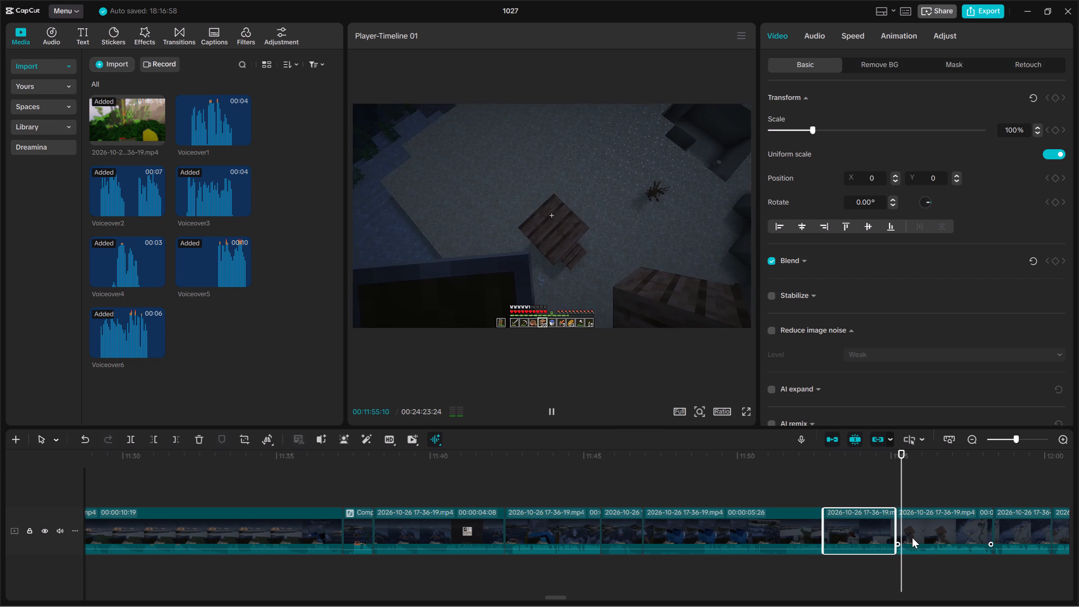
{"action": "left_click", "coordinate": [914, 537]}
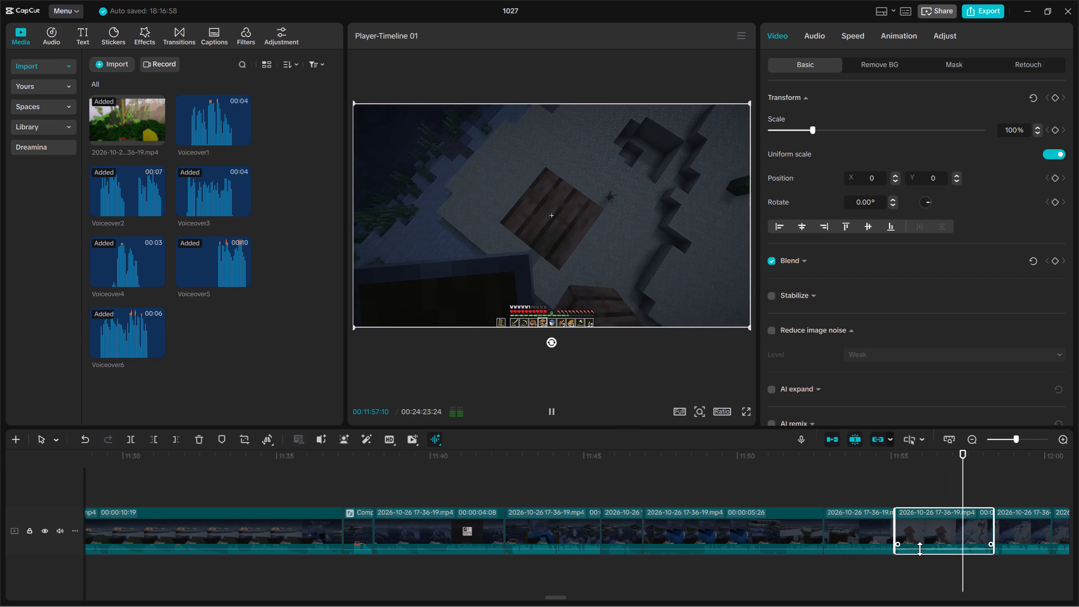
{"action": "left_click", "coordinate": [927, 560]}
{"action": "left_click_drag", "start_coordinate": [935, 573], "coordinate": [948, 521]}
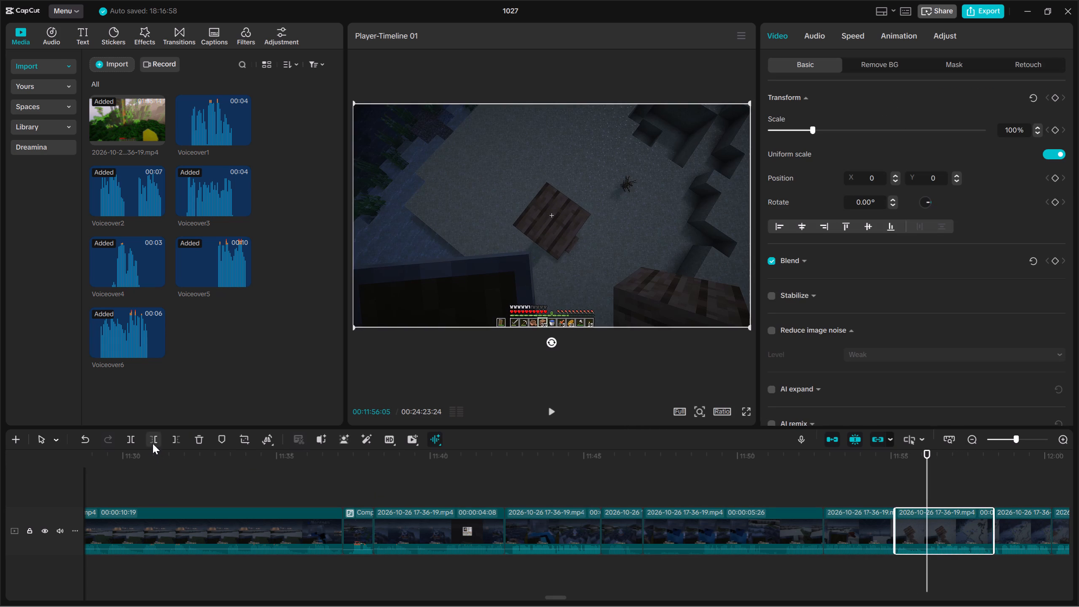
{"action": "left_click", "coordinate": [152, 443]}
Preview the short clip starting at about 00:11:57:08, directly before the inventory footage, and delete it.
{"action": "key", "text": "space"}
{"action": "left_click", "coordinate": [1004, 533]}
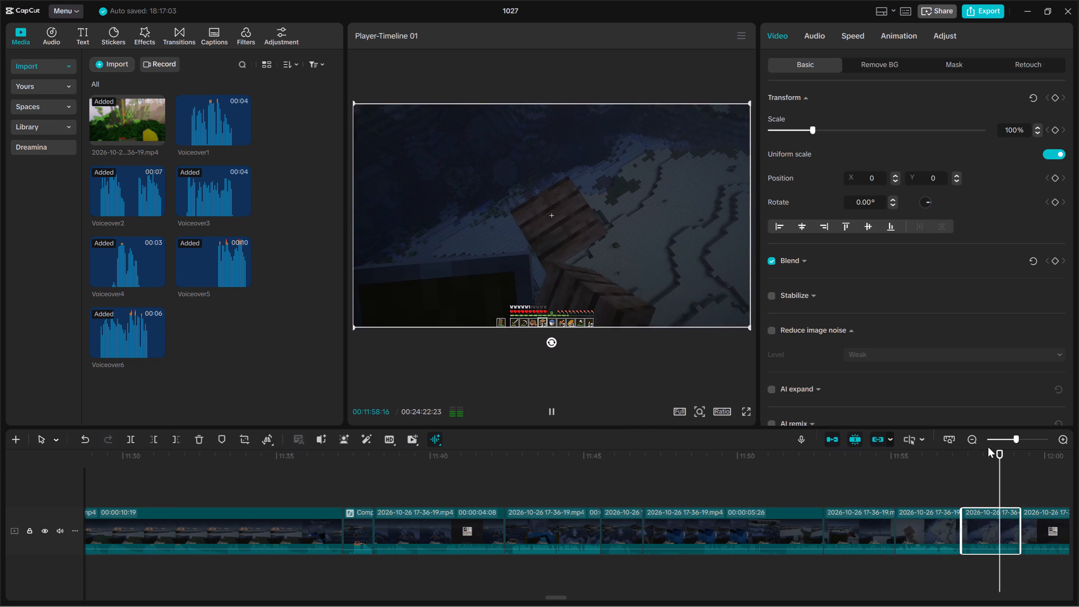
{"action": "key", "text": "Delete"}
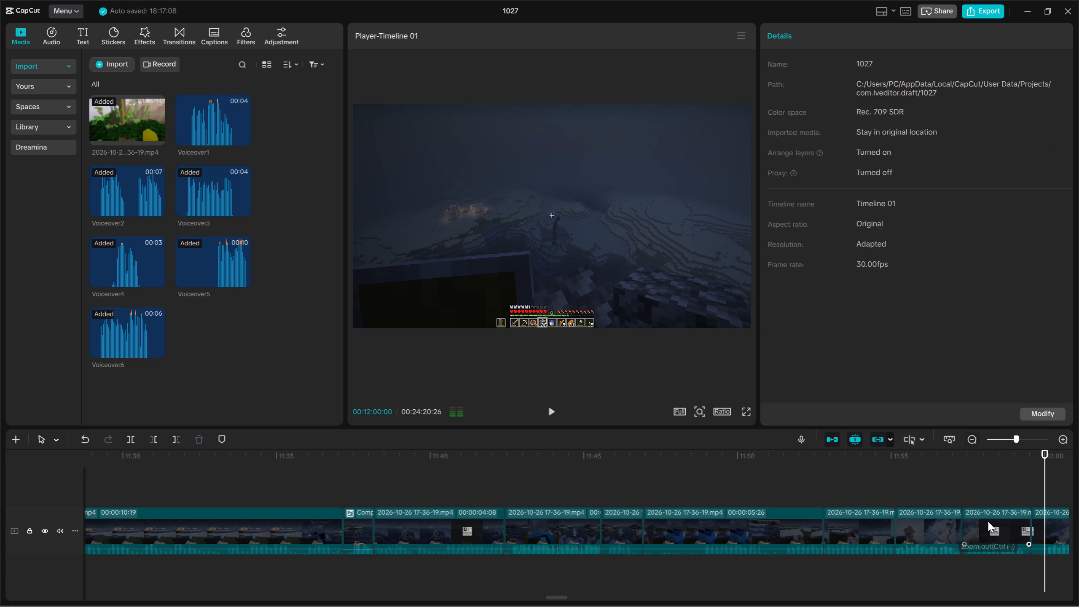
Preview the clip with the inventory footage from its start and delete it.
{"action": "left_click", "coordinate": [988, 521]}
{"action": "key", "text": "Up"}
{"action": "key", "text": "Up"}
{"action": "key", "text": "space"}
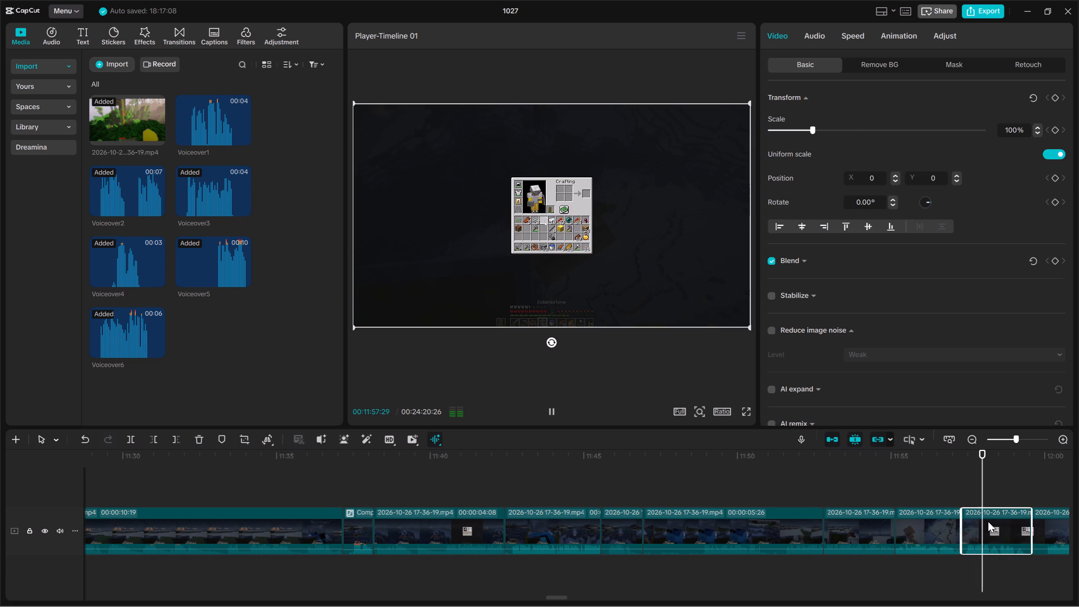
{"action": "key", "text": "Delete"}
Trim about half a second off the start and a few frames off the end of the clip starting at about 00:11:57:08.
{"action": "left_click", "coordinate": [1007, 534]}
{"action": "key", "text": "Up"}
{"action": "key", "text": "space"}
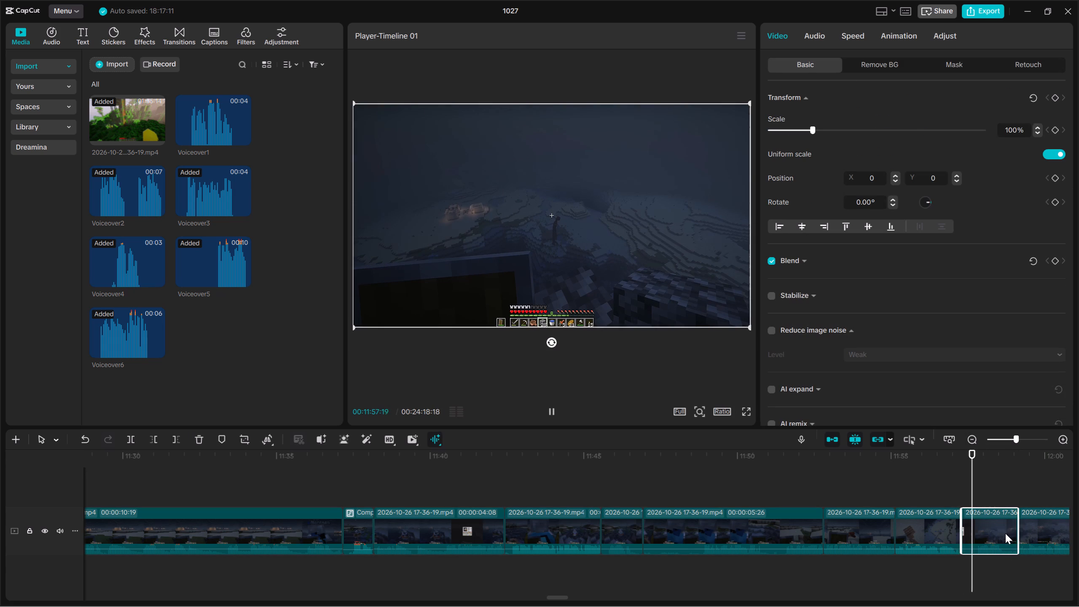
{"action": "key", "text": "space"}
{"action": "left_click", "coordinate": [160, 440]}
{"action": "key", "text": "space"}
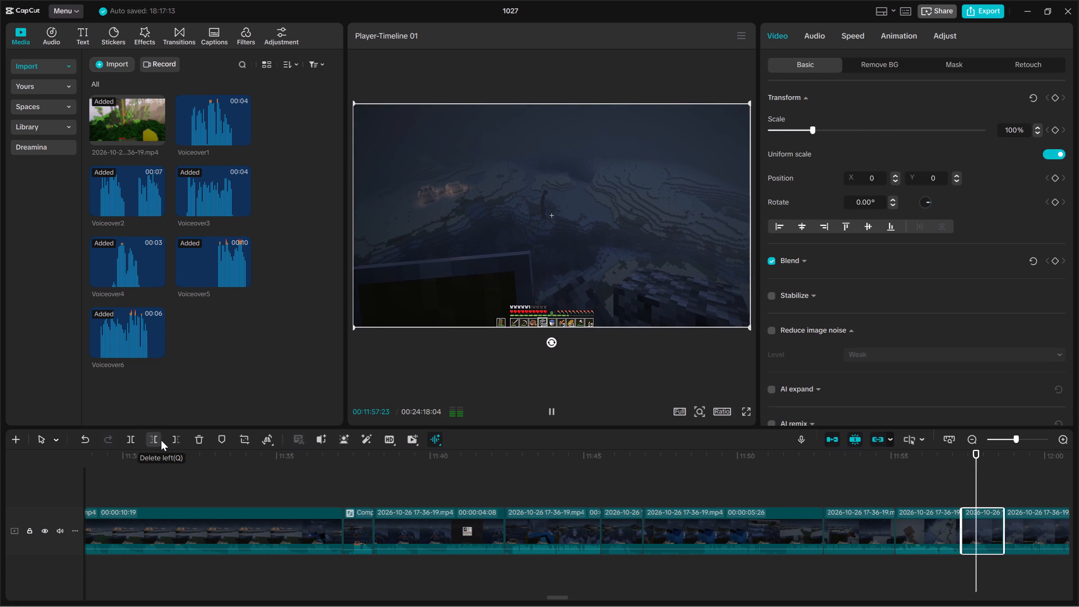
{"action": "key", "text": "space"}
{"action": "left_click", "coordinate": [175, 443]}
Play the 00:00:06:15 clip and trim off its end at 00:12:03:19, shortening it to 00:00:05:07.
{"action": "key", "text": "space"}
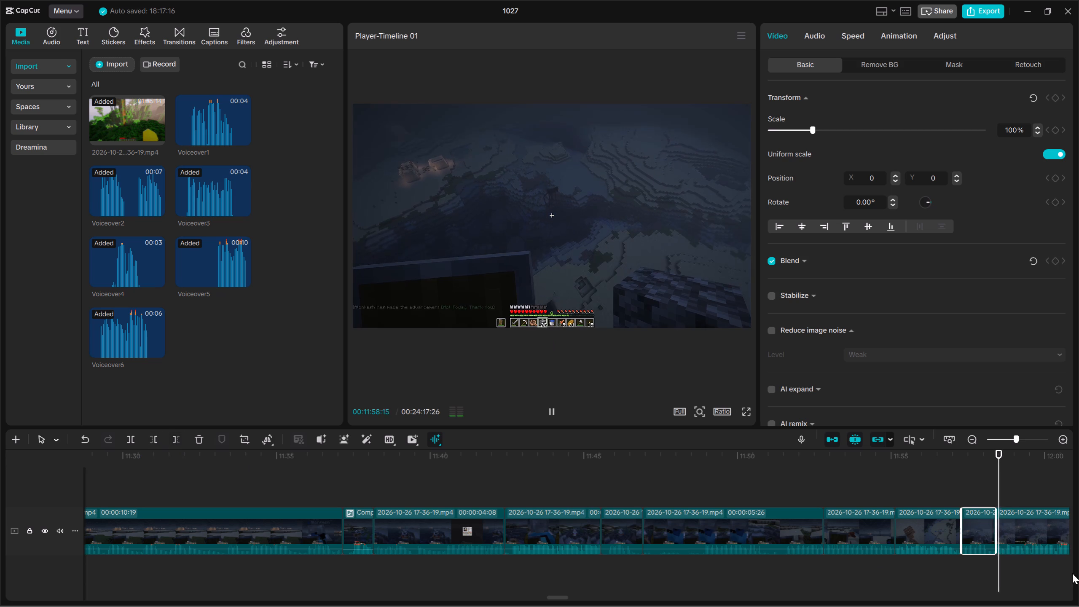
{"action": "left_click", "coordinate": [1049, 531]}
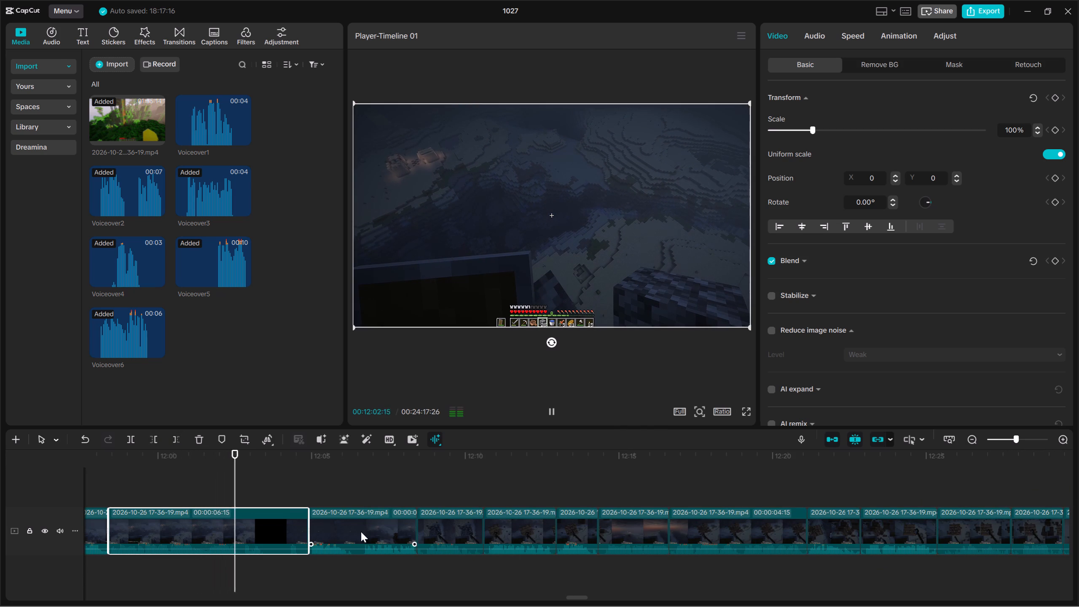
{"action": "key", "text": "space"}
{"action": "left_click", "coordinate": [176, 442]}
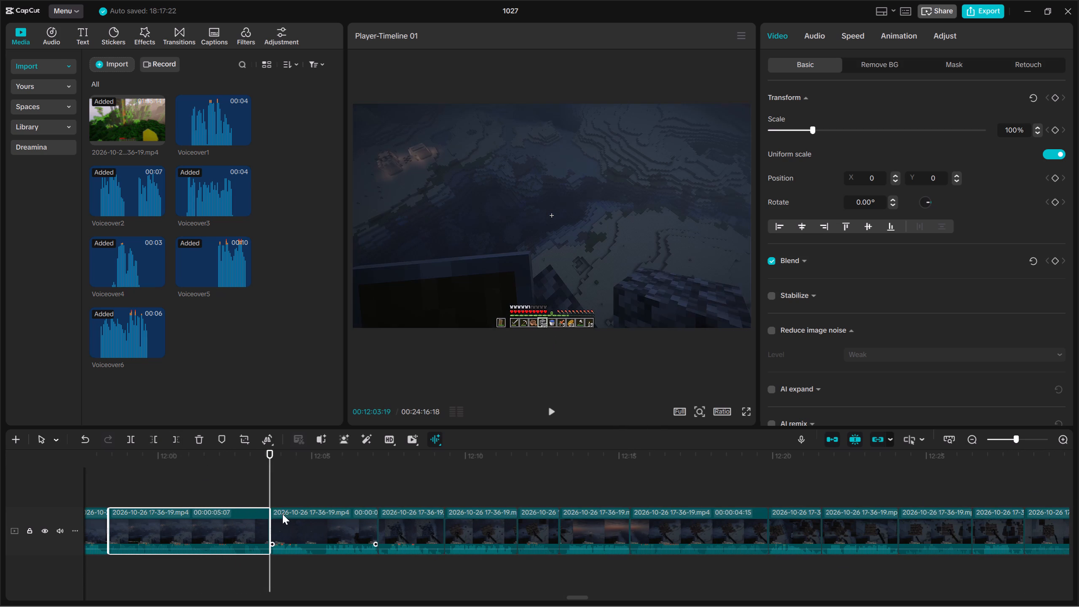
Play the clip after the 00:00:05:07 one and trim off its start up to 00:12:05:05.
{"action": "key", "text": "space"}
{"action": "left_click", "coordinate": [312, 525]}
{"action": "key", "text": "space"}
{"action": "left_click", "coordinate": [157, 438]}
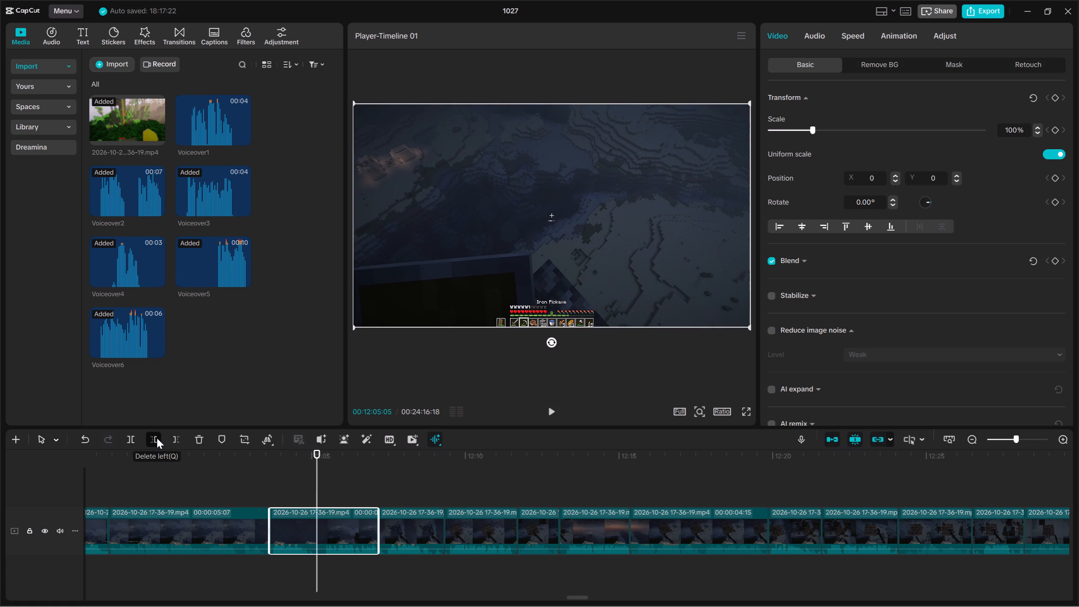
Preview the trimmed clip following the 00:00:05:07 clip and delete it.
{"action": "key", "text": "space"}
{"action": "key", "text": "Delete"}
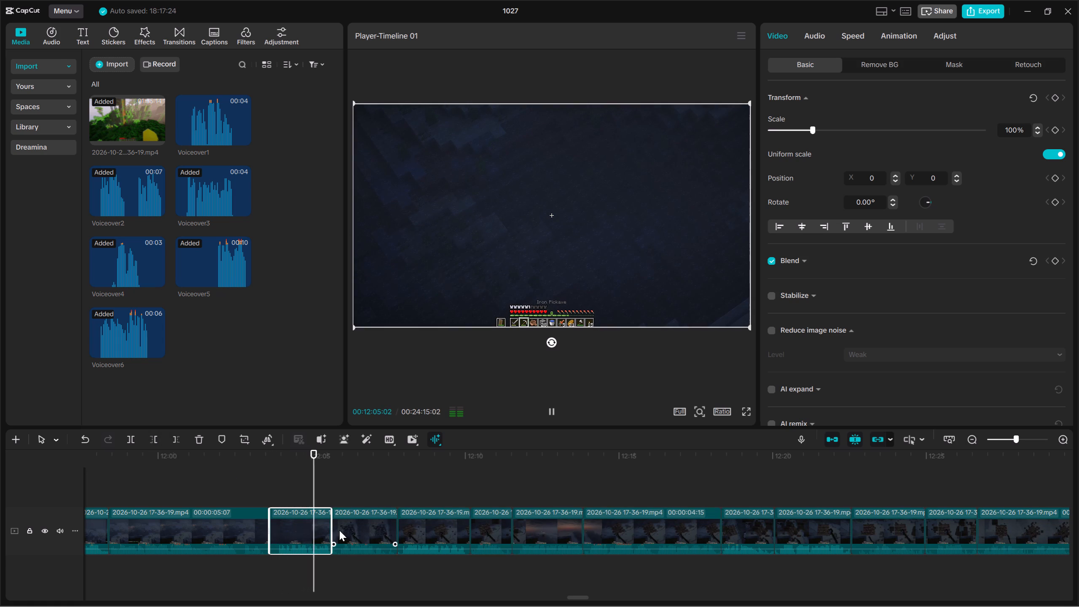
Play the clip right after the 00:00:05:07 clip and trim about 9 frames off its end.
{"action": "key", "text": "Up"}
{"action": "left_click", "coordinate": [312, 529]}
{"action": "key", "text": "space"}
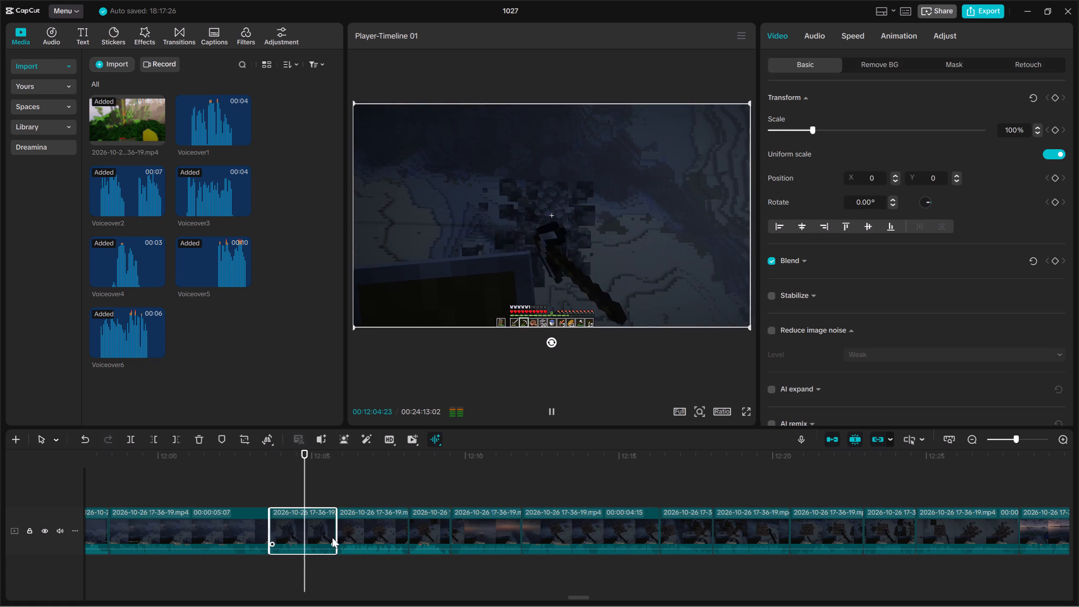
{"action": "key", "text": "space"}
{"action": "left_click", "coordinate": [178, 440]}
Play the following clips and split the 00:00:04:15 clip at about 00:12:14.
{"action": "key", "text": "space"}
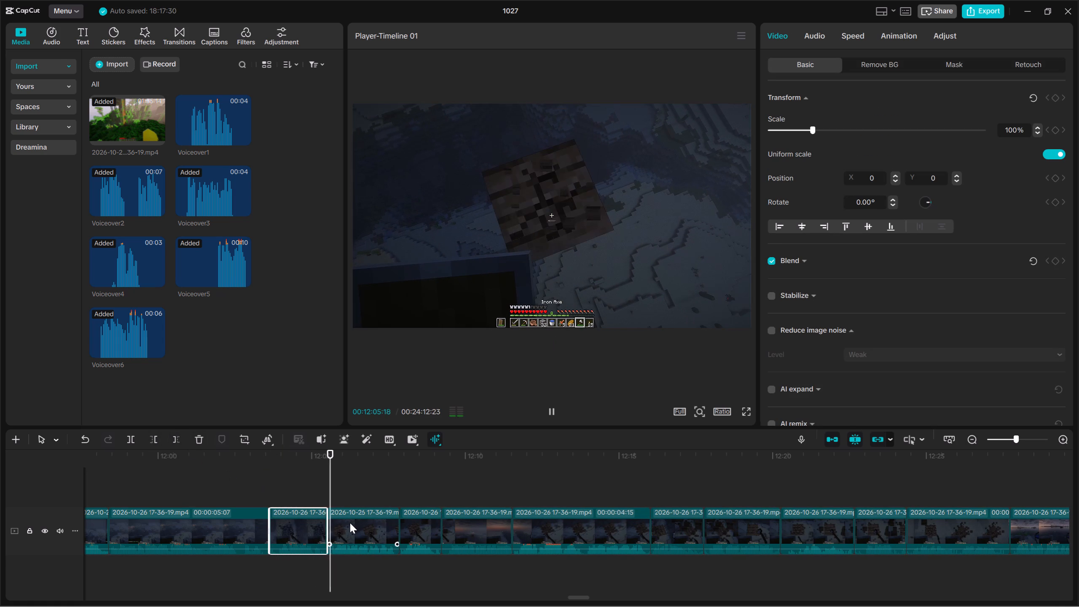
{"action": "left_click", "coordinate": [350, 523]}
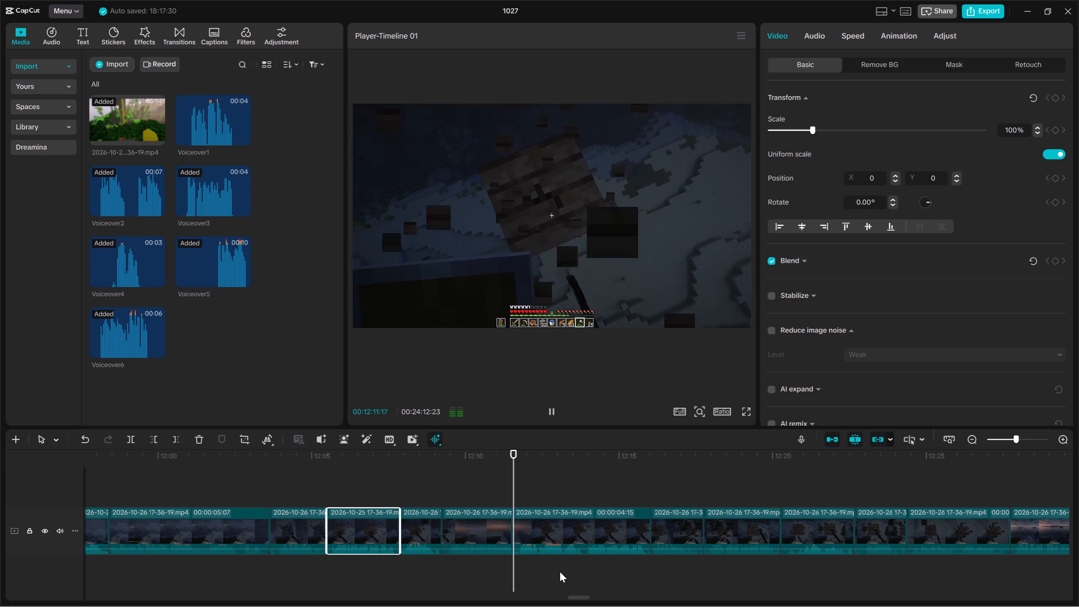
{"action": "left_click_drag", "start_coordinate": [569, 566], "coordinate": [600, 526]}
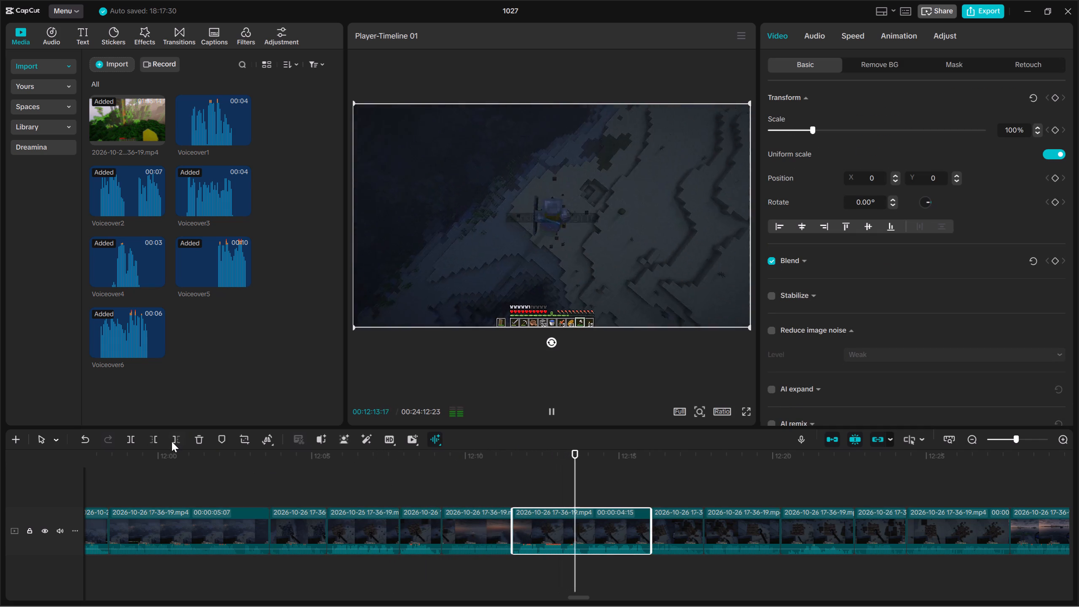
{"action": "key", "text": "space"}
{"action": "left_click", "coordinate": [137, 444]}
Review the footage from the new split through the night, water and desert clips up to about 00:12:48.
{"action": "key", "text": "space"}
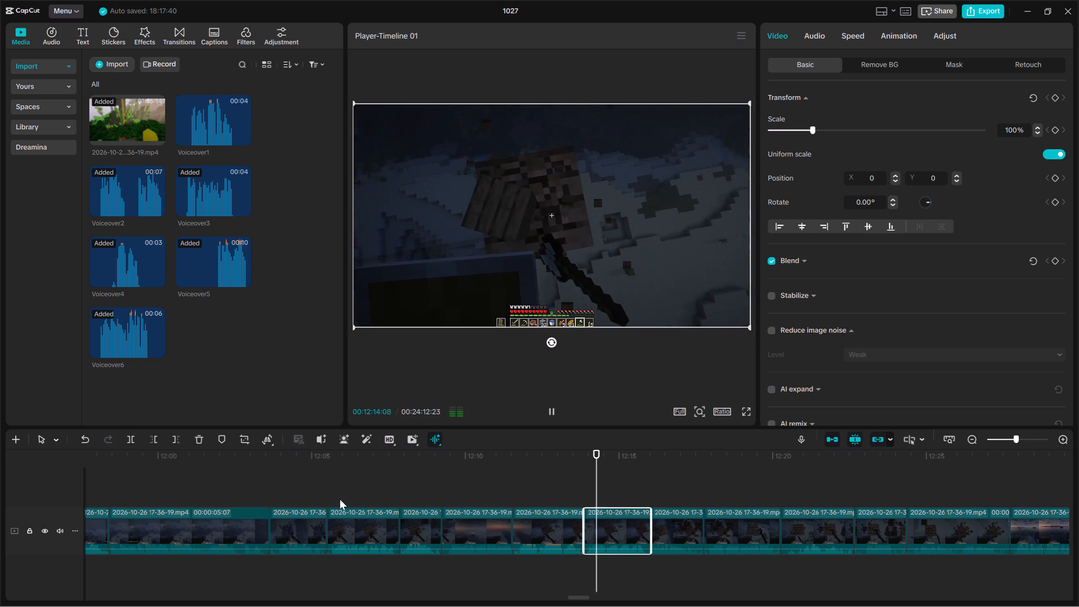
{"action": "left_click", "coordinate": [676, 537]}
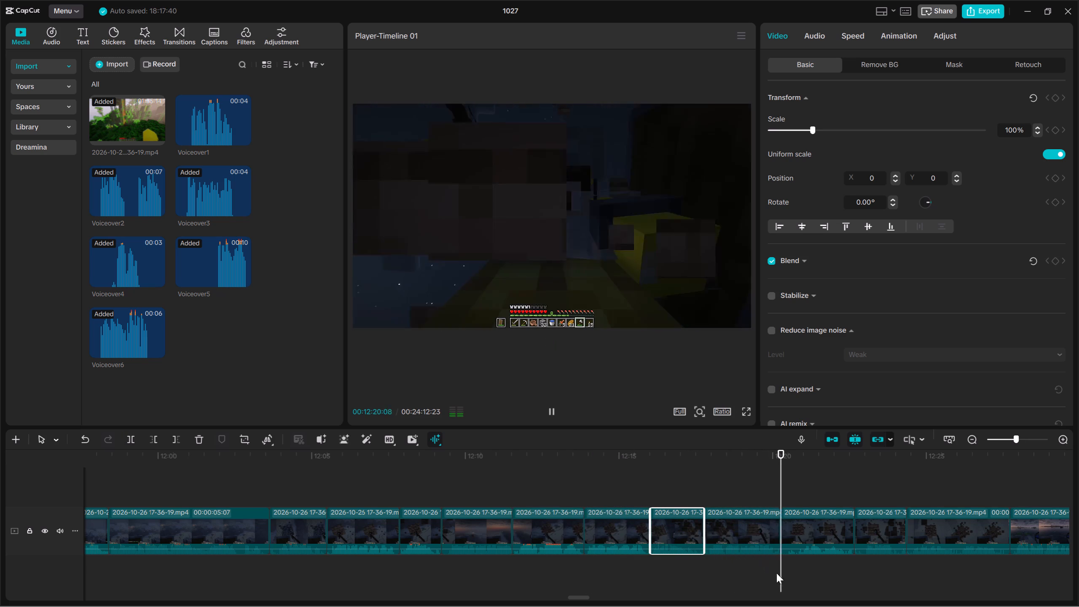
{"action": "left_click_drag", "start_coordinate": [746, 572], "coordinate": [749, 525]}
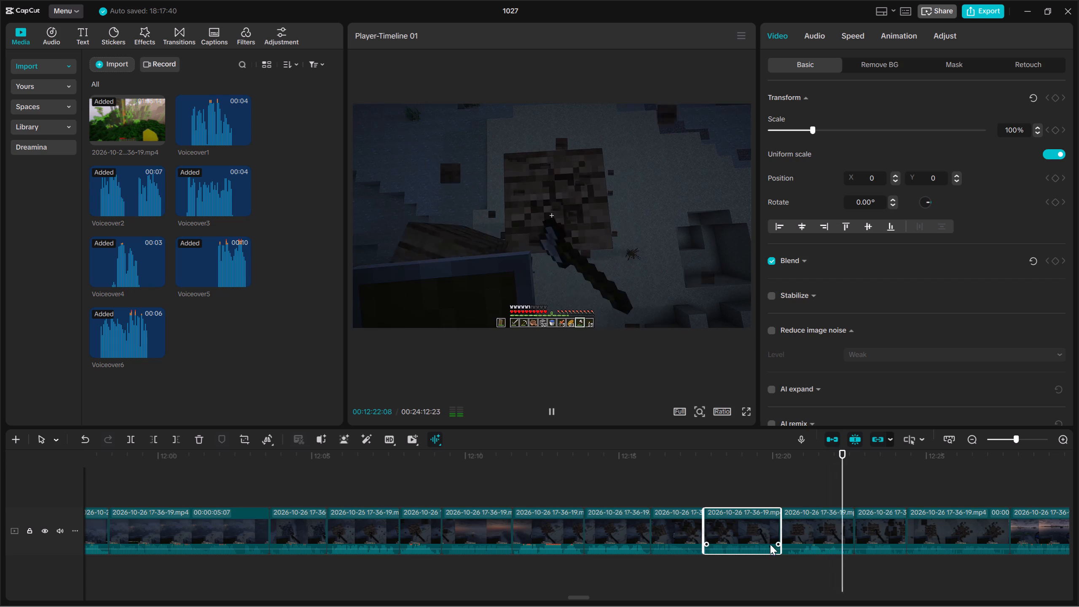
{"action": "left_click_drag", "start_coordinate": [883, 565], "coordinate": [886, 536]}
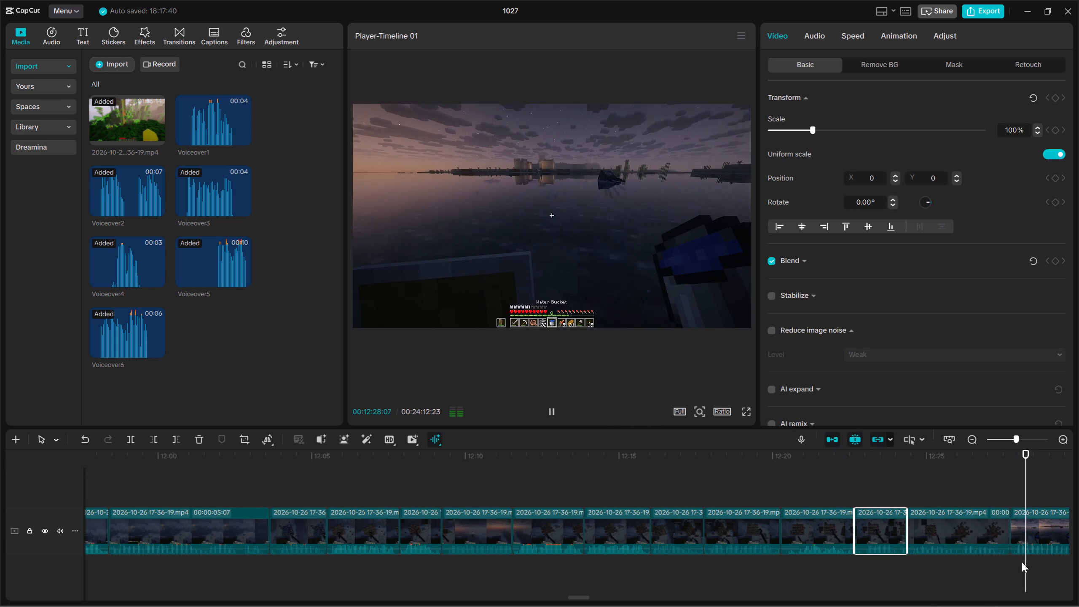
{"action": "left_click_drag", "start_coordinate": [1019, 569], "coordinate": [1076, 604]}
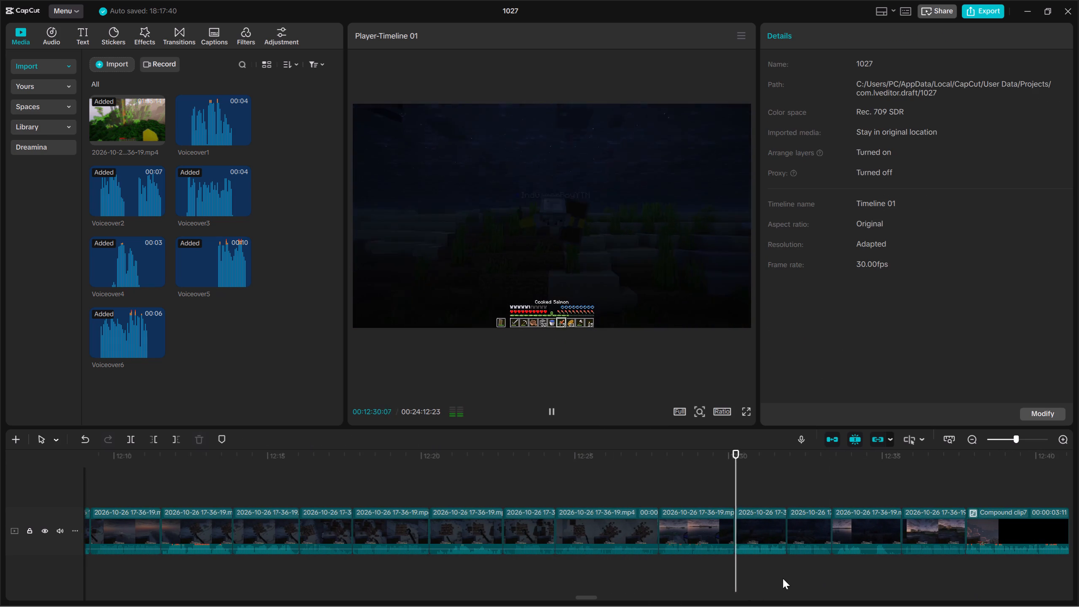
{"action": "left_click_drag", "start_coordinate": [690, 561], "coordinate": [965, 540]}
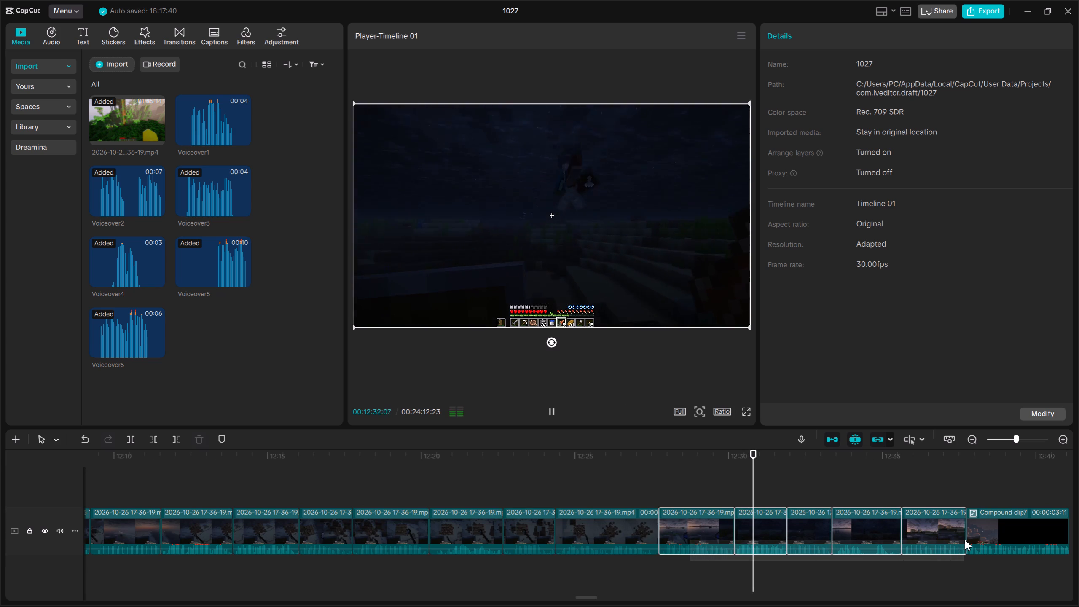
{"action": "left_click_drag", "start_coordinate": [965, 540], "coordinate": [958, 540]}
{"action": "left_click", "coordinate": [650, 420]}
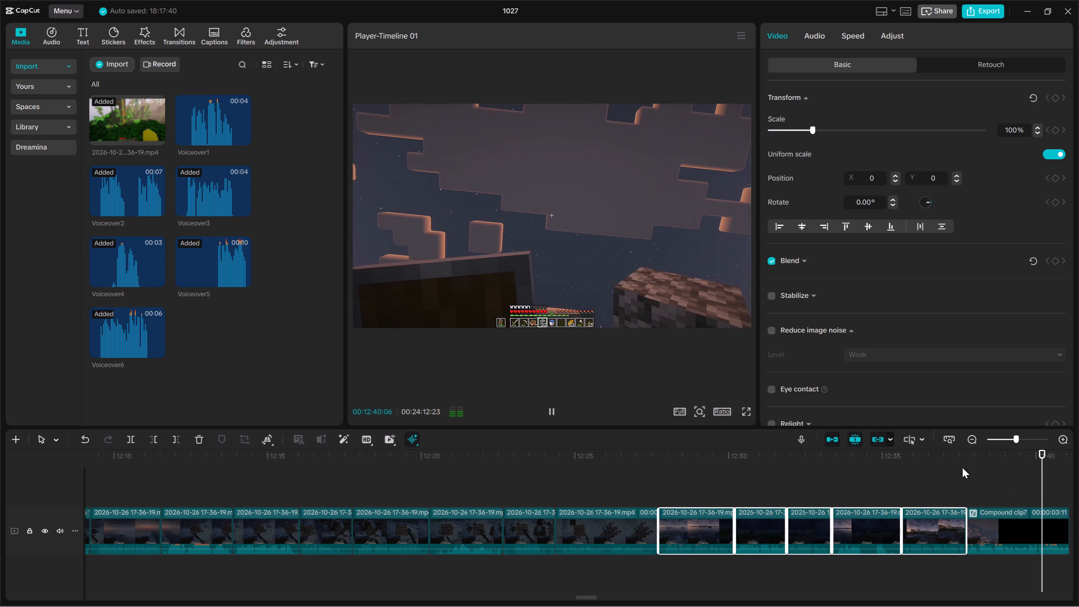
{"action": "left_click", "coordinate": [620, 405]}
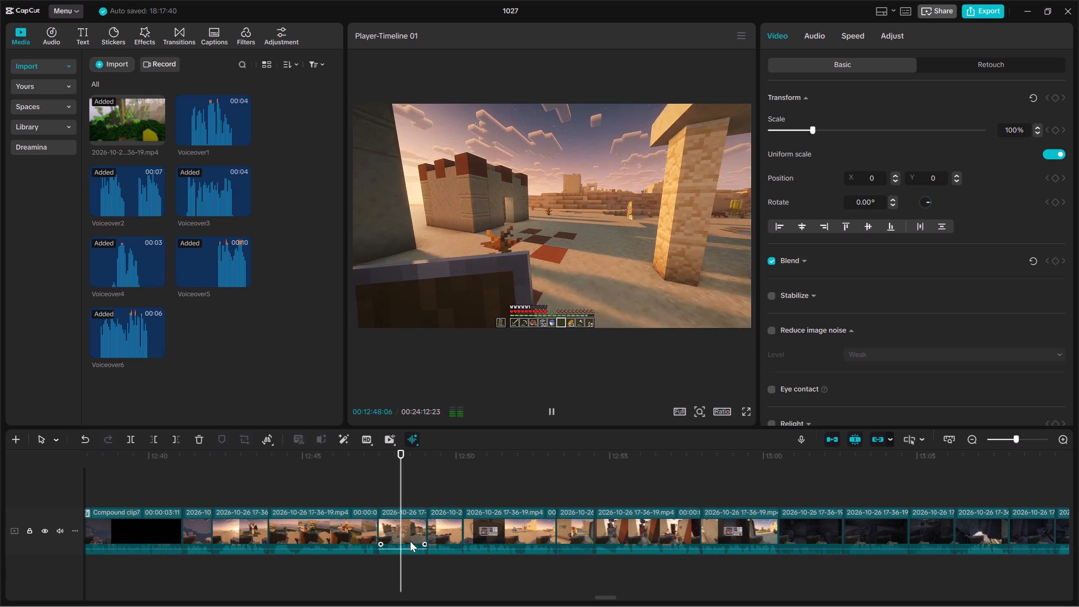
Delete the short desert clip starting at about 00:12:47:15.
{"action": "left_click", "coordinate": [410, 532]}
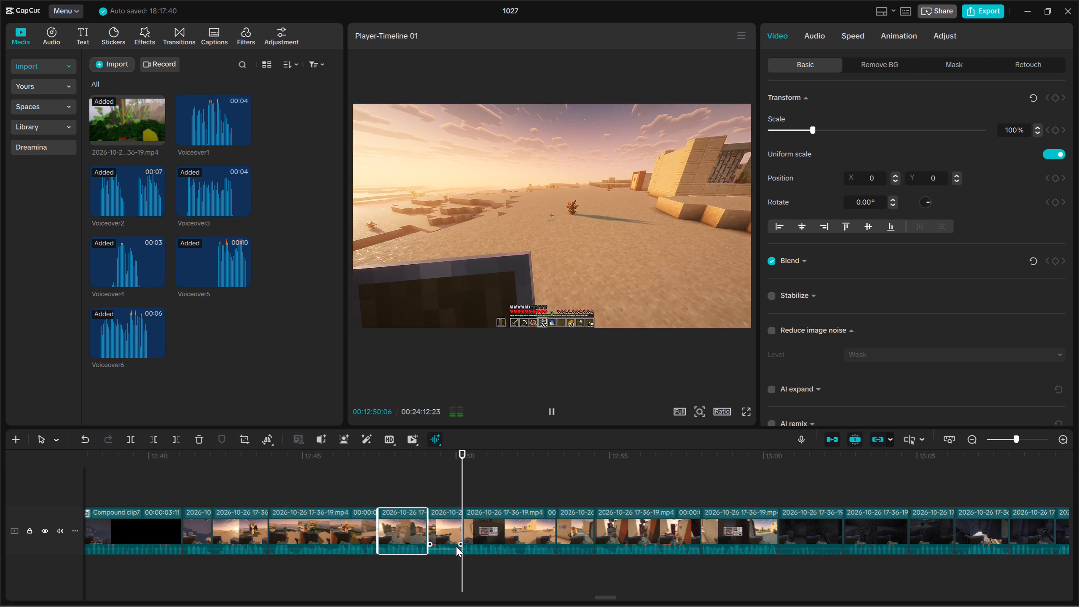
{"action": "key", "text": "Up"}
{"action": "key", "text": "Delete"}
Replay the cut from 00:12:43:27 and examine the desert footage up to about 00:12:59.
{"action": "key", "text": "Up"}
{"action": "key", "text": "Up"}
{"action": "key", "text": "space"}
{"action": "left_click", "coordinate": [400, 535]}
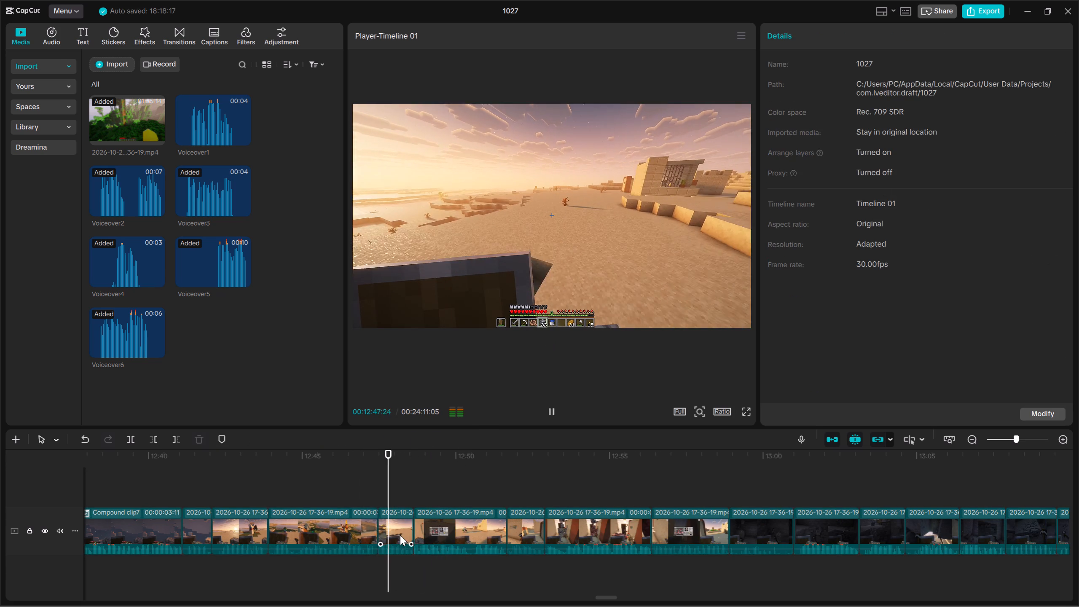
{"action": "key", "text": "Up"}
{"action": "key", "text": "Up"}
{"action": "key", "text": "Up"}
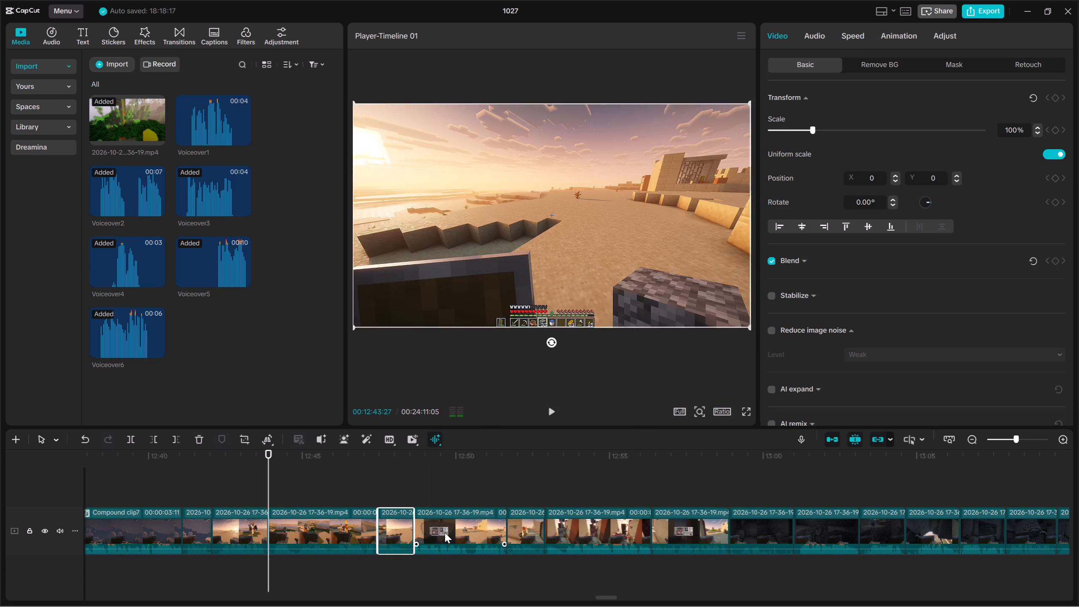
{"action": "key", "text": "space"}
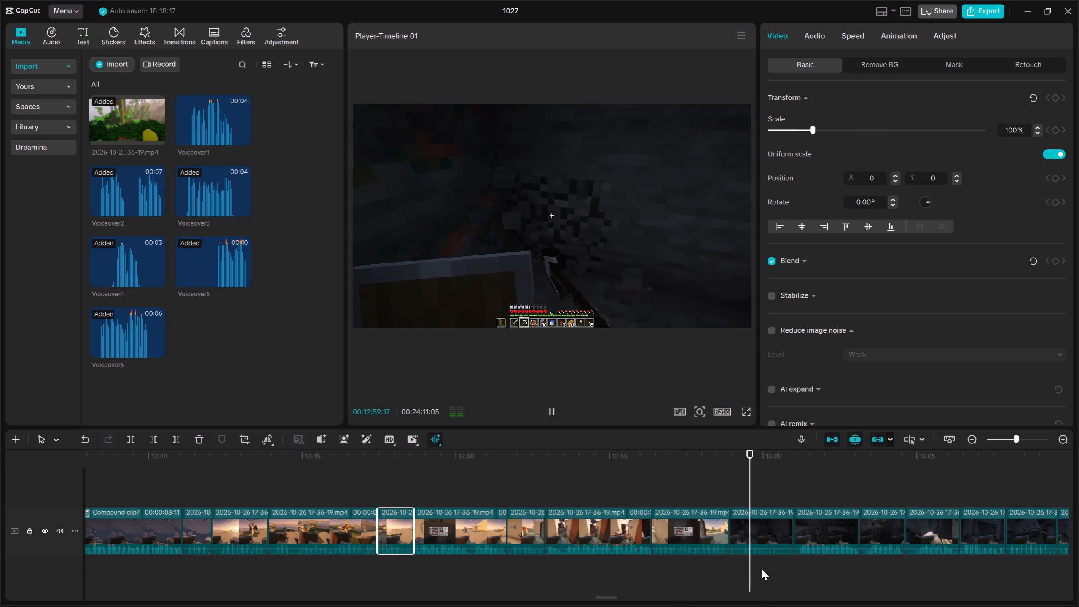
Check the dark mining clips after 00:12:58:27 and delete the one starting at 00:13:01:00.
{"action": "left_click_drag", "start_coordinate": [761, 570], "coordinate": [771, 518]}
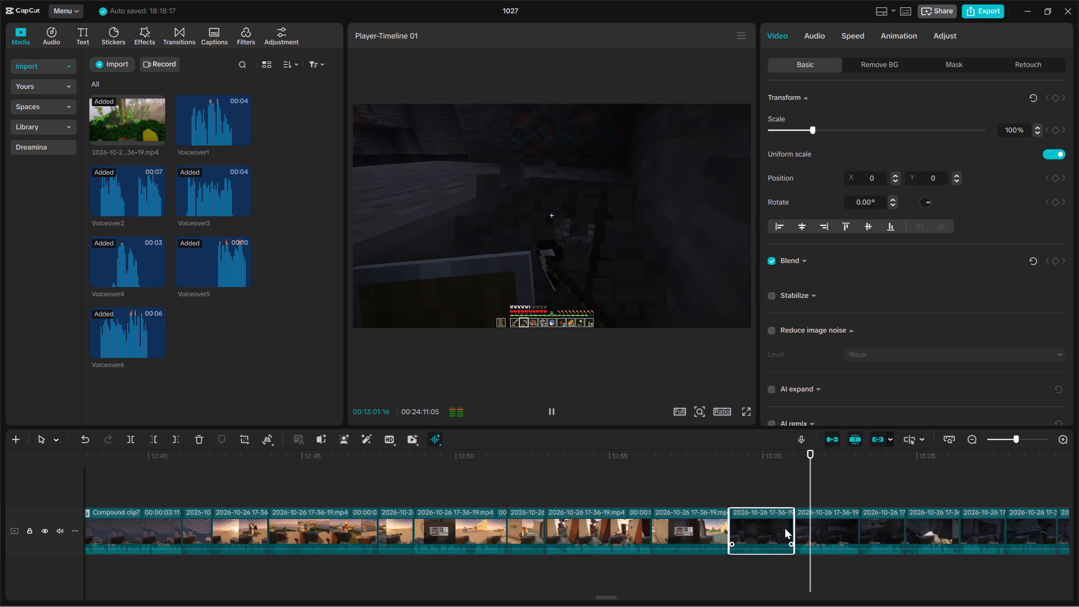
{"action": "left_click_drag", "start_coordinate": [808, 567], "coordinate": [811, 561]}
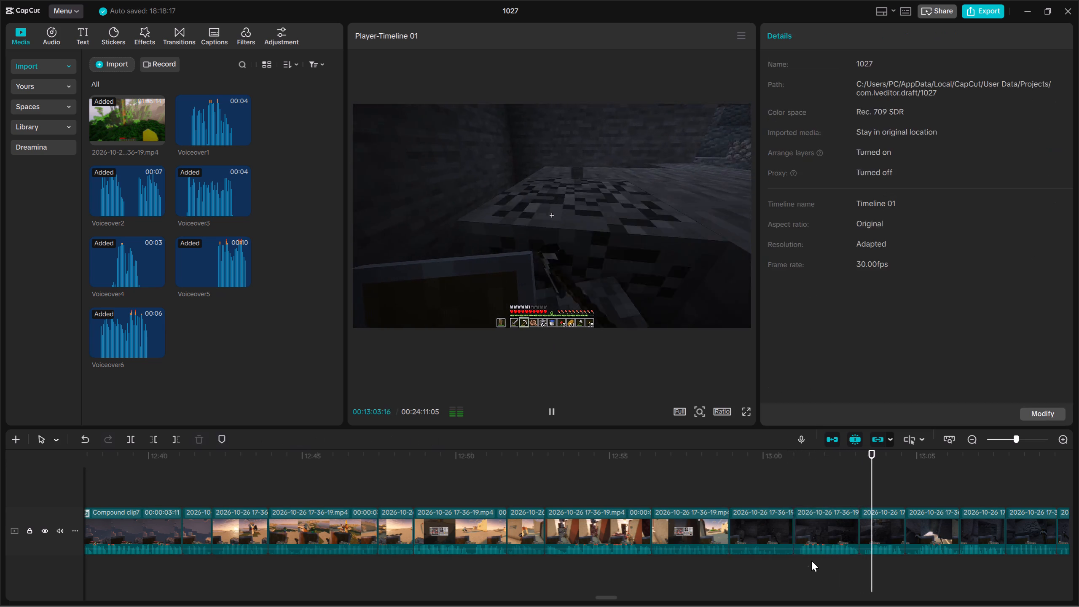
{"action": "left_click_drag", "start_coordinate": [811, 561], "coordinate": [817, 512]}
{"action": "key", "text": "Delete"}
Replay from 00:12:58:27 and delete the next short clip, which starts at 00:13:01:00.
{"action": "key", "text": "Up"}
{"action": "key", "text": "Up"}
{"action": "key", "text": "Up"}
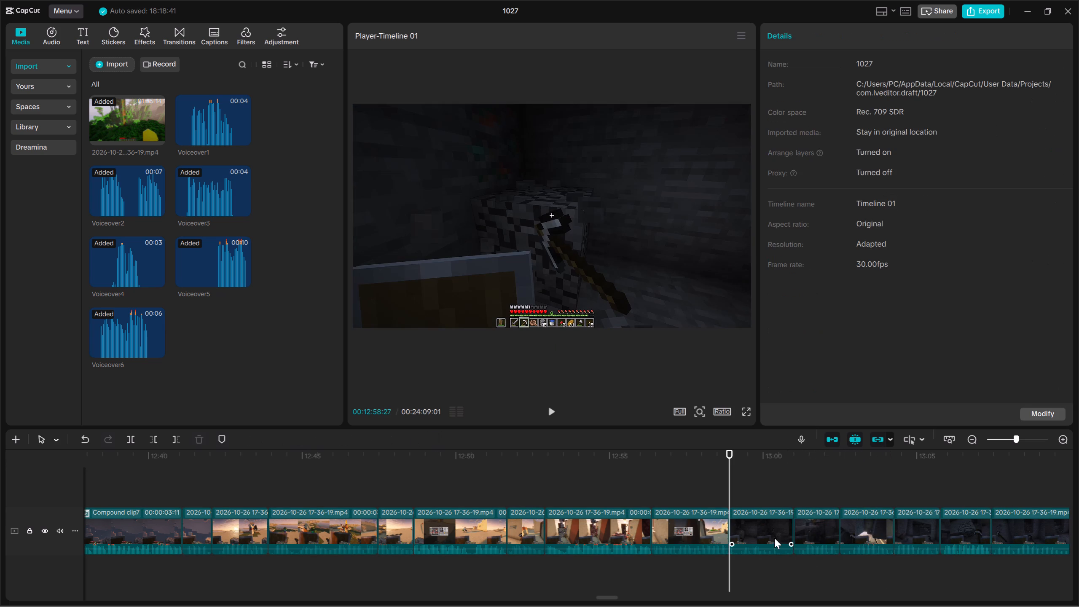
{"action": "left_click", "coordinate": [774, 538]}
{"action": "key", "text": "space"}
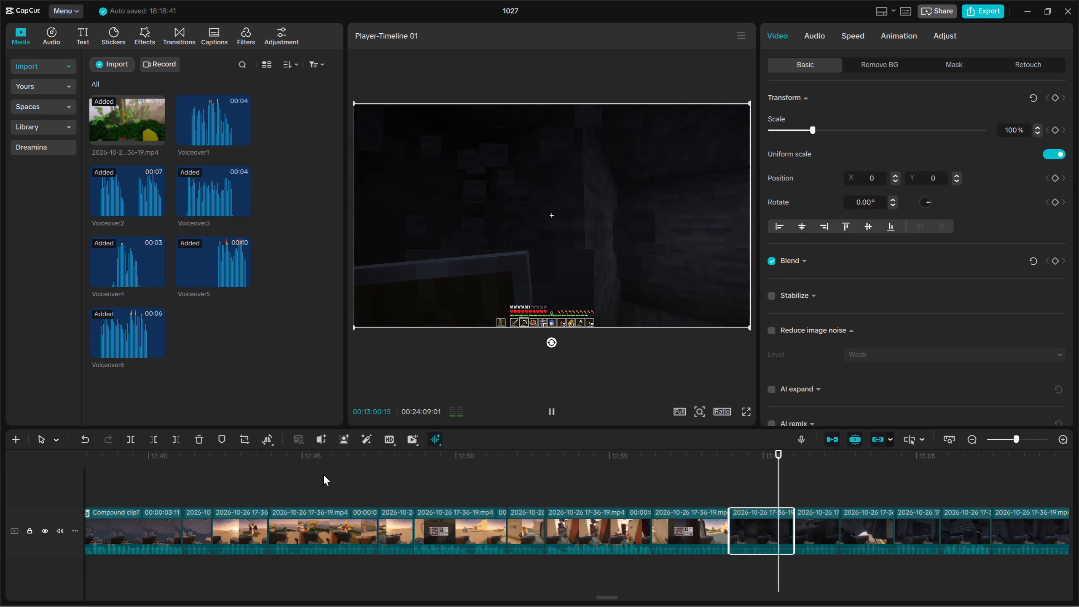
{"action": "left_click", "coordinate": [815, 537]}
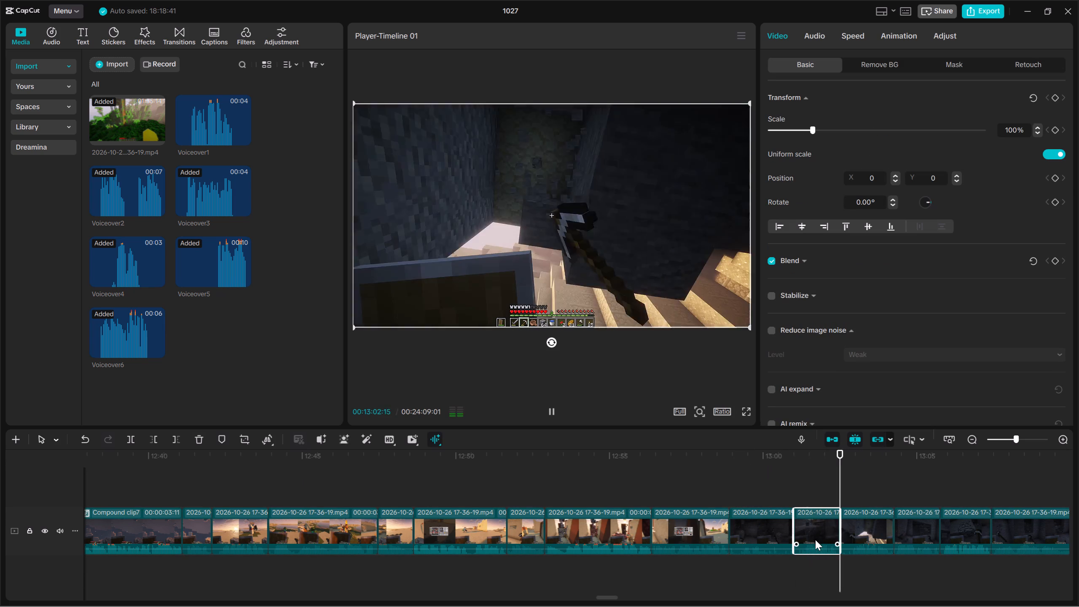
{"action": "key", "text": "Delete"}
Play the footage from 00:13:01:00 and delete the short mining clip starting at about 00:13:04:08.
{"action": "key", "text": "Up"}
{"action": "left_click", "coordinate": [827, 538]}
{"action": "key", "text": "Up"}
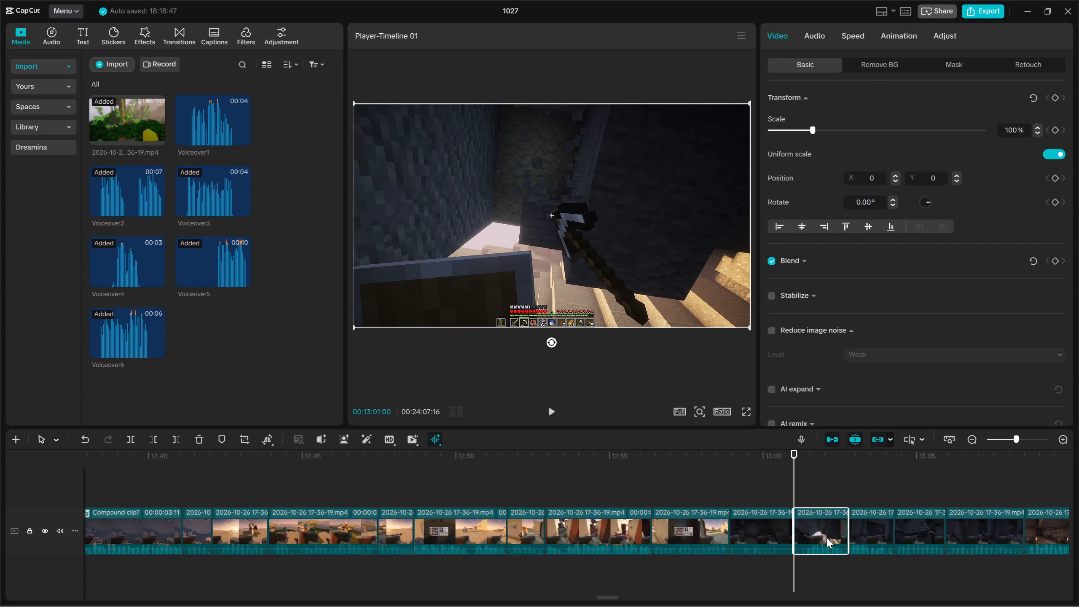
{"action": "key", "text": "space"}
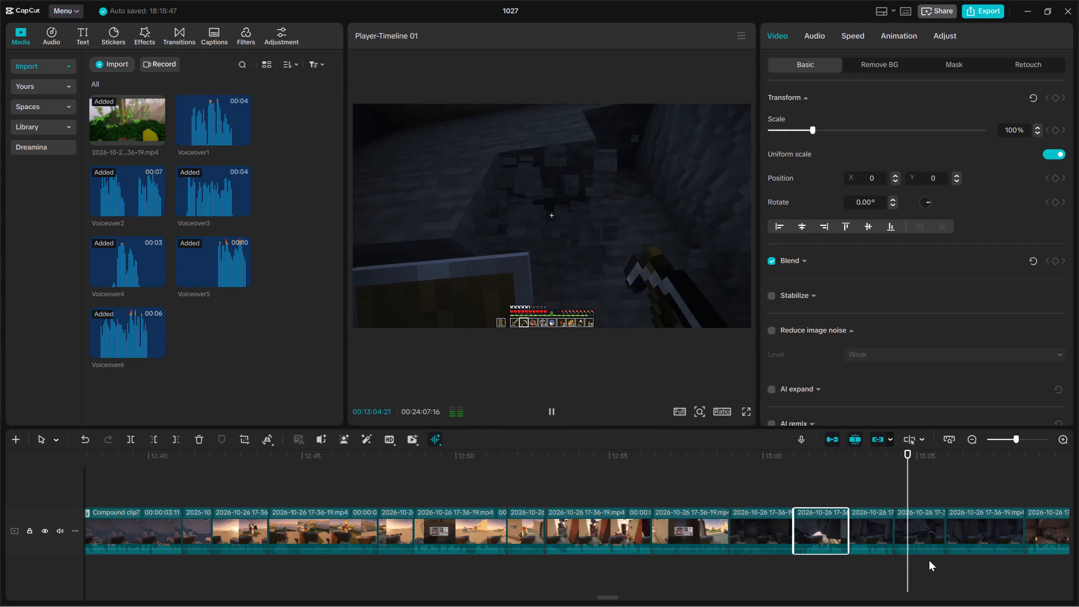
{"action": "key", "text": "space"}
{"action": "left_click_drag", "start_coordinate": [974, 575], "coordinate": [988, 527]}
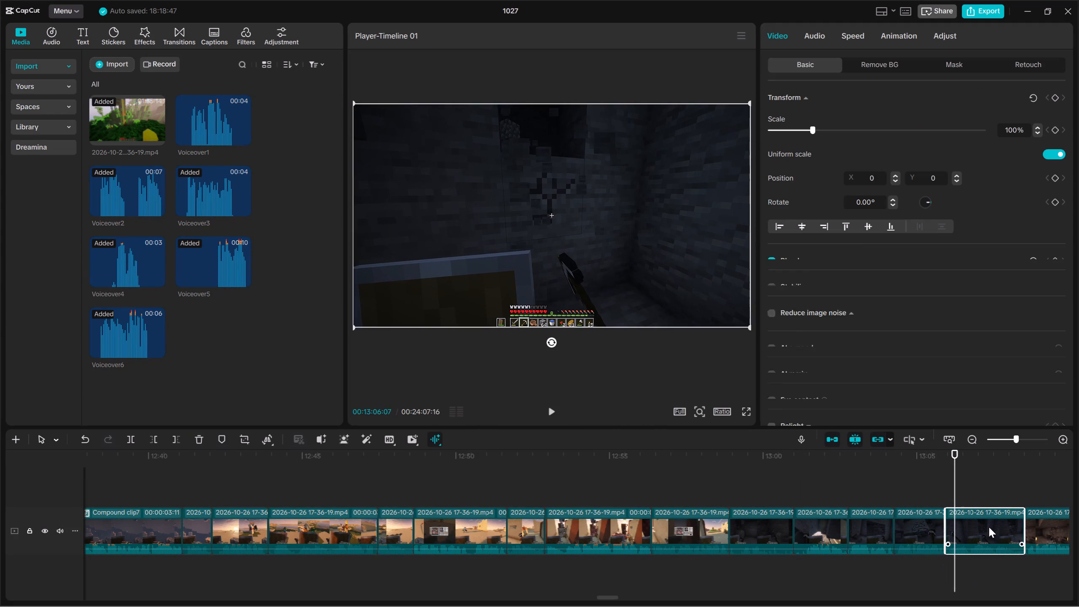
{"action": "key", "text": "Up"}
{"action": "key", "text": "Up"}
{"action": "left_click", "coordinate": [921, 531]}
{"action": "key", "text": "Delete"}
Preview the next dark mining clip at about 00:13:04:08 and delete it.
{"action": "key", "text": "space"}
{"action": "left_click", "coordinate": [921, 531]}
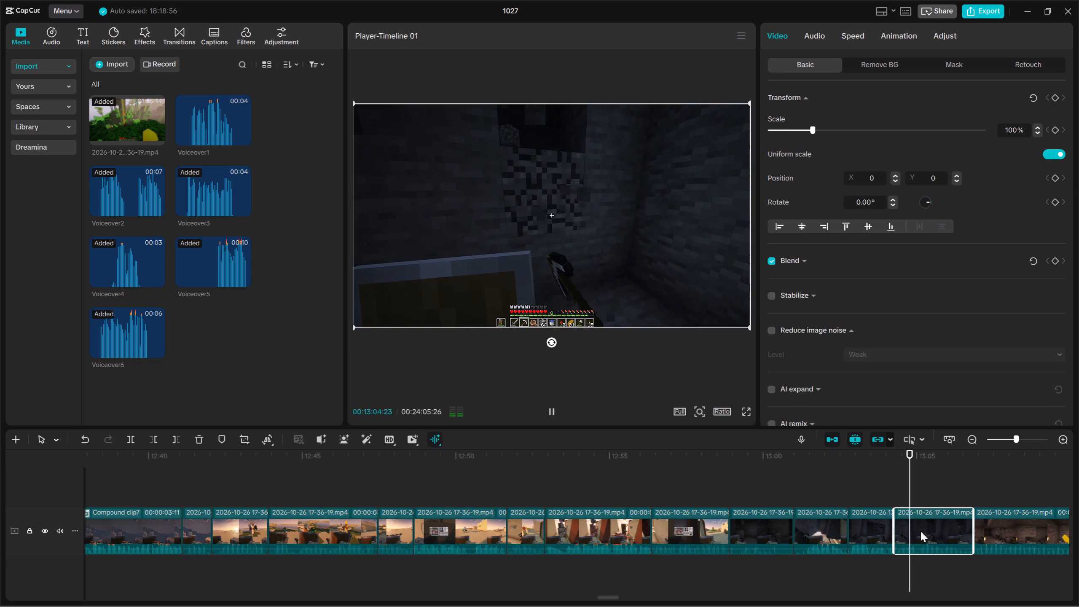
{"action": "key", "text": "Delete"}
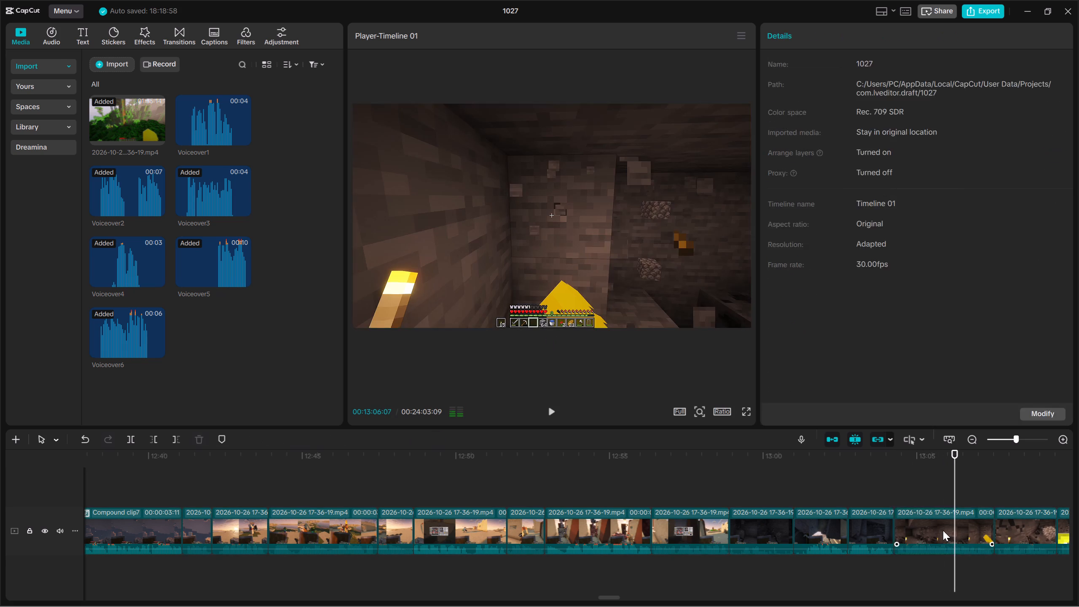
Review the torch-lit mining clips from about 00:13:04:08, replaying from 00:13:07:16 to examine the ones that follow.
{"action": "left_click", "coordinate": [943, 530]}
{"action": "key", "text": "Up"}
{"action": "key", "text": "space"}
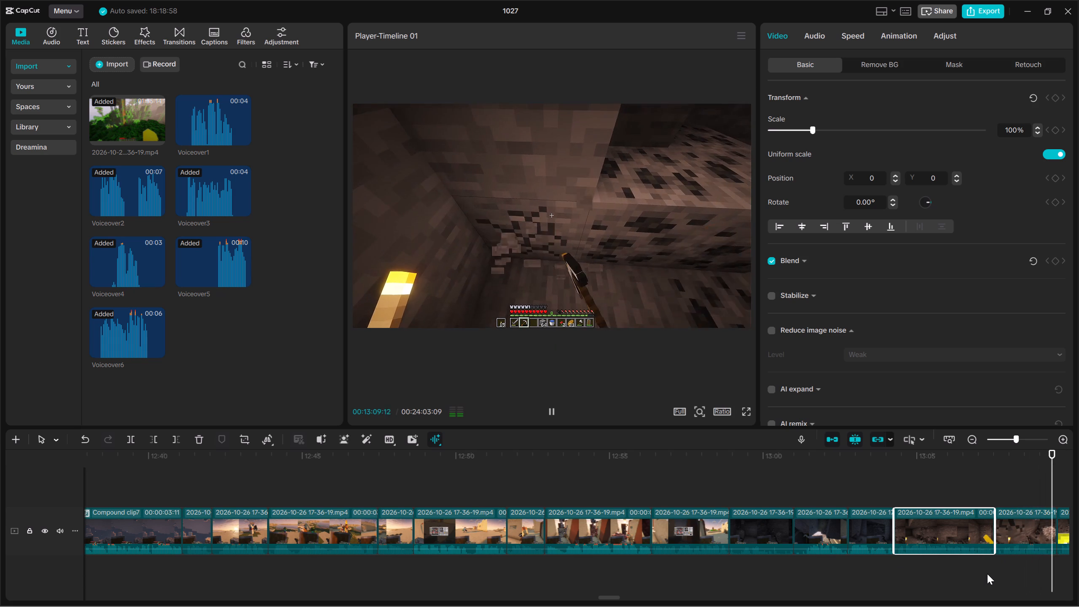
{"action": "key", "text": "space"}
{"action": "key", "text": "space"}
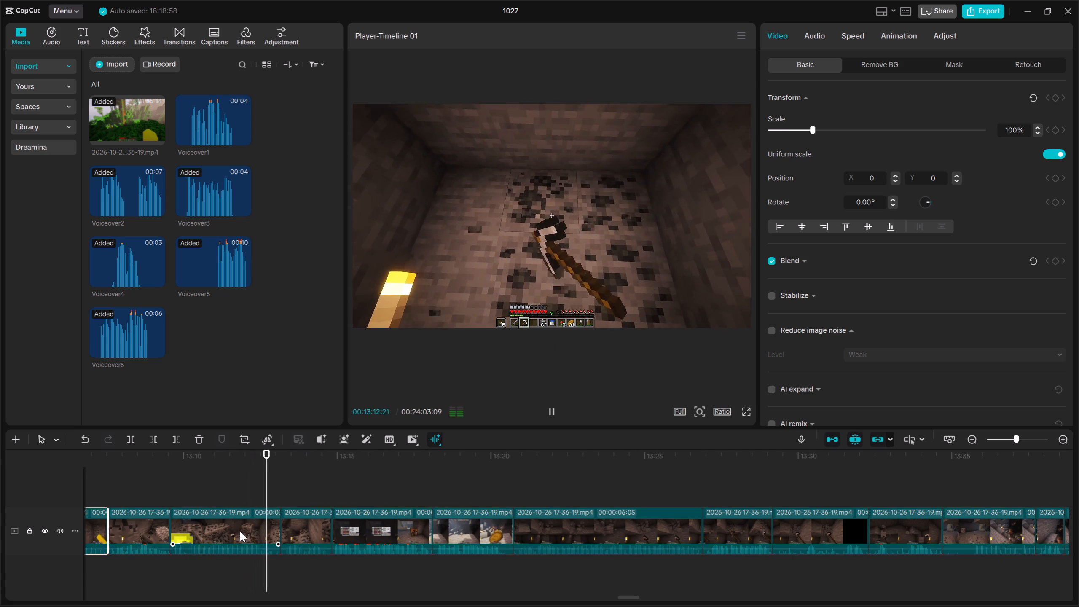
{"action": "left_click", "coordinate": [158, 531]}
{"action": "key", "text": "Up"}
{"action": "key", "text": "Up"}
{"action": "key", "text": "Up"}
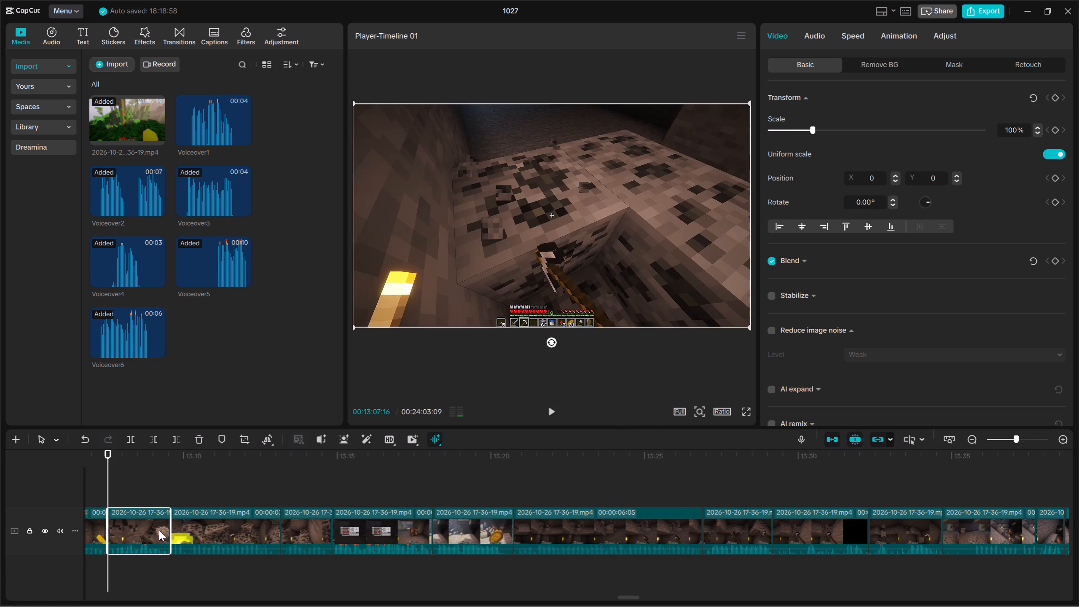
{"action": "key", "text": "space"}
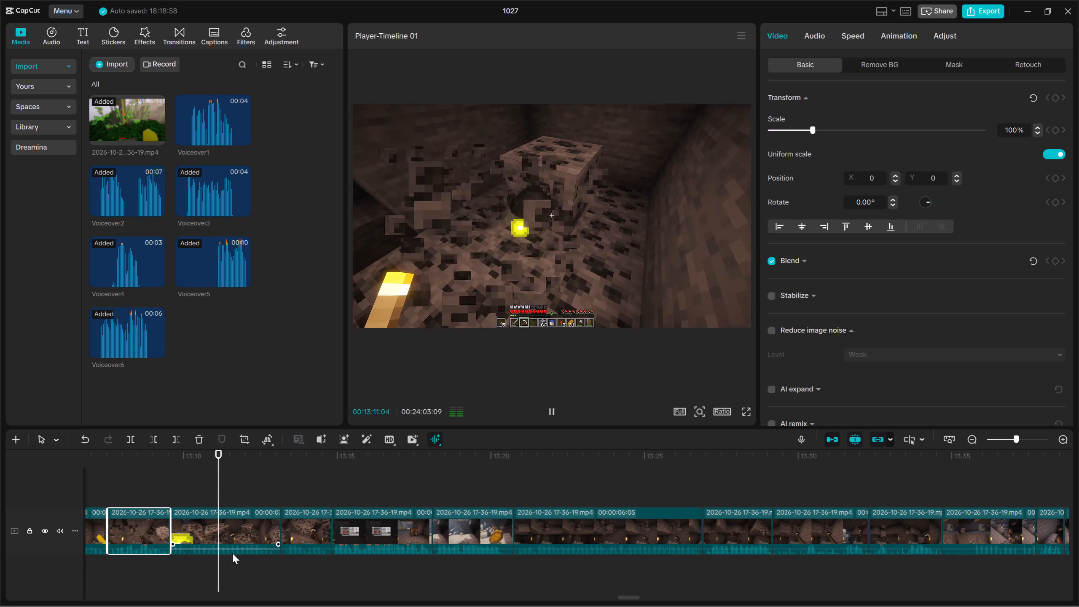
Play on and delete the crafting inventory clip starting at about 00:13:14:26.
{"action": "left_click", "coordinate": [308, 532]}
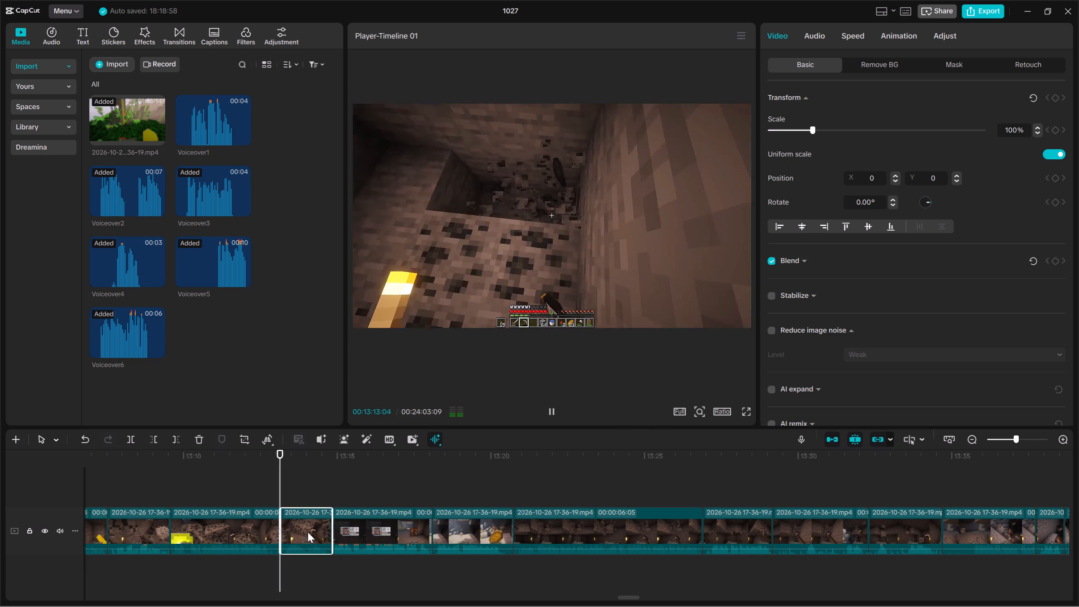
{"action": "left_click", "coordinate": [366, 533]}
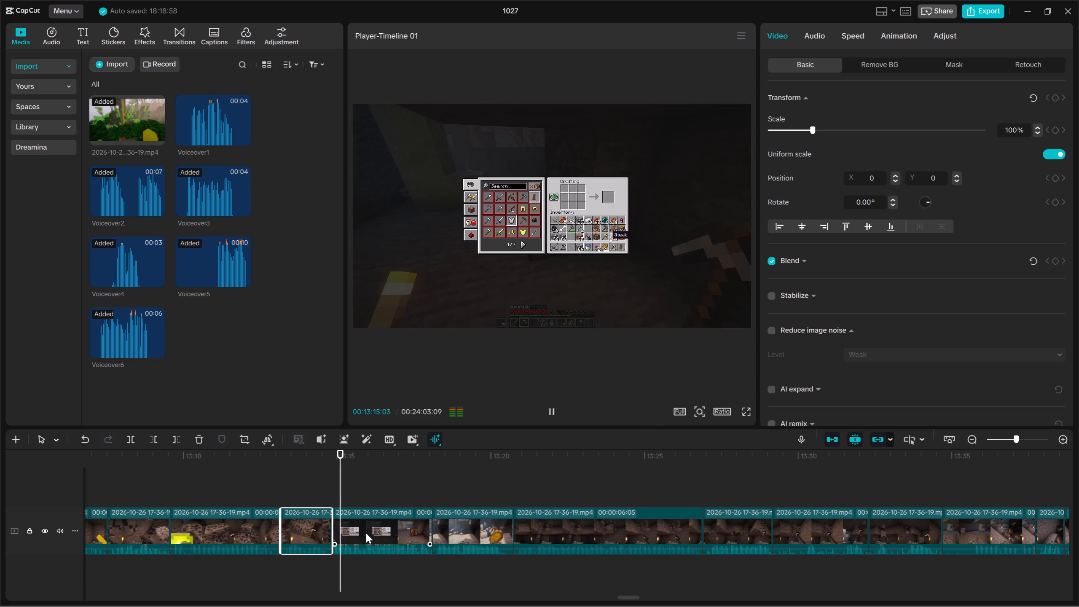
{"action": "key", "text": "Delete"}
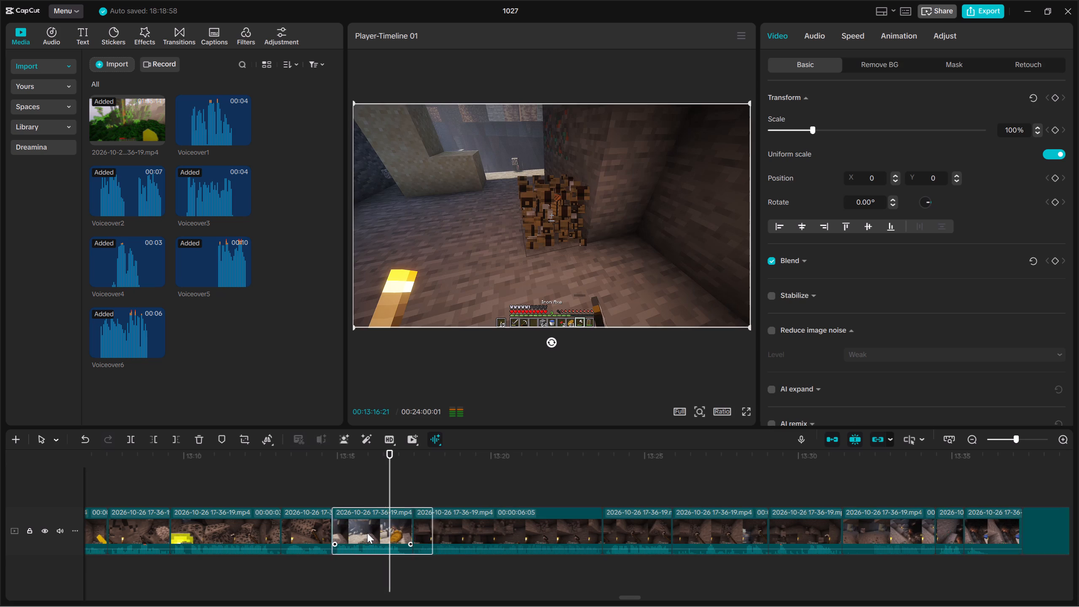
Preview the clip just before the 00:00:06:05 clip and delete it.
{"action": "left_click", "coordinate": [367, 533]}
{"action": "key", "text": "Up"}
{"action": "key", "text": "space"}
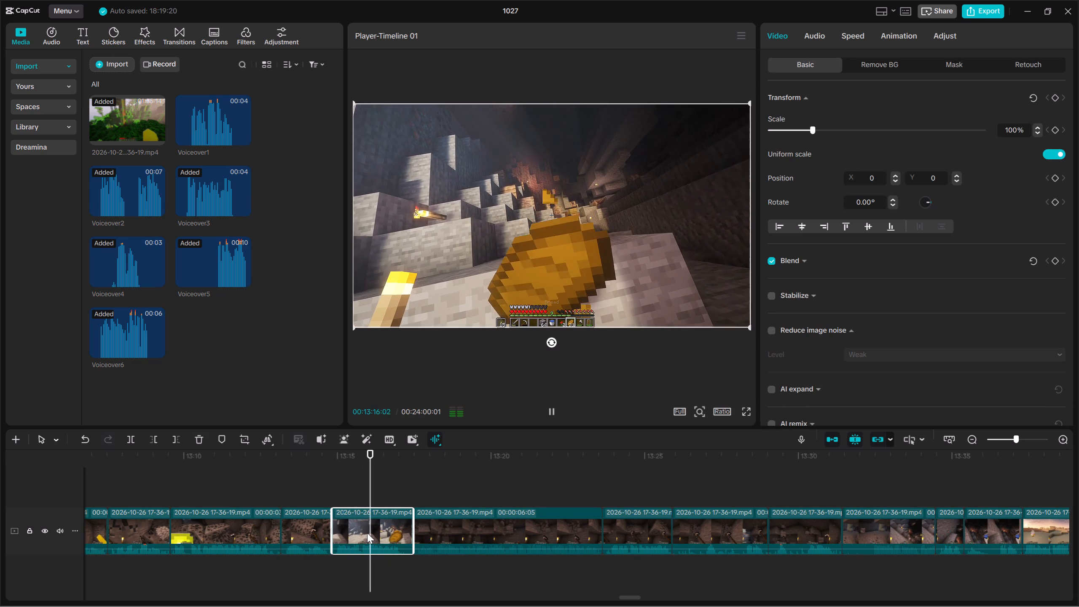
{"action": "key", "text": "Delete"}
Preview from the 00:00:06:05 clip onward and trim away the part of the cave clip before 00:13:29:25.
{"action": "left_click", "coordinate": [367, 533]}
{"action": "key", "text": "Up"}
{"action": "key", "text": "space"}
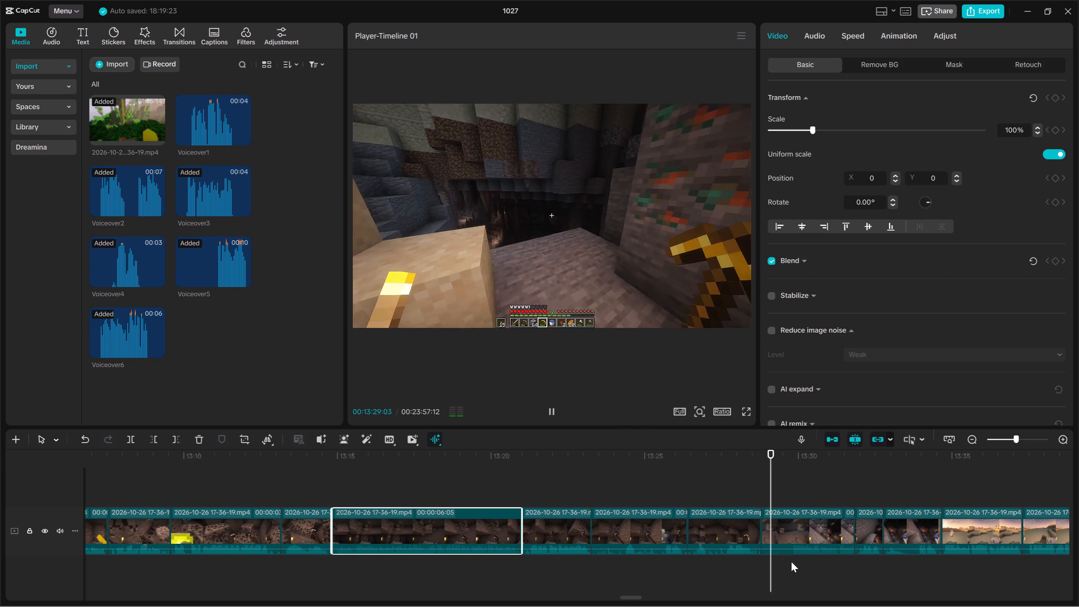
{"action": "key", "text": "space"}
{"action": "left_click", "coordinate": [807, 535]}
{"action": "left_click", "coordinate": [159, 439]}
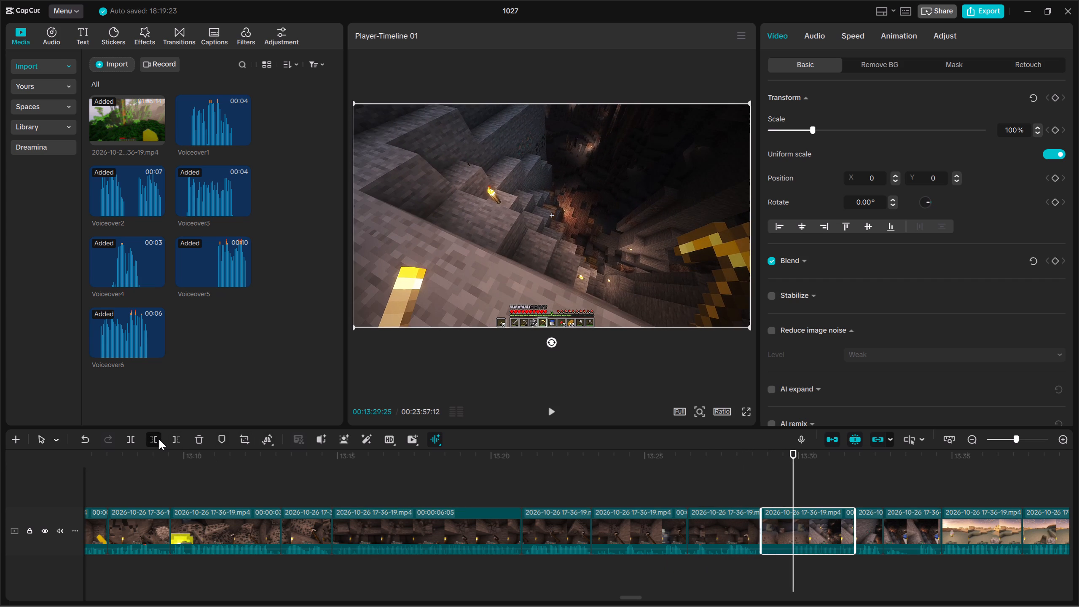
Preview the following clips and delete the underground clip just before the first desert sunset clip, at about 00:13:31.
{"action": "key", "text": "space"}
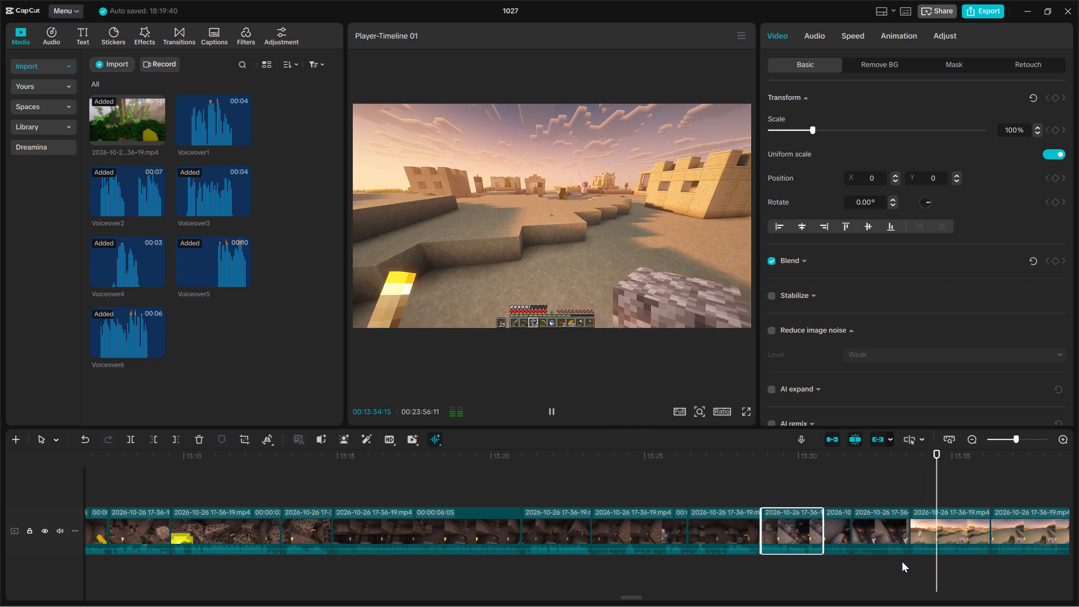
{"action": "key", "text": "Up"}
{"action": "key", "text": "Up"}
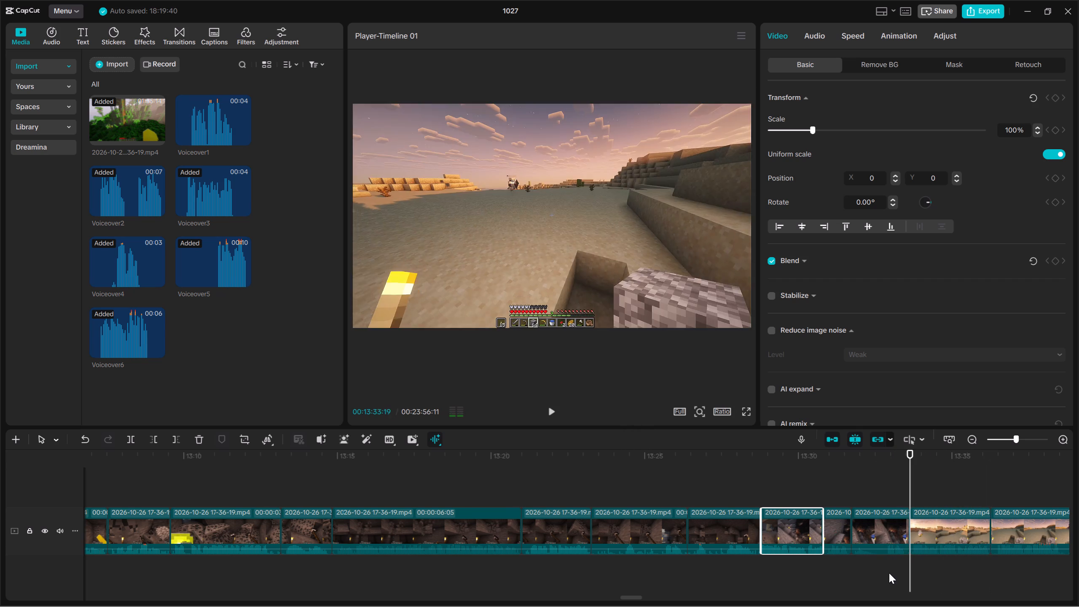
{"action": "key", "text": "Up"}
{"action": "key", "text": "Up"}
{"action": "key", "text": "space"}
{"action": "left_click_drag", "start_coordinate": [889, 572], "coordinate": [896, 516]}
{"action": "key", "text": "Delete"}
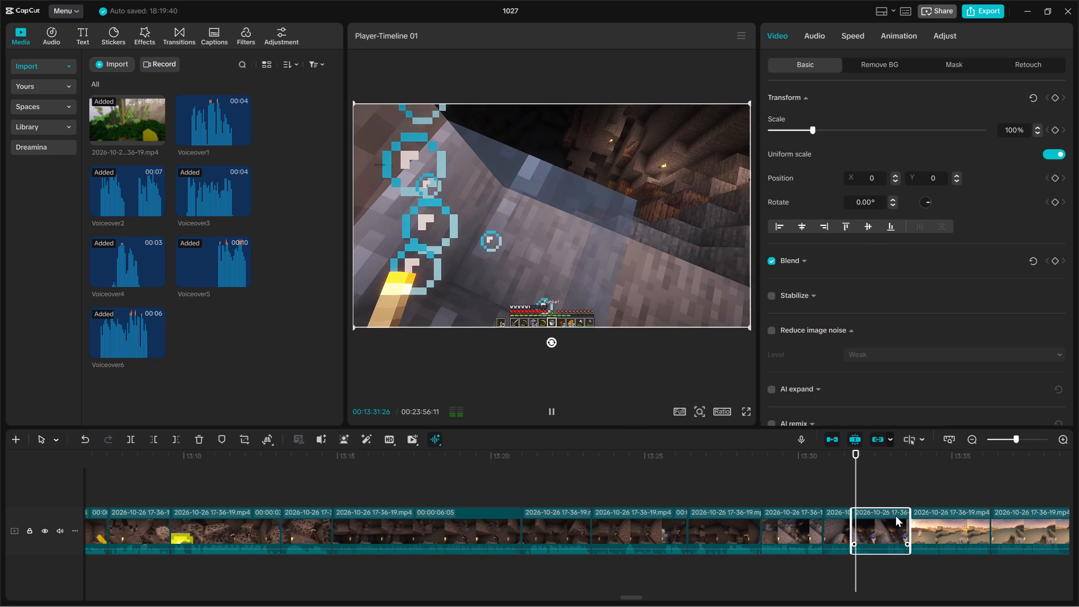
Play through the desert clips and split the 00:00:09:13 enderman clip at 00:13:38:28.
{"action": "key", "text": "space"}
{"action": "left_click", "coordinate": [890, 521]}
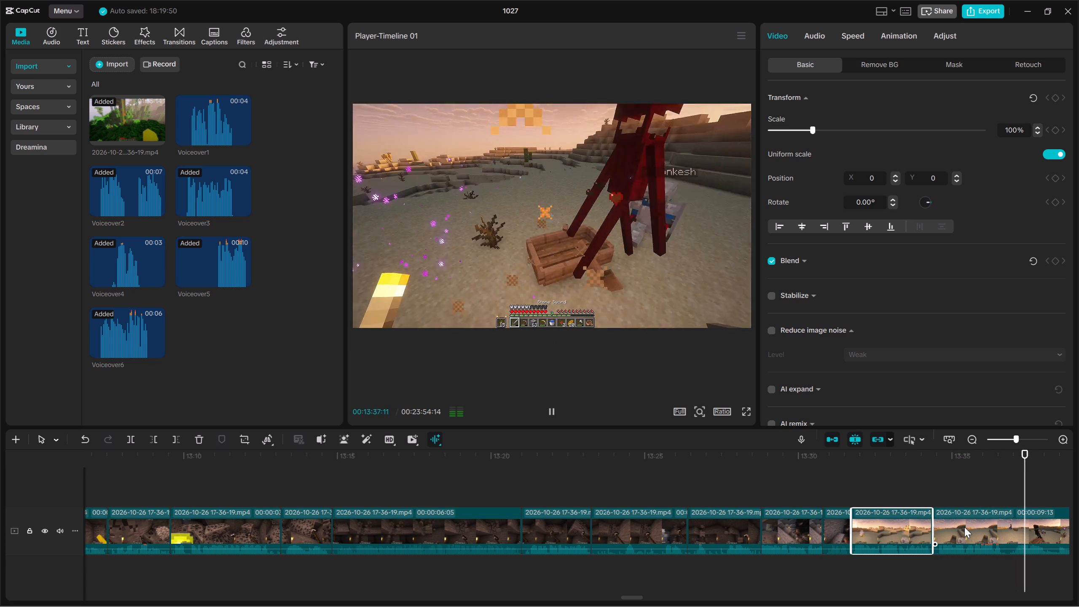
{"action": "key", "text": "space"}
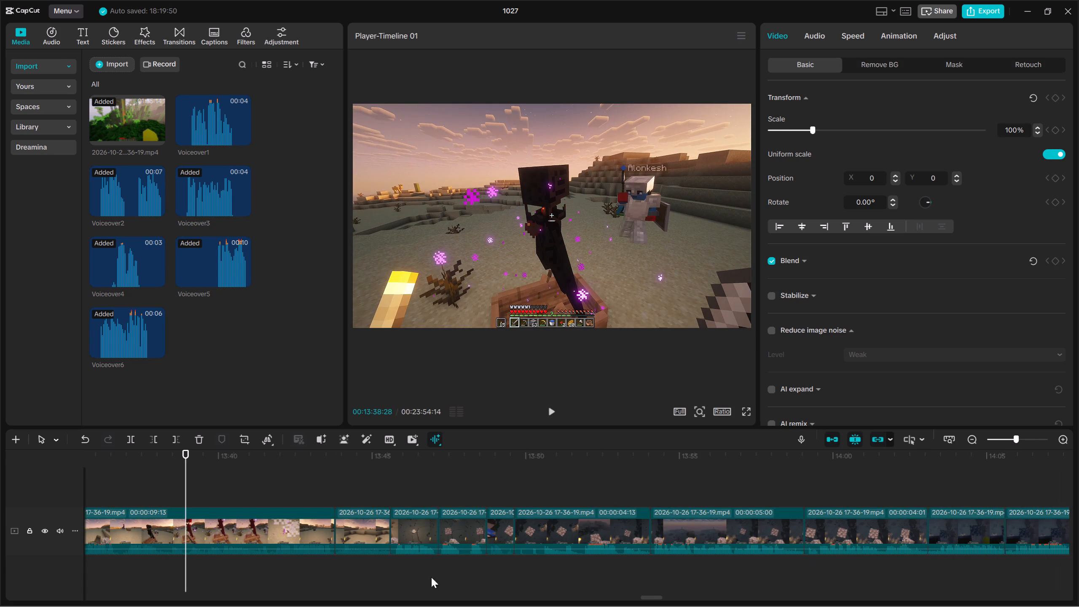
{"action": "left_click", "coordinate": [234, 537]}
{"action": "left_click", "coordinate": [122, 436]}
{"action": "left_click", "coordinate": [132, 437]}
Play the second half of the split enderman clip and trim away its part before 00:13:41:01.
{"action": "key", "text": "space"}
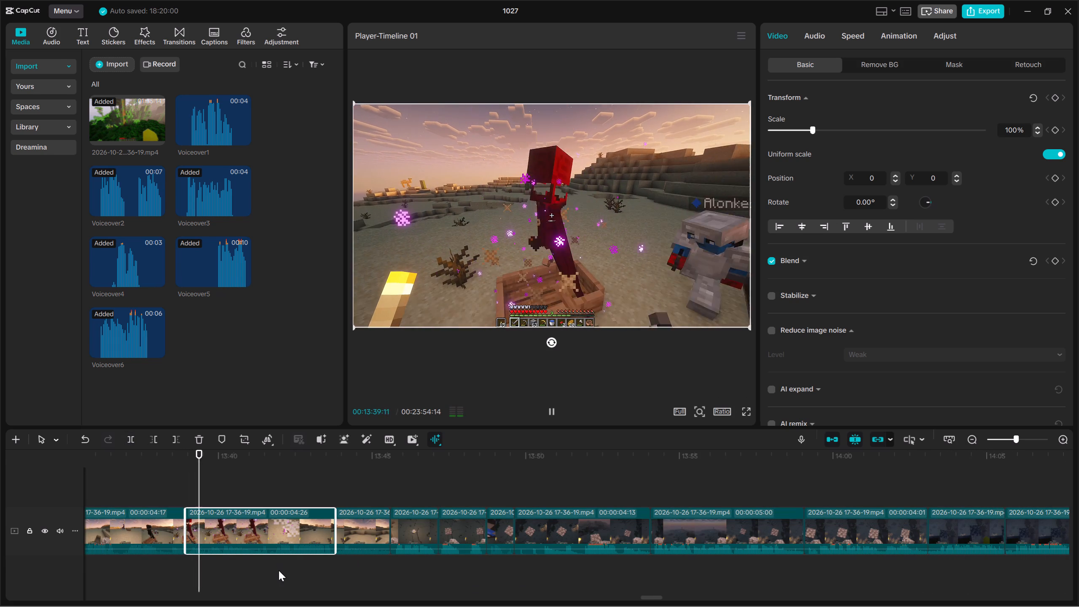
{"action": "key", "text": "space"}
{"action": "left_click", "coordinate": [154, 440]}
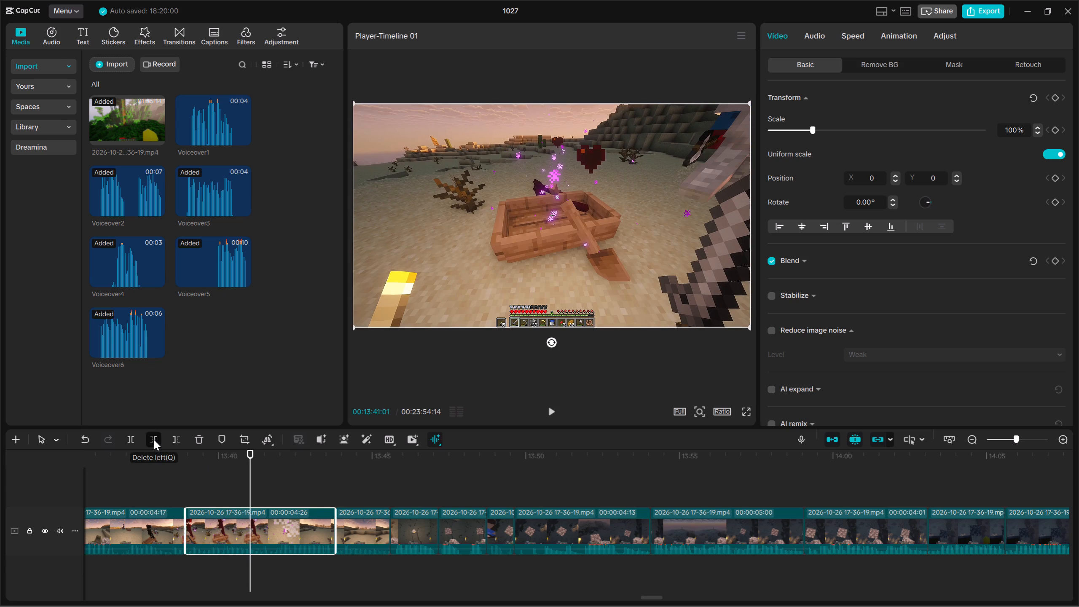
Review the desert and night cobblestone-building clips from about 00:13:41 to 00:14:05, replaying the short ones around 00:13:45.
{"action": "key", "text": "space"}
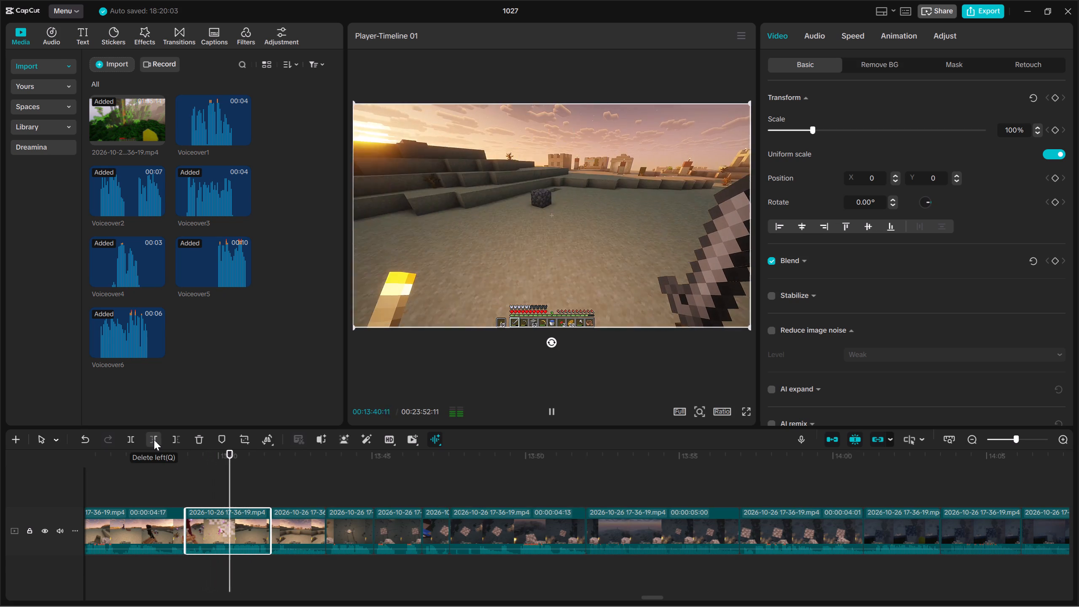
{"action": "left_click", "coordinate": [306, 519]}
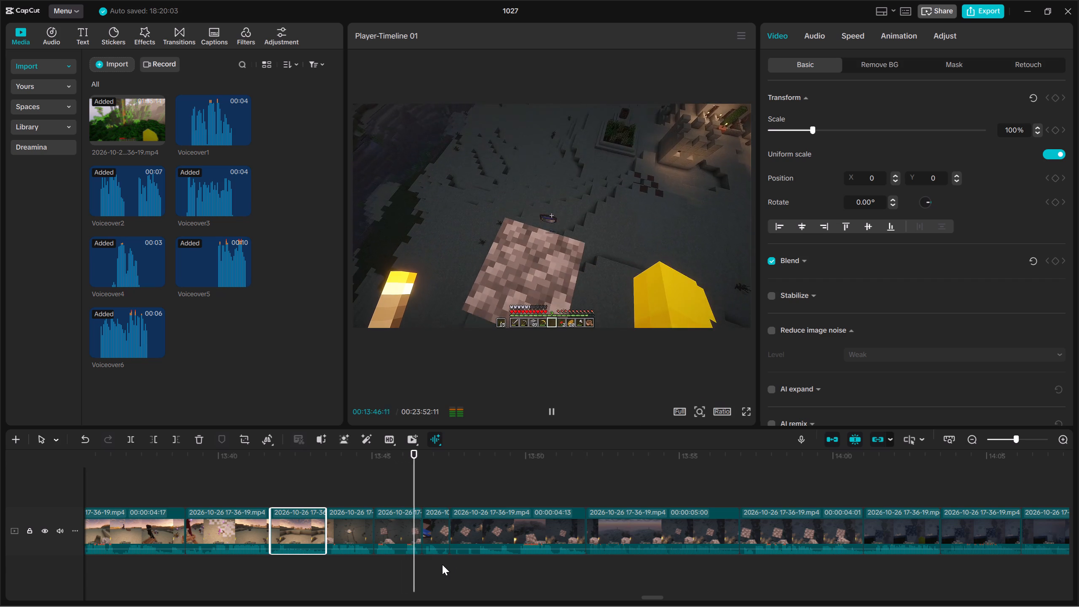
{"action": "left_click_drag", "start_coordinate": [404, 565], "coordinate": [401, 518]}
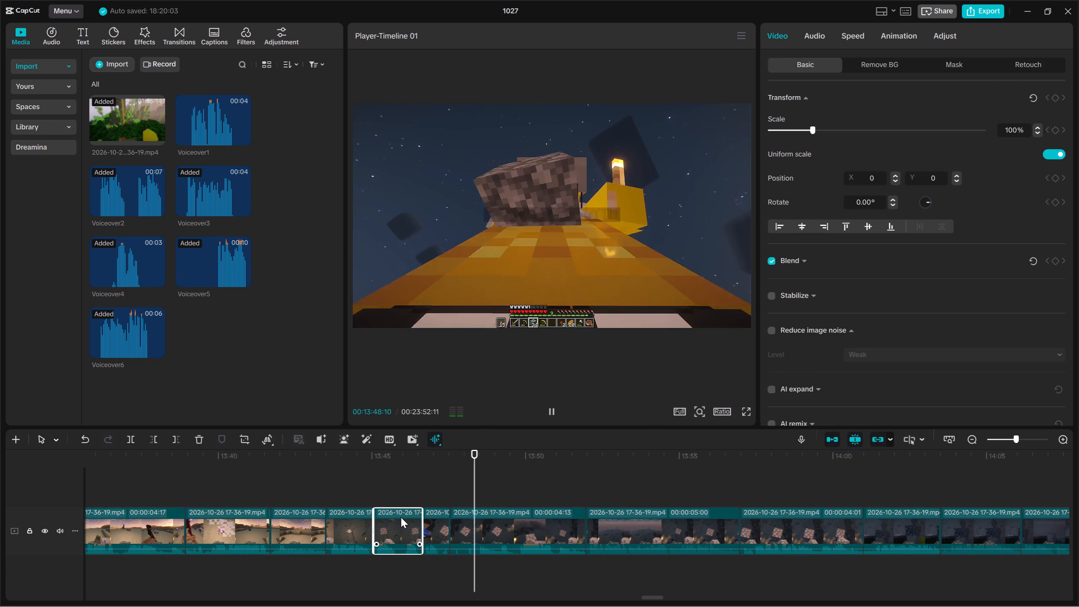
{"action": "key", "text": "Up"}
{"action": "key", "text": "Up"}
{"action": "key", "text": "Up"}
{"action": "key", "text": "space"}
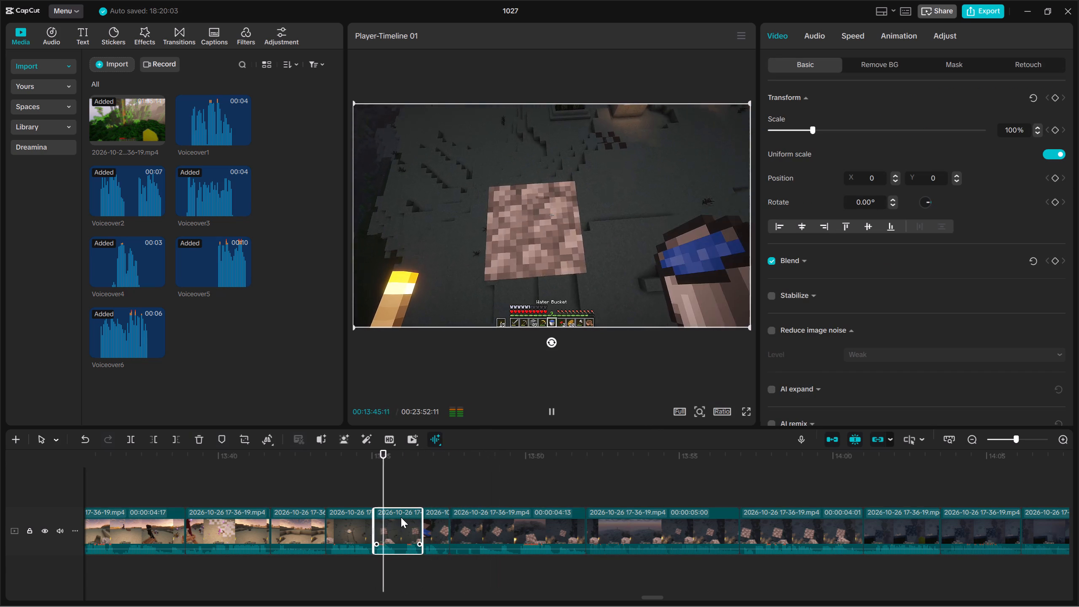
{"action": "left_click", "coordinate": [433, 523]}
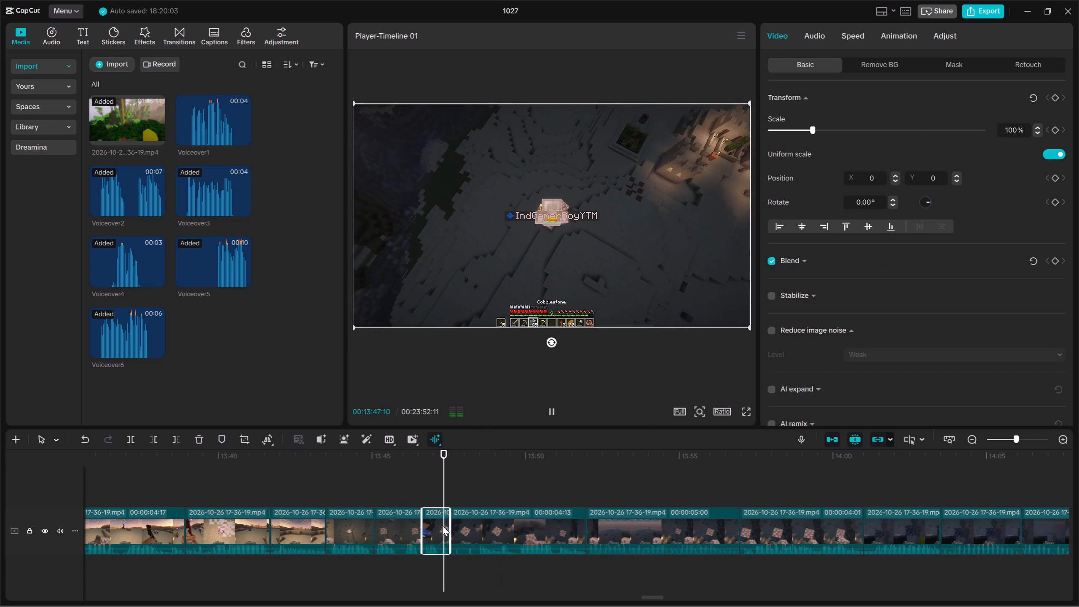
{"action": "key", "text": "space"}
{"action": "key", "text": "space"}
{"action": "left_click_drag", "start_coordinate": [494, 561], "coordinate": [502, 529]}
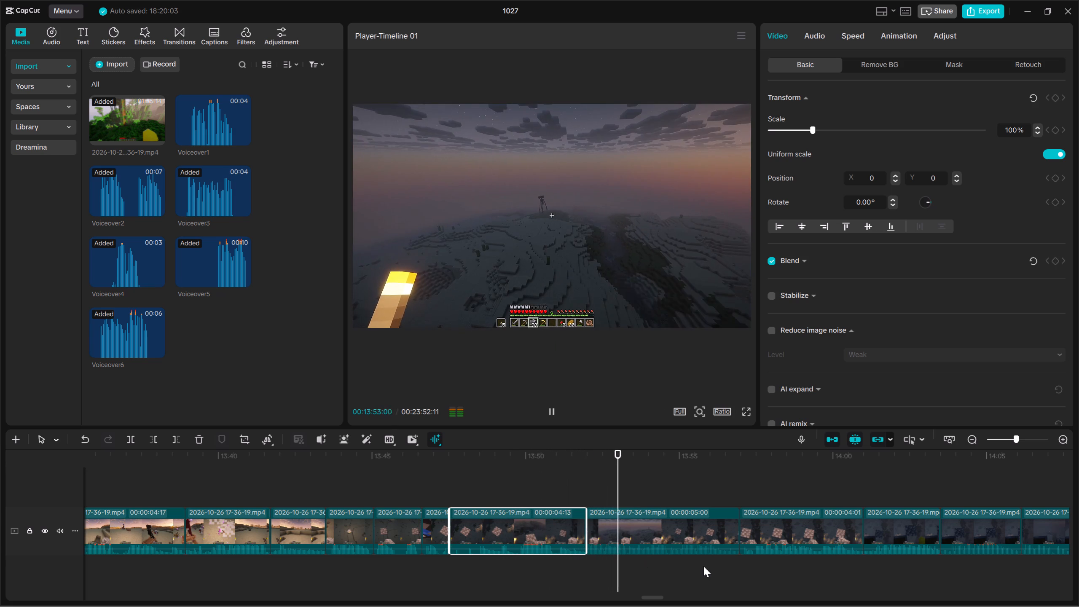
{"action": "left_click_drag", "start_coordinate": [688, 559], "coordinate": [692, 527]}
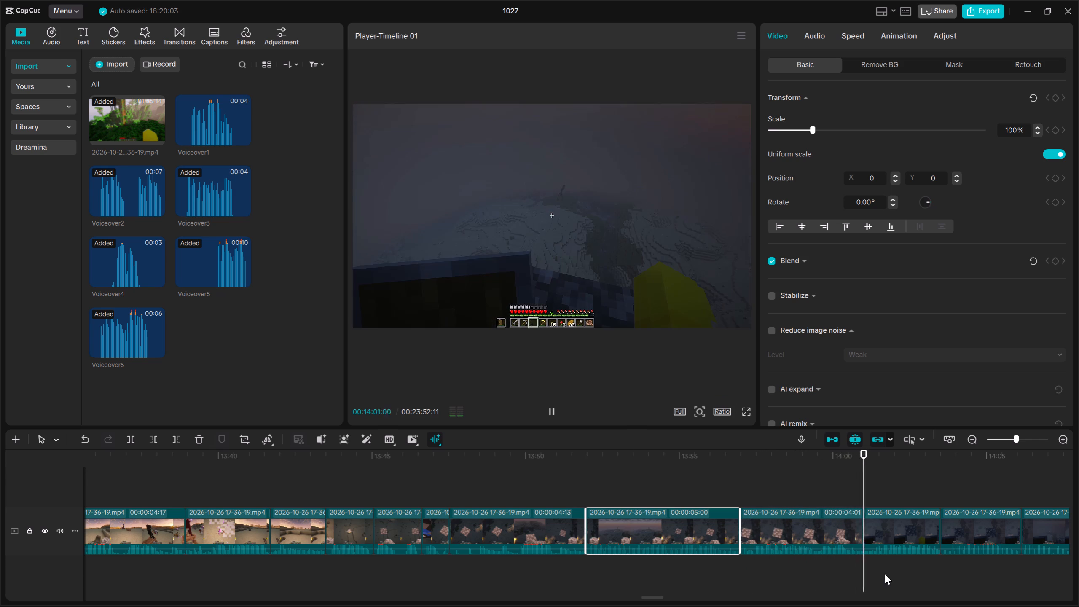
{"action": "left_click_drag", "start_coordinate": [885, 573], "coordinate": [891, 531]}
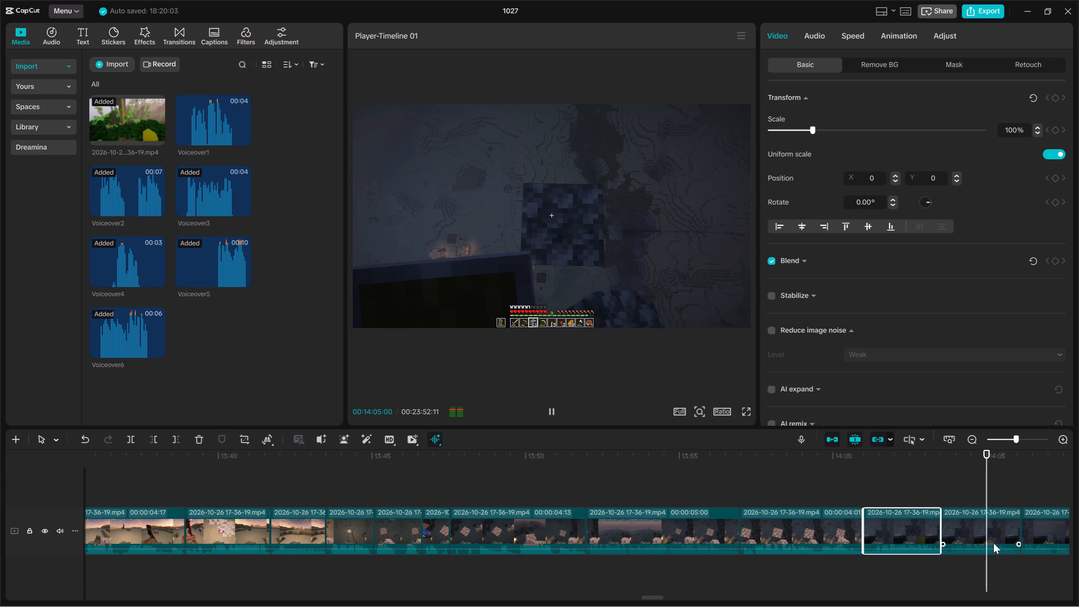
Preview the night cobblestone bridge clips up to about 00:14:25 and delete the clip starting at 00:14:18:24.
{"action": "left_click", "coordinate": [973, 438]}
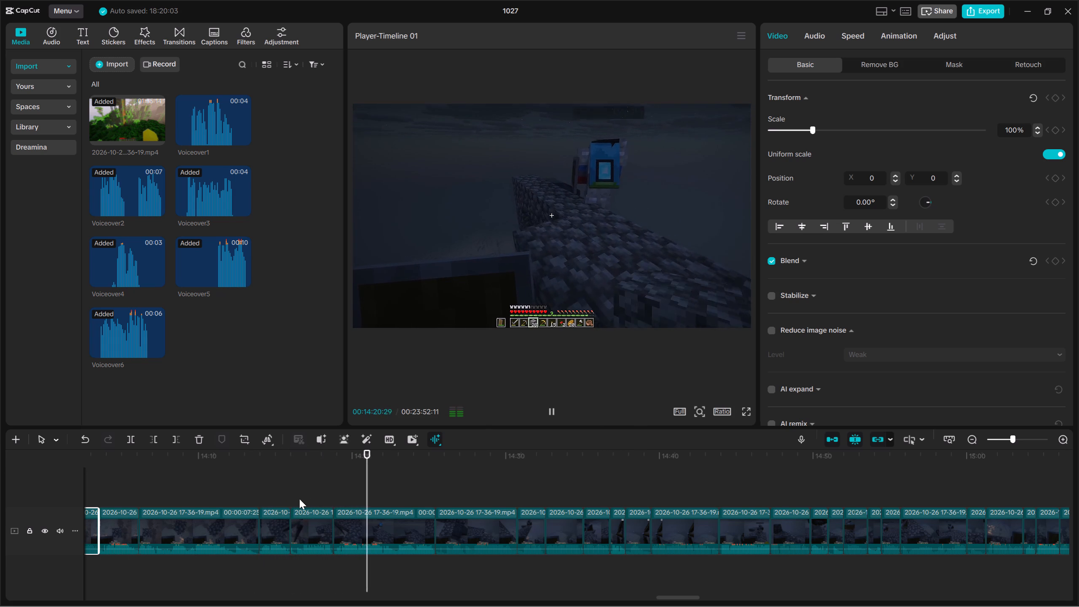
{"action": "left_click", "coordinate": [389, 523]}
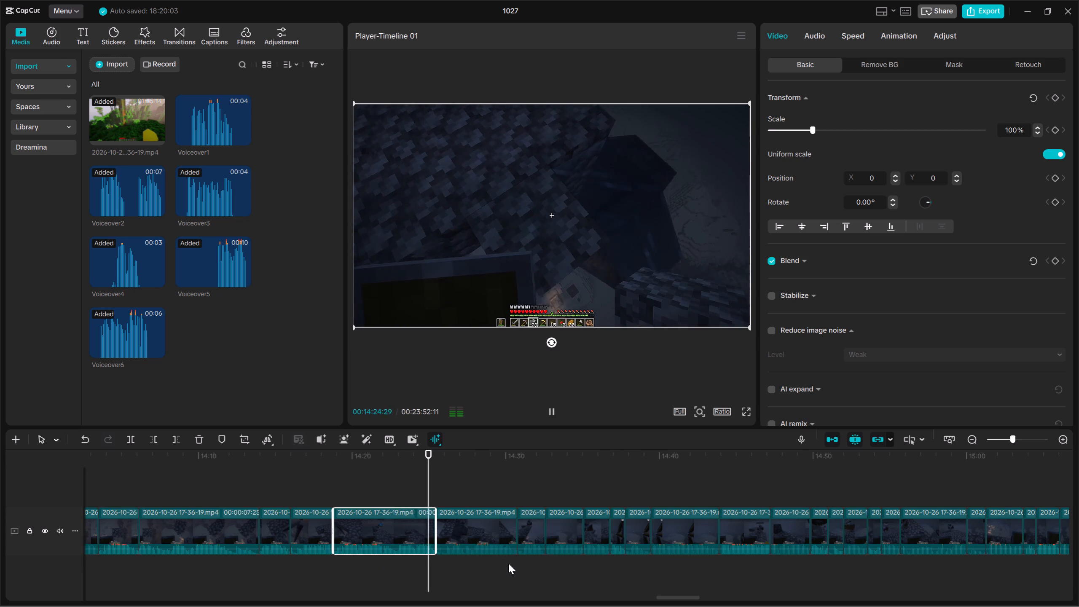
{"action": "left_click_drag", "start_coordinate": [486, 568], "coordinate": [486, 544]}
{"action": "left_click", "coordinate": [367, 560]}
{"action": "key", "text": "Up"}
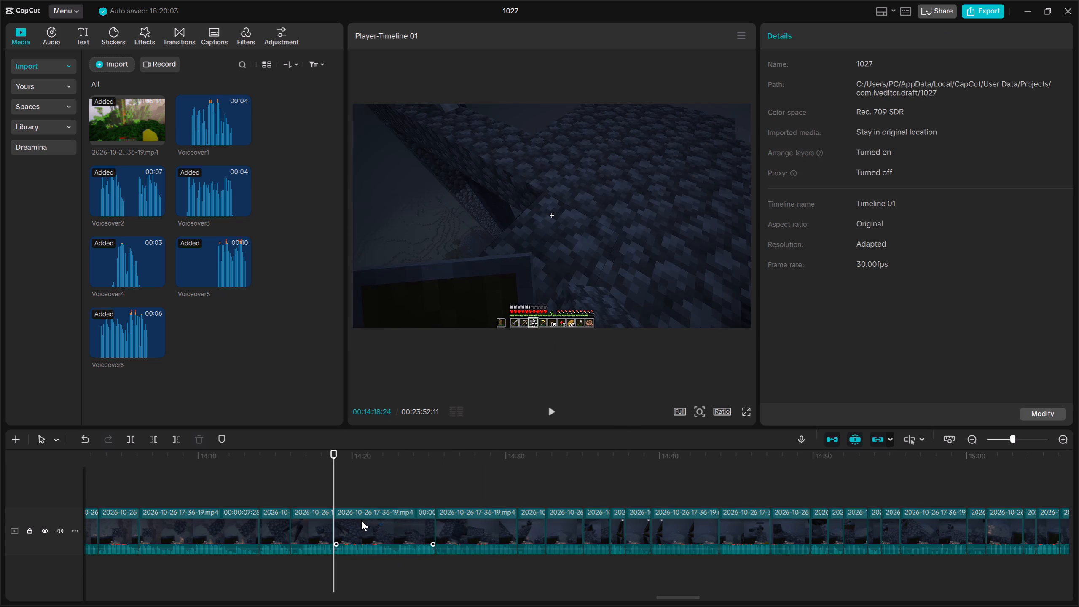
{"action": "key", "text": "Up"}
{"action": "left_click", "coordinate": [362, 520]}
{"action": "key", "text": "space"}
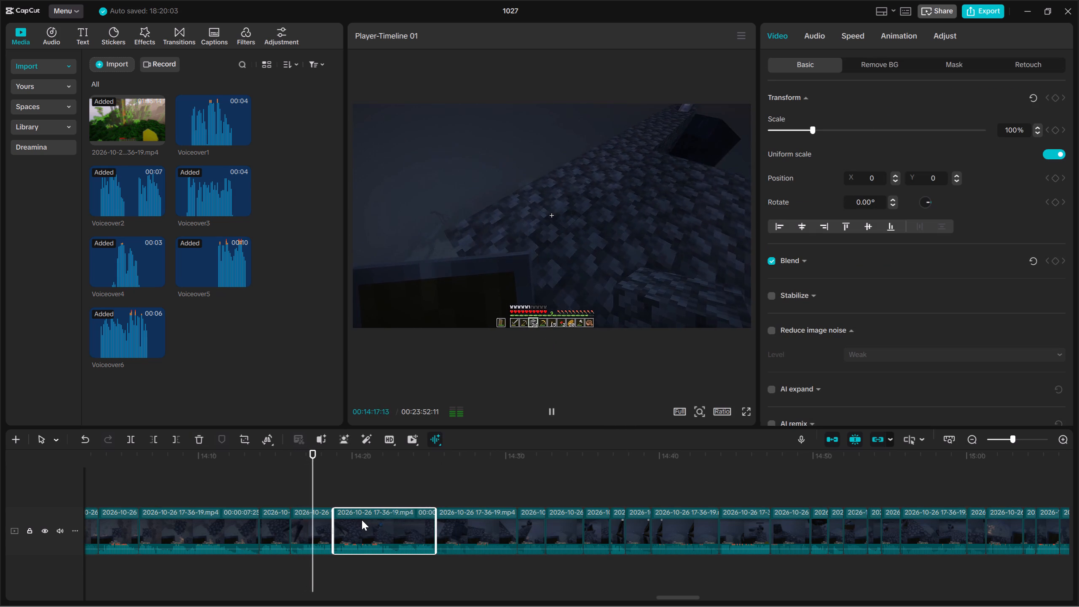
{"action": "key", "text": "Delete"}
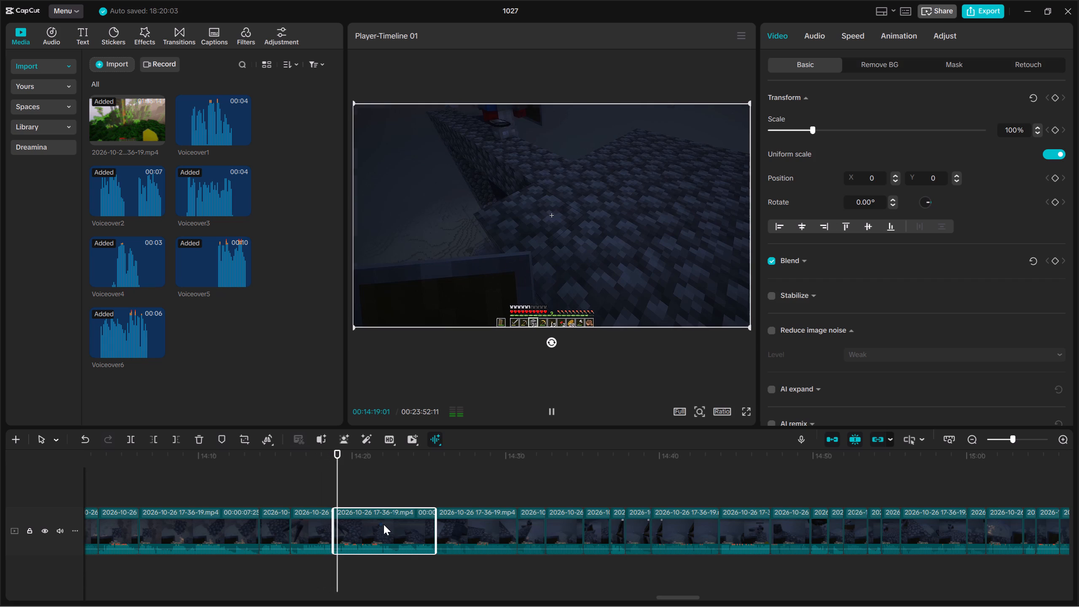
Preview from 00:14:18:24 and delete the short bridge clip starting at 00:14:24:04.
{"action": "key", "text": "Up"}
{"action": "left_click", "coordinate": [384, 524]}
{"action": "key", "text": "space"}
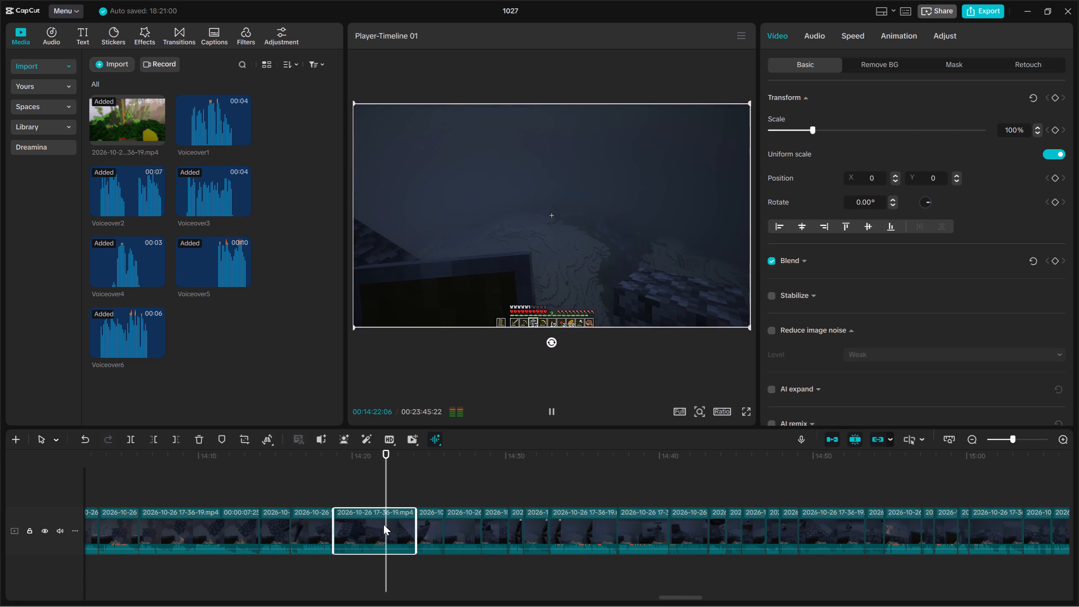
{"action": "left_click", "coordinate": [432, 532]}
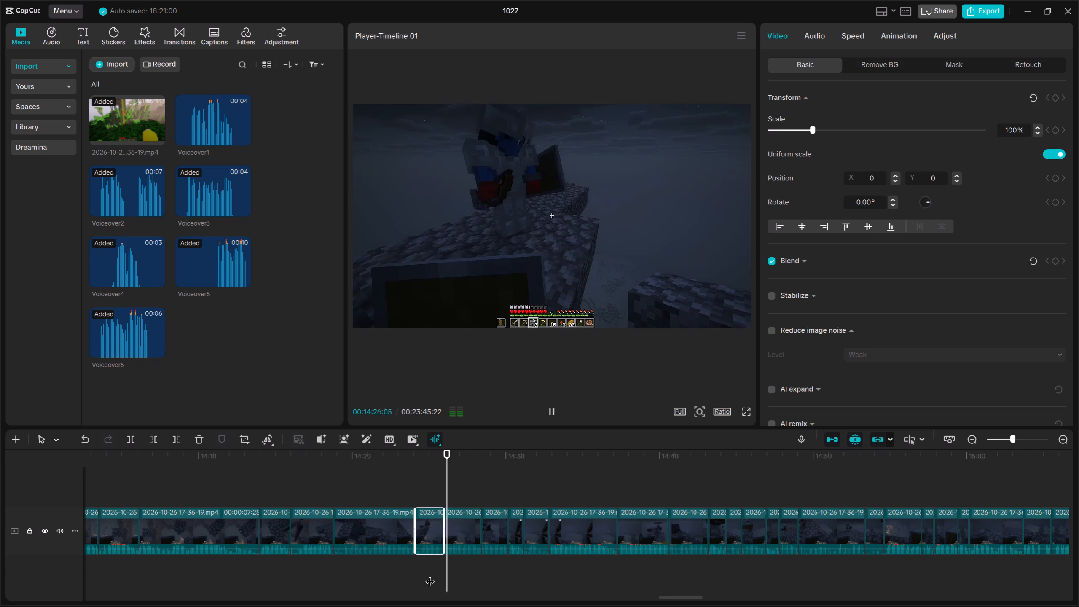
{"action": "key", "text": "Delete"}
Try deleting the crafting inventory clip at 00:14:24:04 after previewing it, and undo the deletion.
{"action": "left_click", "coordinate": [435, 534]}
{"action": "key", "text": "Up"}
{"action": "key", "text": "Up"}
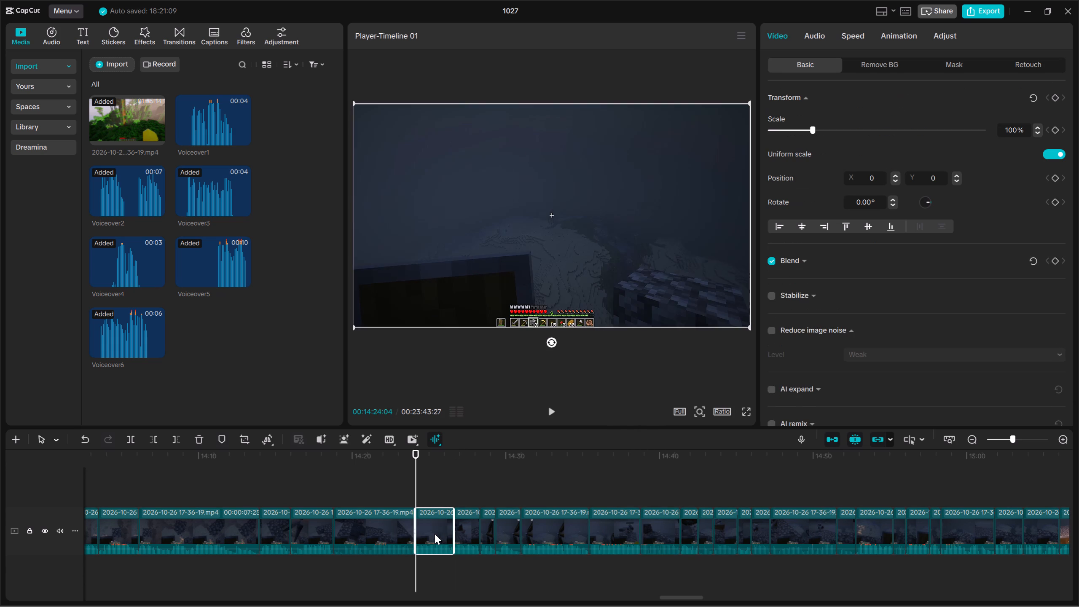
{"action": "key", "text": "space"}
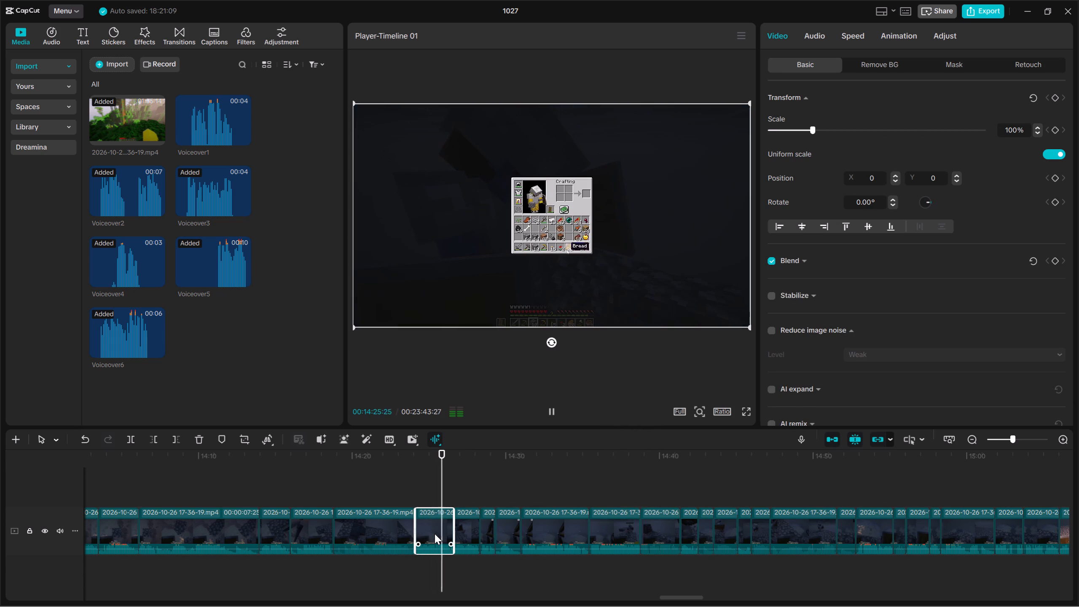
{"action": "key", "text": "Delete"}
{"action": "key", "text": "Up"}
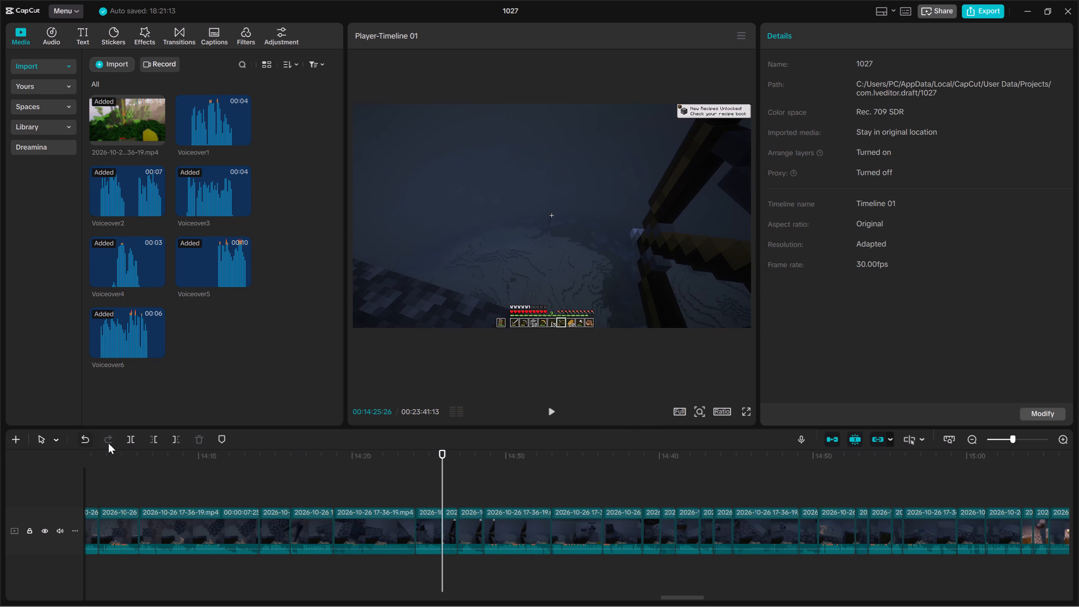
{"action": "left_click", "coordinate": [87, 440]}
Replay the night bridge clips up to about 00:14:37 to examine how they follow one another.
{"action": "key", "text": "space"}
{"action": "key", "text": "Up"}
{"action": "key", "text": "Up"}
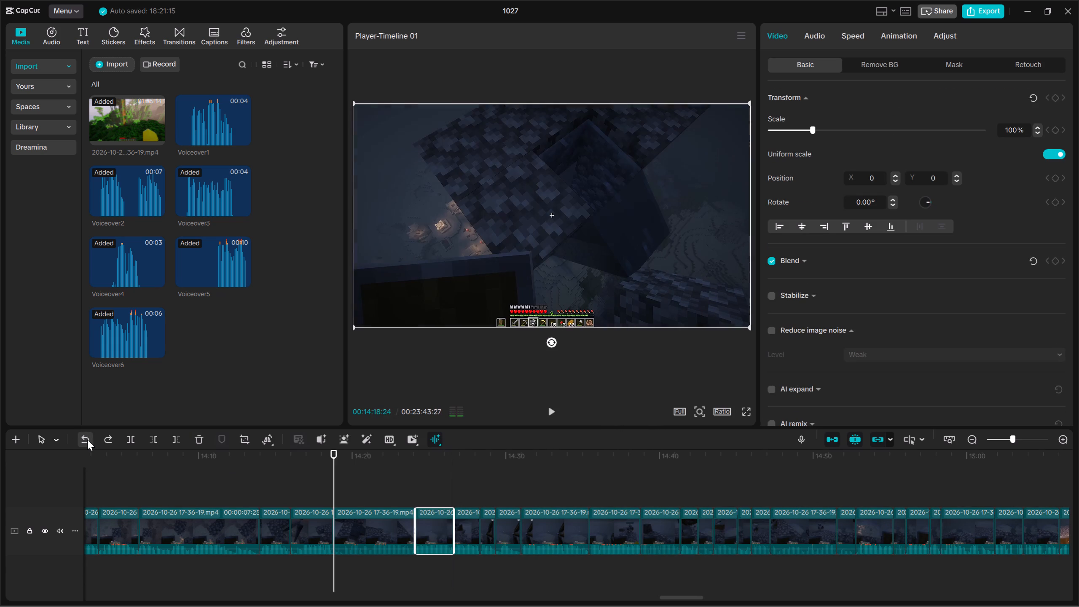
{"action": "key", "text": "Down"}
{"action": "key", "text": "space"}
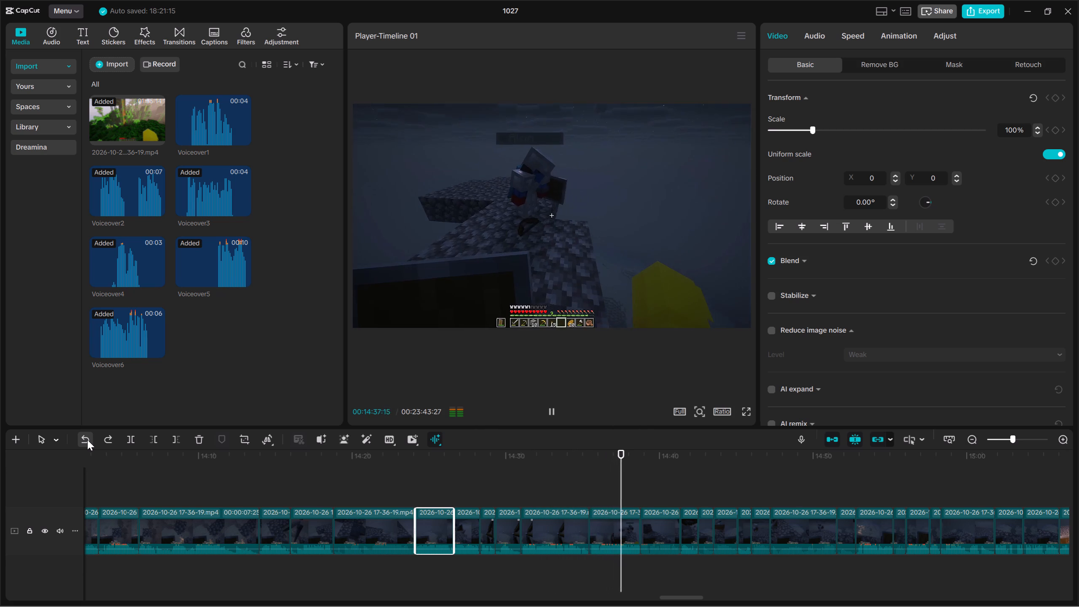
{"action": "key", "text": "Up"}
{"action": "key", "text": "Up"}
{"action": "key", "text": "Up"}
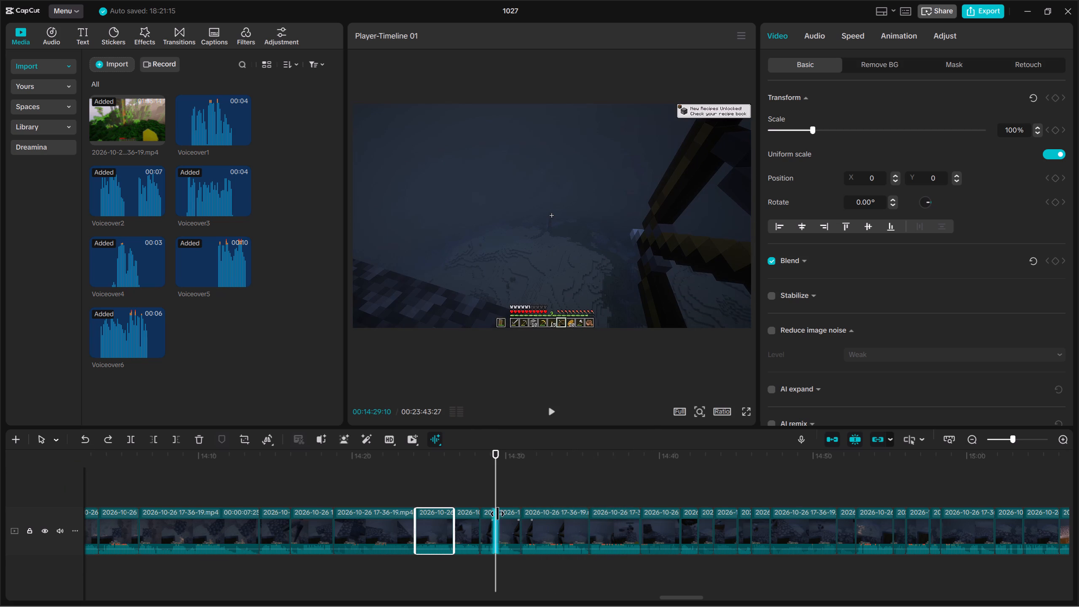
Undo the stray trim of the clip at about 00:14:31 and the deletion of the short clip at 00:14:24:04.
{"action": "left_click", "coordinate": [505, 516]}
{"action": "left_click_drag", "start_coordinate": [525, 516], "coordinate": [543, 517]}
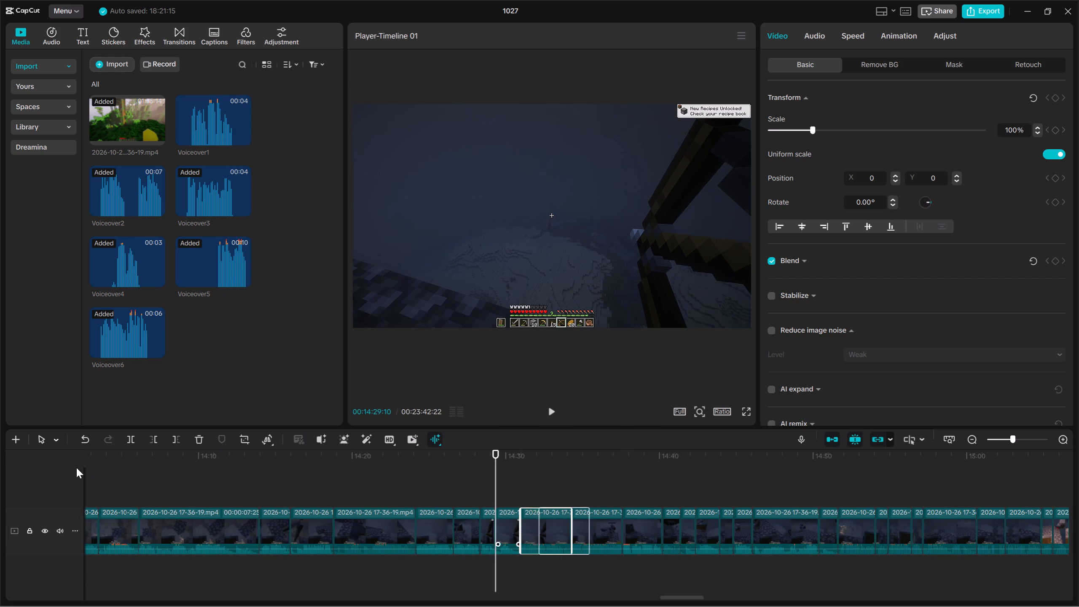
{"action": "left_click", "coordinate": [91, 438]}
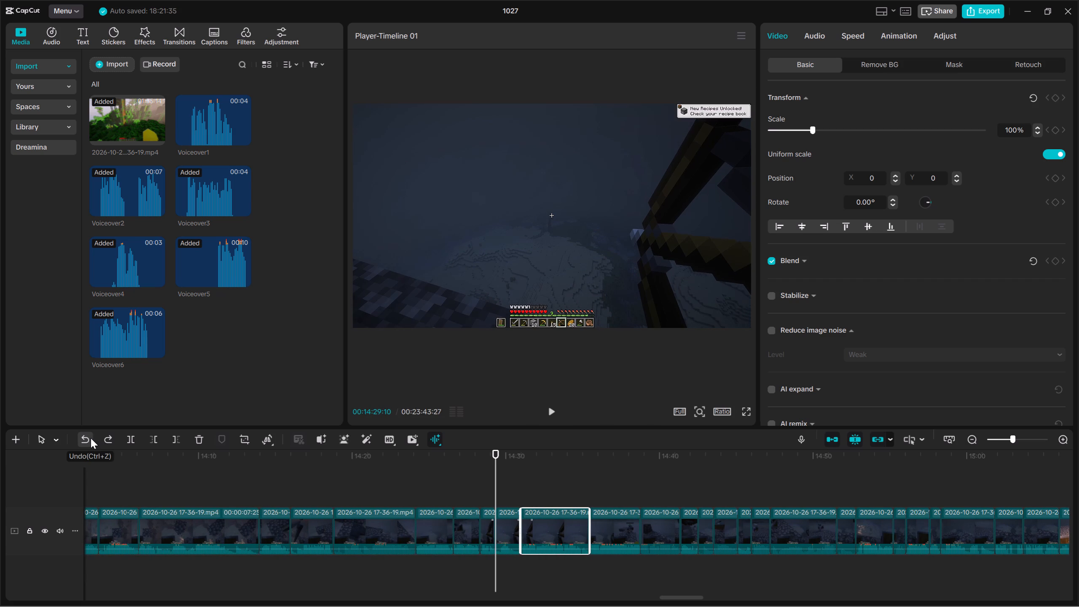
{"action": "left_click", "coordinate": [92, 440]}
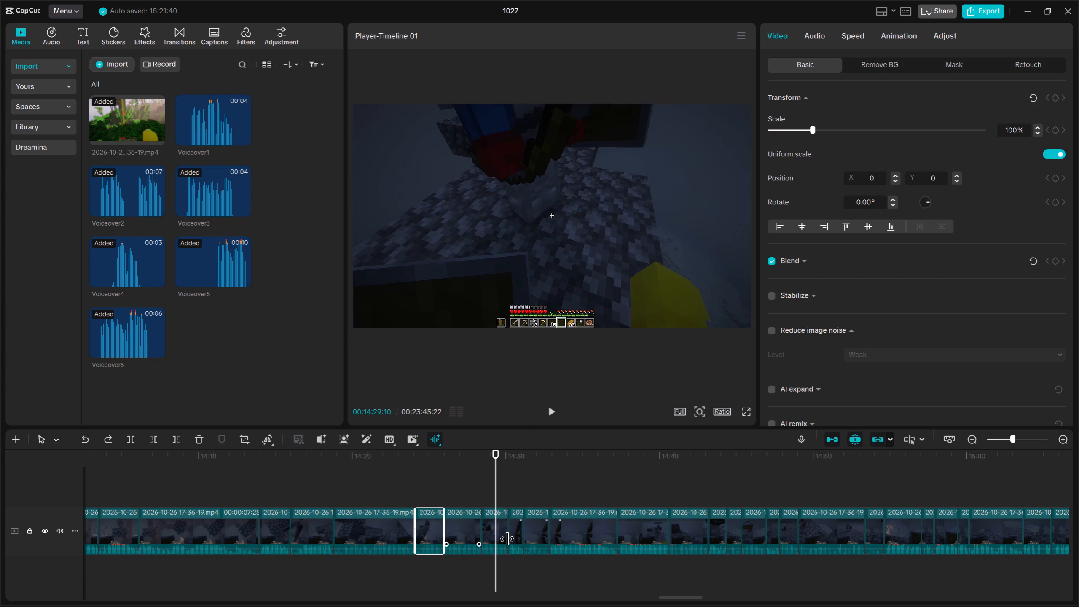
Replay the short bridge clip at 00:14:24:04 and delete it.
{"action": "key", "text": "Up"}
{"action": "key", "text": "Up"}
{"action": "key", "text": "Up"}
{"action": "key", "text": "space"}
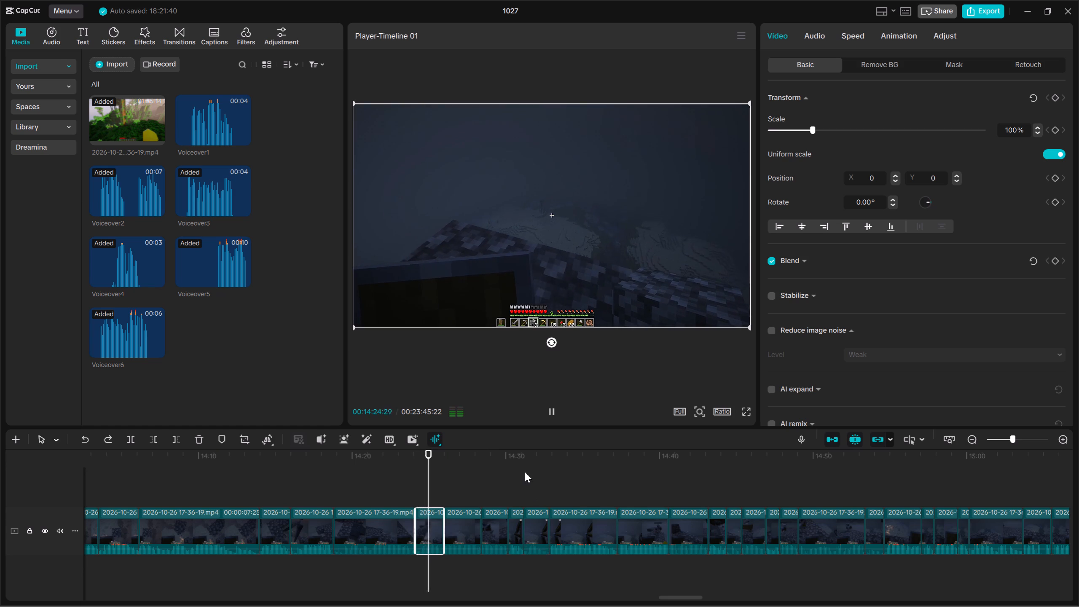
{"action": "key", "text": "Up"}
{"action": "key", "text": "Delete"}
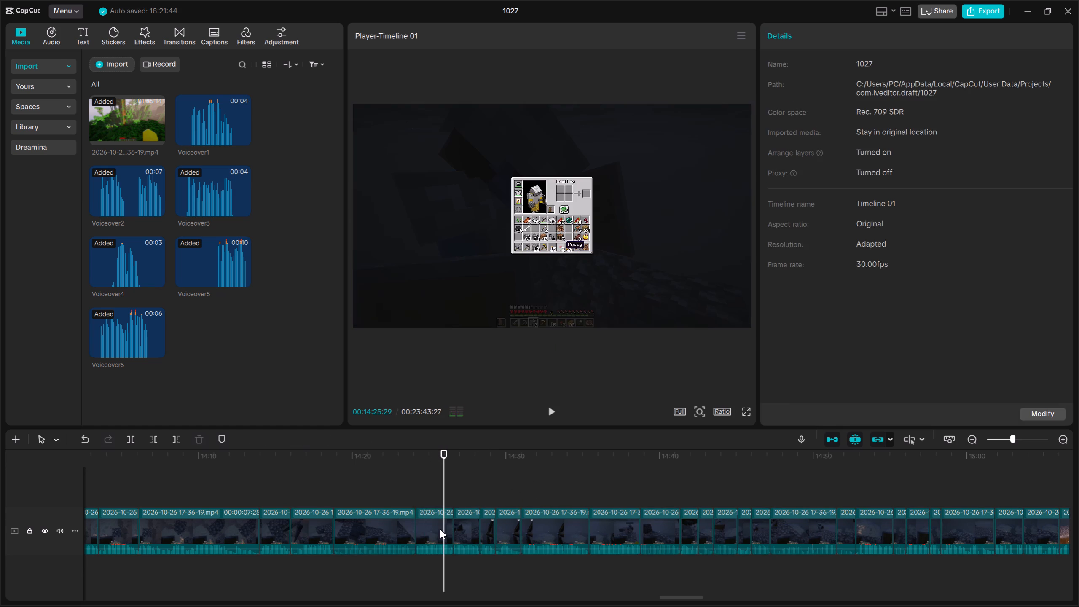
Replay the crafting inventory clip at 00:14:24:04 and delete it.
{"action": "left_click", "coordinate": [440, 529]}
{"action": "key", "text": "Up"}
{"action": "key", "text": "space"}
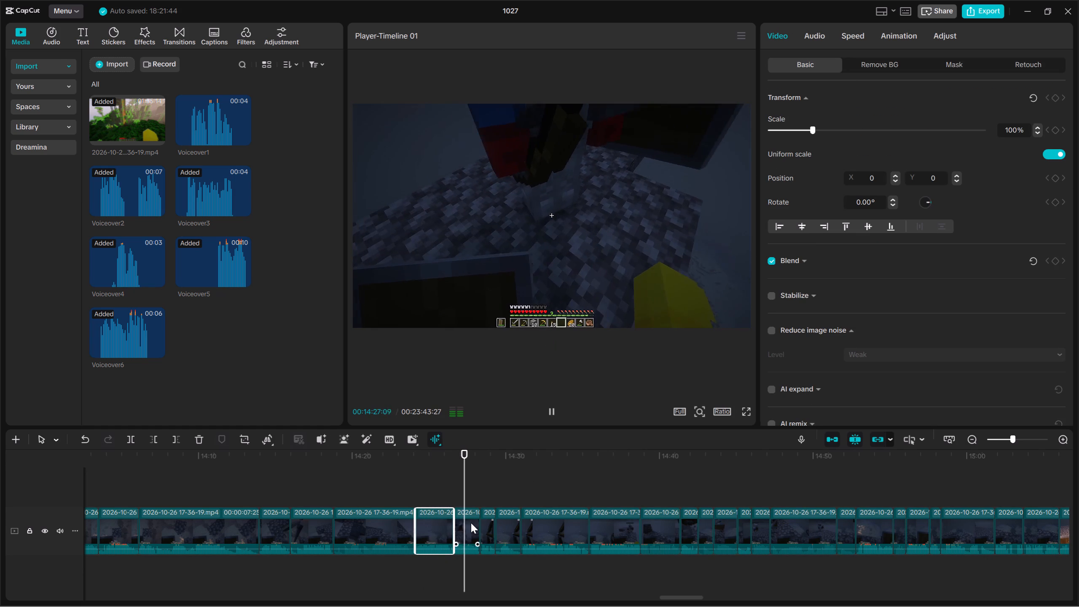
{"action": "key", "text": "Up"}
{"action": "key", "text": "Up"}
{"action": "left_click_drag", "start_coordinate": [434, 563], "coordinate": [443, 521]}
{"action": "key", "text": "Delete"}
Preview the clips from 00:14:24:04 and extend the end of the clip starting at about 00:14:27 to about 00:14:31:00.
{"action": "left_click", "coordinate": [435, 526]}
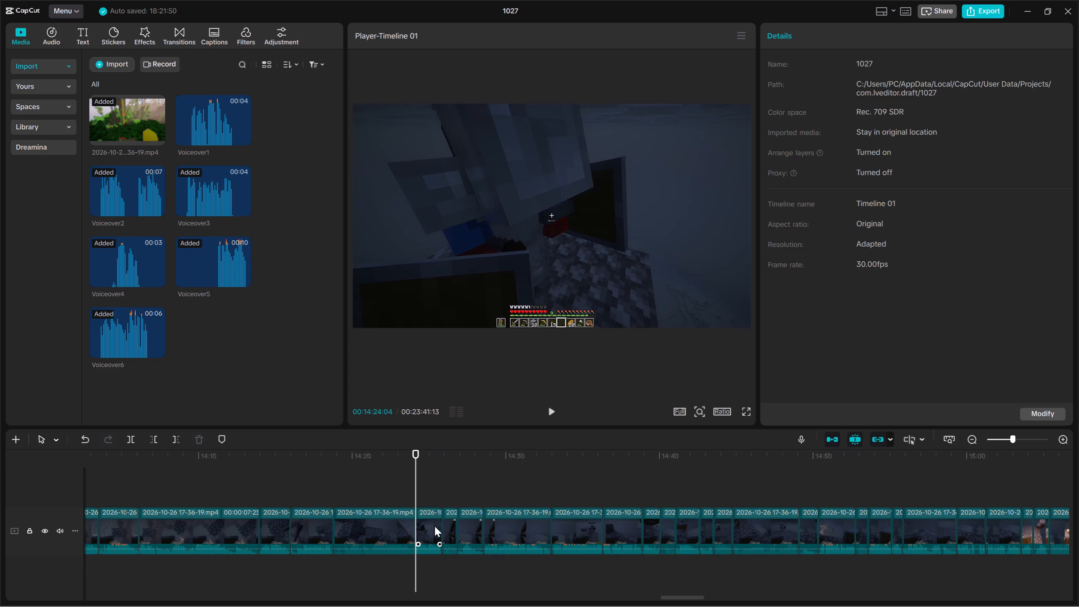
{"action": "key", "text": "space"}
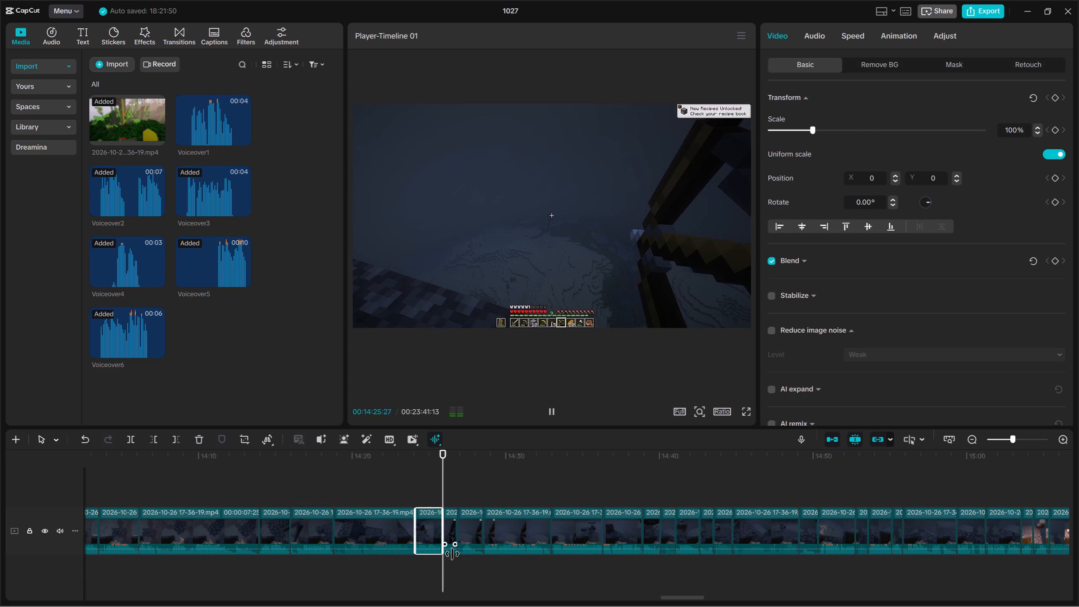
{"action": "left_click", "coordinate": [475, 532]}
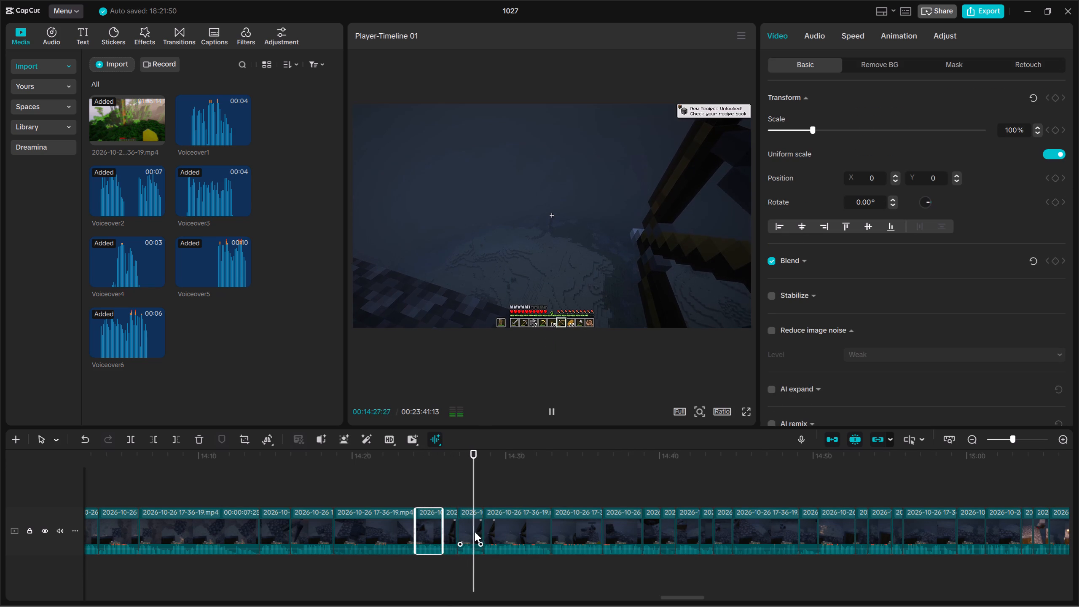
{"action": "left_click_drag", "start_coordinate": [484, 529], "coordinate": [518, 531]}
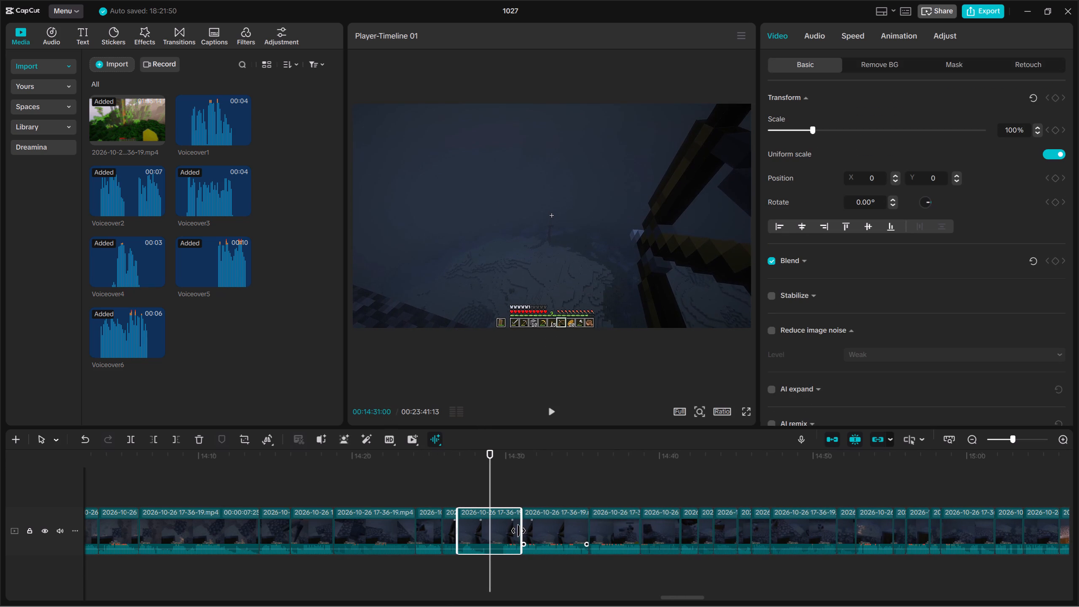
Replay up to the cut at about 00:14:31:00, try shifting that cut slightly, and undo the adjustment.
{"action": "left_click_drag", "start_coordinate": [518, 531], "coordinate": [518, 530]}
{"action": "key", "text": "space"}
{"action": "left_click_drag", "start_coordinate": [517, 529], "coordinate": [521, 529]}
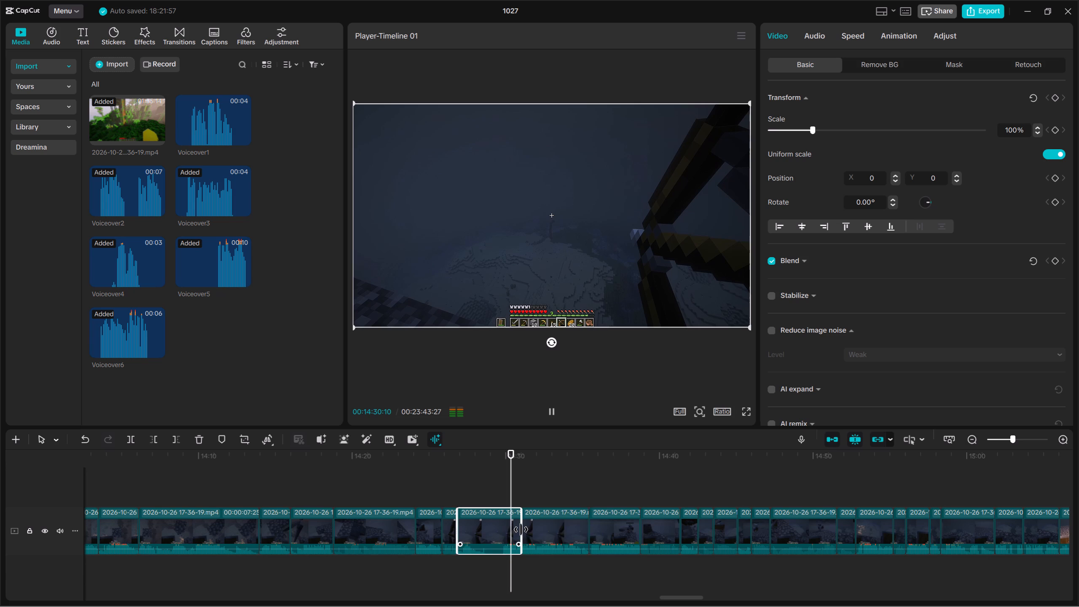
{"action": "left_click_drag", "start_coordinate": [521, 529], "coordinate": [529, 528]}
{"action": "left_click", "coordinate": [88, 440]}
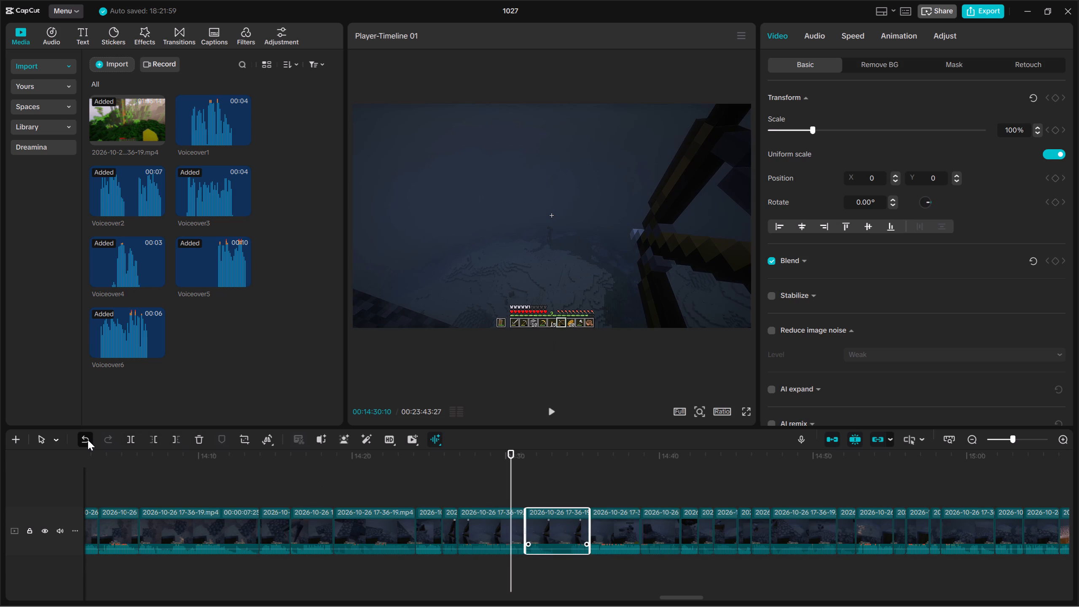
Replay the footage around 00:14:31 and trim about one second off the start of the clip beginning there.
{"action": "key", "text": "Up"}
{"action": "key", "text": "space"}
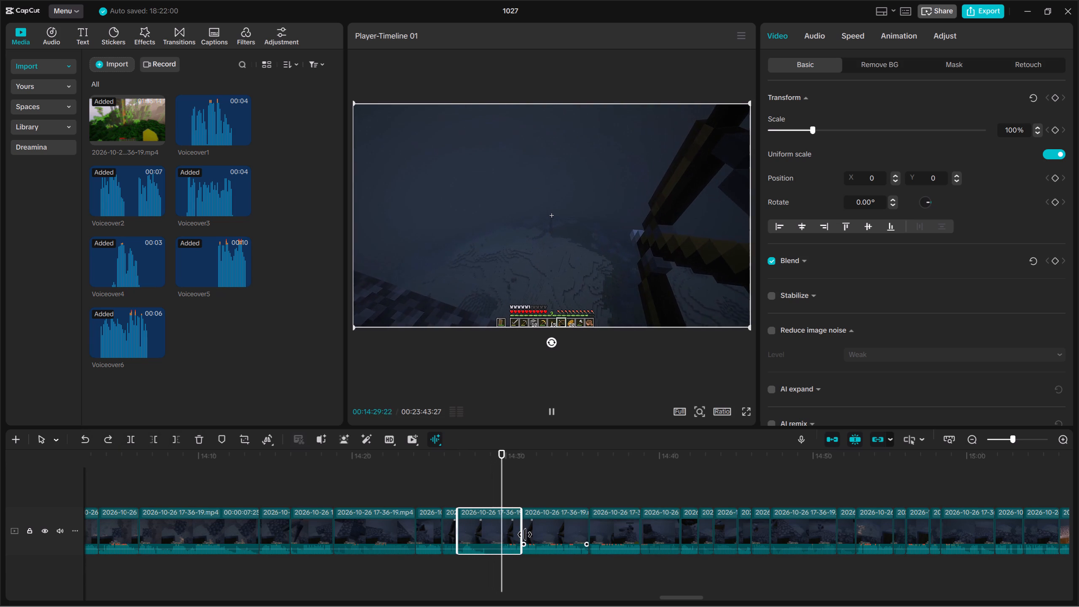
{"action": "left_click", "coordinate": [553, 535]}
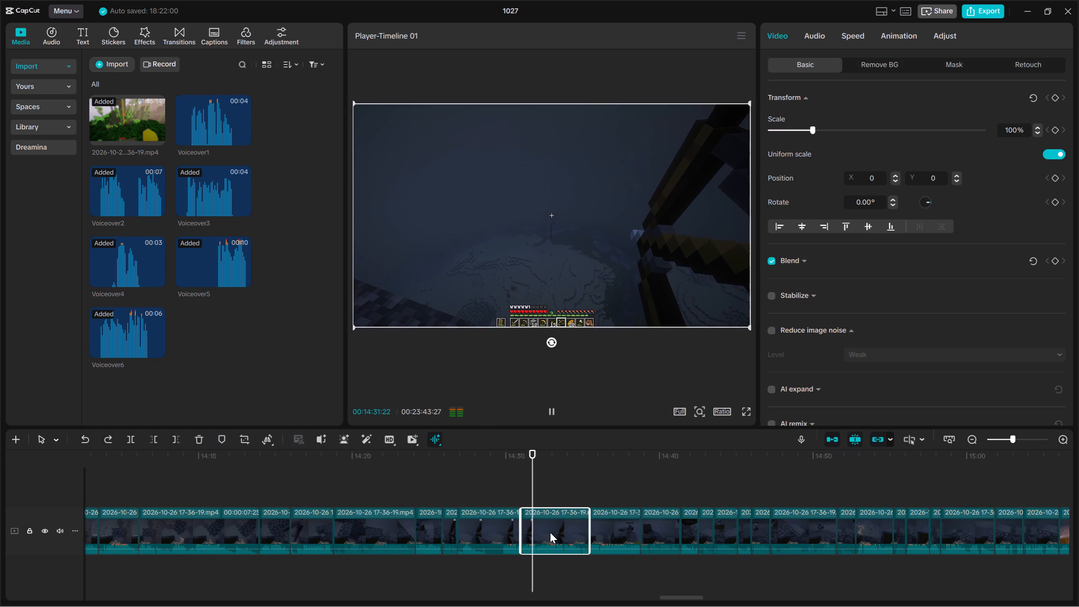
{"action": "key", "text": "space"}
{"action": "key", "text": "space"}
{"action": "key", "text": "space"}
{"action": "left_click", "coordinate": [157, 440]}
{"action": "key", "text": "space"}
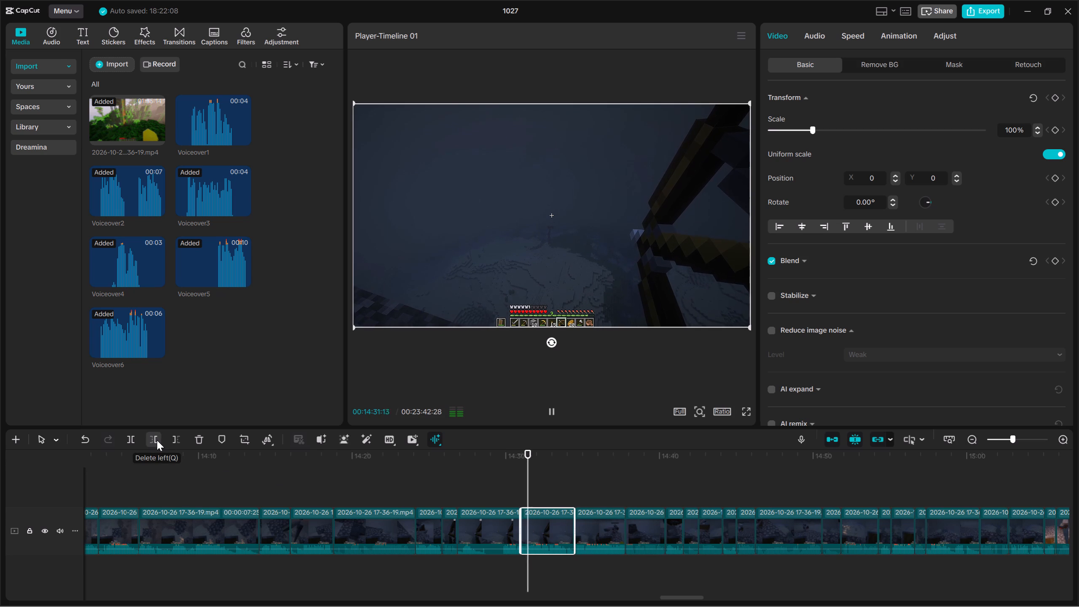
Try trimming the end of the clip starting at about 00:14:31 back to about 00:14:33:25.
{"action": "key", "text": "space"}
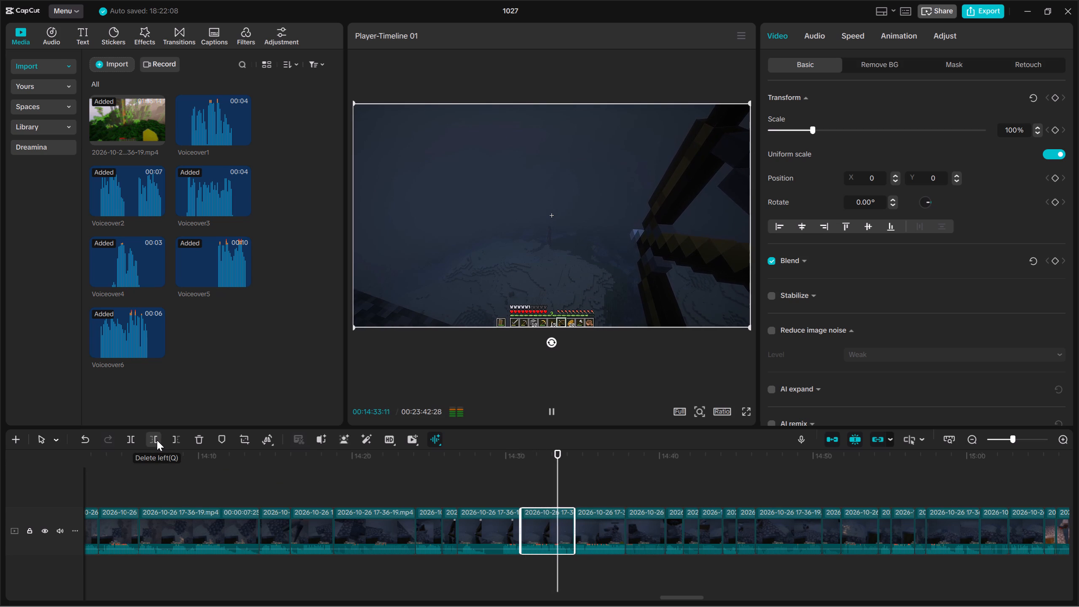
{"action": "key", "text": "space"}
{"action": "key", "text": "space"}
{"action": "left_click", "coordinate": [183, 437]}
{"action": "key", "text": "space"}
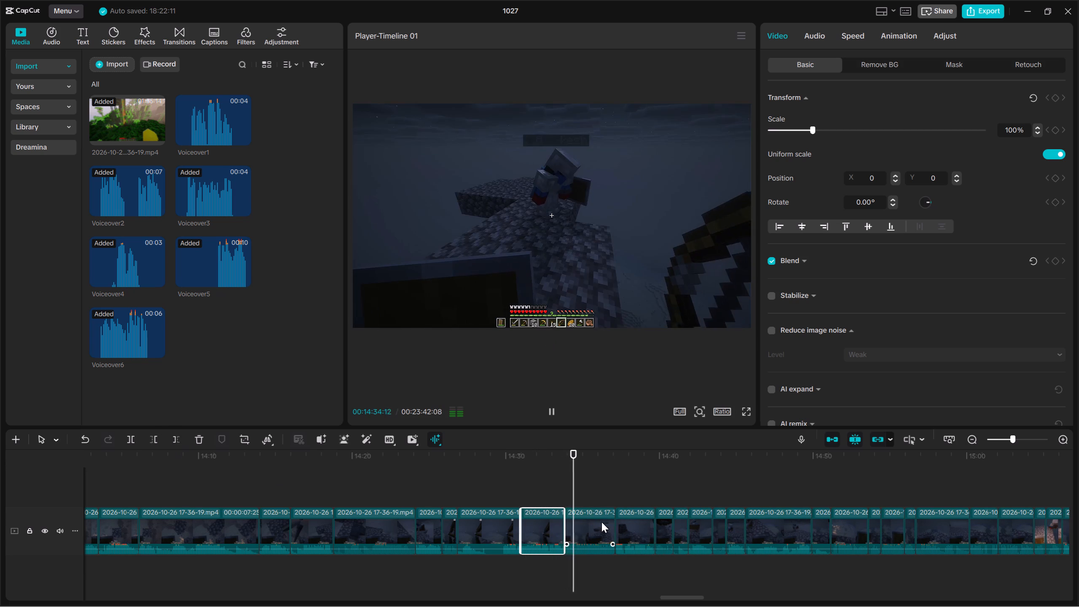
Extend the end of the clip starting at about 00:14:31 and cut off everything after about 00:14:36:28.
{"action": "left_click_drag", "start_coordinate": [567, 524], "coordinate": [625, 526]}
{"action": "key", "text": "Up"}
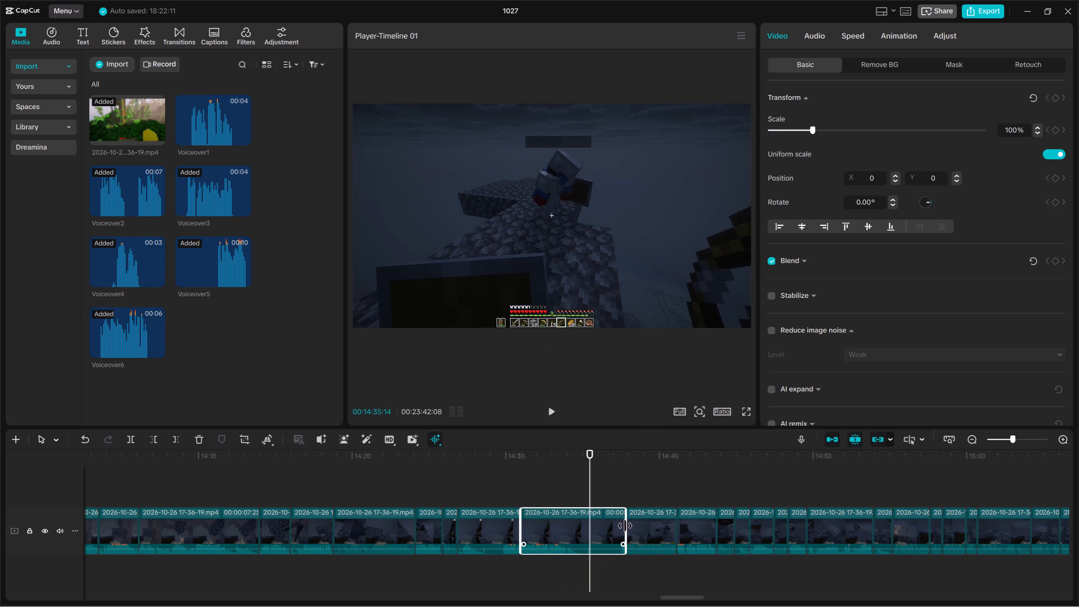
{"action": "key", "text": "space"}
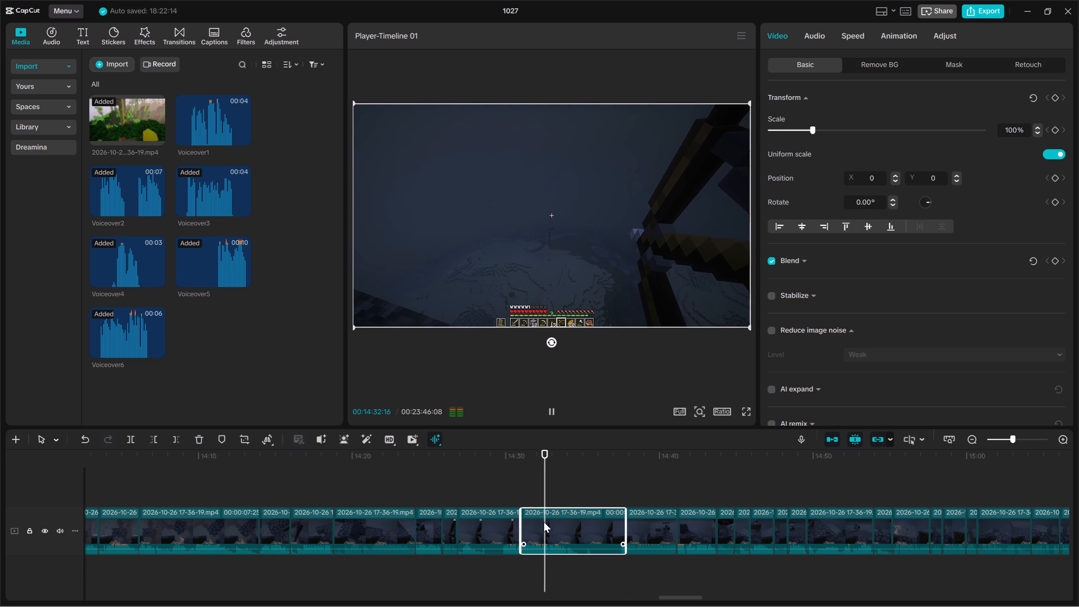
{"action": "key", "text": "space"}
{"action": "left_click", "coordinate": [175, 439]}
{"action": "key", "text": "space"}
Preview the bridge footage from about 00:14:37 and delete the clip starting at 00:14:40:07.
{"action": "left_click", "coordinate": [658, 534]}
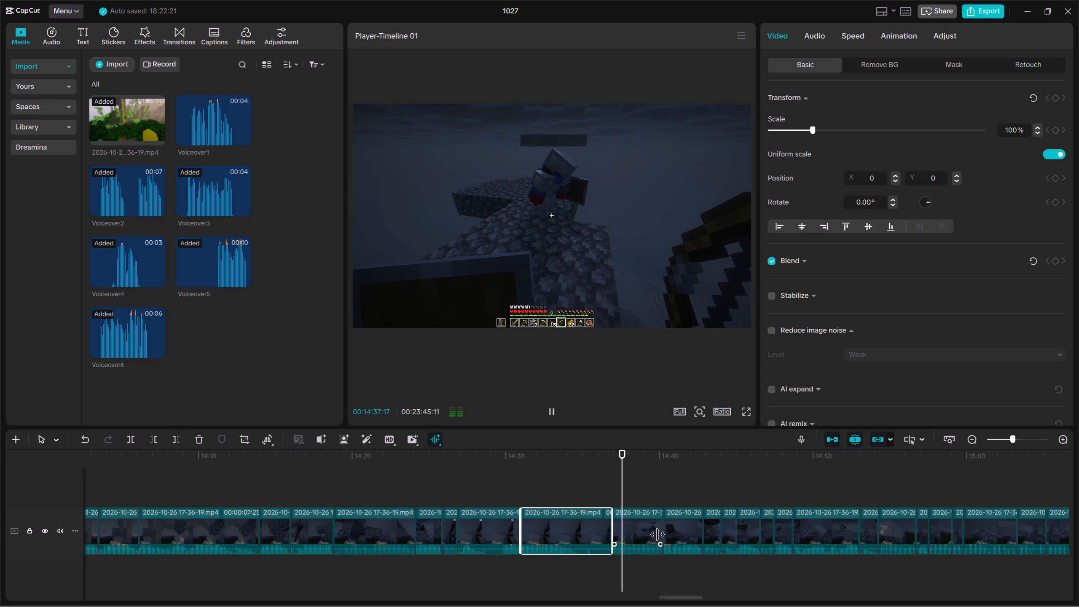
{"action": "key", "text": "space"}
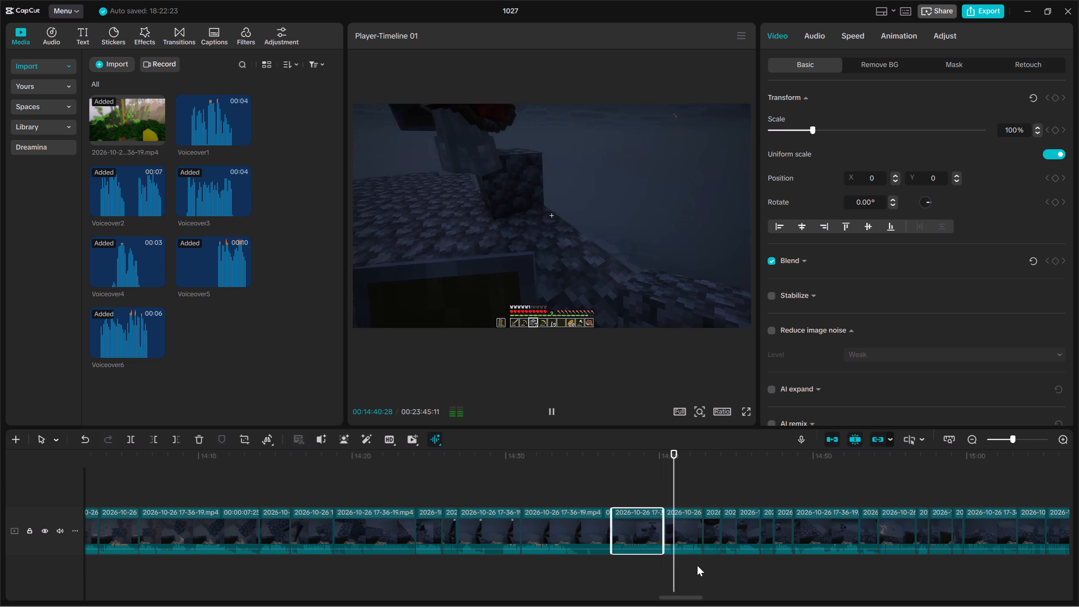
{"action": "left_click_drag", "start_coordinate": [697, 565], "coordinate": [691, 535]}
{"action": "key", "text": "Delete"}
Check the short night bridge clip now starting at 00:14:40:07 and delete it.
{"action": "key", "text": "Up"}
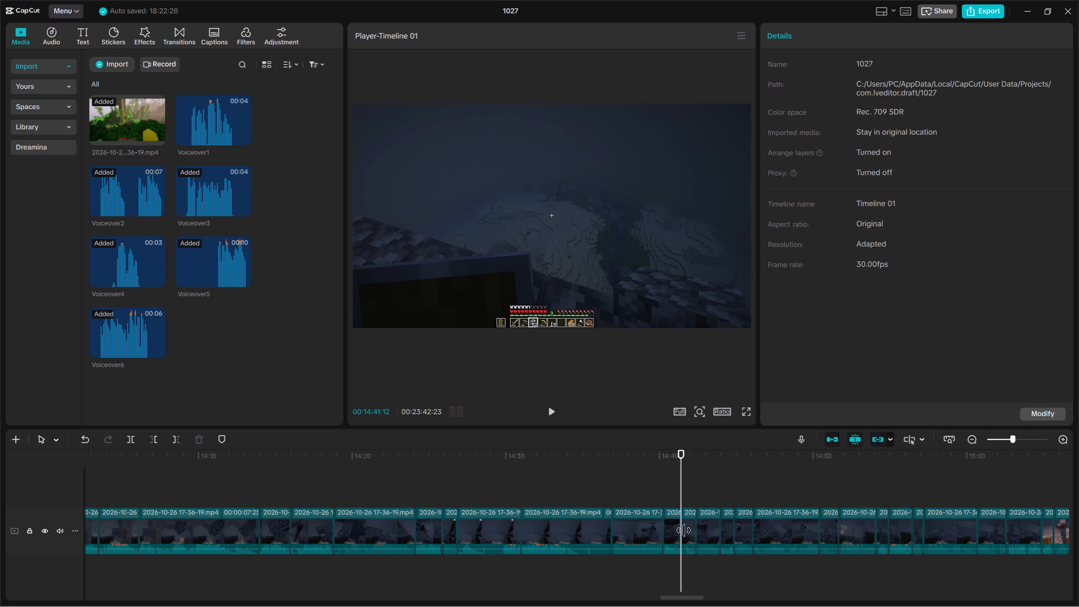
{"action": "key", "text": "Up"}
{"action": "left_click", "coordinate": [679, 530]}
{"action": "key", "text": "space"}
{"action": "left_click", "coordinate": [673, 535]}
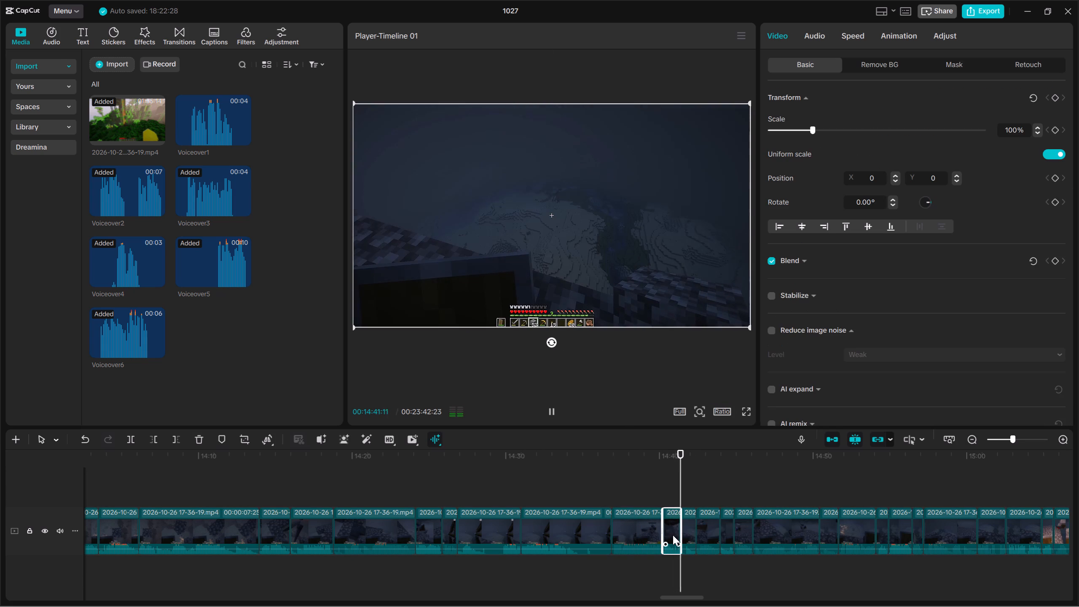
{"action": "key", "text": "Delete"}
Replay the next short clip at 00:14:40:07 and delete it as well.
{"action": "key", "text": "Up"}
{"action": "key", "text": "Up"}
{"action": "left_click", "coordinate": [673, 534]}
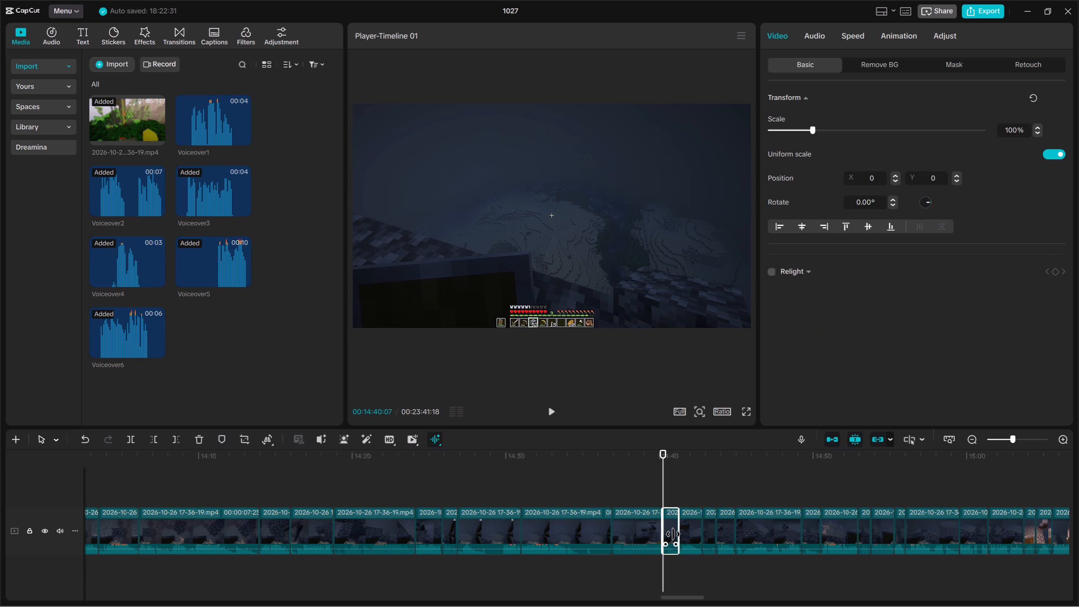
{"action": "key", "text": "space"}
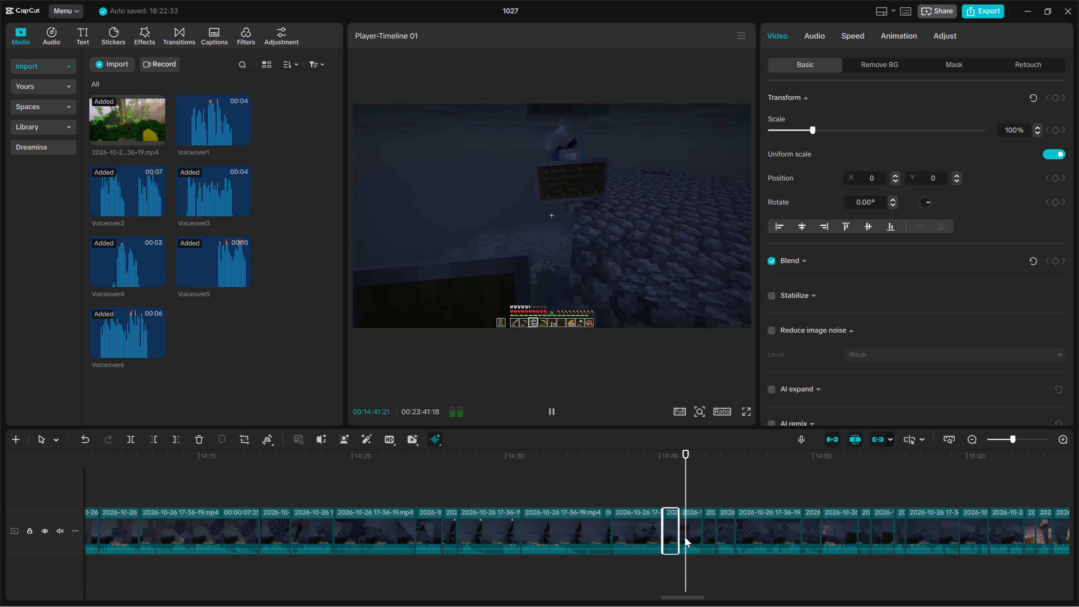
{"action": "key", "text": "Up"}
{"action": "key", "text": "Up"}
{"action": "key", "text": "Up"}
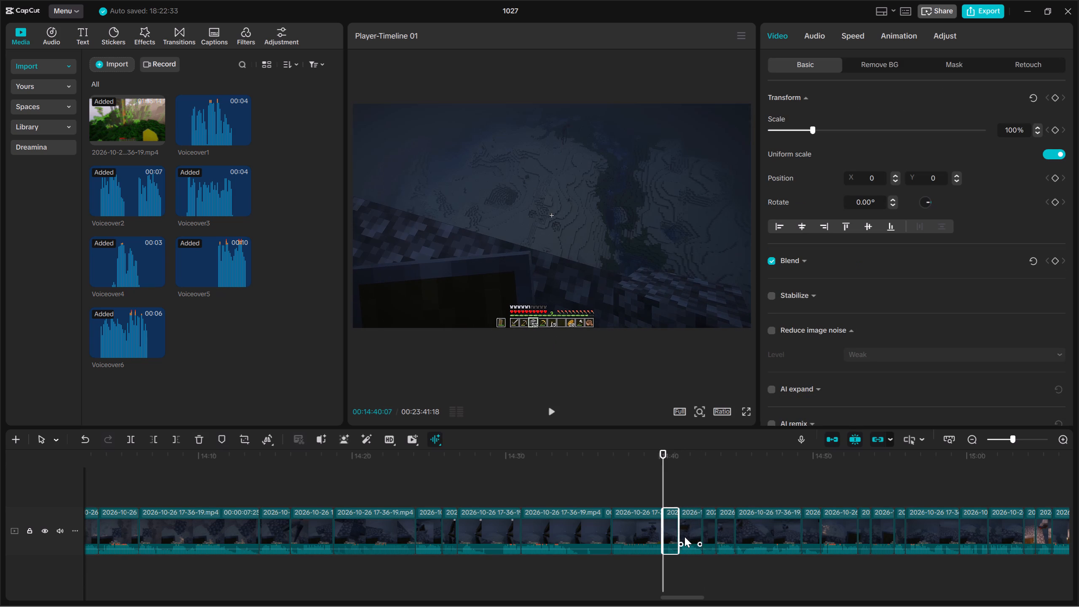
{"action": "key", "text": "space"}
{"action": "key", "text": "Delete"}
Play the bridge footage from 00:14:40:07 onward and delete the clip starting at about 00:14:55:00.
{"action": "key", "text": "Up"}
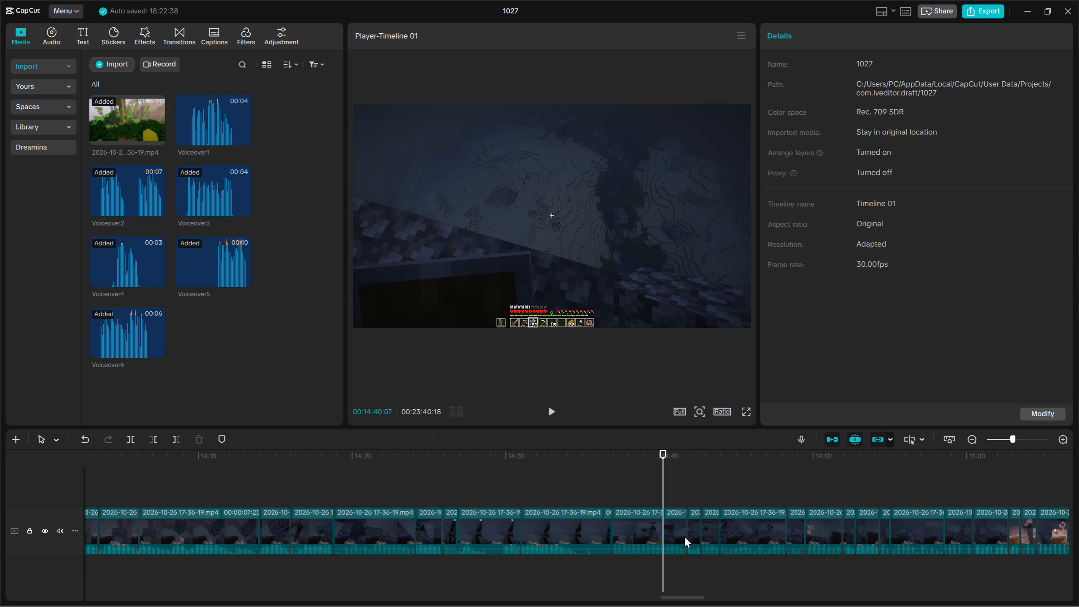
{"action": "key", "text": "space"}
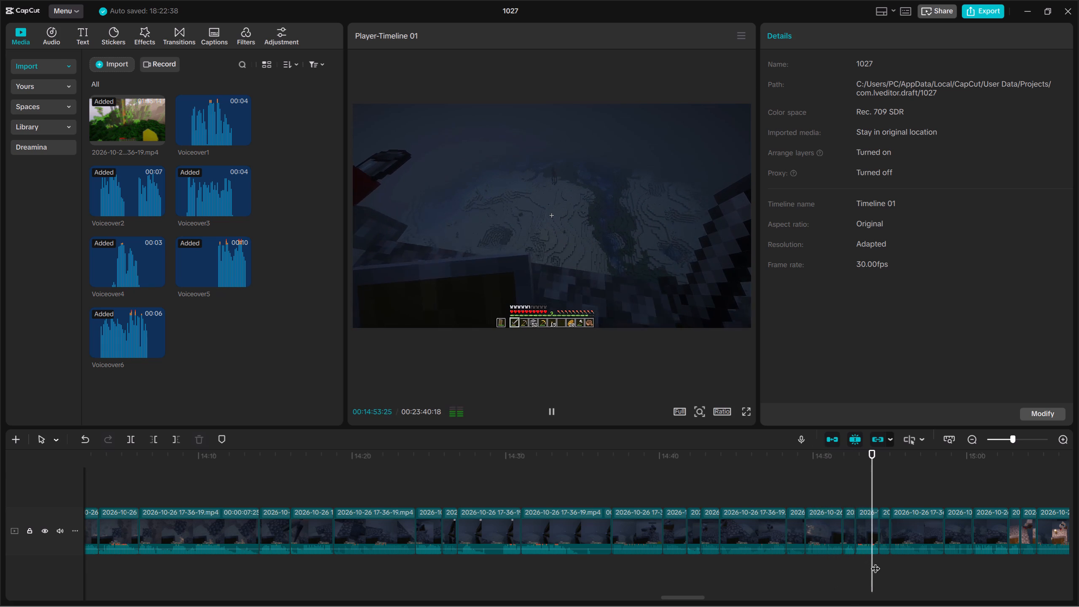
{"action": "left_click_drag", "start_coordinate": [921, 563], "coordinate": [937, 527]}
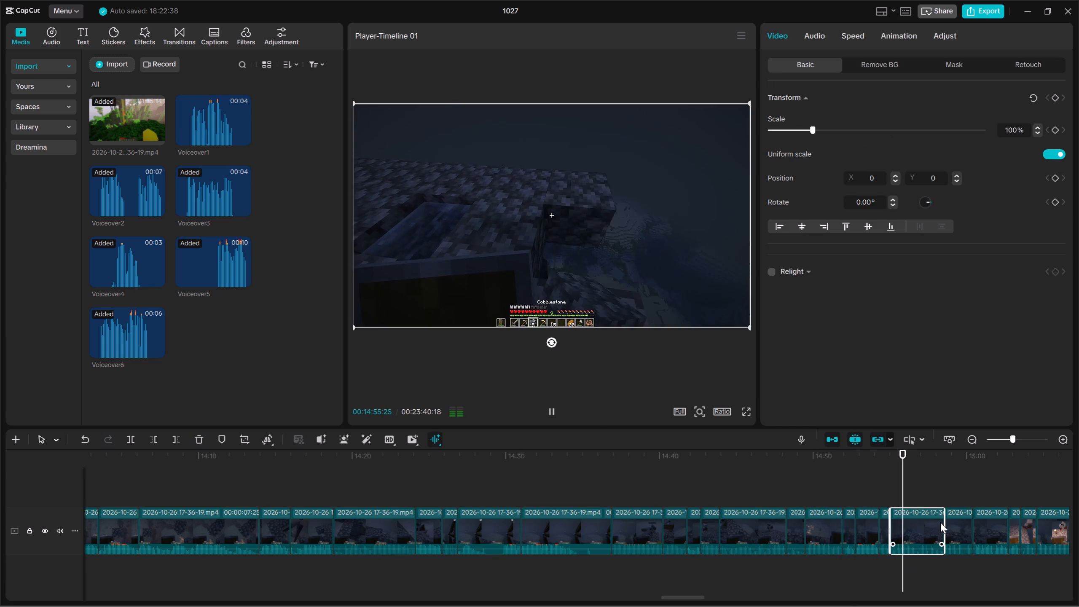
{"action": "key", "text": "Delete"}
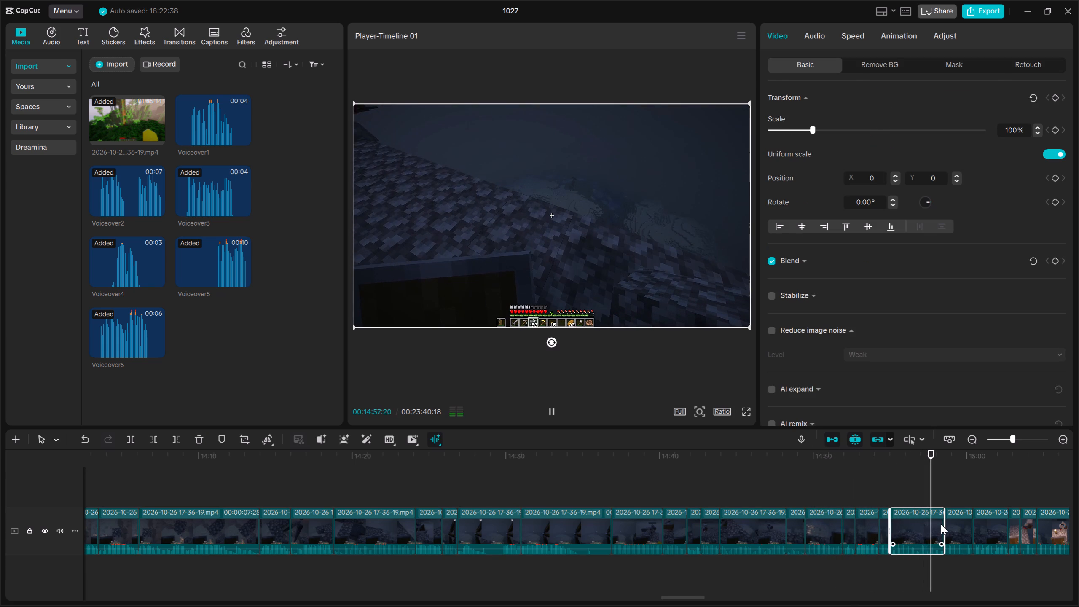
Preview the clips from about 00:14:55:00 and delete the two short torchlit clips starting at 00:14:59:07.
{"action": "key", "text": "Up"}
{"action": "key", "text": "Up"}
{"action": "left_click", "coordinate": [905, 538]}
{"action": "key", "text": "space"}
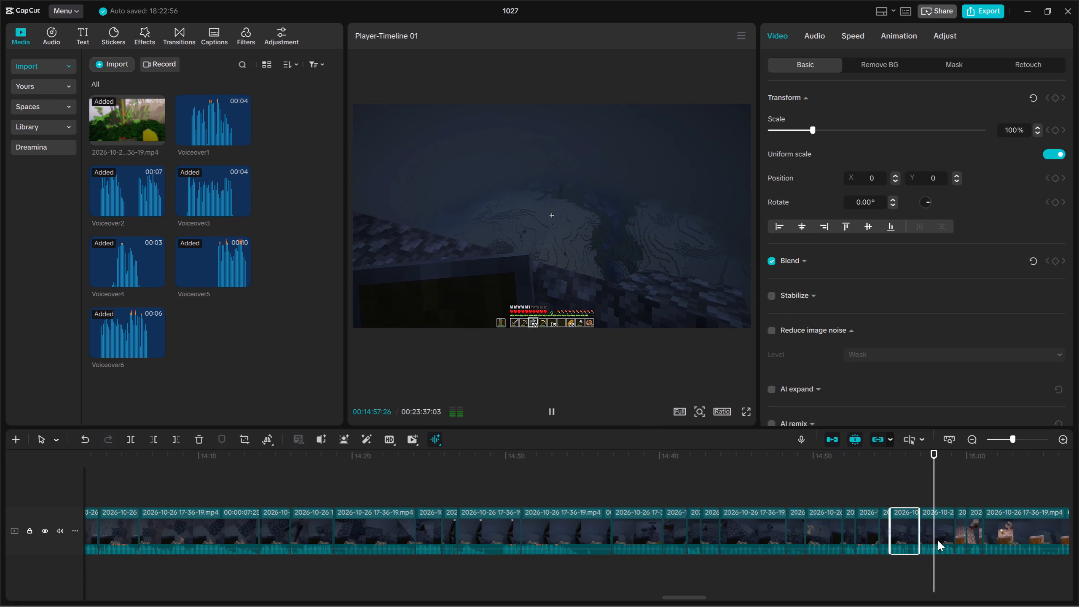
{"action": "left_click", "coordinate": [963, 534]}
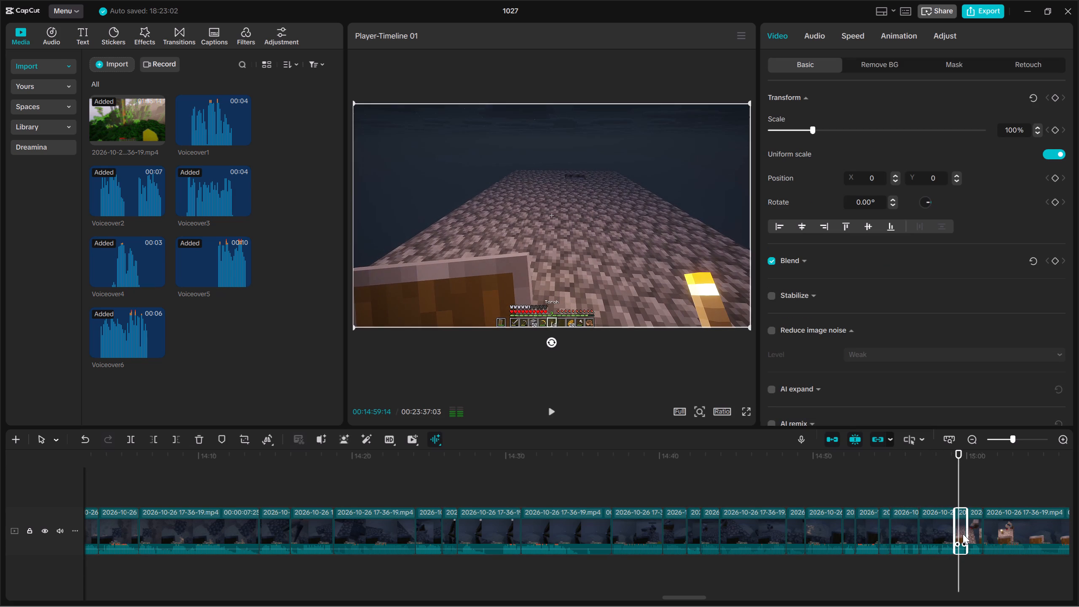
{"action": "key", "text": "space"}
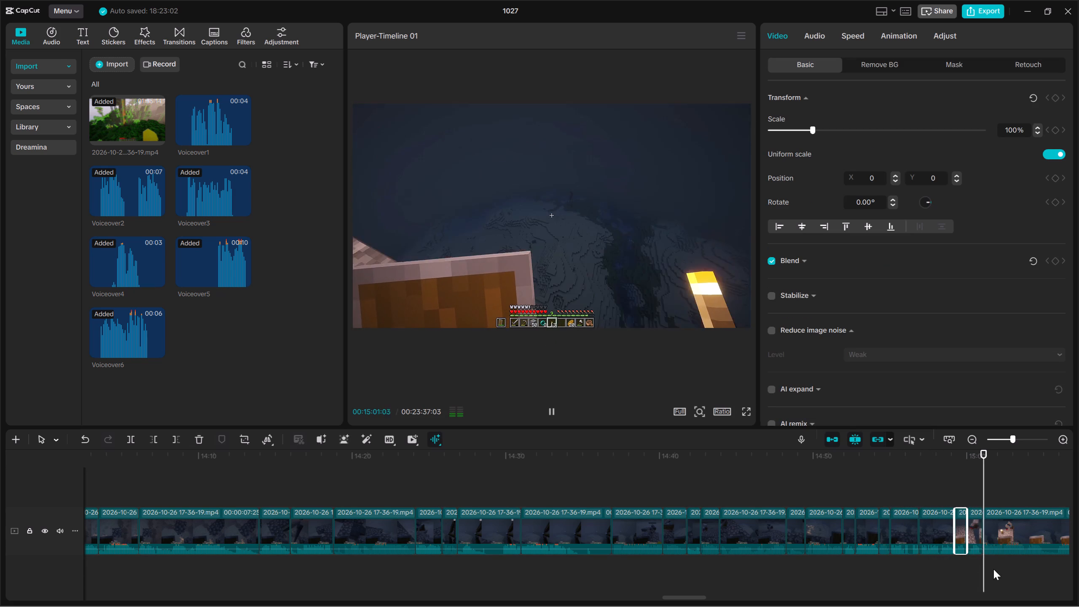
{"action": "left_click_drag", "start_coordinate": [977, 563], "coordinate": [959, 543]}
{"action": "key", "text": "Delete"}
{"action": "key", "text": "Up"}
Split the clip starting at 00:14:59:07 at about 00:15:03 and trim under a second off the second part's start.
{"action": "left_click", "coordinate": [980, 532]}
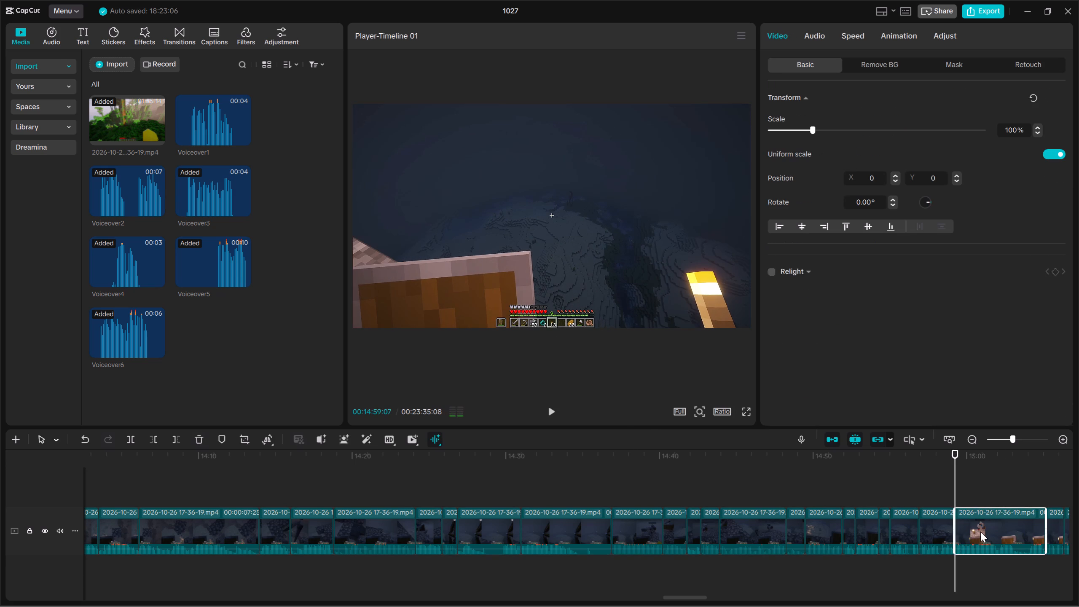
{"action": "key", "text": "space"}
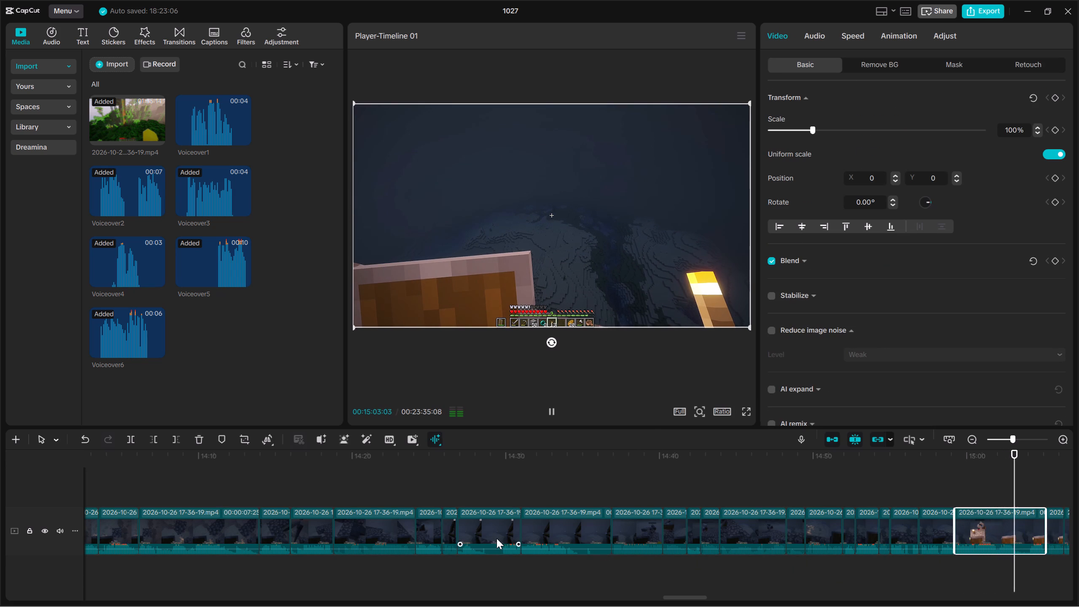
{"action": "key", "text": "space"}
{"action": "left_click", "coordinate": [130, 438]}
{"action": "key", "text": "space"}
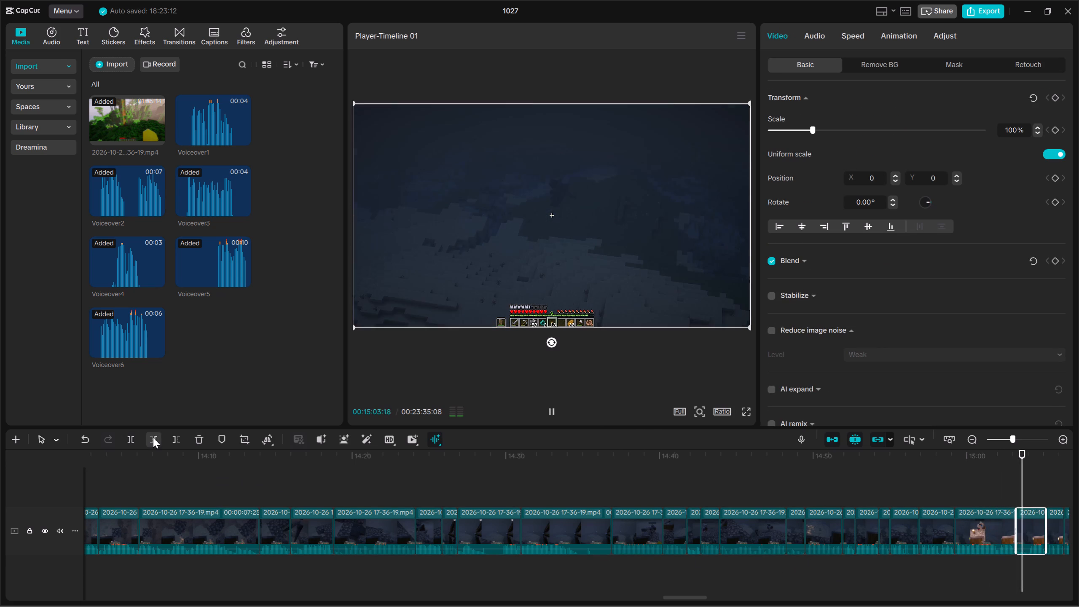
{"action": "left_click", "coordinate": [153, 438]}
Play on through the torchlit bridge footage and delete the short clip starting at 00:15:10:26.
{"action": "key", "text": "space"}
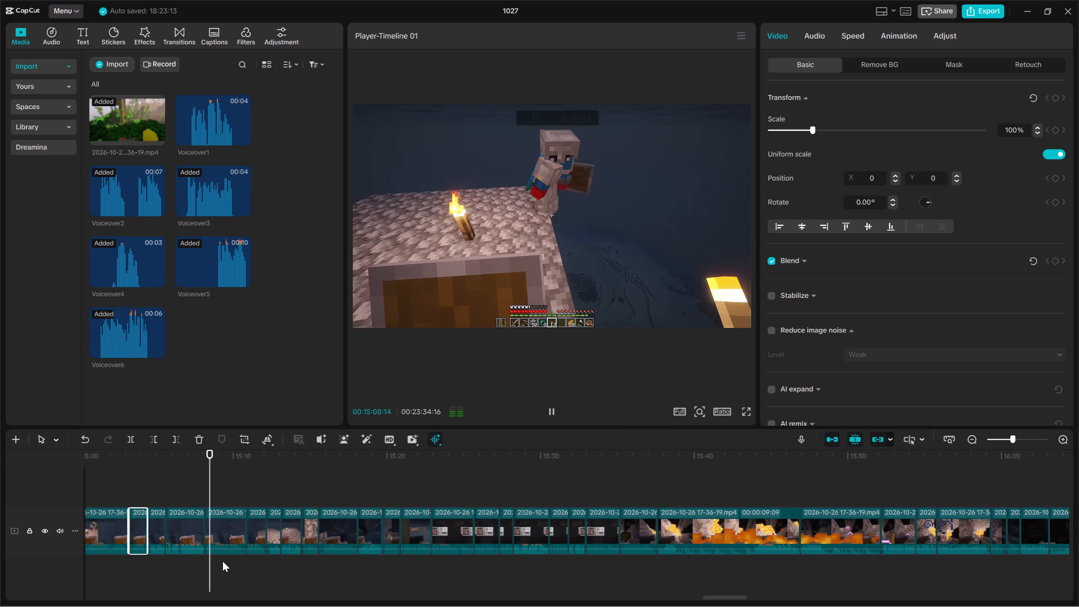
{"action": "left_click_drag", "start_coordinate": [223, 561], "coordinate": [229, 542]}
{"action": "left_click", "coordinate": [255, 527]}
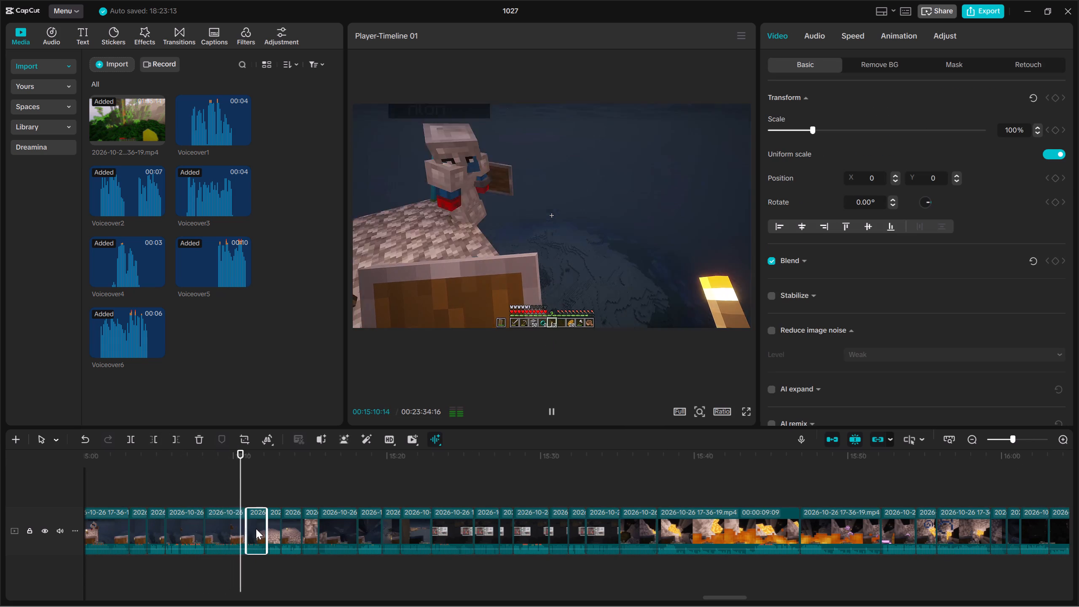
{"action": "key", "text": "Delete"}
Play on from 00:15:10:26 and delete the short clip starting at about 00:15:11:25.
{"action": "left_click", "coordinate": [255, 532]}
{"action": "key", "text": "Up"}
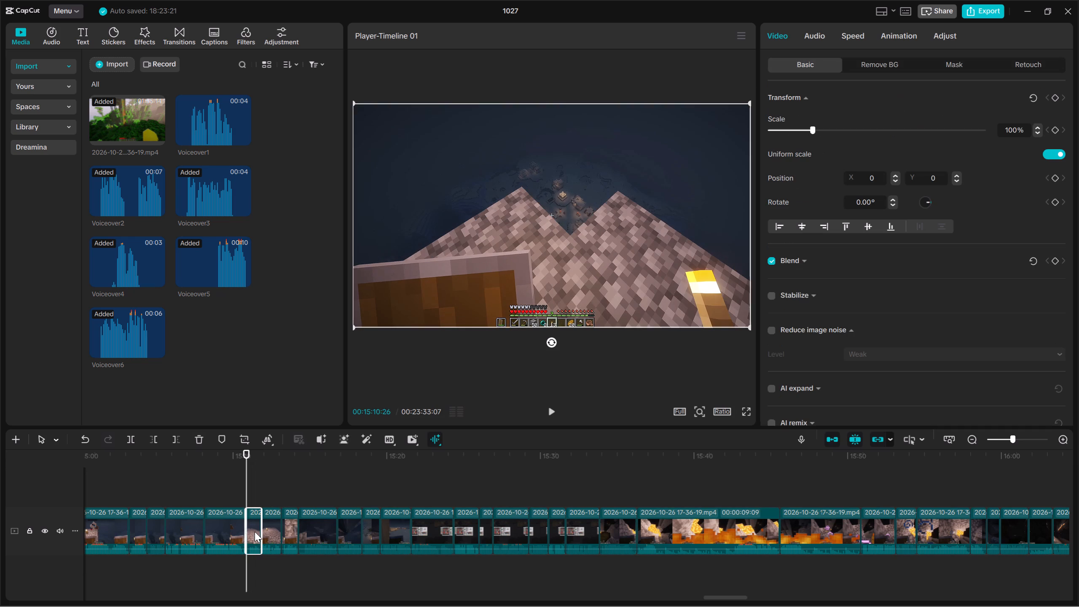
{"action": "key", "text": "space"}
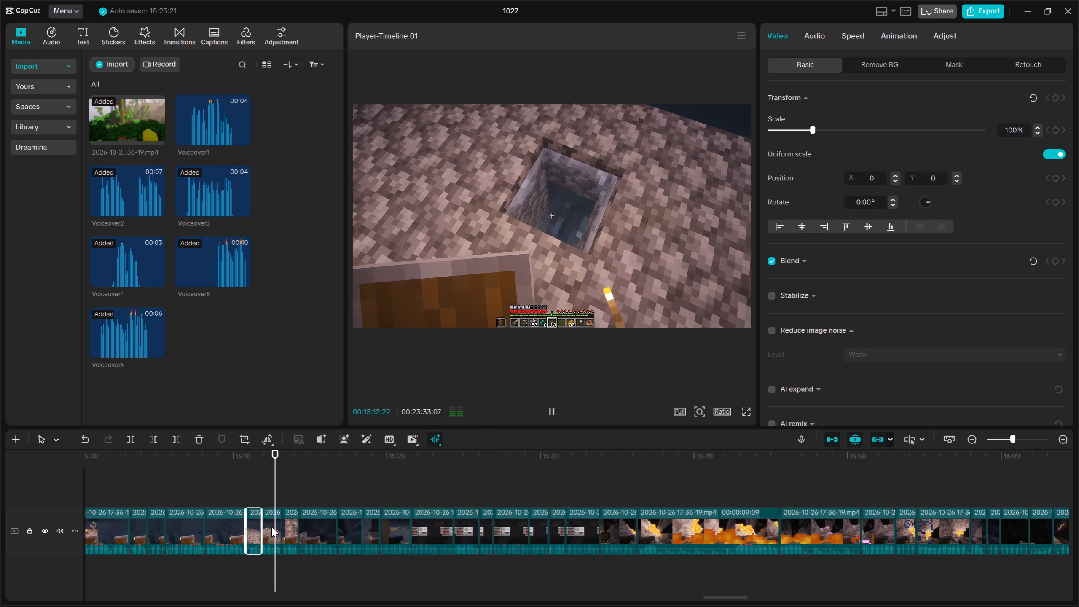
{"action": "left_click", "coordinate": [271, 527]}
{"action": "key", "text": "Delete"}
{"action": "key", "text": "Up"}
{"action": "key", "text": "Up"}
{"action": "left_click", "coordinate": [271, 527]}
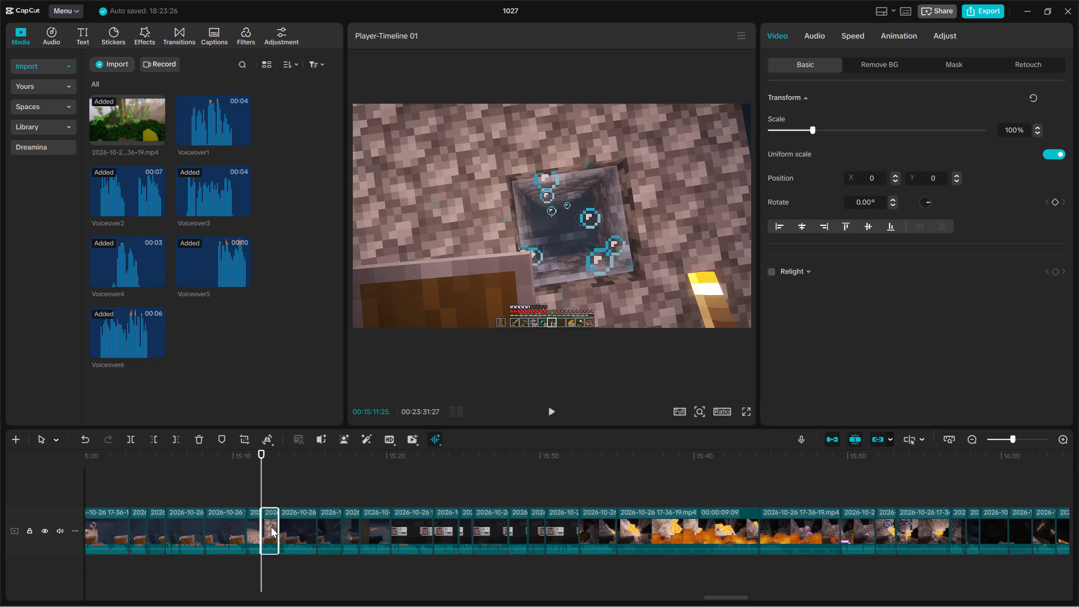
Preview the footage from 00:15:11:25 into the lava section and split the lava clip starting at 00:15:34:29 at 00:15:36:14.
{"action": "key", "text": "space"}
{"action": "left_click", "coordinate": [308, 529]}
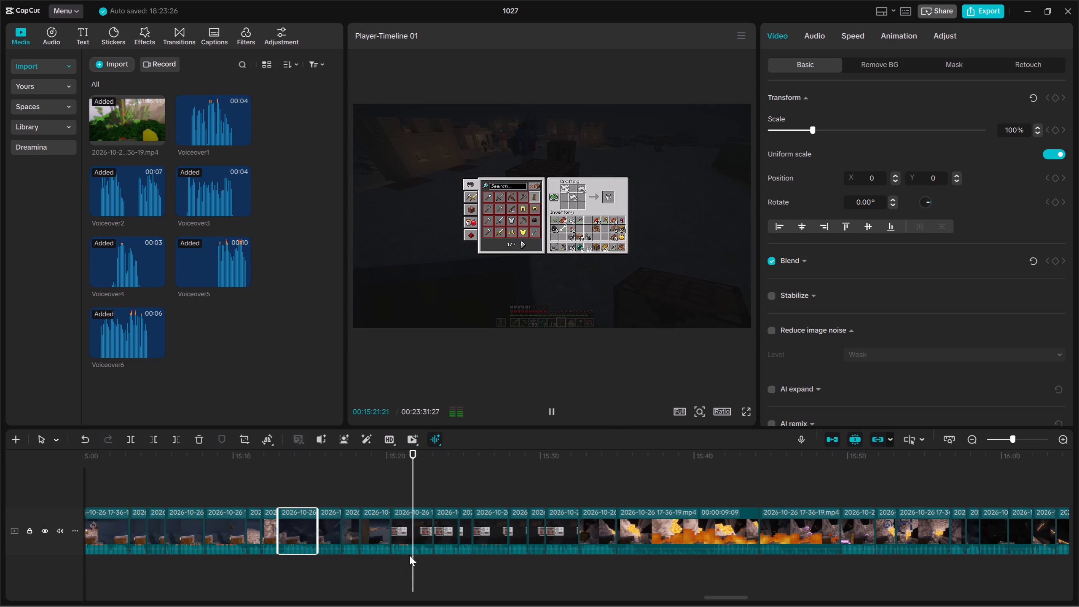
{"action": "left_click", "coordinate": [446, 534]}
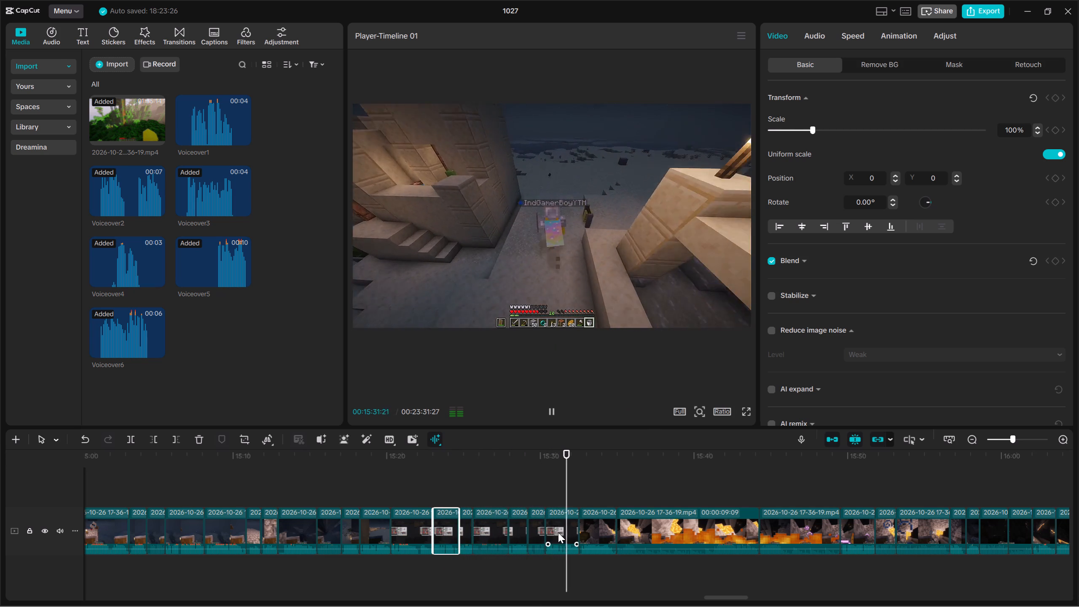
{"action": "left_click", "coordinate": [559, 532]}
{"action": "left_click", "coordinate": [594, 524]}
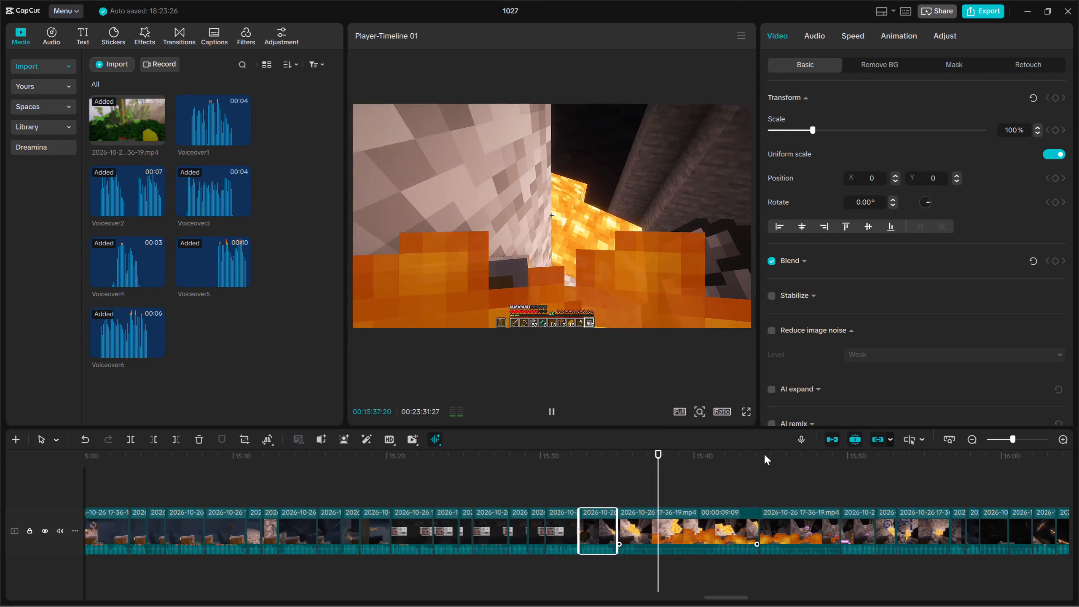
{"action": "left_click", "coordinate": [694, 525]}
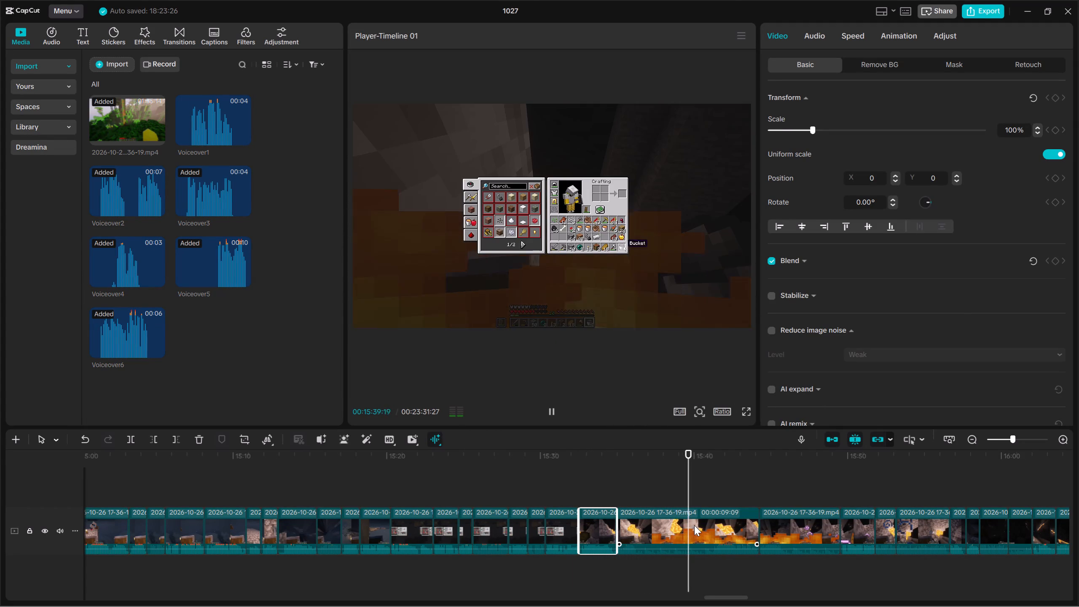
{"action": "left_click", "coordinate": [707, 567]}
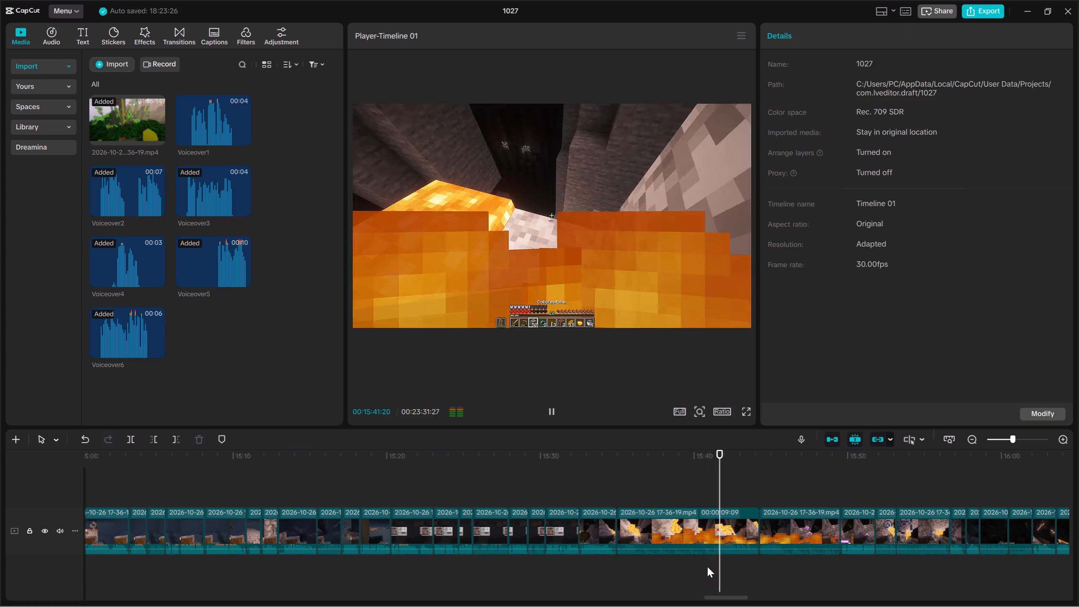
{"action": "left_click_drag", "start_coordinate": [707, 567], "coordinate": [701, 565]}
{"action": "left_click_drag", "start_coordinate": [717, 571], "coordinate": [722, 532]}
{"action": "key", "text": "Up"}
{"action": "key", "text": "space"}
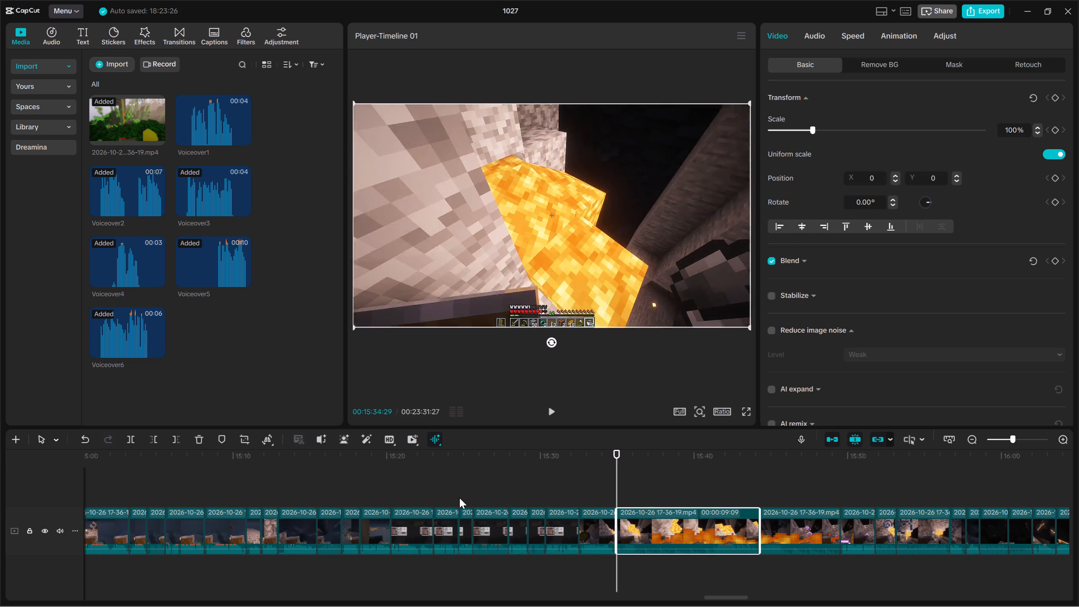
{"action": "key", "text": "space"}
{"action": "left_click", "coordinate": [136, 437]}
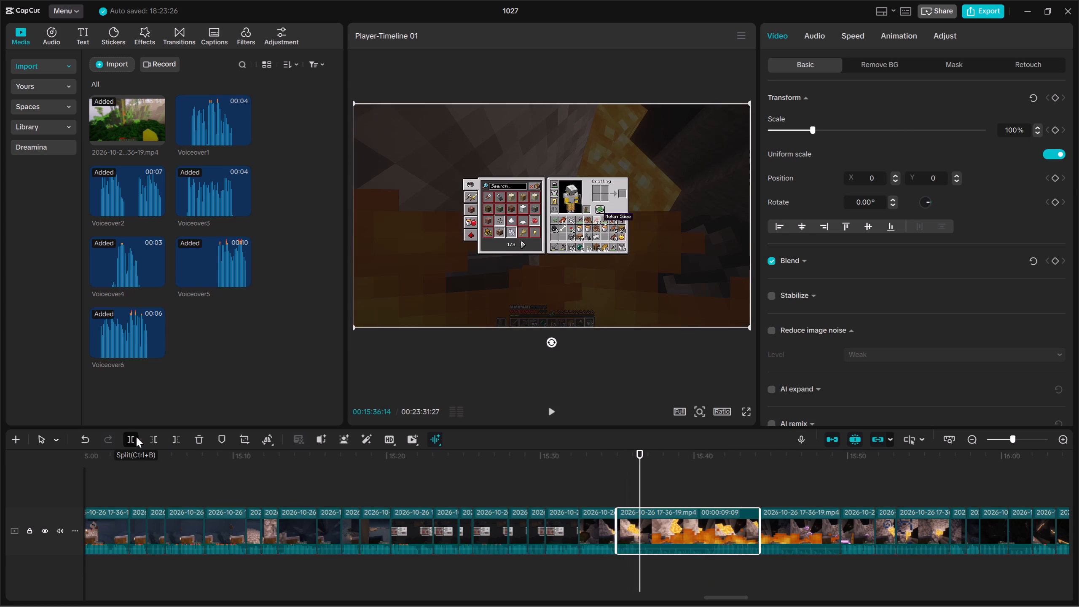
Play the part starting at 00:15:36:14 and trim about 3 seconds off its start.
{"action": "key", "text": "space"}
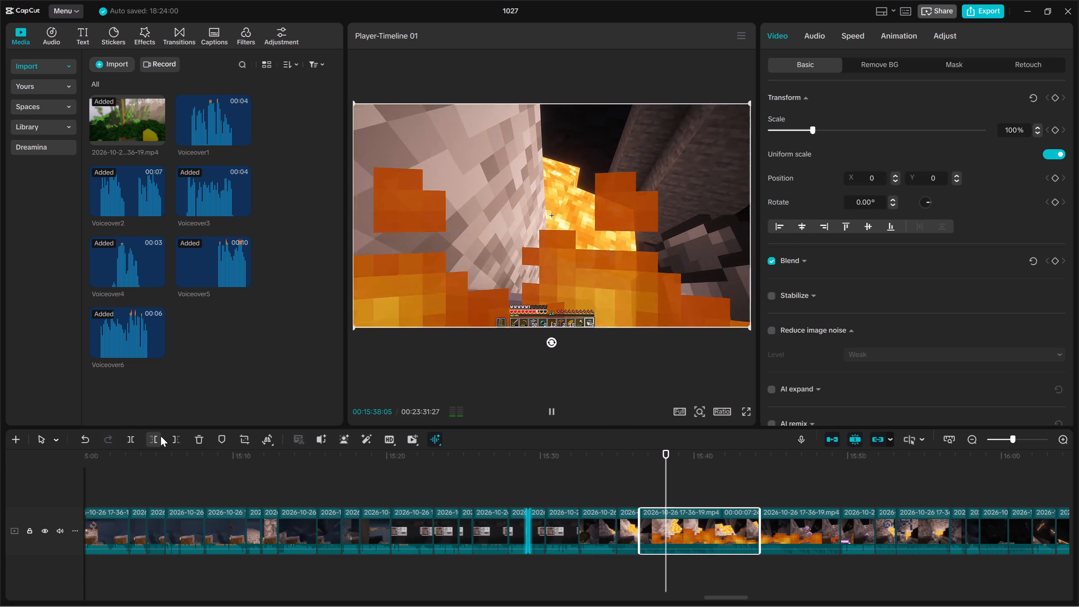
{"action": "key", "text": "space"}
{"action": "left_click", "coordinate": [156, 436]}
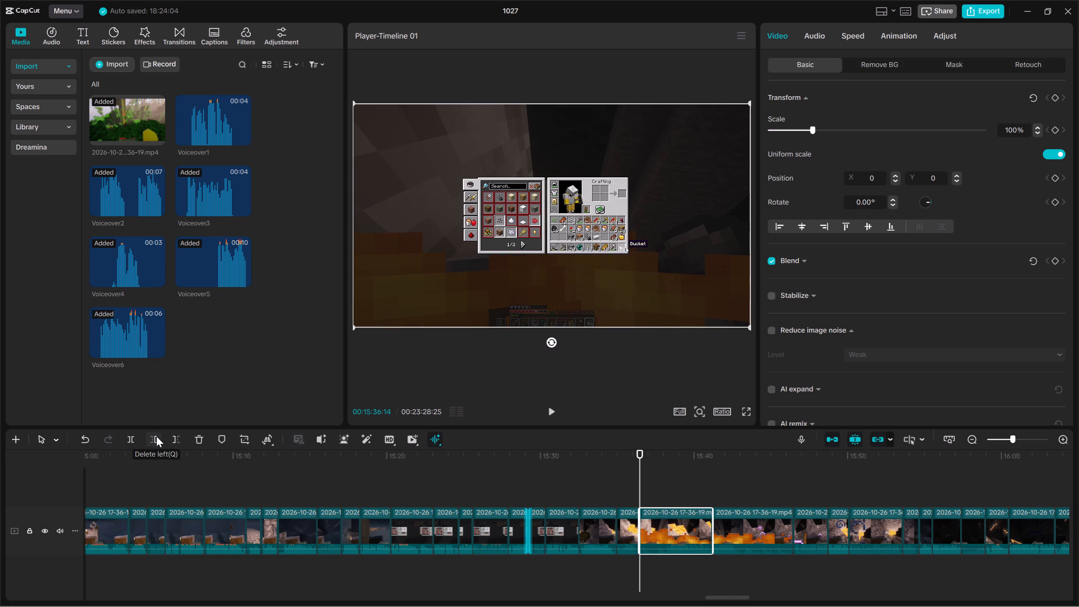
Play on through the lava footage and trim under a second off the end of the clip starting at about 00:15:41.
{"action": "key", "text": "space"}
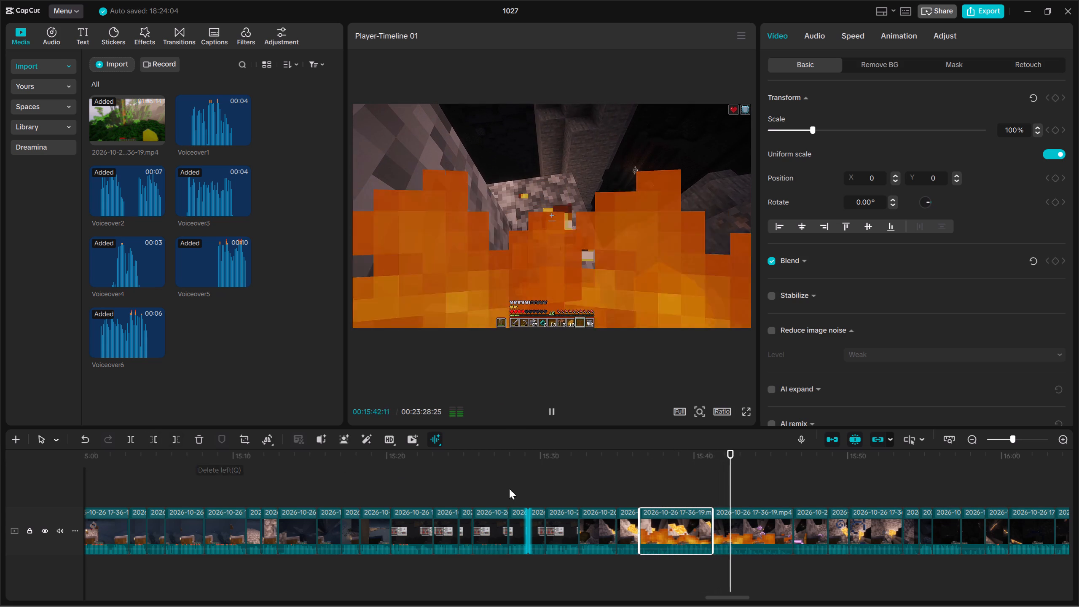
{"action": "left_click", "coordinate": [768, 534]}
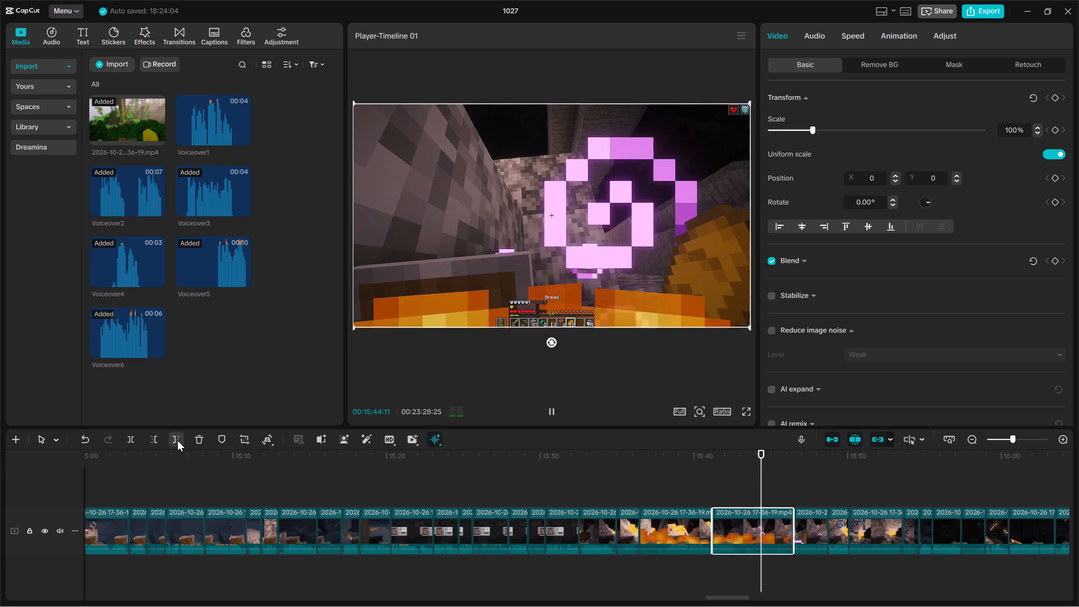
{"action": "left_click", "coordinate": [177, 440]}
Play on and delete the short lava-and-stone clip starting at about 00:15:48.
{"action": "key", "text": "space"}
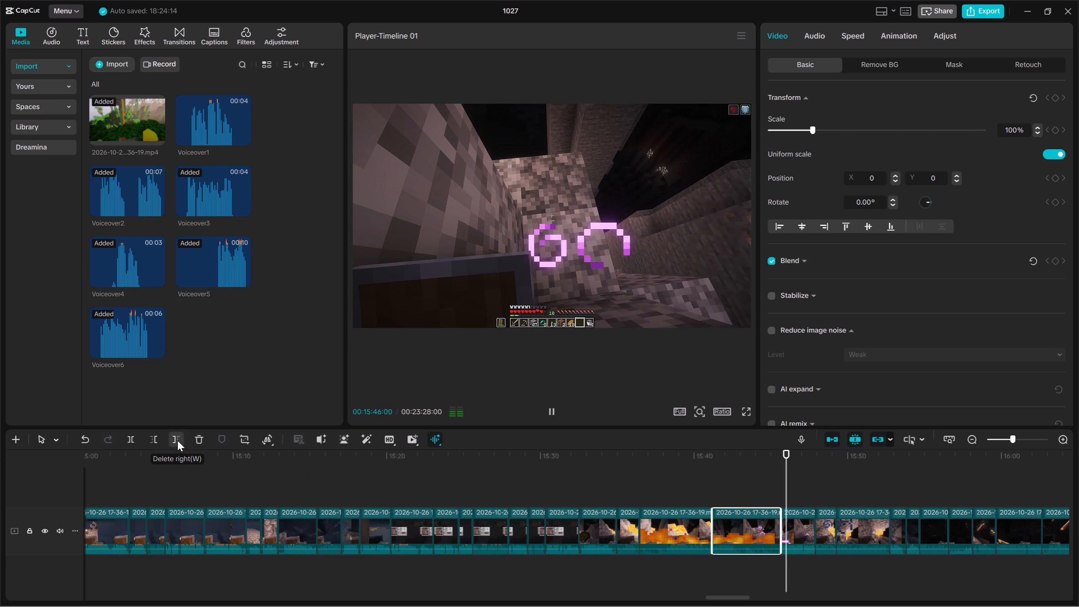
{"action": "left_click_drag", "start_coordinate": [827, 566], "coordinate": [826, 541]}
{"action": "left_click", "coordinate": [827, 540]}
{"action": "key", "text": "Delete"}
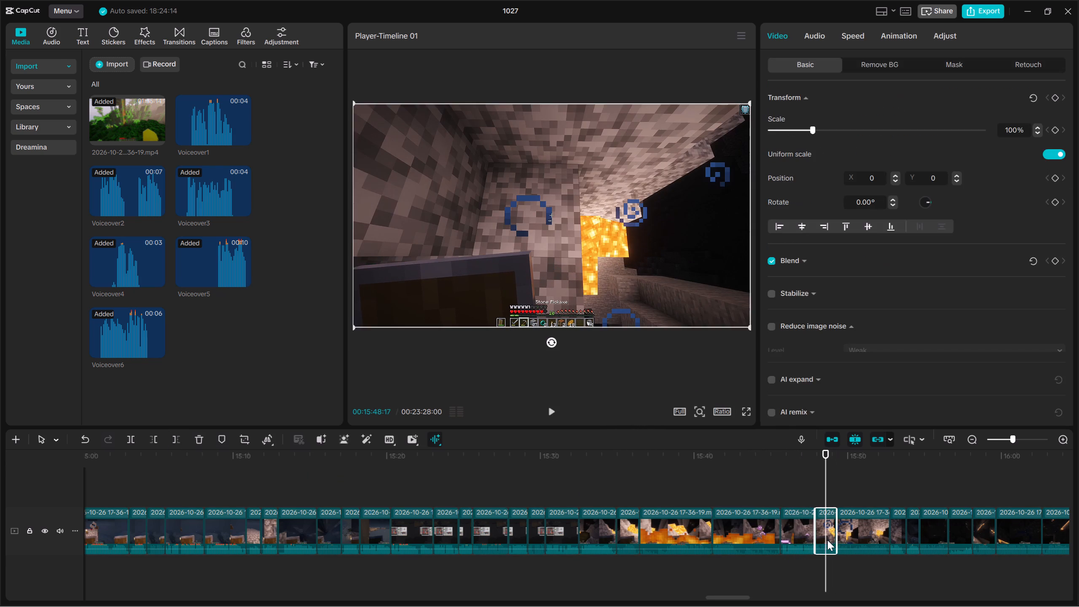
Play the footage from about 00:15:48 onward and delete the dark cave clip starting at 00:15:53:10.
{"action": "left_click", "coordinate": [832, 534]}
{"action": "key", "text": "Up"}
{"action": "key", "text": "space"}
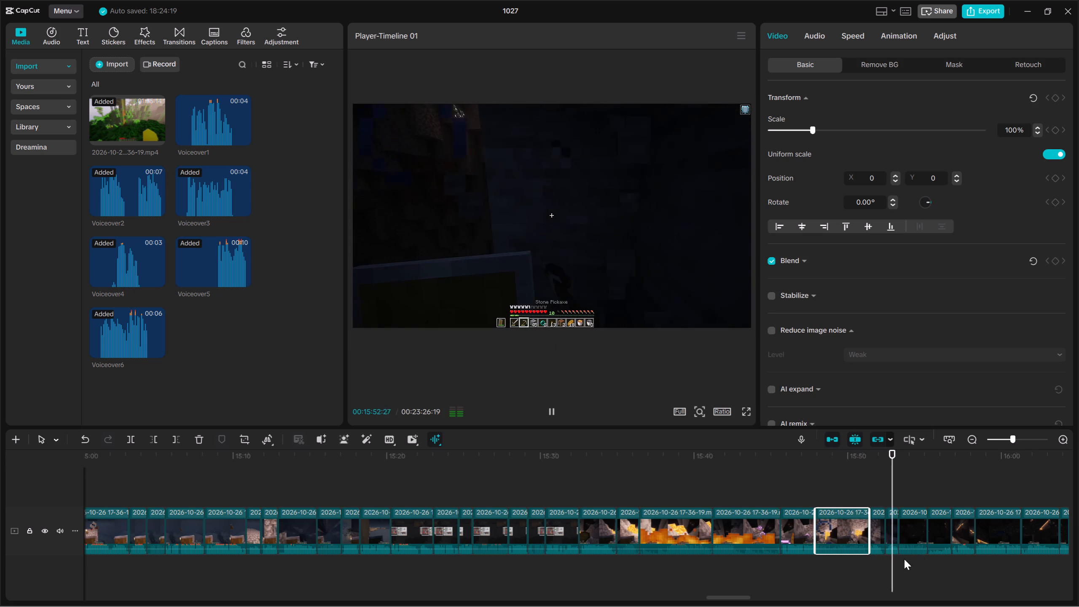
{"action": "left_click", "coordinate": [915, 533]}
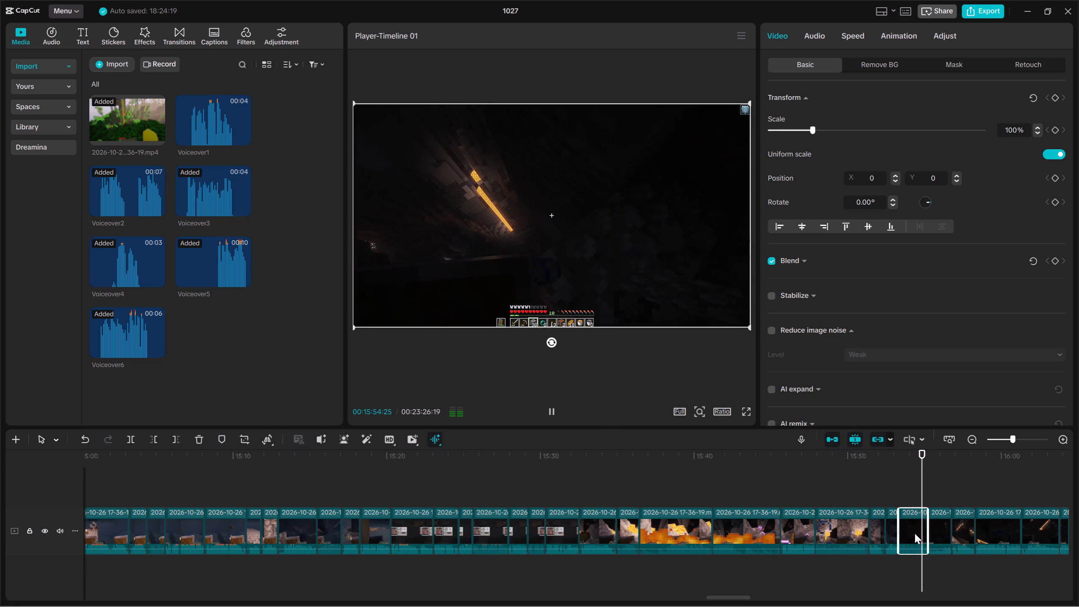
{"action": "key", "text": "Up"}
{"action": "key", "text": "Delete"}
Preview and delete three more consecutive dark cave clips starting at 00:15:53:10.
{"action": "left_click", "coordinate": [915, 533]}
{"action": "key", "text": "Up"}
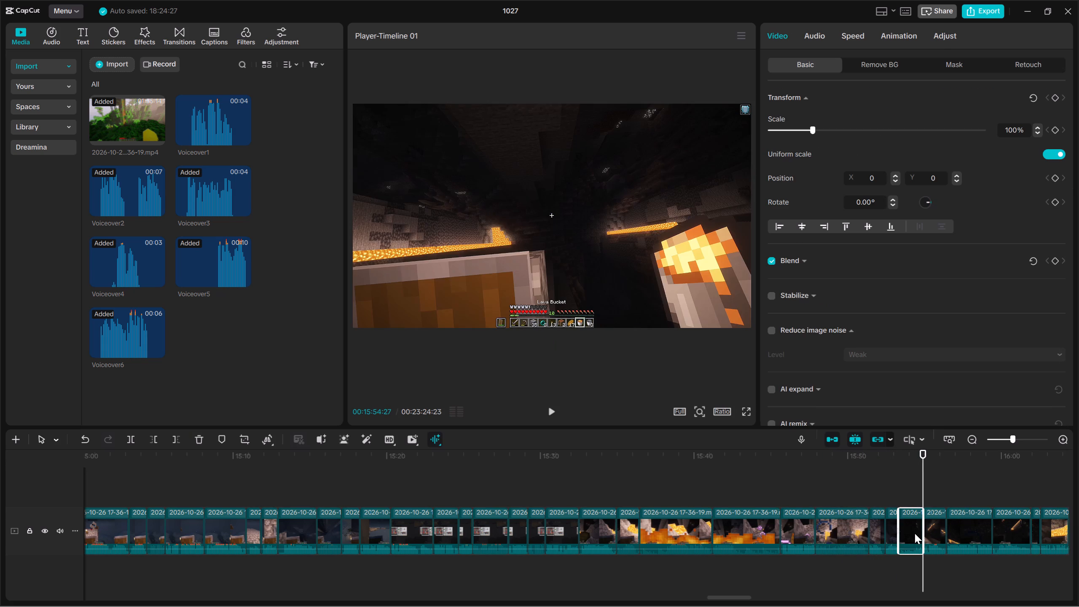
{"action": "key", "text": "Up"}
{"action": "key", "text": "space"}
{"action": "key", "text": "Delete"}
{"action": "left_click", "coordinate": [915, 533]}
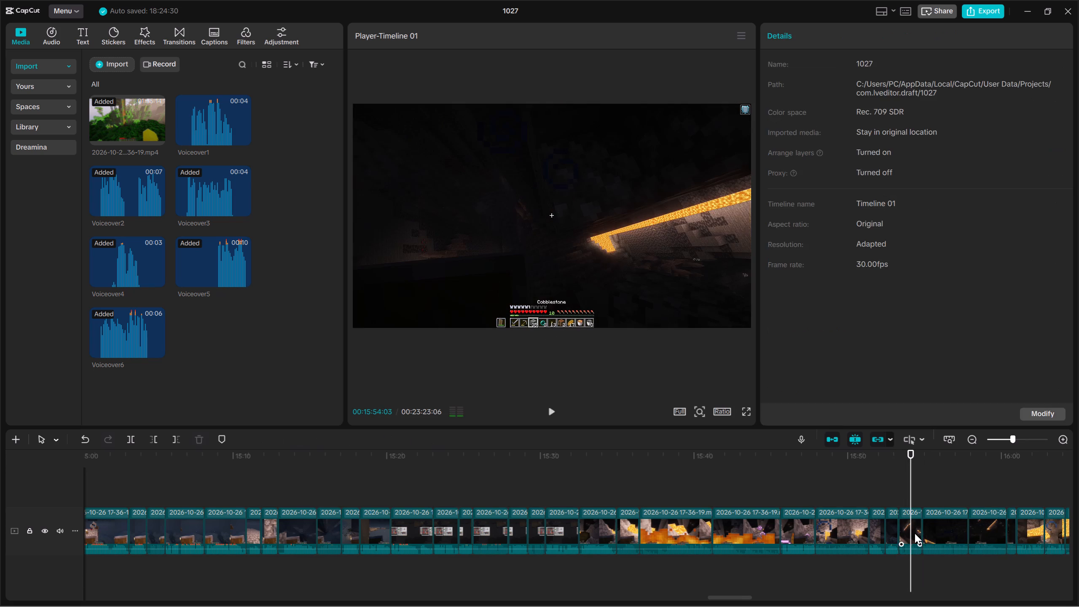
{"action": "key", "text": "Up"}
{"action": "key", "text": "space"}
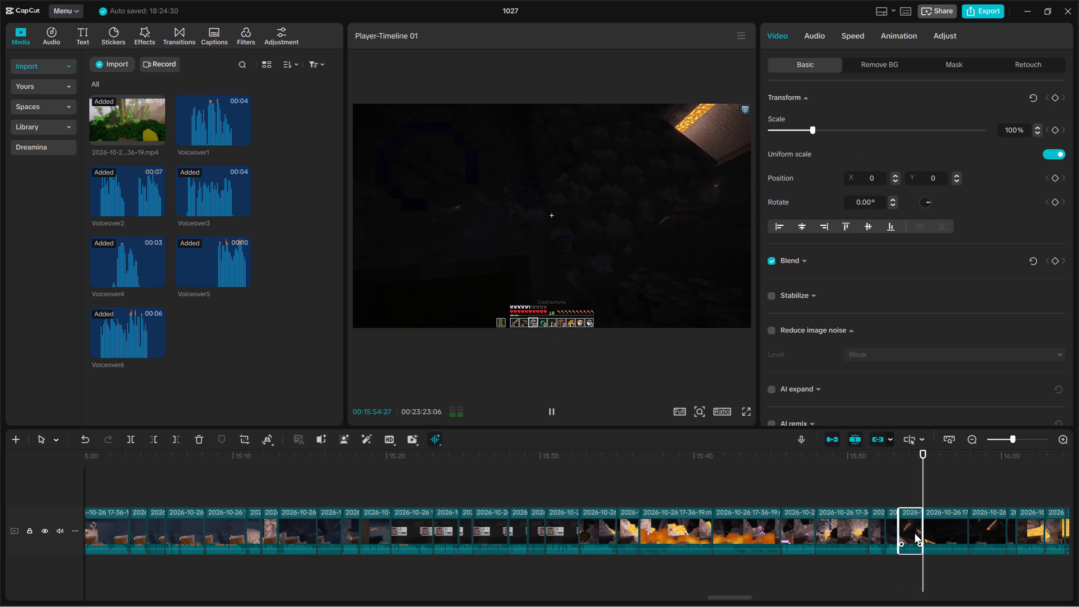
{"action": "key", "text": "Delete"}
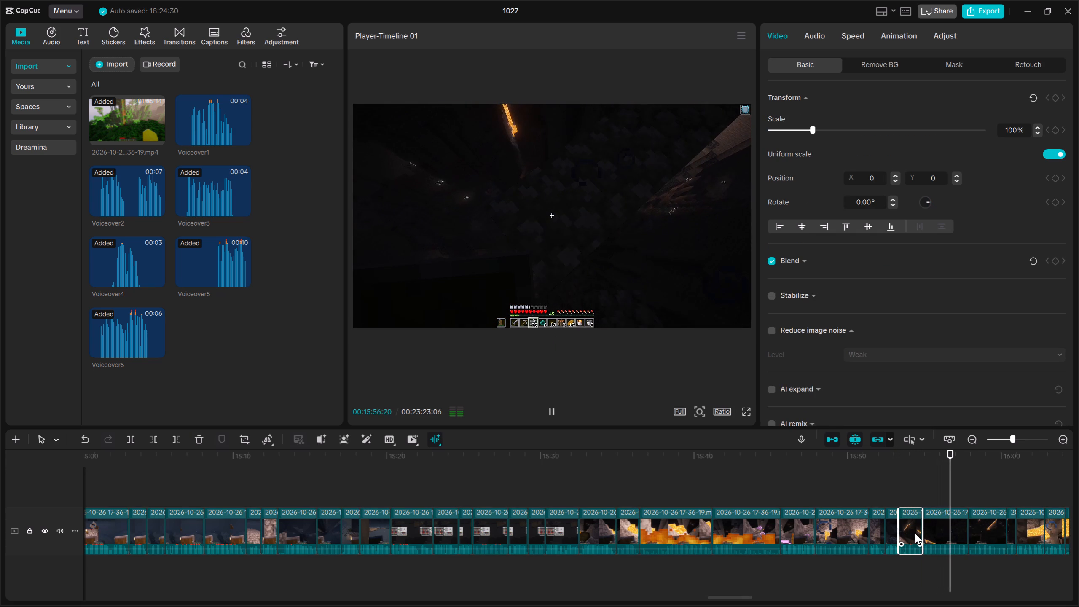
{"action": "left_click", "coordinate": [915, 533]}
{"action": "key", "text": "Up"}
{"action": "key", "text": "Delete"}
{"action": "key", "text": "Up"}
Play the footage from 00:15:53:10 onward and delete the short lava clip starting at 00:15:59:19.
{"action": "left_click", "coordinate": [915, 533]}
{"action": "key", "text": "Up"}
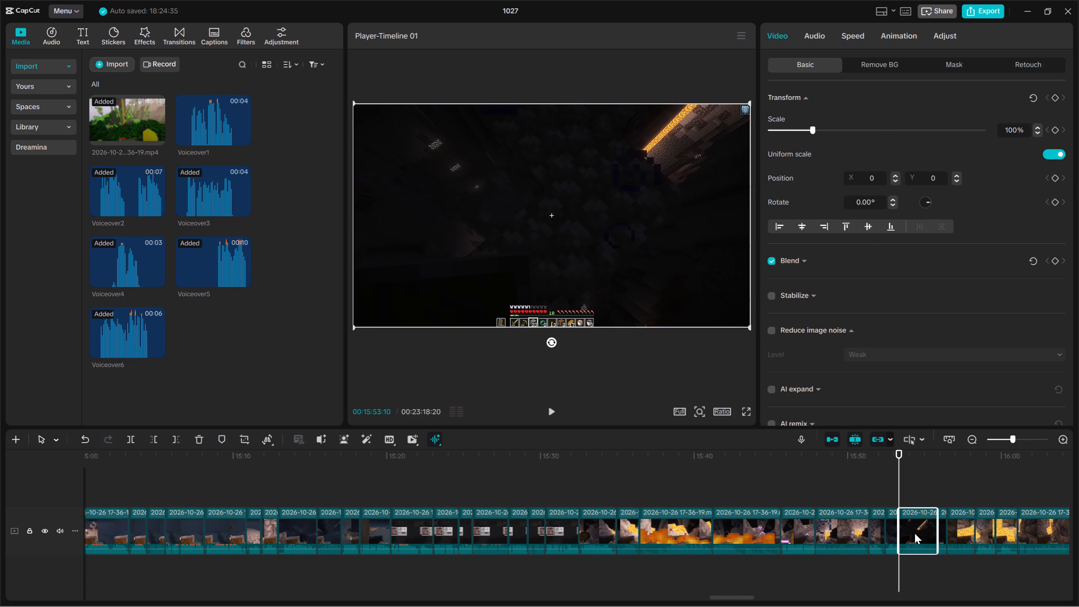
{"action": "key", "text": "space"}
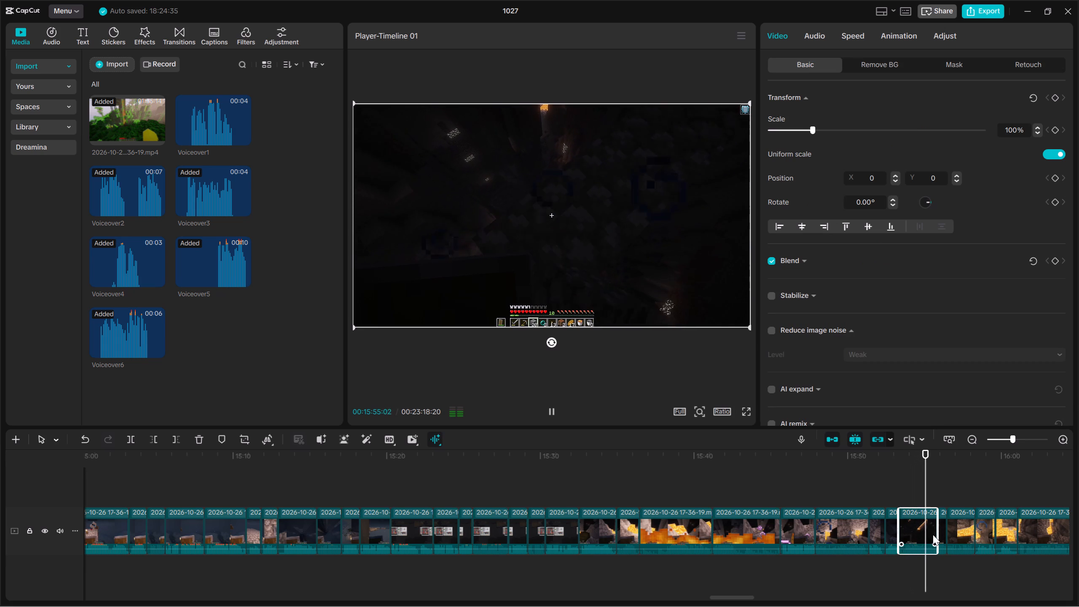
{"action": "left_click", "coordinate": [961, 532]}
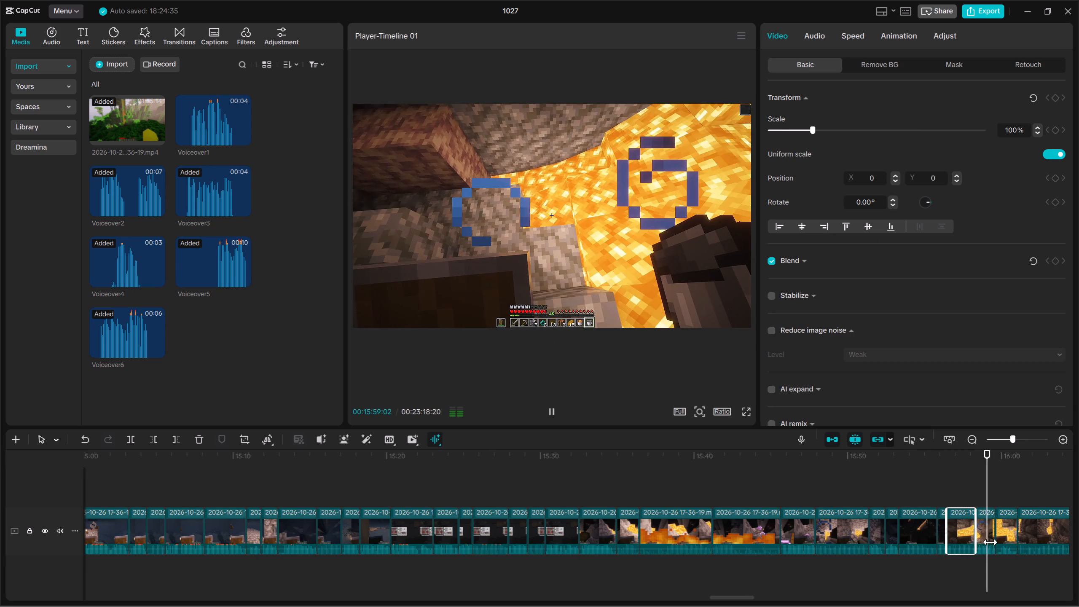
{"action": "left_click", "coordinate": [1002, 534]}
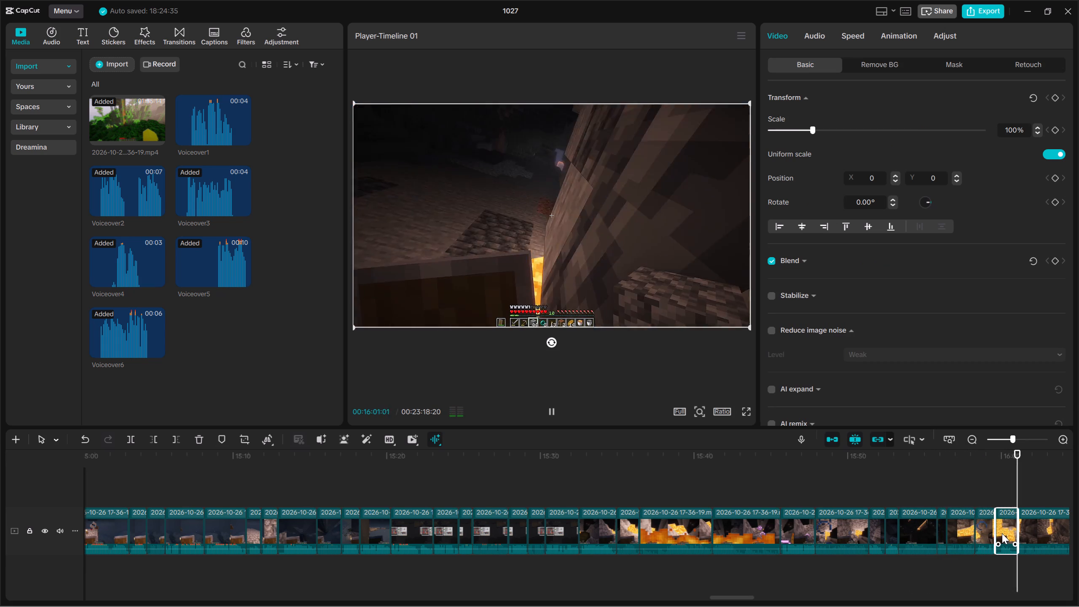
{"action": "key", "text": "Delete"}
{"action": "key", "text": "Up"}
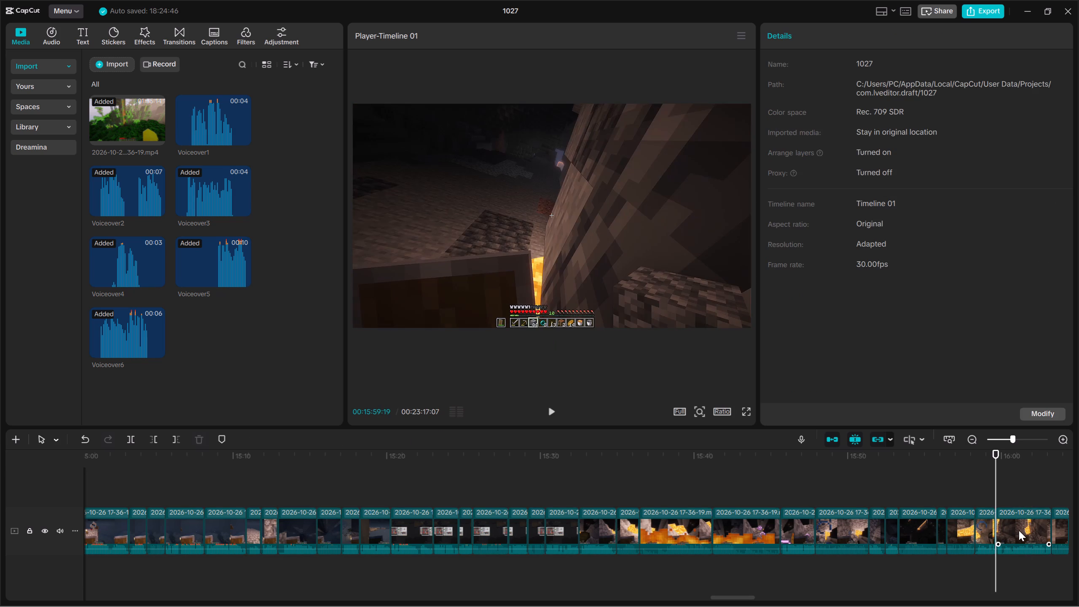
Play the cave footage from 00:15:59:19 onward and delete the very short dark clip starting at 00:16:04:13.
{"action": "left_click", "coordinate": [1019, 530]}
{"action": "key", "text": "space"}
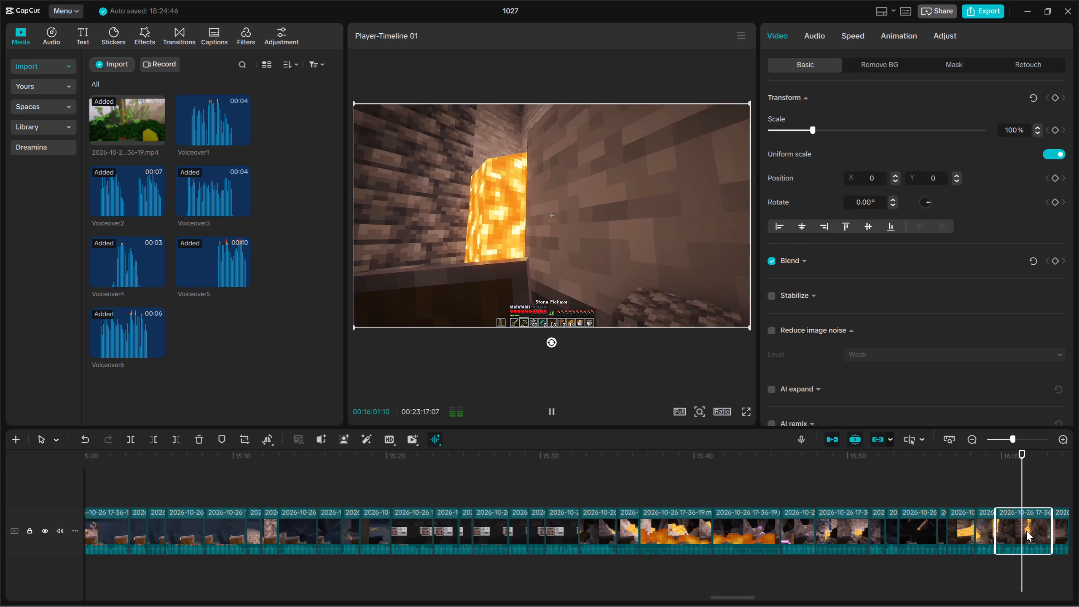
{"action": "key", "text": "space"}
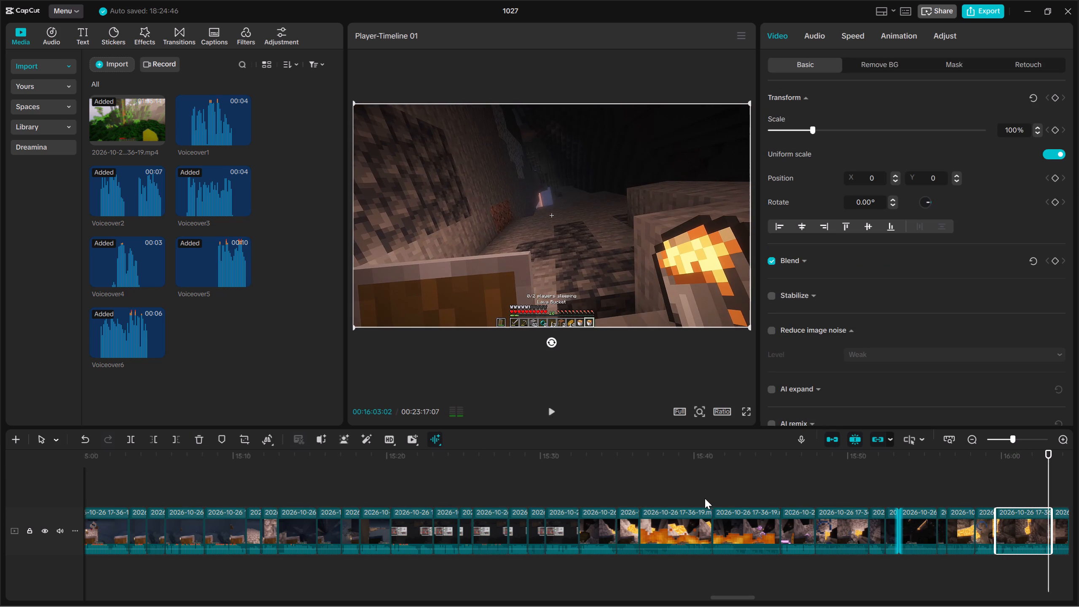
{"action": "key", "text": "space"}
{"action": "key", "text": "space"}
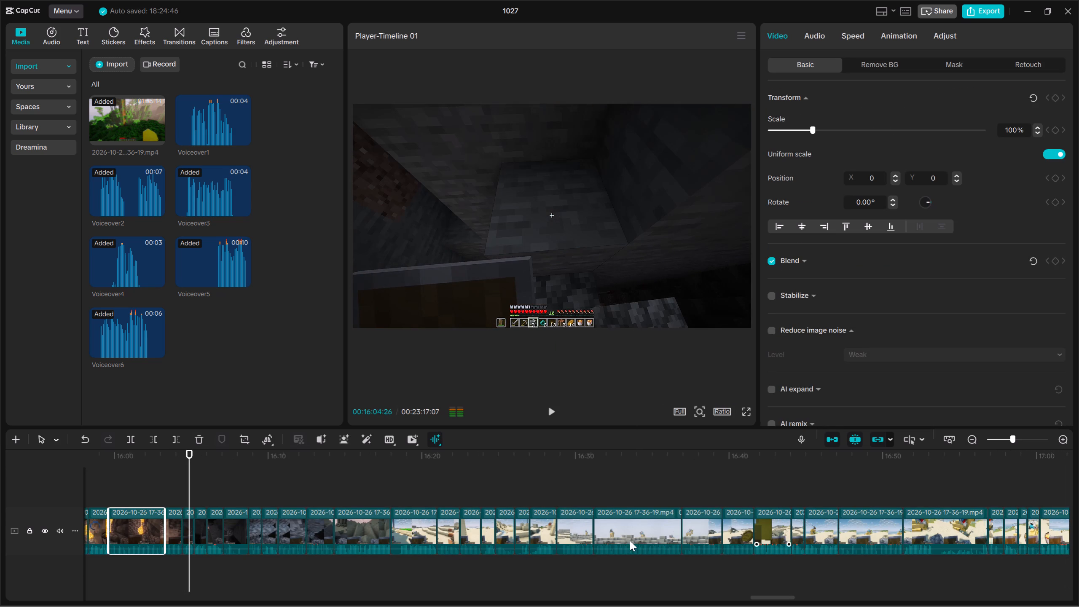
{"action": "key", "text": "Up"}
{"action": "key", "text": "space"}
{"action": "key", "text": "Up"}
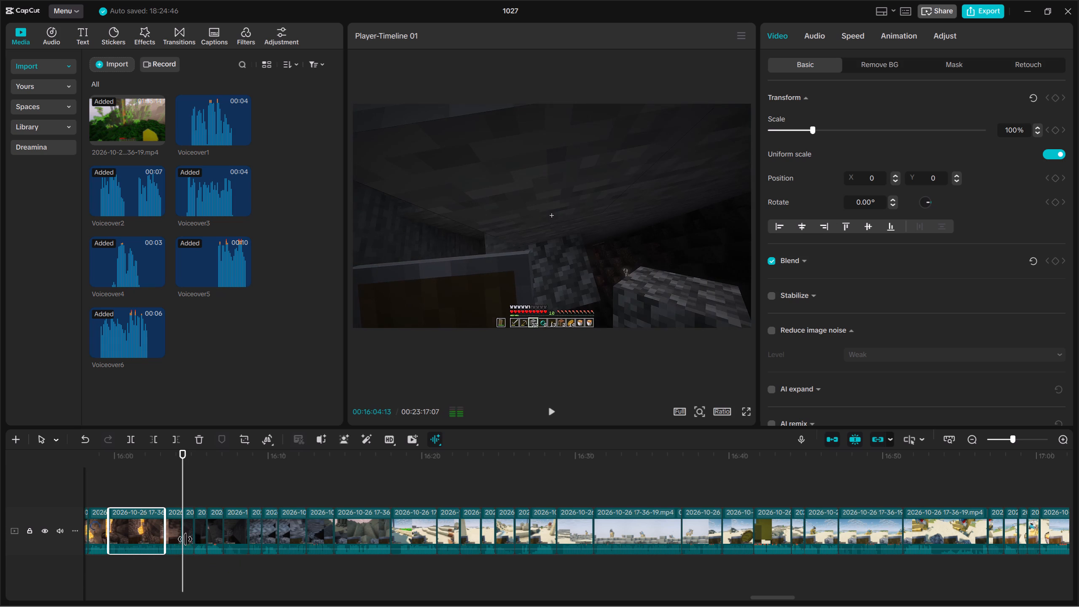
{"action": "left_click", "coordinate": [185, 539]}
{"action": "key", "text": "Delete"}
Preview and delete three more consecutive short dark stone-tunnel clips starting at 00:16:04:13.
{"action": "left_click", "coordinate": [195, 538]}
{"action": "left_click", "coordinate": [190, 537]}
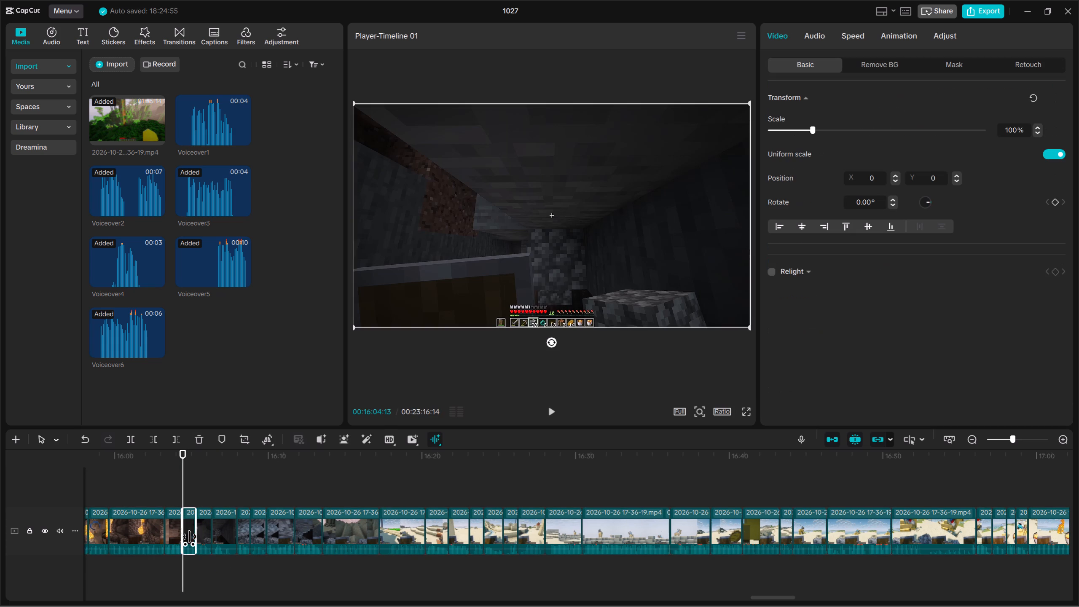
{"action": "key", "text": "space"}
{"action": "key", "text": "Delete"}
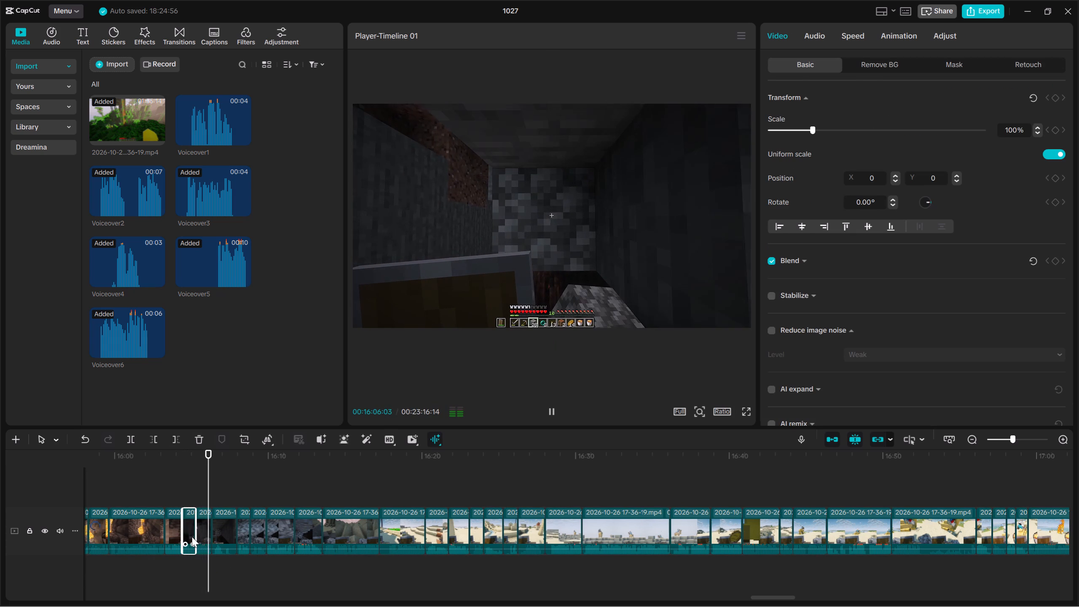
{"action": "left_click", "coordinate": [191, 537]}
{"action": "key", "text": "Up"}
{"action": "key", "text": "Delete"}
{"action": "left_click", "coordinate": [191, 537]}
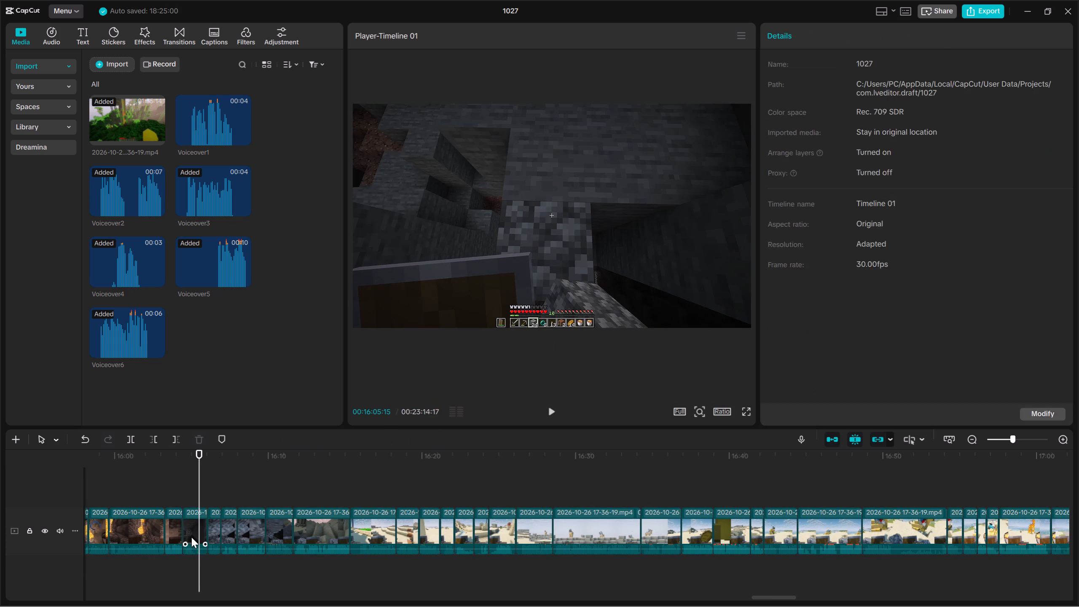
{"action": "key", "text": "Up"}
{"action": "key", "text": "space"}
{"action": "key", "text": "Delete"}
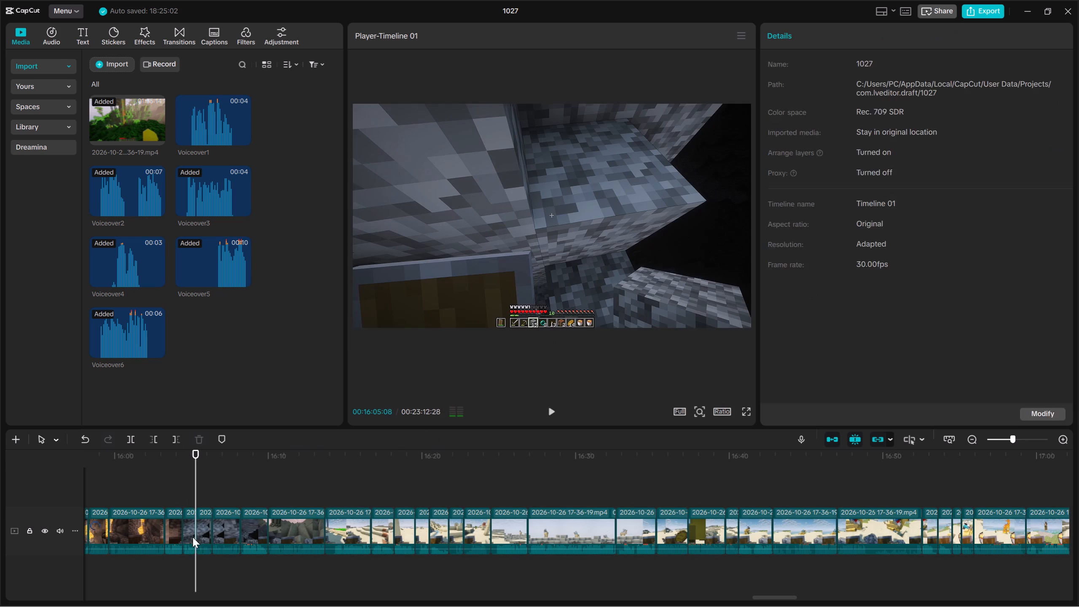
Preview and delete the very short dark stone clip starting at 00:16:04:13.
{"action": "left_click", "coordinate": [193, 537]}
{"action": "key", "text": "Up"}
{"action": "key", "text": "space"}
{"action": "key", "text": "space"}
{"action": "triple_click", "coordinate": [1067, 434]}
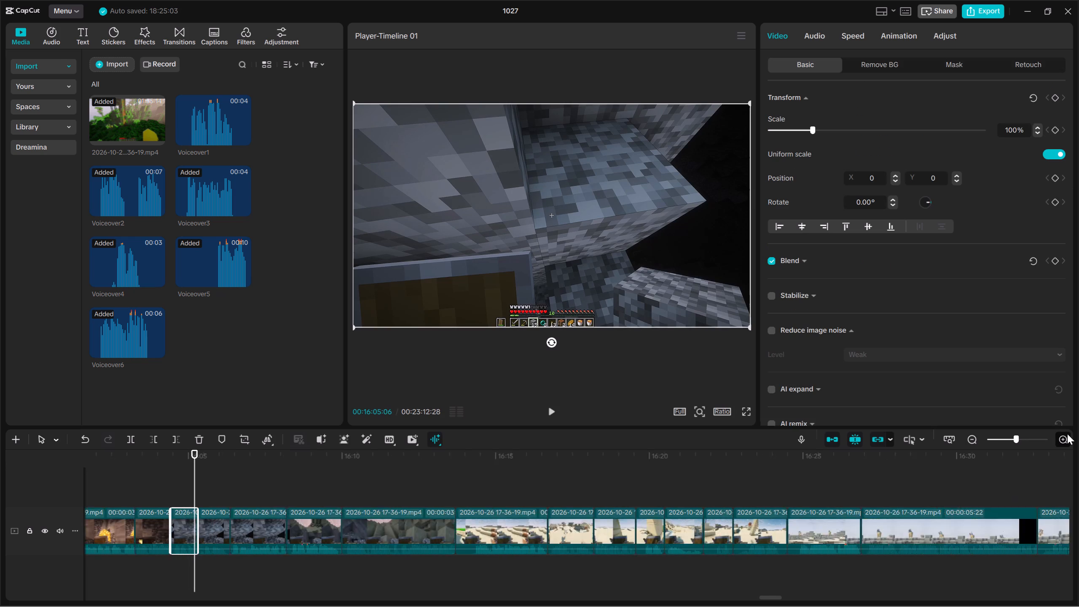
{"action": "key", "text": "Delete"}
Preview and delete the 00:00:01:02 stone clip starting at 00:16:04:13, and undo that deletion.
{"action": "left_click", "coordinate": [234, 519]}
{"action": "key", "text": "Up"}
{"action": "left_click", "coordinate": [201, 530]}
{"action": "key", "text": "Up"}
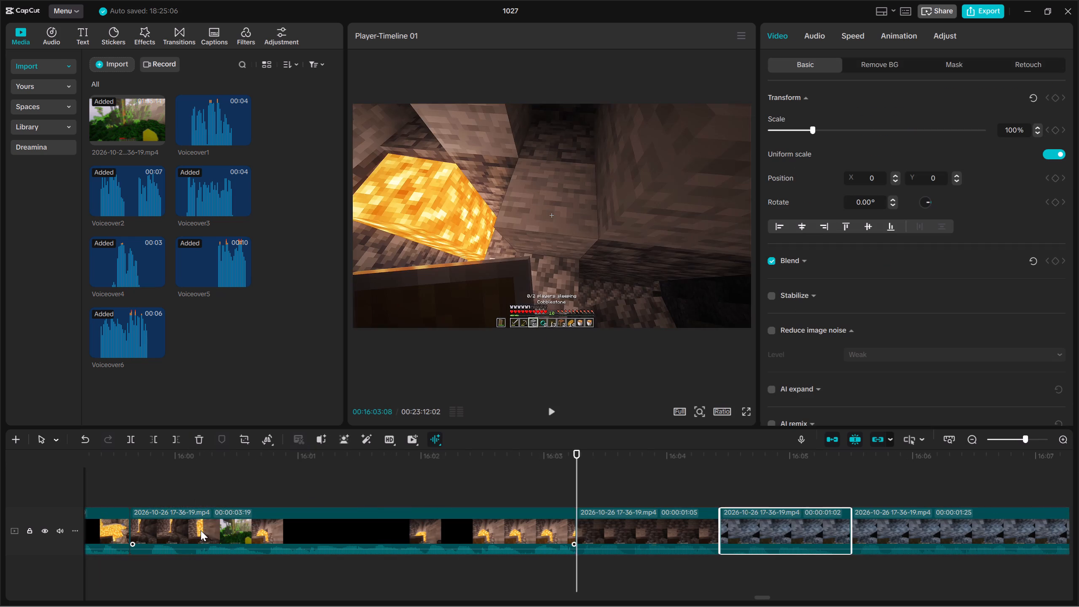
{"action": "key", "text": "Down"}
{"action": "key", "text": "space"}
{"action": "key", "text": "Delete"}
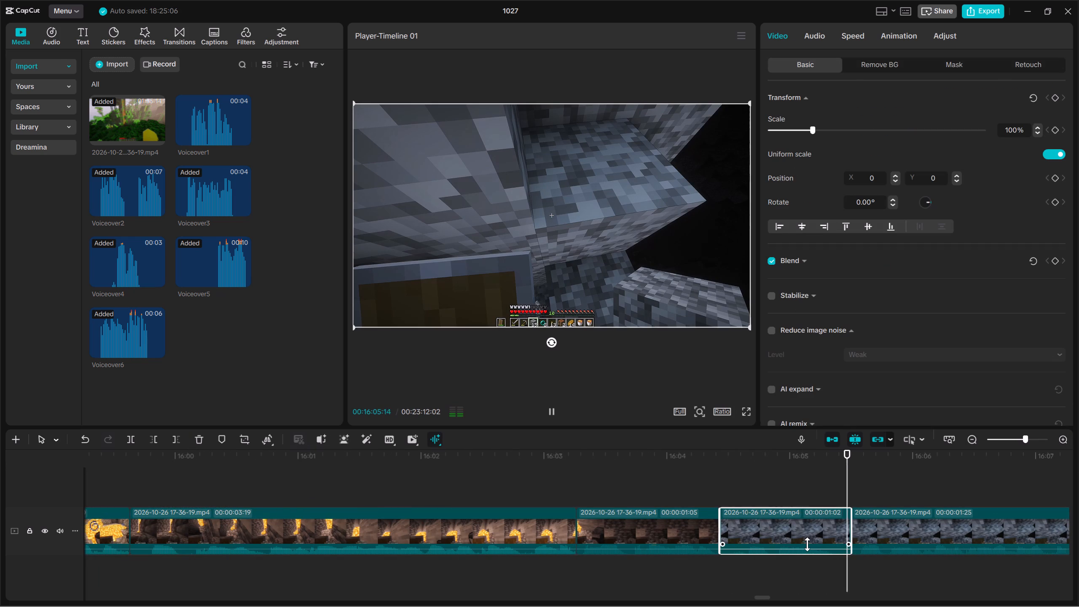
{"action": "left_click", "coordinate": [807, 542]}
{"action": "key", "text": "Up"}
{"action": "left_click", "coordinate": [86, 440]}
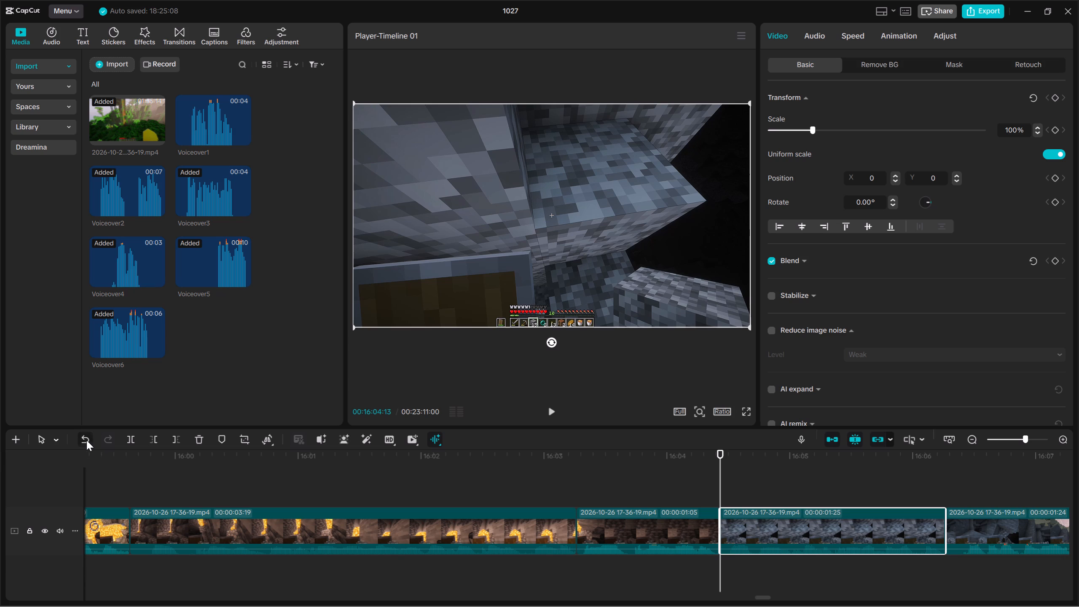
Replay the lava-to-stone transition and extend the start of the stone clip at 00:16:04:13 to a duration of 00:00:03:05.
{"action": "key", "text": "space"}
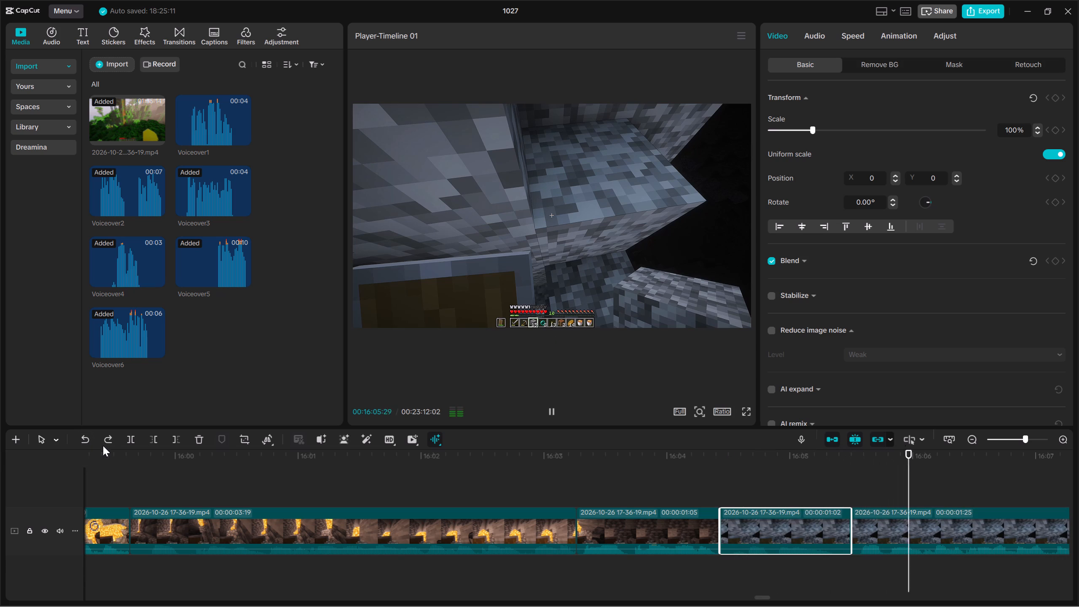
{"action": "key", "text": "Up"}
{"action": "key", "text": "Up"}
{"action": "key", "text": "Up"}
{"action": "key", "text": "space"}
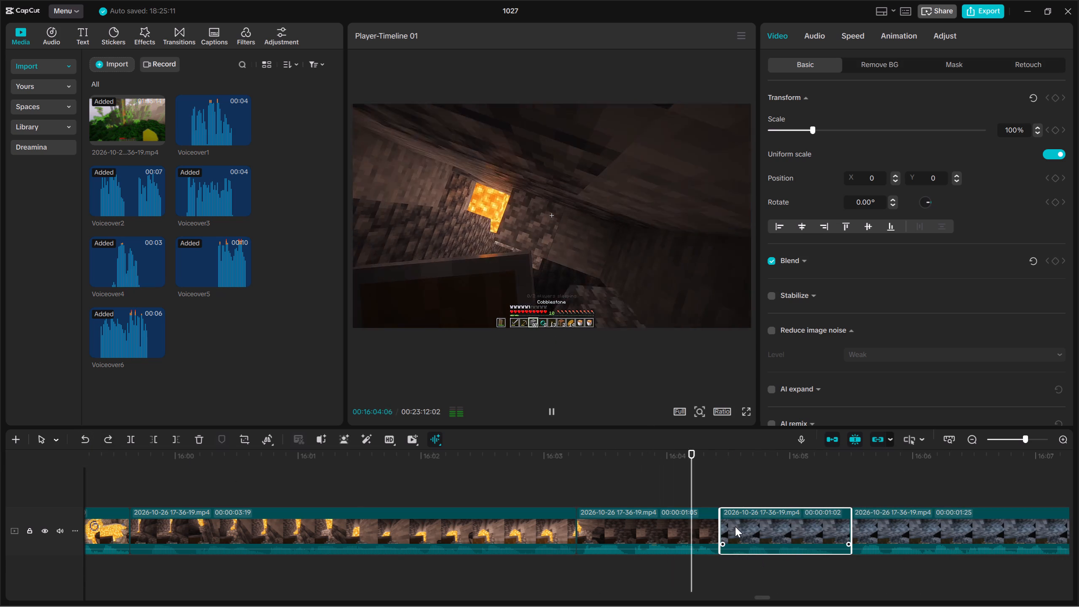
{"action": "key", "text": "space"}
{"action": "left_click_drag", "start_coordinate": [721, 525], "coordinate": [529, 523]}
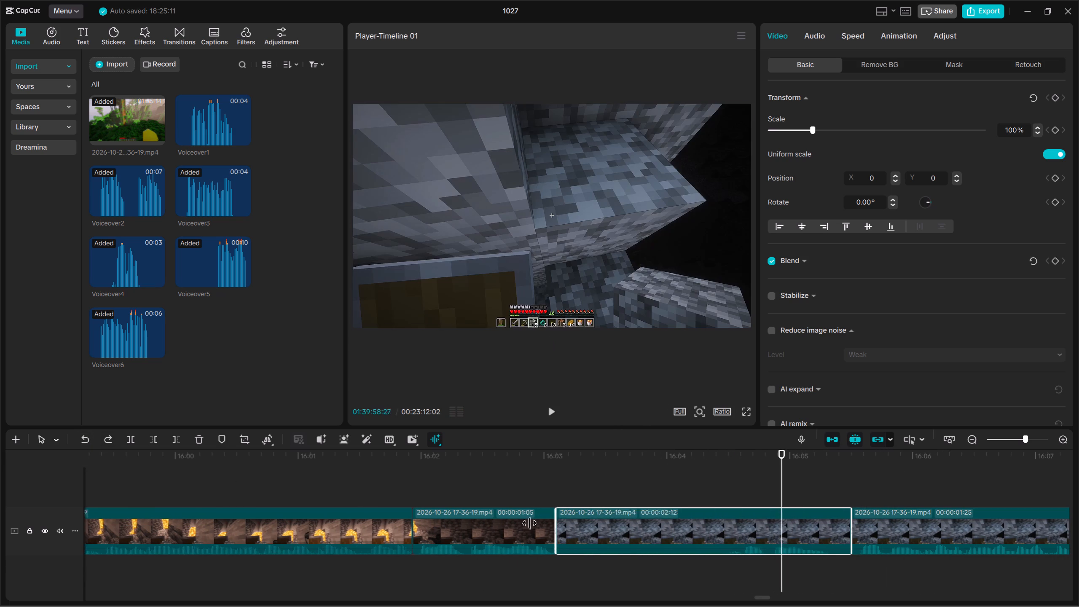
{"action": "left_click_drag", "start_coordinate": [529, 523], "coordinate": [462, 522]}
Play the extended stone clip, split it near 00:16:05, and trim about 1.5 seconds off the start of the second piece.
{"action": "key", "text": "Up"}
{"action": "key", "text": "space"}
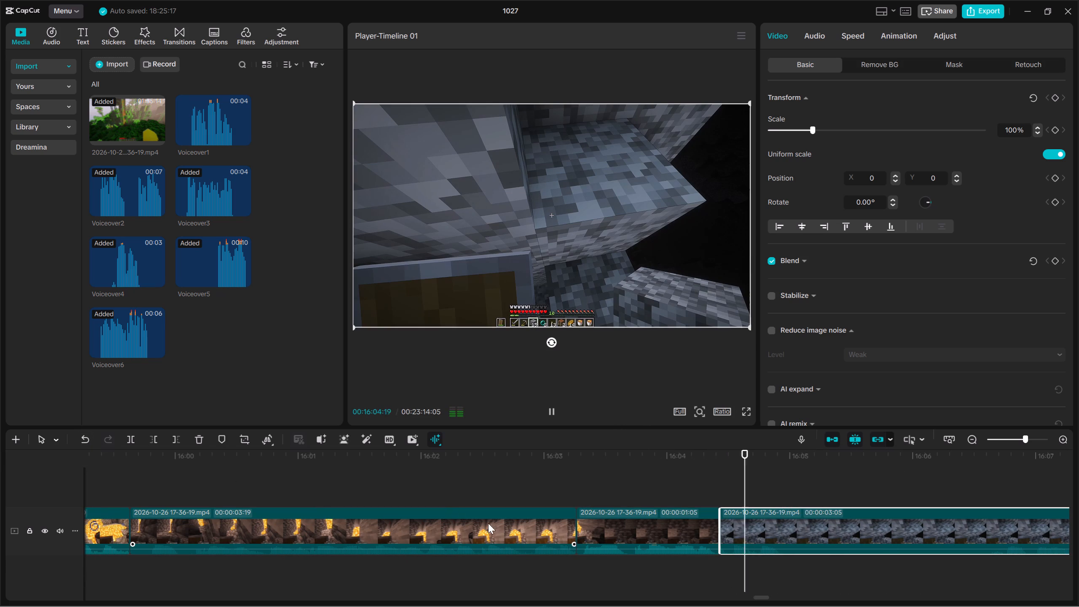
{"action": "key", "text": "space"}
{"action": "left_click", "coordinate": [130, 439]}
{"action": "key", "text": "space"}
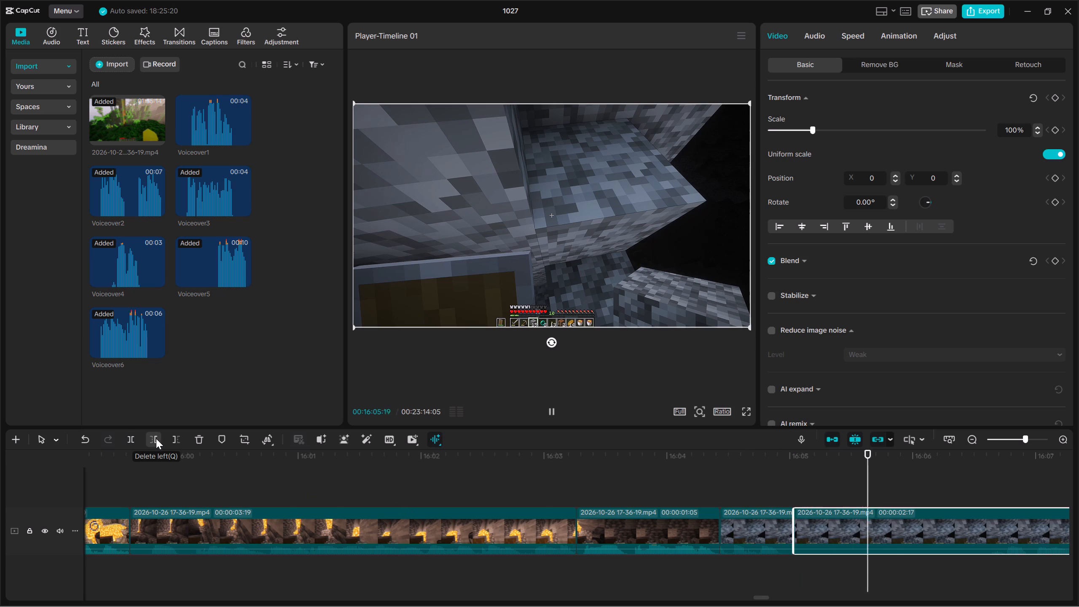
{"action": "left_click", "coordinate": [156, 438]}
Play the remaining cave footage and delete the first desert clip starting at 00:16:13:11.
{"action": "key", "text": "space"}
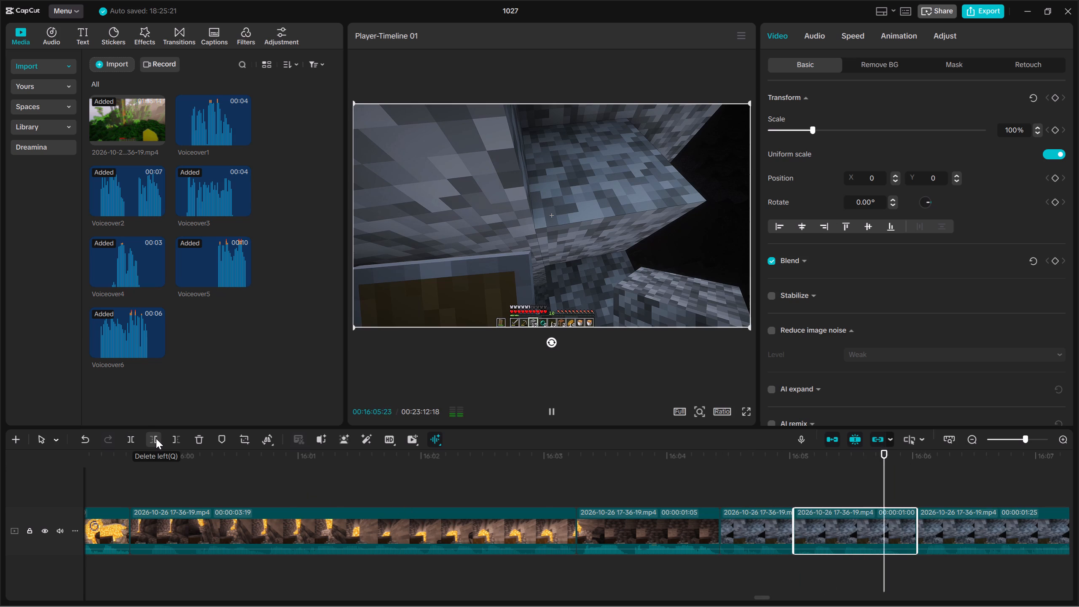
{"action": "double_click", "coordinate": [974, 442]}
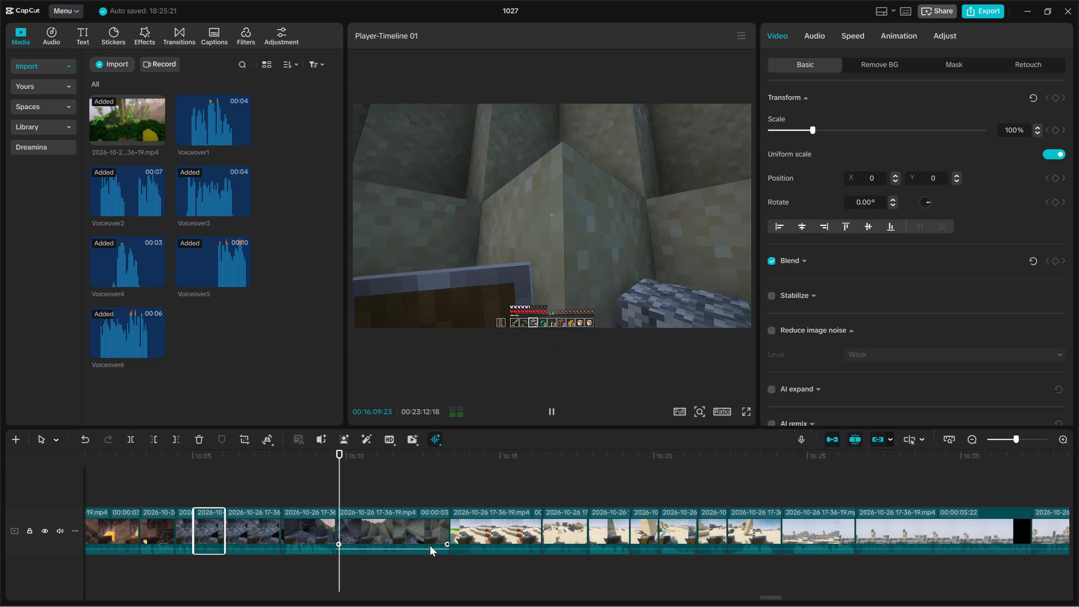
{"action": "key", "text": "space"}
{"action": "key", "text": "space"}
{"action": "left_click", "coordinate": [410, 526]}
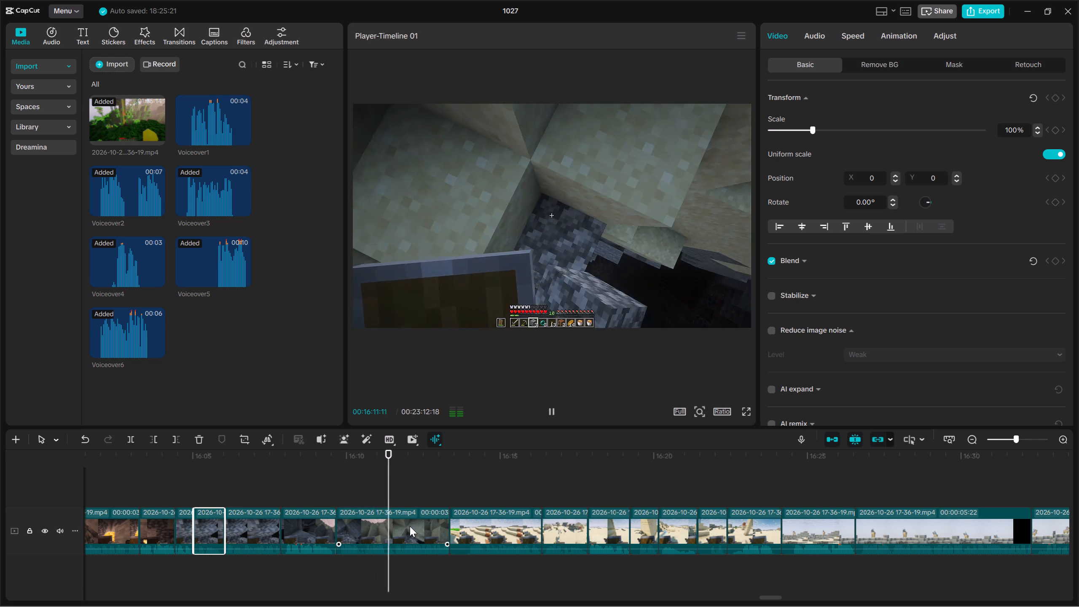
{"action": "left_click", "coordinate": [474, 531]}
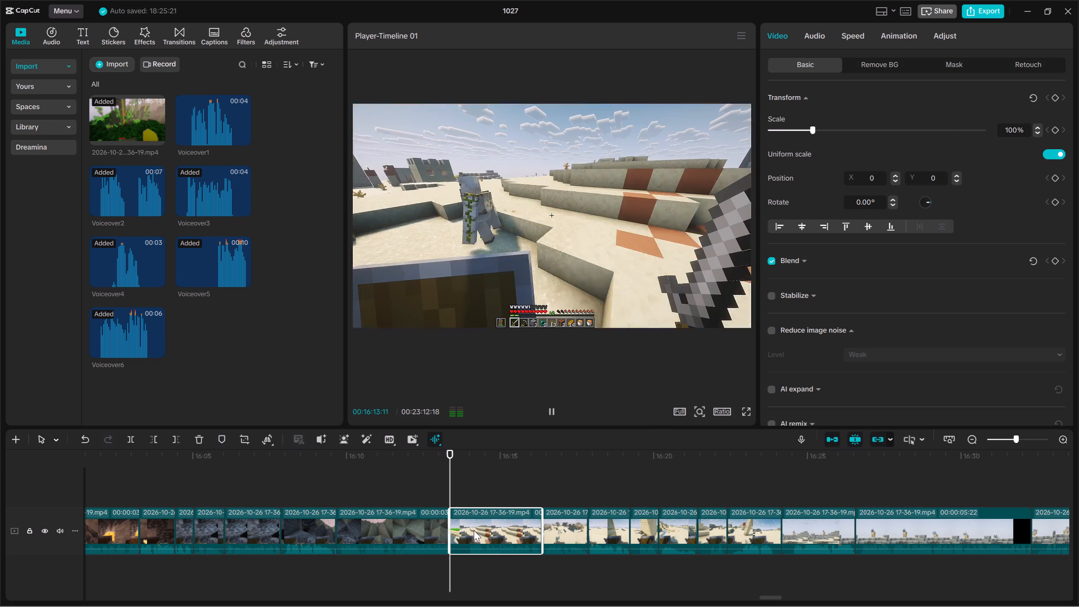
{"action": "key", "text": "space"}
{"action": "key", "text": "space"}
{"action": "key", "text": "Delete"}
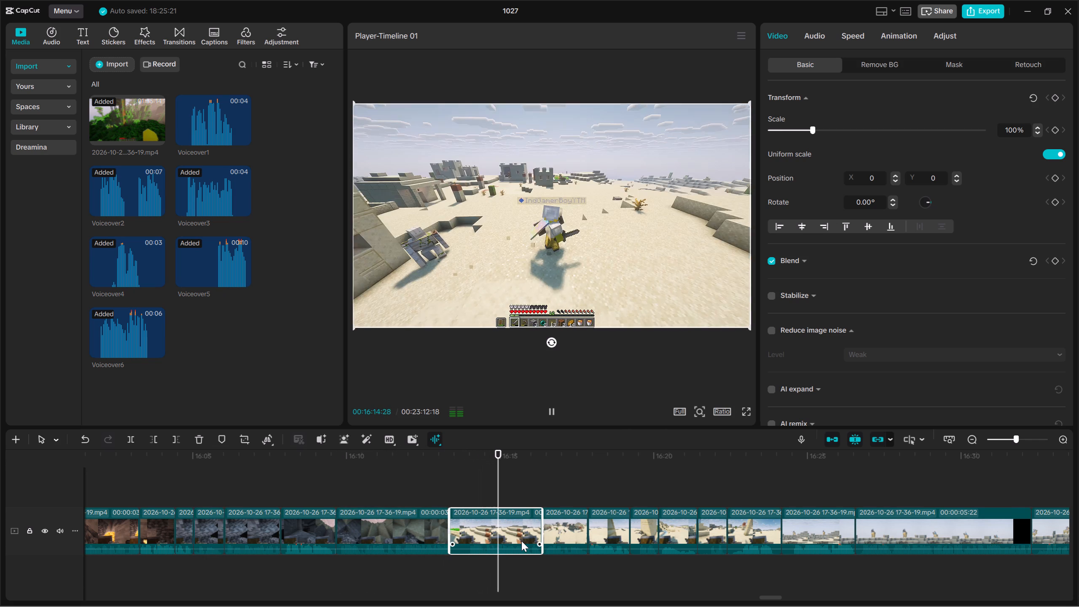
Delete the next five short desert clips in a row starting at 00:16:13:11.
{"action": "left_click_drag", "start_coordinate": [474, 584], "coordinate": [475, 524]}
{"action": "key", "text": "Delete"}
{"action": "left_click", "coordinate": [475, 524]}
{"action": "key", "text": "Up"}
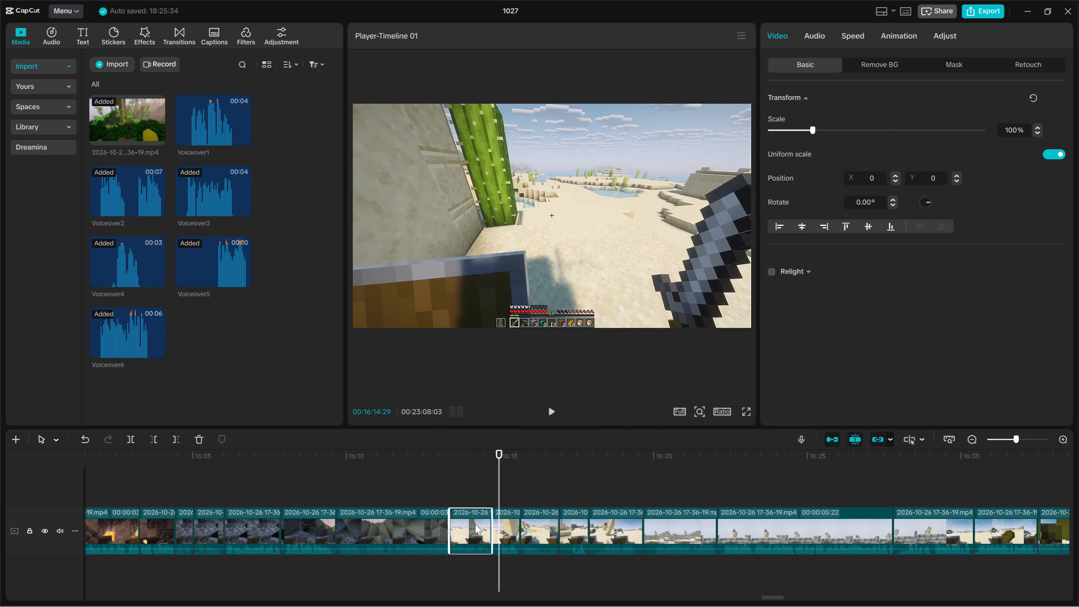
{"action": "key", "text": "Up"}
{"action": "key", "text": "Delete"}
{"action": "left_click", "coordinate": [475, 524]}
{"action": "key", "text": "Delete"}
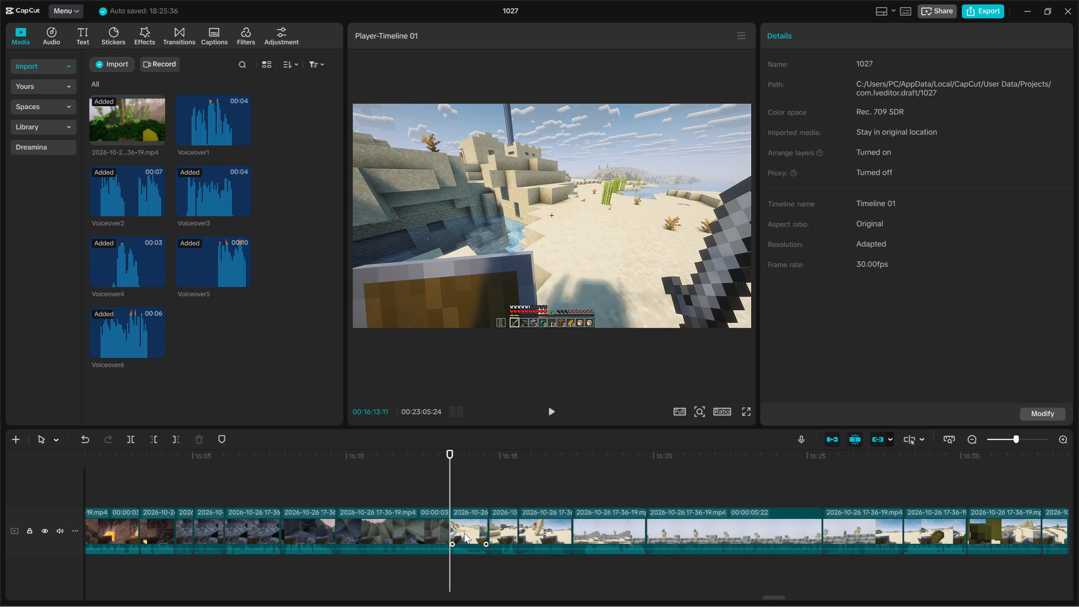
{"action": "key", "text": "Delete"}
{"action": "left_click", "coordinate": [464, 533]}
{"action": "key", "text": "Delete"}
{"action": "left_click", "coordinate": [464, 533]}
{"action": "key", "text": "Delete"}
Delete six more consecutive desert clips starting at 00:16:13:11, including the 00:00:05:22 clip.
{"action": "left_click", "coordinate": [464, 533]}
{"action": "key", "text": "Delete"}
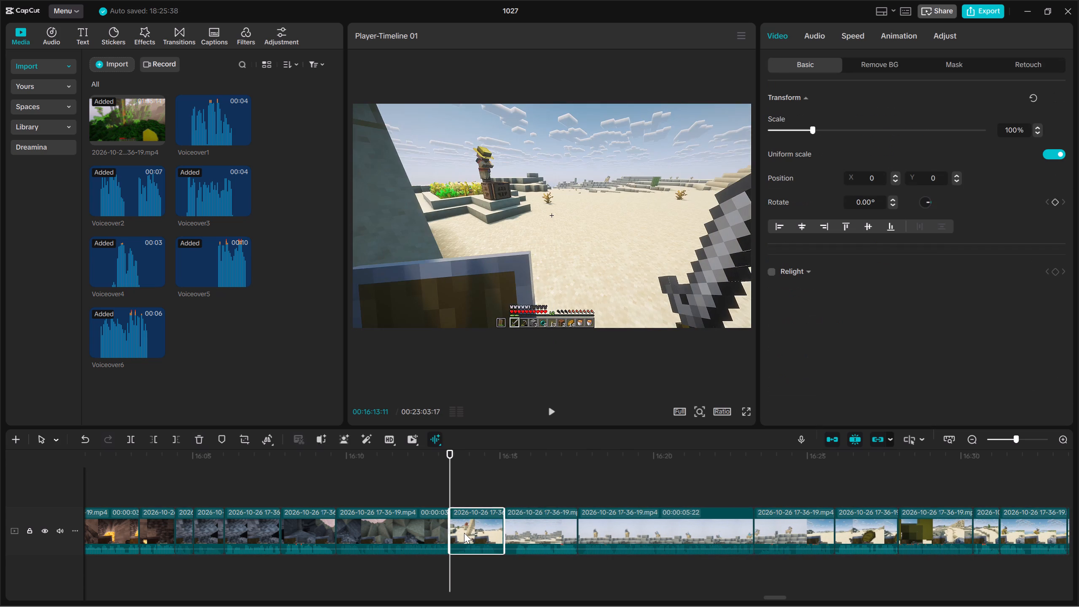
{"action": "left_click", "coordinate": [464, 533]}
{"action": "key", "text": "Delete"}
{"action": "left_click", "coordinate": [464, 533]}
{"action": "key", "text": "Delete"}
{"action": "left_click", "coordinate": [464, 533]}
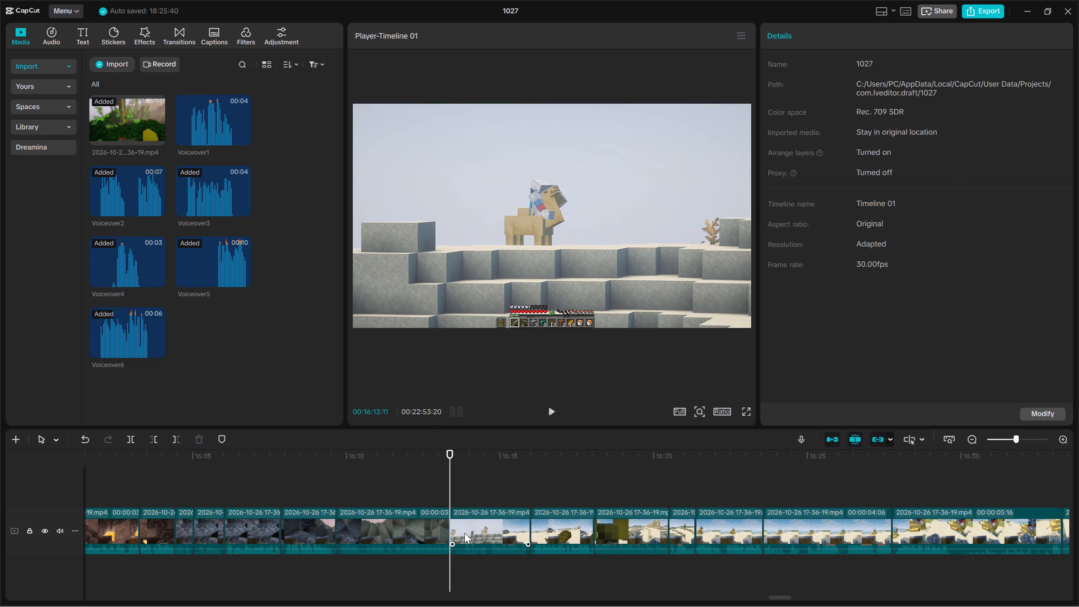
{"action": "key", "text": "Delete"}
{"action": "left_click", "coordinate": [491, 537]}
{"action": "key", "text": "Delete"}
{"action": "left_click", "coordinate": [491, 537]}
{"action": "key", "text": "Delete"}
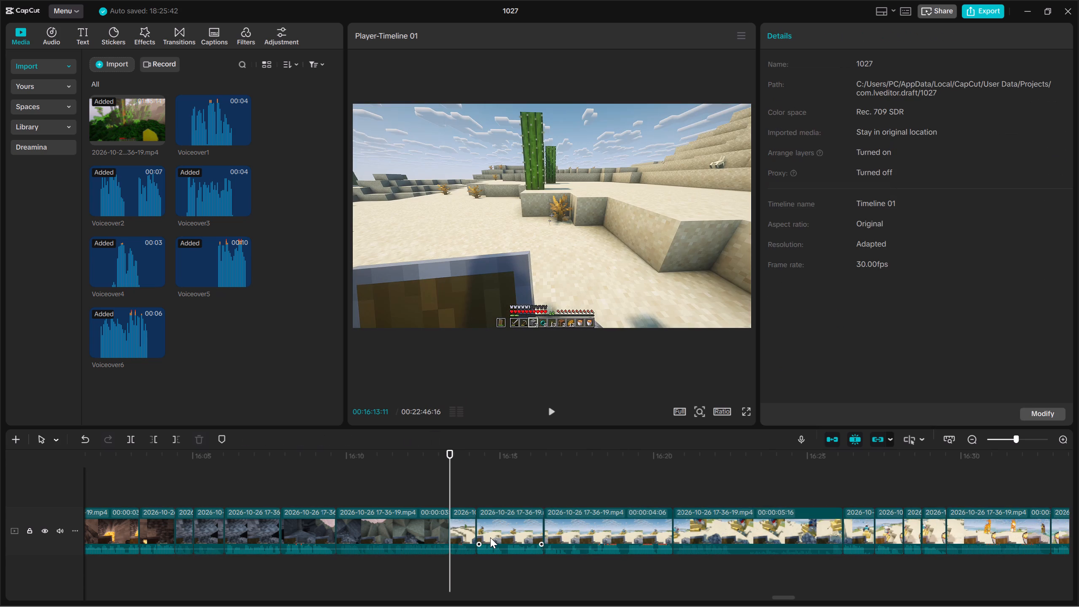
Delete seven more consecutive desert clips at 00:16:13:11, including the 00:00:04:06 and 00:00:05:16 camel-riding clips.
{"action": "left_click", "coordinate": [467, 535]}
{"action": "key", "text": "Delete"}
{"action": "left_click", "coordinate": [467, 535]}
{"action": "key", "text": "Delete"}
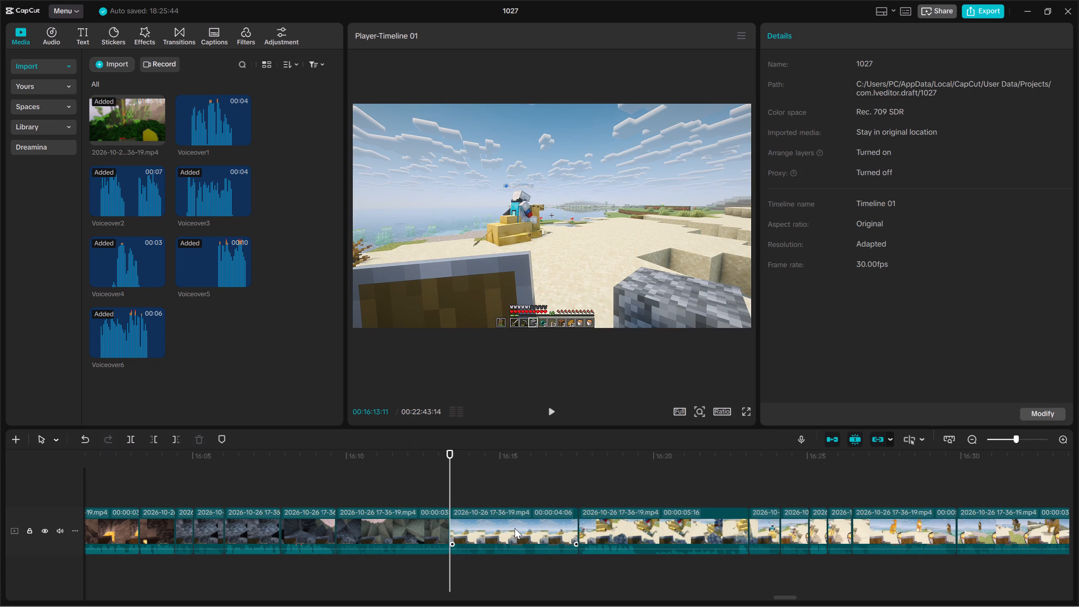
{"action": "left_click", "coordinate": [513, 528]}
{"action": "key", "text": "Delete"}
{"action": "left_click", "coordinate": [539, 527]}
{"action": "key", "text": "Delete"}
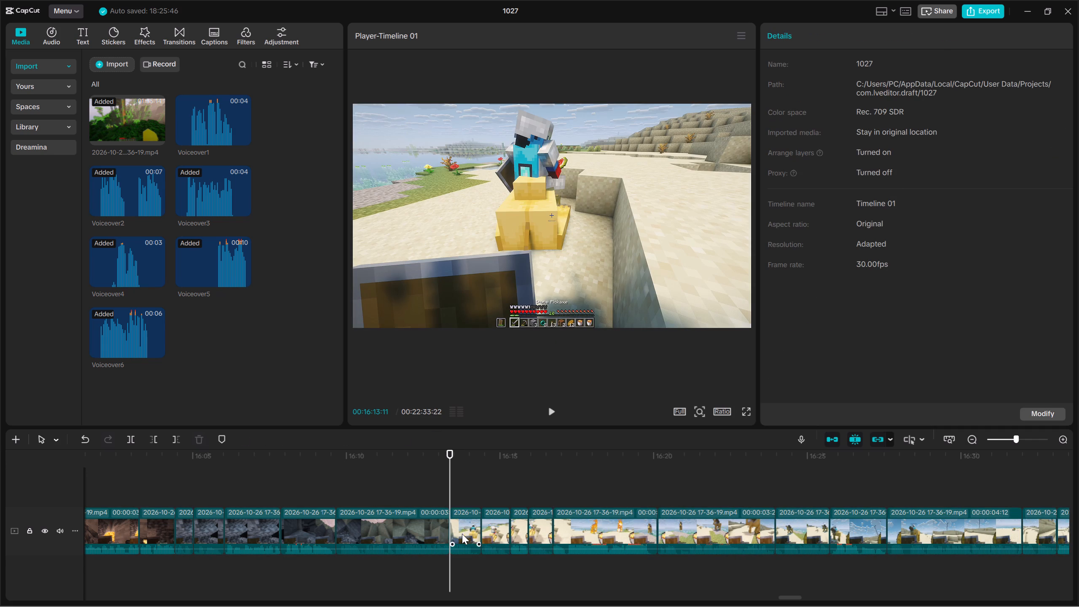
{"action": "left_click", "coordinate": [462, 534]}
{"action": "key", "text": "Delete"}
{"action": "left_click", "coordinate": [462, 534]}
{"action": "key", "text": "Delete"}
{"action": "left_click", "coordinate": [462, 534]}
{"action": "key", "text": "Delete"}
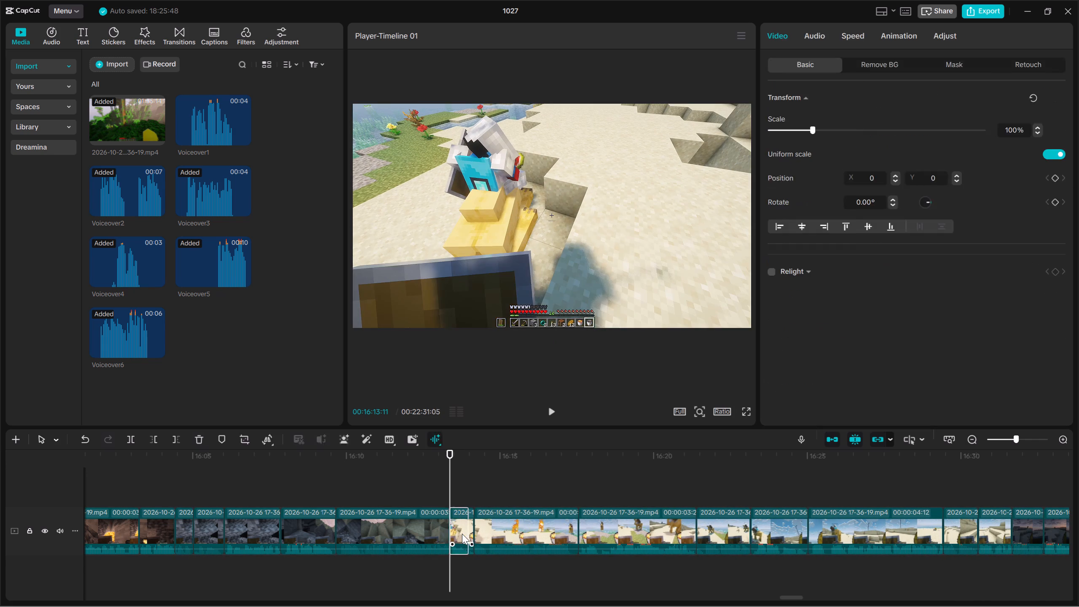
Delete the last eight daylight desert clips at 00:16:13:11, up to the start of the dusk footage.
{"action": "left_click", "coordinate": [462, 534]}
{"action": "key", "text": "Delete"}
{"action": "left_click", "coordinate": [462, 534]}
{"action": "key", "text": "Delete"}
{"action": "left_click", "coordinate": [462, 534]}
{"action": "key", "text": "Delete"}
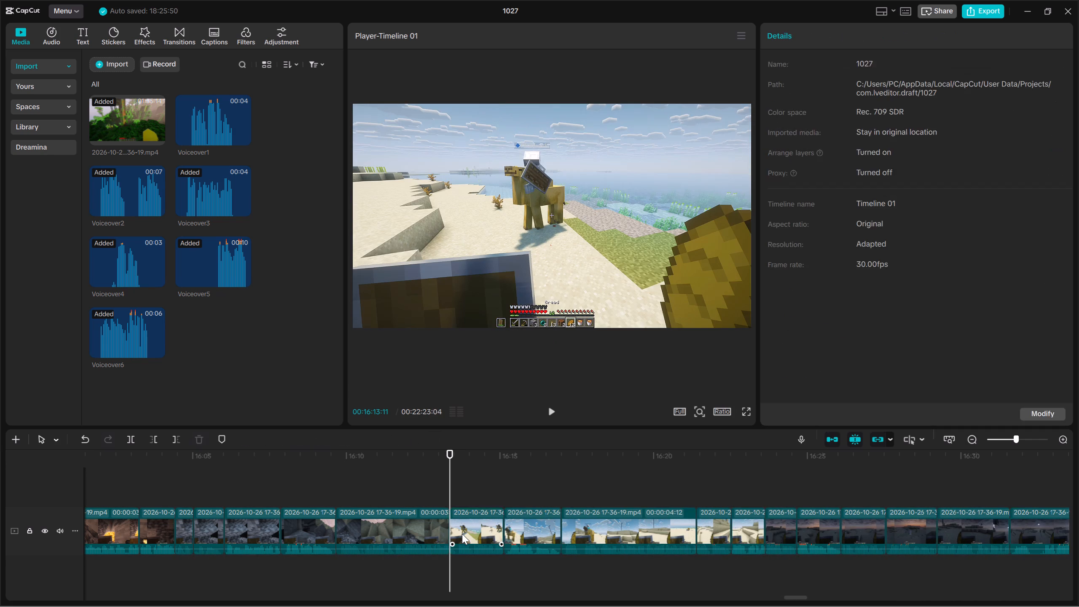
{"action": "left_click", "coordinate": [462, 534]}
{"action": "key", "text": "Delete"}
{"action": "left_click", "coordinate": [462, 534]}
{"action": "key", "text": "Delete"}
{"action": "left_click", "coordinate": [490, 533]}
{"action": "key", "text": "Delete"}
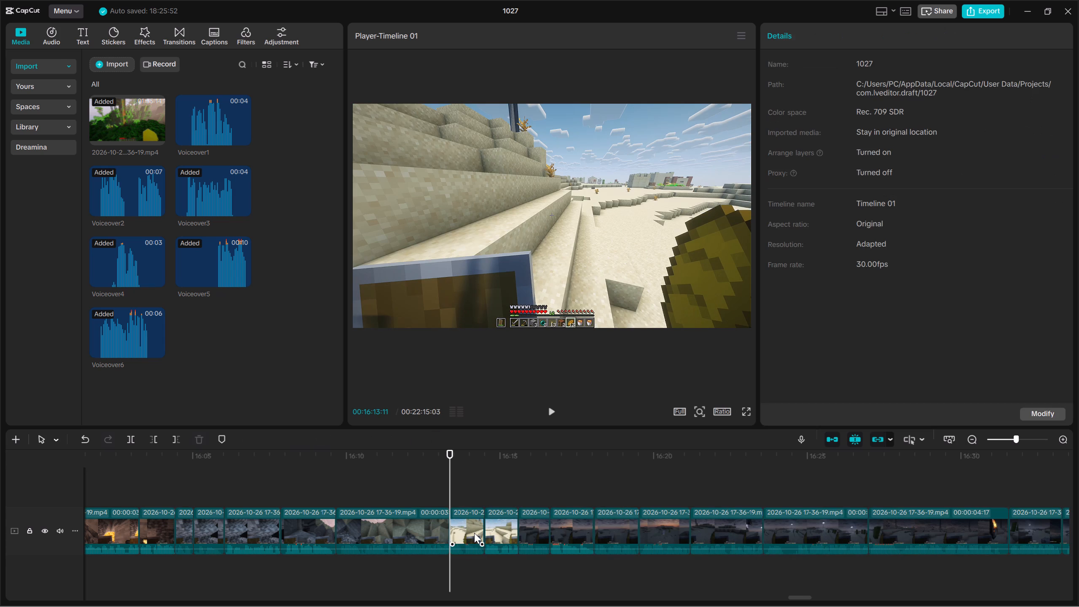
{"action": "left_click", "coordinate": [461, 536]}
{"action": "key", "text": "Delete"}
{"action": "left_click", "coordinate": [469, 531]}
{"action": "key", "text": "Delete"}
Play the dusk footage from 00:16:13:11 onward and delete its first two short clips.
{"action": "key", "text": "space"}
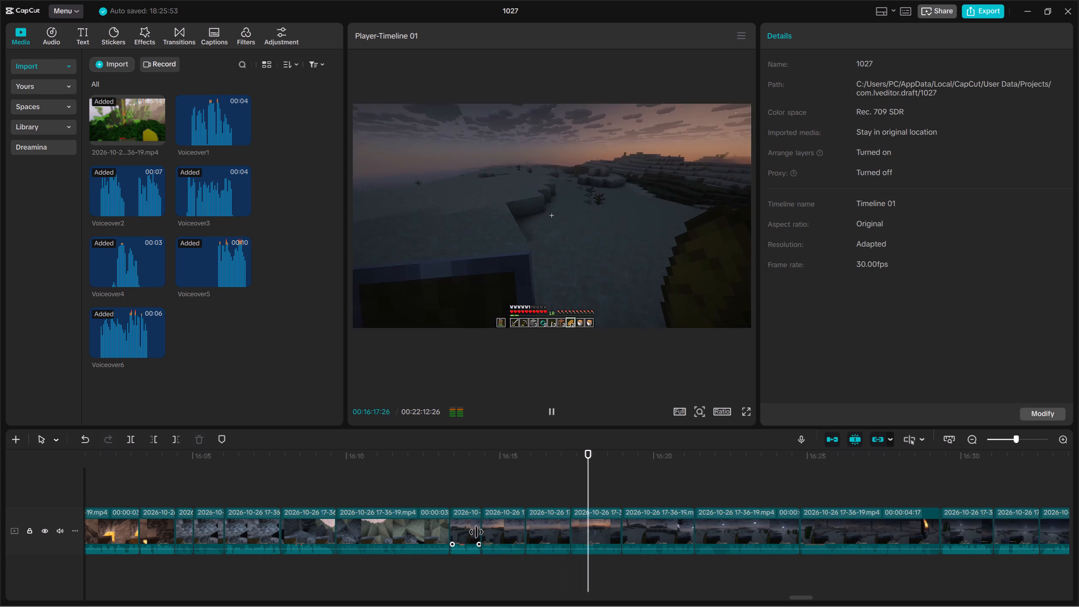
{"action": "key", "text": "Up"}
{"action": "left_click", "coordinate": [476, 532]}
{"action": "key", "text": "Delete"}
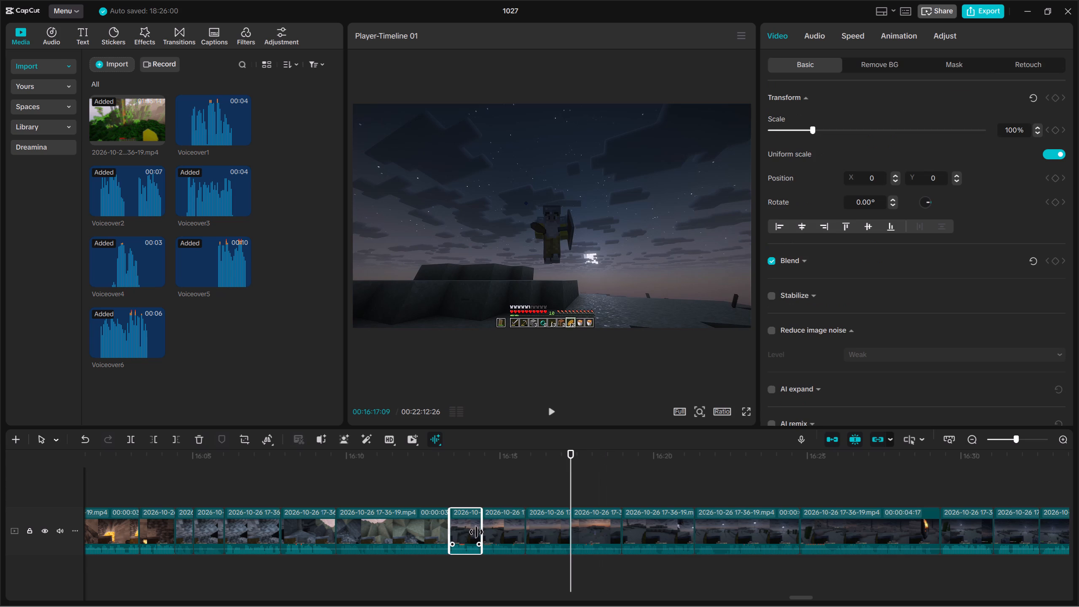
{"action": "key", "text": "Up"}
{"action": "key", "text": "Up"}
{"action": "key", "text": "Up"}
{"action": "key", "text": "space"}
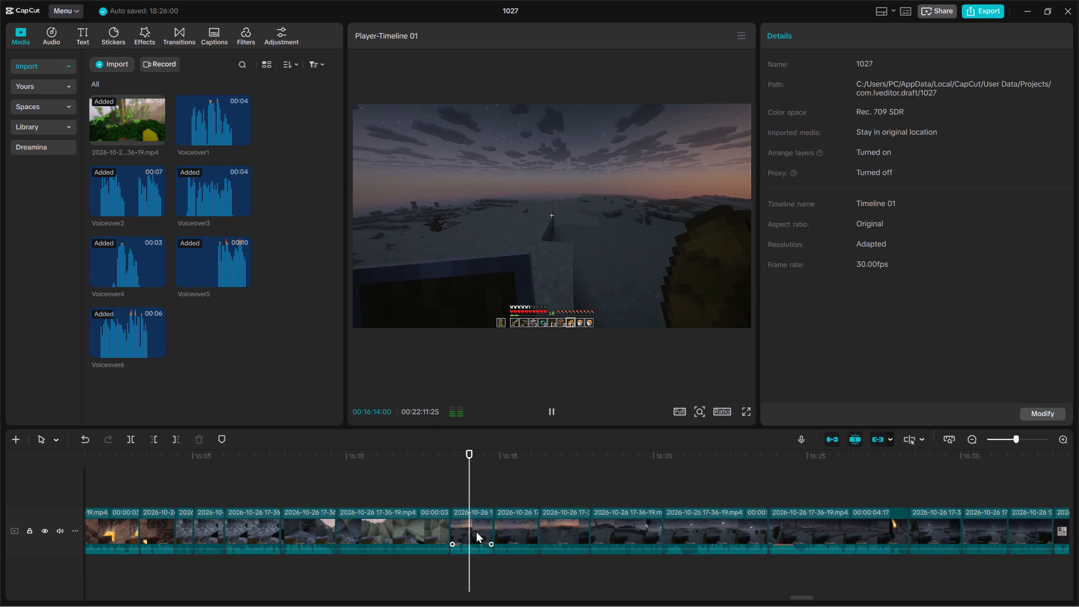
{"action": "left_click", "coordinate": [476, 532]}
{"action": "key", "text": "Delete"}
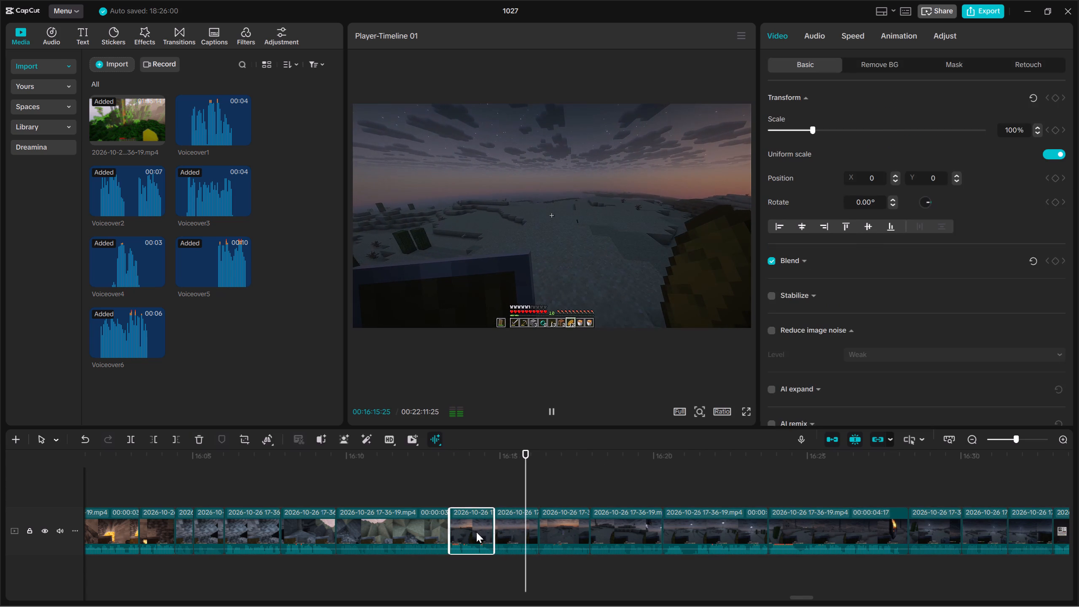
Play the dusk and night footage from 00:16:13:11 onward and add a timeline marker over the 00:00:35:19 clip at about 00:16:48.
{"action": "key", "text": "Up"}
{"action": "key", "text": "Up"}
{"action": "key", "text": "Up"}
{"action": "key", "text": "space"}
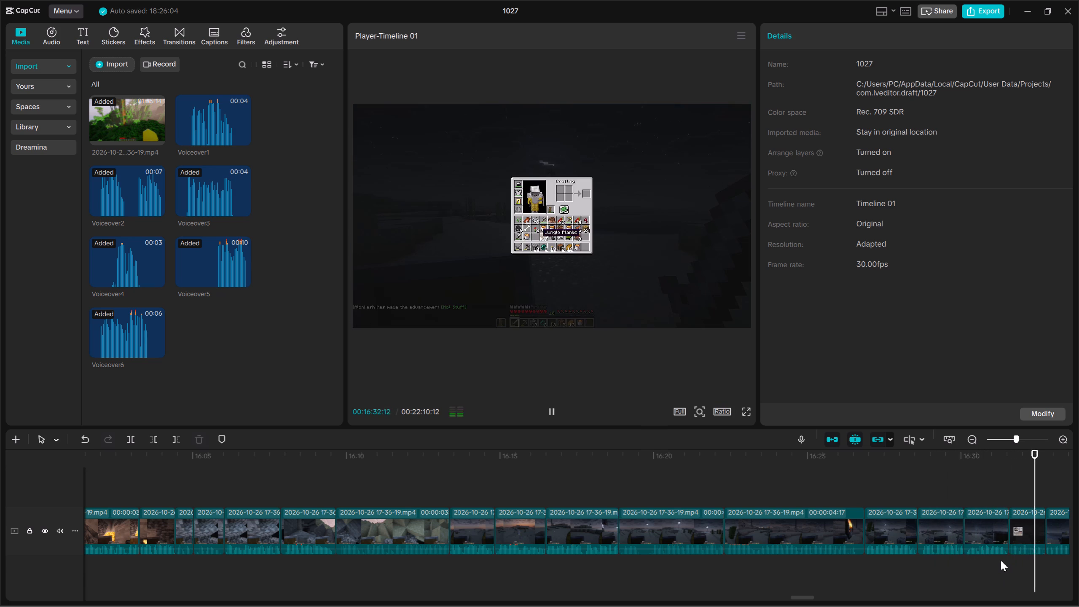
{"action": "left_click", "coordinate": [1036, 536]}
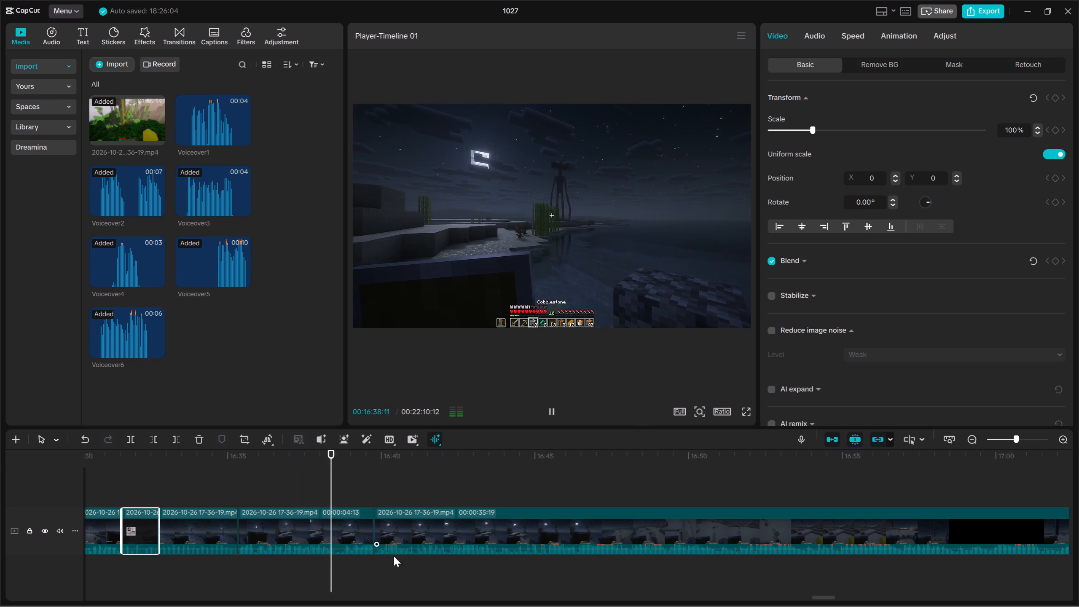
{"action": "left_click", "coordinate": [467, 536]}
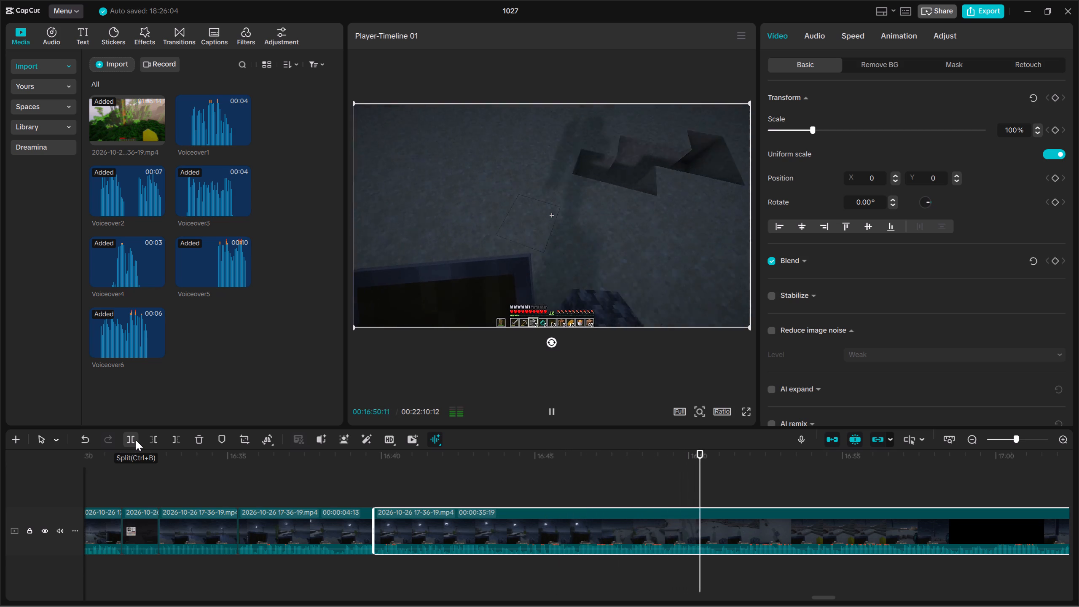
{"action": "left_click", "coordinate": [967, 442]}
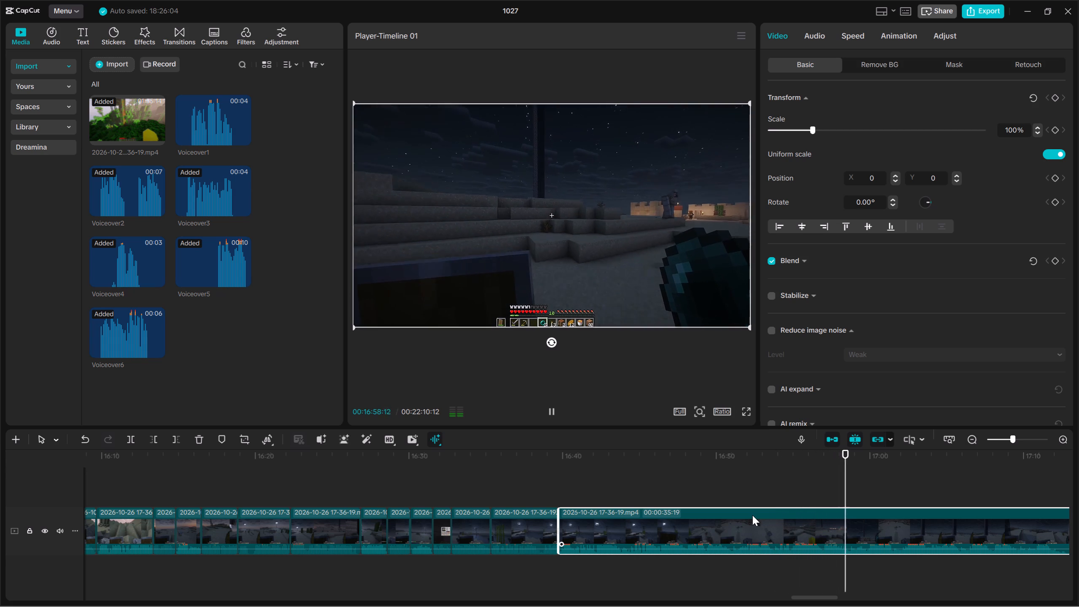
{"action": "left_click", "coordinate": [711, 482]}
{"action": "left_click_drag", "start_coordinate": [711, 482], "coordinate": [696, 479]}
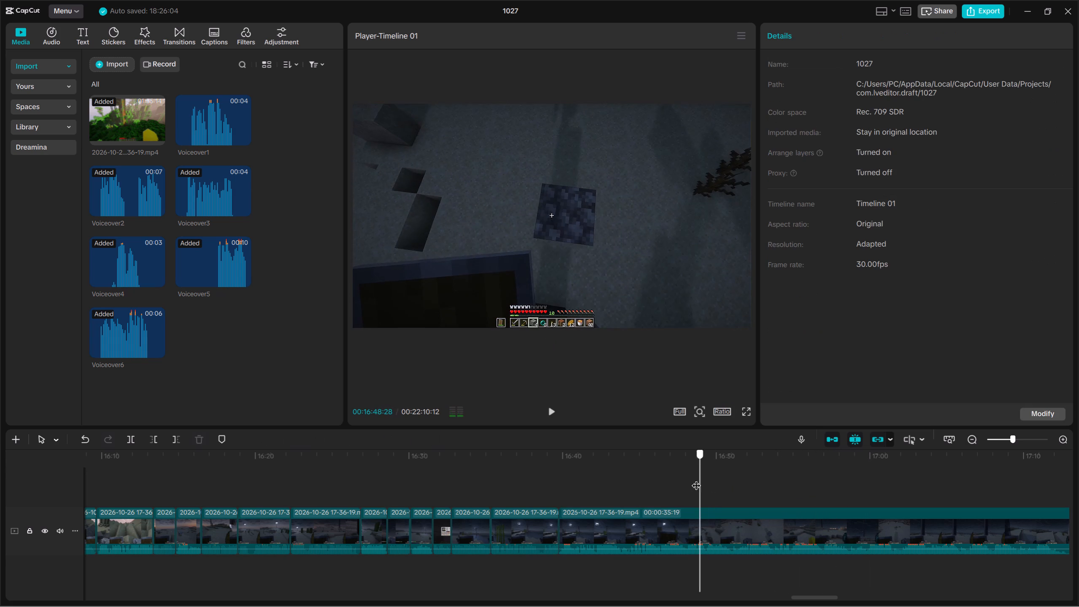
{"action": "left_click_drag", "start_coordinate": [696, 479], "coordinate": [698, 479]}
{"action": "left_click", "coordinate": [223, 437]}
Continue reviewing the long night clip from the marker at about 00:16:48 onward.
{"action": "key", "text": "space"}
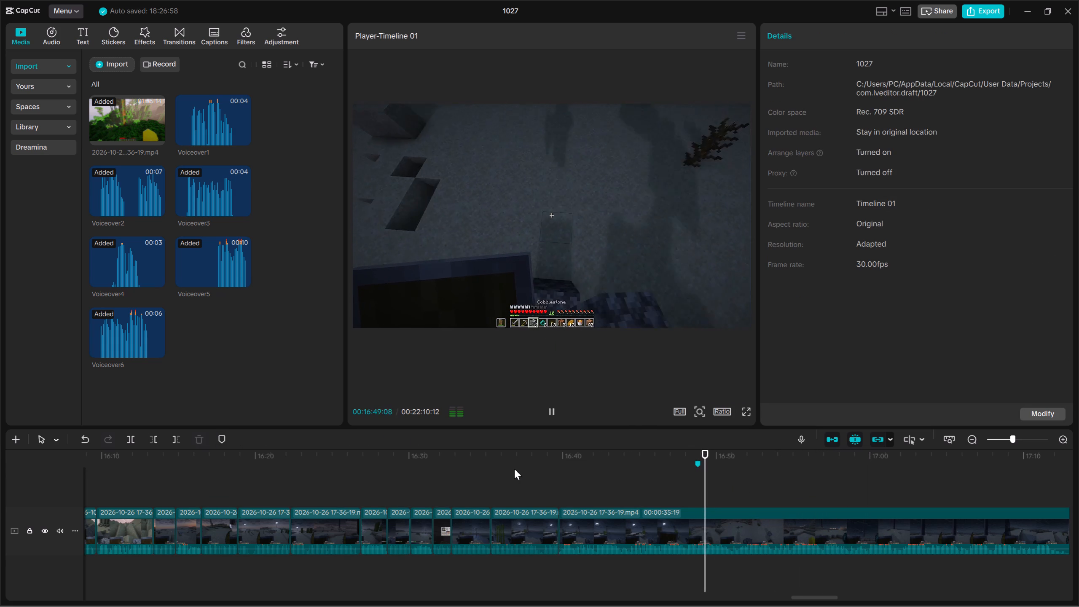
{"action": "left_click", "coordinate": [968, 437]}
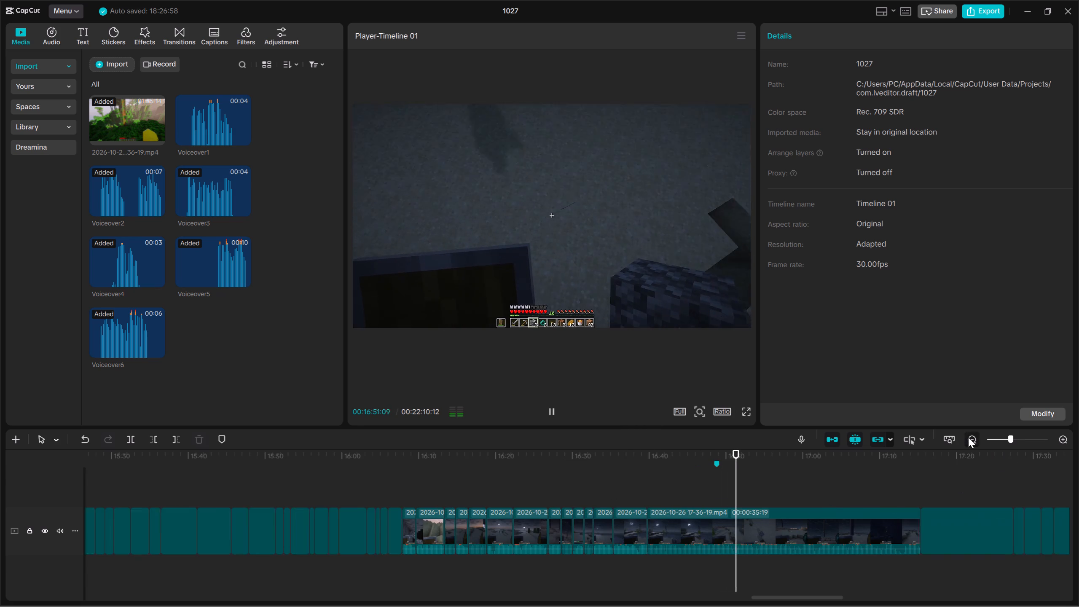
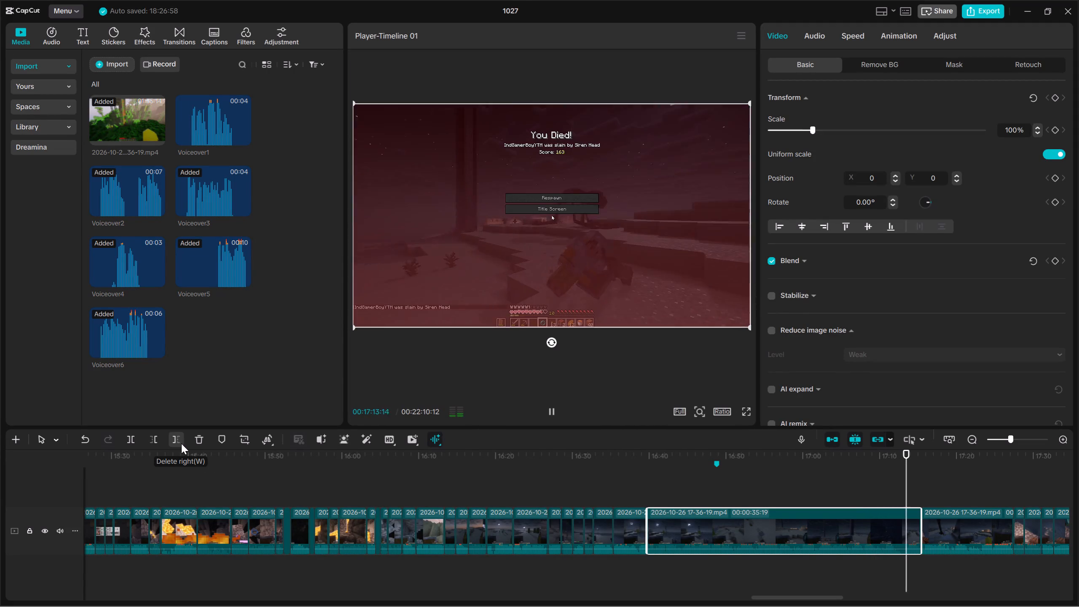
Play through the night footage and delete the first two short clips starting at about 00:17:28.
{"action": "left_click", "coordinate": [956, 534]}
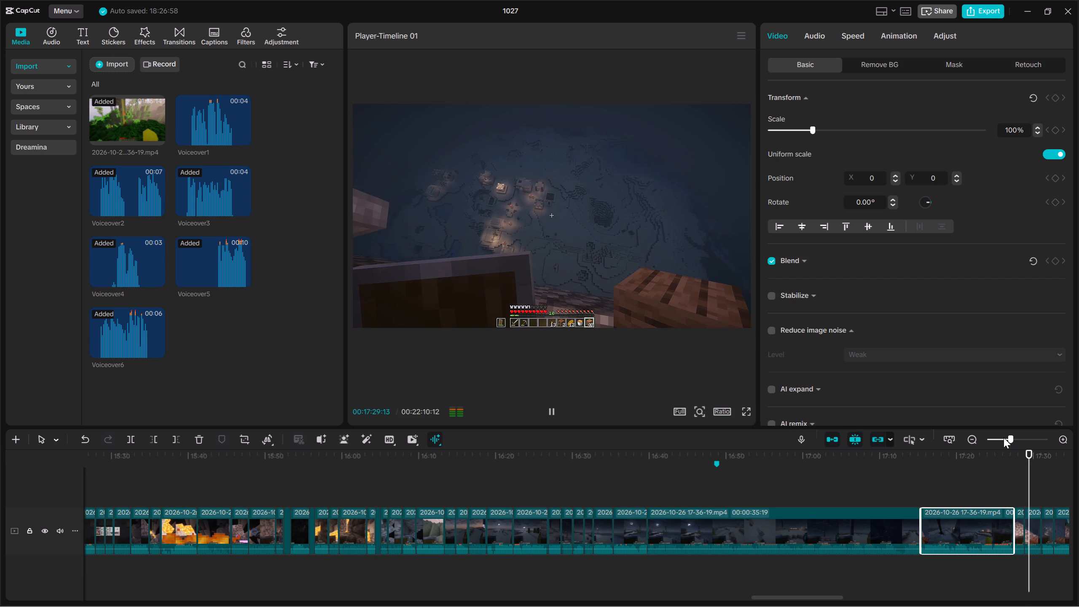
{"action": "left_click", "coordinate": [1016, 534]}
{"action": "left_click", "coordinate": [1026, 531]}
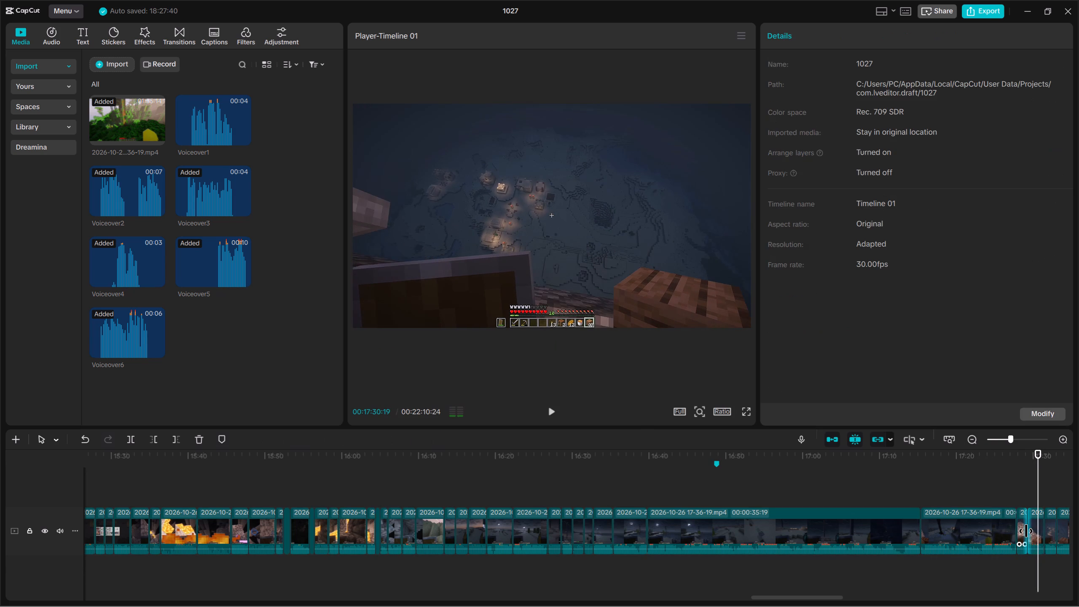
{"action": "left_click", "coordinate": [1020, 531]}
{"action": "key", "text": "Delete"}
{"action": "left_click", "coordinate": [1020, 531]}
{"action": "key", "text": "Up"}
{"action": "key", "text": "Delete"}
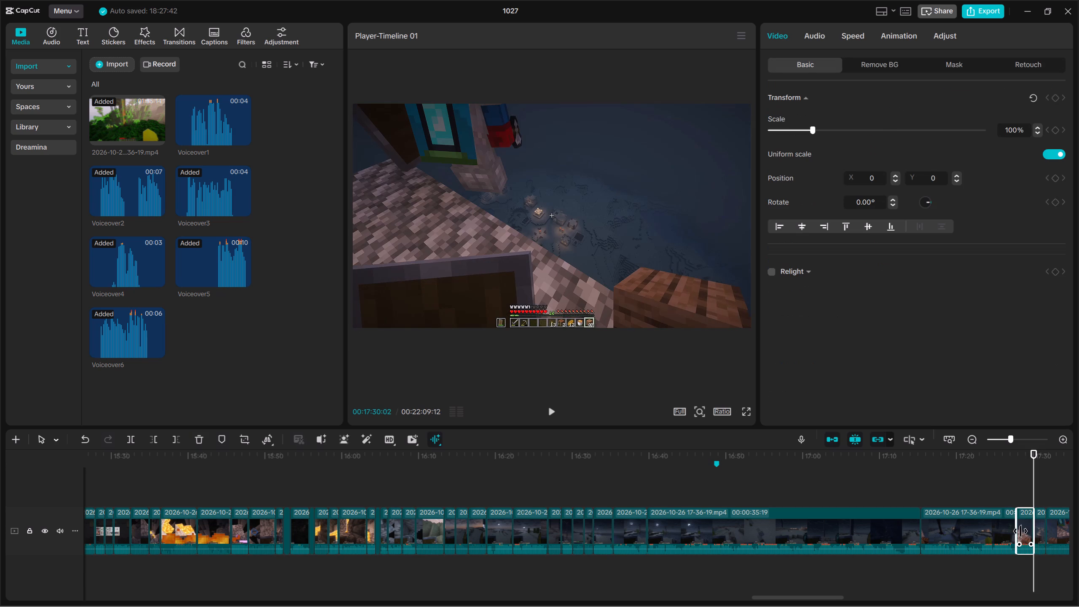
Preview and delete the next two clips at about 00:17:28, including the roughly 4-second one.
{"action": "key", "text": "Up"}
{"action": "key", "text": "Up"}
{"action": "key", "text": "space"}
{"action": "left_click", "coordinate": [1020, 531]}
{"action": "key", "text": "Delete"}
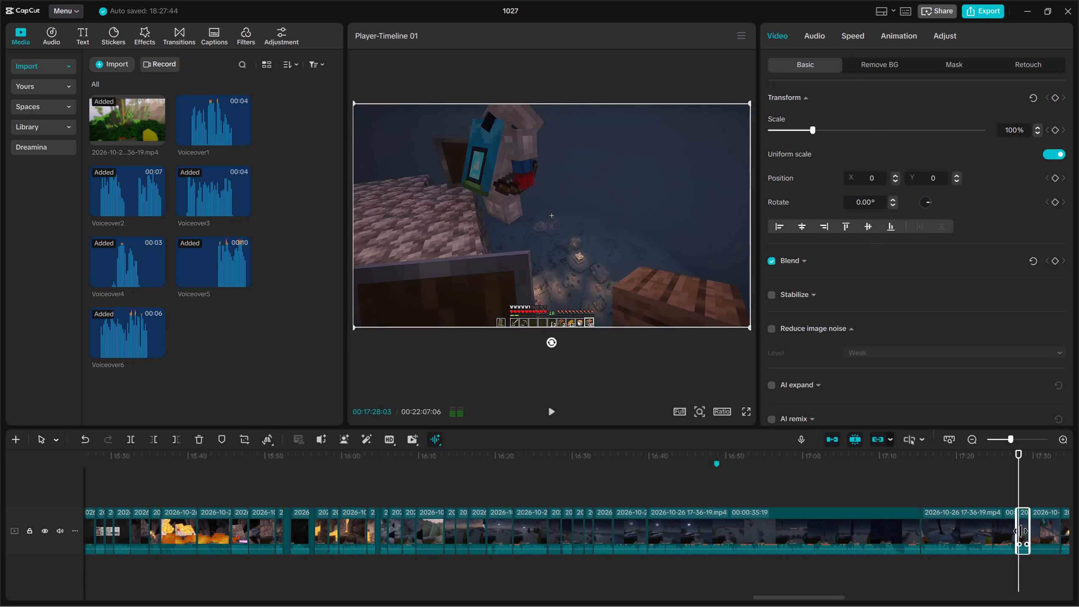
{"action": "left_click", "coordinate": [1023, 531]}
{"action": "key", "text": "space"}
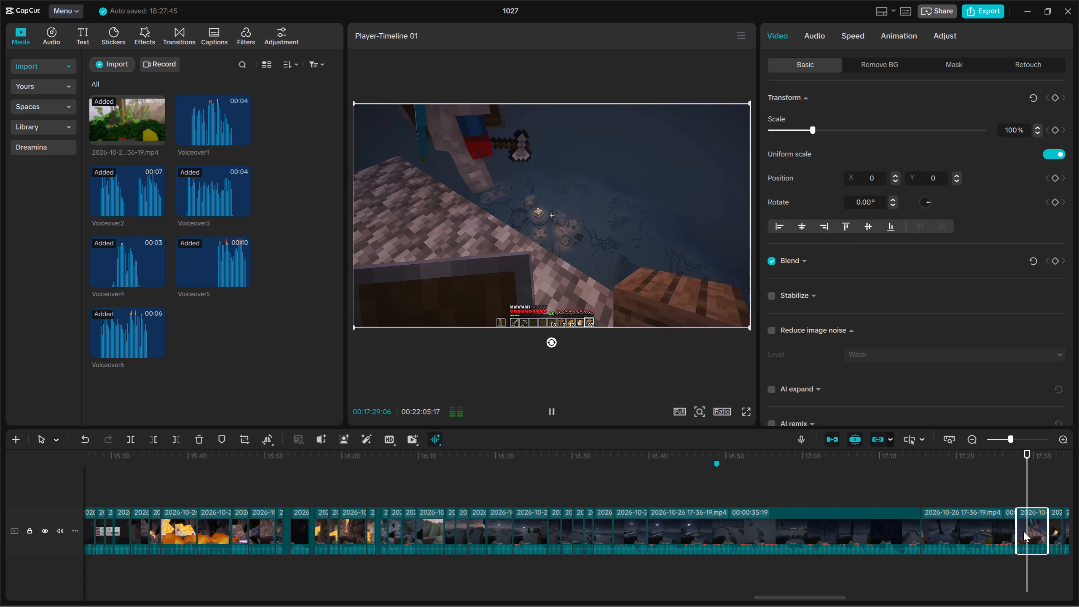
{"action": "key", "text": "Delete"}
Play on from about 00:17:28 and delete the two adjacent short clips between about 00:17:33 and 00:17:36.
{"action": "left_click", "coordinate": [1023, 531]}
{"action": "key", "text": "Up"}
{"action": "key", "text": "space"}
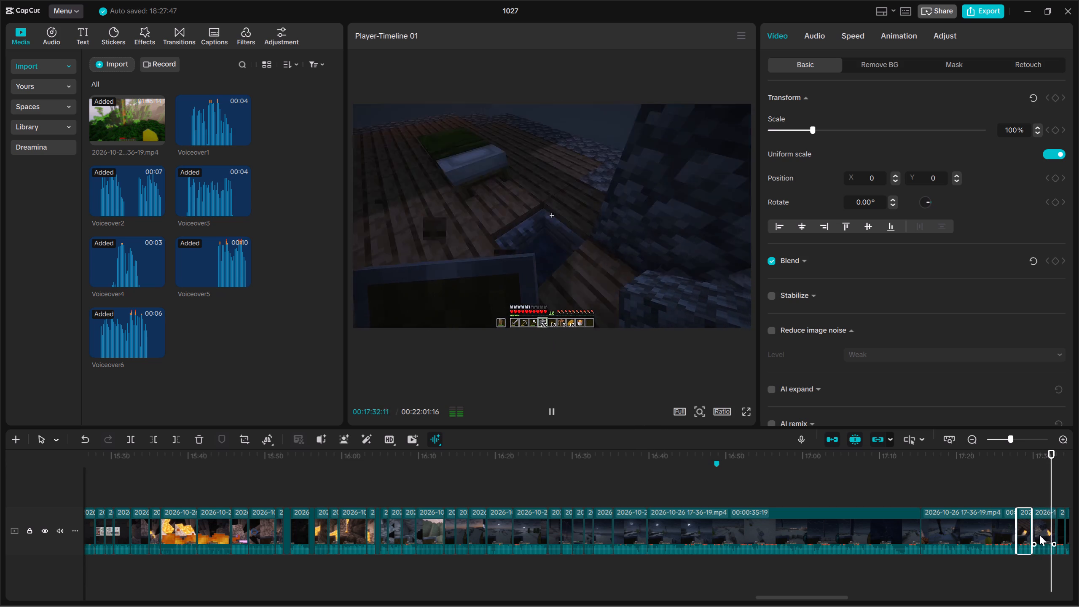
{"action": "left_click_drag", "start_coordinate": [1041, 575], "coordinate": [1078, 570]}
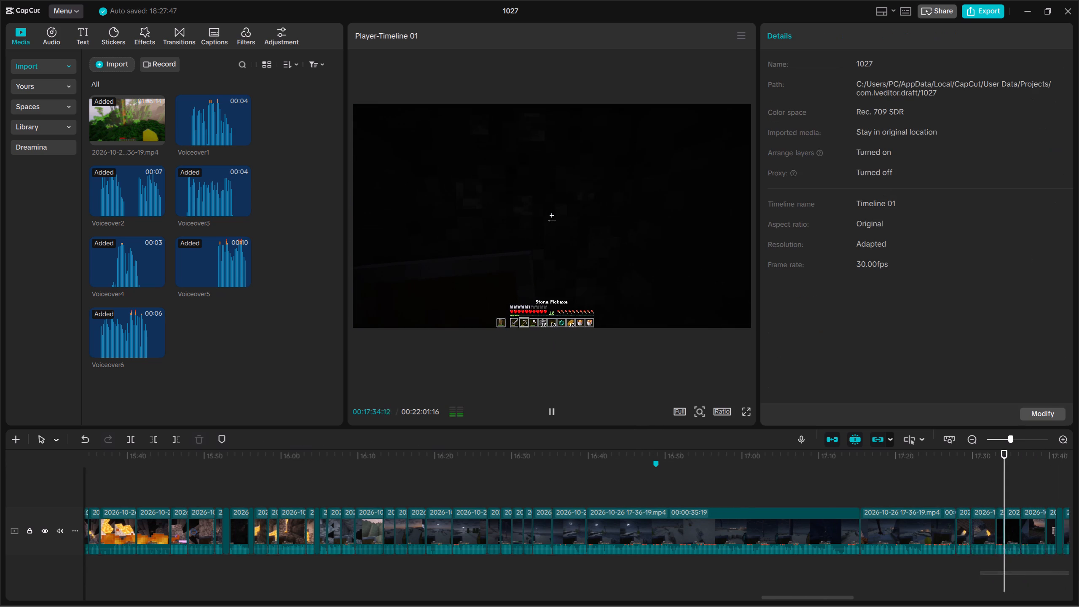
{"action": "left_click_drag", "start_coordinate": [1078, 570], "coordinate": [1078, 568]}
{"action": "left_click_drag", "start_coordinate": [906, 562], "coordinate": [900, 545]}
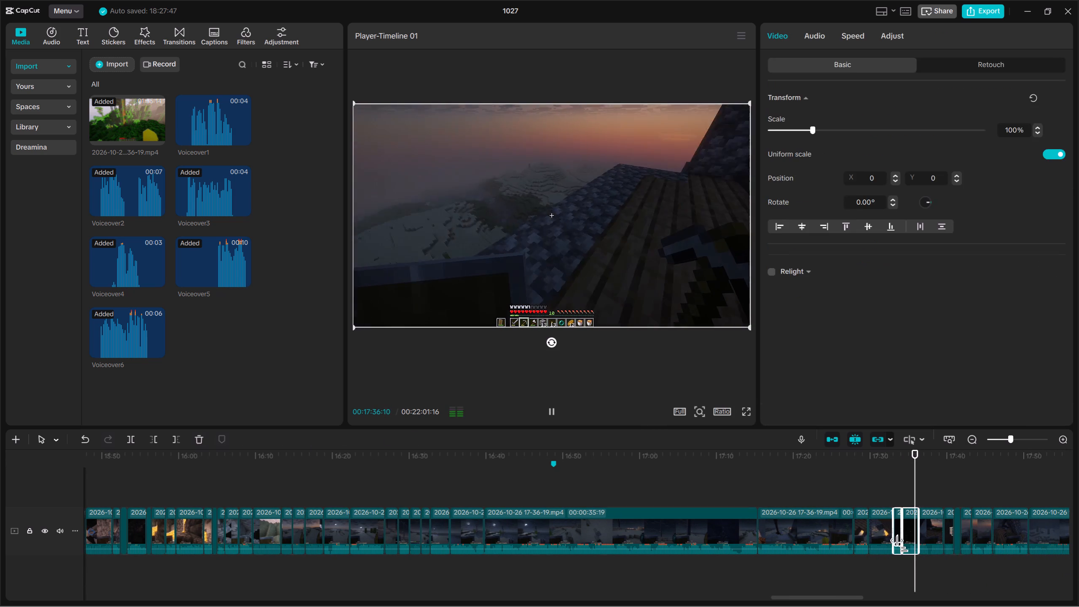
{"action": "key", "text": "Delete"}
Preview the footage from about 00:17:33 and delete the short dusk clip starting at 00:17:36:11.
{"action": "key", "text": "Up"}
{"action": "key", "text": "Up"}
{"action": "left_click", "coordinate": [904, 545]}
{"action": "key", "text": "space"}
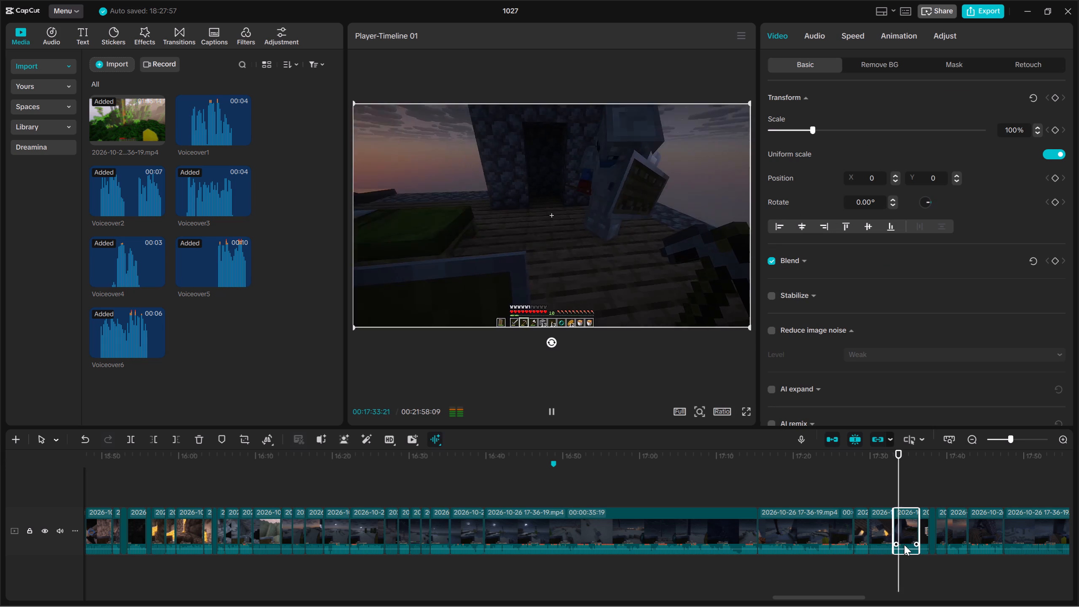
{"action": "left_click", "coordinate": [926, 532]}
{"action": "key", "text": "space"}
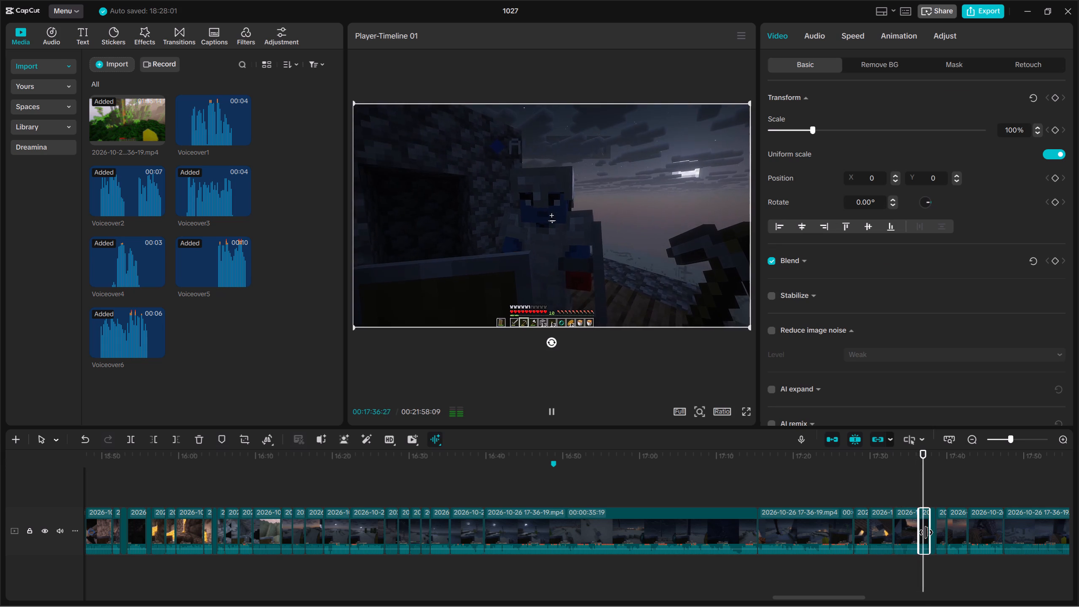
{"action": "key", "text": "Delete"}
Preview the dusk footage from 00:17:36:11 and delete the next two short clips there.
{"action": "key", "text": "Up"}
{"action": "key", "text": "Up"}
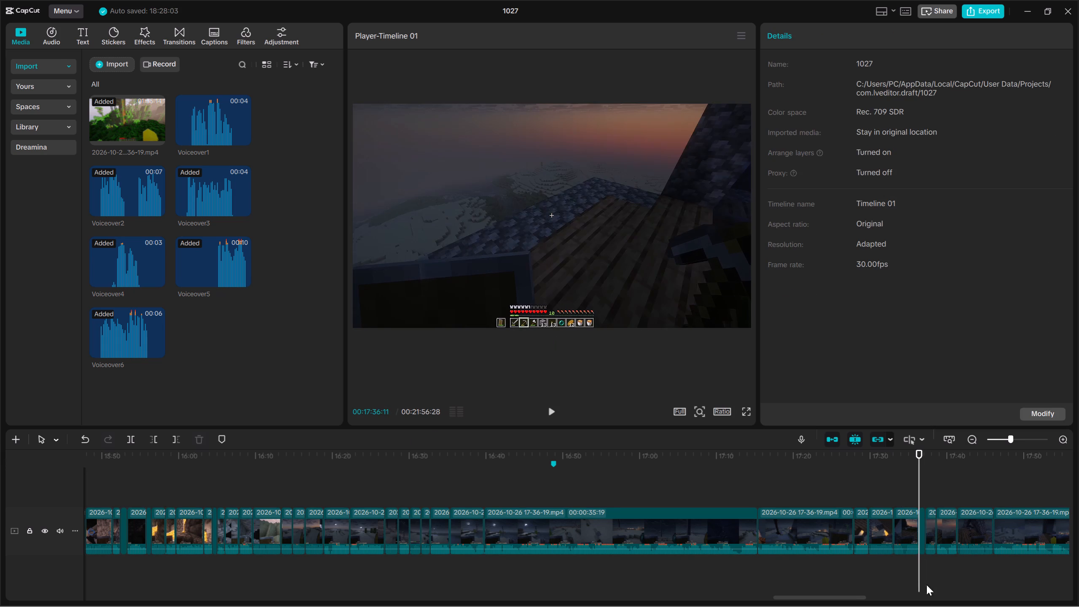
{"action": "key", "text": "space"}
{"action": "double_click", "coordinate": [1062, 440]}
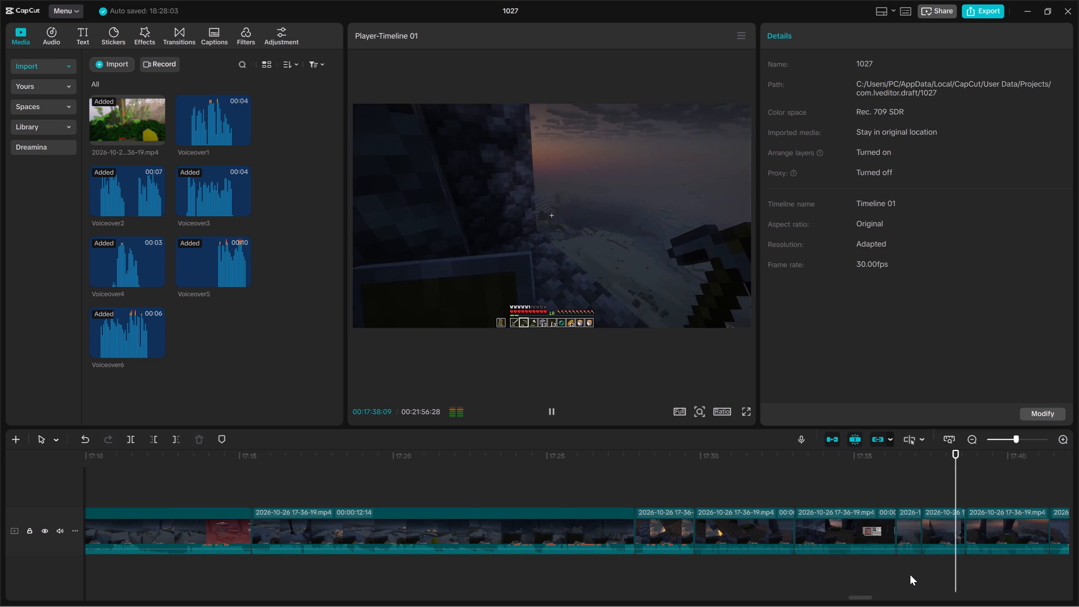
{"action": "left_click_drag", "start_coordinate": [910, 574], "coordinate": [912, 522]}
{"action": "key", "text": "Delete"}
{"action": "key", "text": "Up"}
{"action": "key", "text": "Up"}
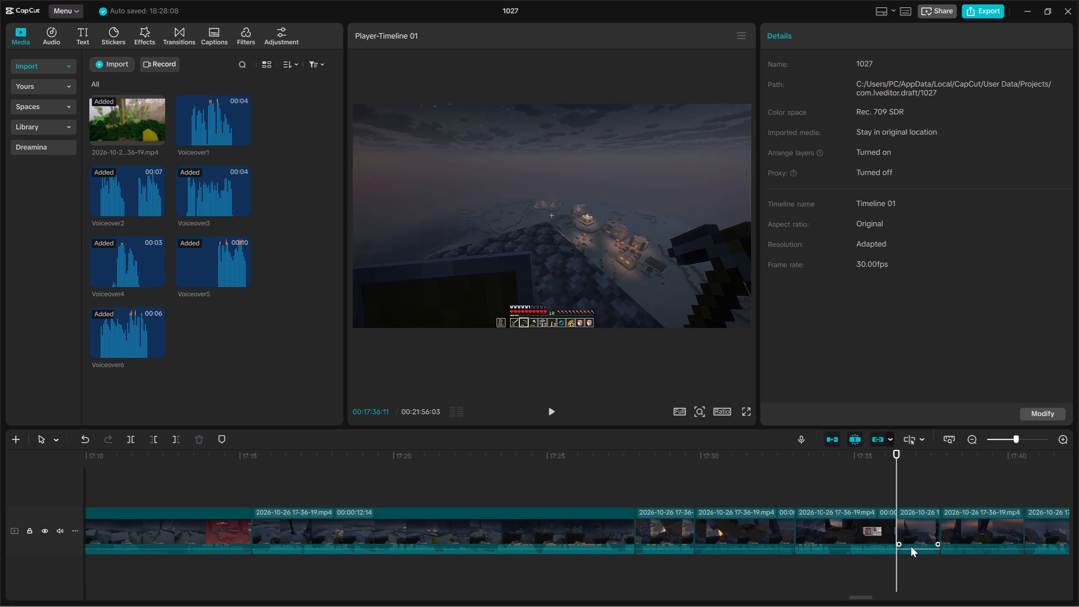
{"action": "key", "text": "space"}
{"action": "left_click", "coordinate": [917, 524]}
{"action": "key", "text": "Delete"}
Preview and delete two more clips at 00:17:36:11, ending with the 00:00:04:21 clip.
{"action": "key", "text": "Up"}
{"action": "left_click", "coordinate": [931, 530]}
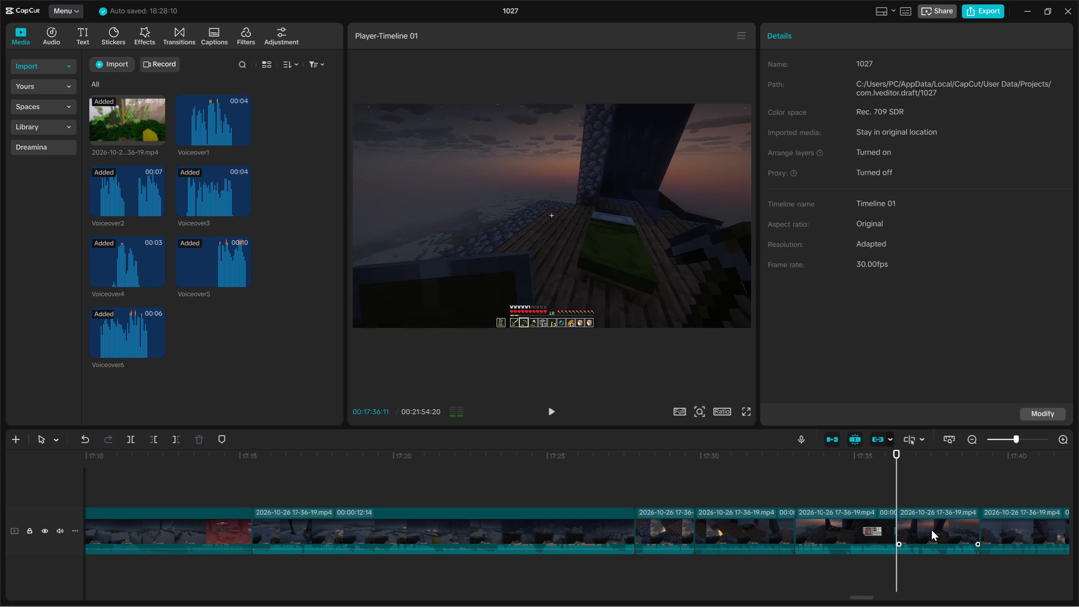
{"action": "key", "text": "space"}
{"action": "key", "text": "Delete"}
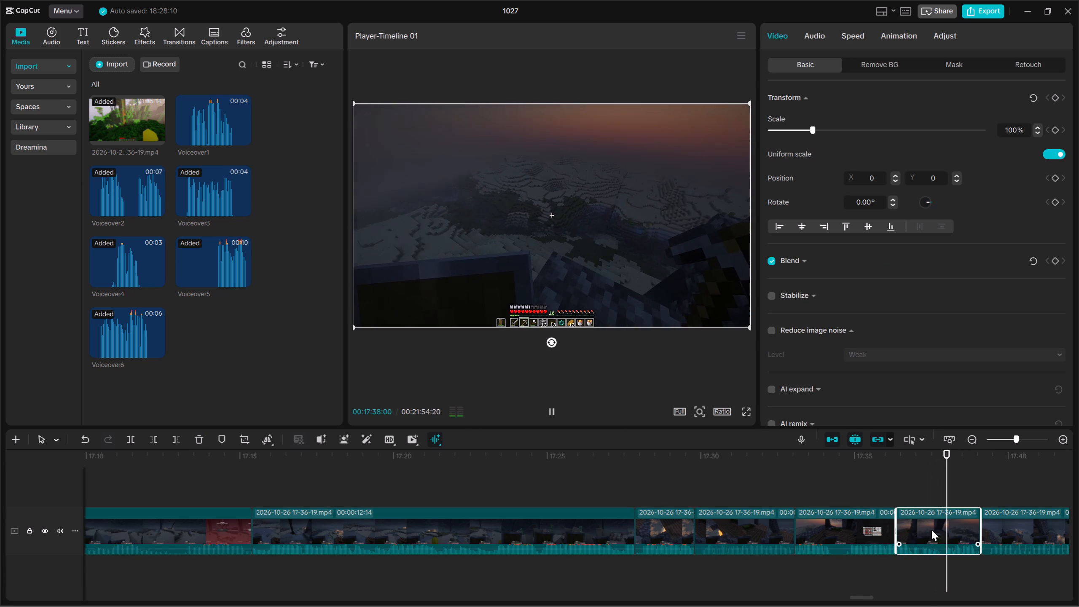
{"action": "left_click", "coordinate": [931, 530]}
{"action": "key", "text": "Up"}
{"action": "key", "text": "space"}
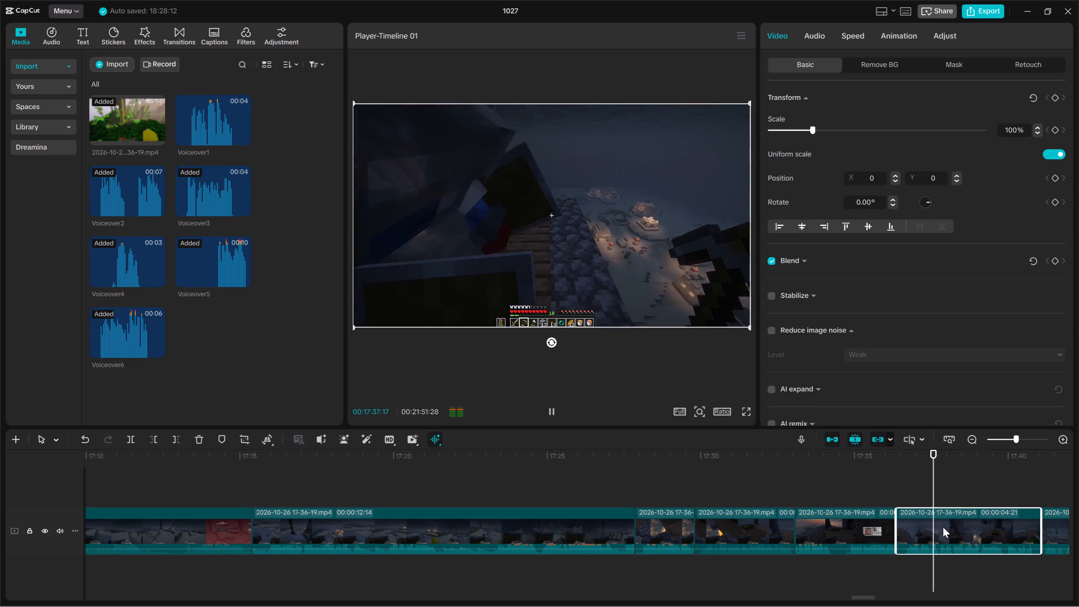
{"action": "key", "text": "Delete"}
Play the 00:00:10:21 clip from 00:17:36:11, split it at about 00:17:43, and trim the start of the second part.
{"action": "left_click", "coordinate": [942, 534]}
{"action": "key", "text": "Up"}
{"action": "key", "text": "space"}
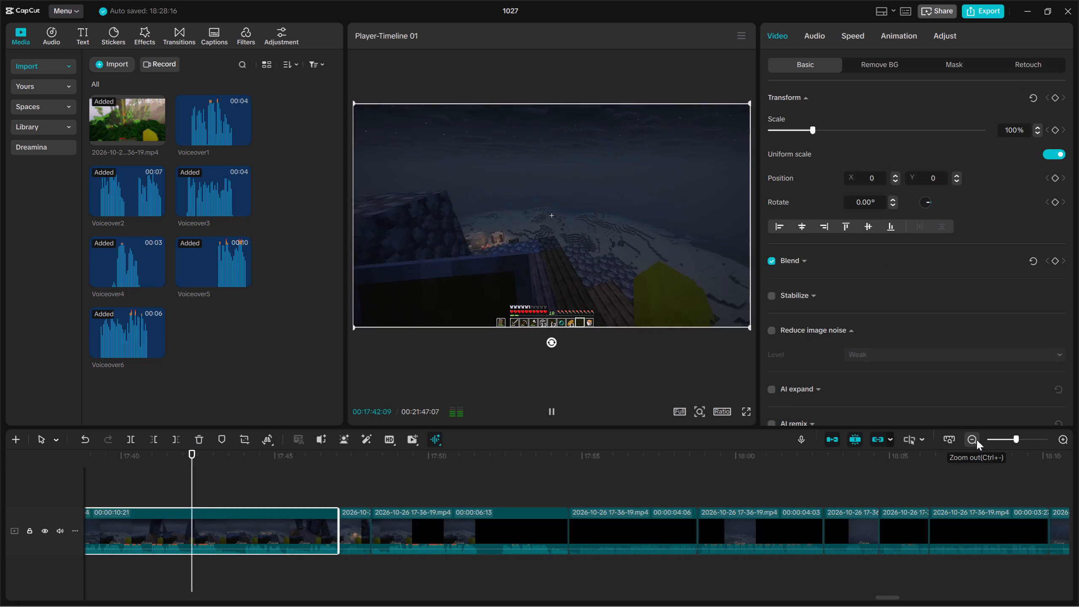
{"action": "key", "text": "space"}
{"action": "left_click", "coordinate": [137, 439]}
{"action": "key", "text": "space"}
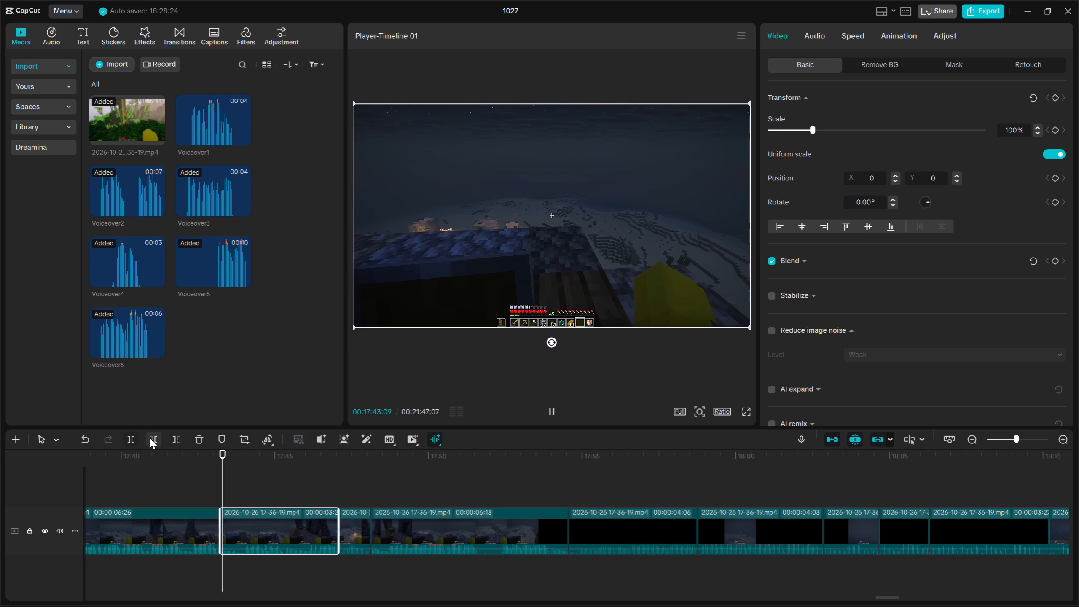
{"action": "left_click", "coordinate": [150, 438]}
{"action": "key", "text": "space"}
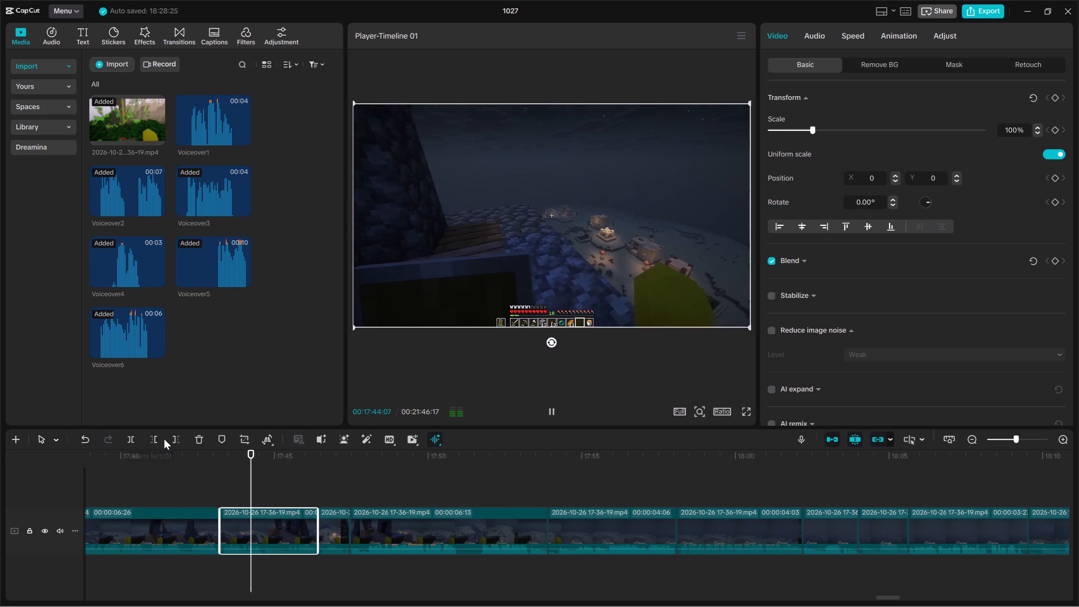
Play on, split the 00:00:06:13 clip at about 00:17:50:27, and trim the start of its second part.
{"action": "left_click", "coordinate": [331, 533]}
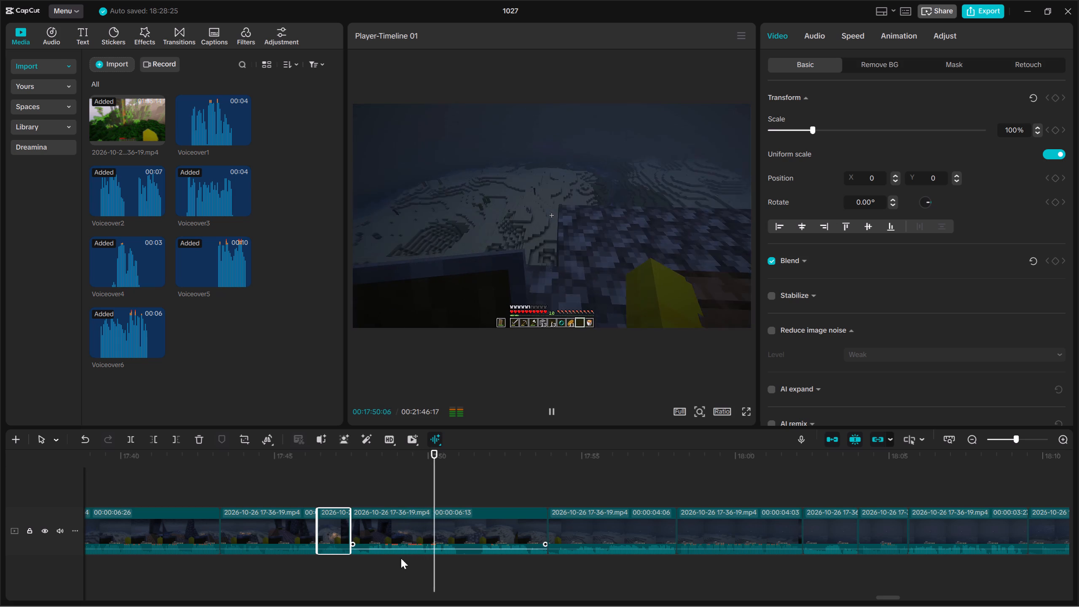
{"action": "key", "text": "space"}
{"action": "left_click_drag", "start_coordinate": [474, 574], "coordinate": [485, 519]}
{"action": "left_click", "coordinate": [124, 440]}
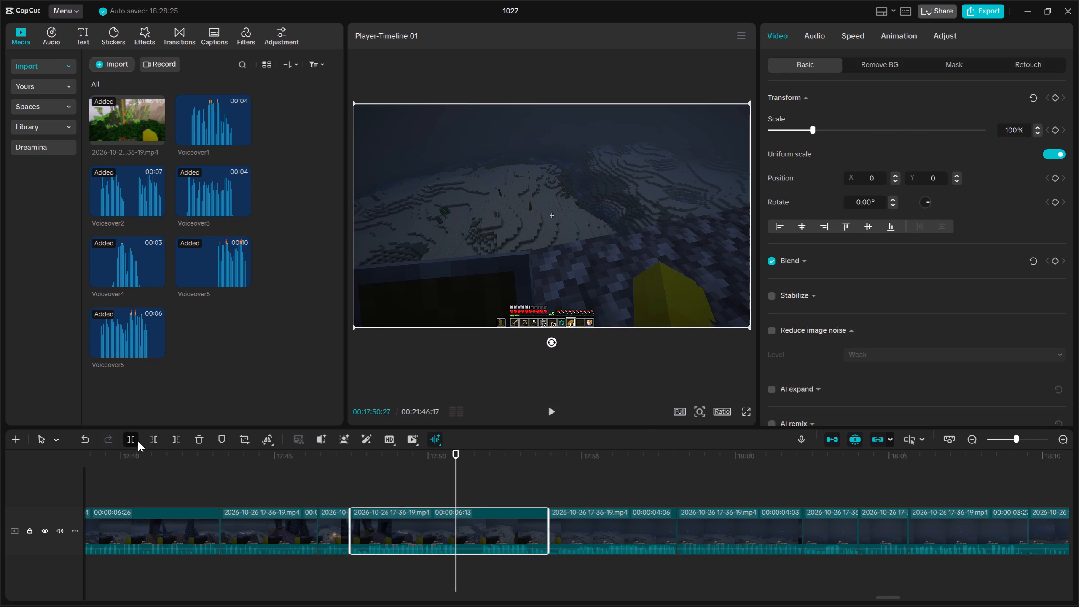
{"action": "key", "text": "space"}
{"action": "left_click", "coordinate": [149, 439]}
{"action": "key", "text": "space"}
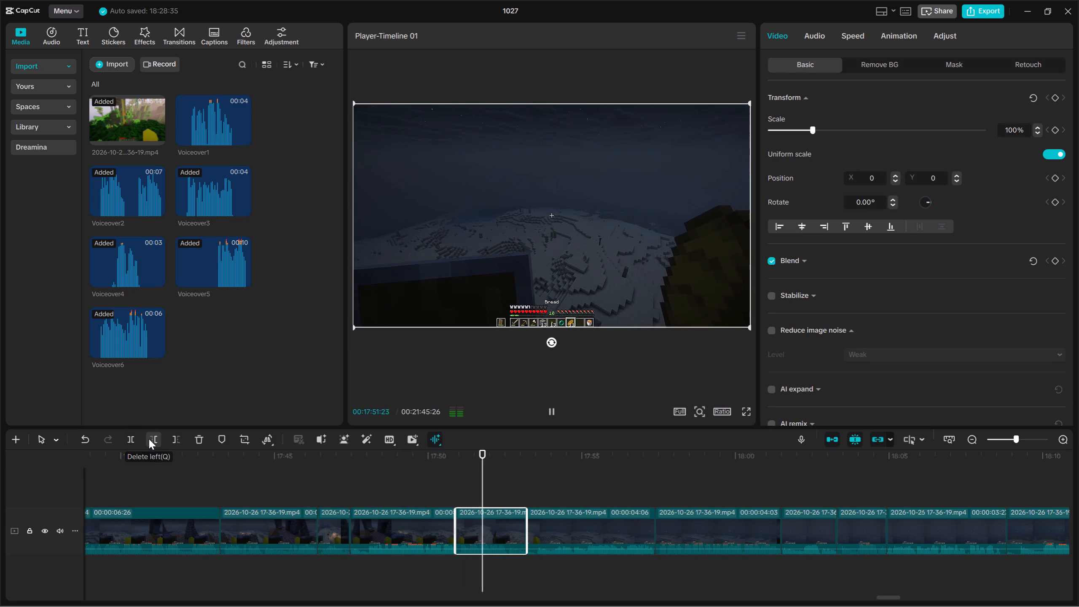
Preview and delete the 00:00:04:06 and 00:00:04:03 snowy night clips at about 00:17:53.
{"action": "left_click_drag", "start_coordinate": [559, 562], "coordinate": [564, 526]}
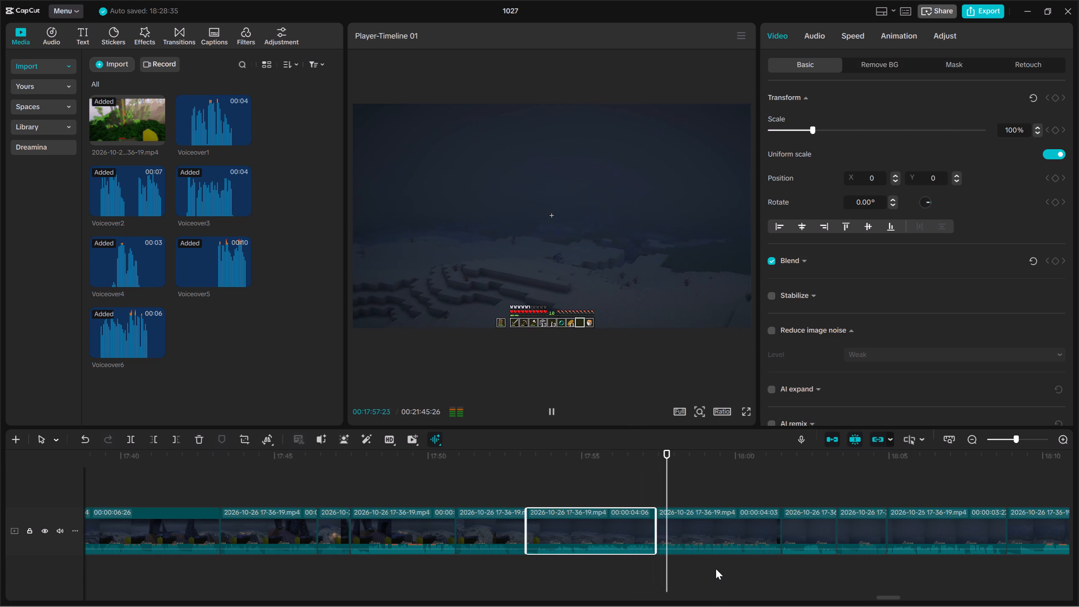
{"action": "key", "text": "Up"}
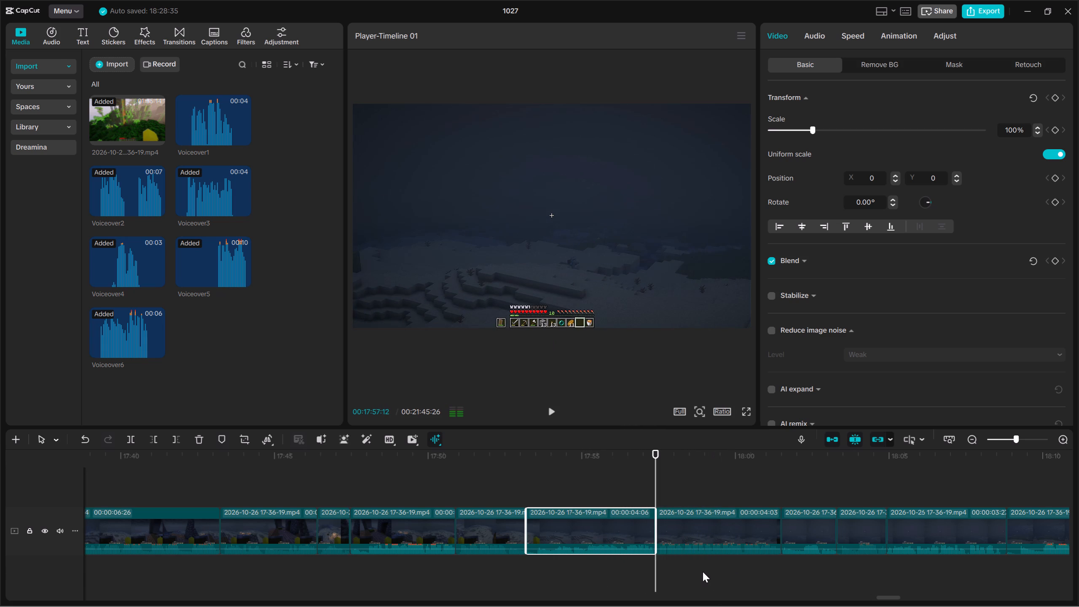
{"action": "key", "text": "Delete"}
{"action": "key", "text": "Up"}
{"action": "left_click", "coordinate": [617, 532]}
{"action": "key", "text": "Up"}
{"action": "key", "text": "space"}
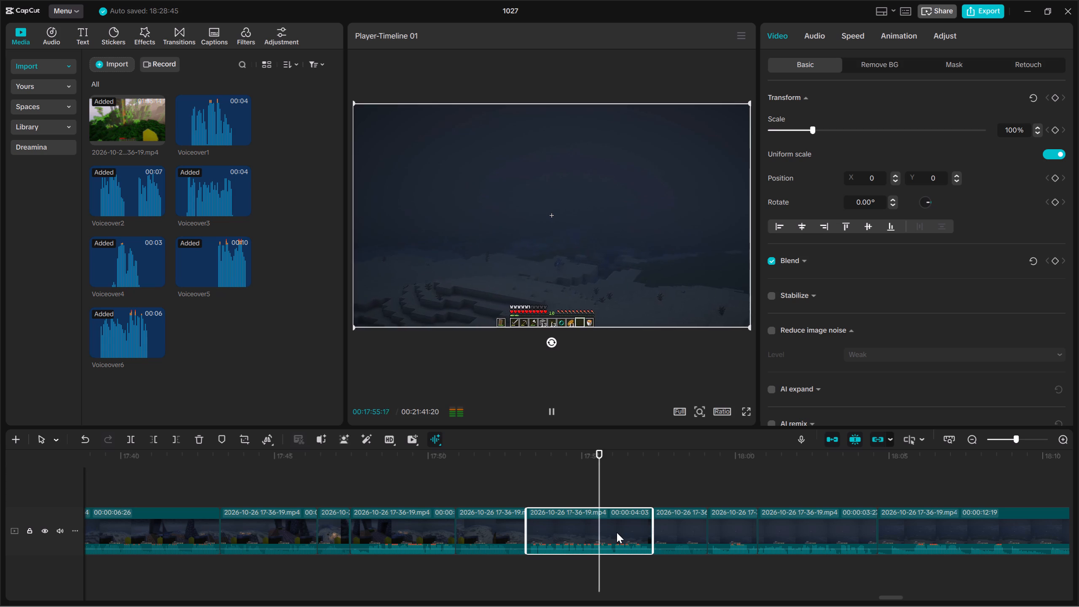
{"action": "key", "text": "Delete"}
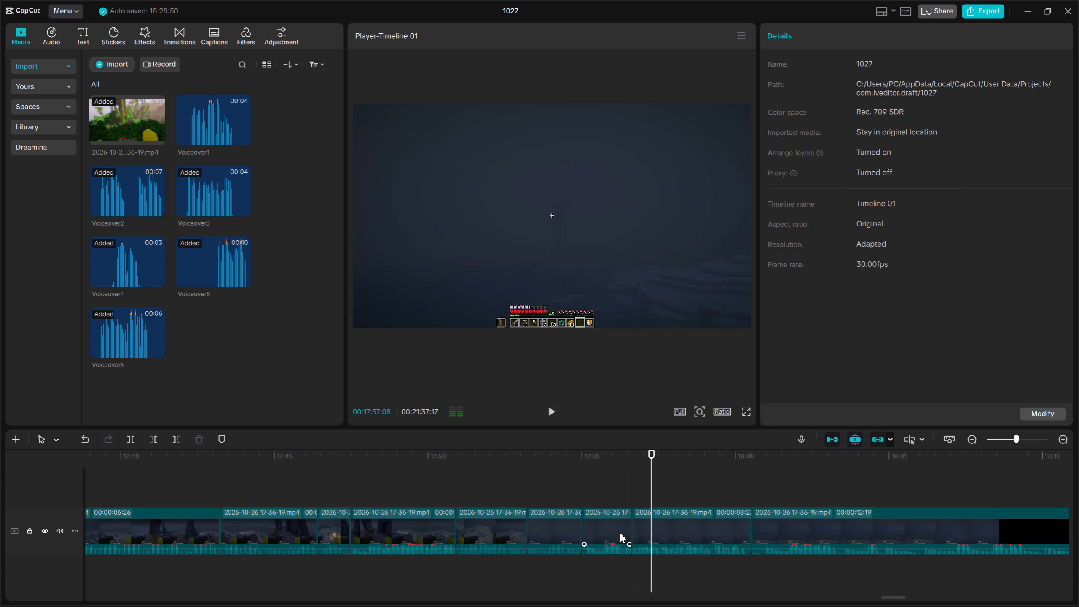
Review the foggy night footage from about 00:17:53 to the end of the 00:00:13:14 clip at about 00:18:26.
{"action": "key", "text": "Up"}
{"action": "key", "text": "Up"}
{"action": "key", "text": "Up"}
{"action": "left_click", "coordinate": [563, 532]}
{"action": "key", "text": "space"}
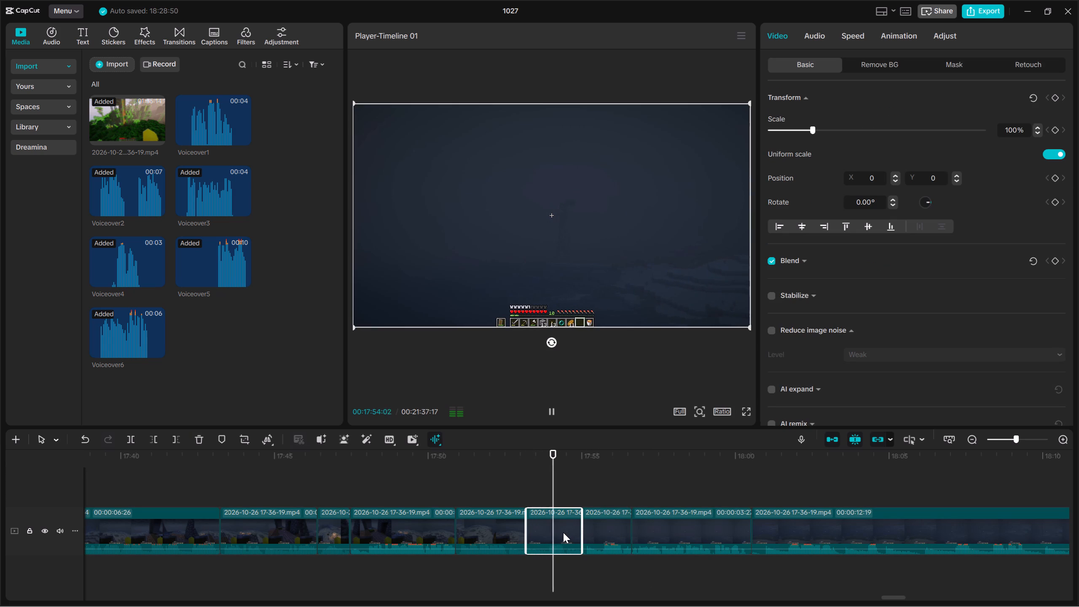
{"action": "left_click", "coordinate": [617, 538]}
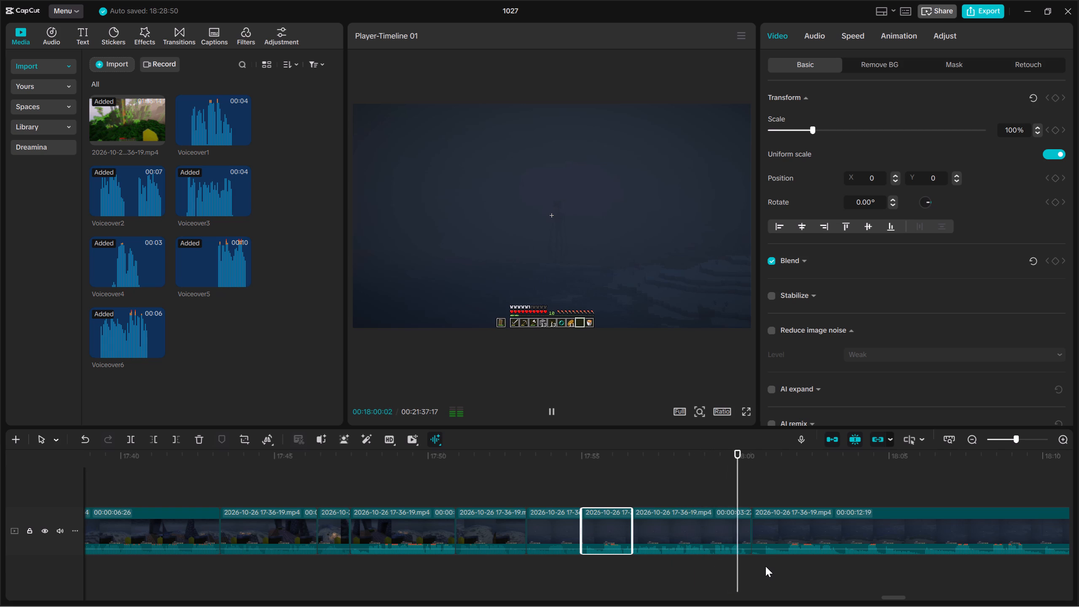
{"action": "scroll", "coordinate": [924, 577], "scroll_direction": "down", "scroll_amount": 6, "text": "ctrl"}
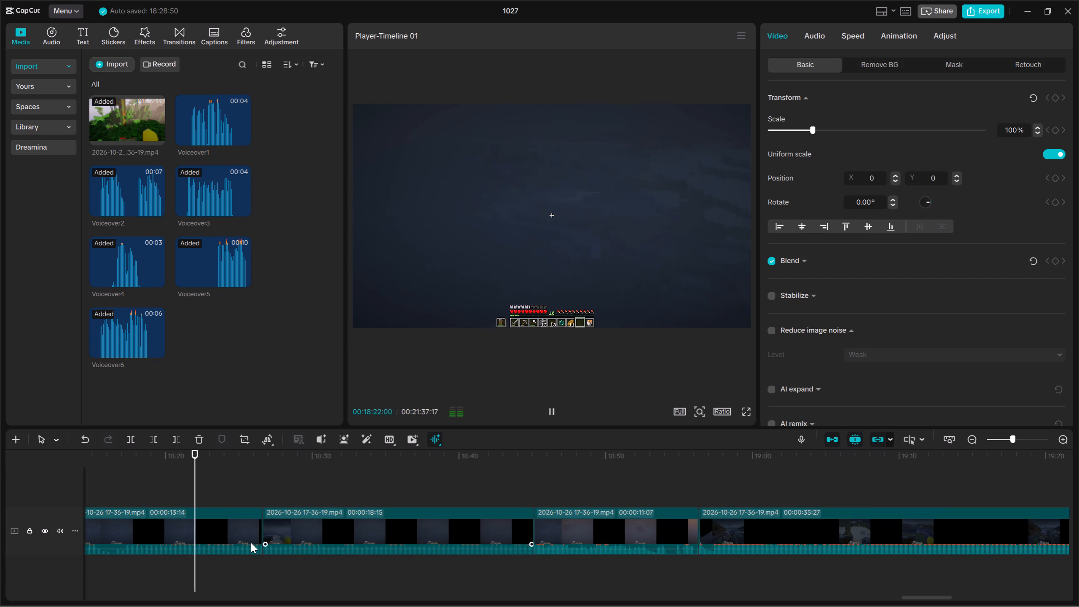
{"action": "left_click", "coordinate": [215, 519]}
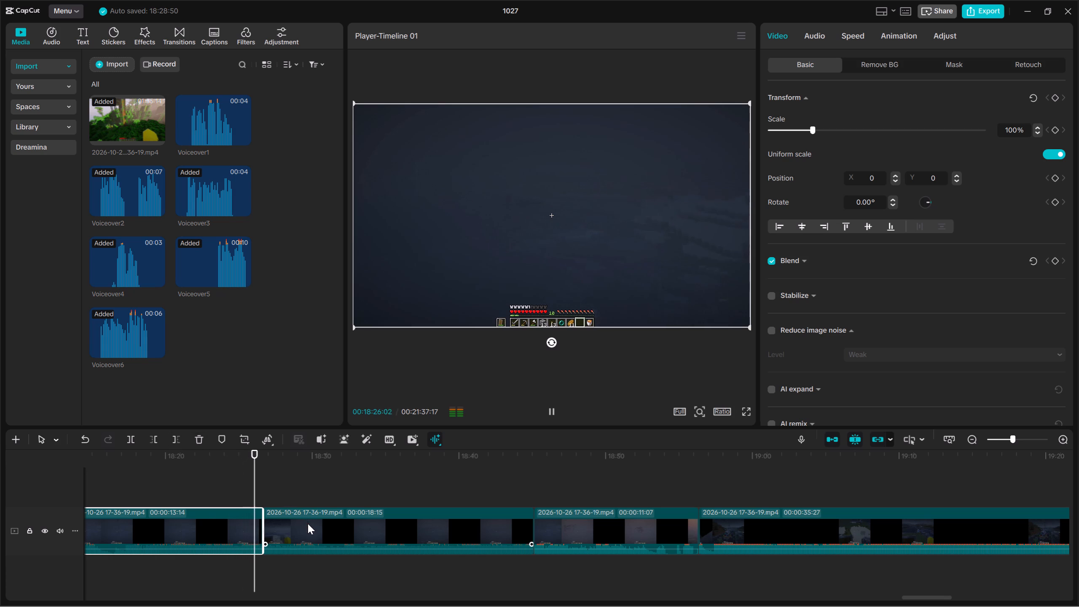
Preview and delete the 00:00:18:15 foggy night clip starting at about 00:18:26.
{"action": "left_click", "coordinate": [349, 532]}
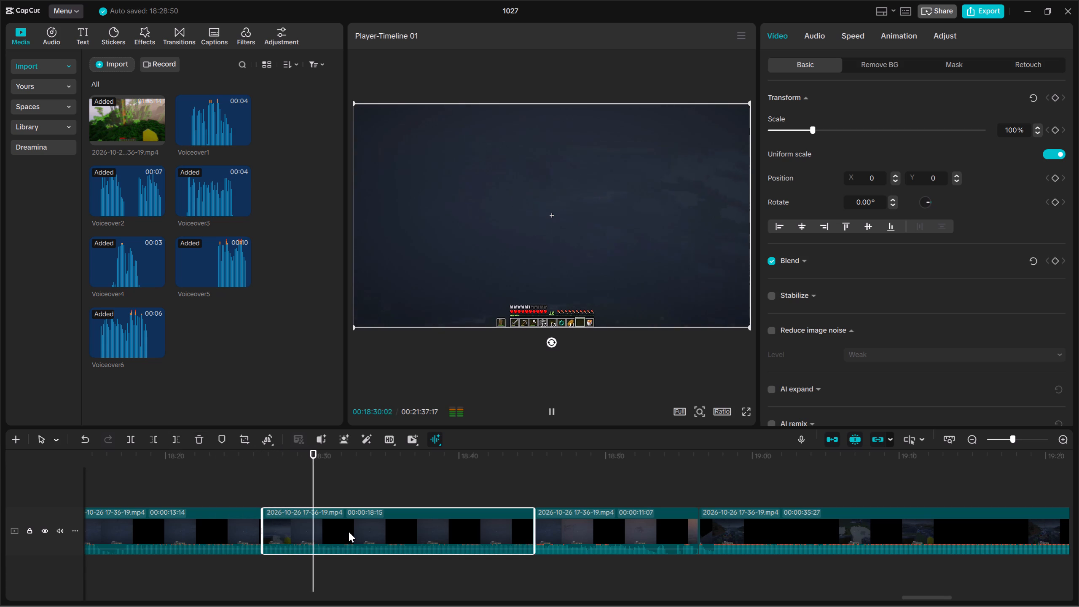
{"action": "key", "text": "Delete"}
Play the 00:00:11:07 clip from about 00:18:26 and trim off everything after about 00:18:33.
{"action": "left_click", "coordinate": [362, 538]}
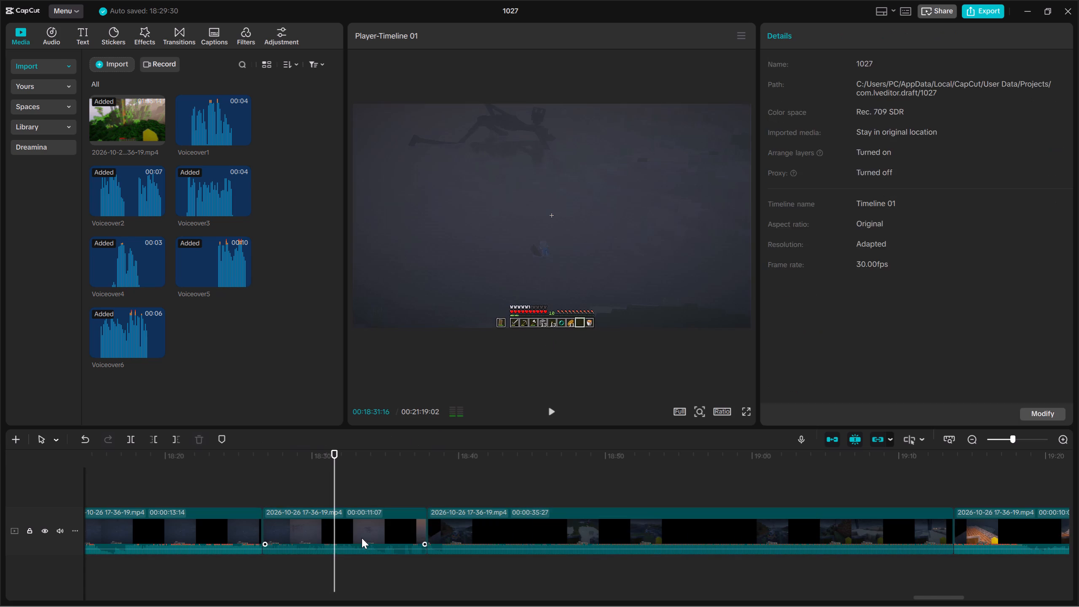
{"action": "key", "text": "Up"}
{"action": "key", "text": "space"}
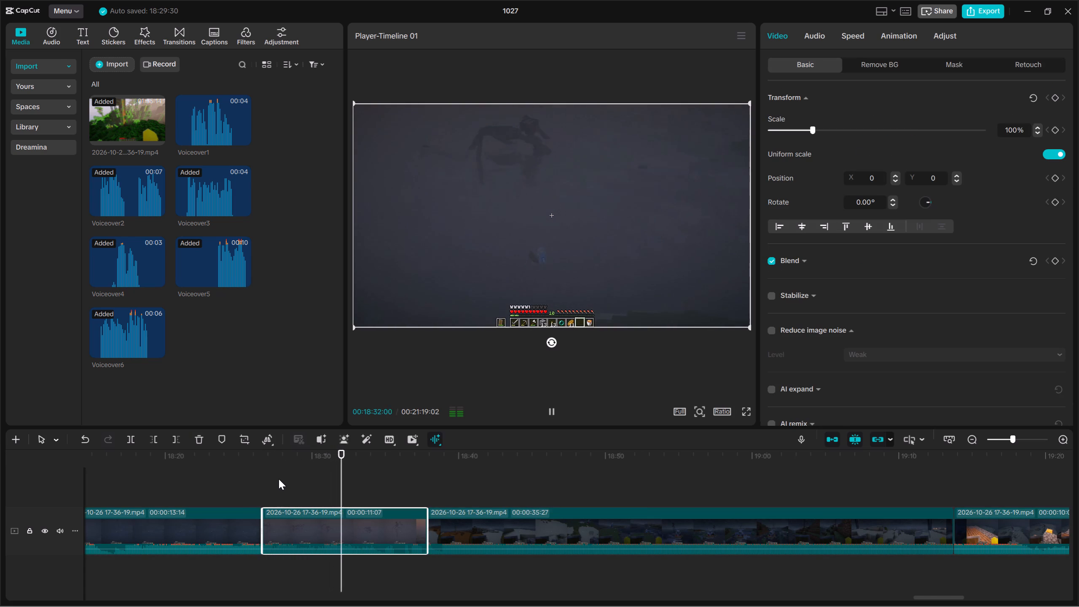
{"action": "key", "text": "space"}
{"action": "left_click", "coordinate": [175, 438]}
{"action": "key", "text": "space"}
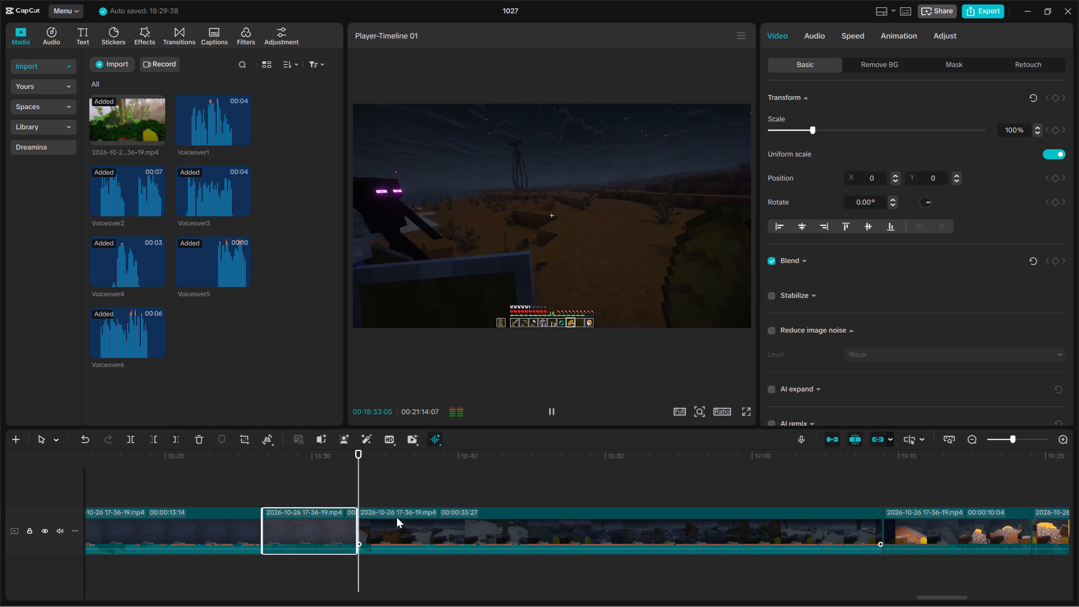
Extend the start of the 00:00:35:27 clip at about 00:18:33 to restore earlier footage, making it 00:00:39:03 long.
{"action": "left_click", "coordinate": [397, 517]}
{"action": "key", "text": "space"}
{"action": "key", "text": "Up"}
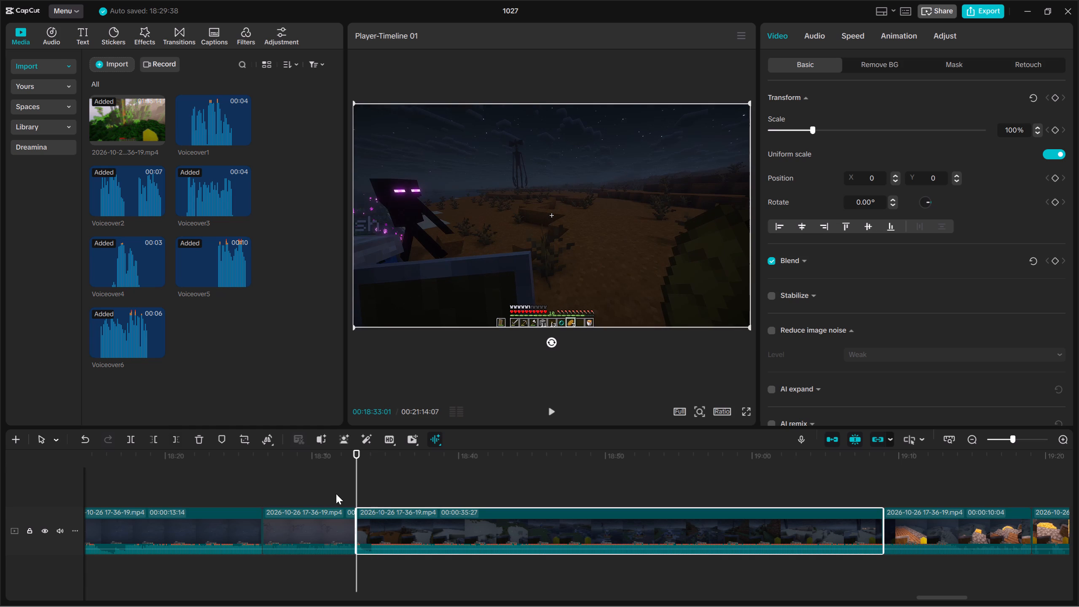
{"action": "left_click_drag", "start_coordinate": [357, 514], "coordinate": [311, 518]}
Preview the opening of the extended night clip from about 00:18:33 to 00:18:39, and replay its first seconds.
{"action": "key", "text": "Up"}
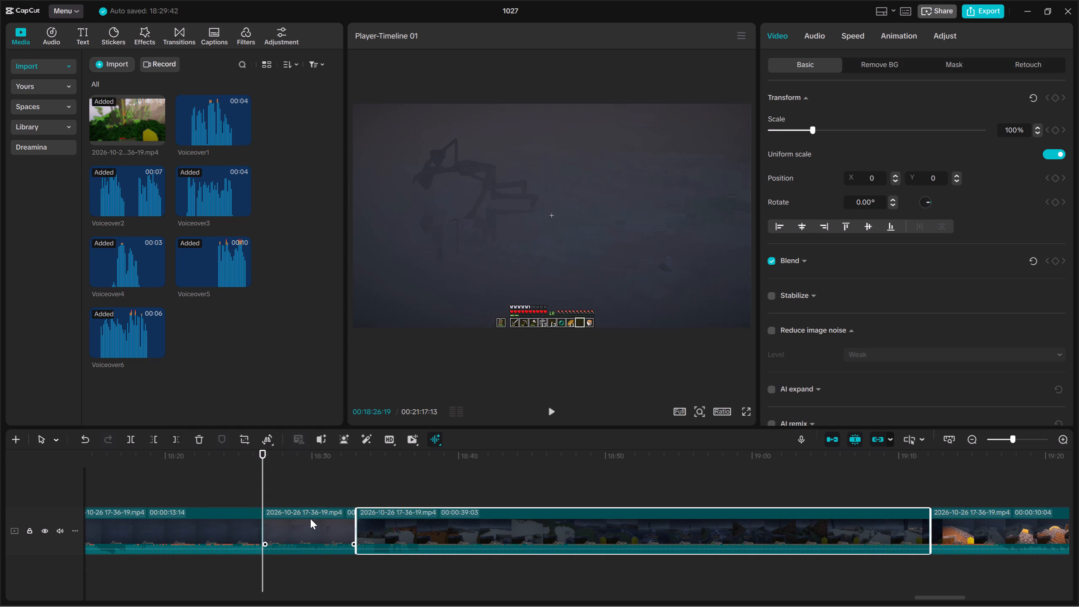
{"action": "key", "text": "Down"}
{"action": "key", "text": "space"}
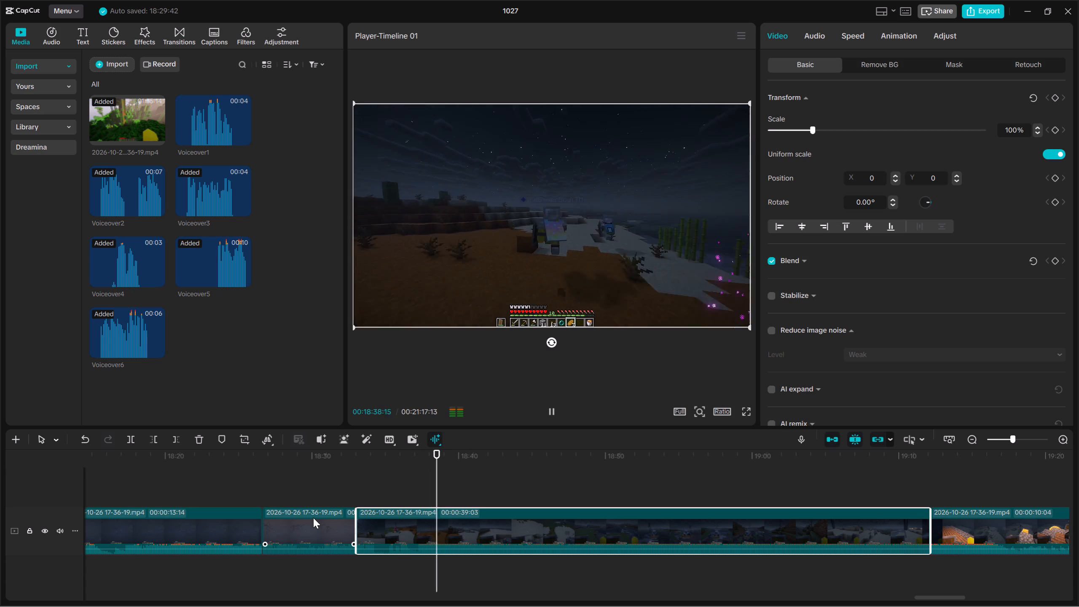
{"action": "key", "text": "space"}
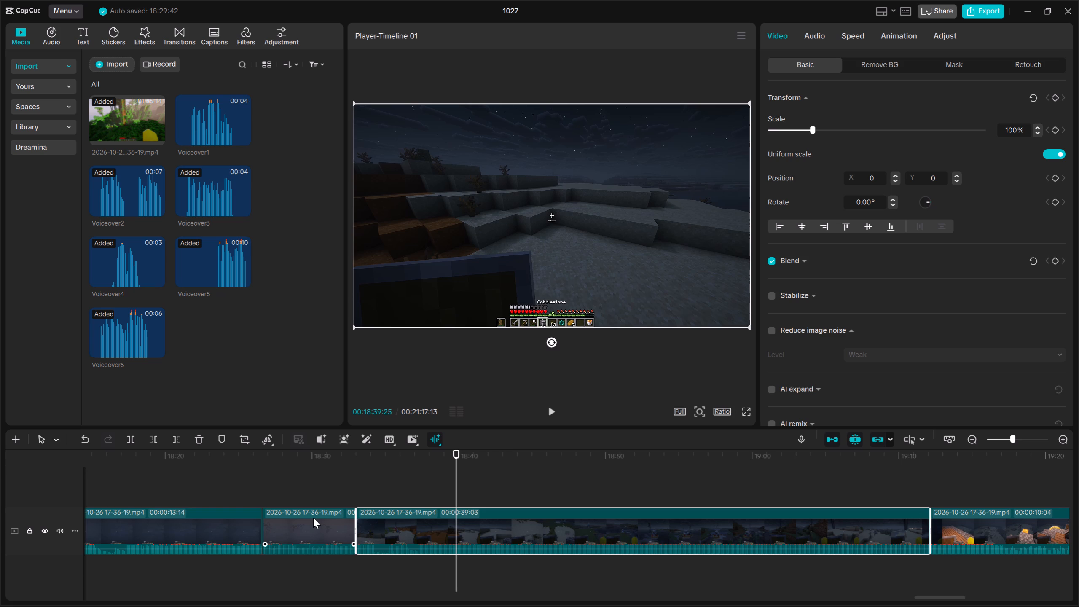
{"action": "key", "text": "Up"}
{"action": "key", "text": "space"}
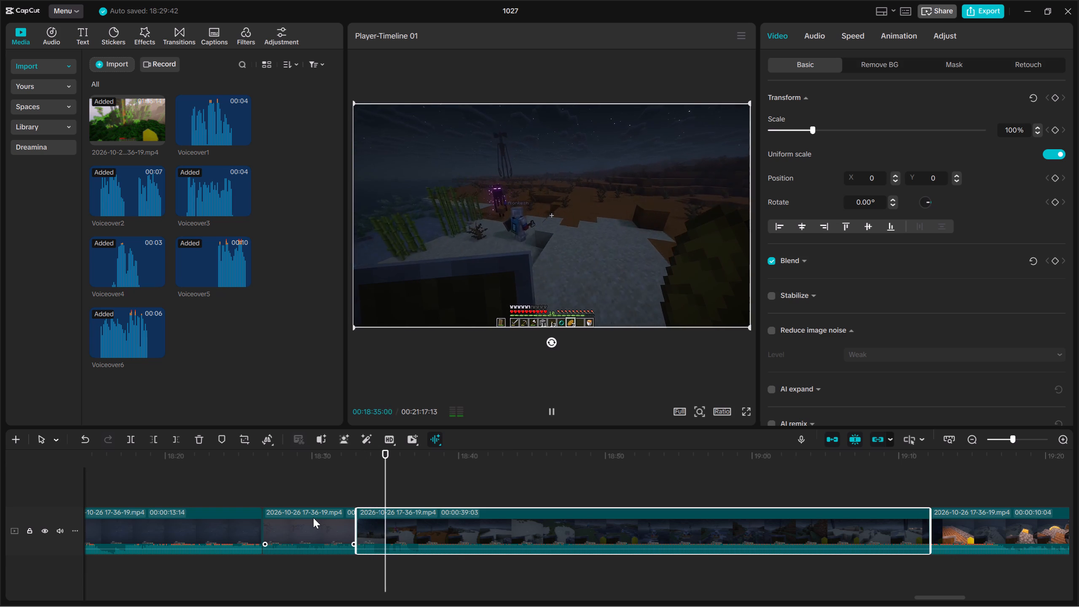
{"action": "key", "text": "space"}
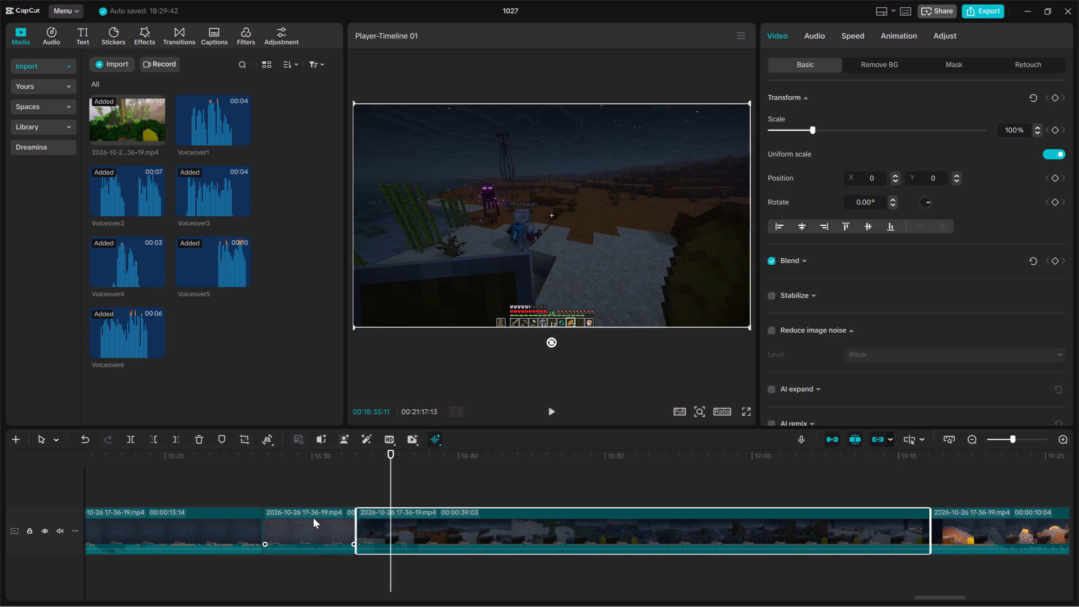
{"action": "right_click", "coordinate": [313, 518]}
{"action": "key", "text": "space"}
{"action": "left_click", "coordinate": [600, 494]}
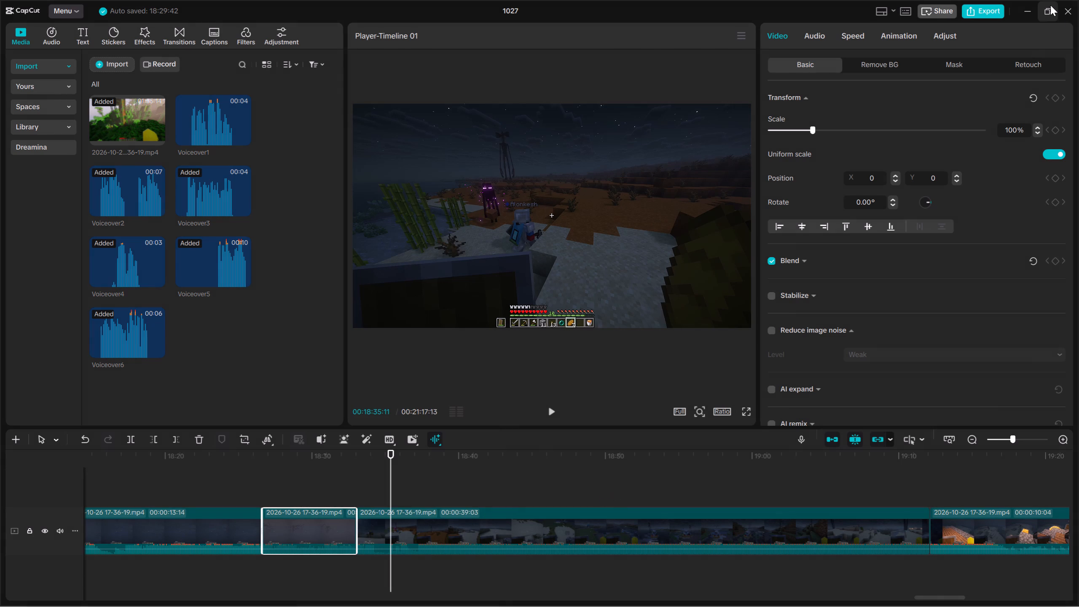
Close project 1027 in the video editor.
{"action": "left_click", "coordinate": [1051, 11]}
{"action": "left_click", "coordinate": [933, 84]}
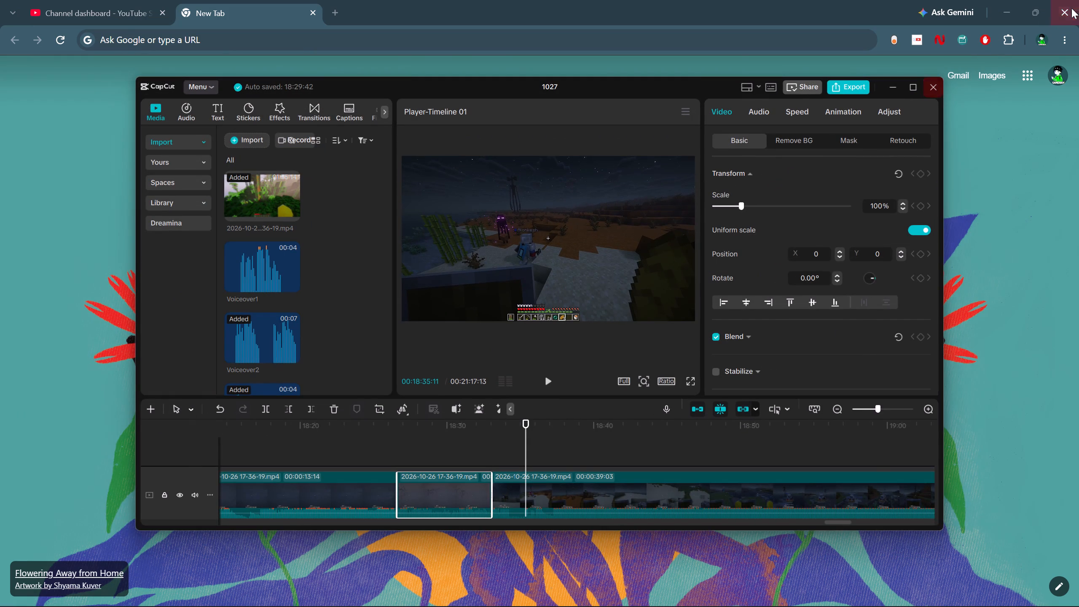
Close the Chrome window holding the YouTube channel dashboard and the new tab.
{"action": "left_click", "coordinate": [1077, 7]}
Switch to Minecraft and quit the game from its title screen.
{"action": "left_click", "coordinate": [714, 589]}
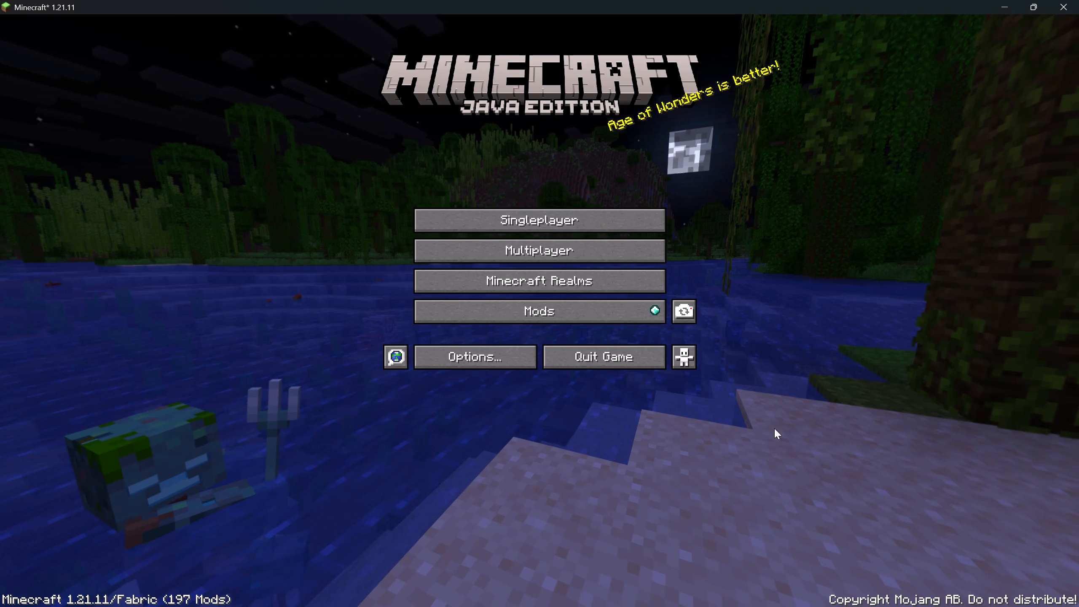
{"action": "left_click", "coordinate": [601, 371]}
{"action": "left_click", "coordinate": [609, 351]}
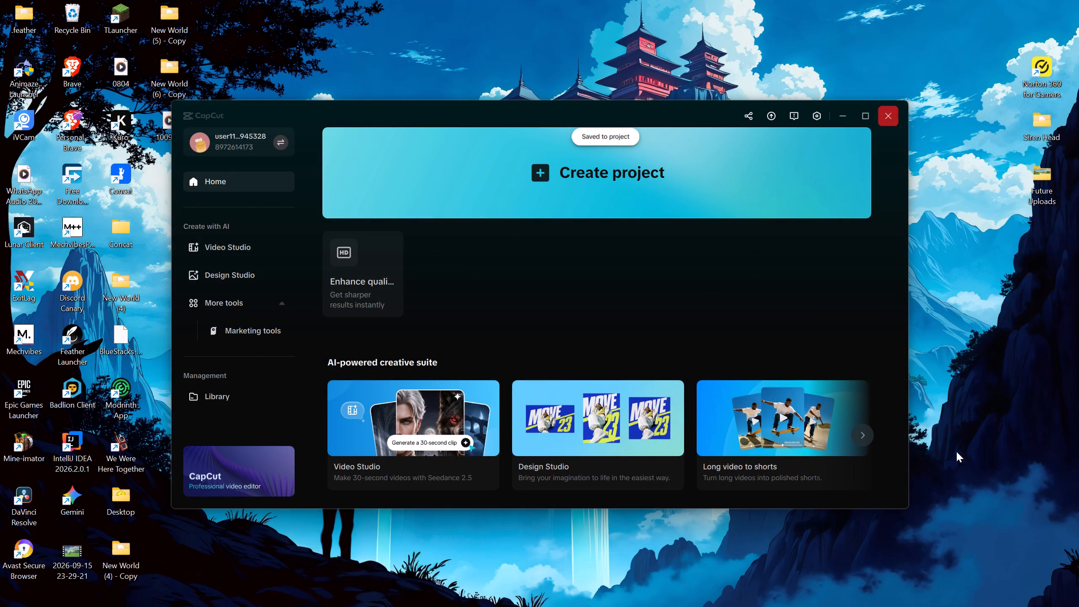
Show the hidden background app icons in the Windows system tray.
{"action": "left_click", "coordinate": [897, 591]}
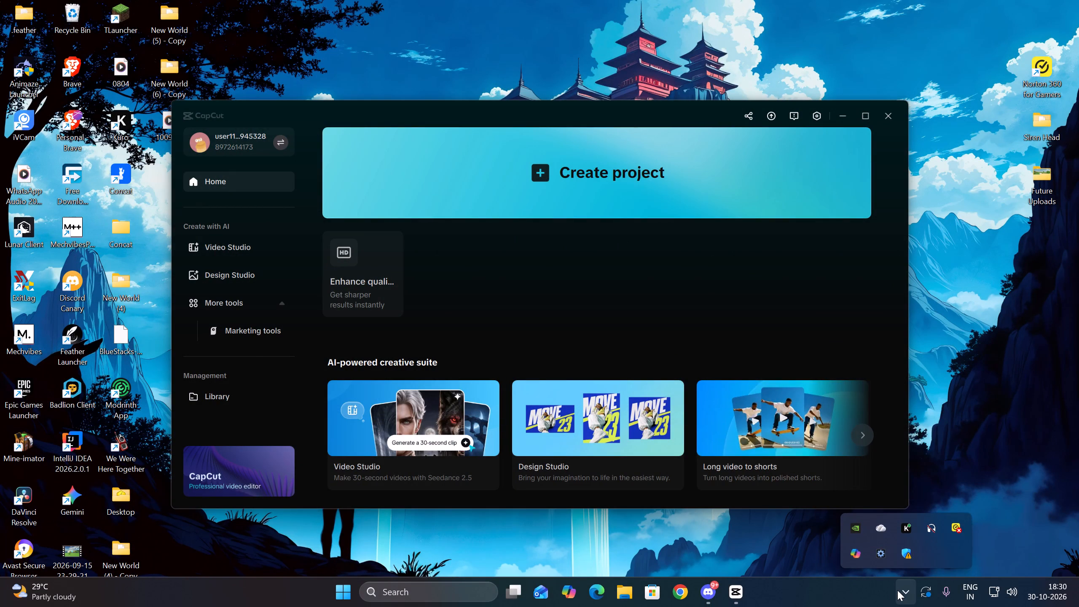